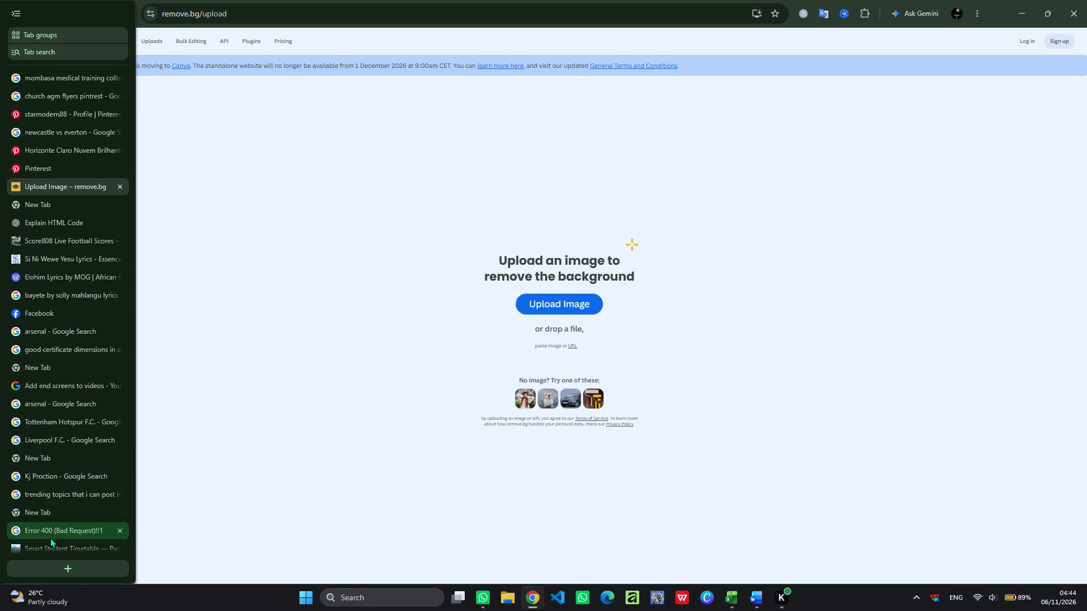
Open a new browser tab and launch Affinity.
click(74, 569)
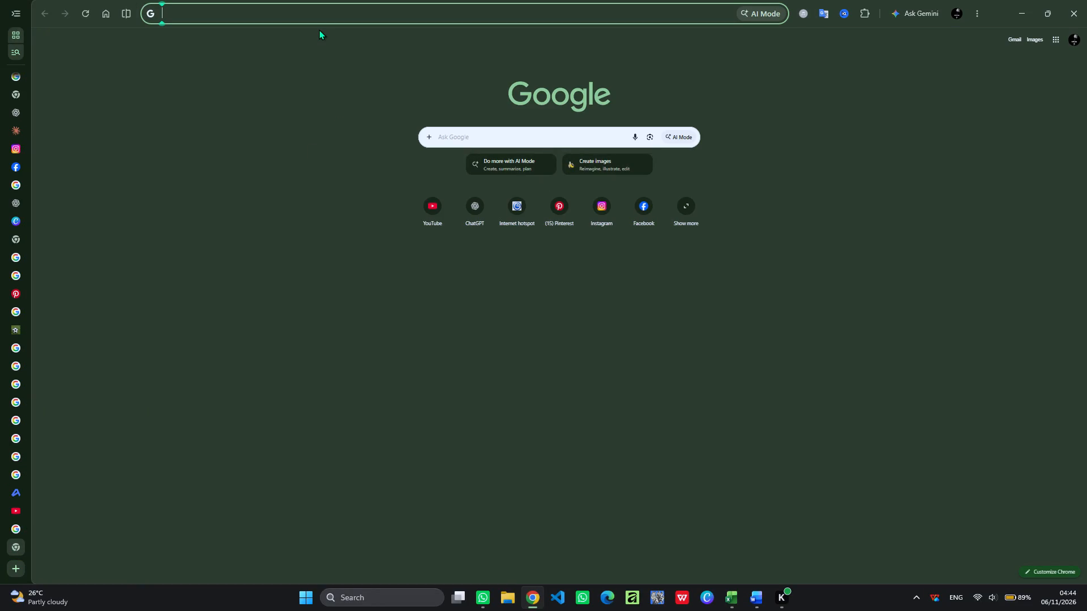
click(637, 594)
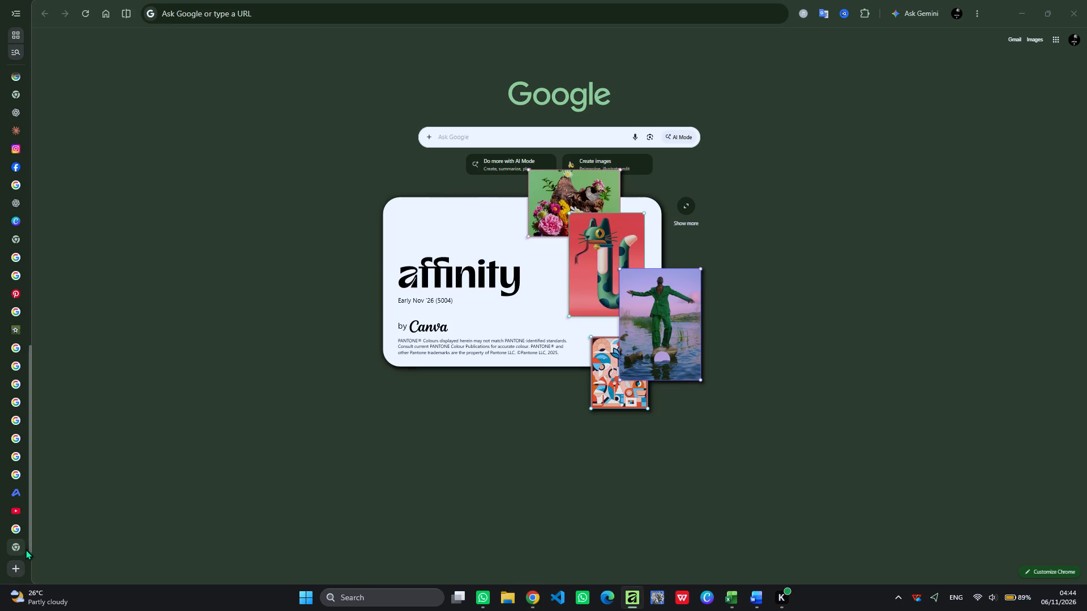
Return to the new Chrome tab, open Pinterest and search for "traditional sunday church flyer design".
click(110, 449)
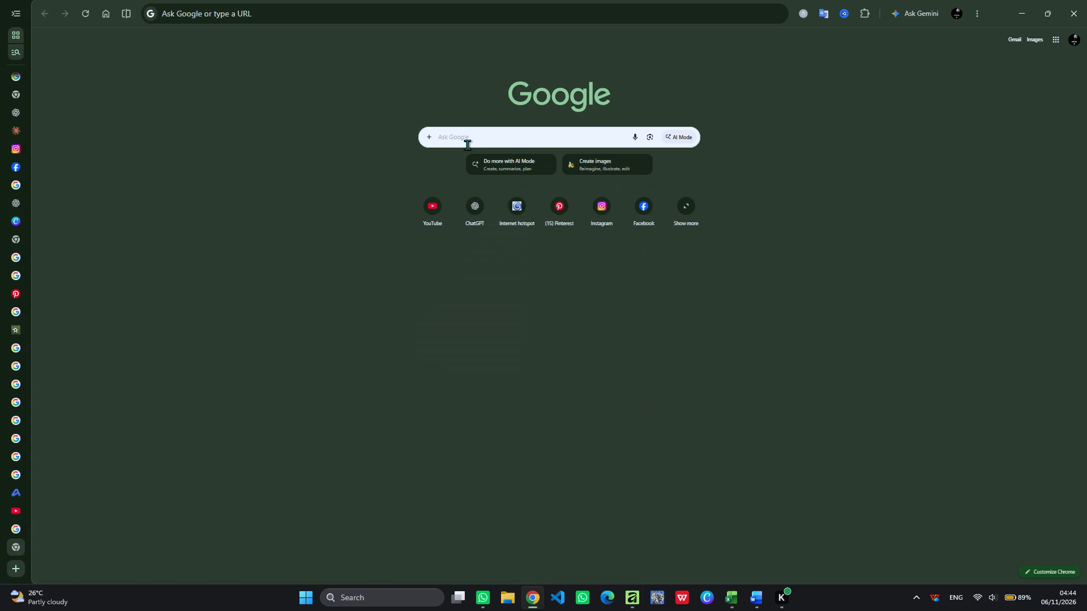
click(565, 201)
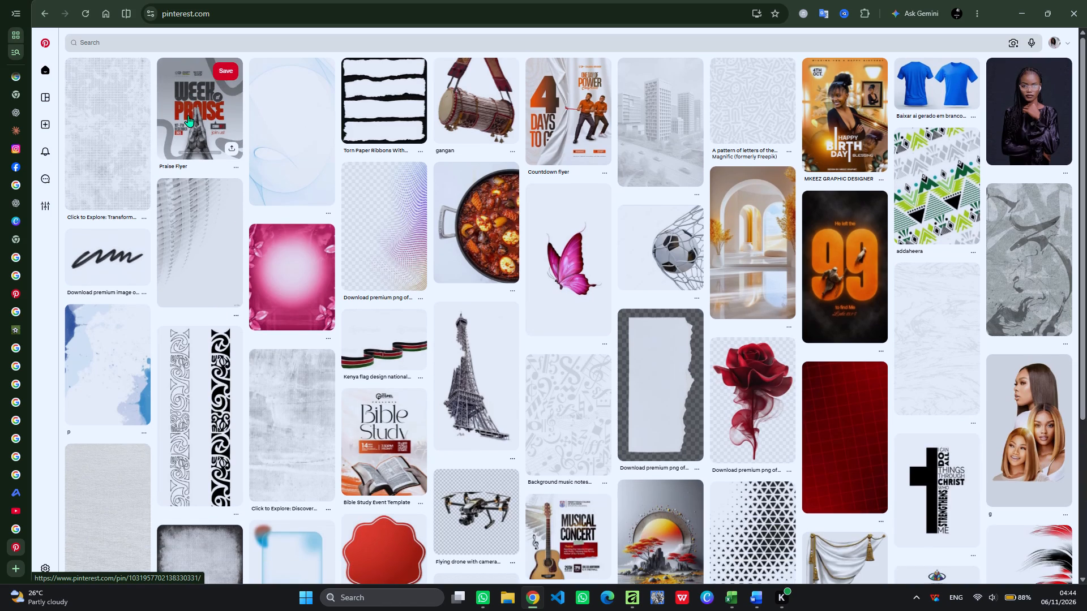
click(129, 42)
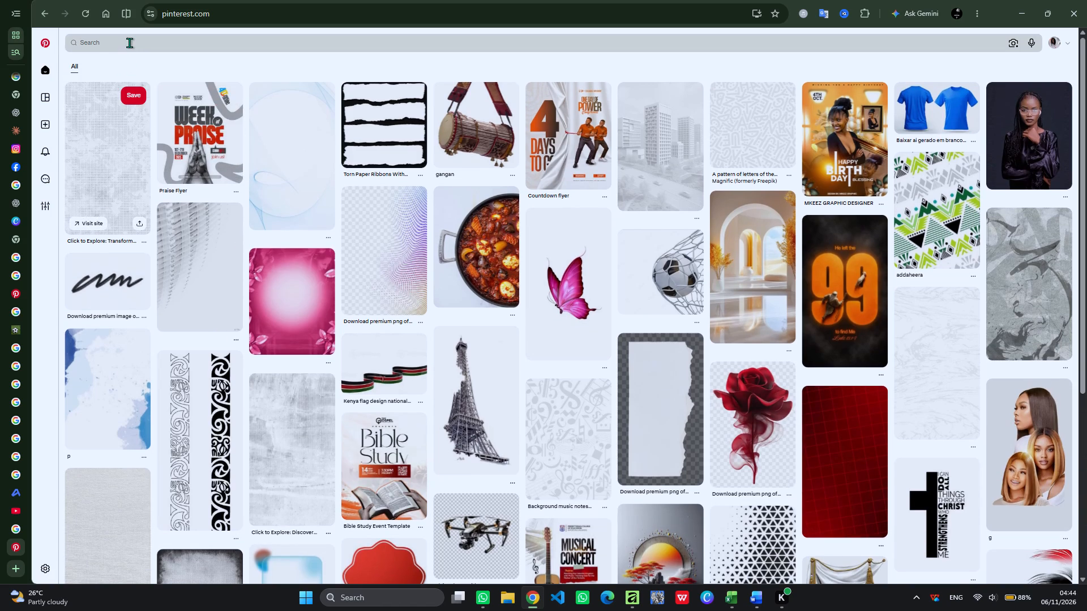
text(TRADITIONAL)
key(space)
text(SU)
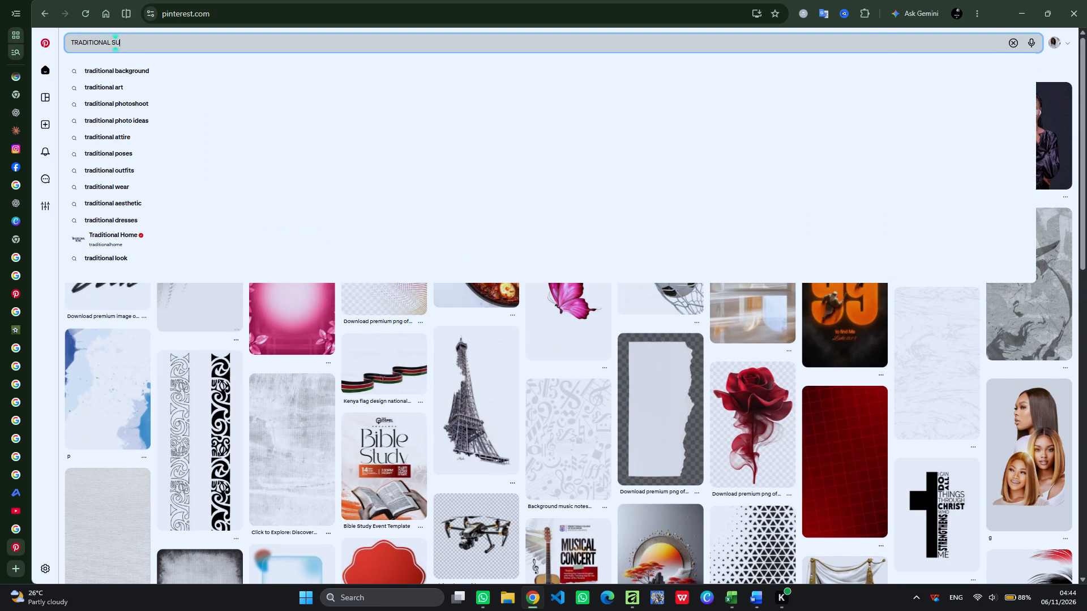
text(NDAY)
key(space)
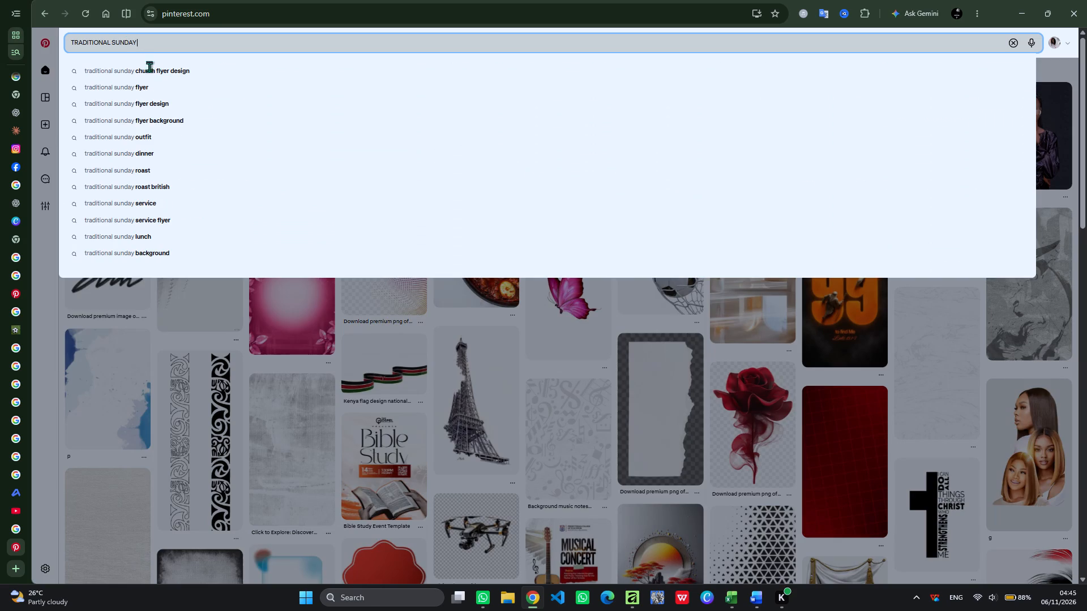
click(149, 74)
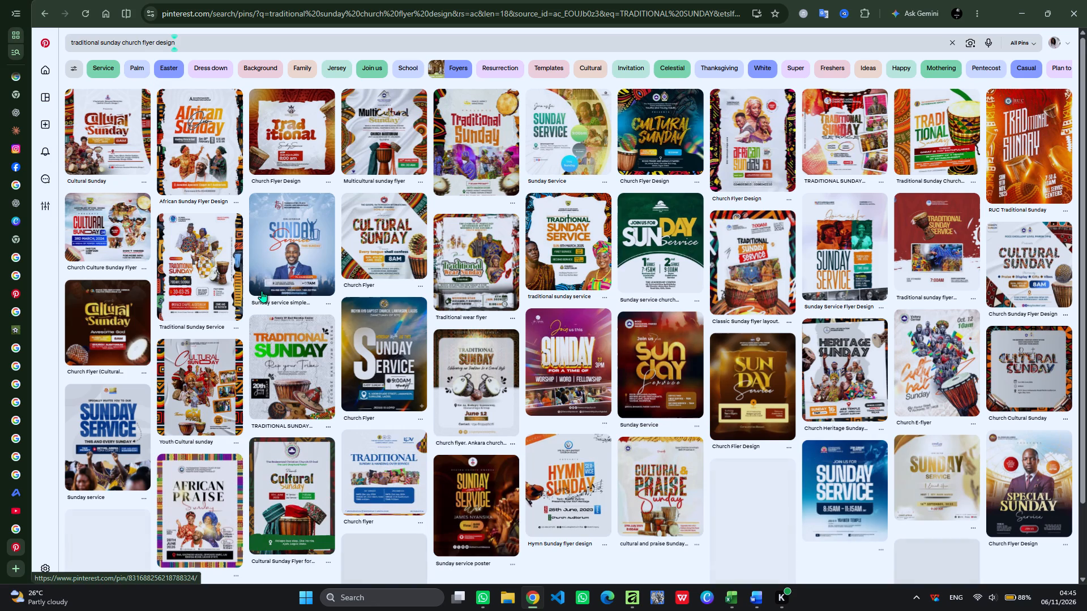
Browse the Pinterest results for traditional and cultural Sunday church flyers to examine their layouts and styling.
scroll(262, 291, down, 2)
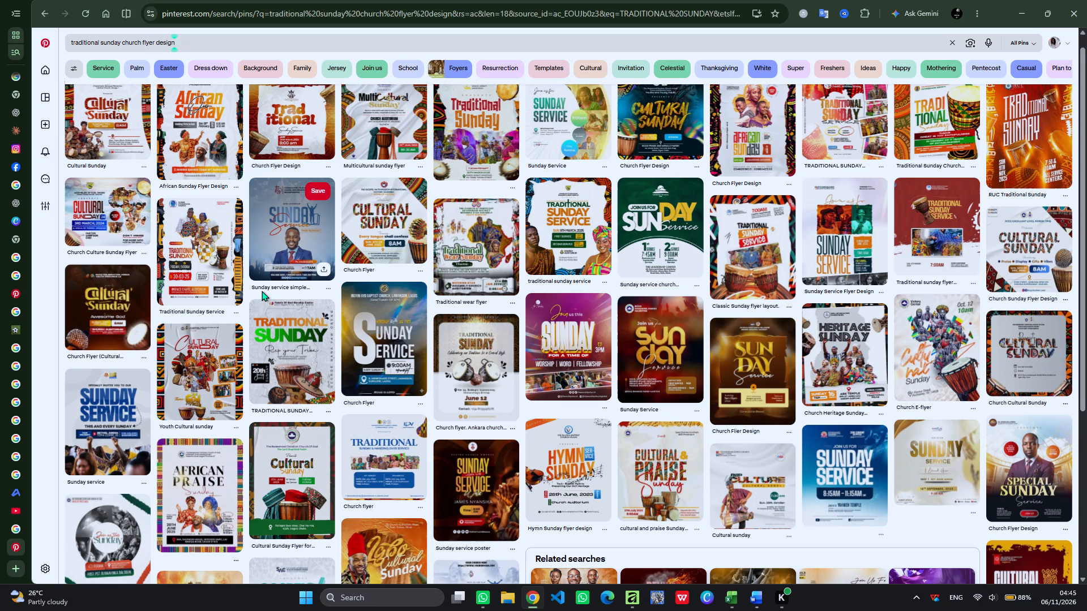
scroll(262, 291, down, 2)
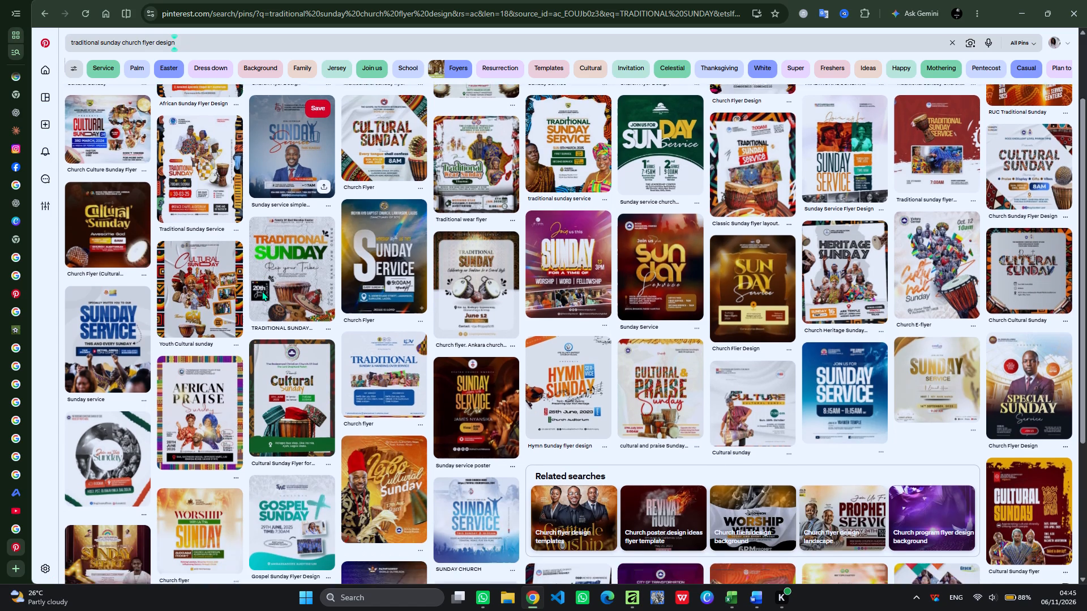
scroll(262, 291, down, 1)
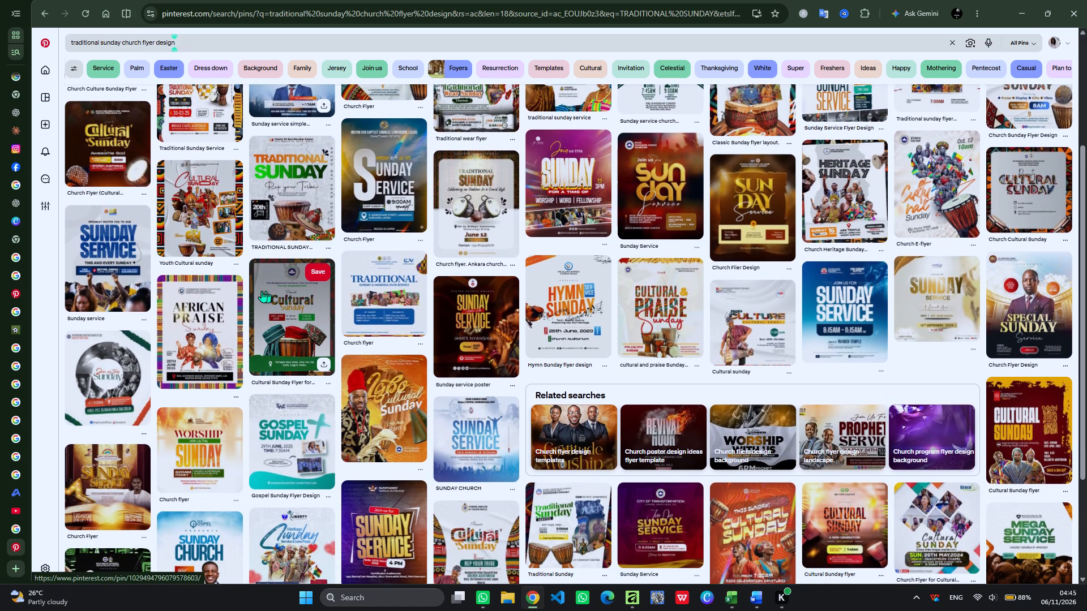
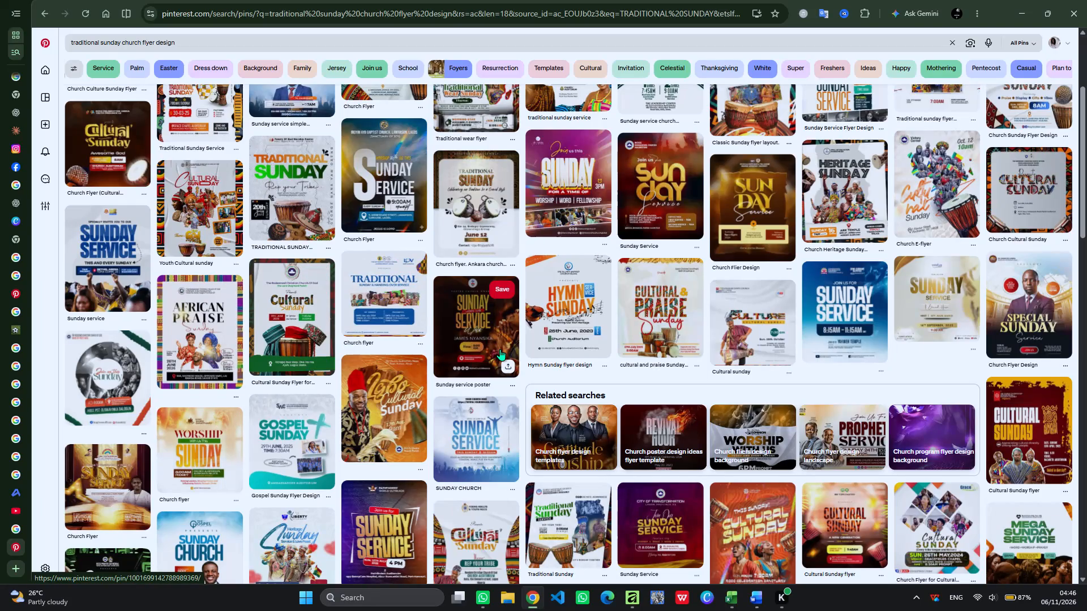
Browse further through the Pinterest results to examine more traditional and cultural Sunday church flyer layouts.
scroll(500, 349, down, 2)
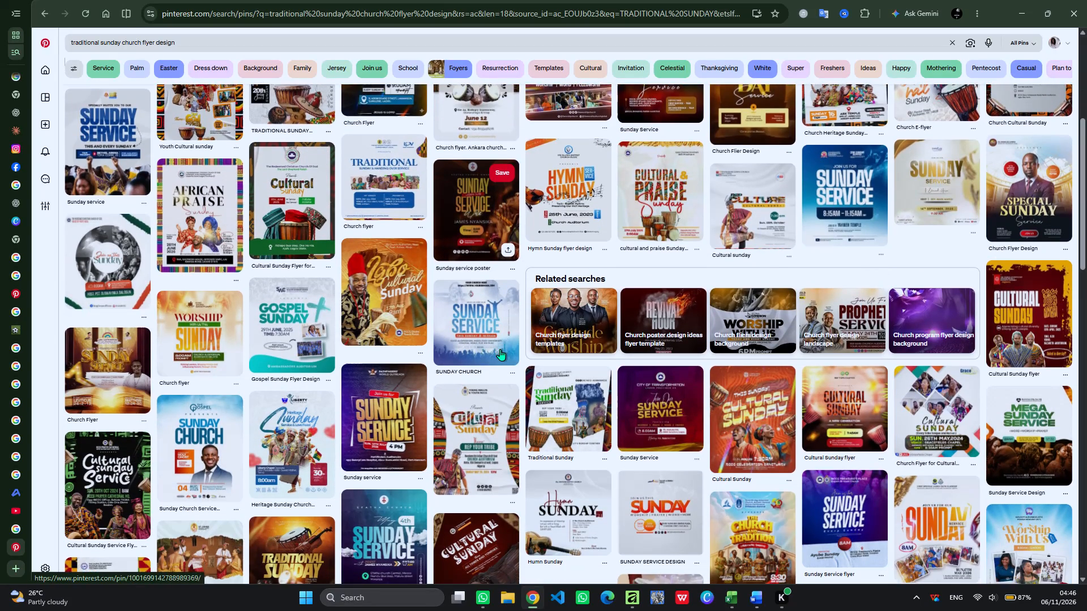
scroll(500, 349, down, 6)
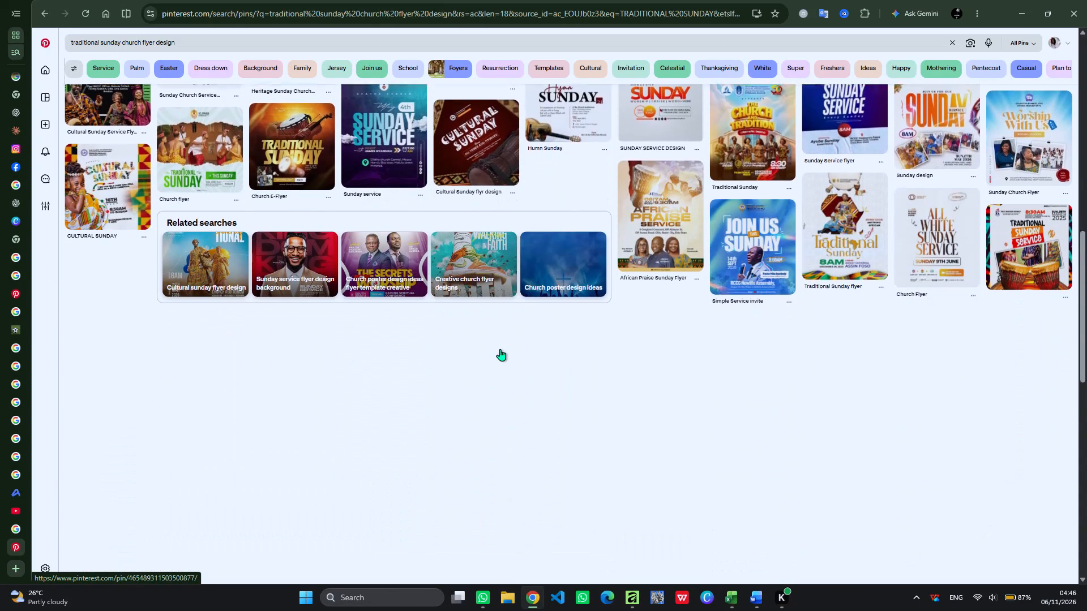
scroll(500, 349, down, 1)
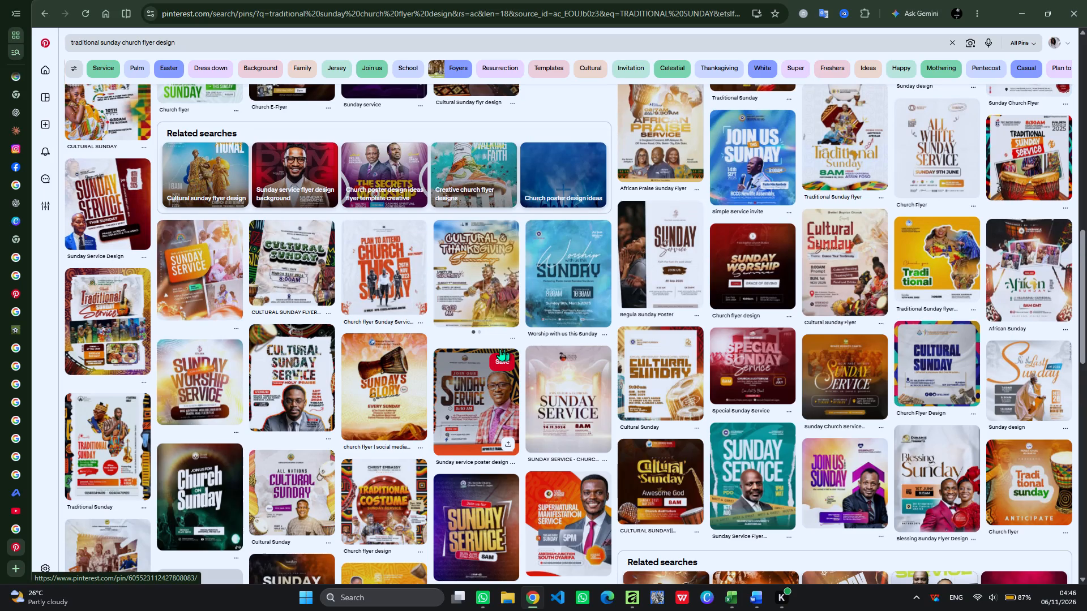
scroll(497, 321, down, 2)
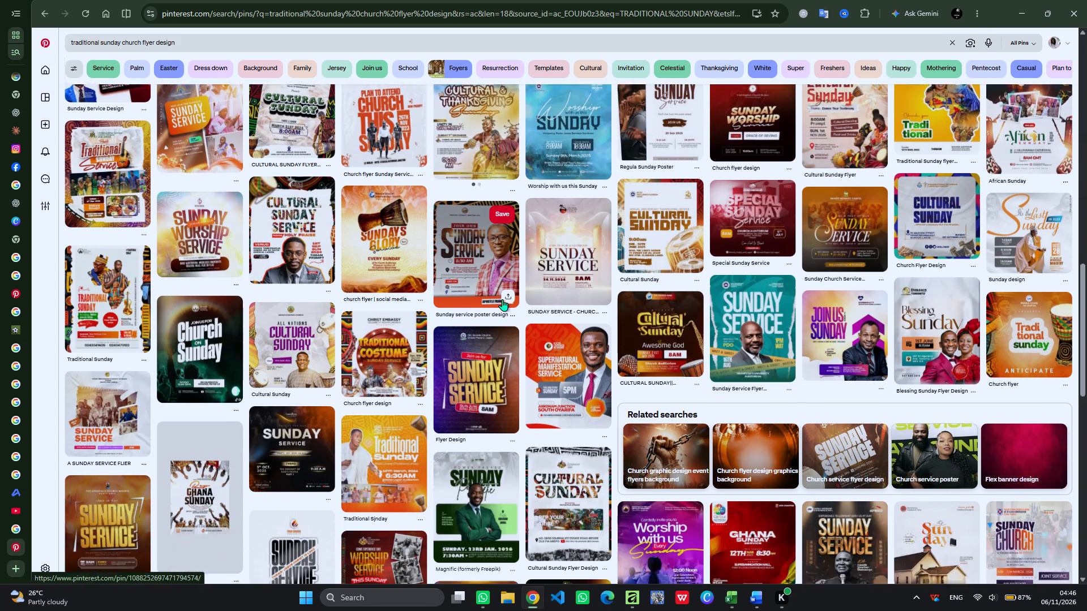
scroll(502, 299, down, 3)
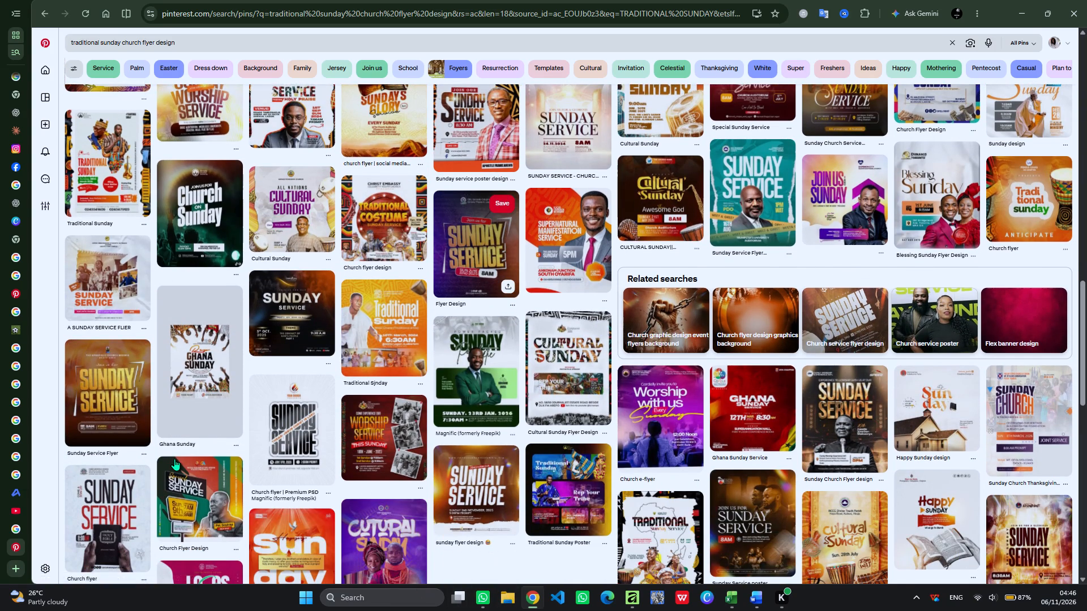
Search Google for "TIKTOK" in a new browser tab and open the TikTok website.
click(27, 567)
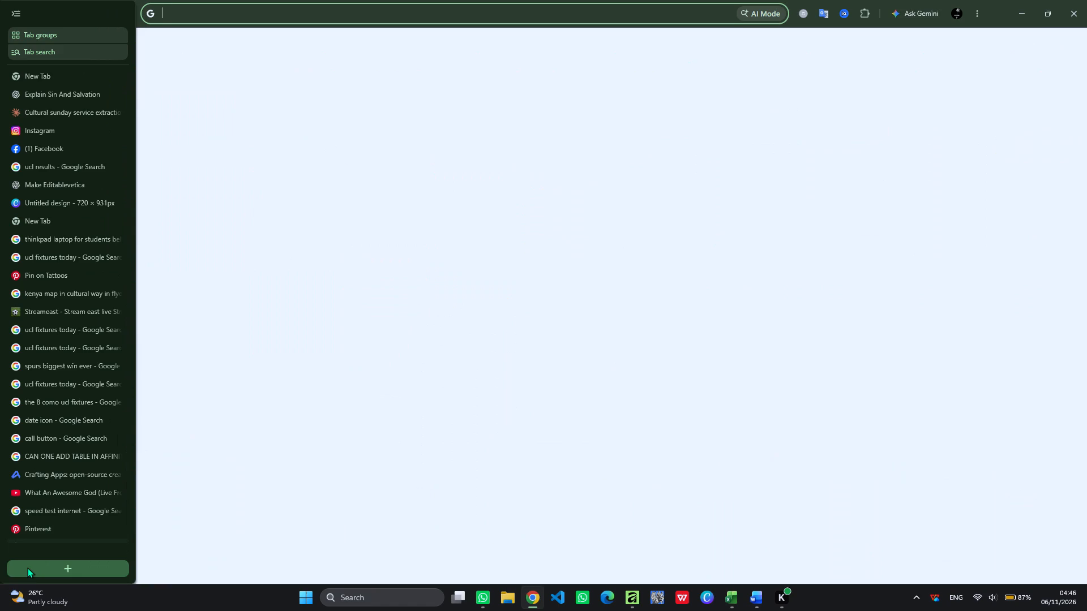
click(510, 136)
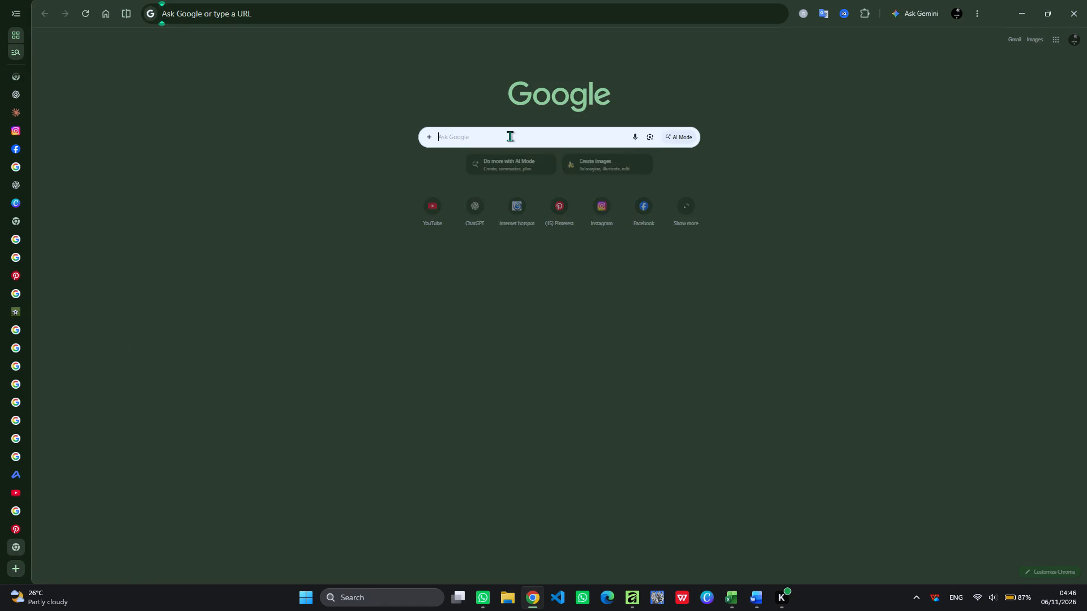
text(TIKT)
text(OK)
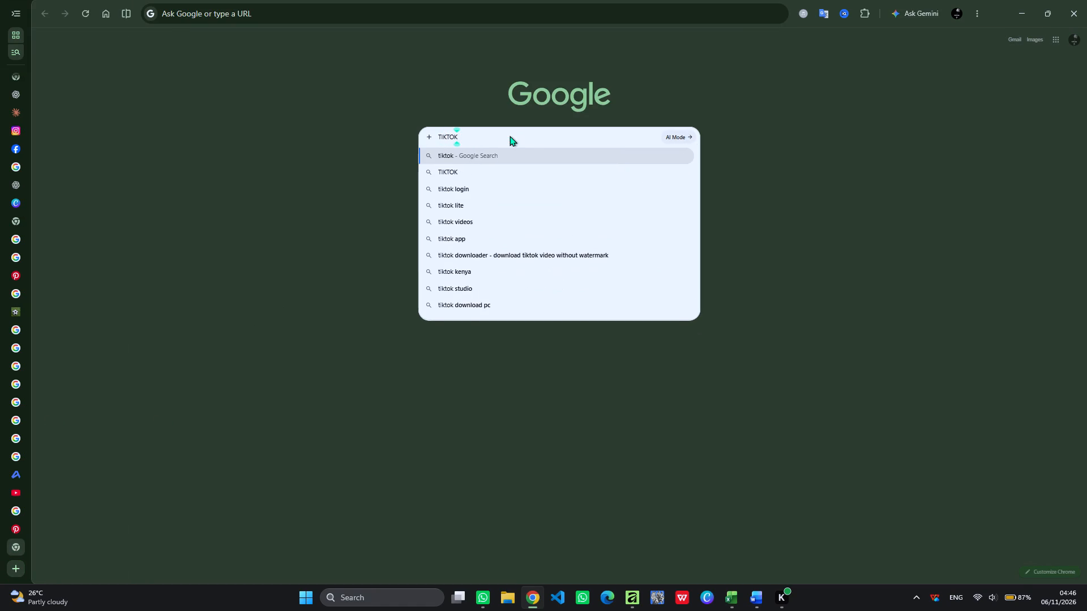
key(Return)
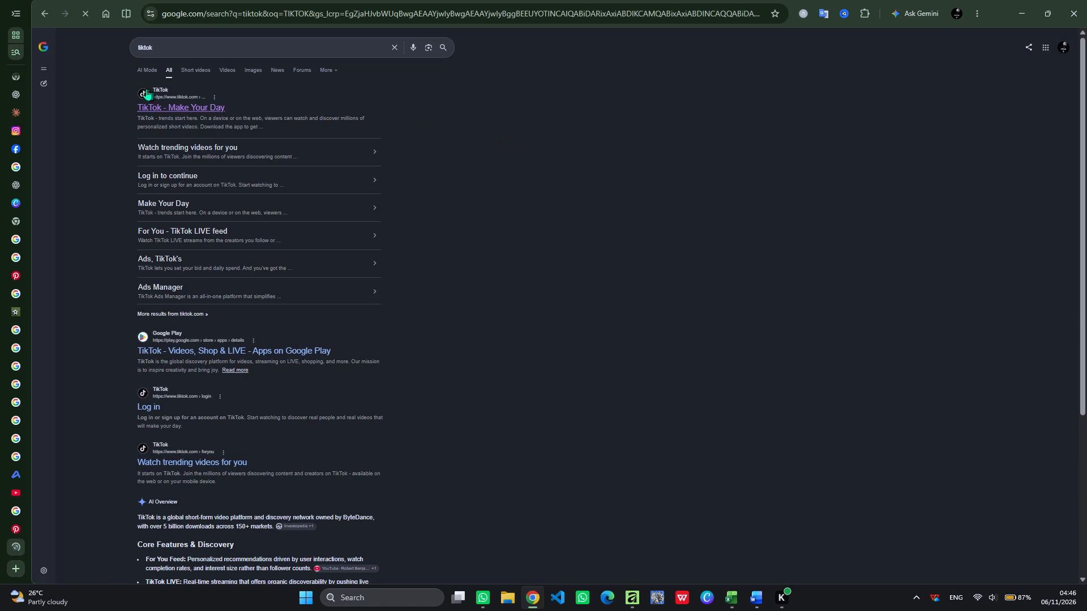
click(174, 104)
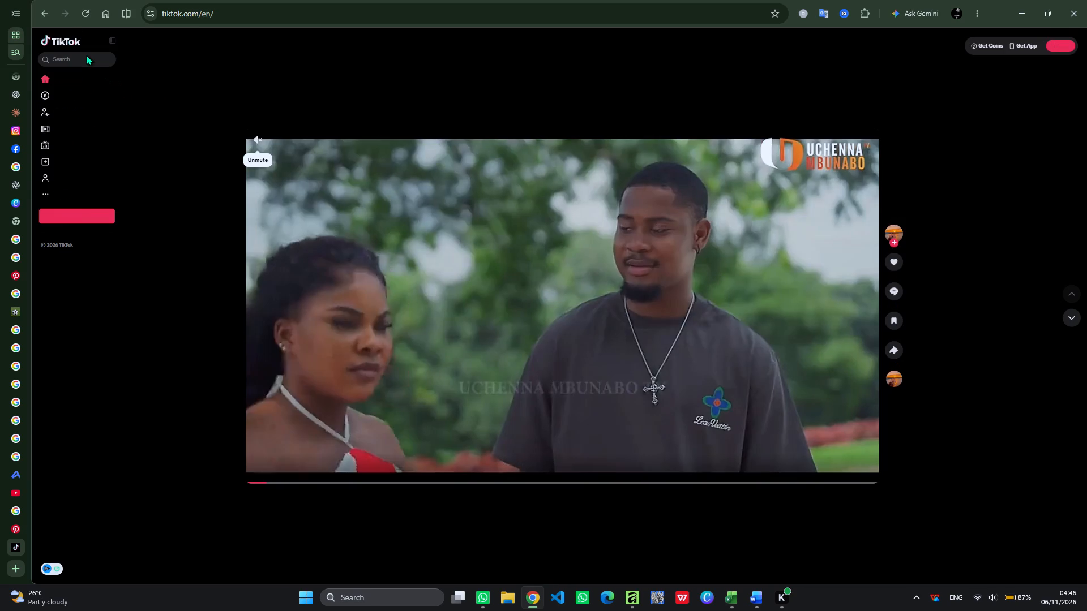
Enter a TikTok search query for cultural Sunday references, starting with "CULTURAL SUDAY F".
click(86, 55)
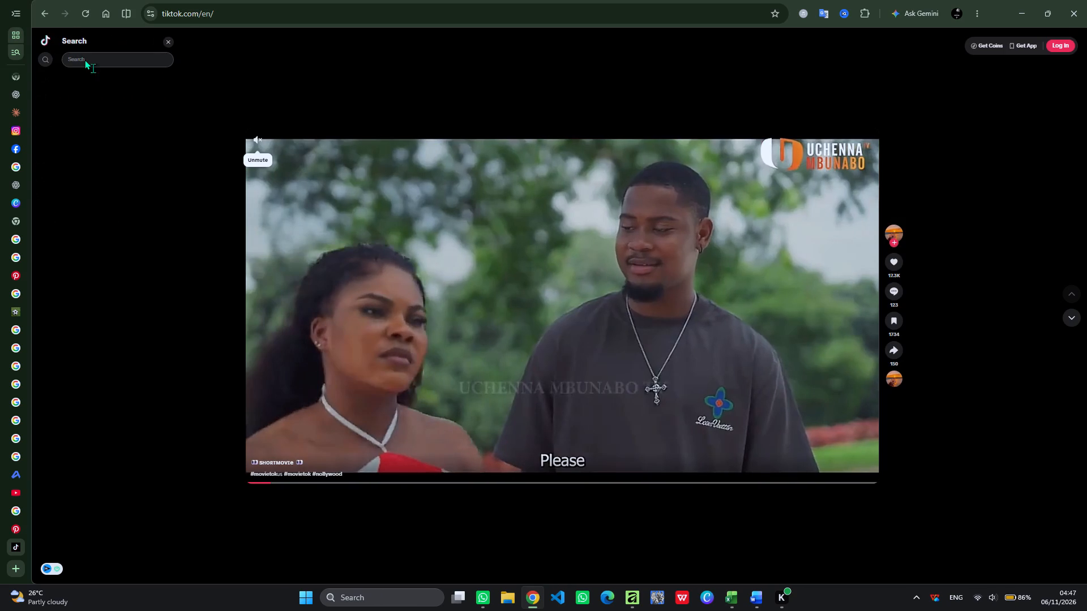
text(CULTURAL)
key(space)
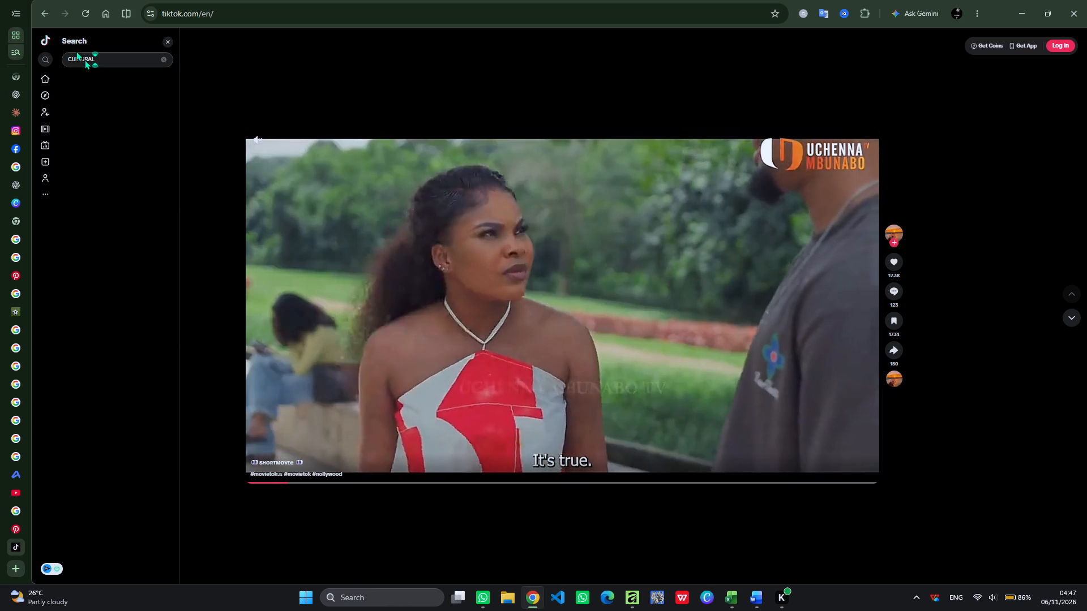
text(SU)
text(DAY FR)
key(BackSpace)
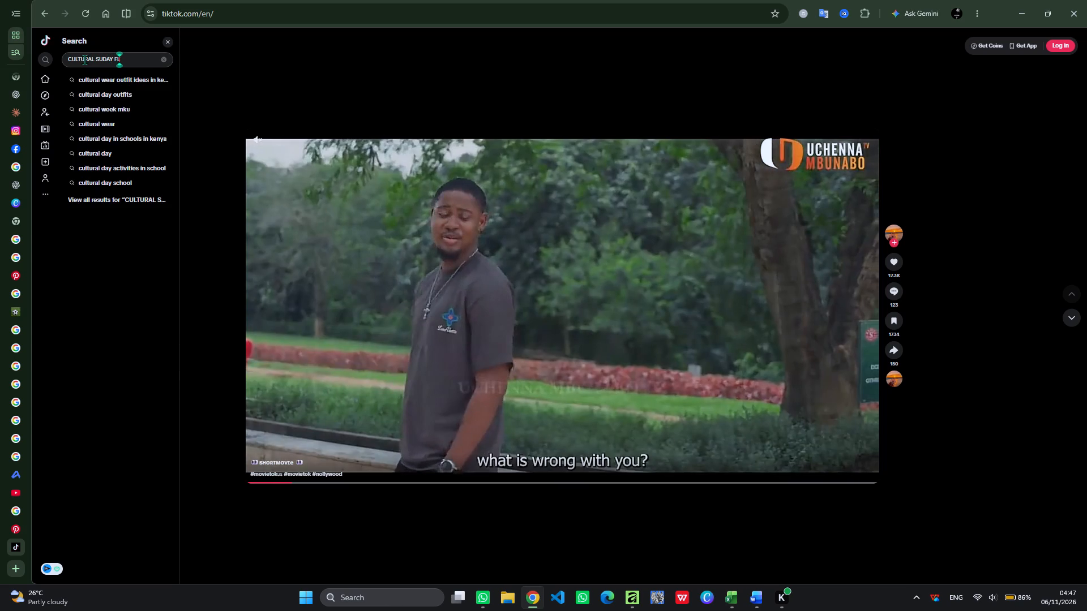
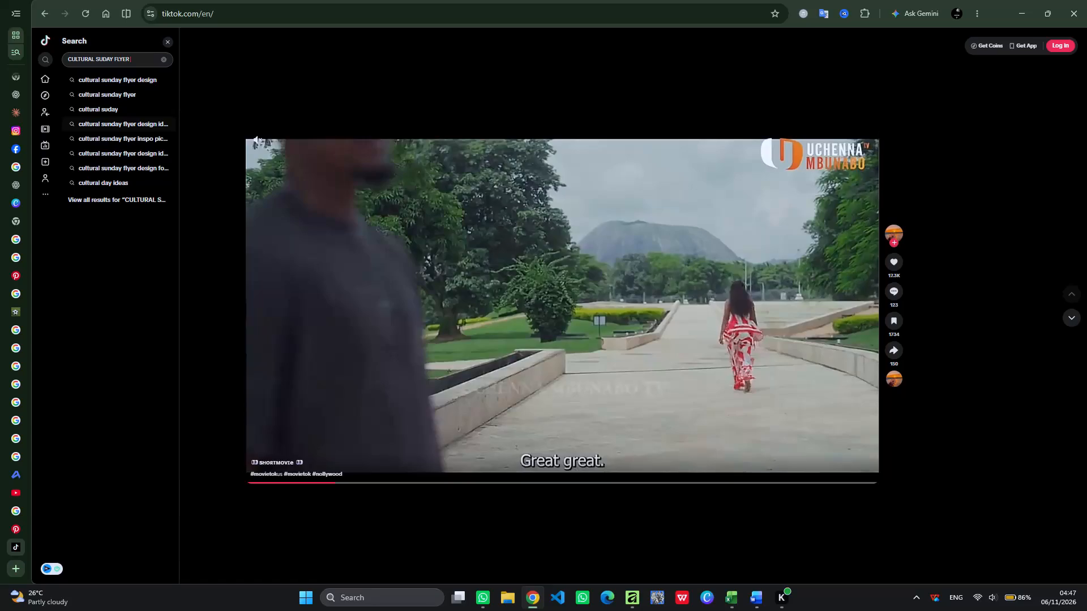
Run the TikTok search for "cultural sunday flyer design ideas".
key(Return)
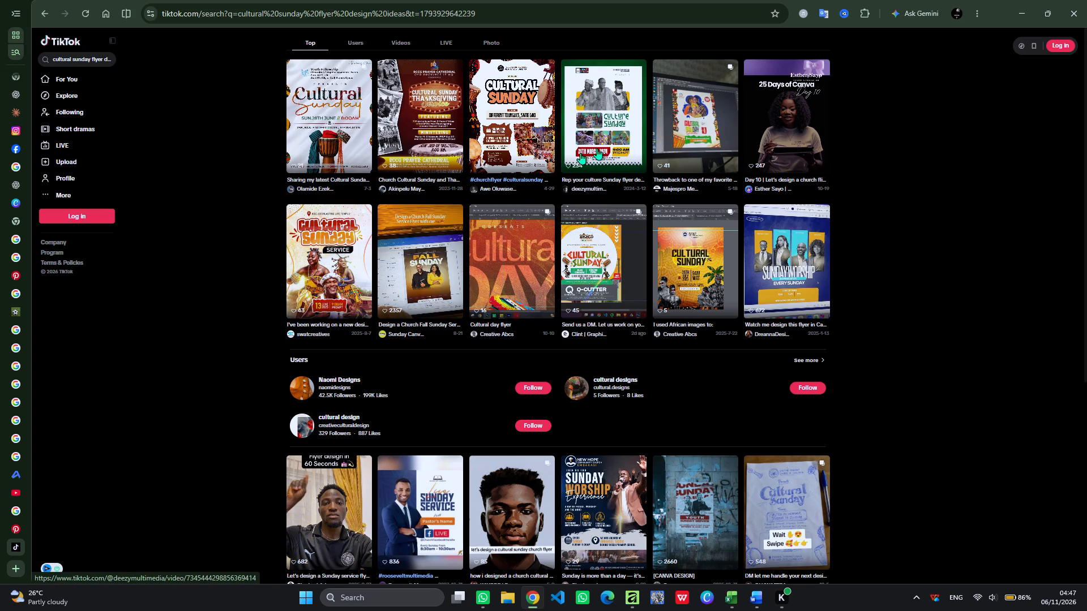
Open the Majespro Media CAC flyer post and examine it, followed by the ICGC-Everlasting Life Temple Cultural Sunday flyer.
click(708, 126)
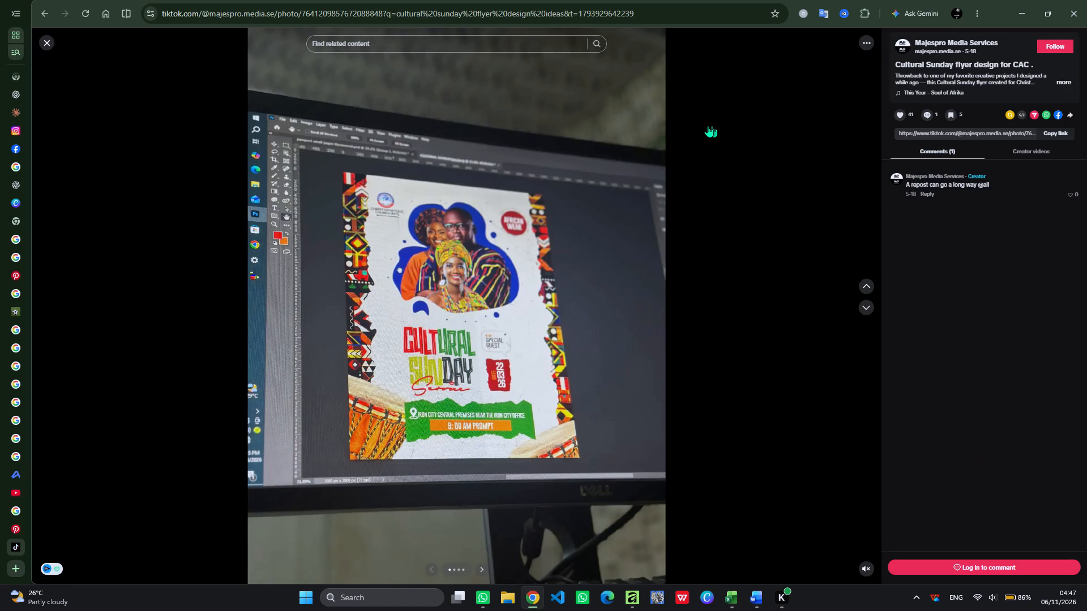
key(Left)
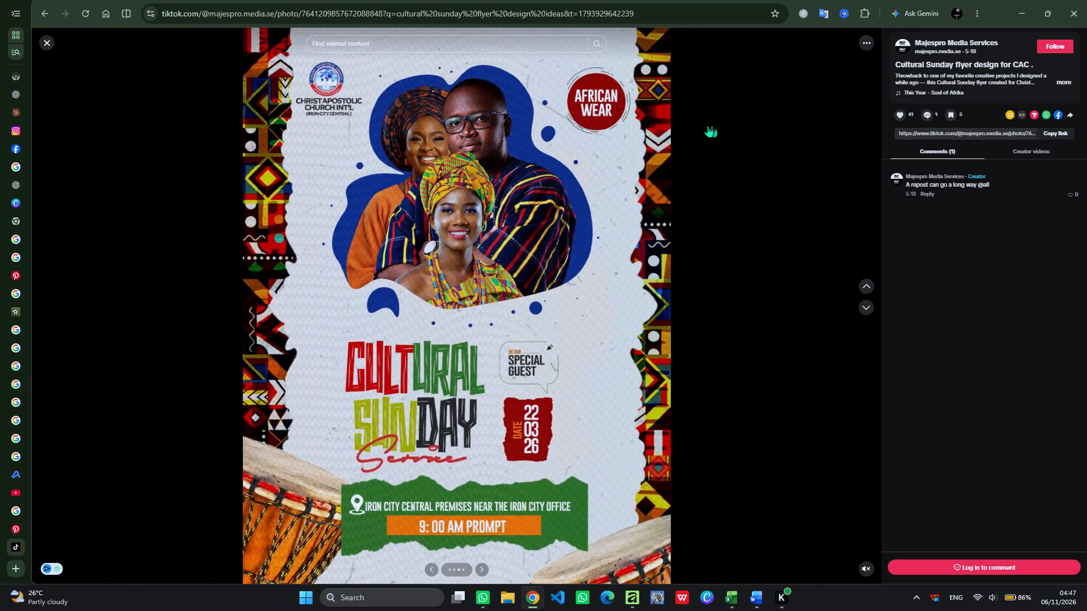
key(space)
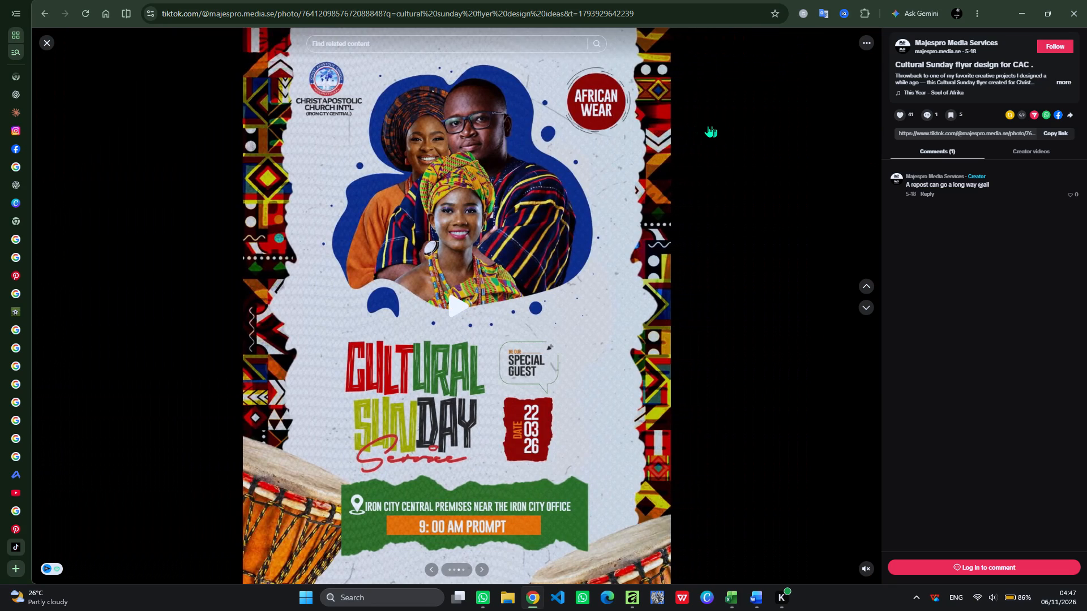
key(space)
key(Down)
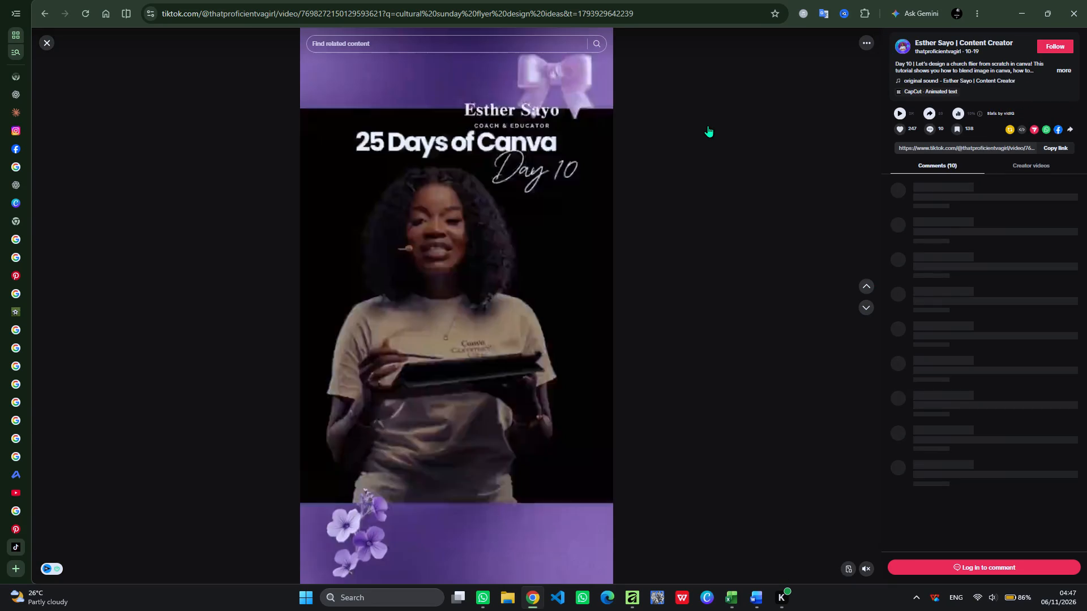
key(Down)
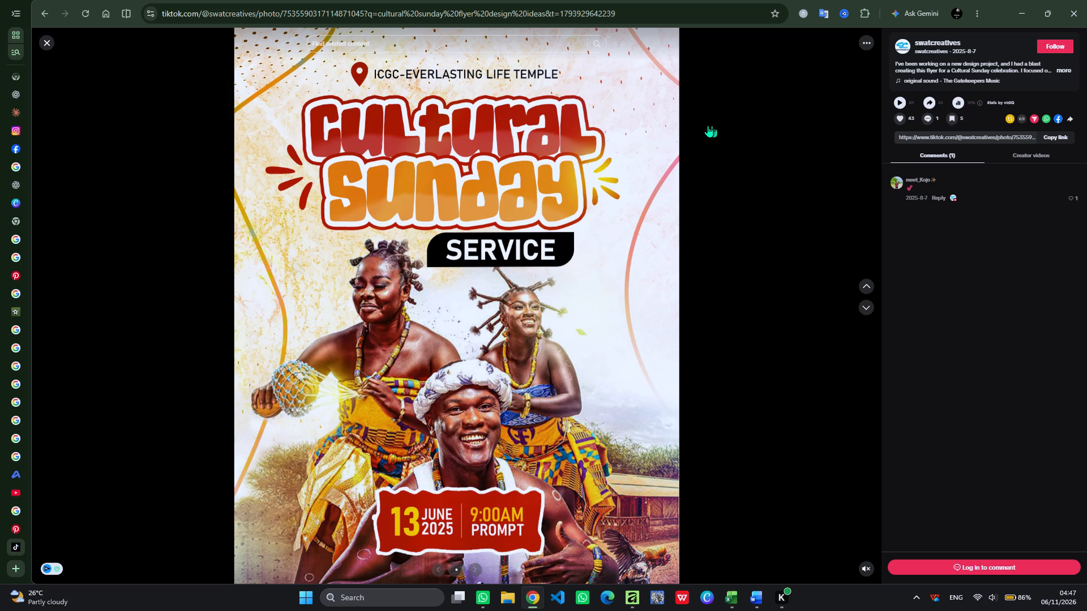
key(space)
key(Left)
key(Right)
key(space)
key(Left)
Advance through the results to examine the Cultural Day flyer and the Kiondo Experience Cultural Sunday poster's slides.
key(Down)
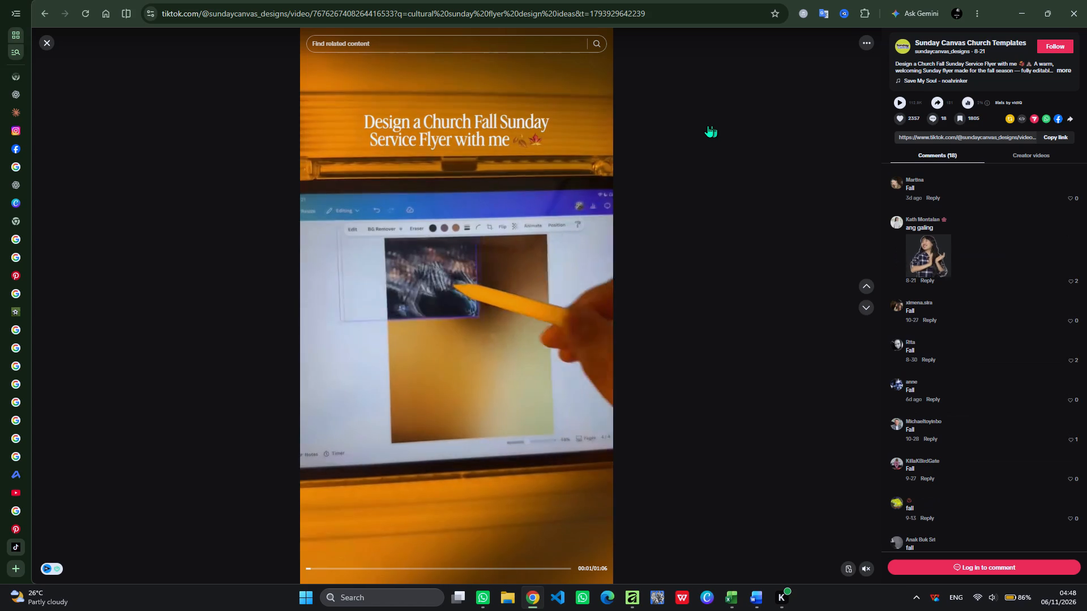
key(Down)
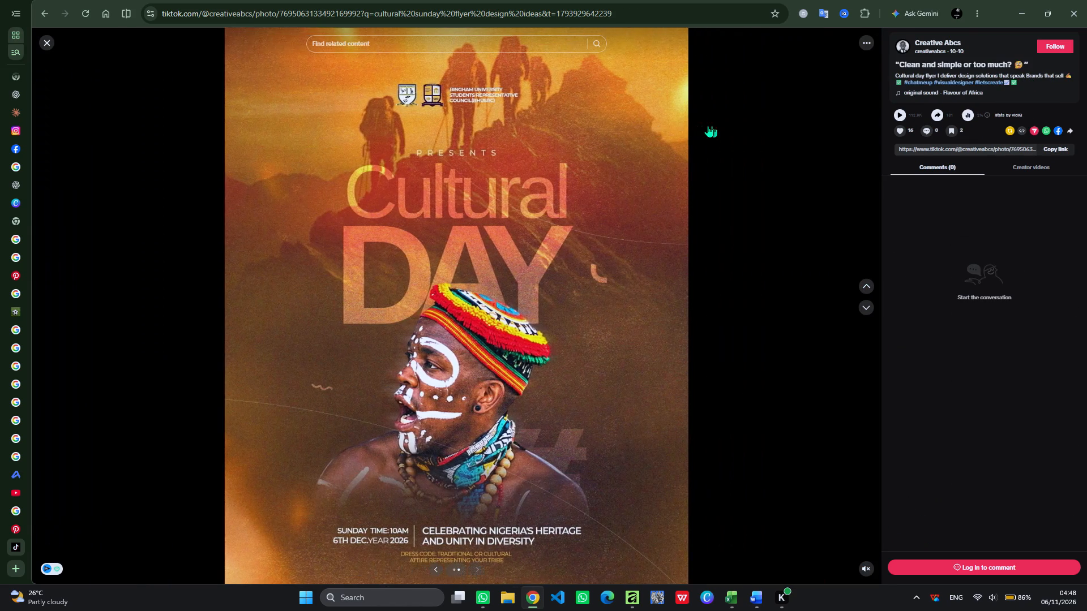
key(Down)
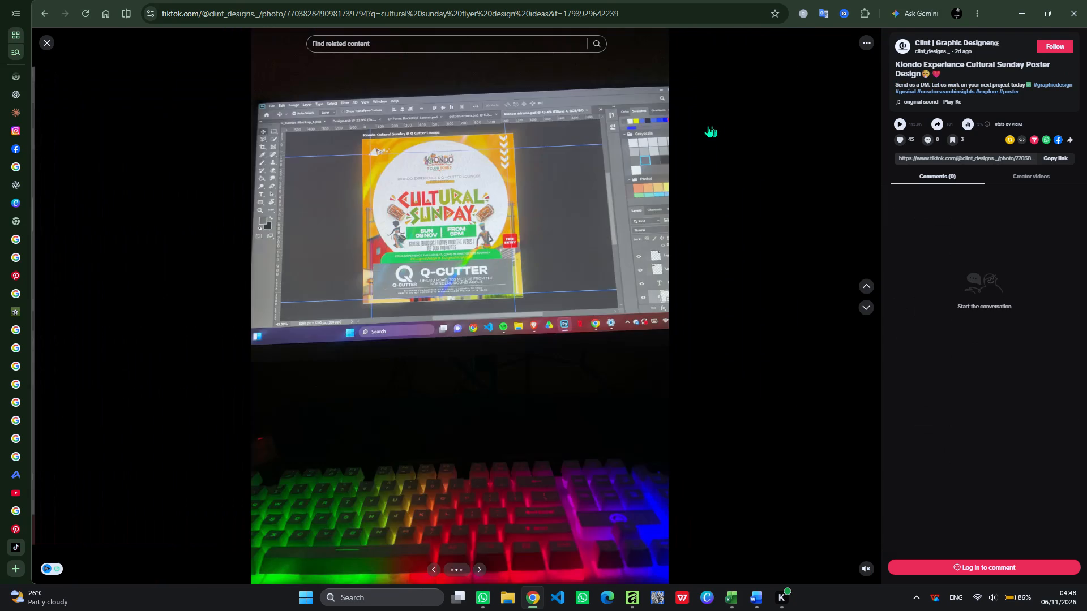
key(Up)
key(Down)
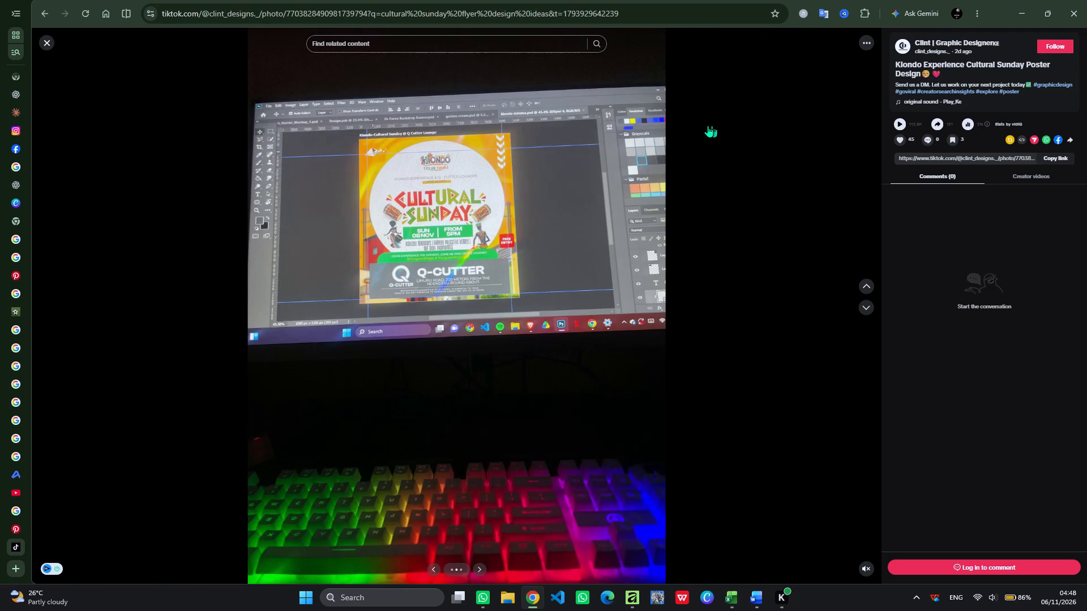
key(space)
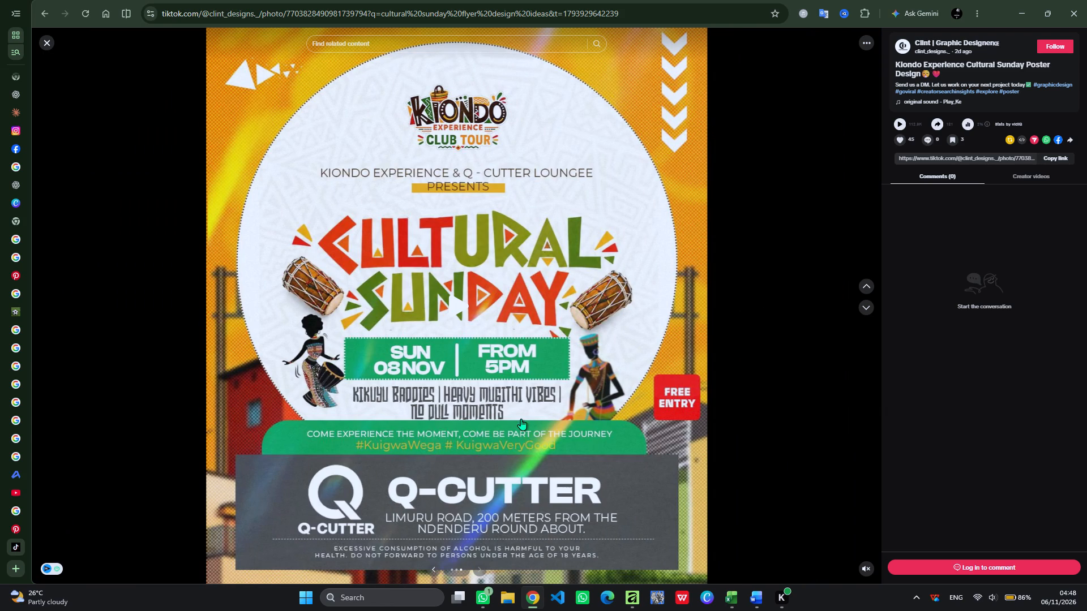
key(space)
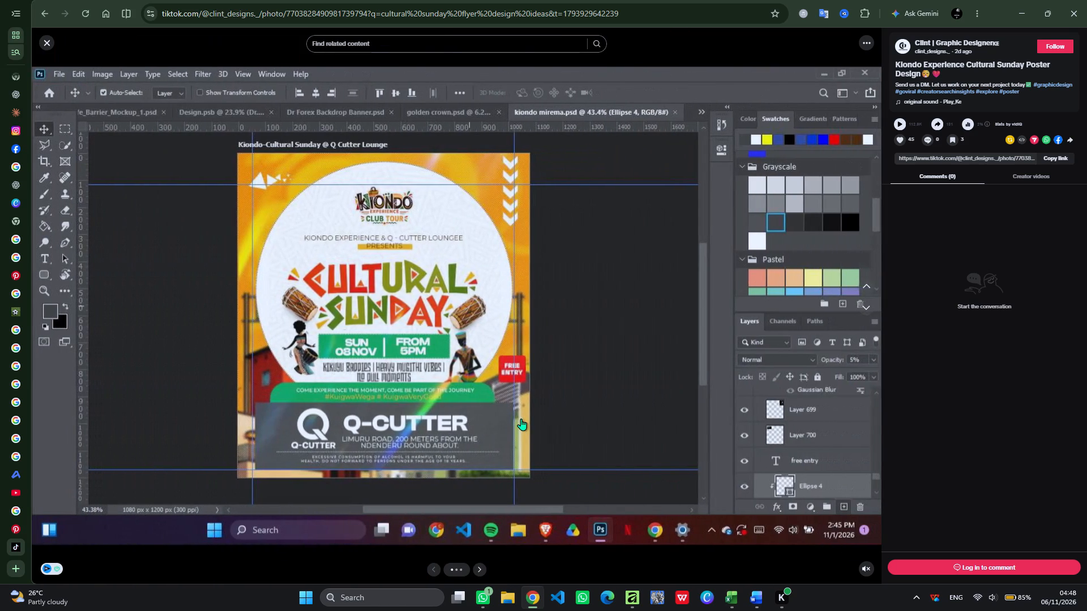
key(Right)
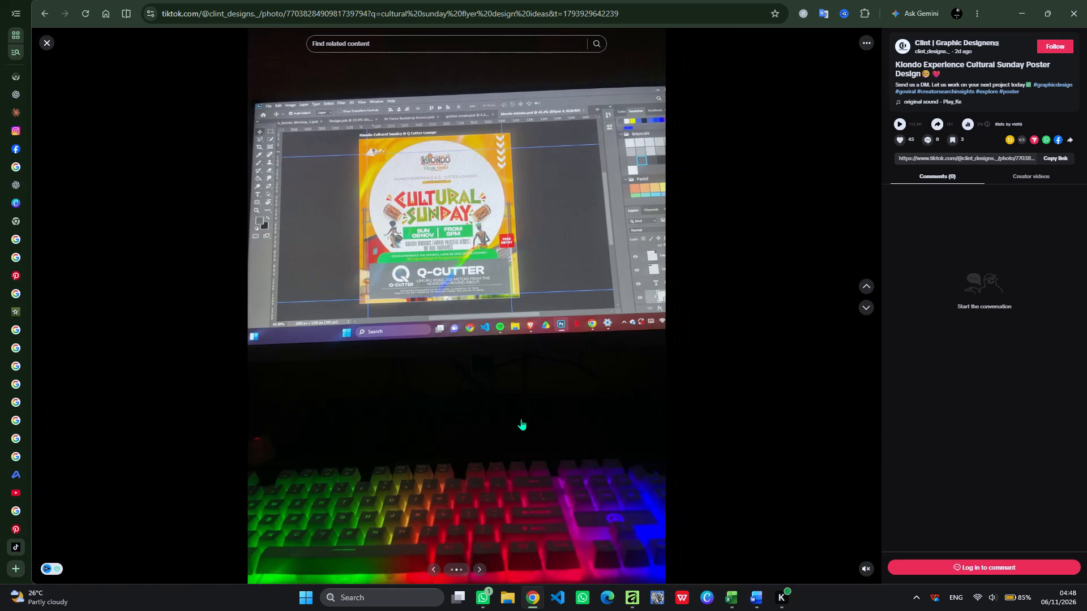
Browse onward through the Redeemed Christian Church poster and the Sunday service flyer design videos for layout ideas.
key(Down)
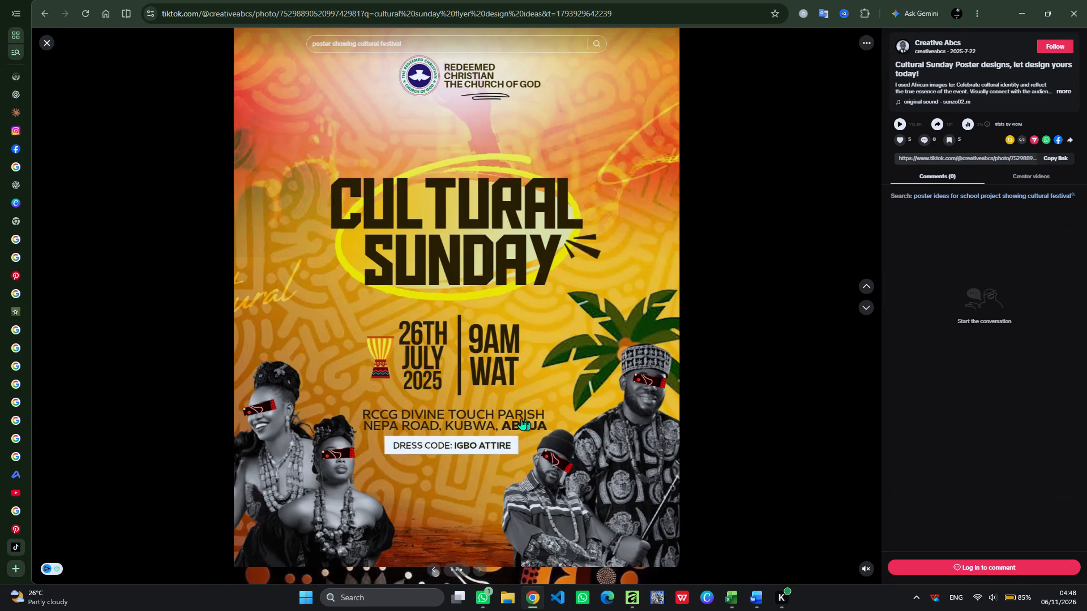
key(Down)
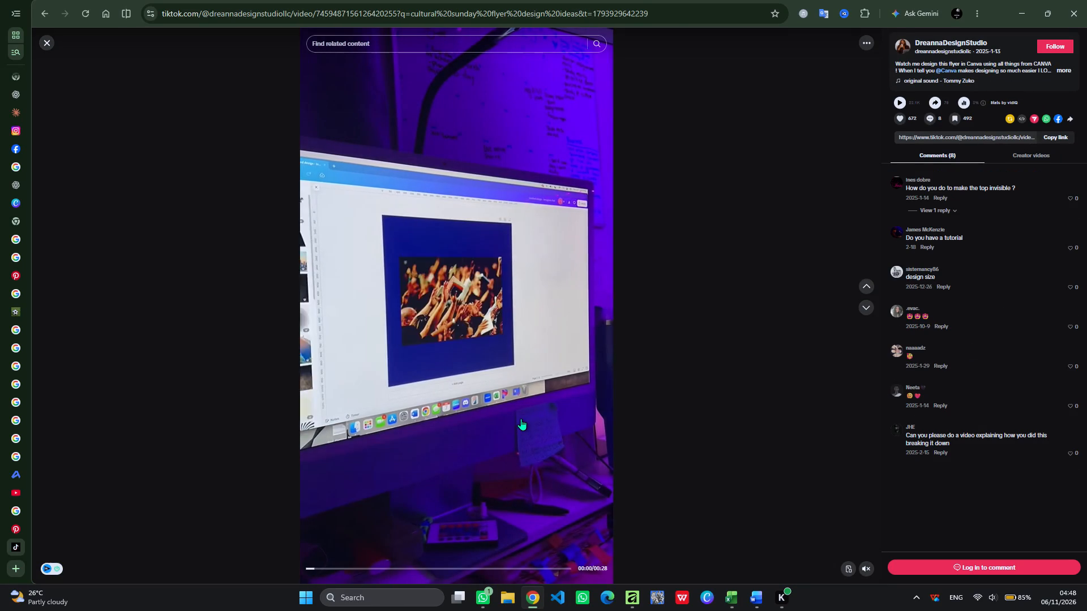
key(Down)
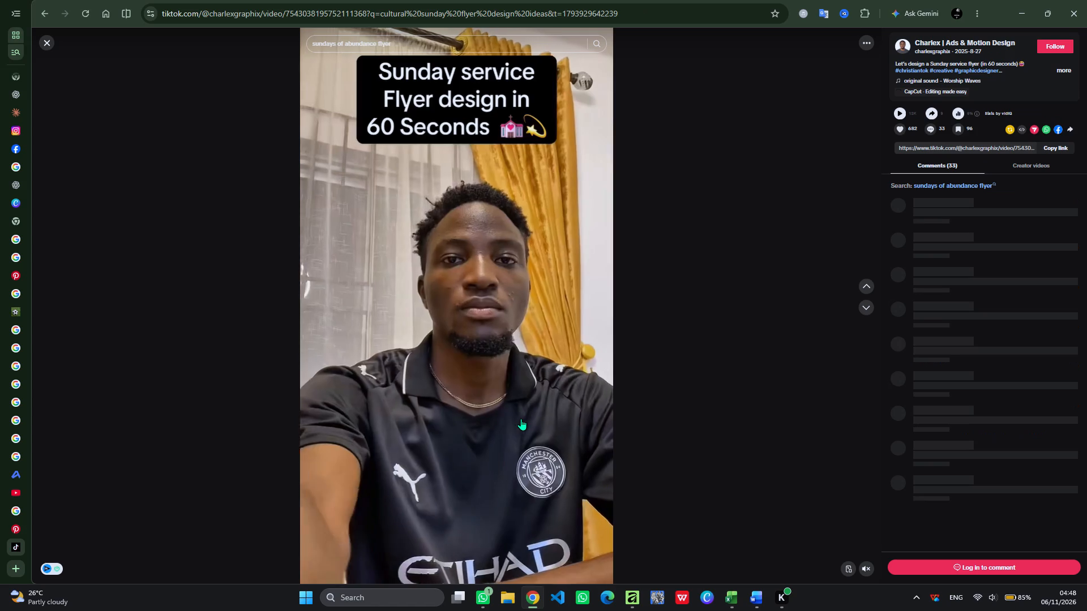
key(Down)
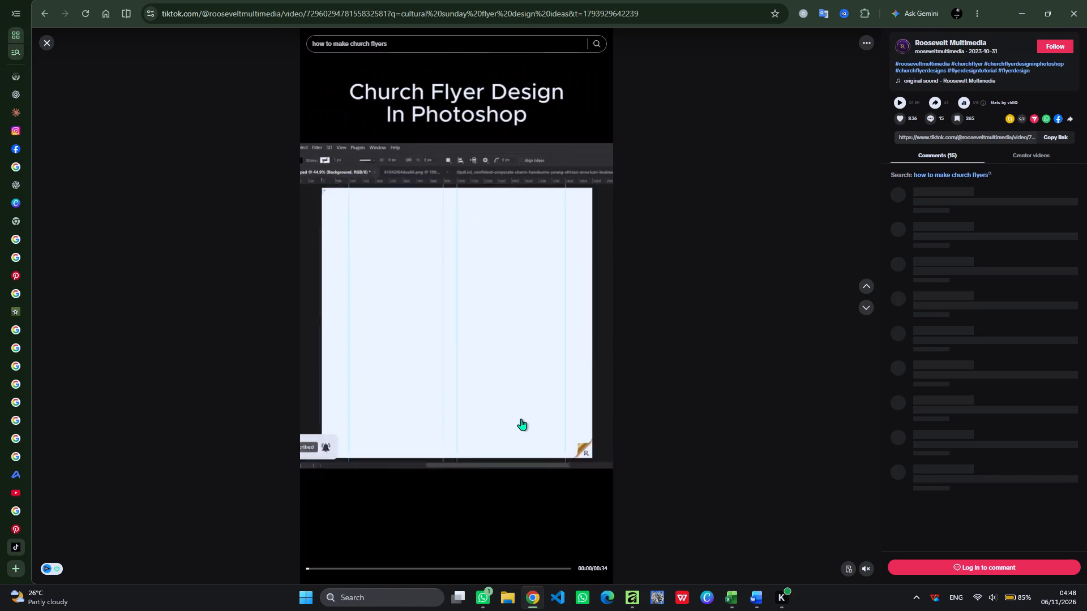
key(Down)
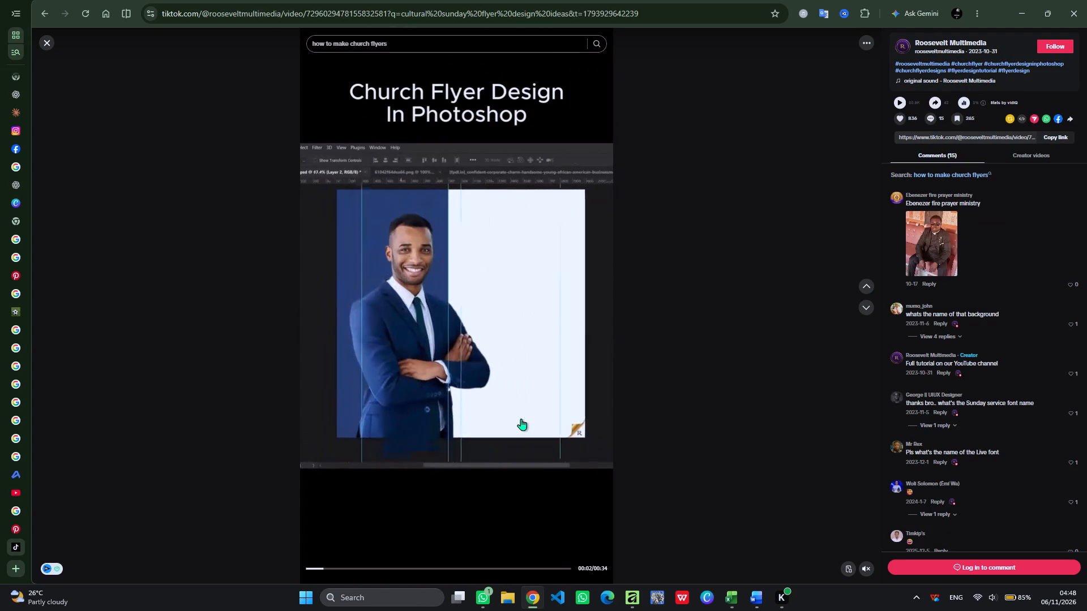
key(Down)
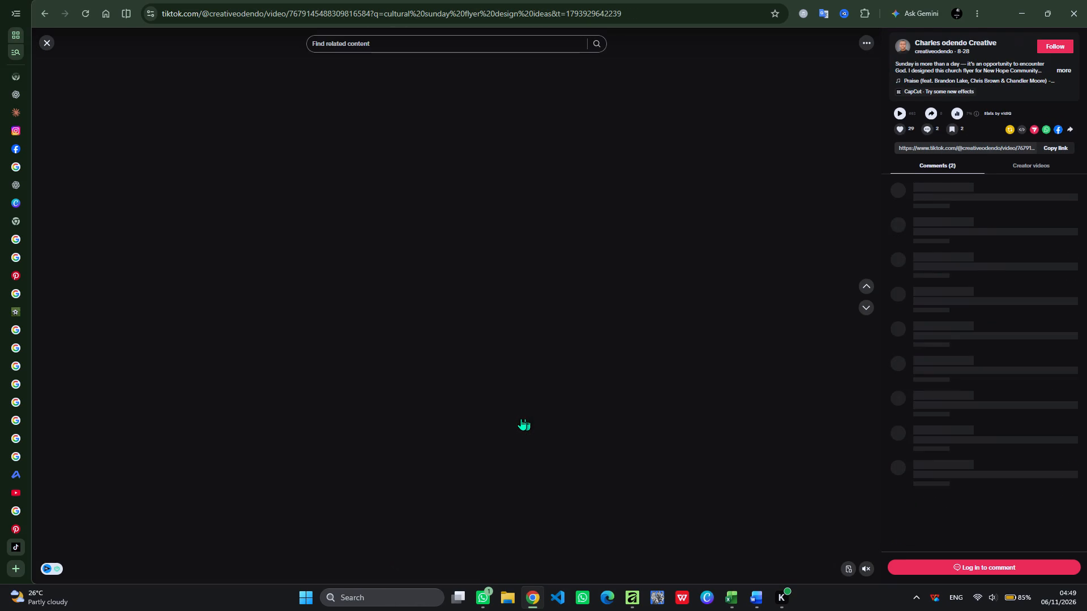
key(Down)
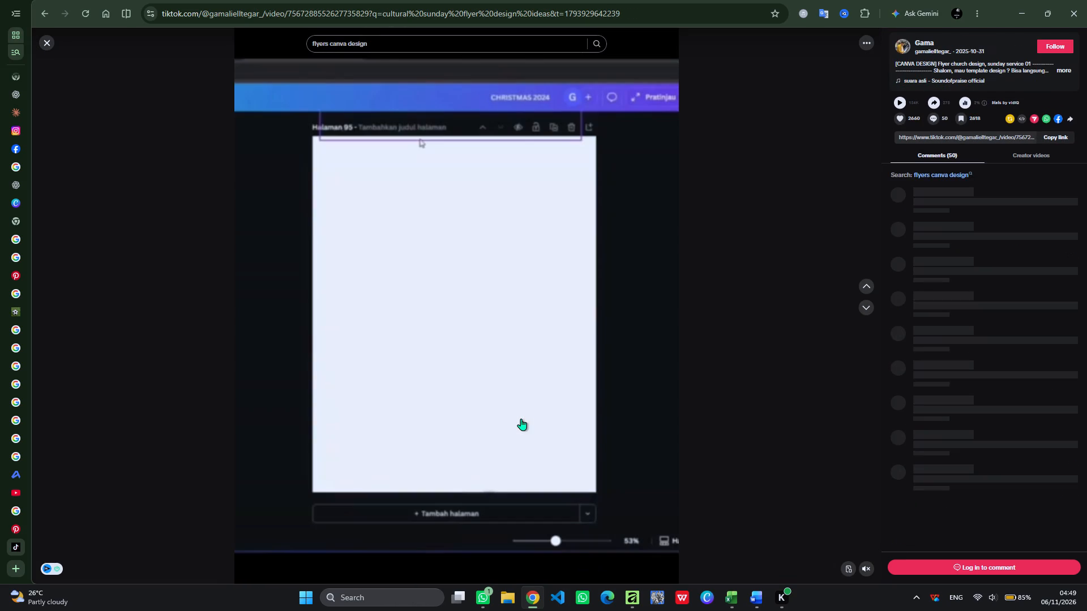
Go back through the results to the Redeemed Christian Church Cultural Sunday poster and examine its layout and design resources.
key(Up)
key(Up)
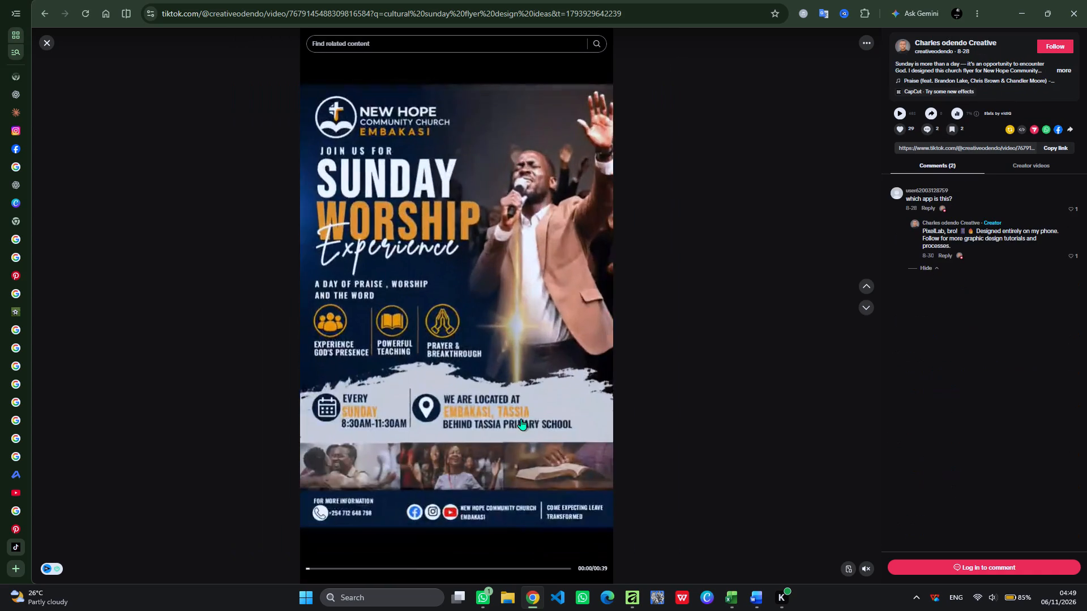
key(Up)
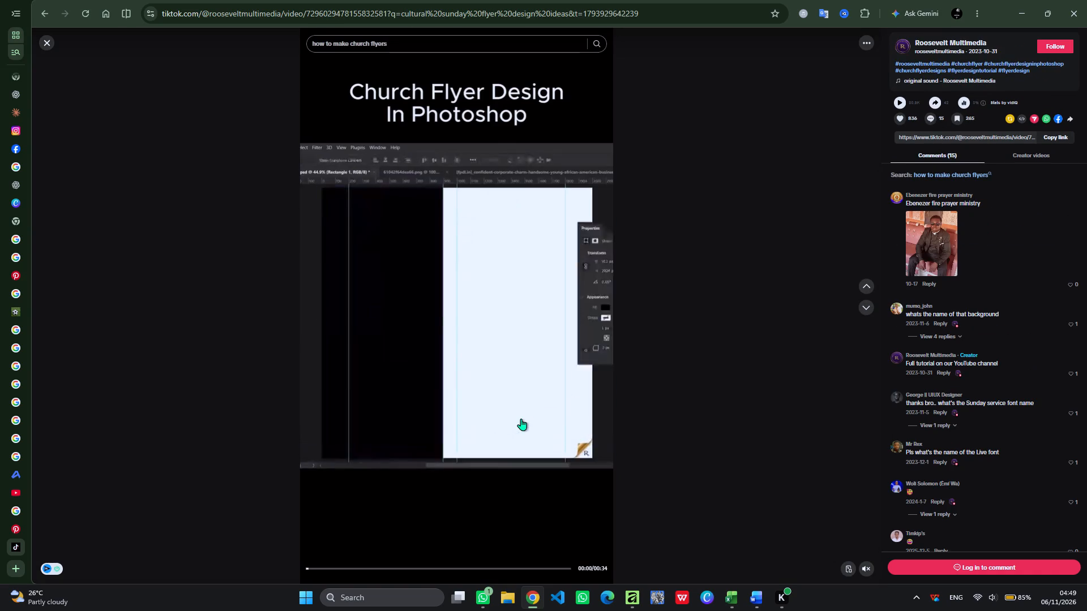
key(Up)
key(Up)
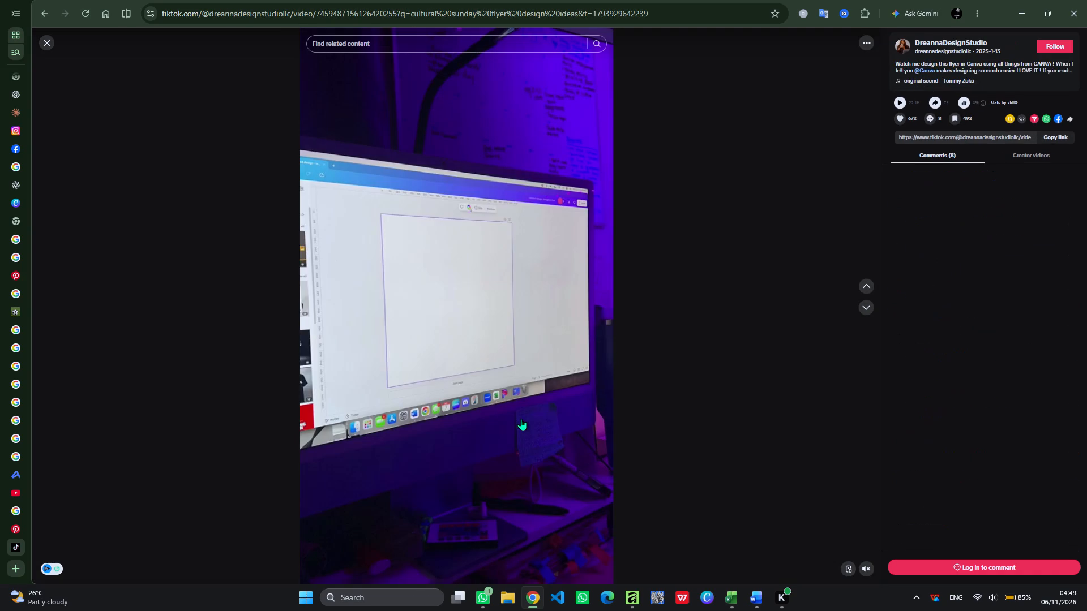
key(Up)
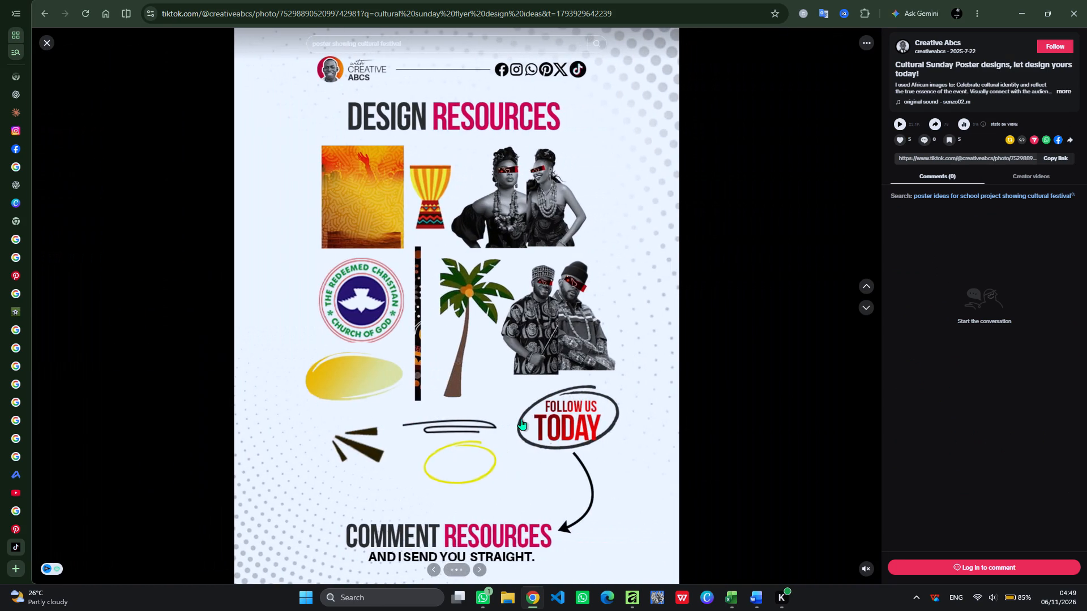
key(space)
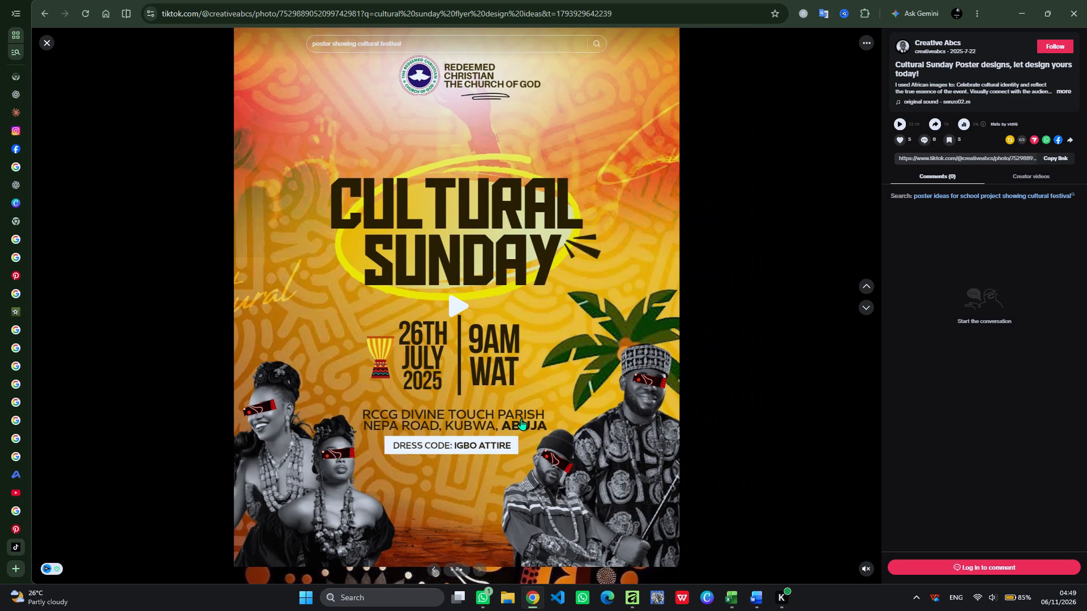
key(space)
Return to the Kiondo Experience Cultural Sunday poster and capture a screenshot cropped to the full-size flyer image.
key(Up)
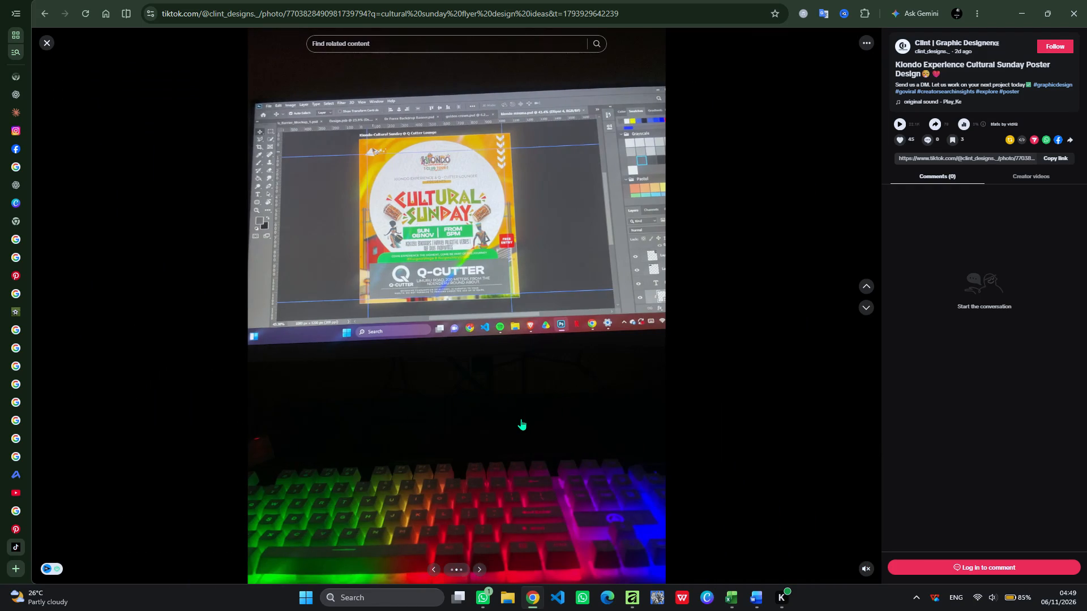
key(space)
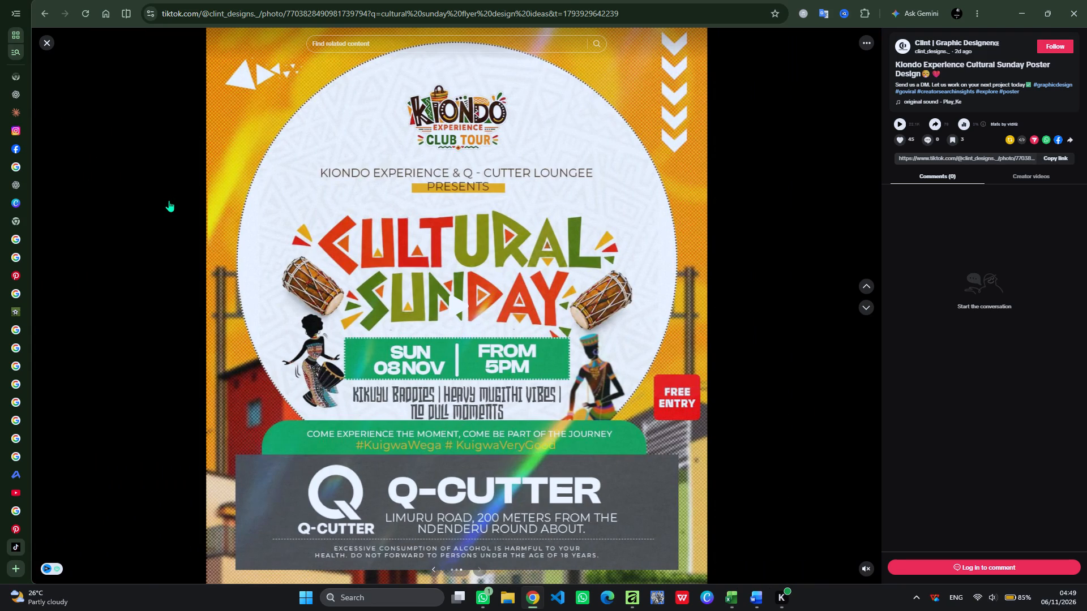
key(shift+super+s)
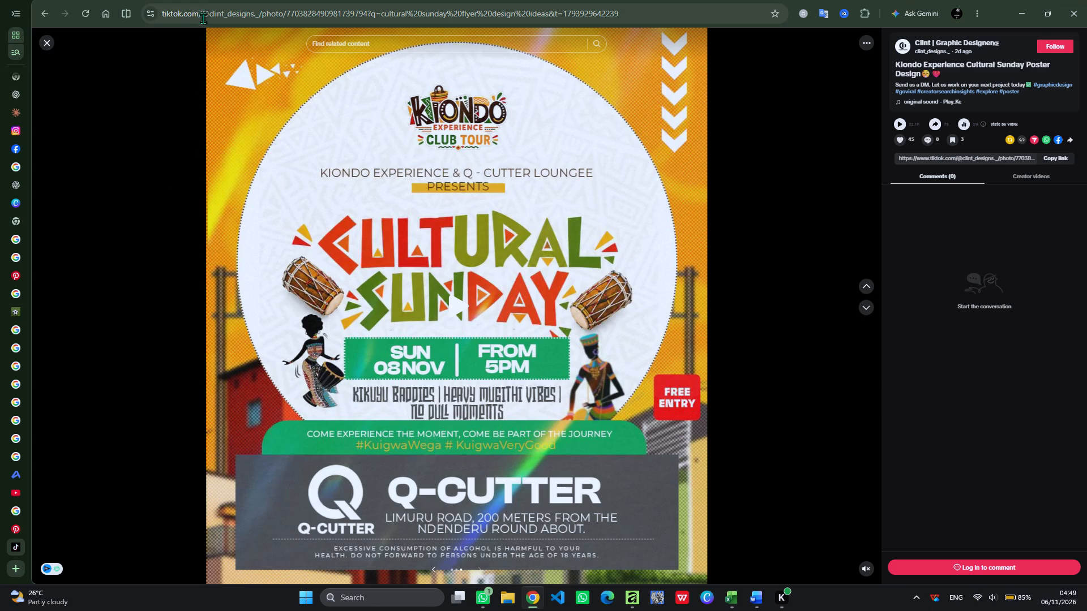
drag(206, 24, 644, 430)
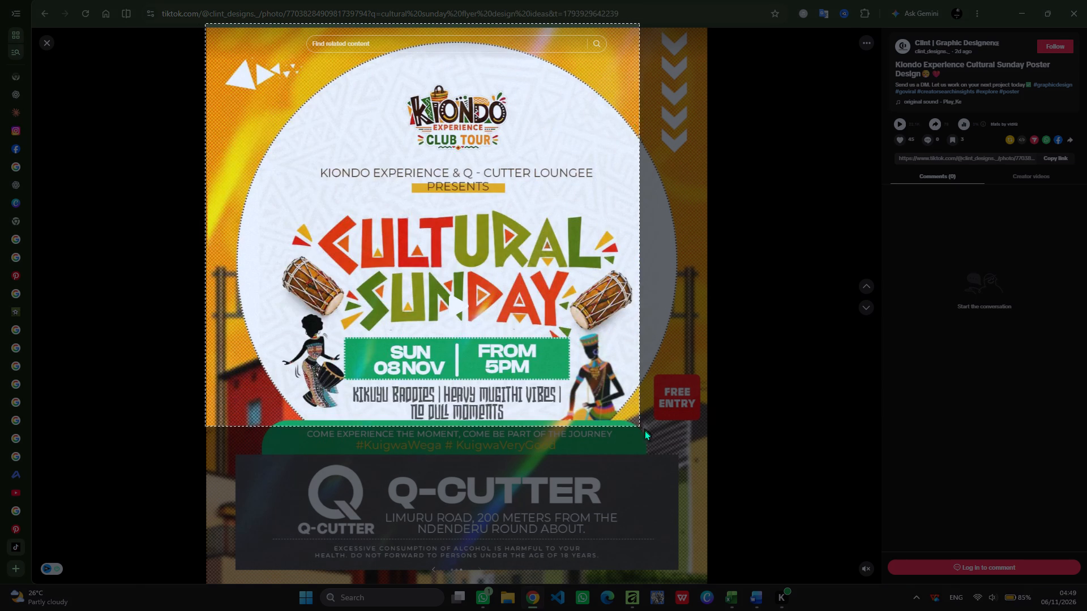
drag(644, 430, 727, 604)
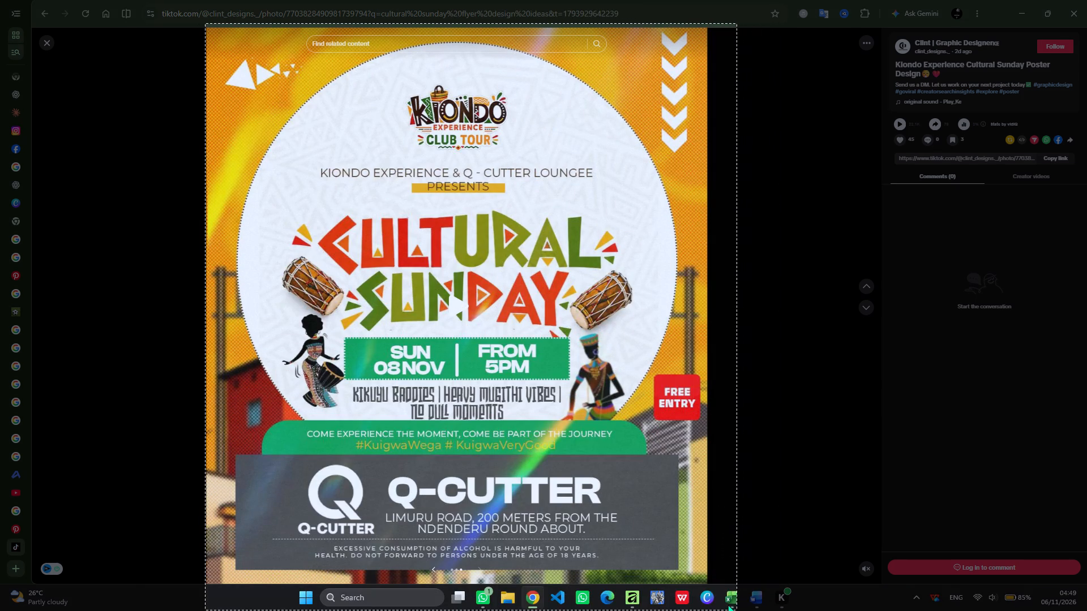
drag(727, 604, 708, 588)
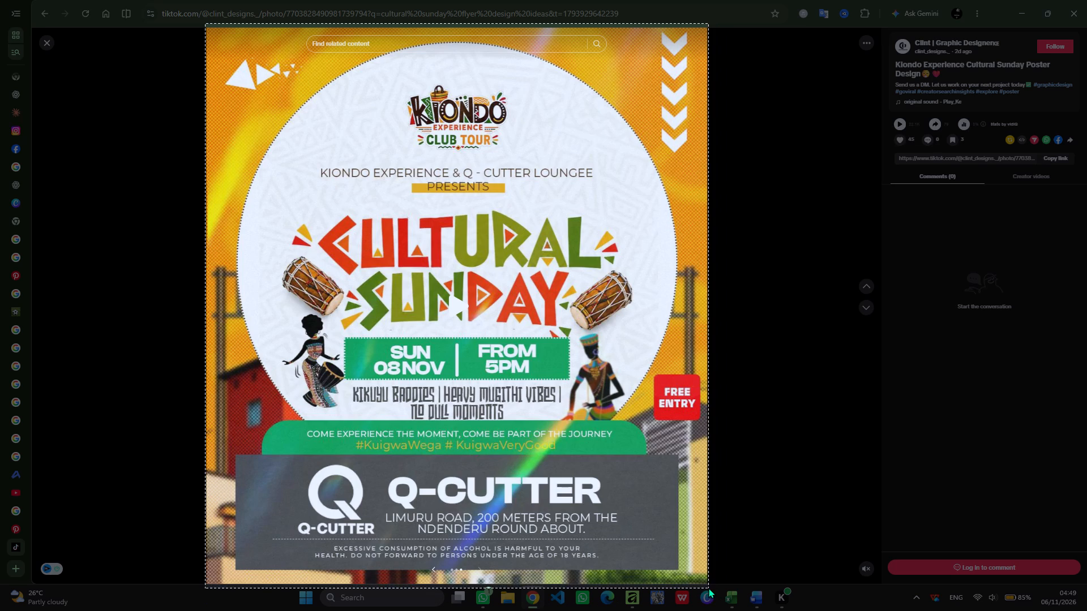
drag(708, 588, 706, 585)
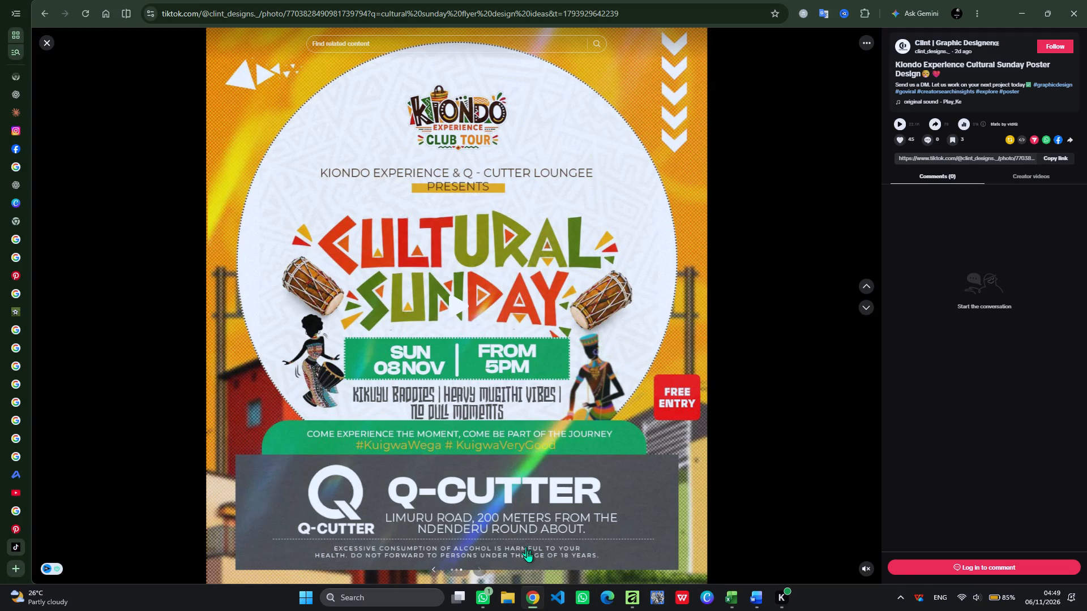
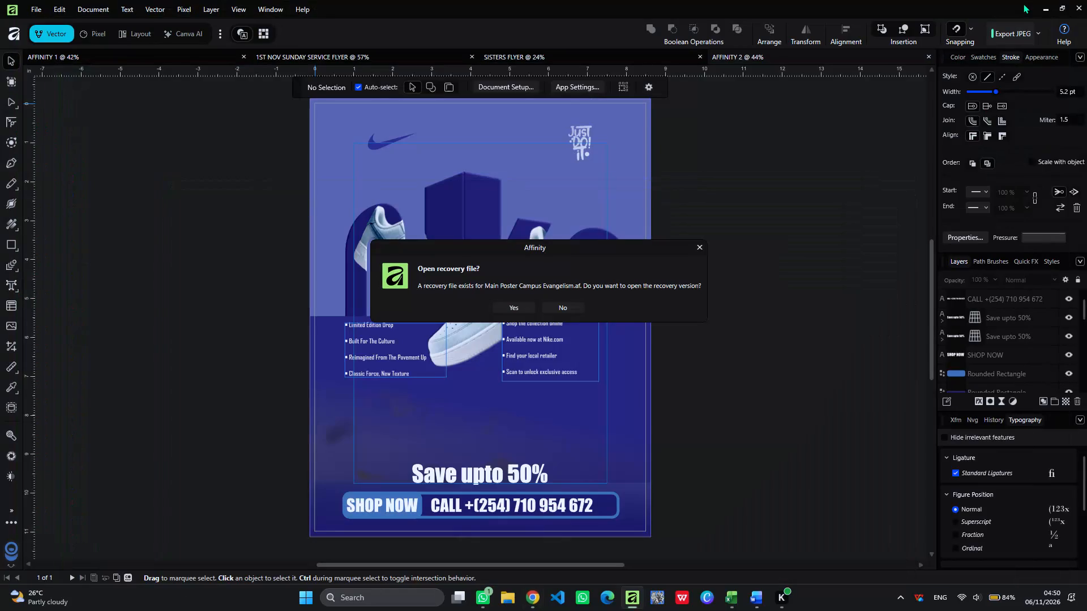
Open the recovery version of the Main Poster Campus Evangelism file.
click(522, 308)
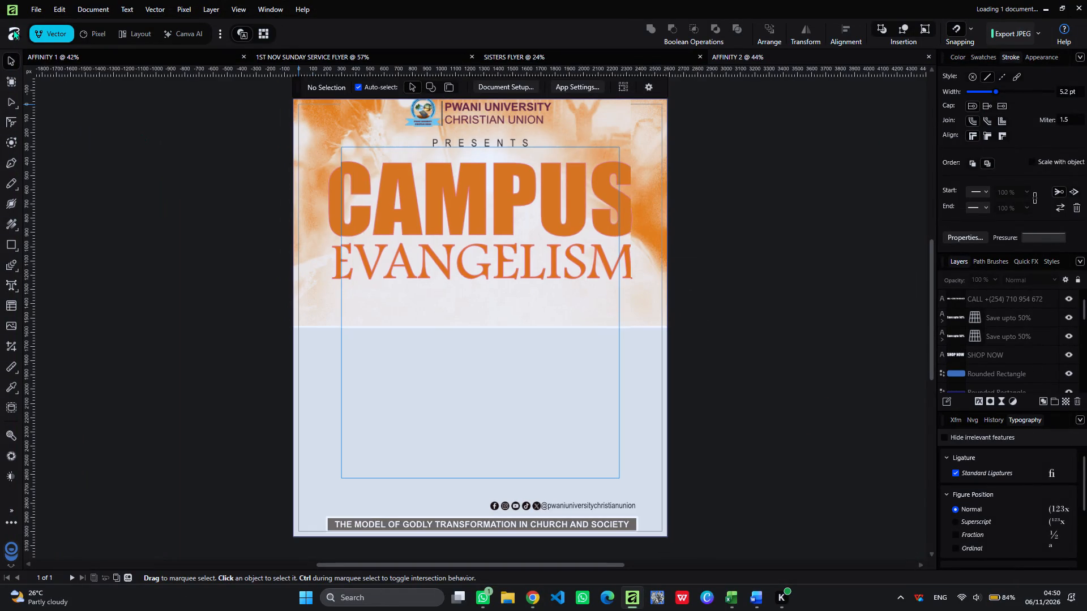
click(346, 281)
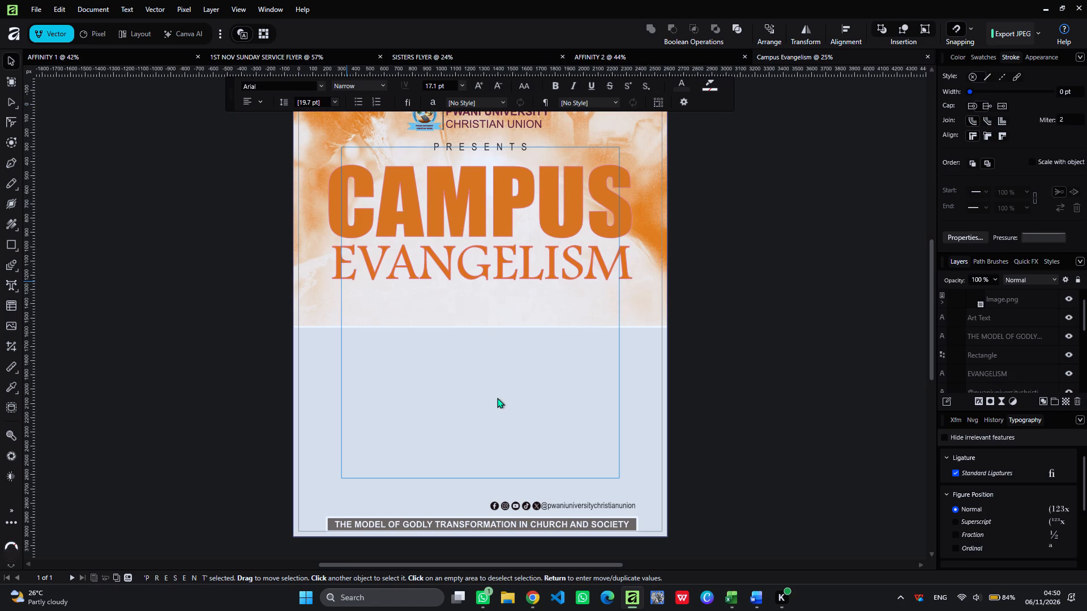
drag(497, 398, 496, 237)
click(496, 237)
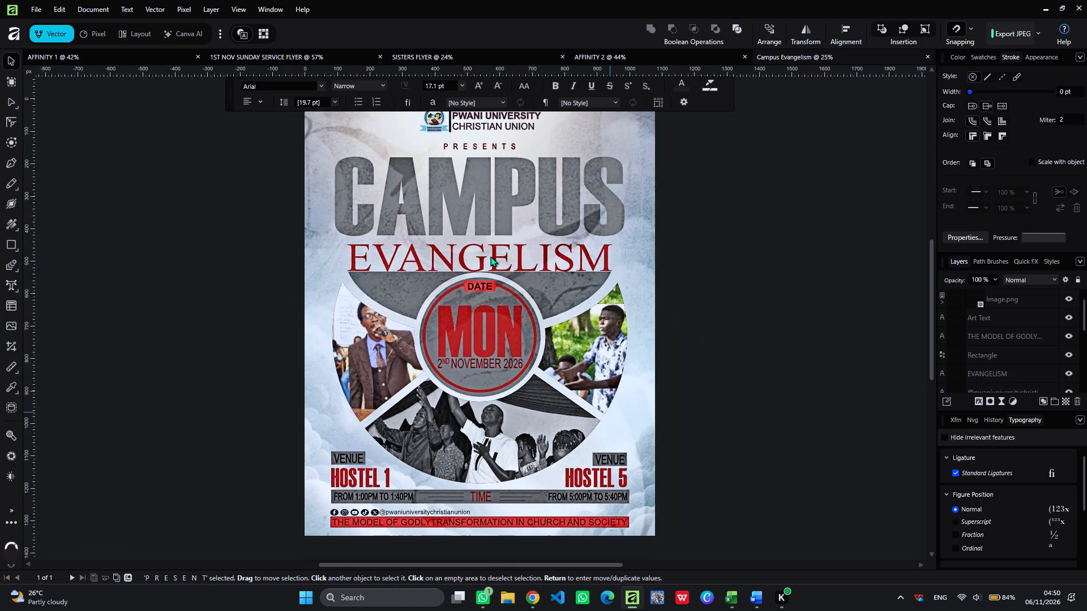
Create a new document from the Social Media Portrait Post preset, 1080 × 1350 px.
click(11, 36)
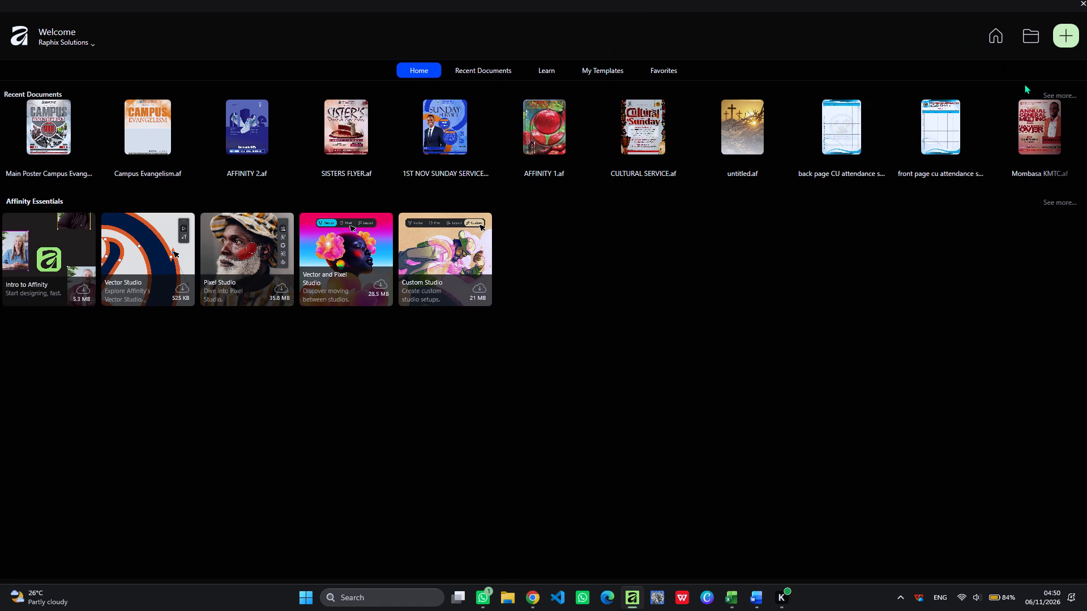
click(1067, 34)
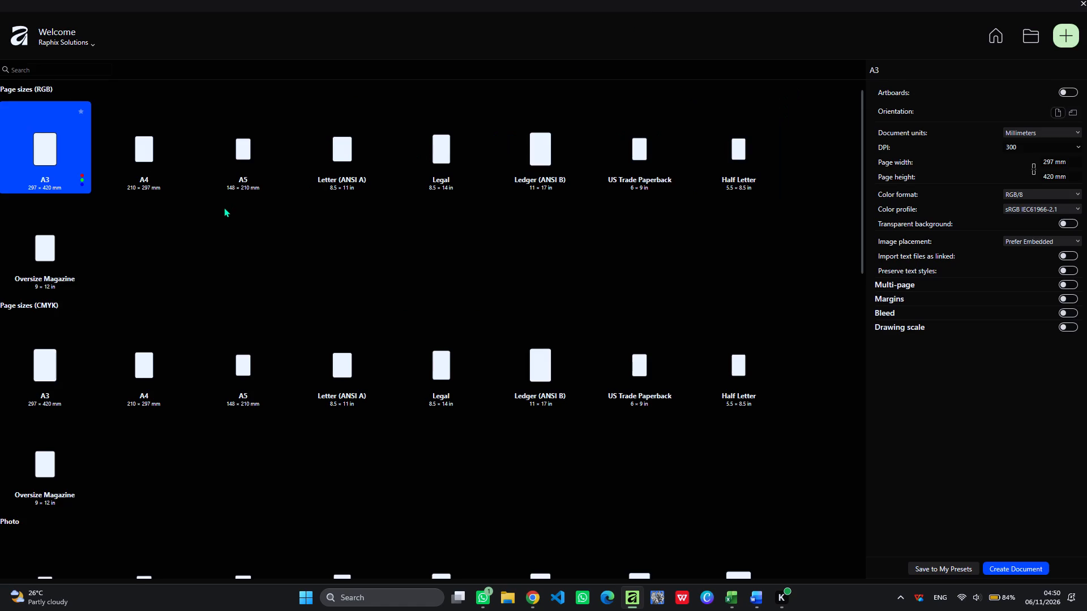
scroll(100, 303, down, 1)
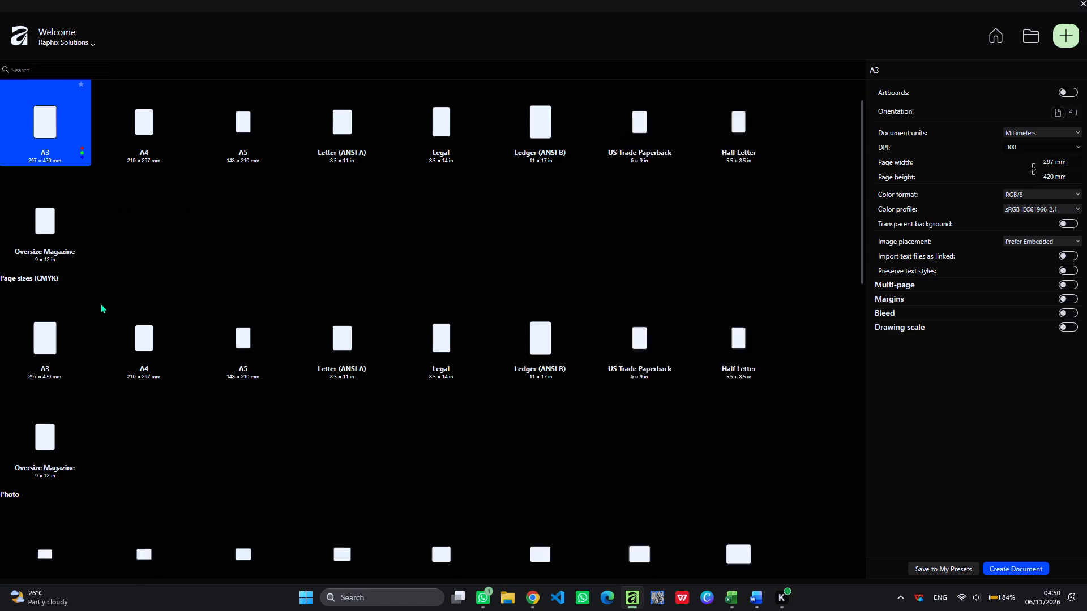
scroll(100, 303, down, 1)
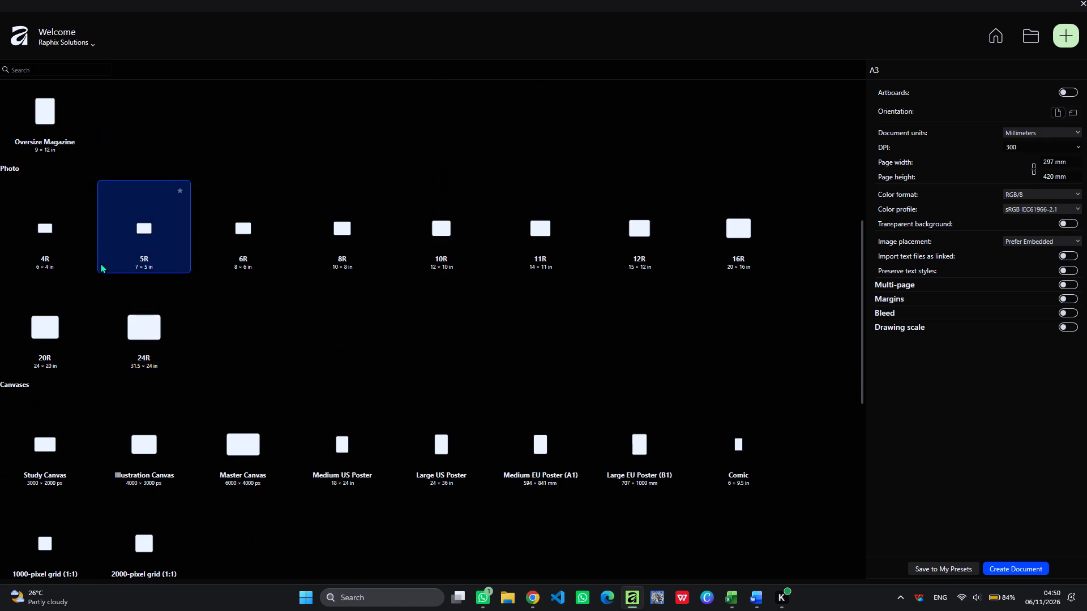
scroll(100, 263, down, 1)
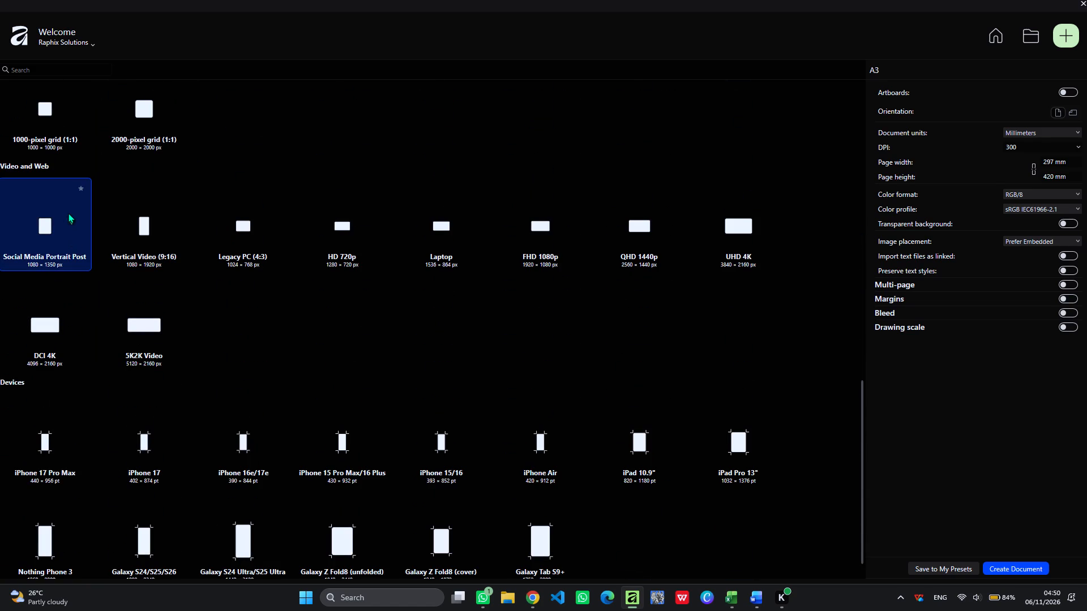
click(71, 209)
key(Return)
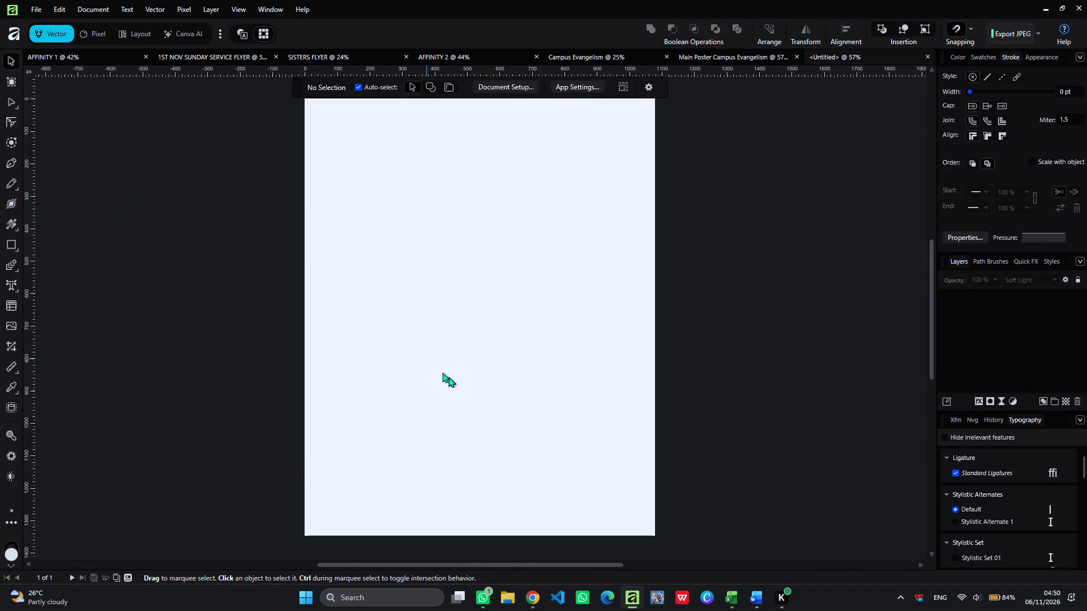
Paste the captured Kiondo Cultural Sunday flyer onto the blank page and enlarge it proportionally to about 113%.
key(ctrl+v)
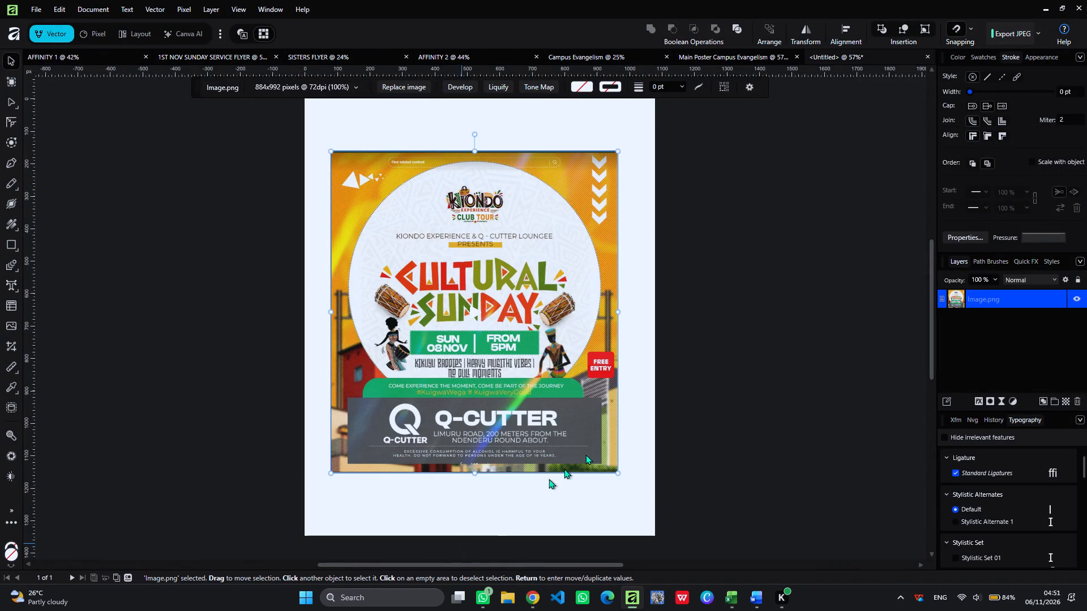
drag(614, 474, 643, 504)
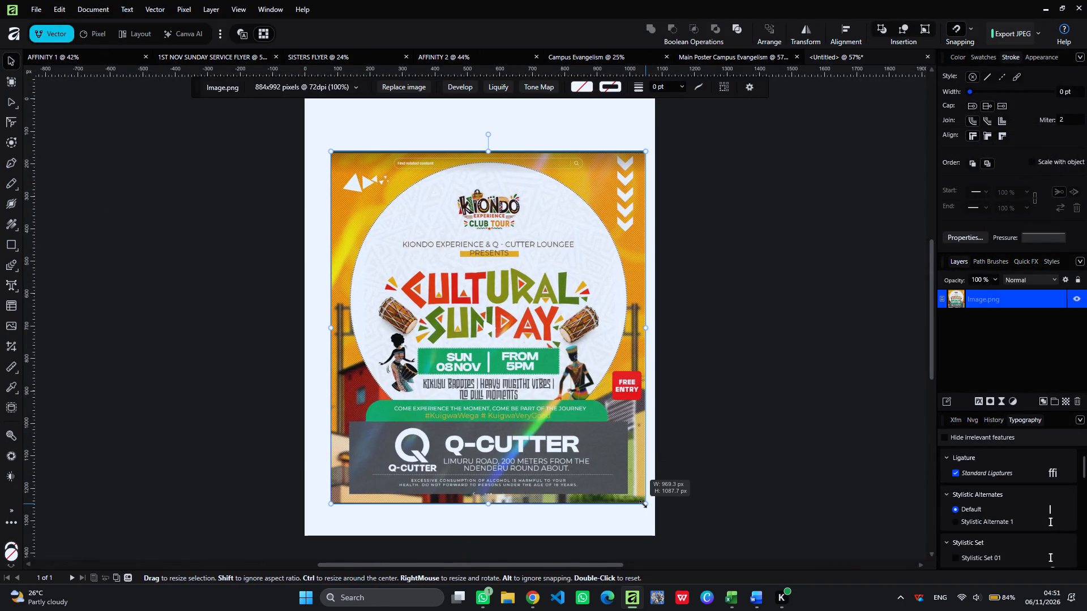
drag(643, 504, 647, 509)
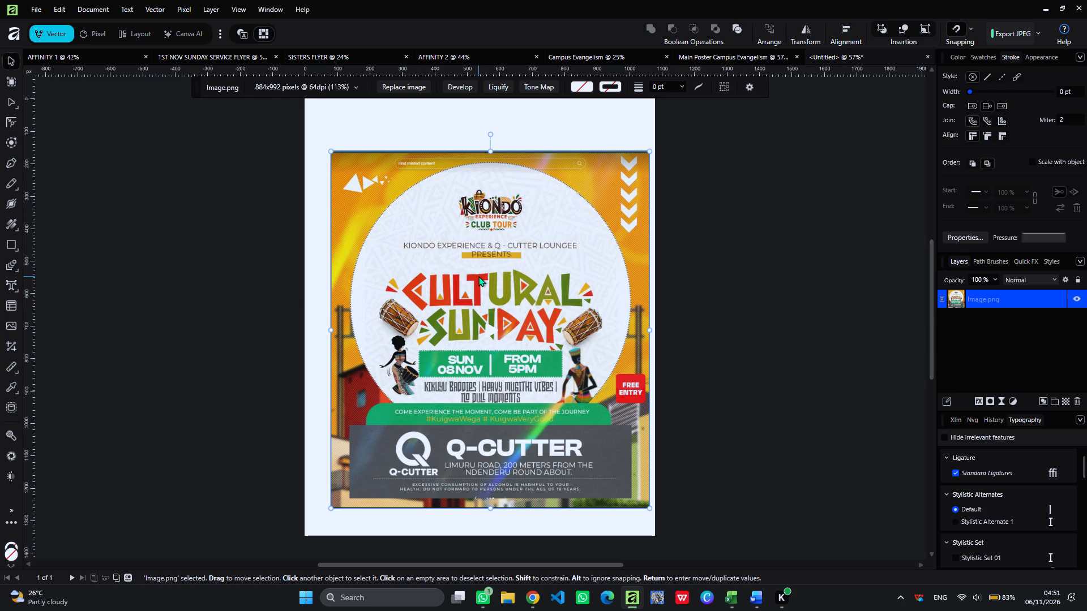
Reposition the pasted Cultural Sunday flyer on the page, aligning its right edge with the page's right edge.
drag(477, 279, 534, 282)
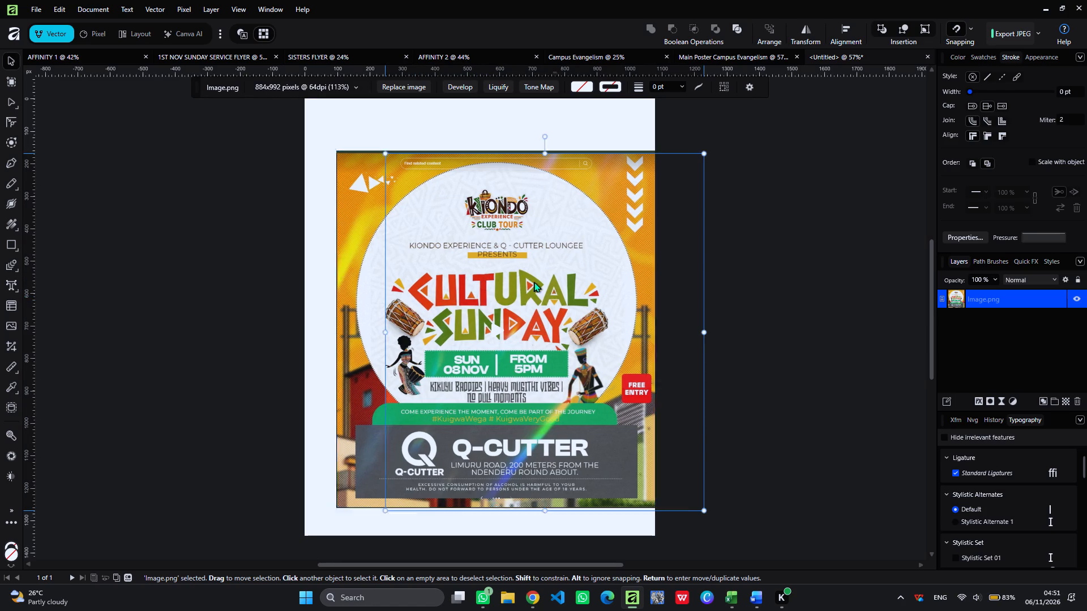
drag(534, 282, 681, 249)
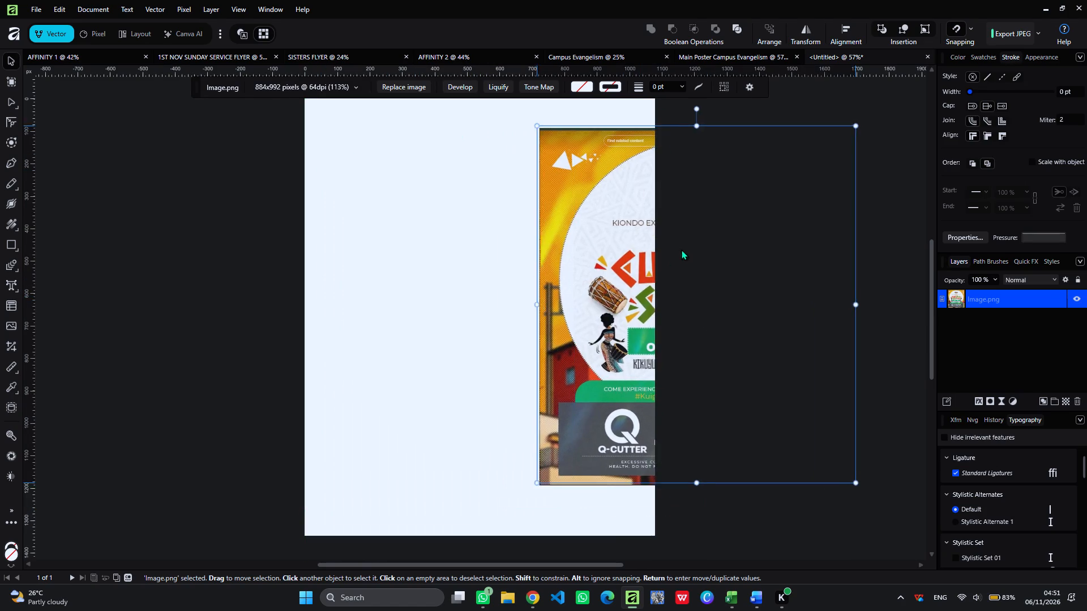
drag(681, 249, 510, 286)
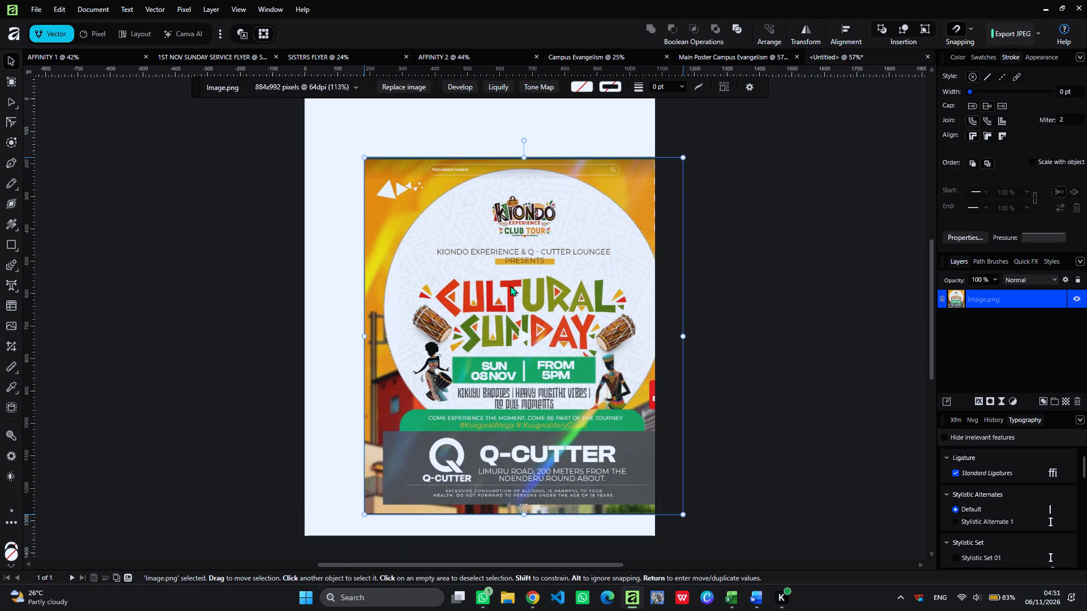
drag(510, 286, 487, 285)
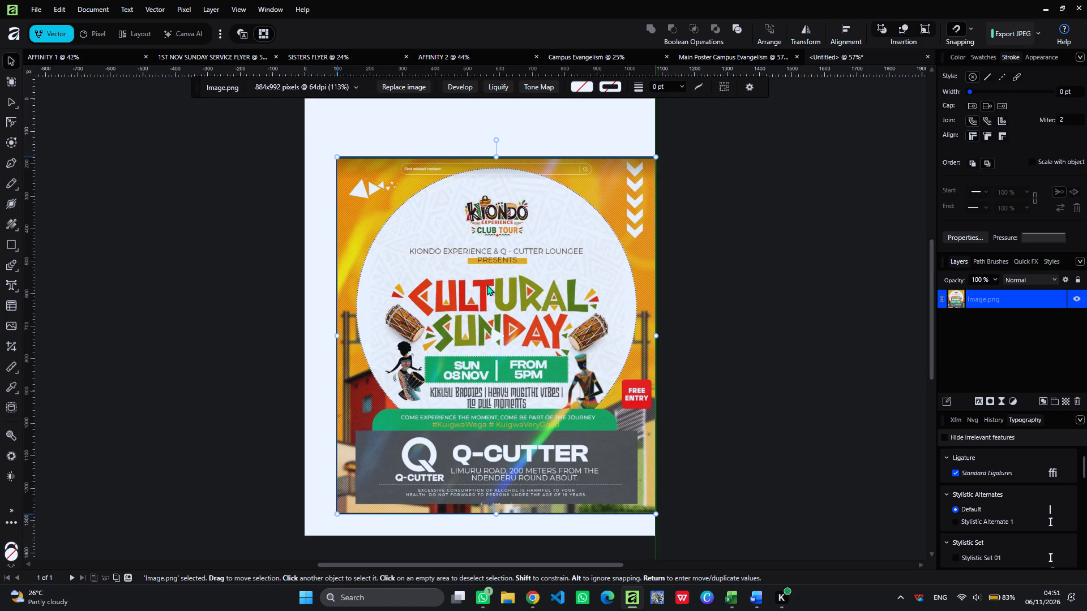
drag(487, 285, 497, 282)
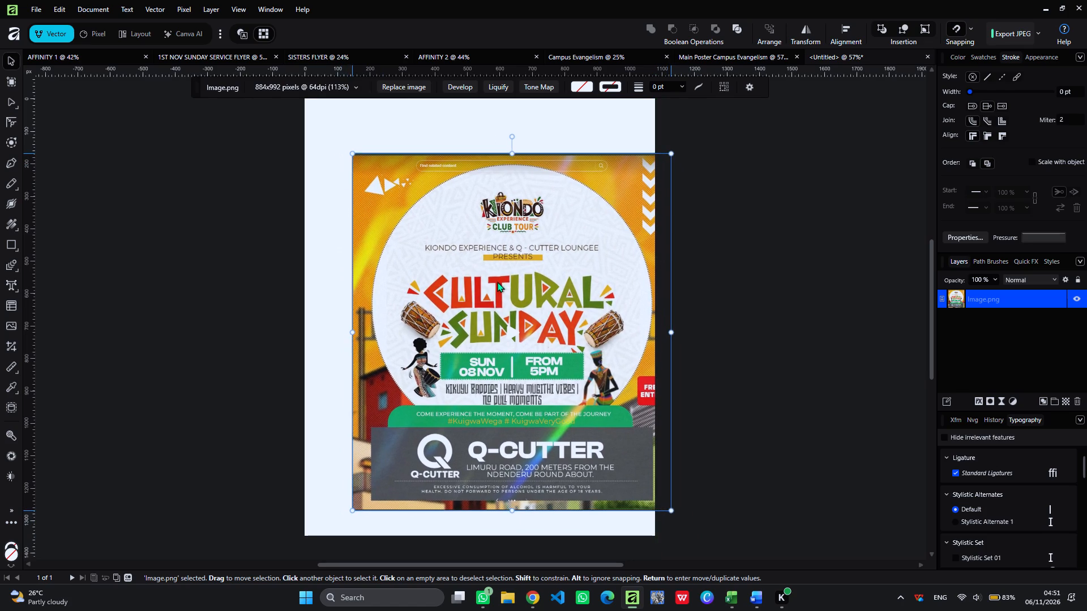
drag(497, 282, 495, 282)
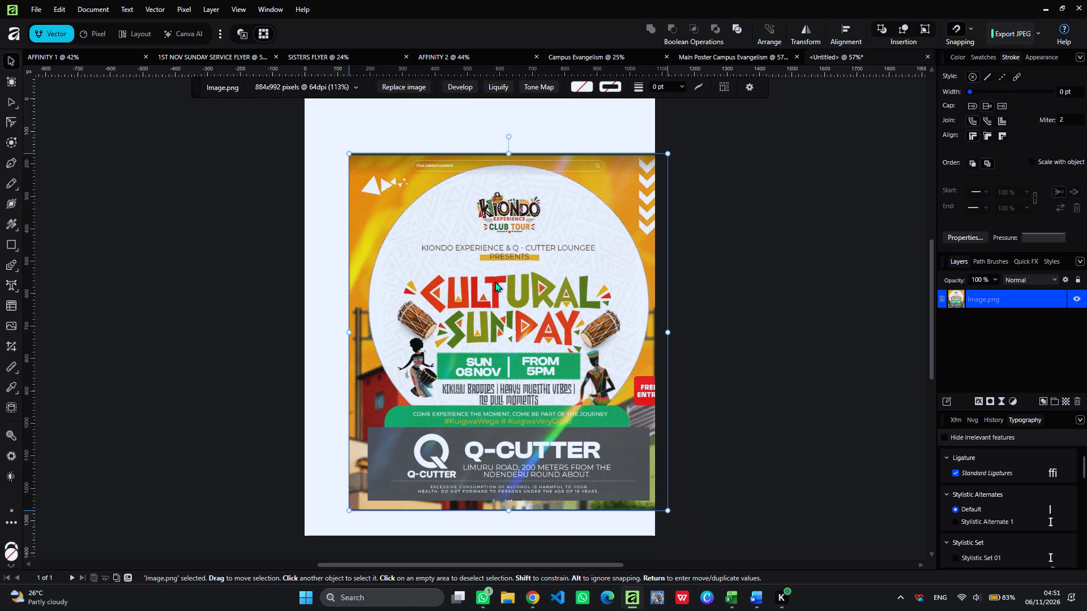
drag(495, 282, 494, 282)
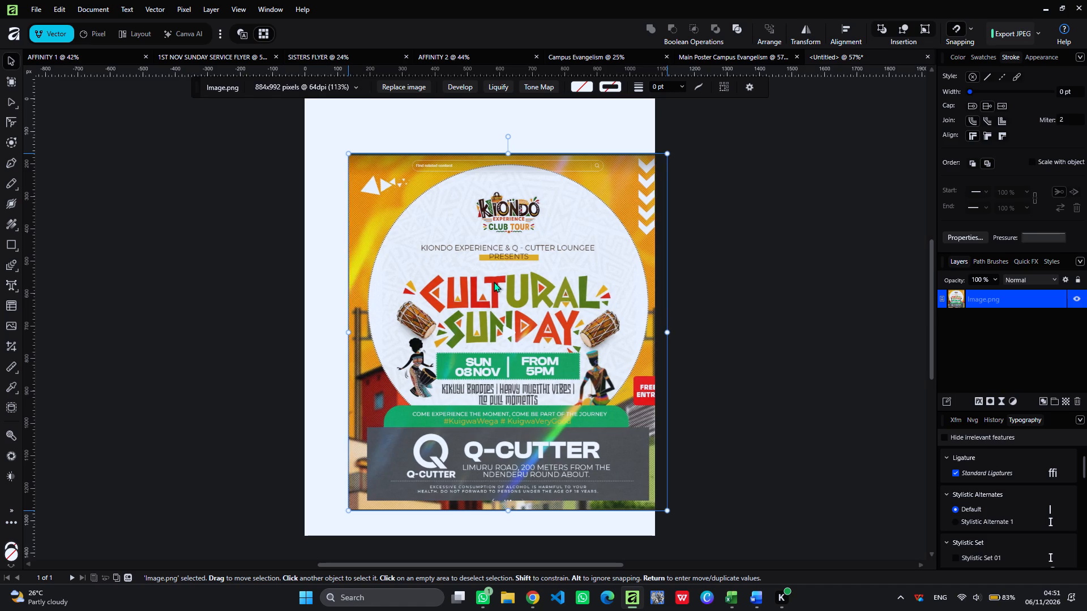
drag(494, 282, 487, 284)
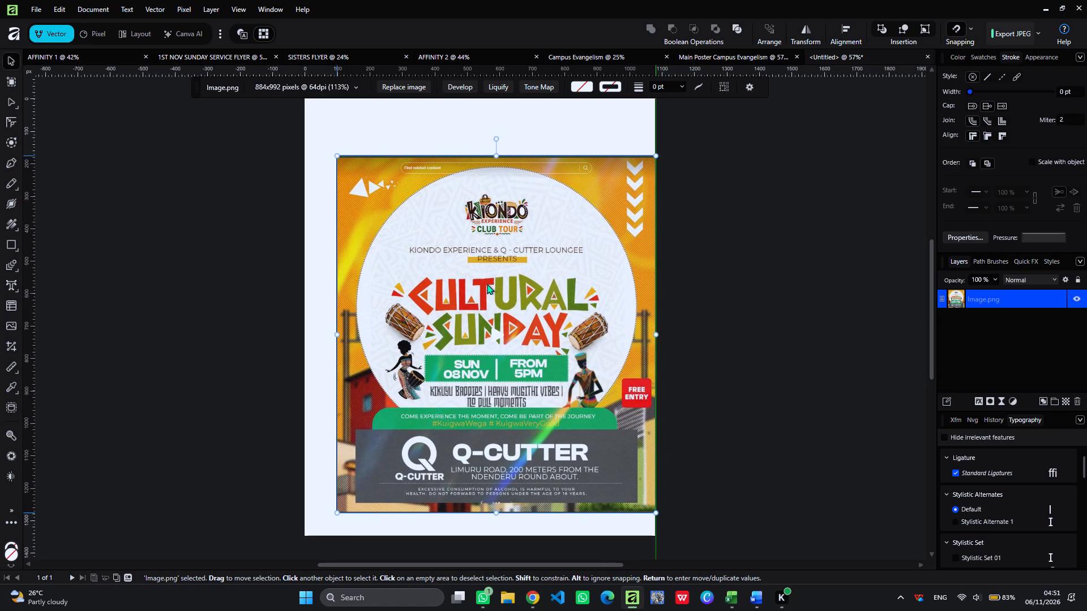
drag(487, 284, 480, 289)
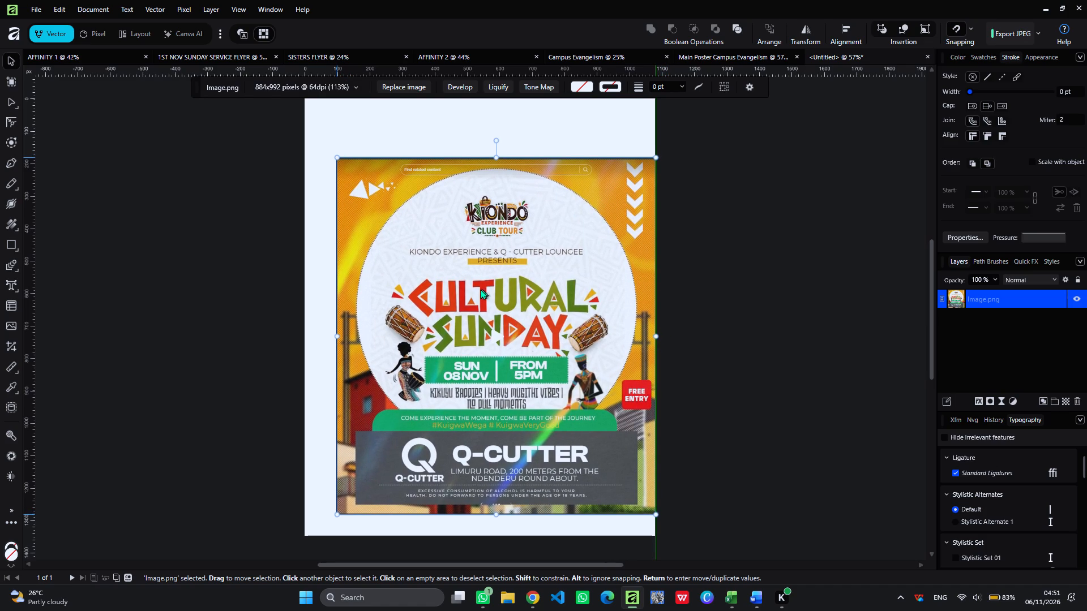
Move the pasted Cultural Sunday flyer completely off the page, placing its left edge against the page's right edge.
drag(480, 289, 478, 282)
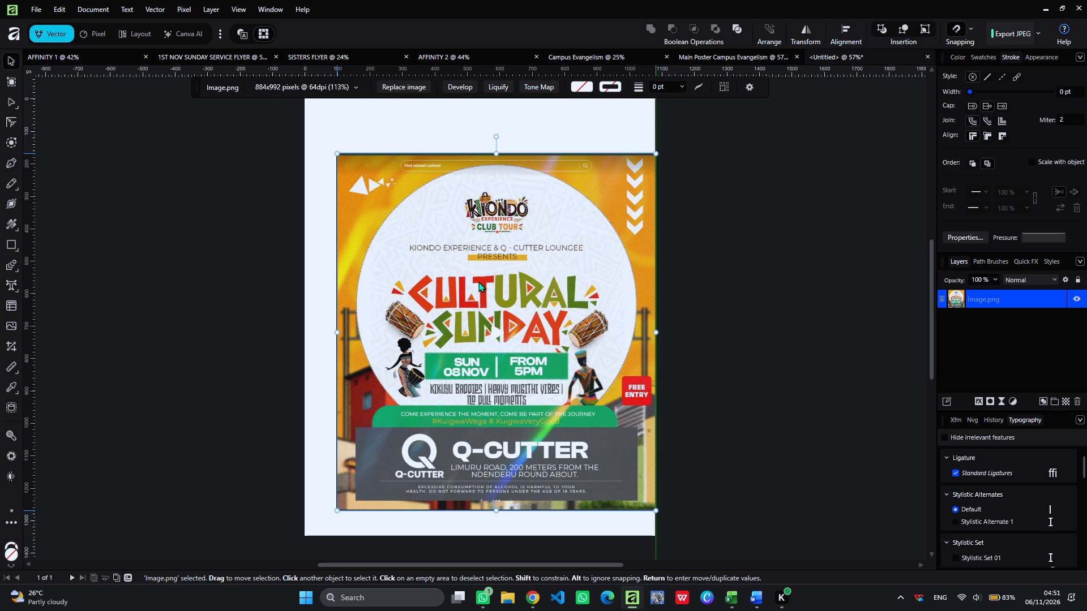
drag(478, 282, 570, 294)
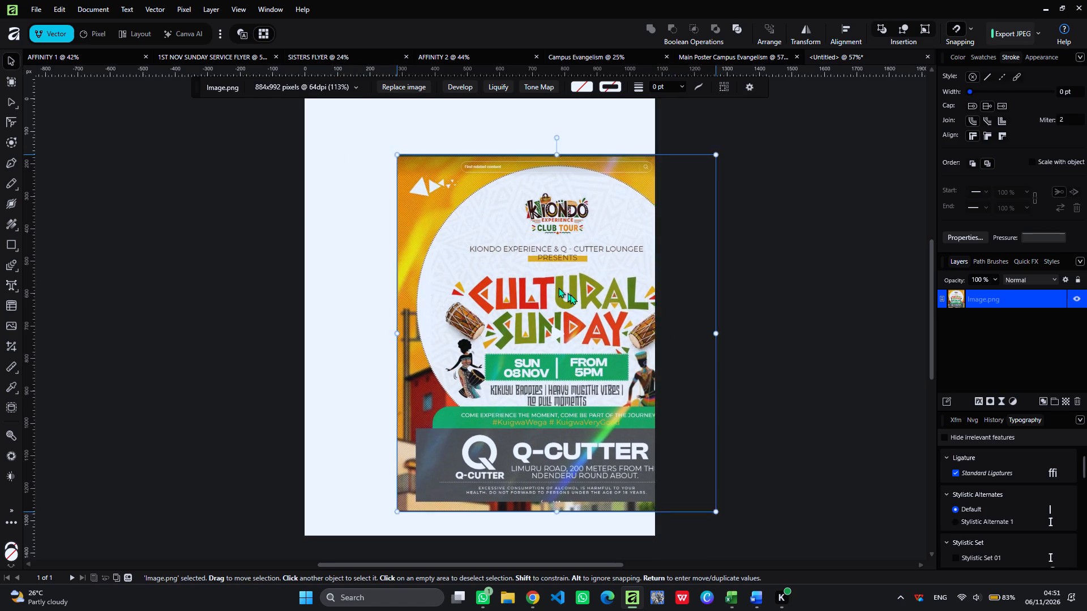
drag(570, 294, 752, 315)
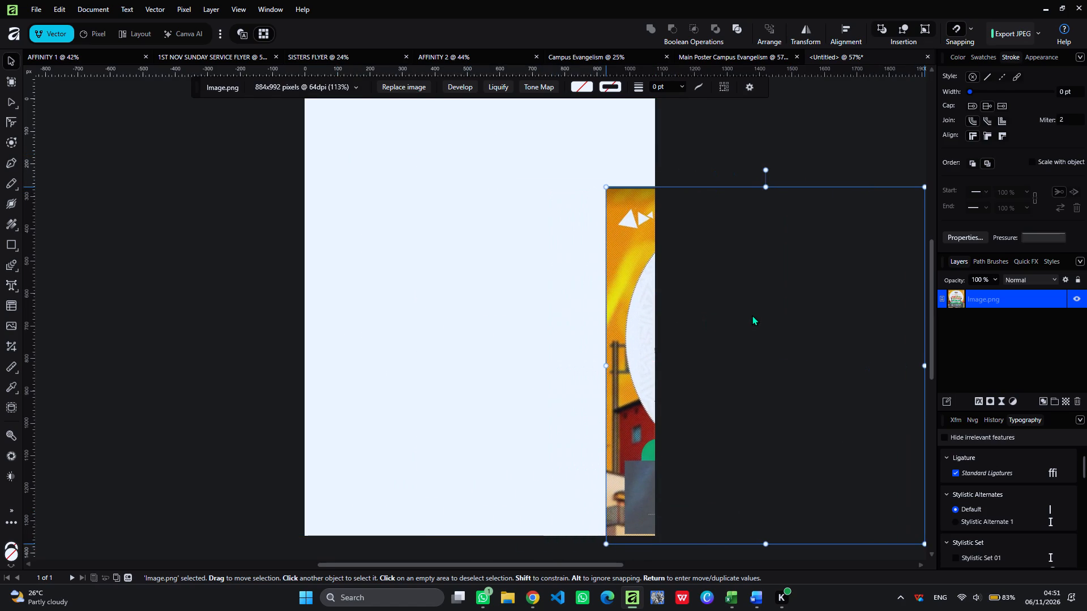
drag(752, 315, 799, 300)
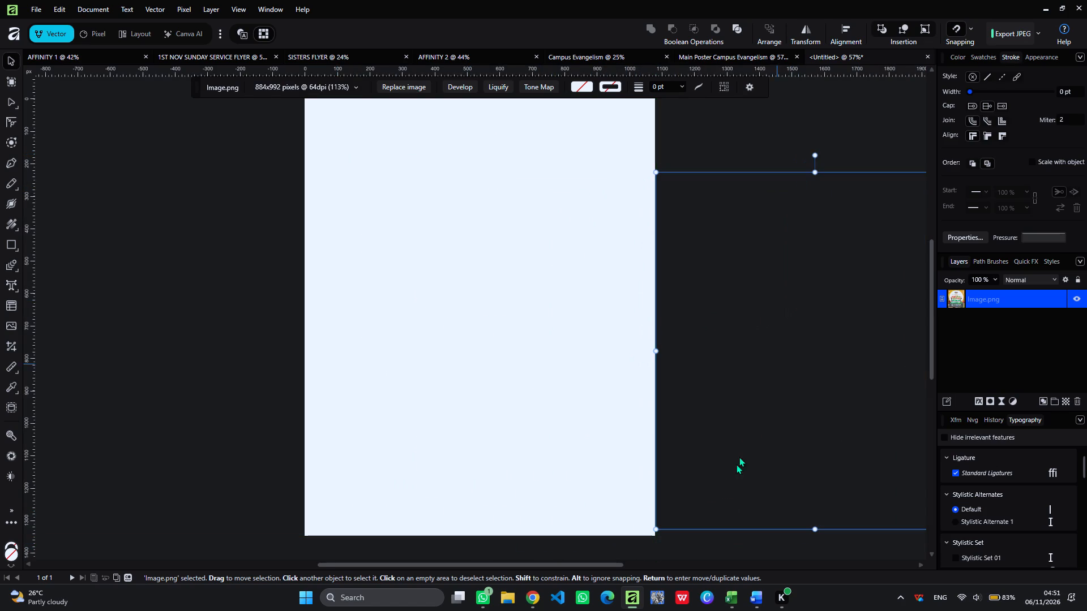
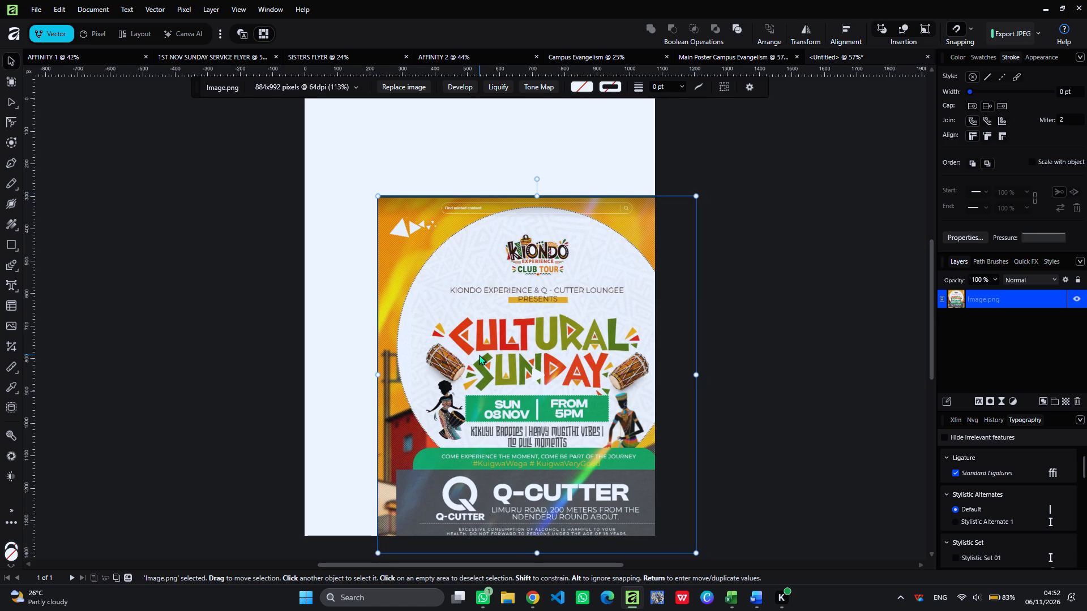
Move the Cultural Sunday flyer horizontally so it fits within the page's width, just inside the page's left edge.
scroll(477, 333, down, 1)
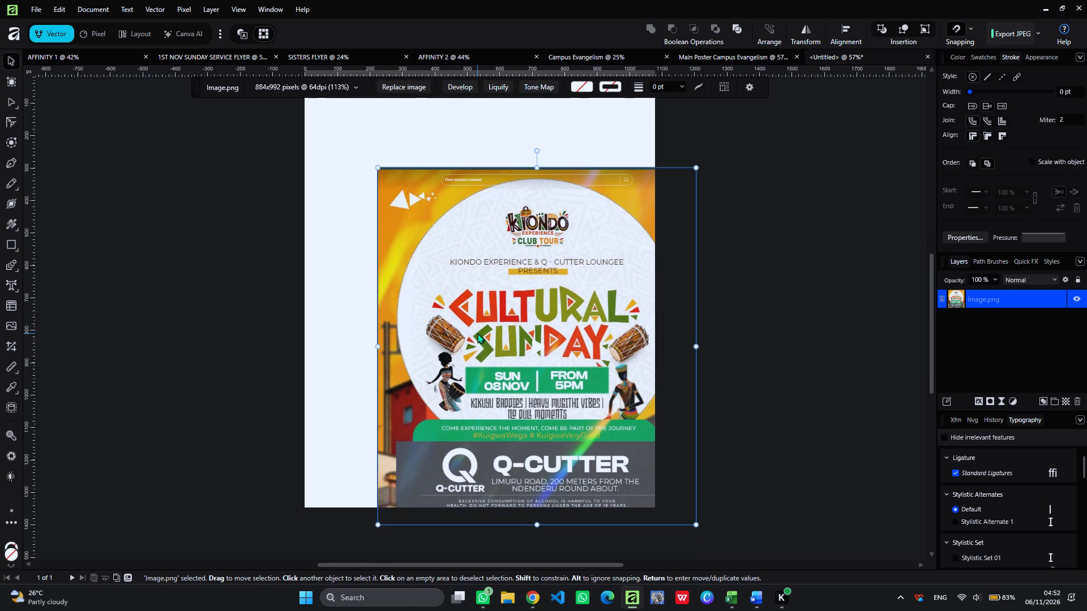
drag(485, 301, 417, 302)
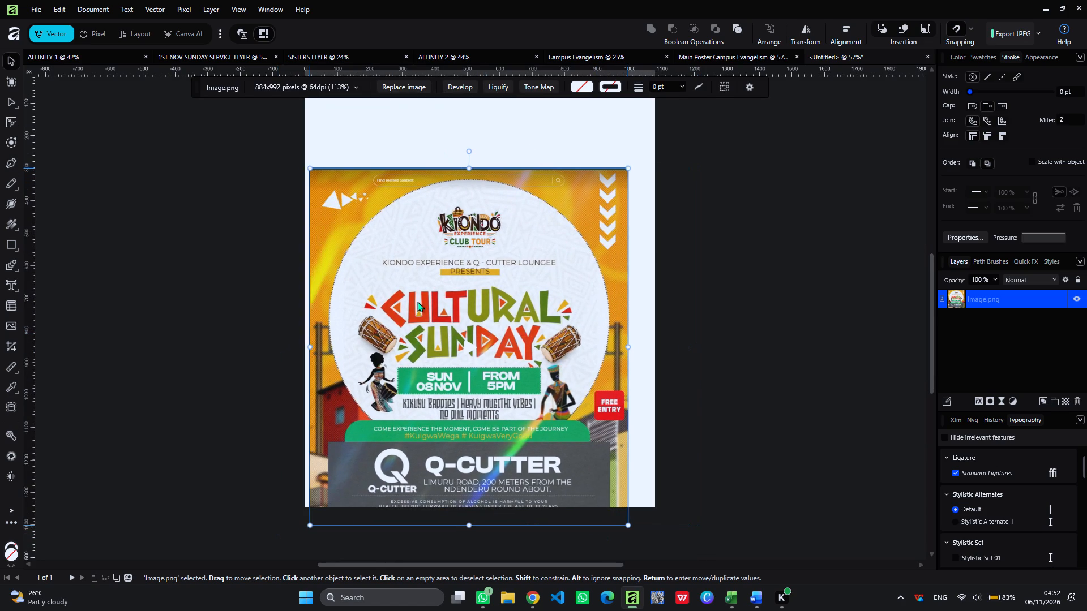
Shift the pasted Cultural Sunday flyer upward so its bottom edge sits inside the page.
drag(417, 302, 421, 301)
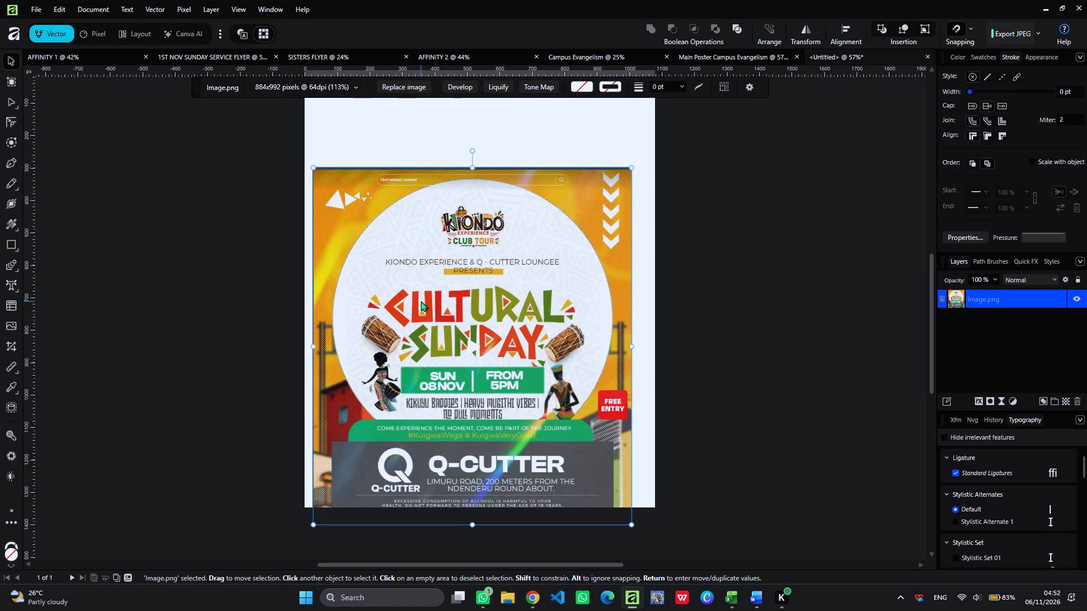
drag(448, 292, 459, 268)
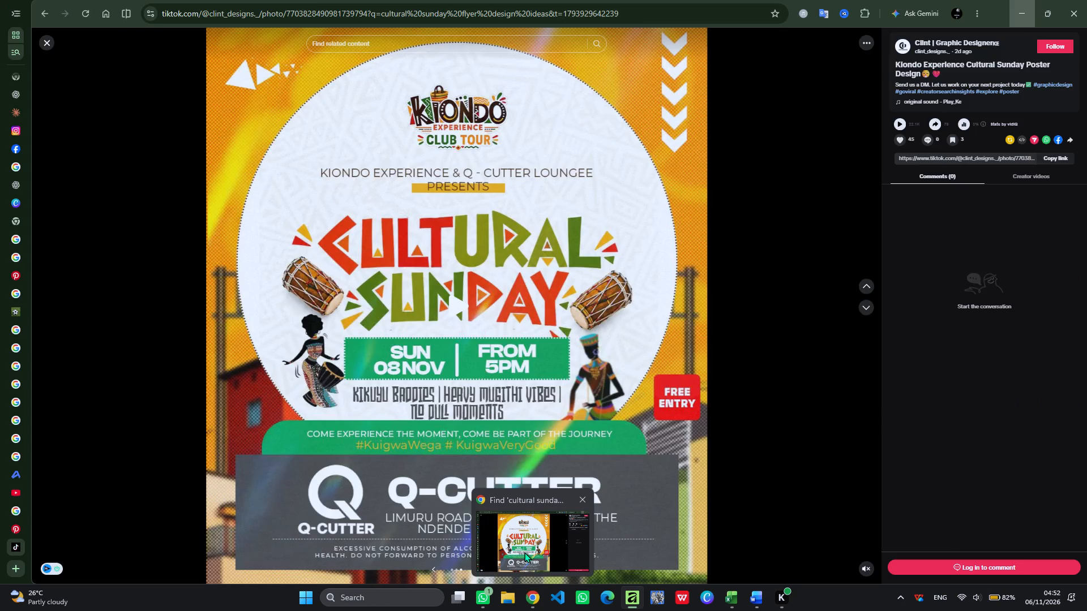
Switch to the Pinterest traditional Sunday church flyer results in Chrome.
click(519, 542)
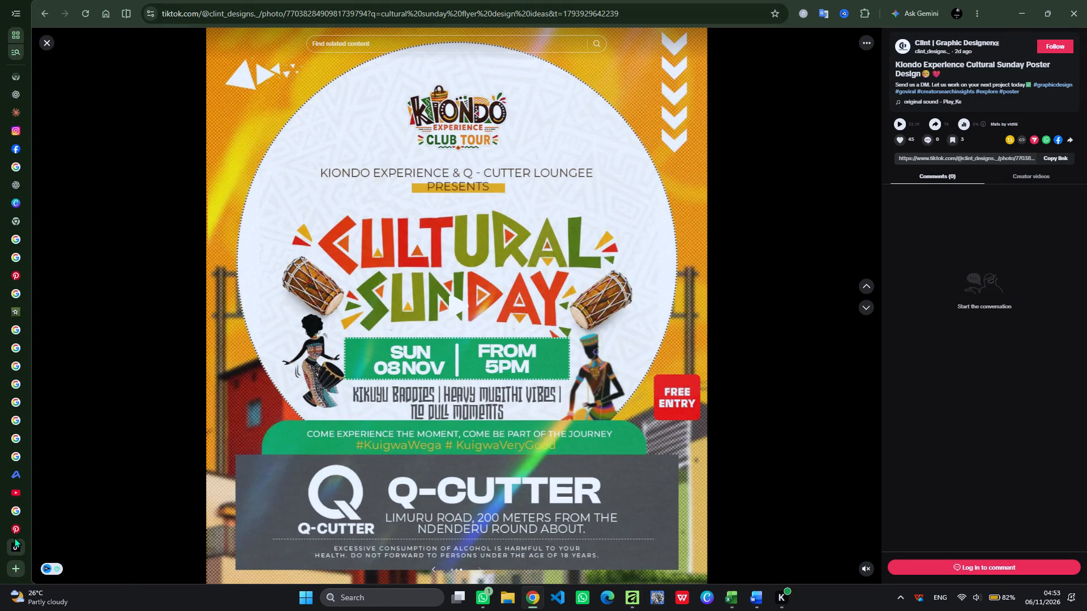
click(33, 535)
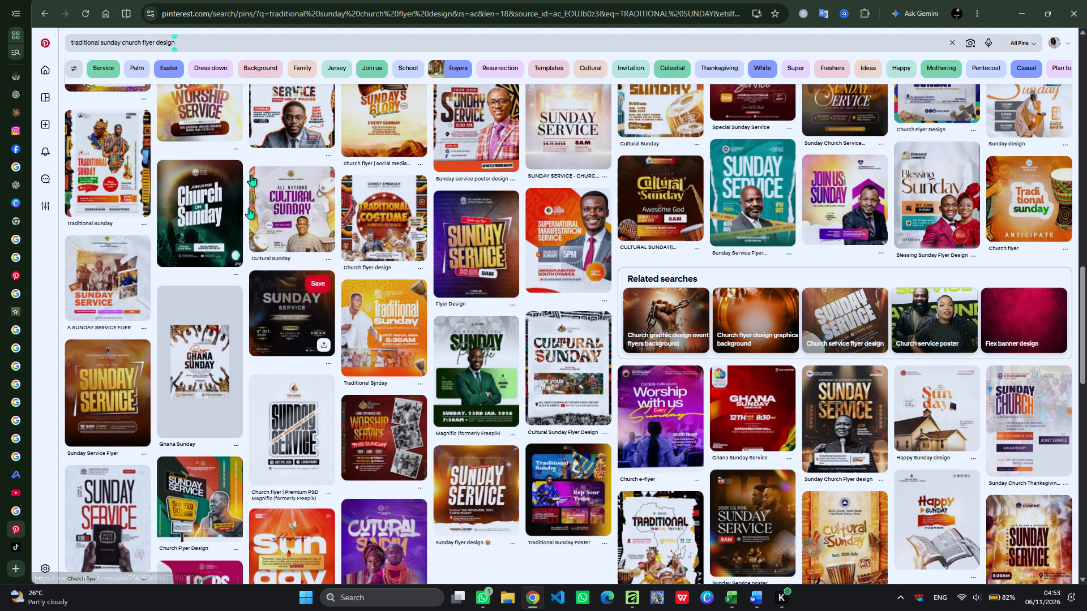
scroll(272, 226, up, 3)
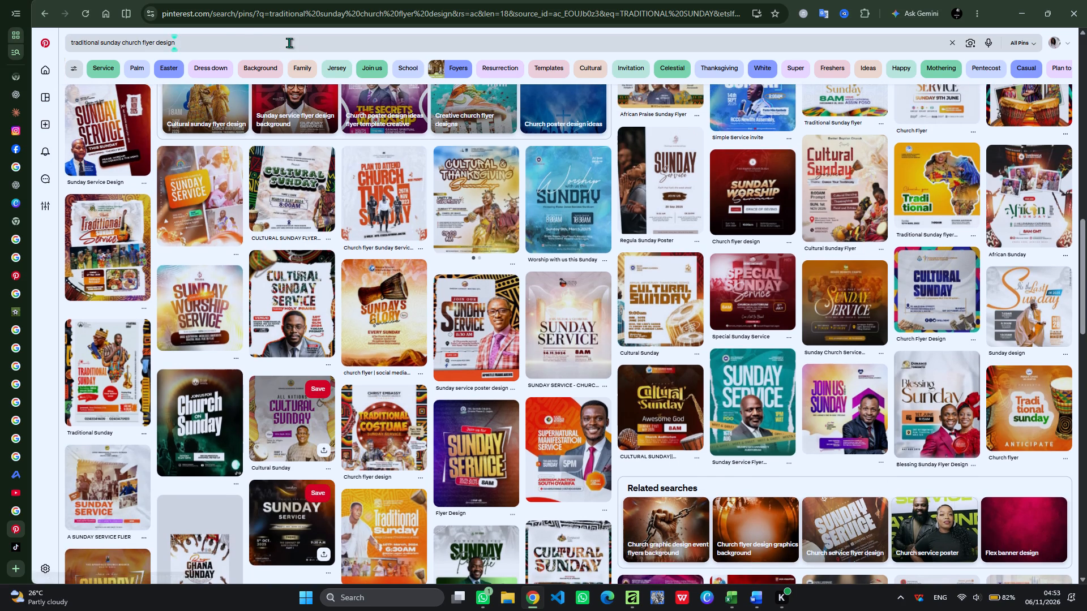
Replace the Pinterest query and search for "yellowish church background".
drag(238, 37, 196, 46)
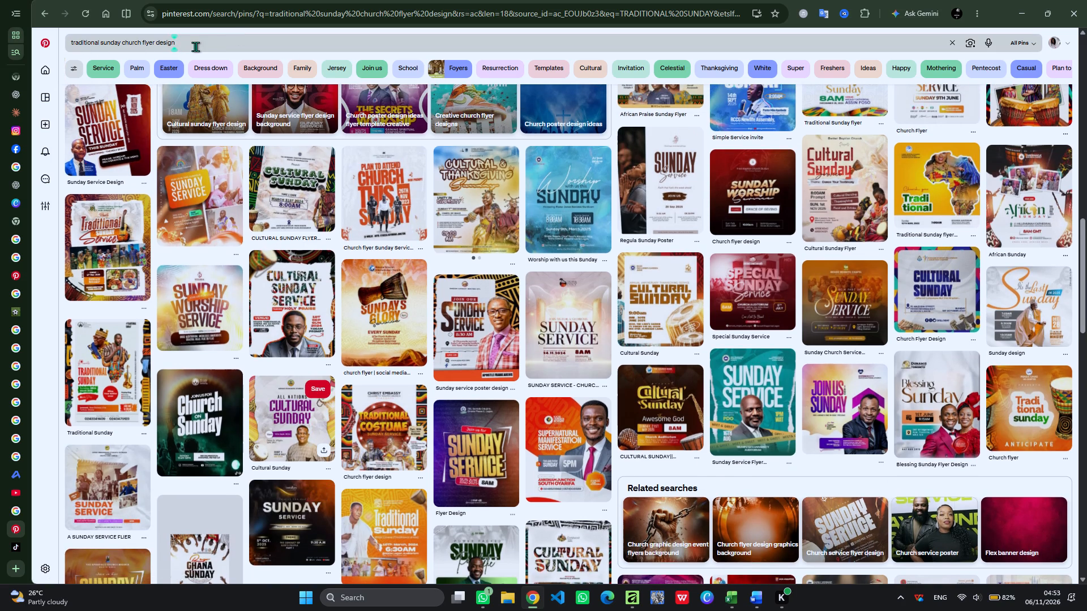
drag(196, 46, 198, 45)
drag(198, 45, 63, 45)
text(YELO)
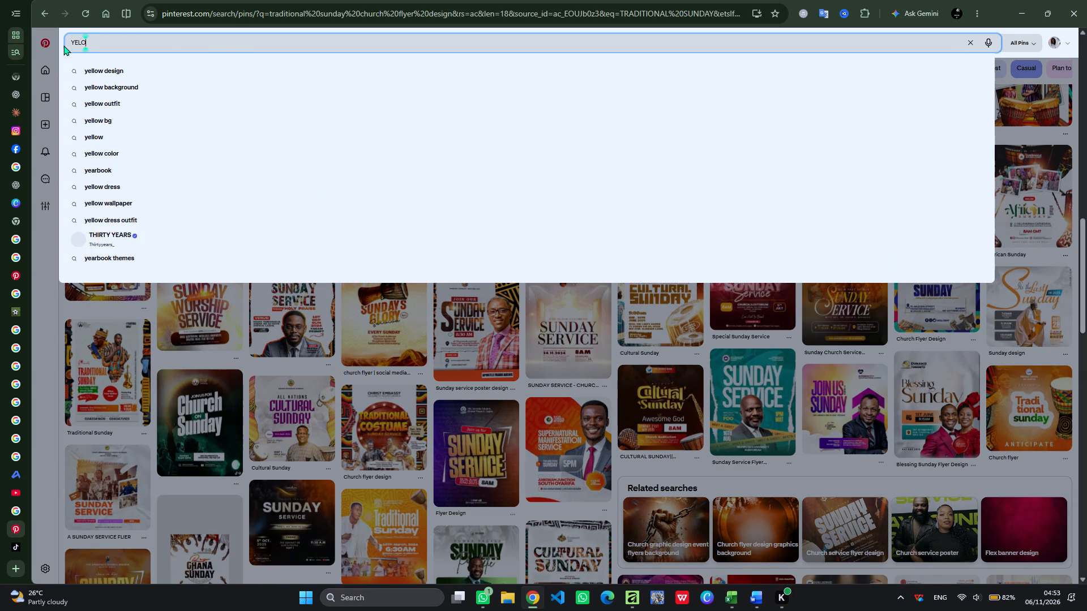
text(WW)
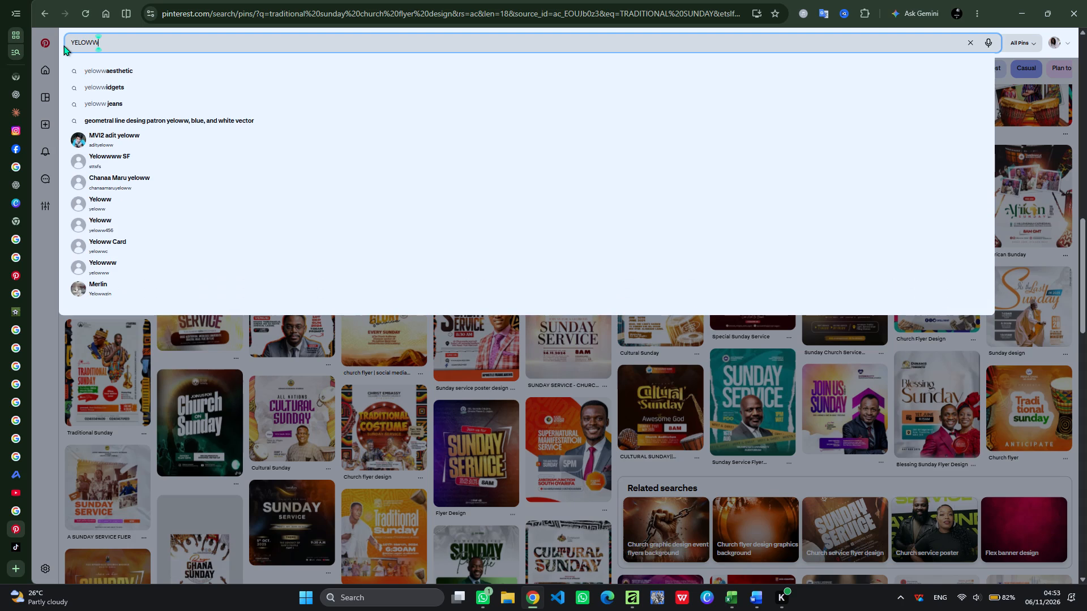
text(WICH)
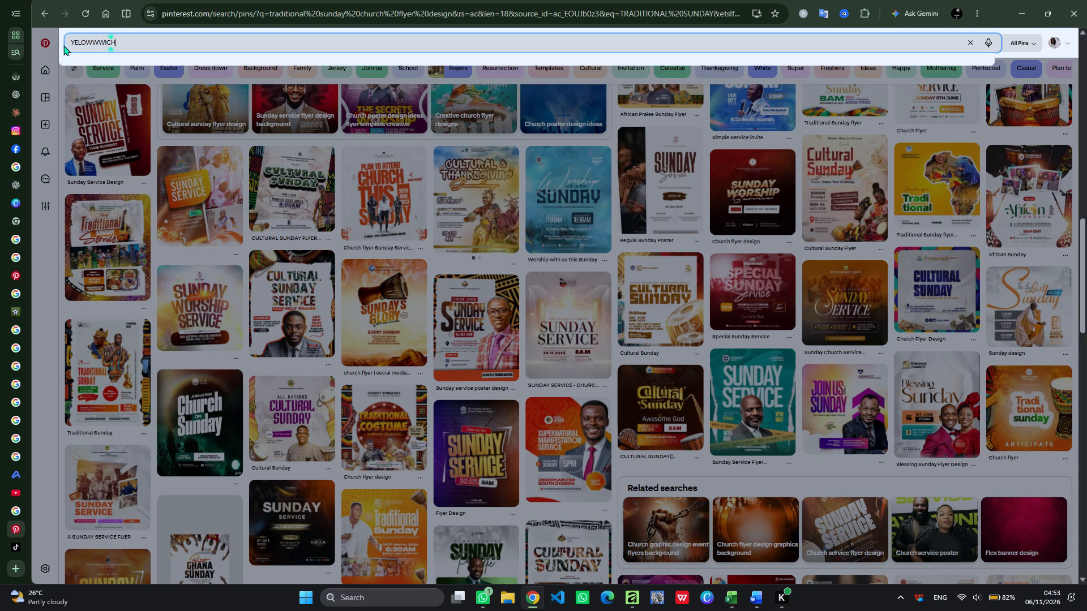
key(space)
key(BackSpace)
key(BackSpace)
key(BackSpace)
key(BackSpace)
key(BackSpace)
key(BackSpace)
key(BackSpace)
key(BackSpace)
key(BackSpace)
key(BackSpace)
key(BackSpace)
key(BackSpace)
key(BackSpace)
key(BackSpace)
key(BackSpace)
key(BackSpace)
key(BackSpace)
key(BackSpace)
key(BackSpace)
key(BackSpace)
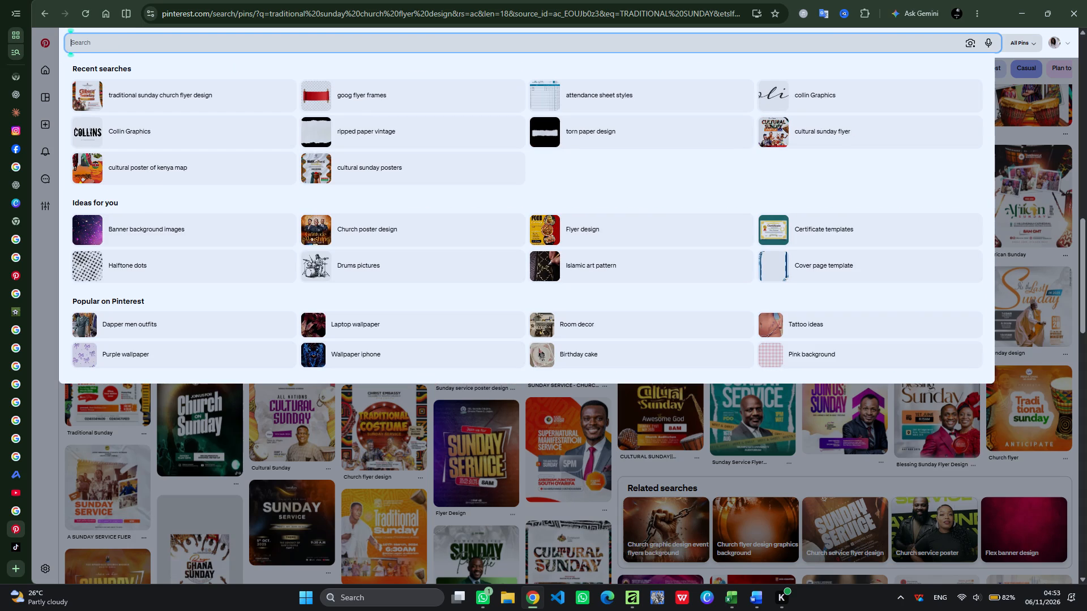
text(YELLOWIS)
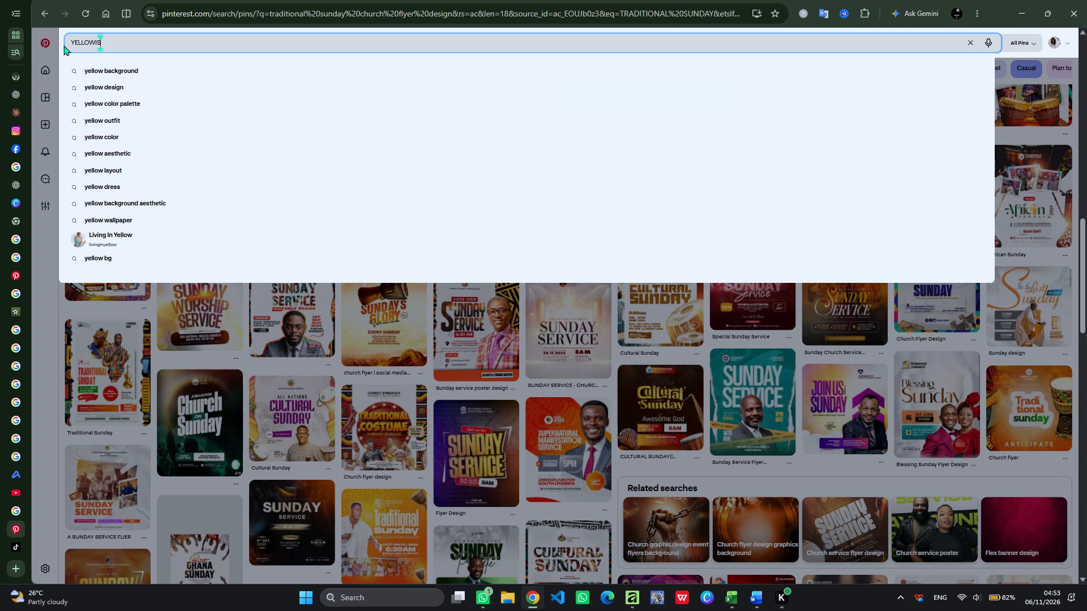
text(H)
key(space)
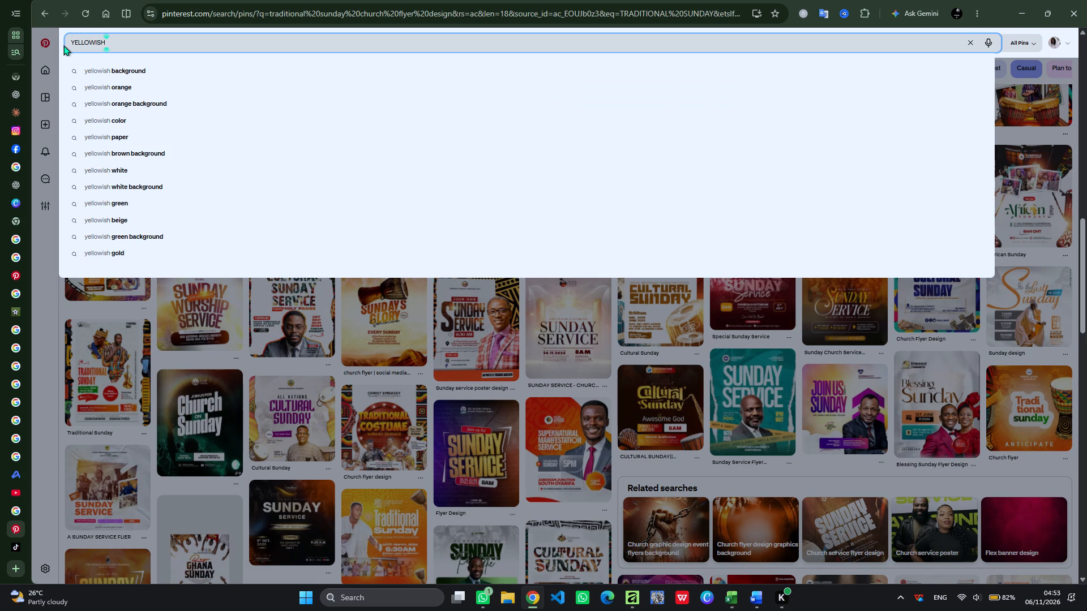
text(CH)
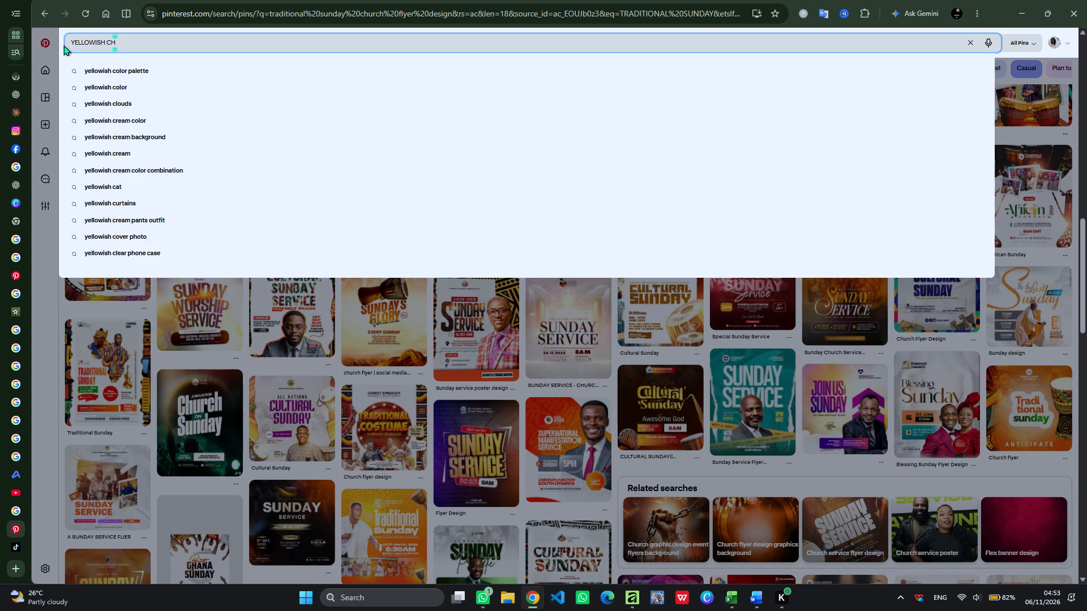
text(URCH BAC)
text(KGROUN)
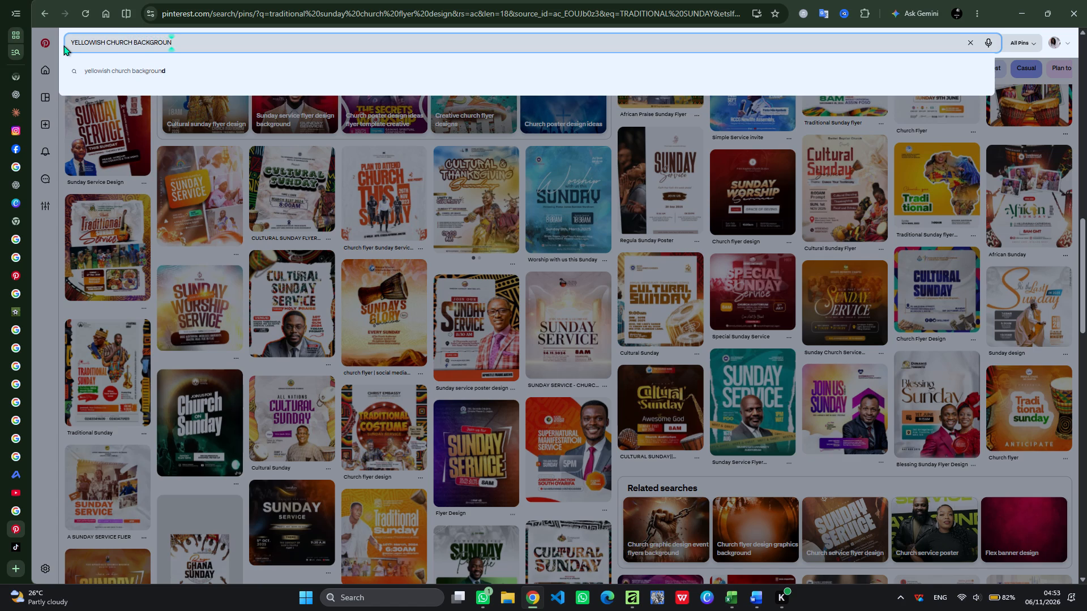
key(d)
key(Return)
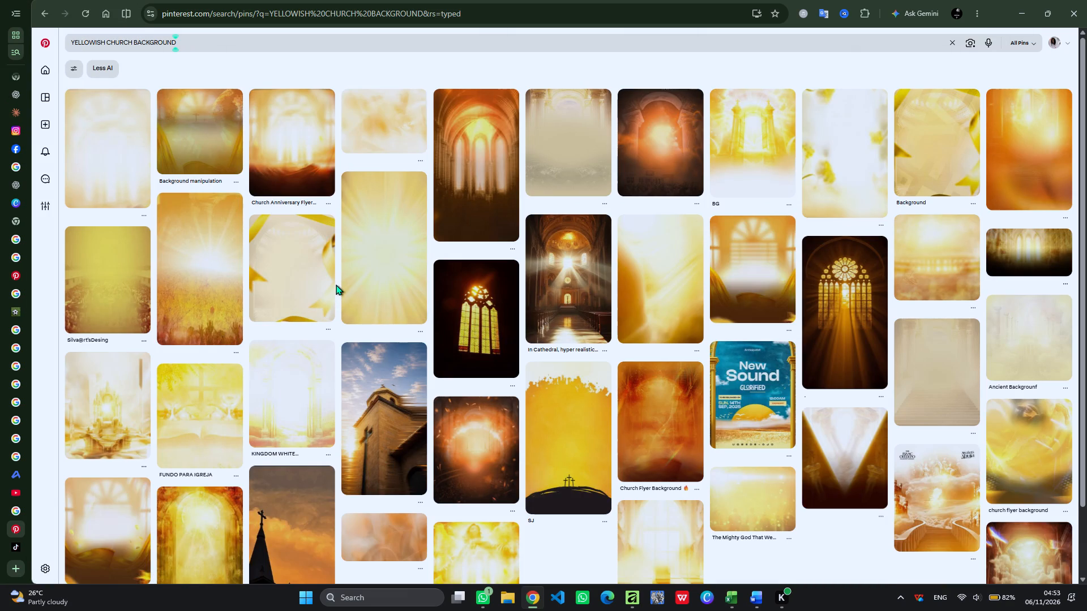
Open the first result, the pale golden blurred church background, and copy its image.
right_click(101, 157)
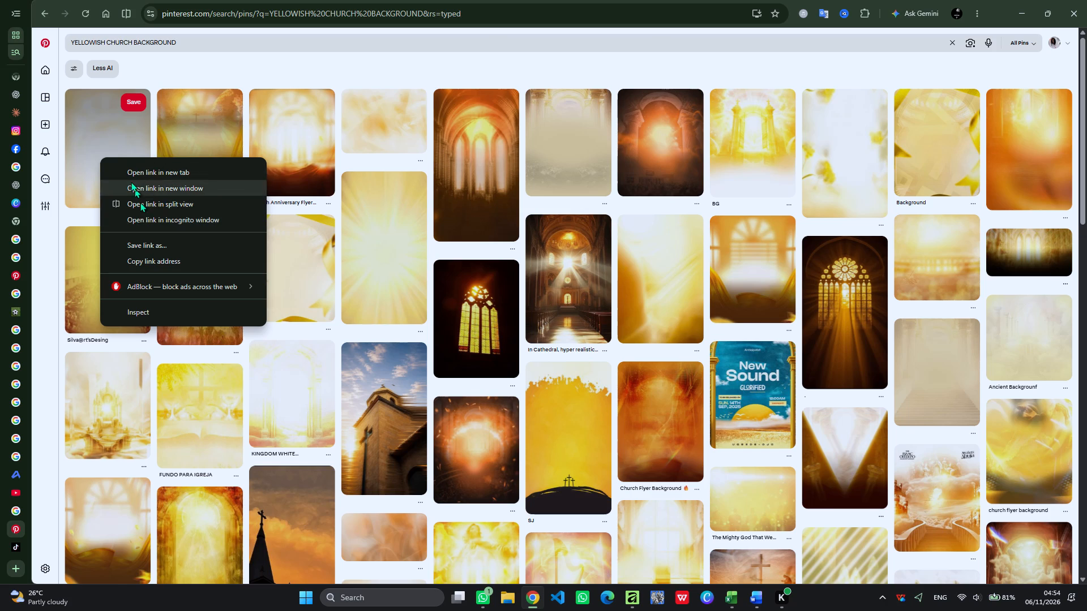
click(109, 147)
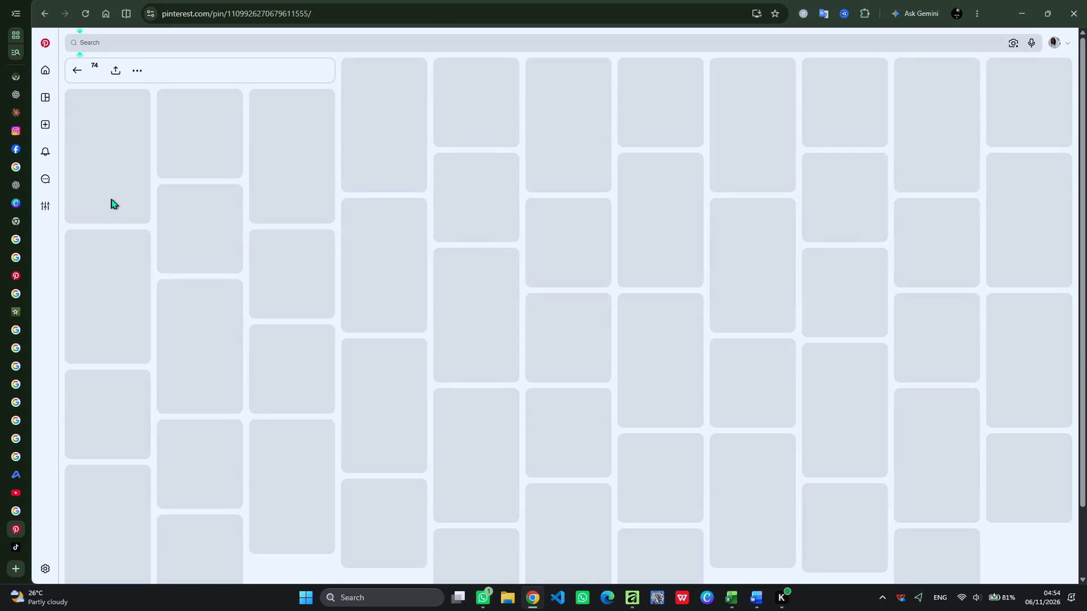
right_click(145, 238)
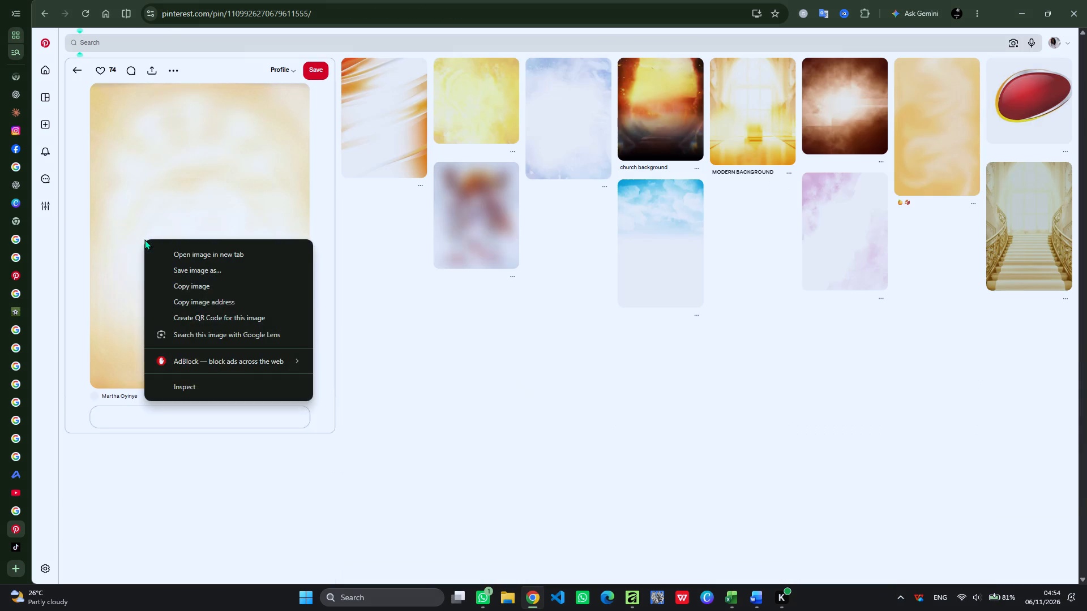
click(208, 291)
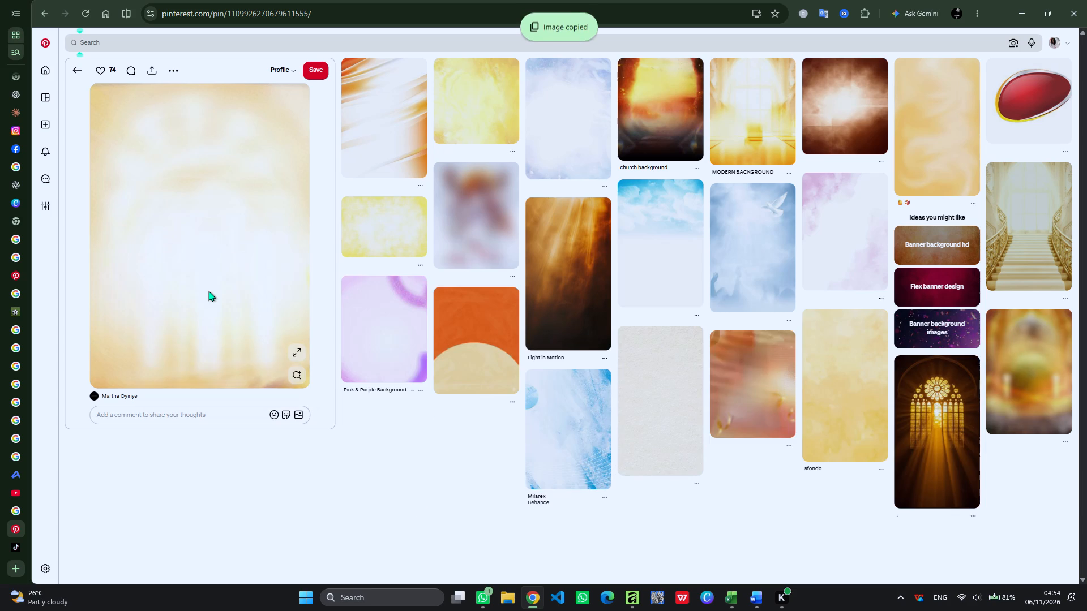
Return to Affinity, scale the reference flyer down to about 82% and move it mostly off the page's right edge.
click(1020, 10)
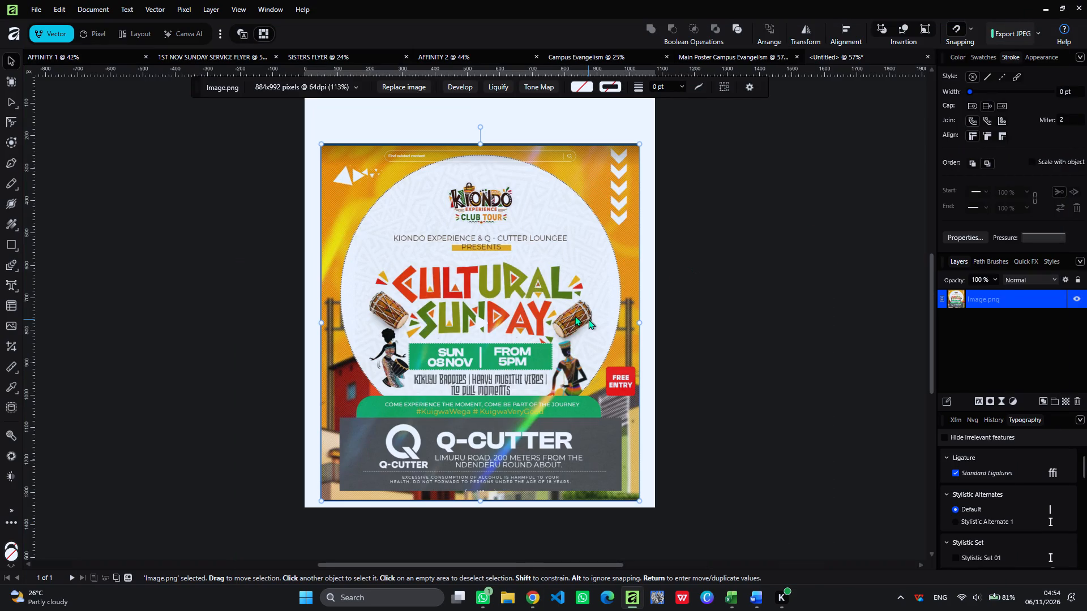
drag(502, 280, 735, 283)
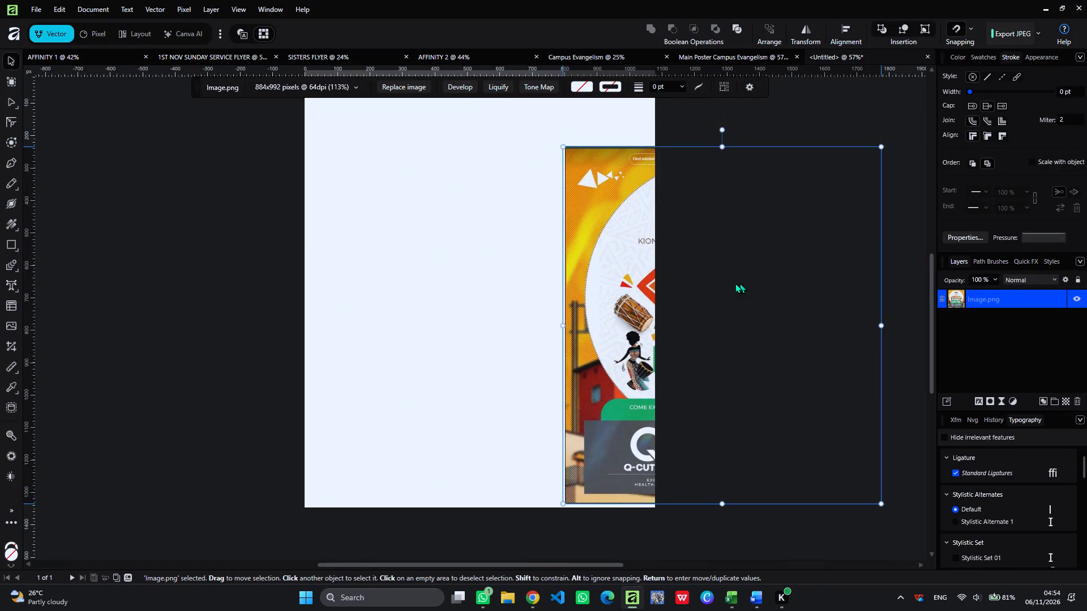
drag(735, 283, 507, 266)
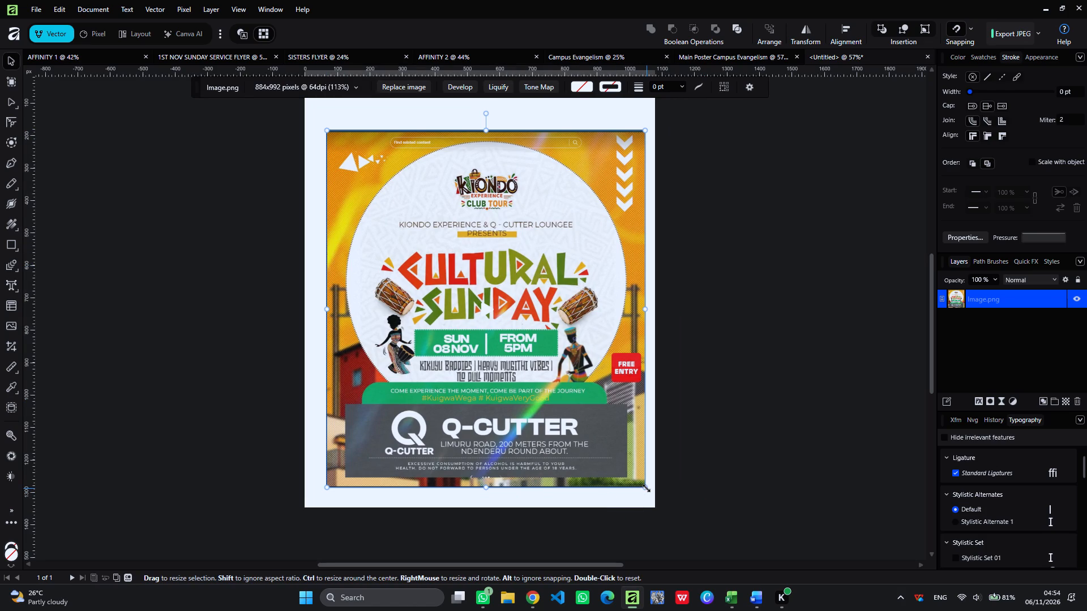
drag(647, 488, 661, 500)
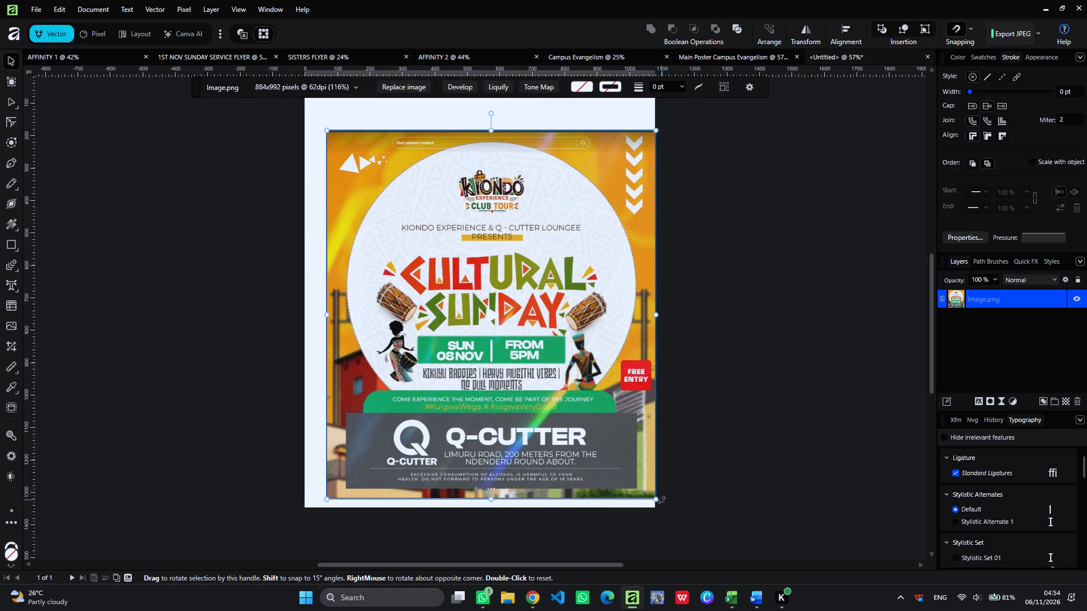
drag(327, 131, 306, 110)
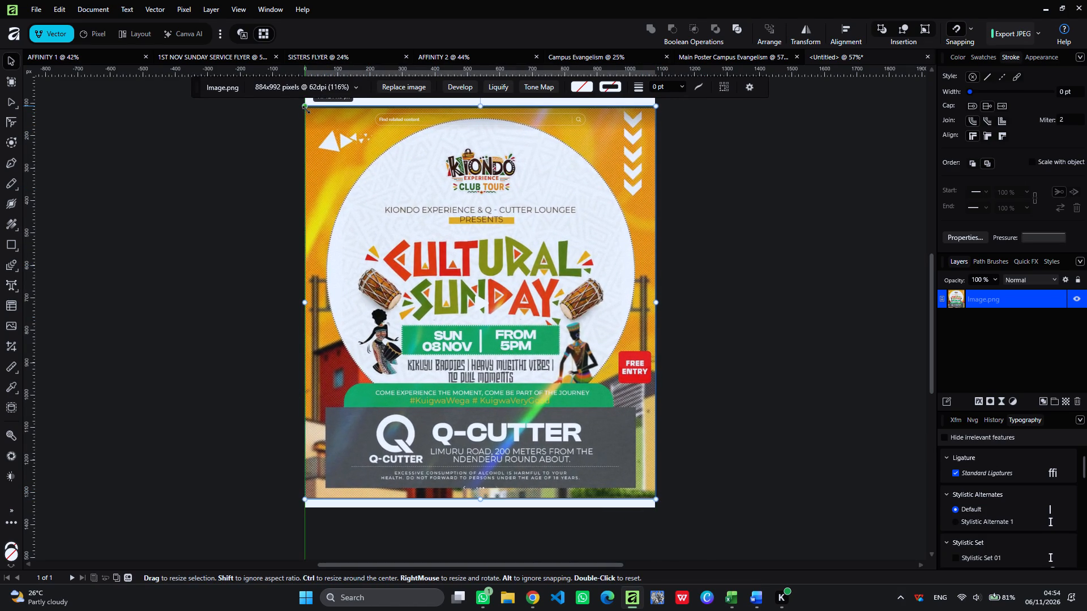
drag(306, 110, 472, 191)
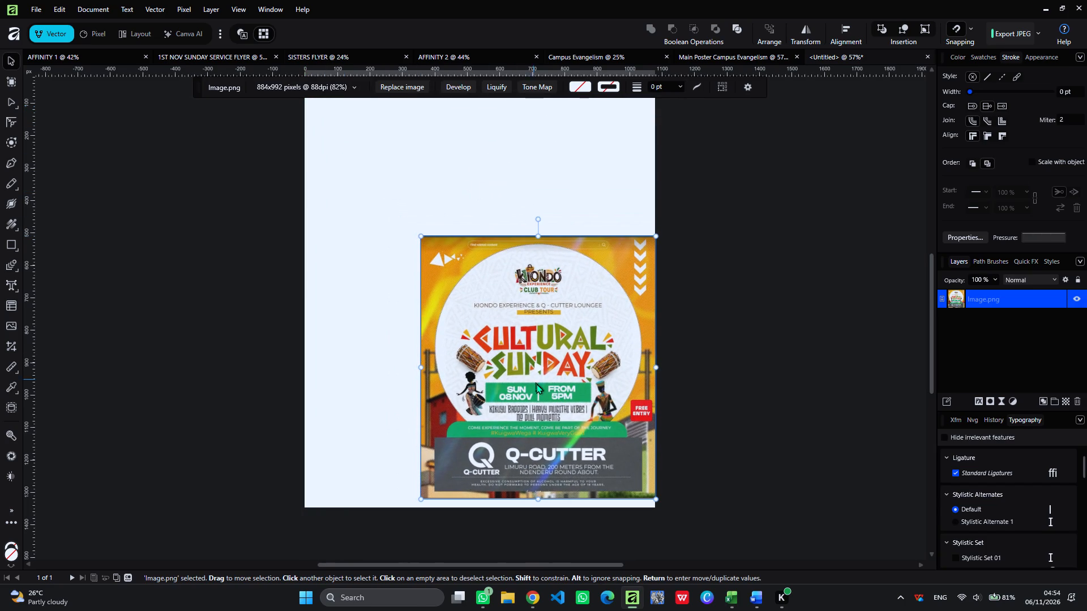
drag(536, 384, 726, 320)
click(446, 313)
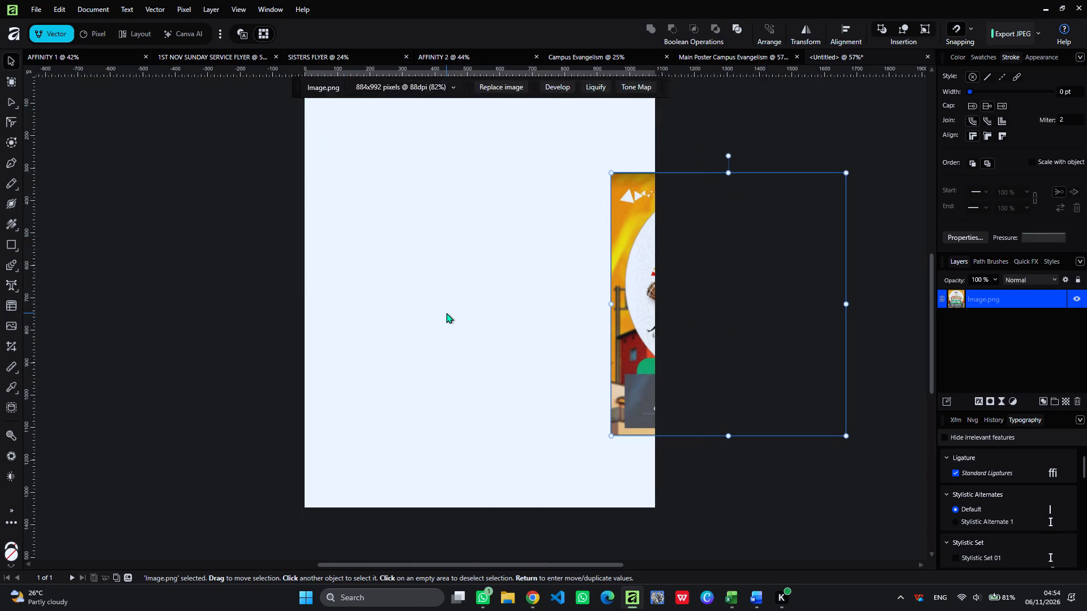
Paste the copied church background and enlarge it proportionally to about 147% so it covers the whole page.
key(ctrl+v)
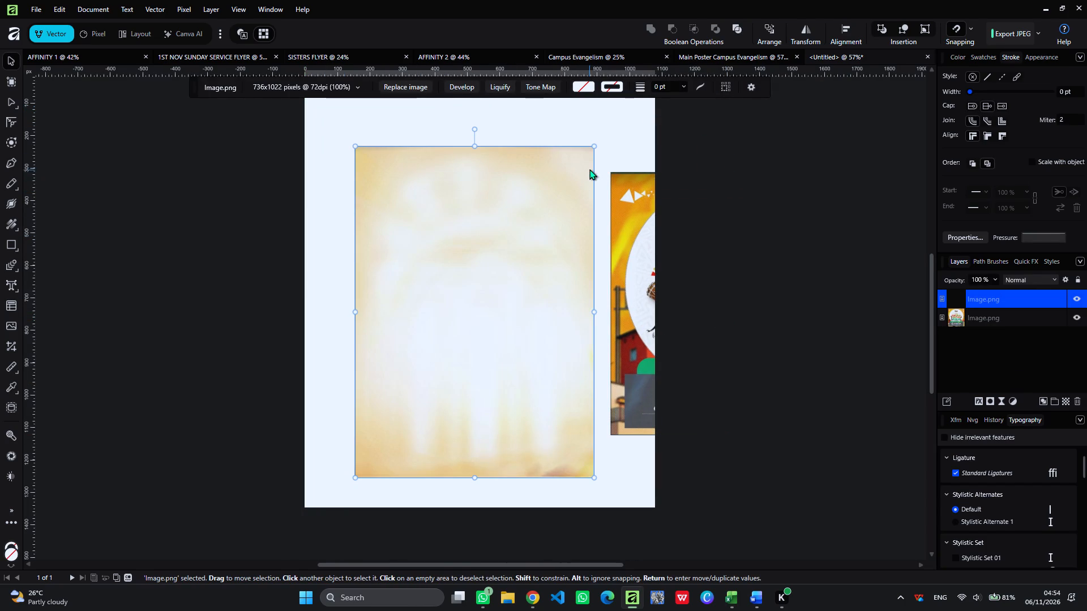
drag(593, 146, 643, 108)
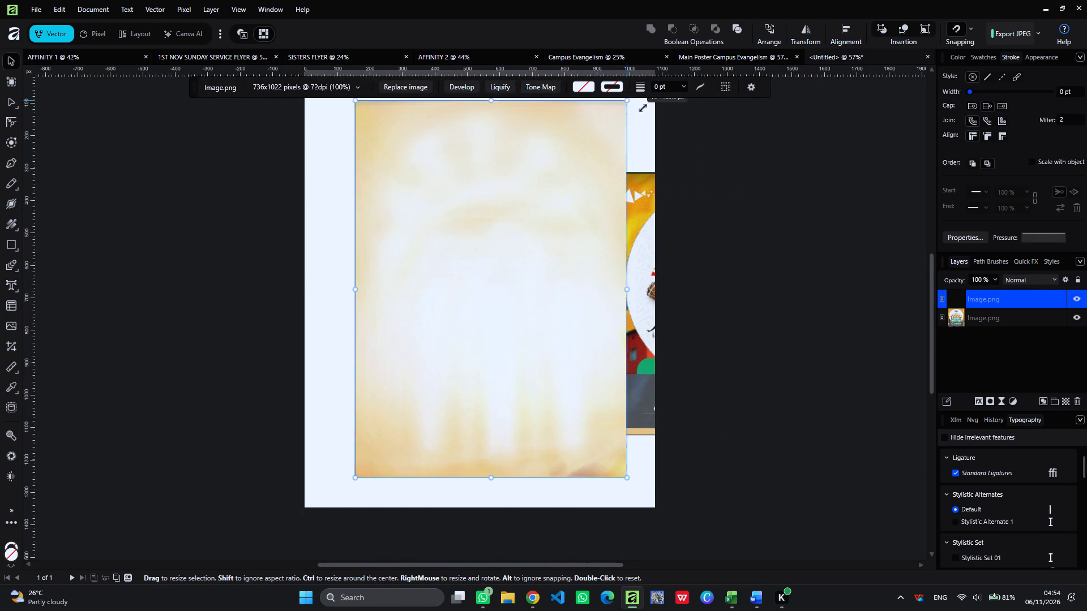
drag(643, 108, 688, 105)
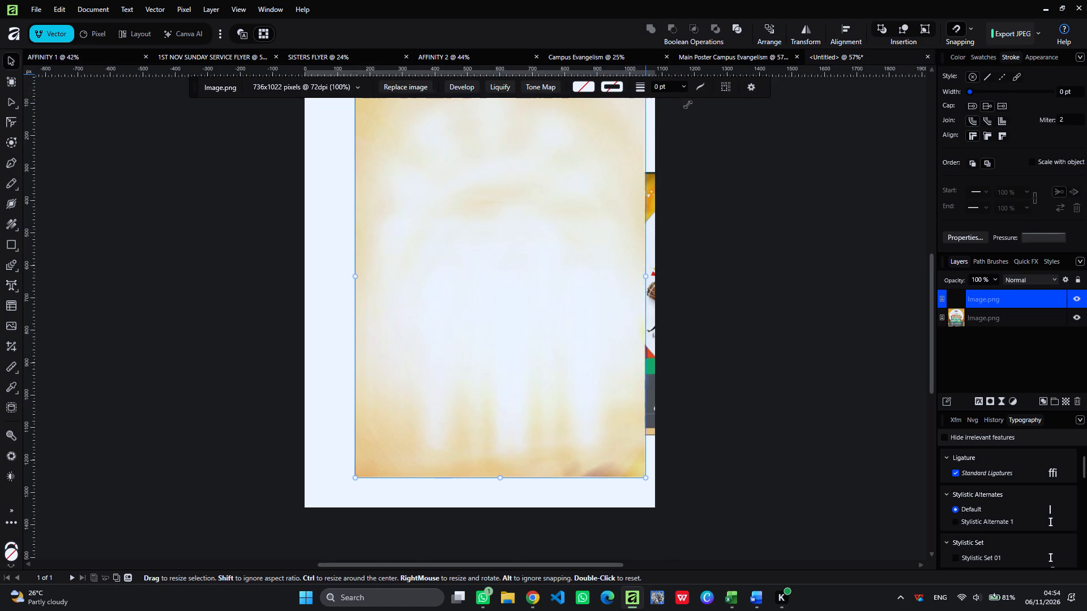
drag(688, 105, 711, 106)
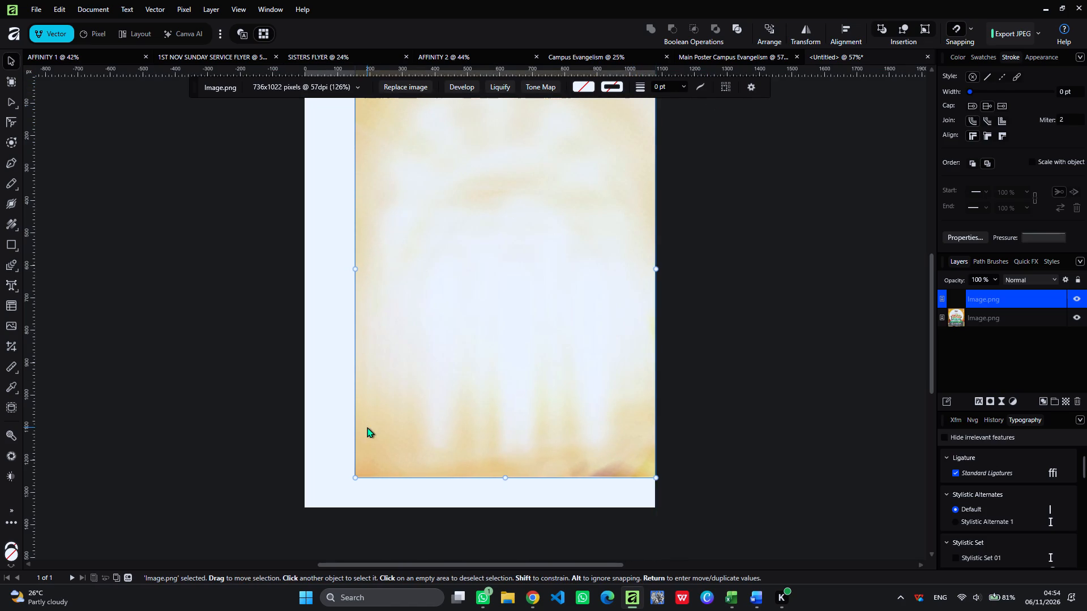
drag(357, 477, 311, 502)
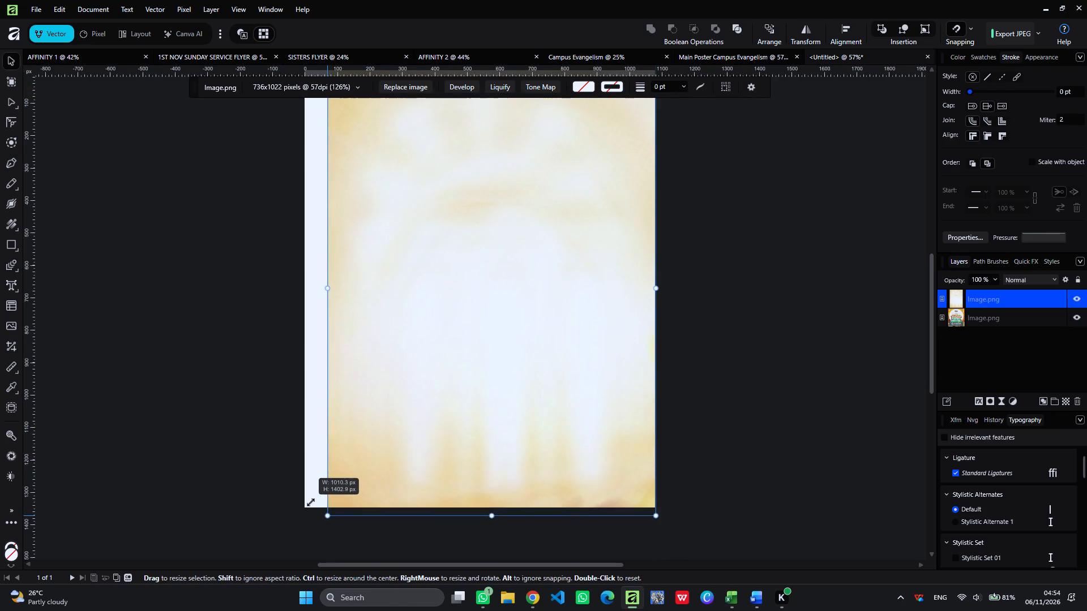
drag(311, 502, 264, 504)
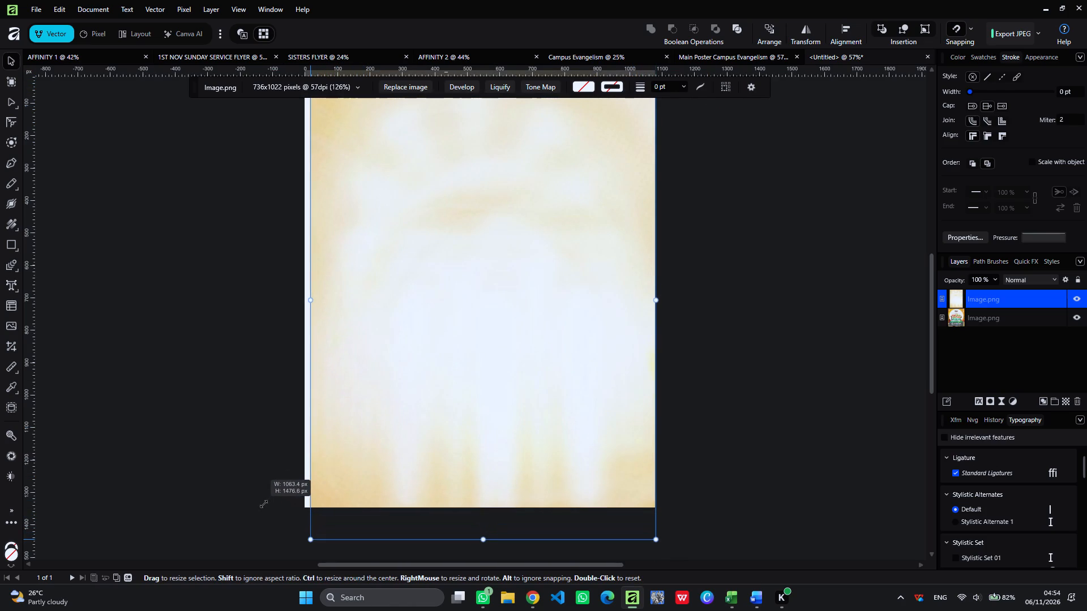
drag(264, 504, 257, 507)
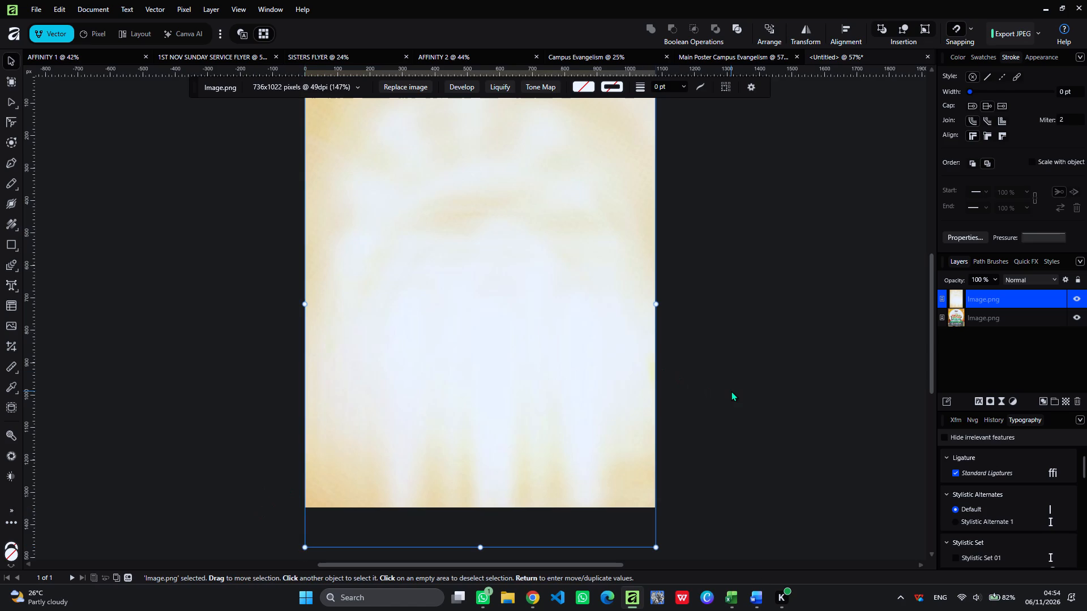
Move the Kiondo reference flyer back so most of it overlaps the page, and copy it.
click(731, 391)
drag(731, 391, 571, 394)
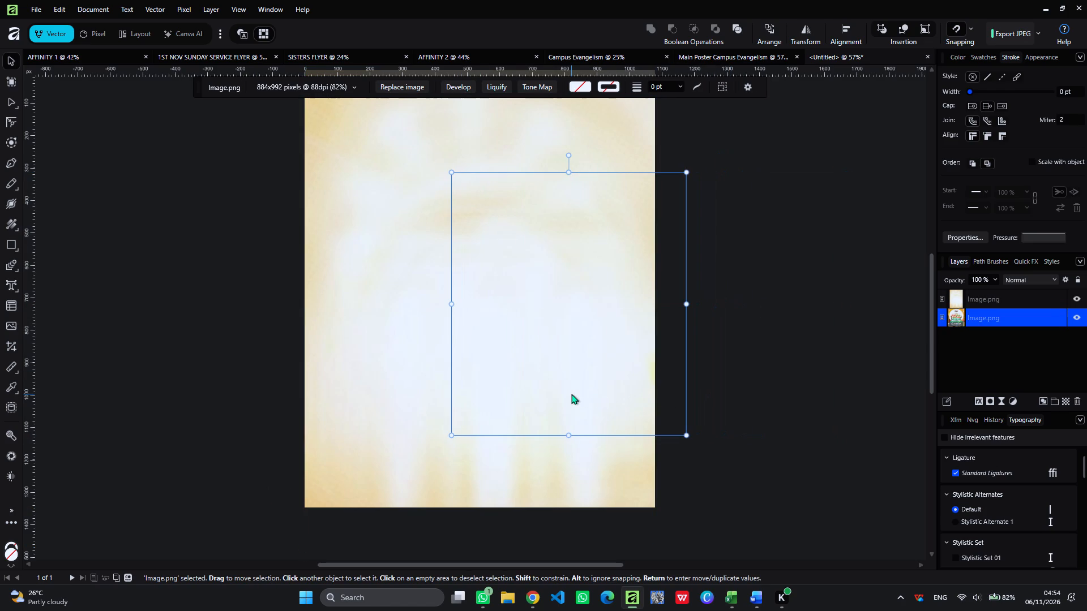
key(ctrl+c)
Look through the open and recent documents for one to hold the reference flyer, and bring up Campus Evangelism.
click(447, 53)
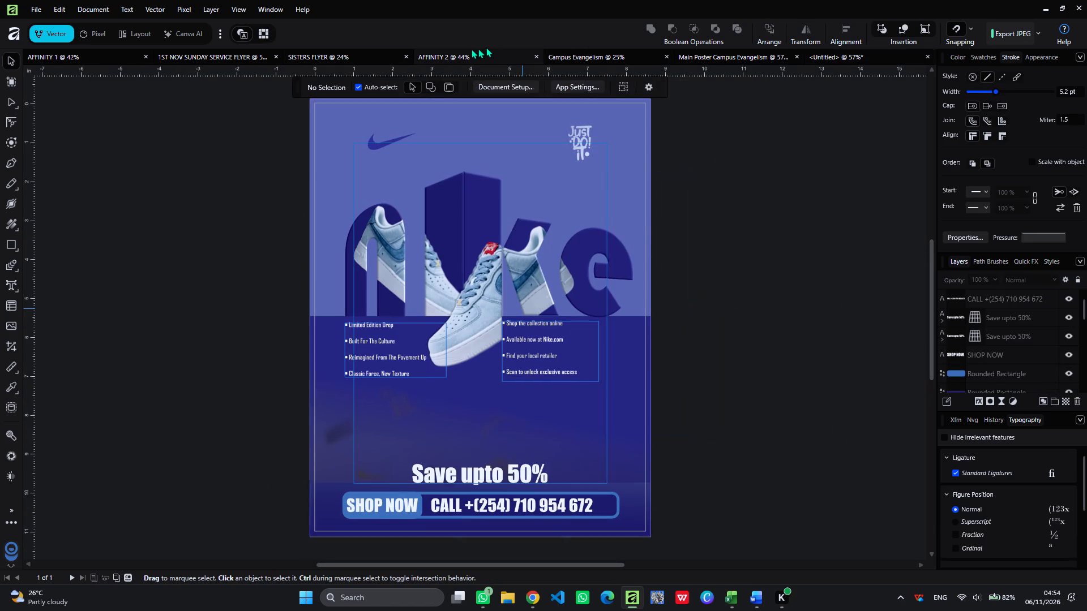
click(695, 56)
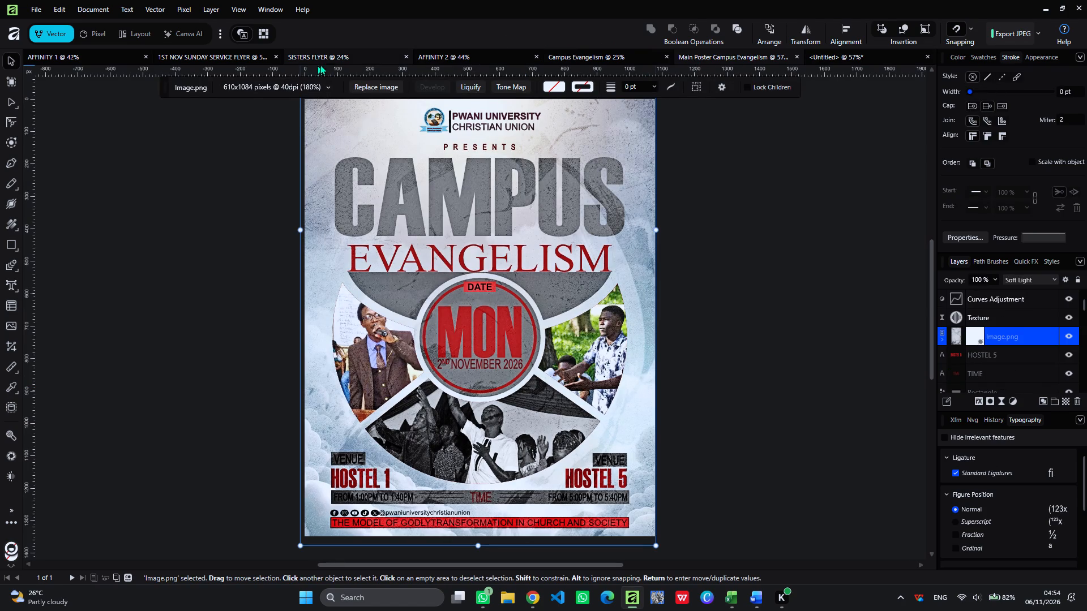
click(337, 57)
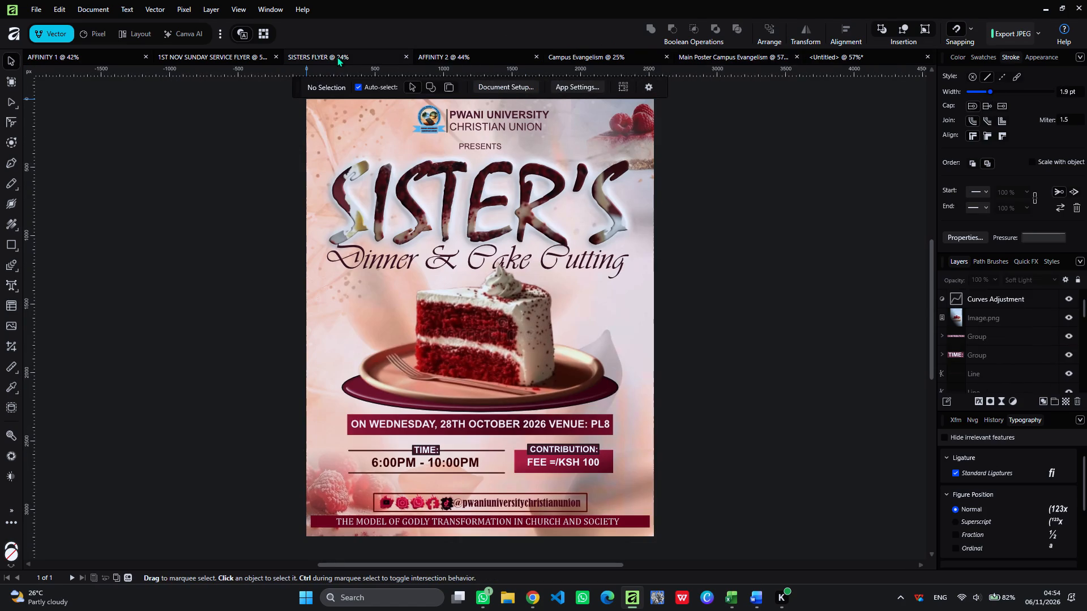
click(11, 29)
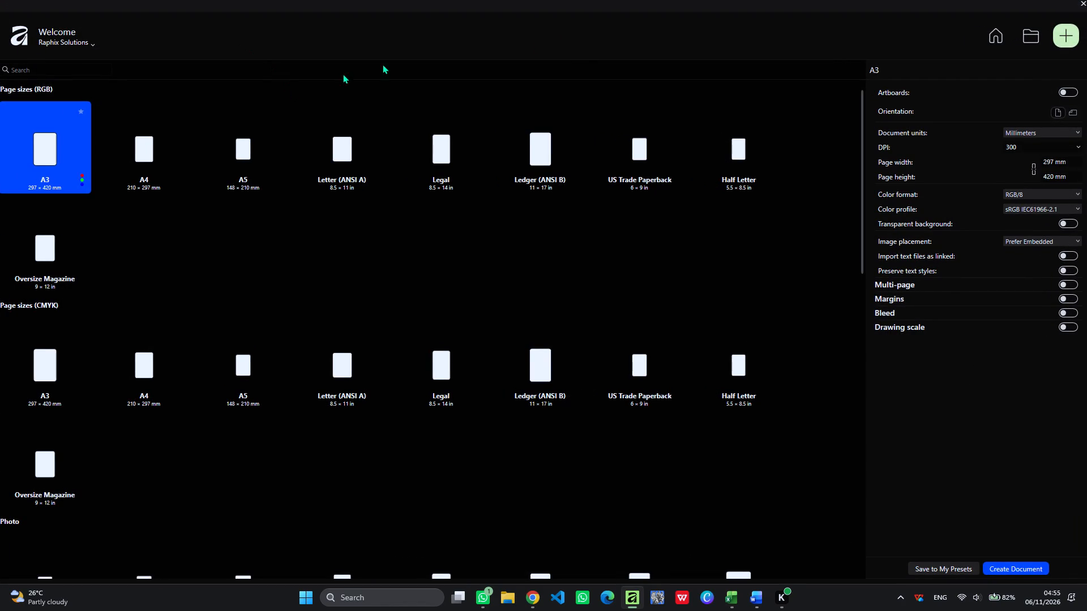
click(1027, 41)
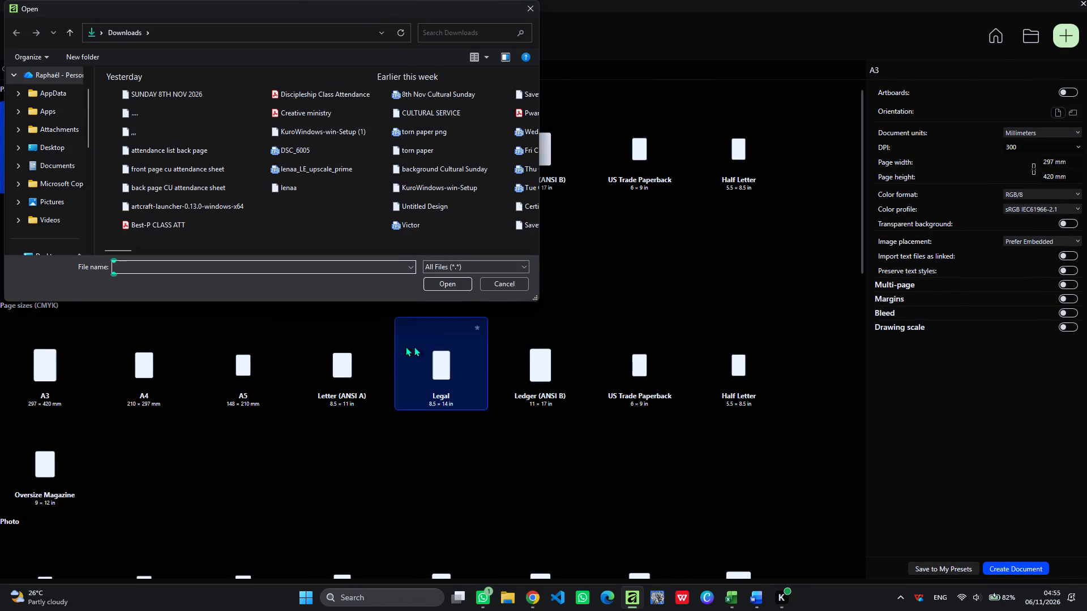
click(504, 278)
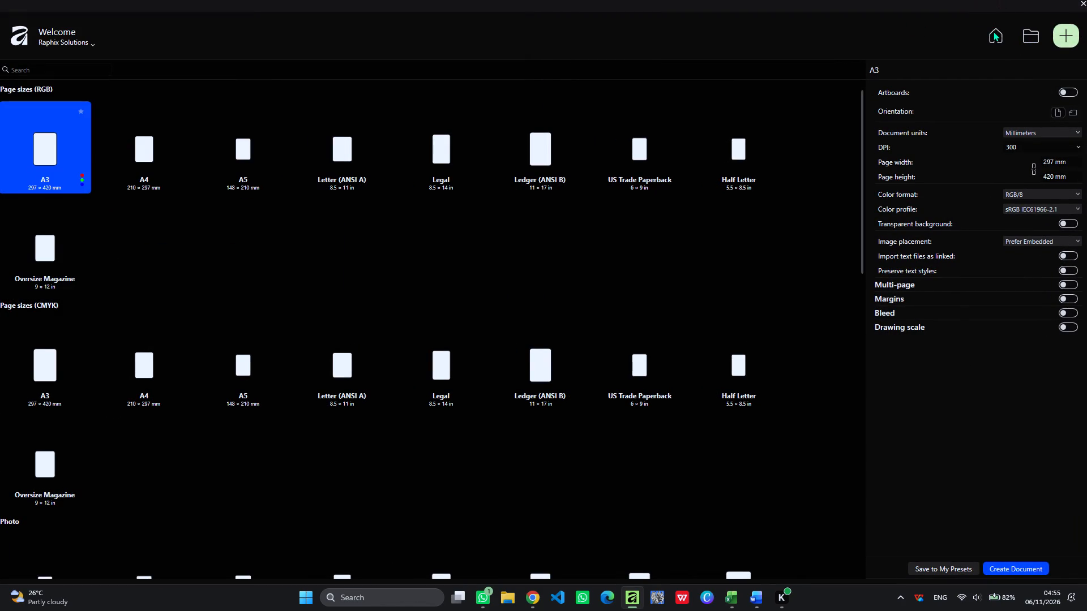
click(993, 31)
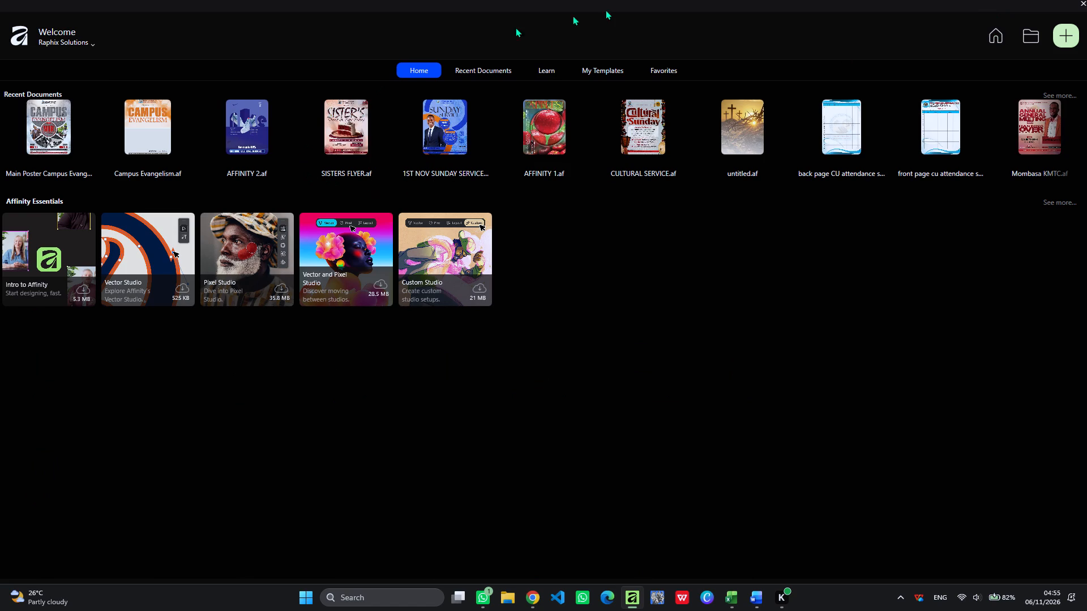
click(132, 134)
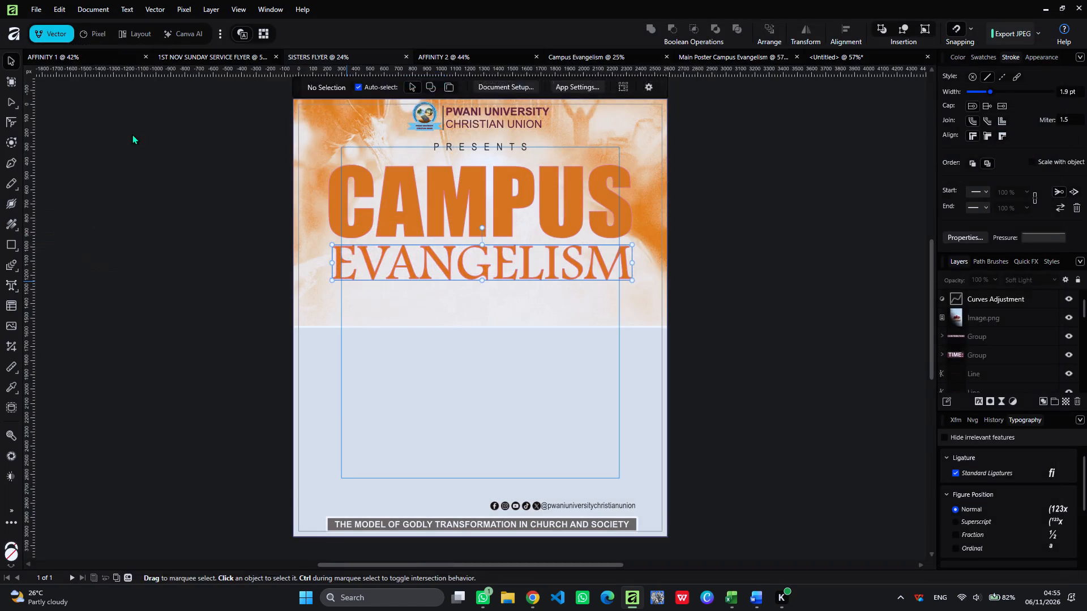
Delete the EVANGELISM, CAMPUS and PRESENTS texts from the Campus Evangelism flyer.
key(BackSpace)
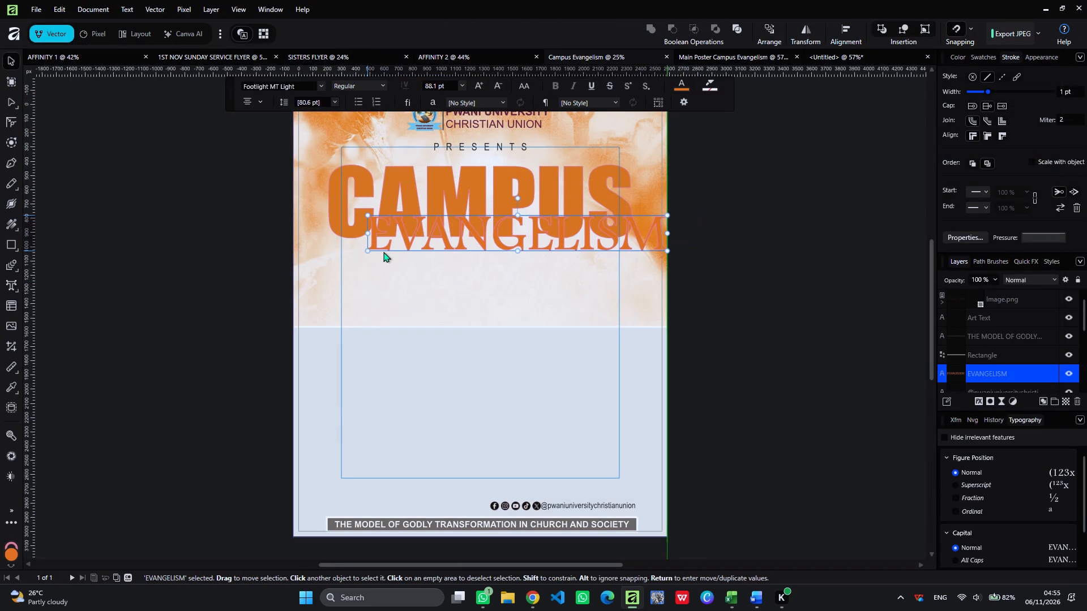
key(BackSpace)
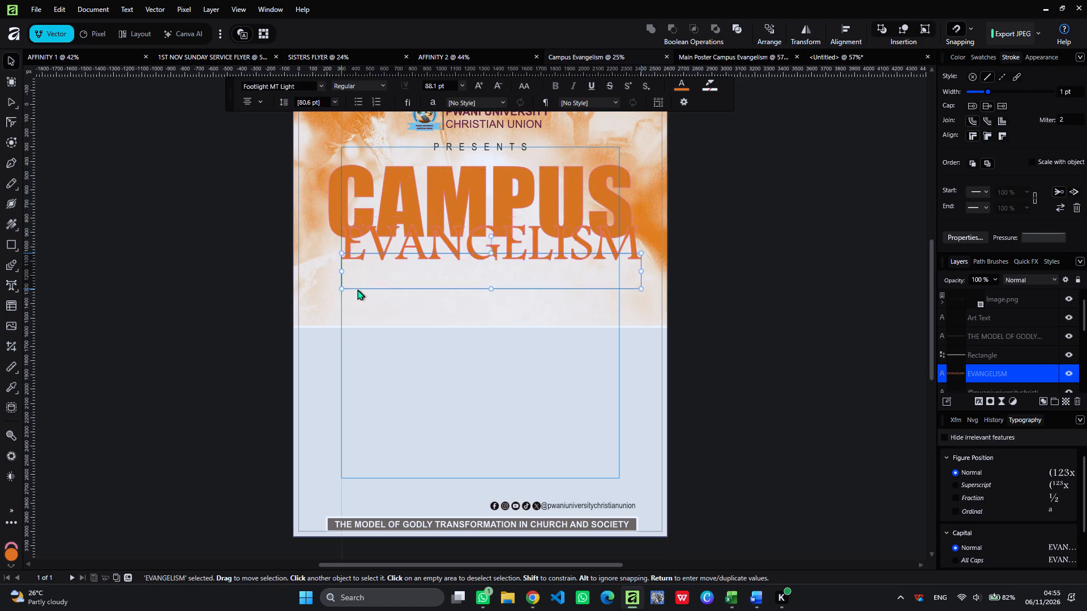
click(357, 290)
key(BackSpace)
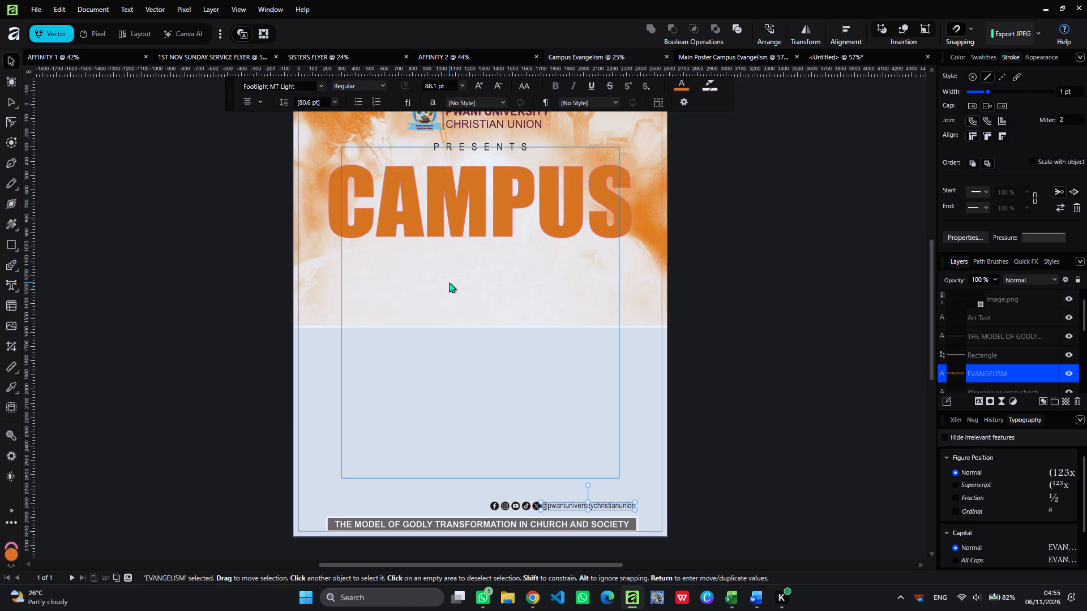
click(519, 201)
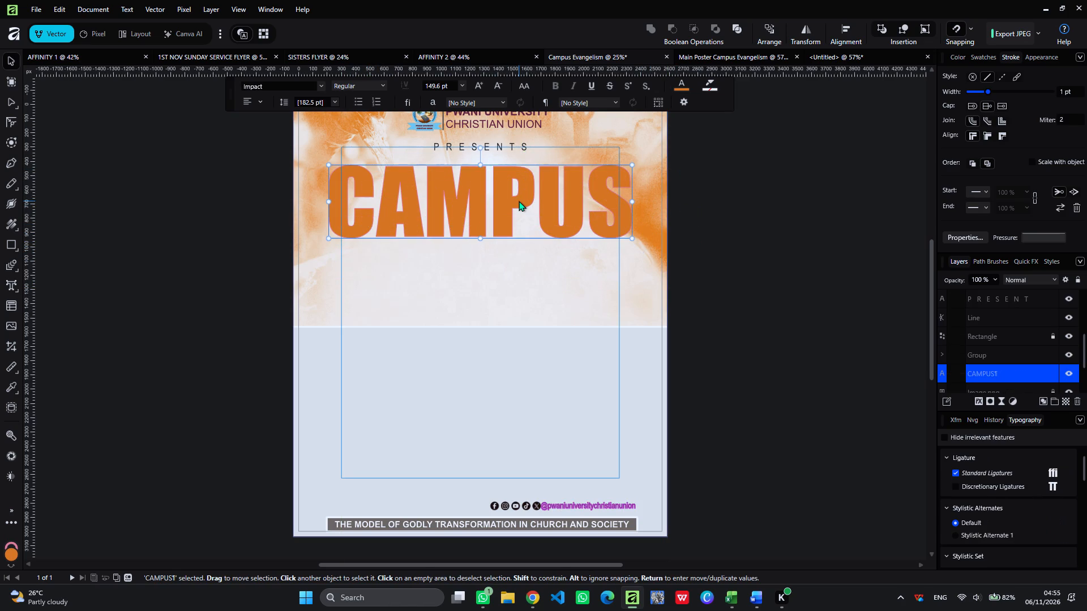
key(BackSpace)
click(508, 149)
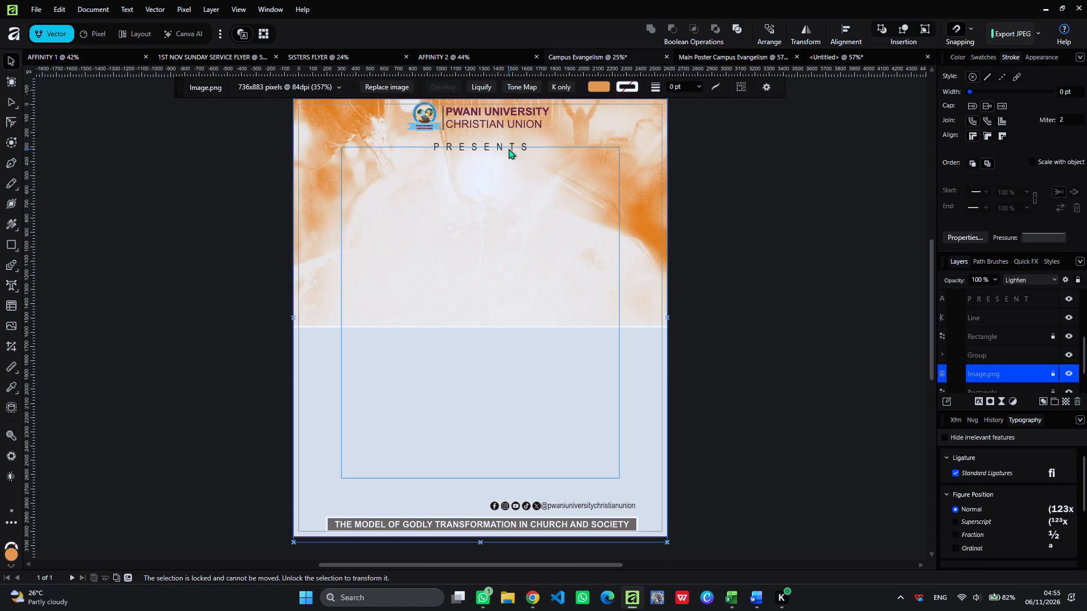
key(BackSpace)
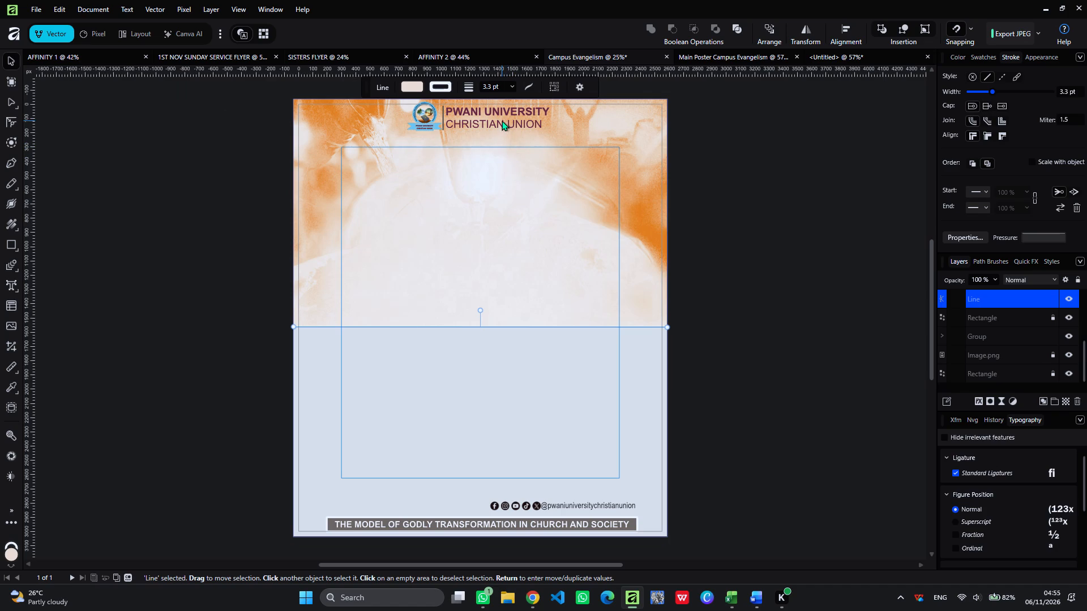
Paste the copied reference flyer into Campus Evangelism, enlarge it proportionally to about 300% and fit it across the page width above the footer.
key(ctrl+v)
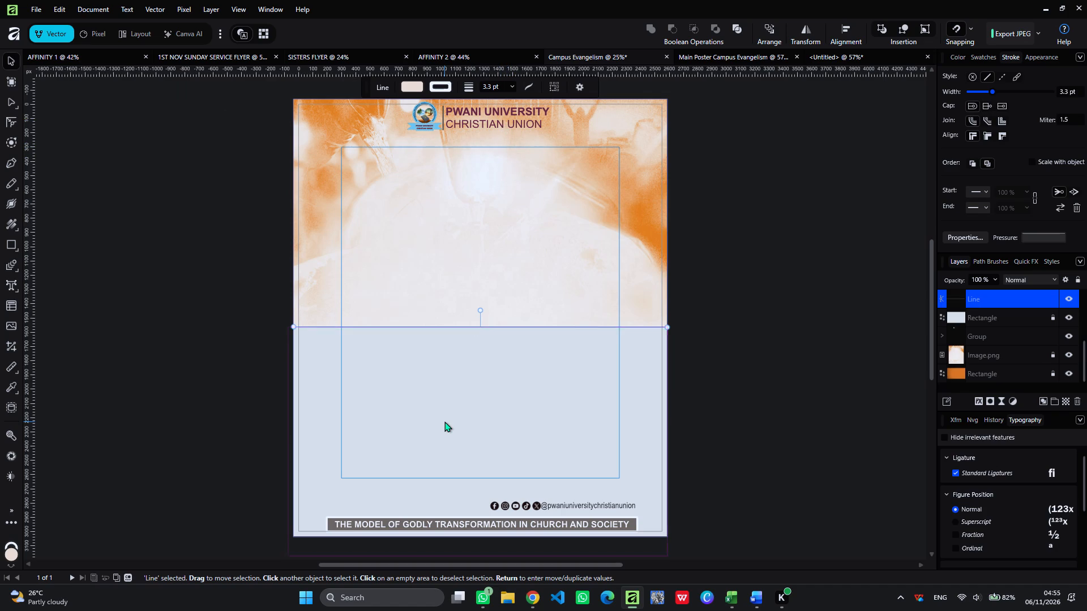
drag(466, 267, 647, 523)
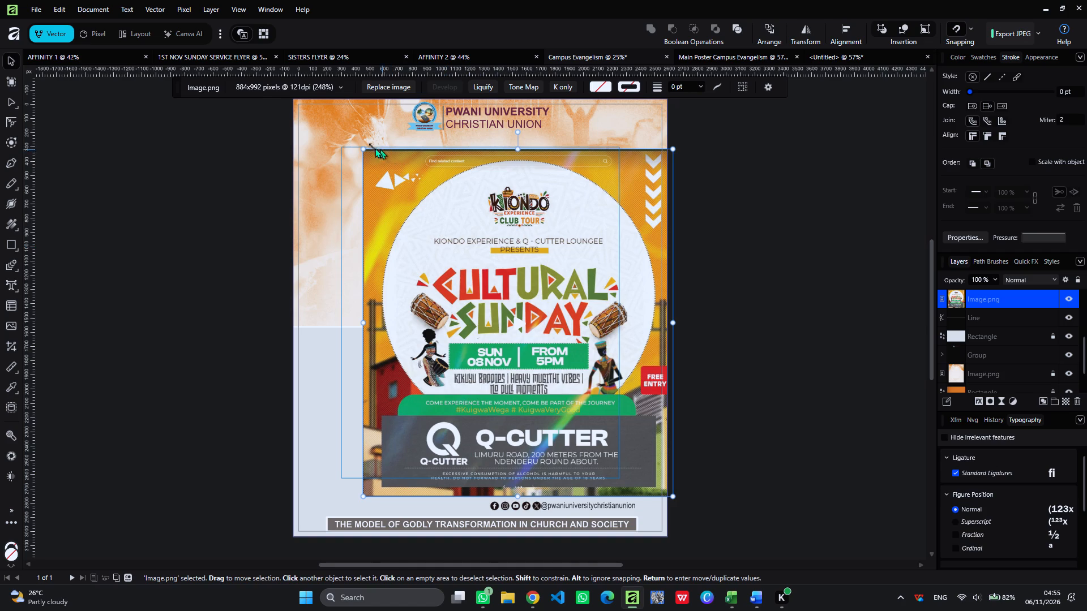
drag(362, 148, 314, 115)
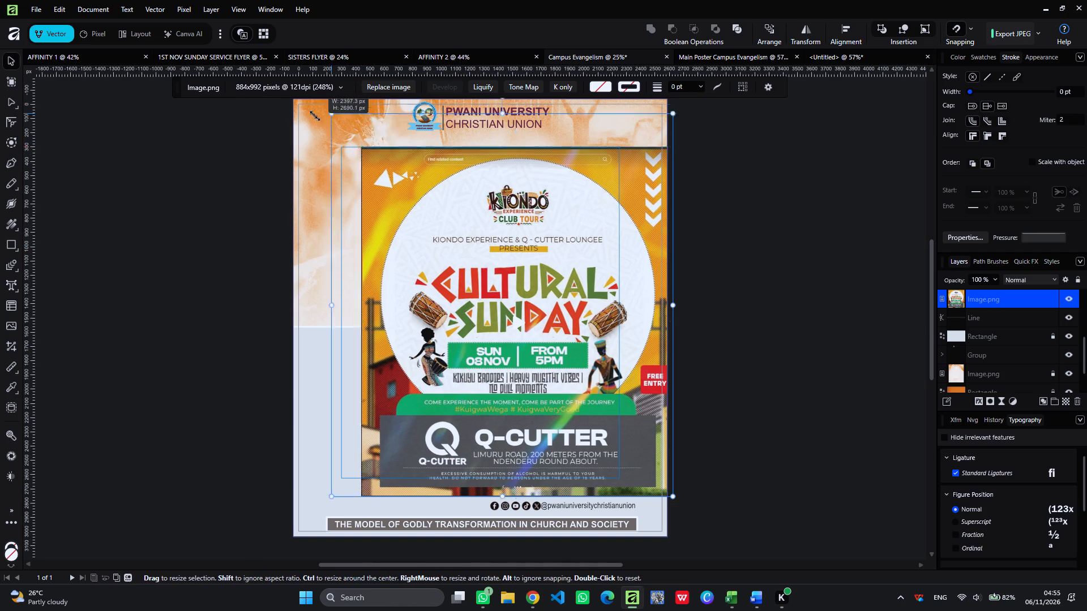
drag(314, 115, 277, 109)
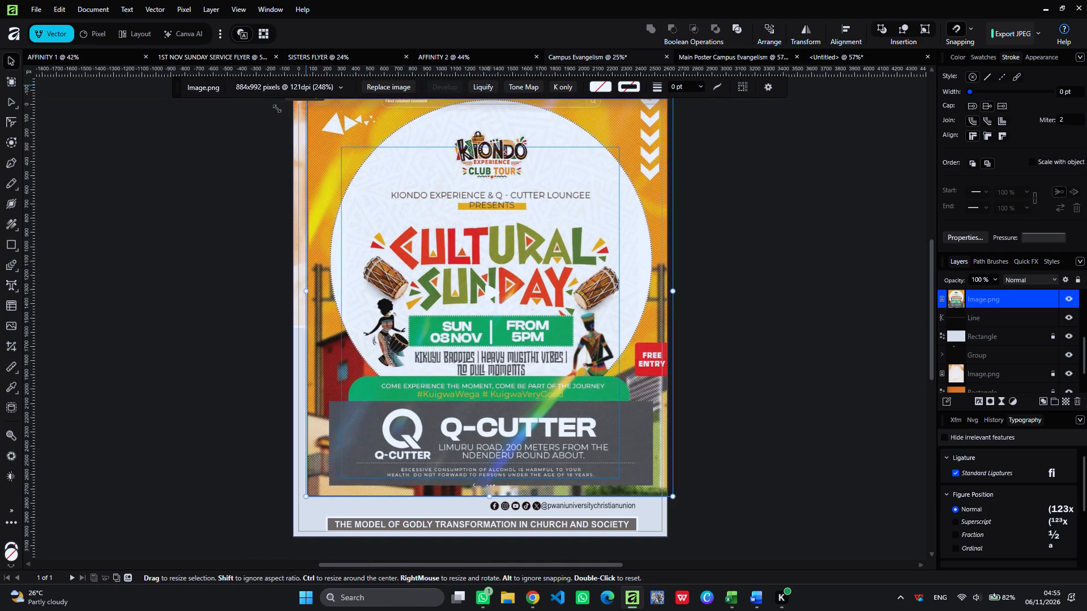
drag(277, 109, 271, 105)
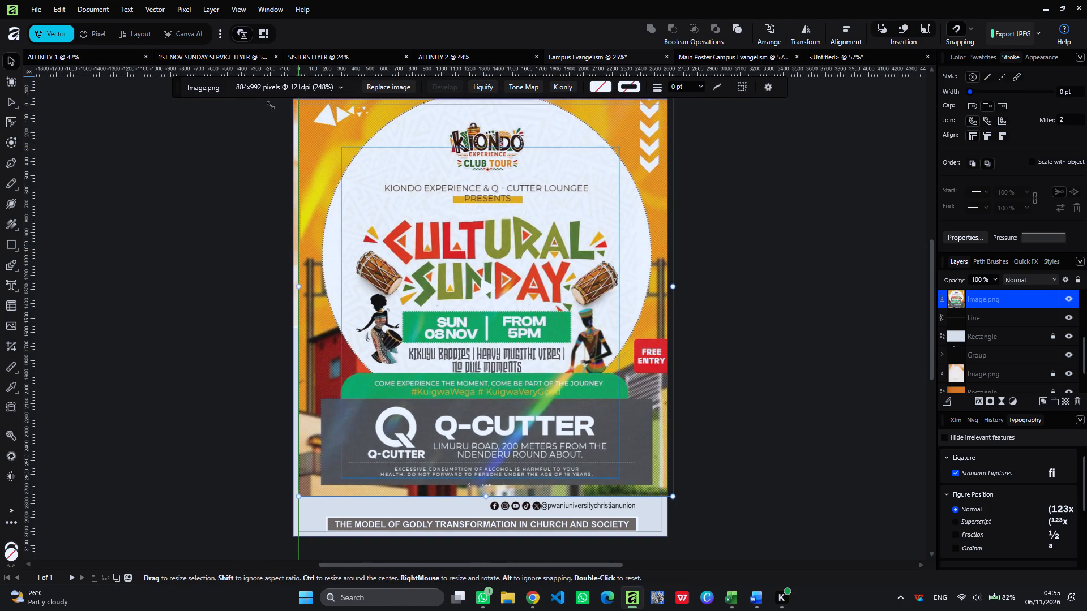
drag(271, 105, 271, 104)
drag(473, 247, 461, 253)
scroll(461, 253, left, 1)
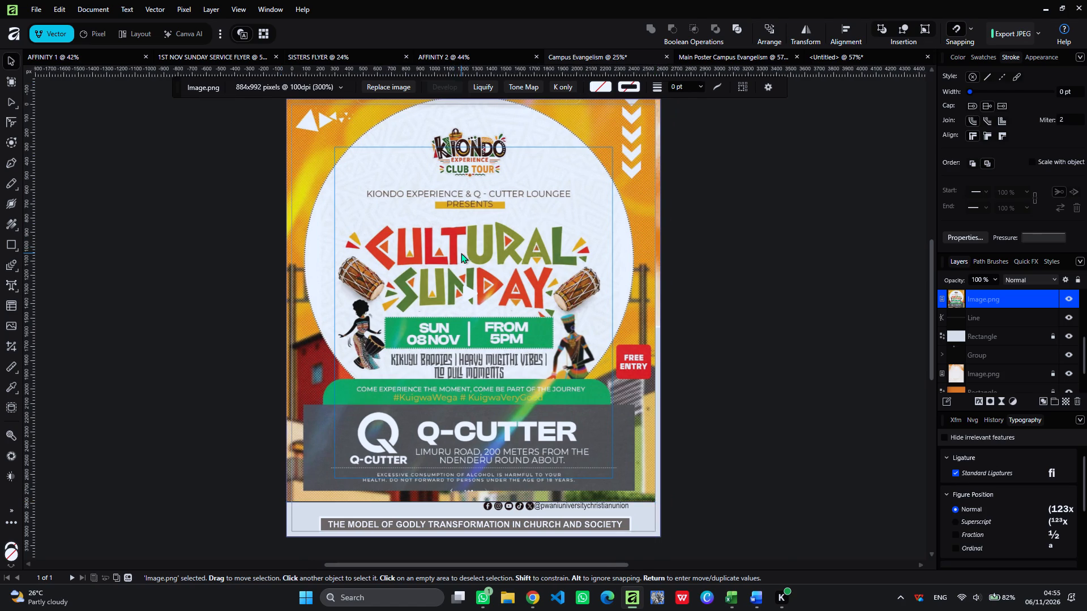
scroll(461, 253, left, 4)
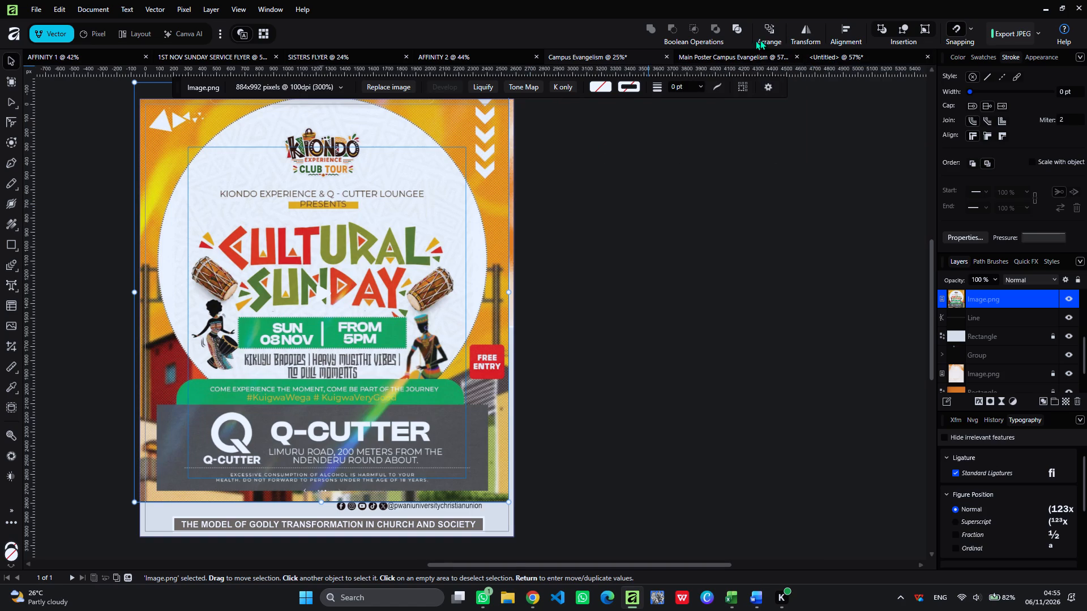
Return to the untitled flyer document and delete the reference flyer layer beneath the golden church background.
click(841, 55)
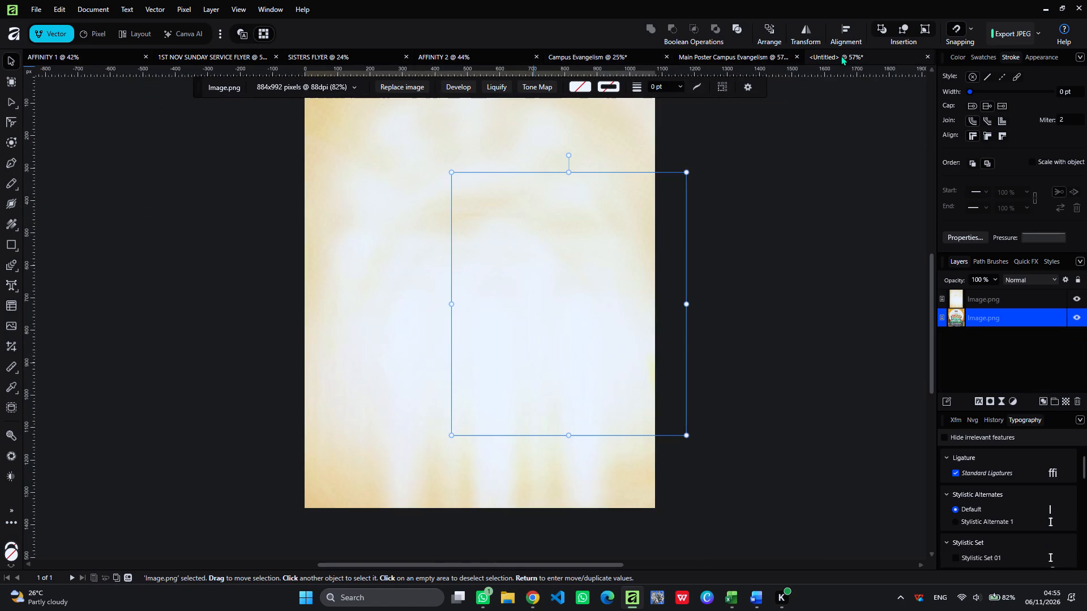
click(557, 244)
click(557, 244)
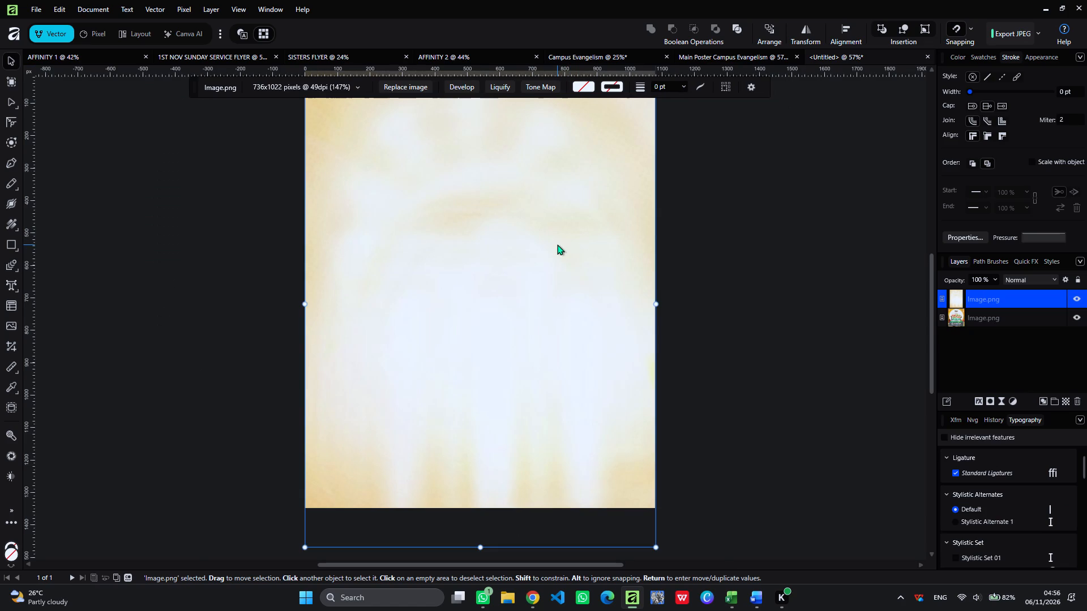
click(964, 316)
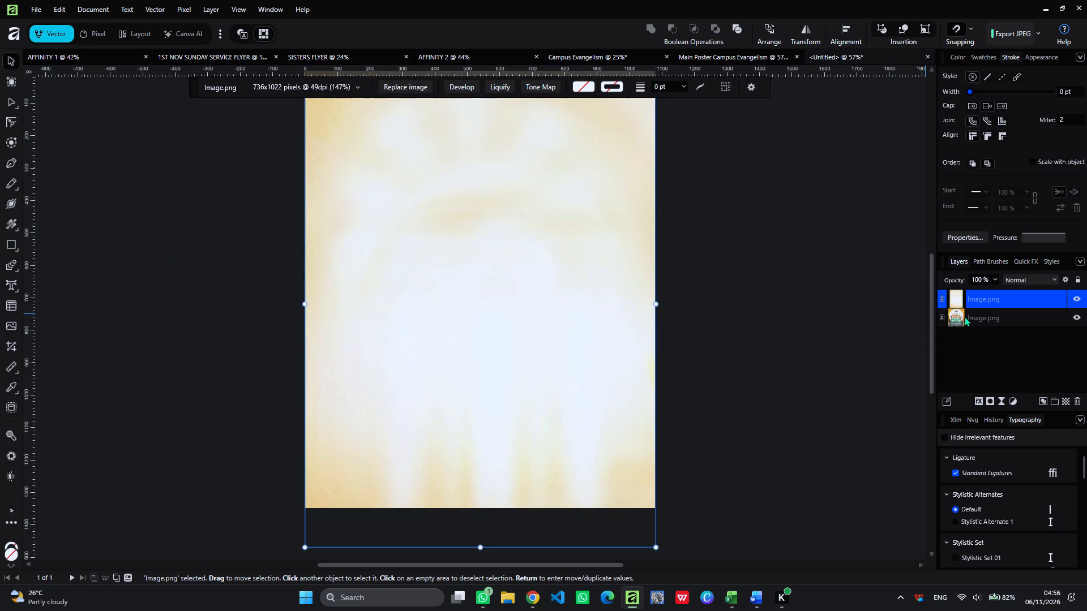
key(BackSpace)
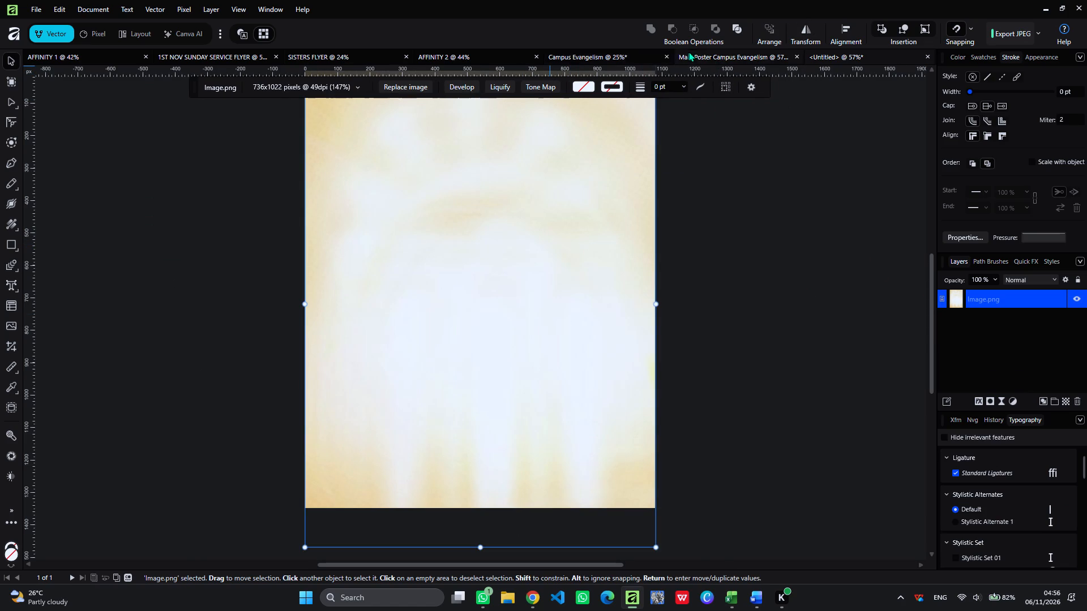
Reorder the open documents so Campus Evangelism sits directly beside the untitled flyer document.
drag(585, 53, 687, 53)
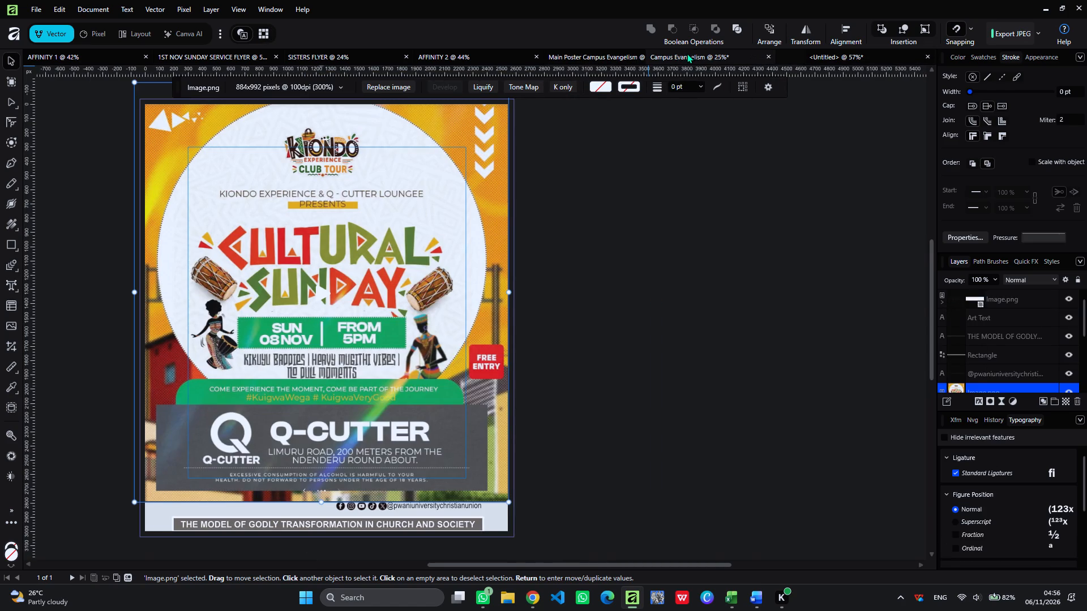
drag(687, 53, 715, 56)
right_click(742, 56)
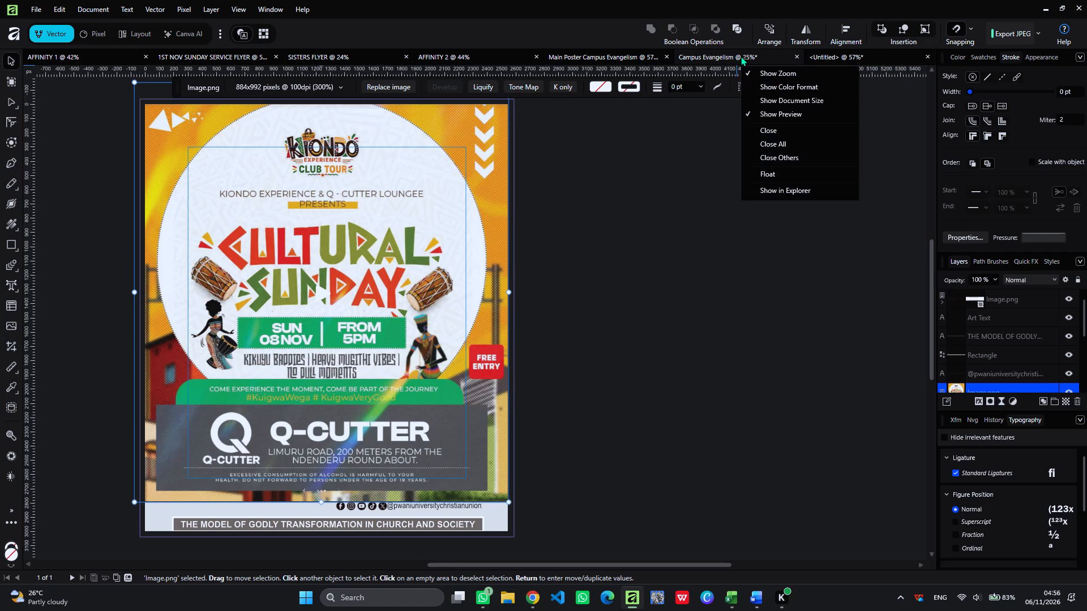
click(679, 174)
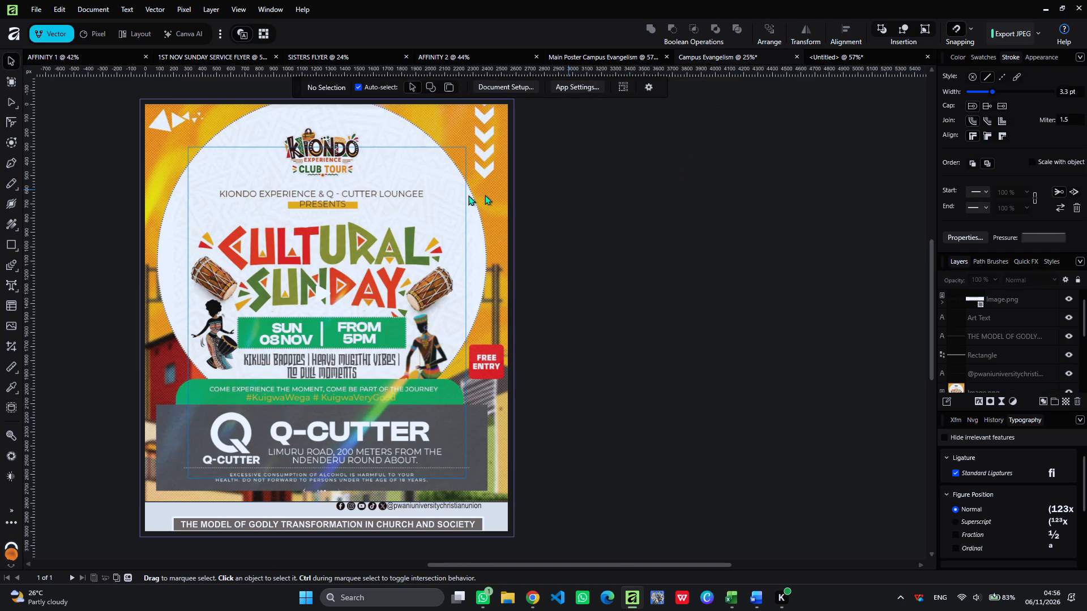
View the reference flyer in Campus Evangelism and return to the untitled flyer document.
scroll(372, 199, up, 1)
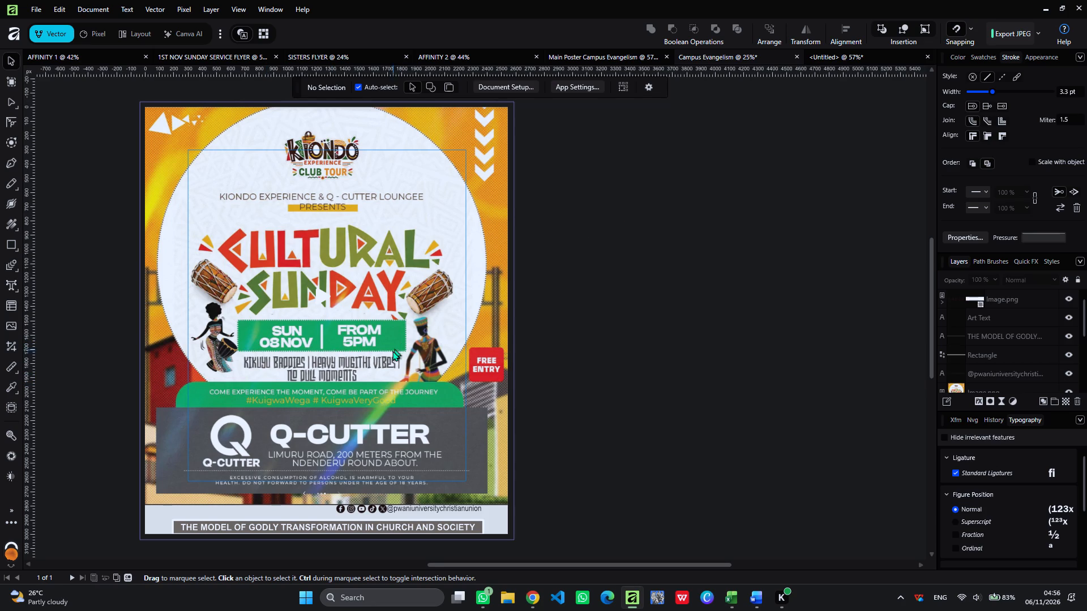
click(841, 53)
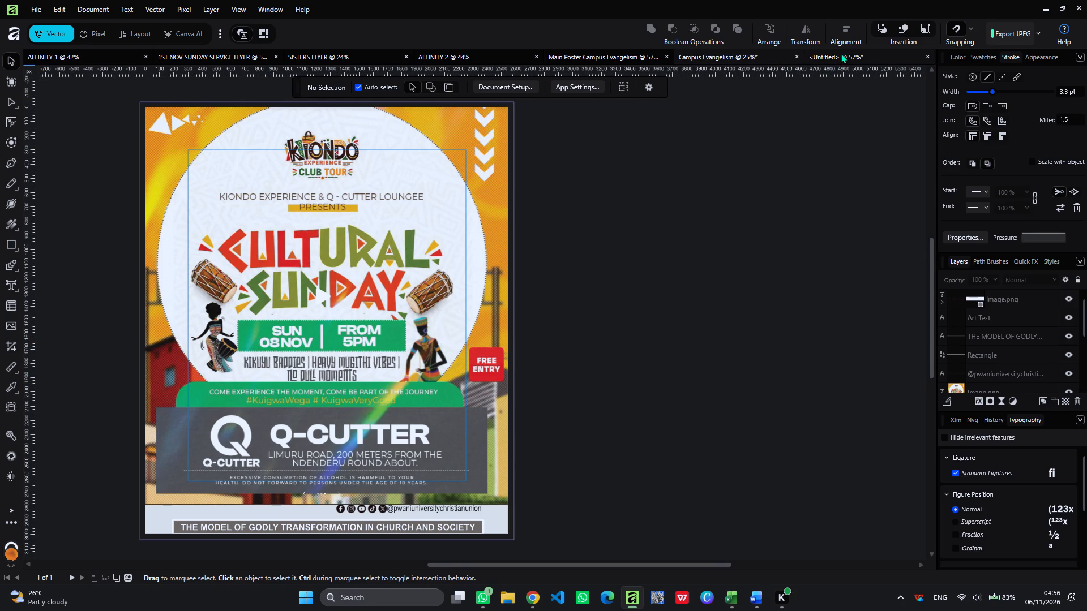
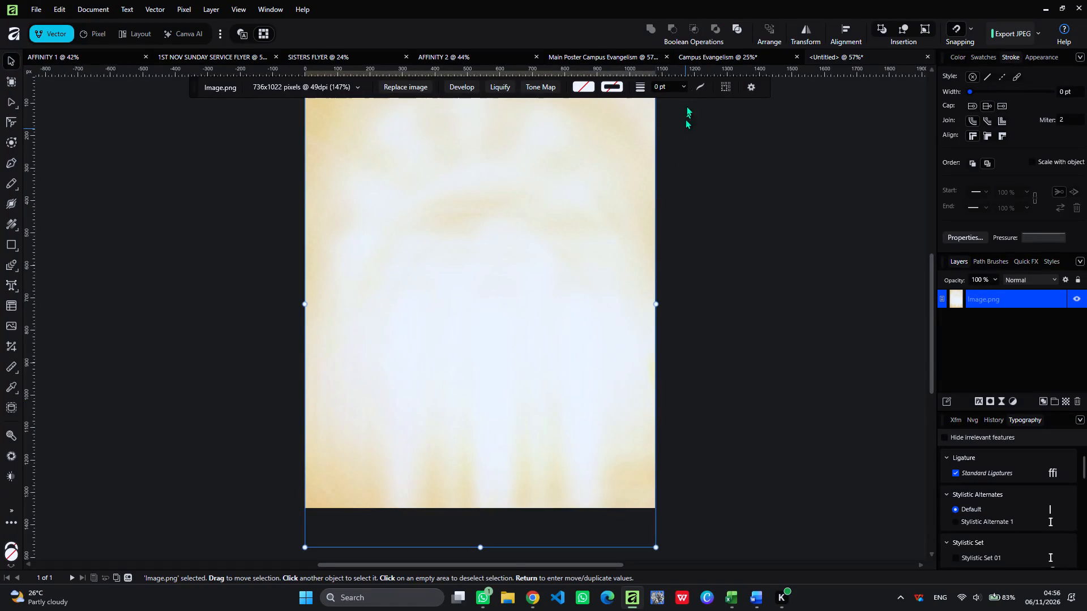
Switch to the Campus Evangelism document and examine the layout and details of the Cultural Sunday reference flyer up close.
click(727, 53)
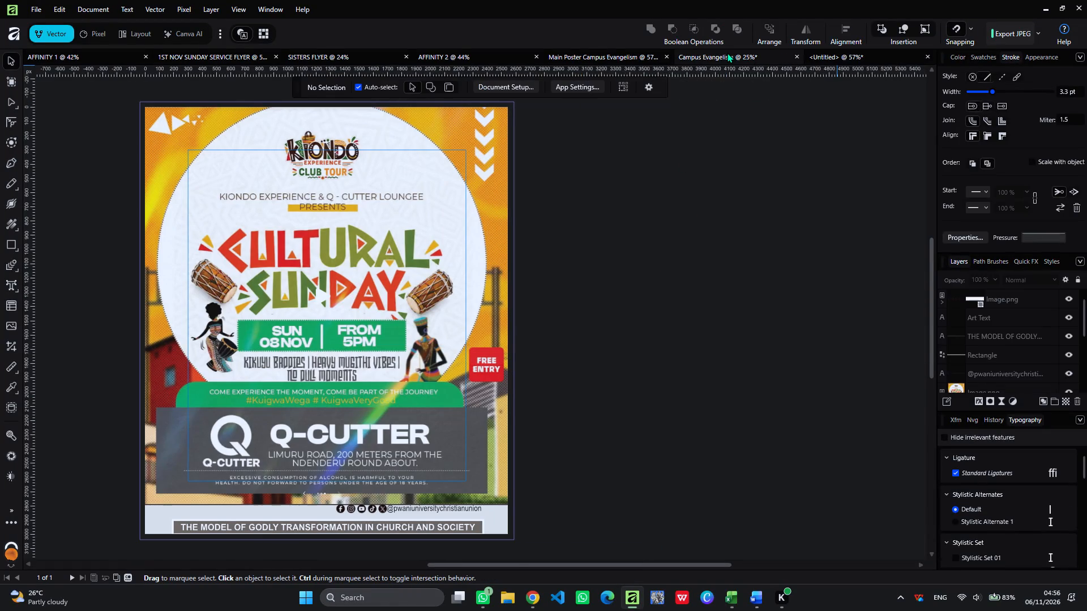
ctrl+scroll(324, 298, up, 3)
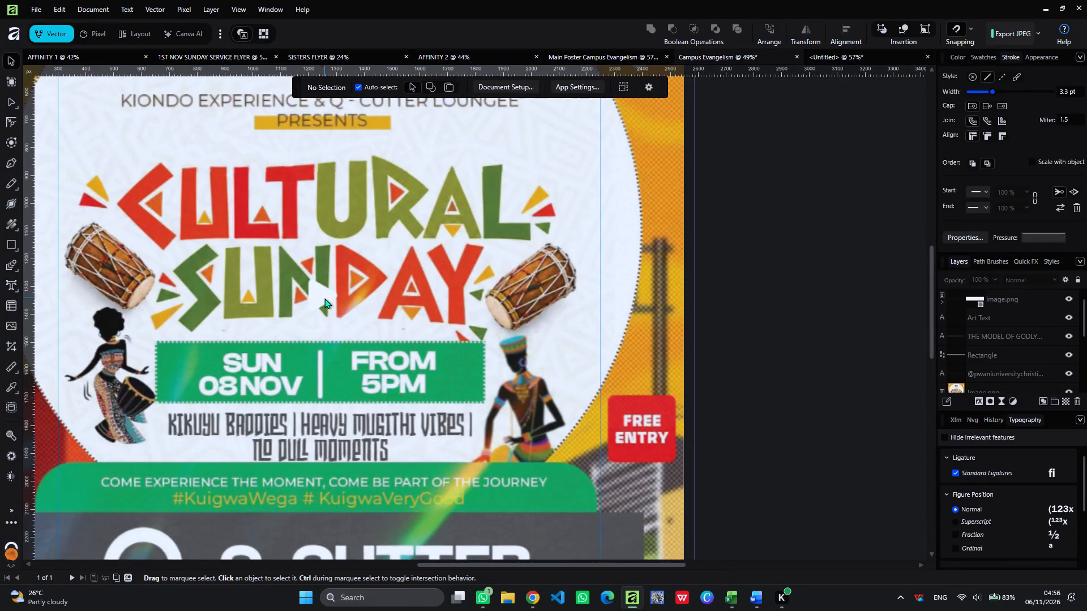
ctrl+scroll(324, 298, down, 3)
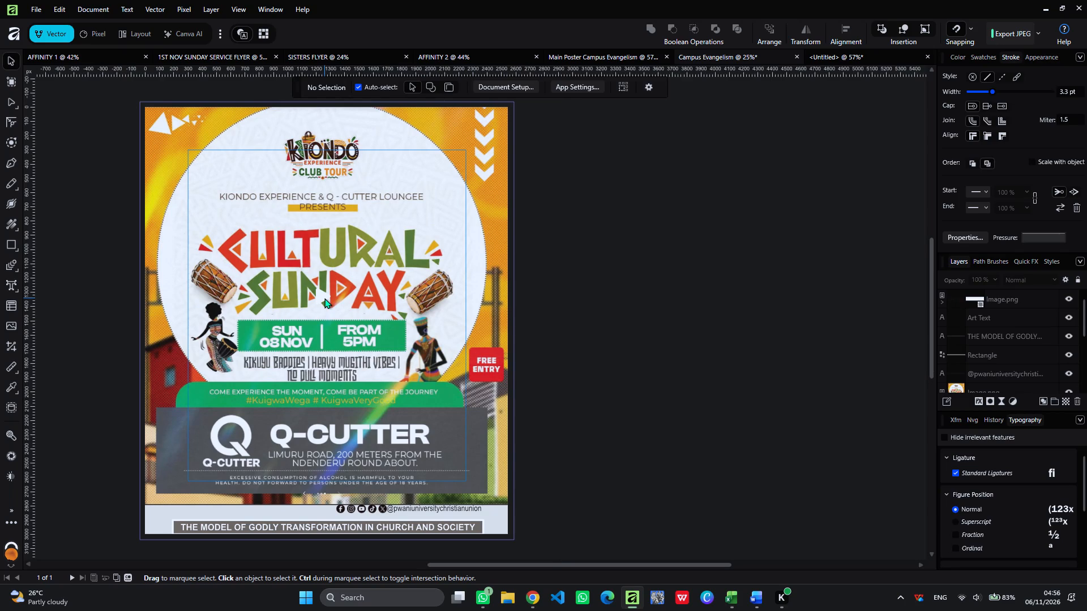
ctrl+scroll(324, 298, up, 2)
ctrl+scroll(324, 298, down, 2)
Open the recent document CULTURAL SERVICE.af in its recovery version.
click(18, 32)
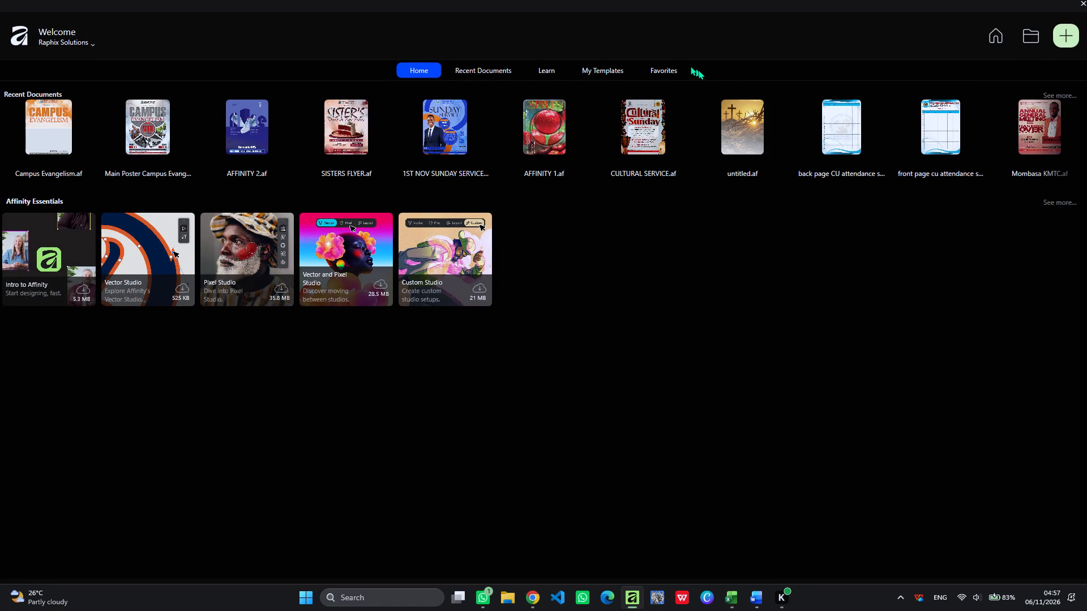
click(654, 124)
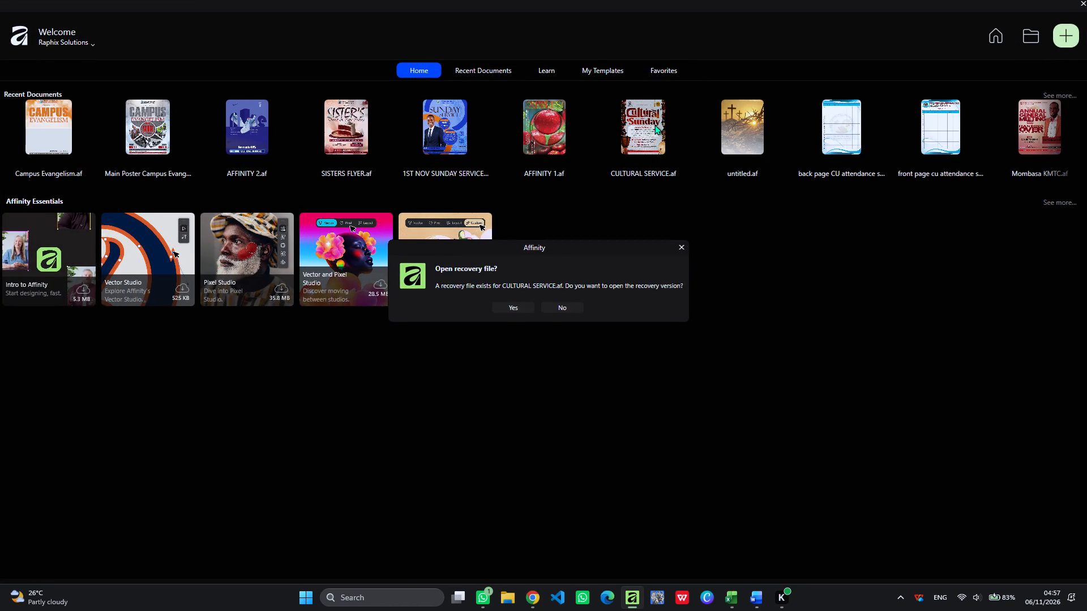
click(510, 307)
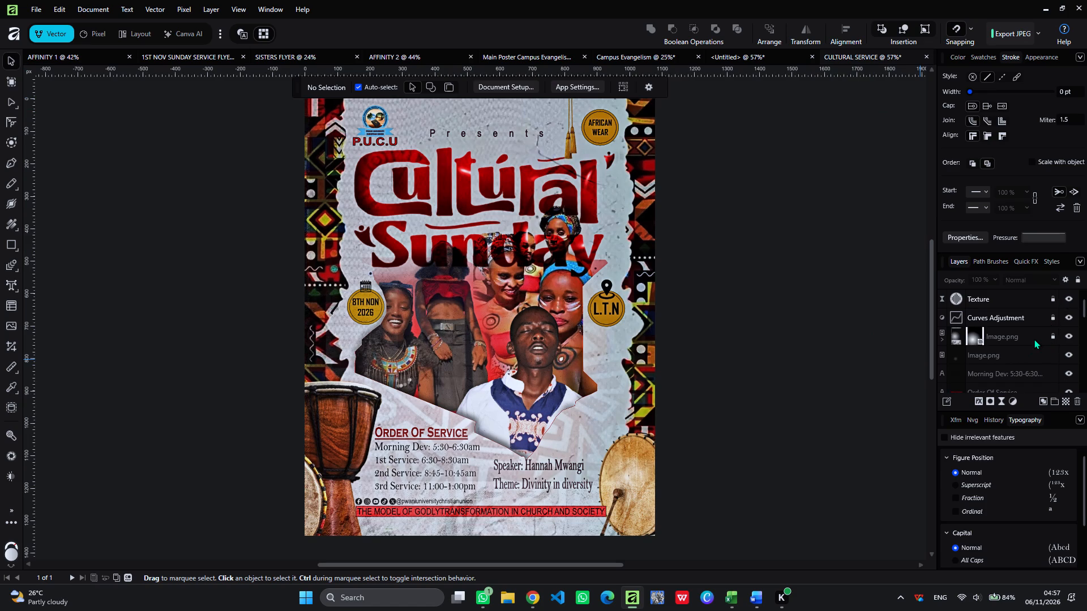
Unlock the two bottom layers of CULTURAL SERVICE and copy the background Cultural Sunday image.
scroll(1034, 339, down, 5)
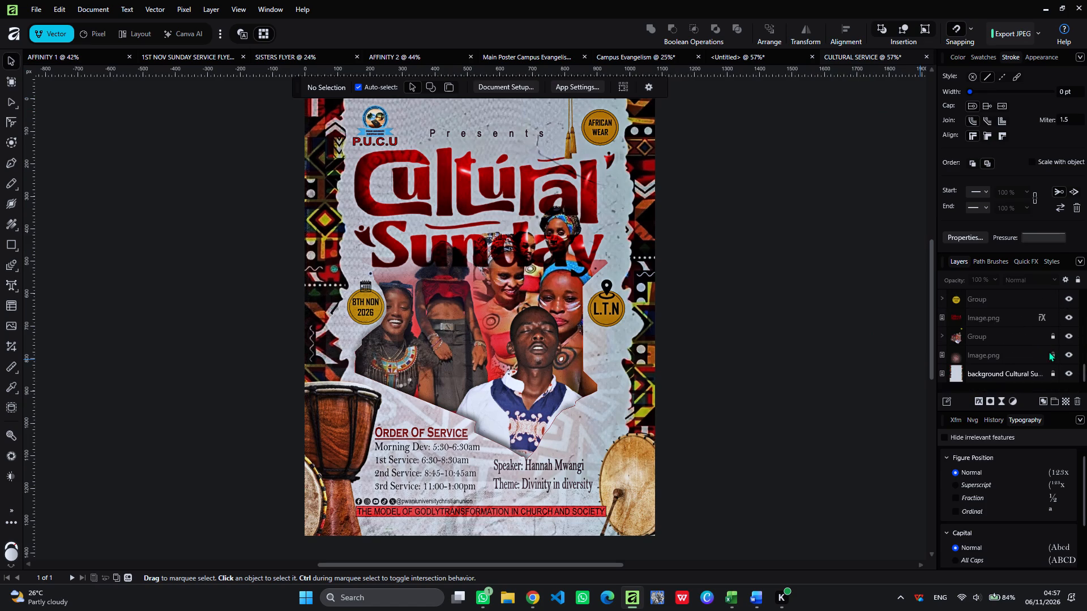
click(1050, 369)
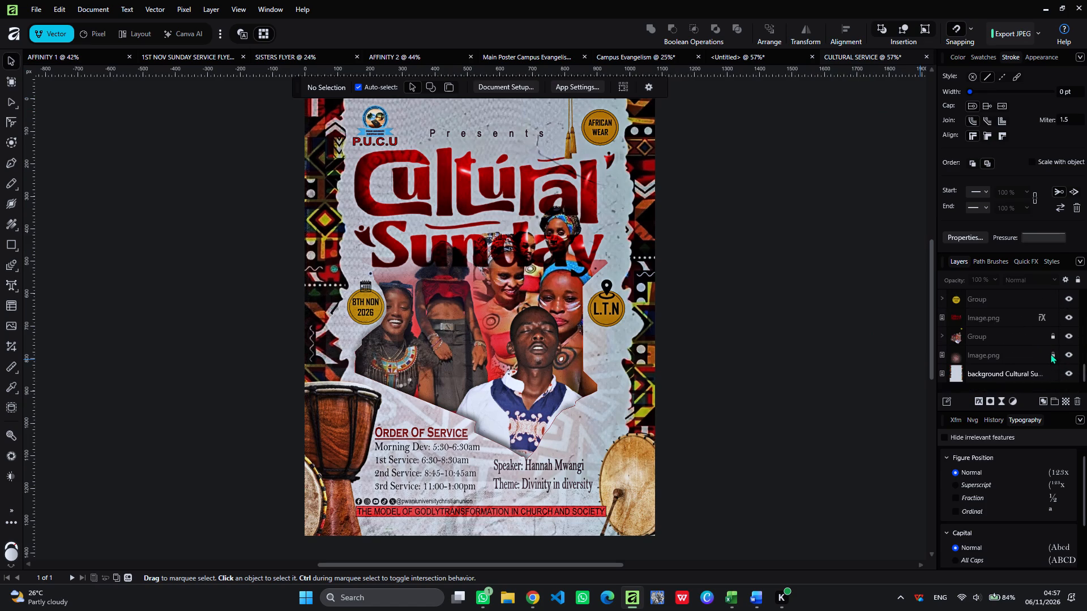
click(1050, 353)
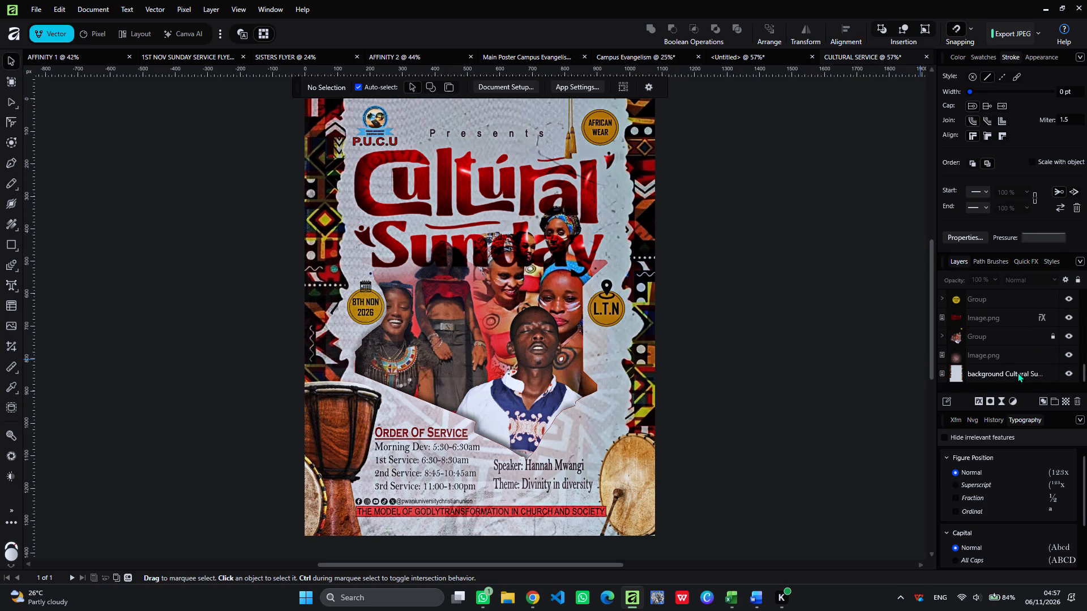
click(1017, 372)
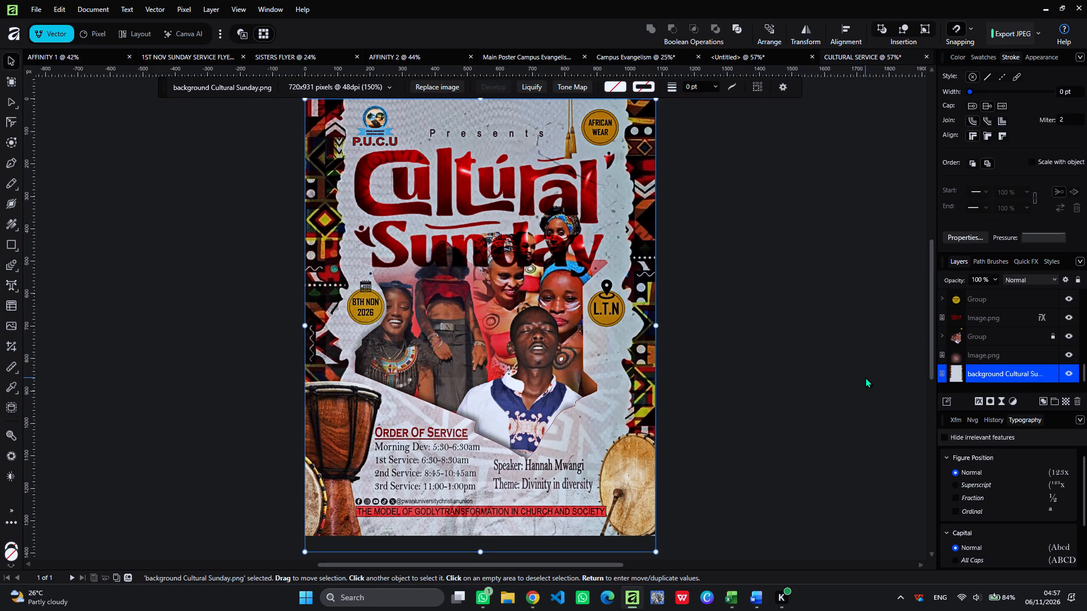
key(ctrl+c)
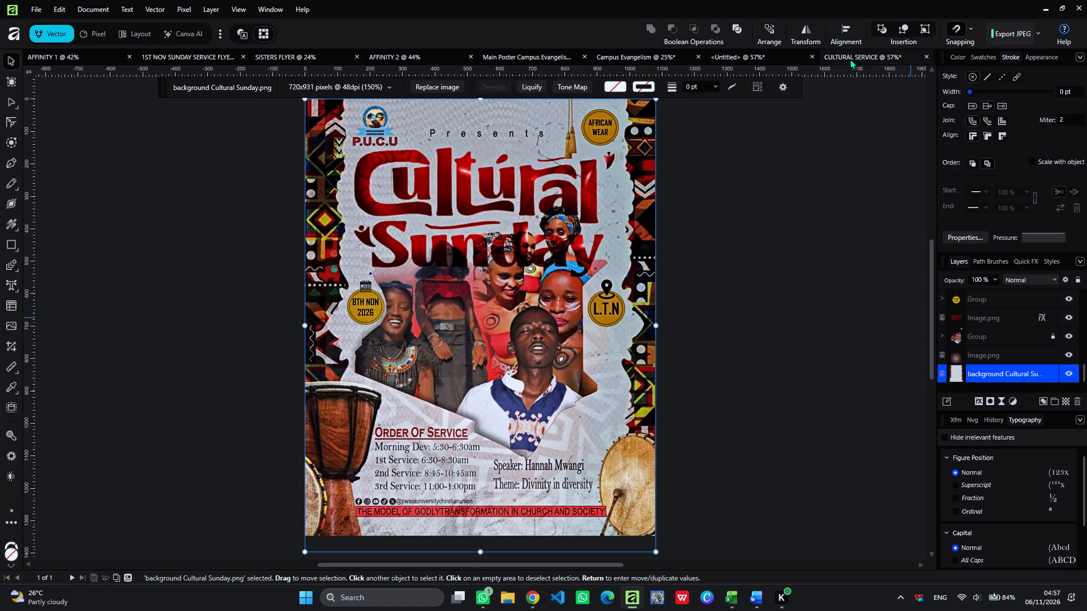
Paste the copied patterned background into the untitled flyer document above the golden church background.
click(850, 58)
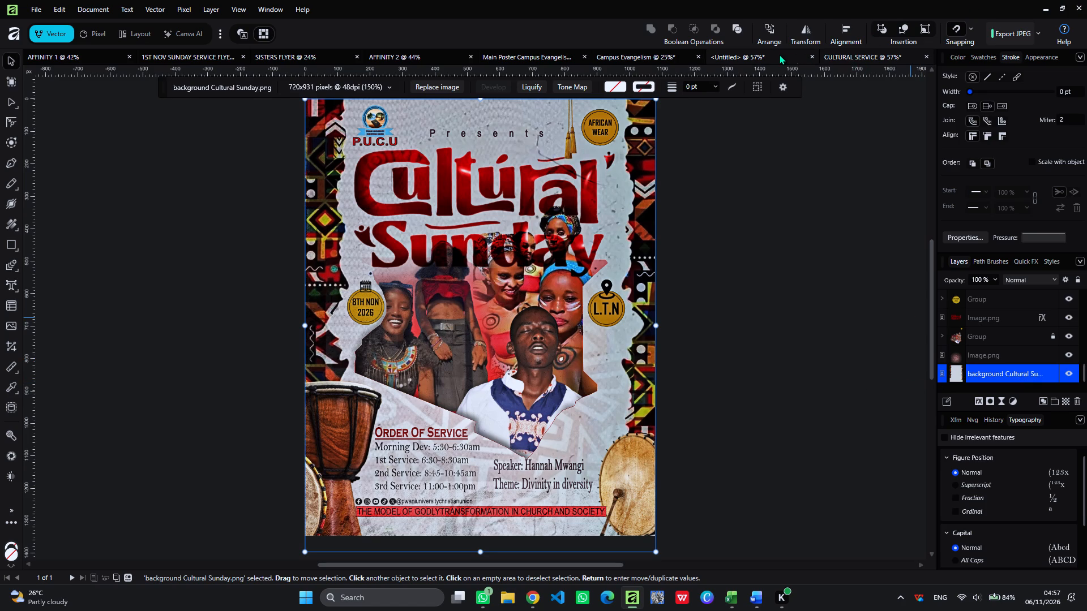
click(776, 53)
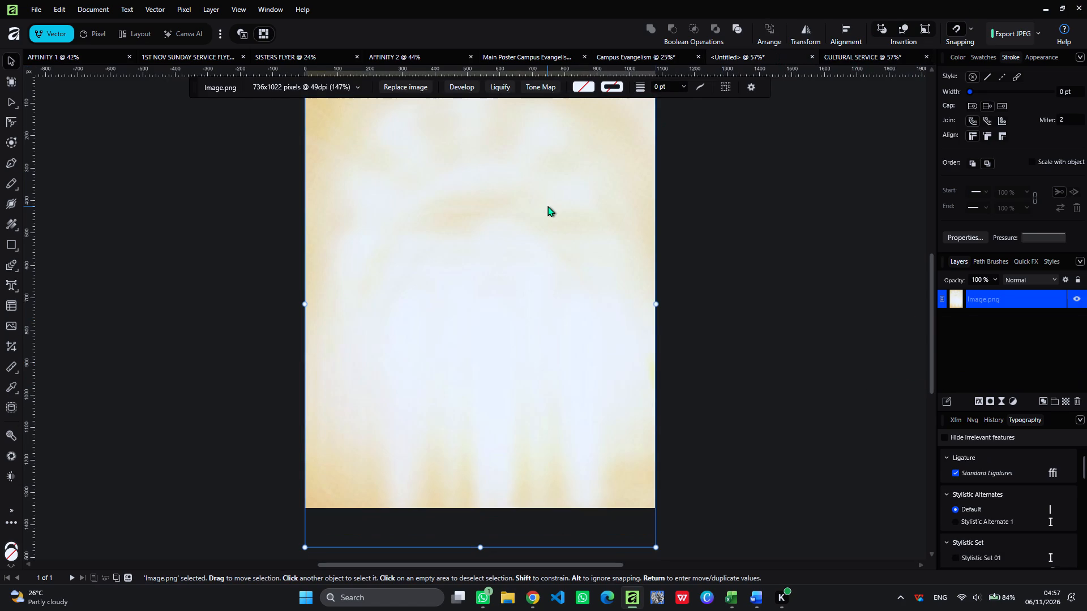
key(ctrl+v)
scroll(495, 316, up, 1)
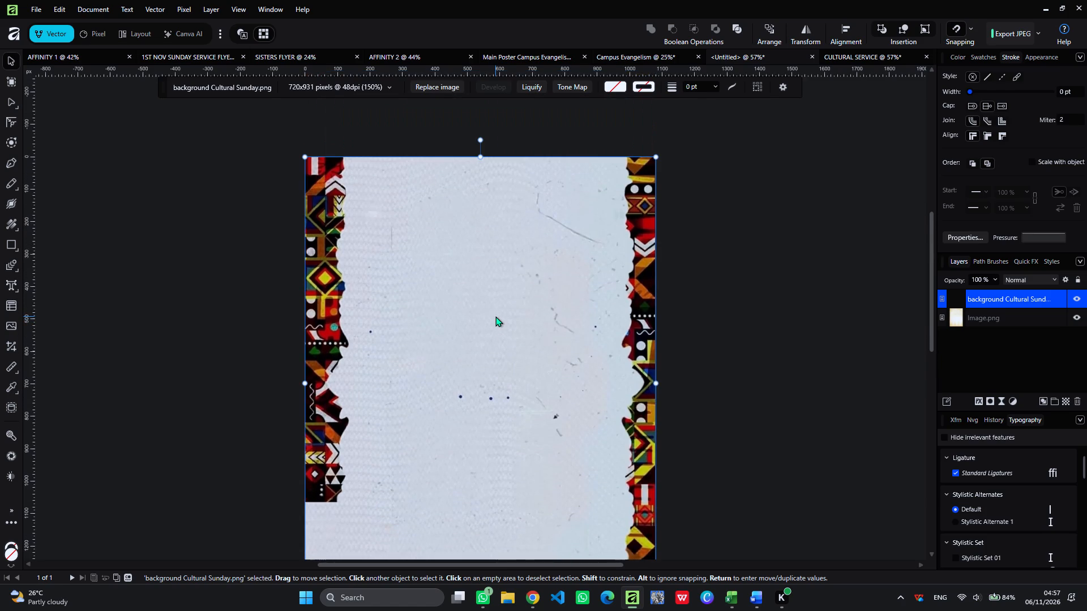
scroll(988, 239, down, 1)
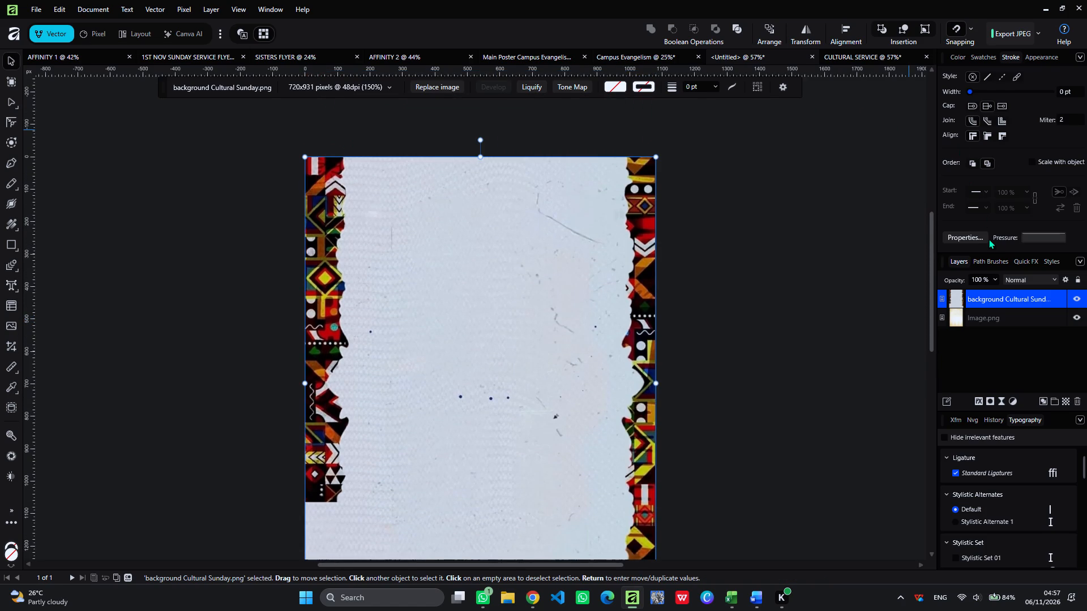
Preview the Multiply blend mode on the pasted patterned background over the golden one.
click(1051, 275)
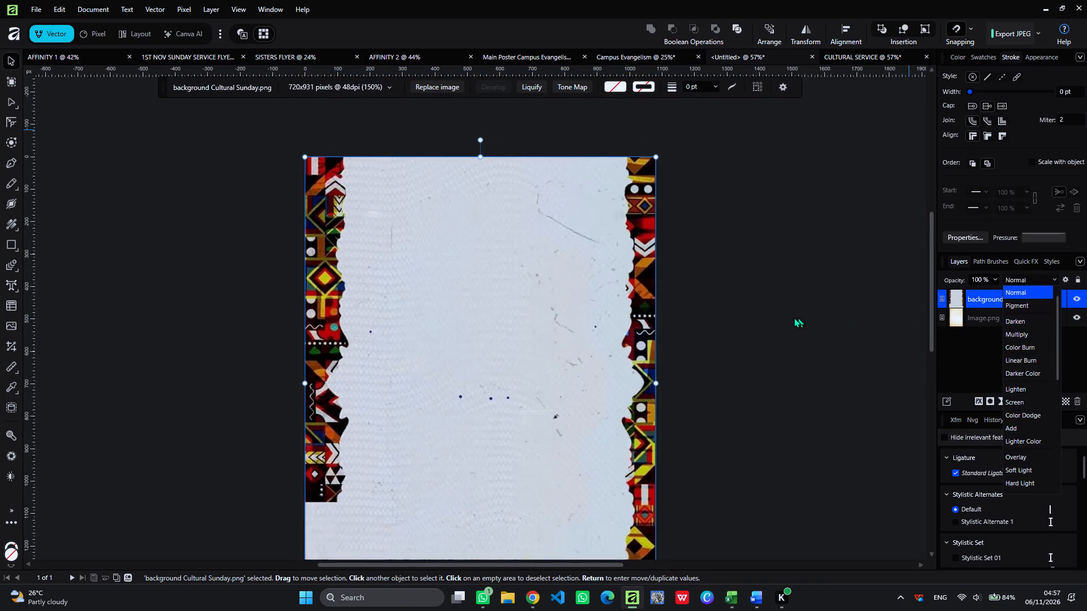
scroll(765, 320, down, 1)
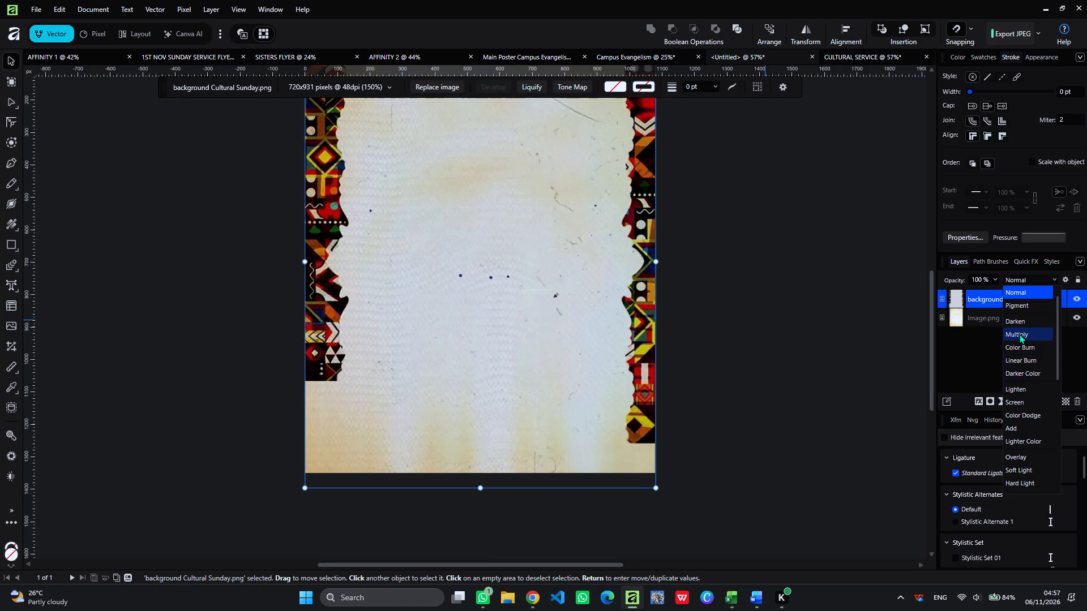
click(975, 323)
Delete the golden church background layer beneath the patterned background.
click(975, 323)
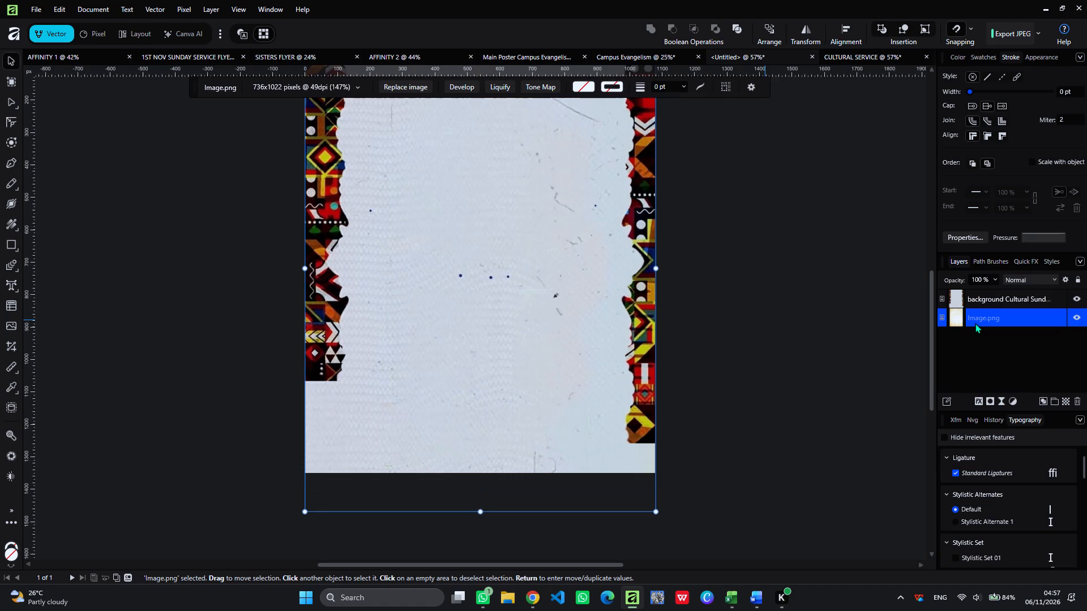
key(BackSpace)
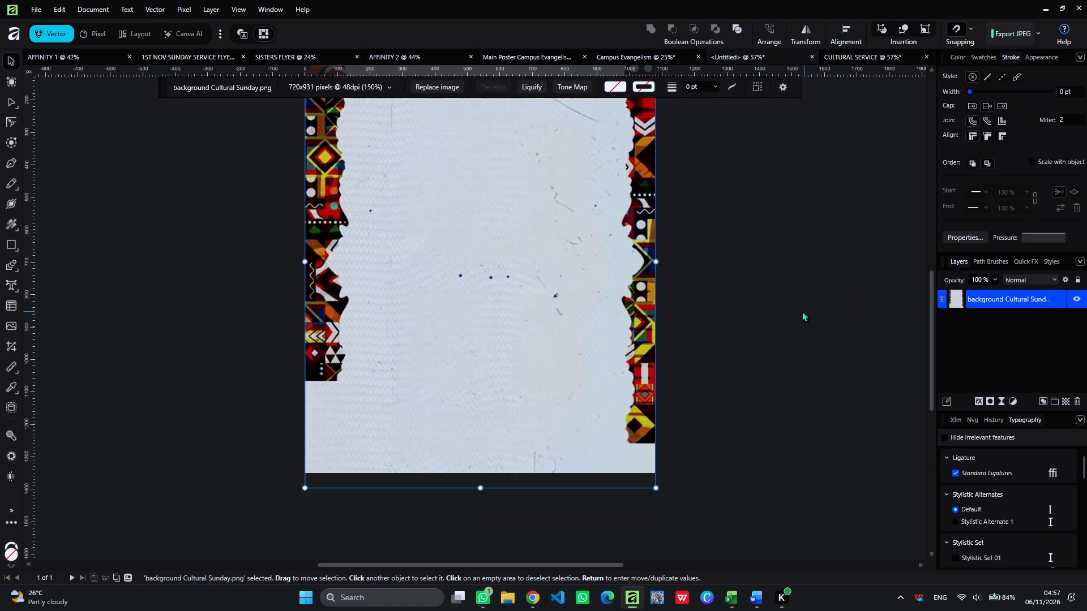
scroll(802, 311, up, 3)
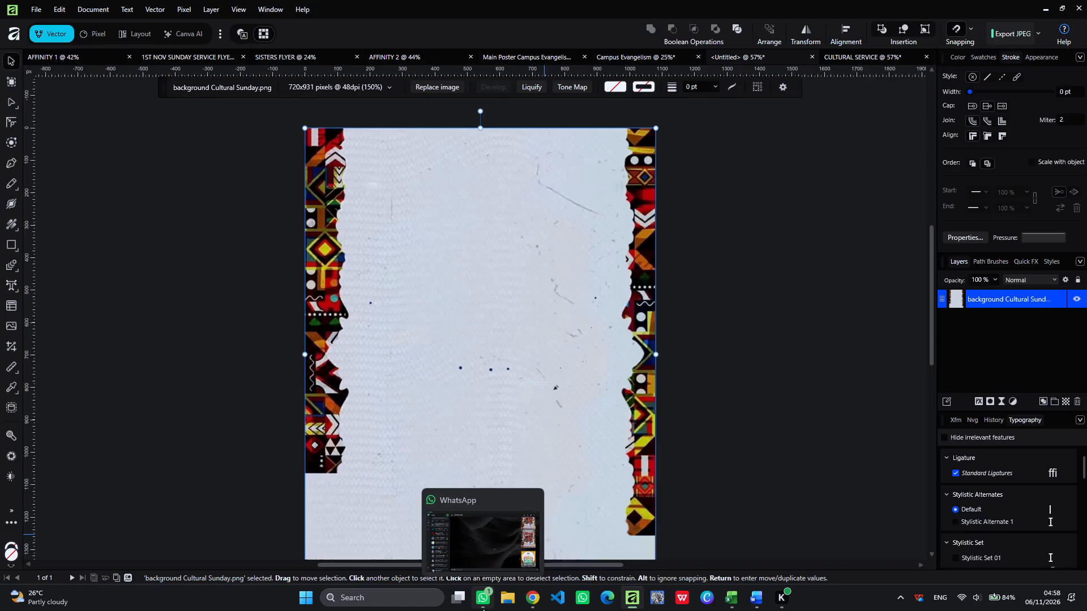
Examine the Kiondo reference flyer in Campus Evangelism and compare it with the finished CULTURAL SERVICE flyer.
click(529, 593)
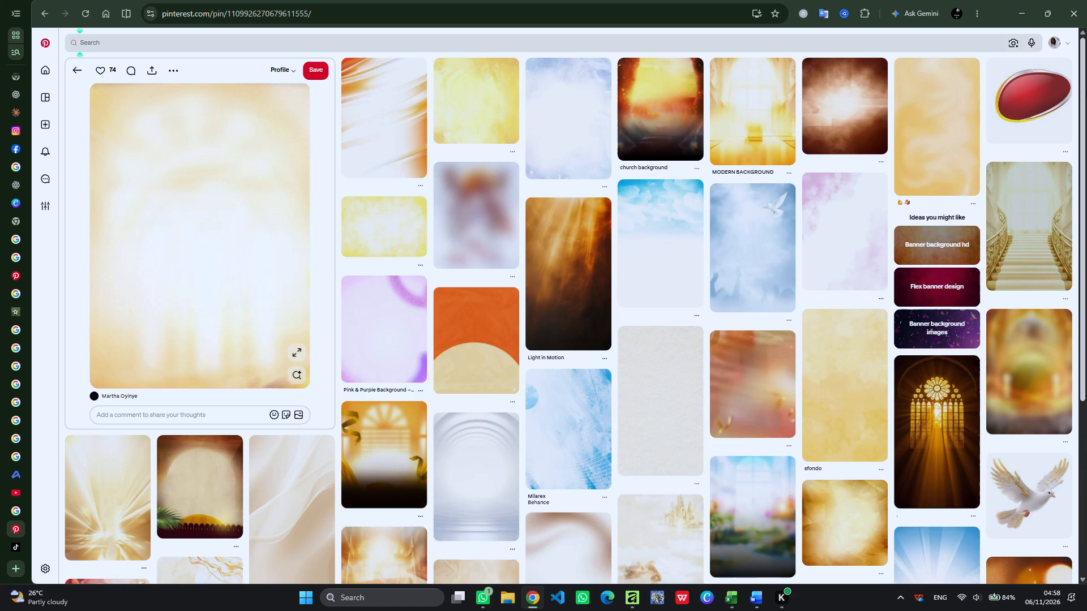
click(1021, 15)
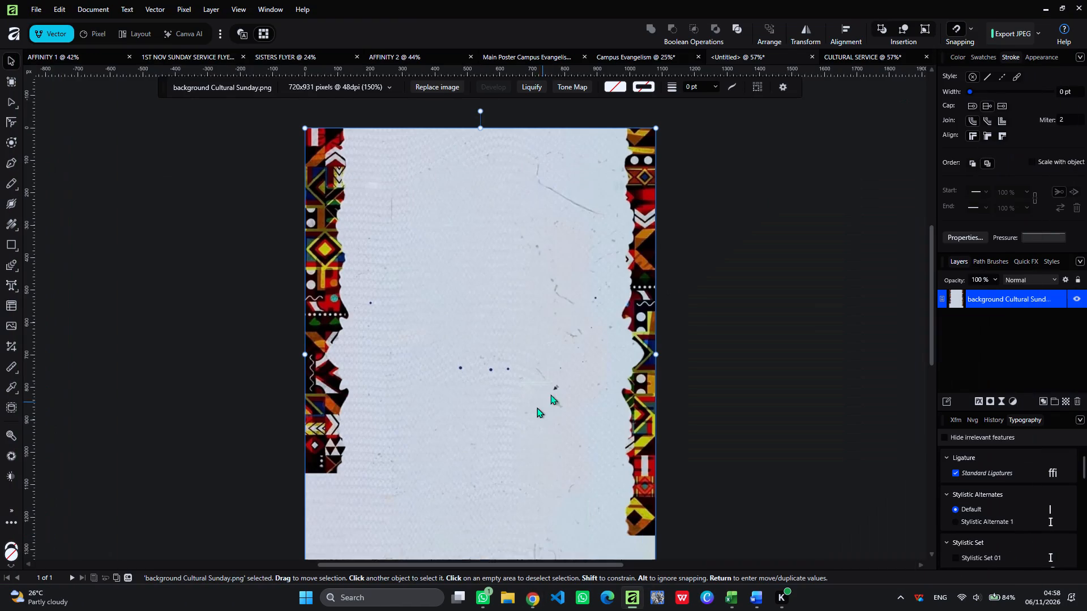
click(737, 54)
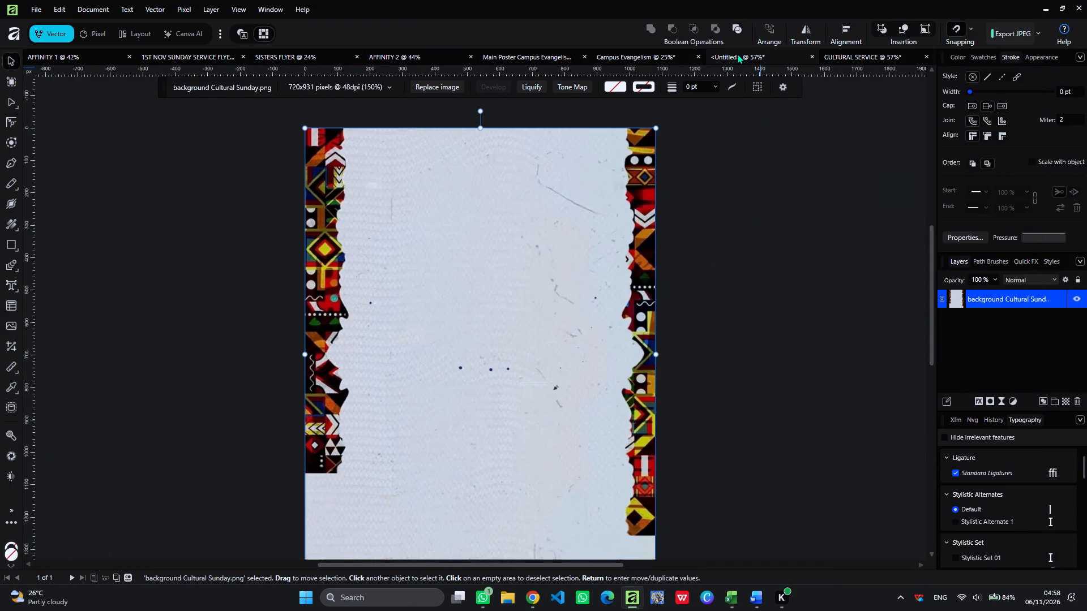
click(737, 54)
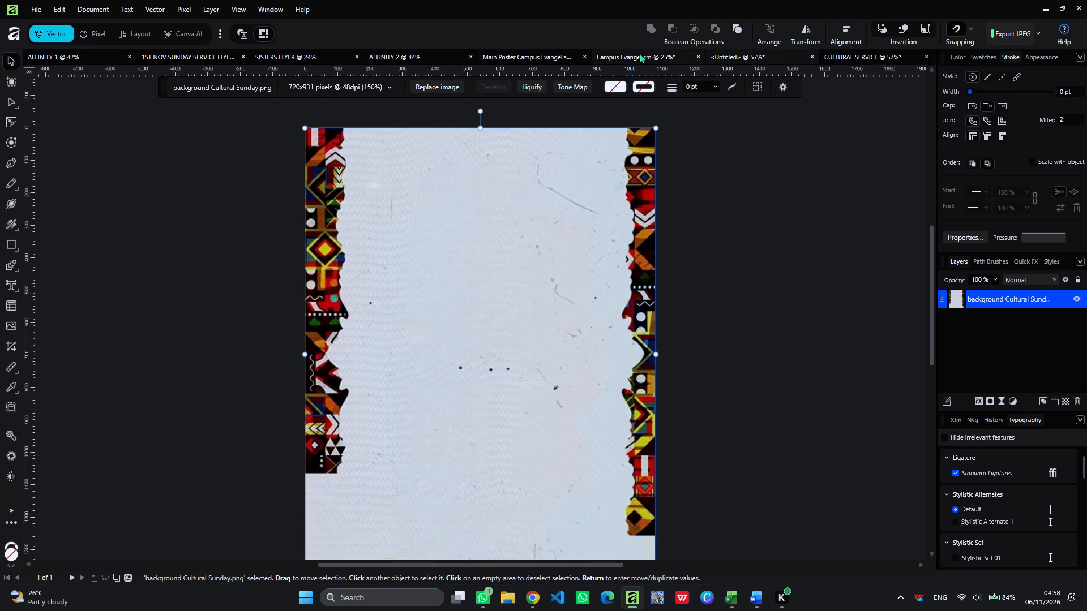
click(639, 54)
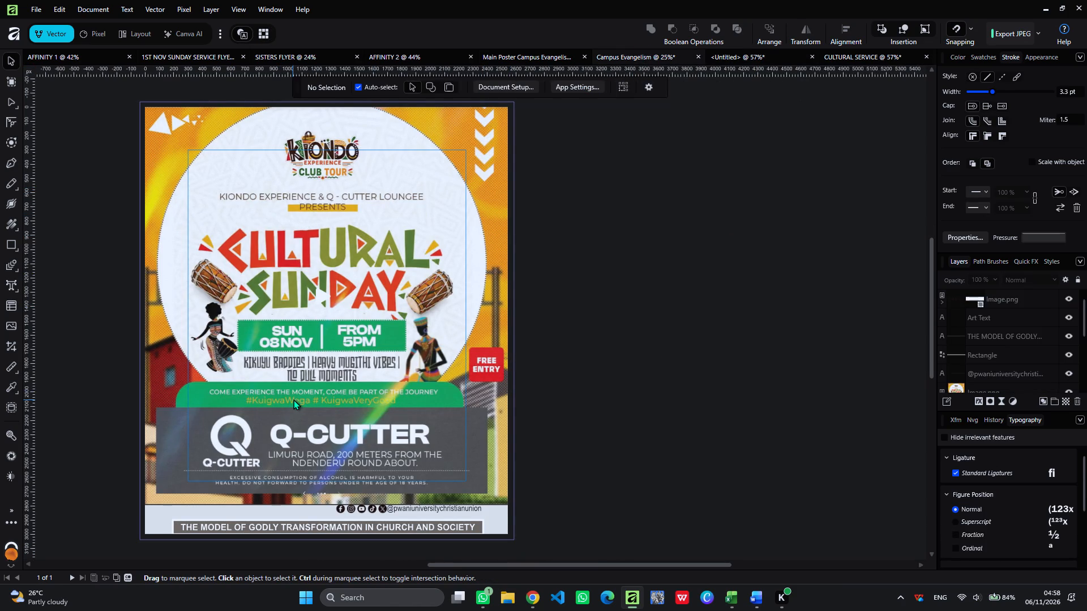
scroll(371, 327, up, 2)
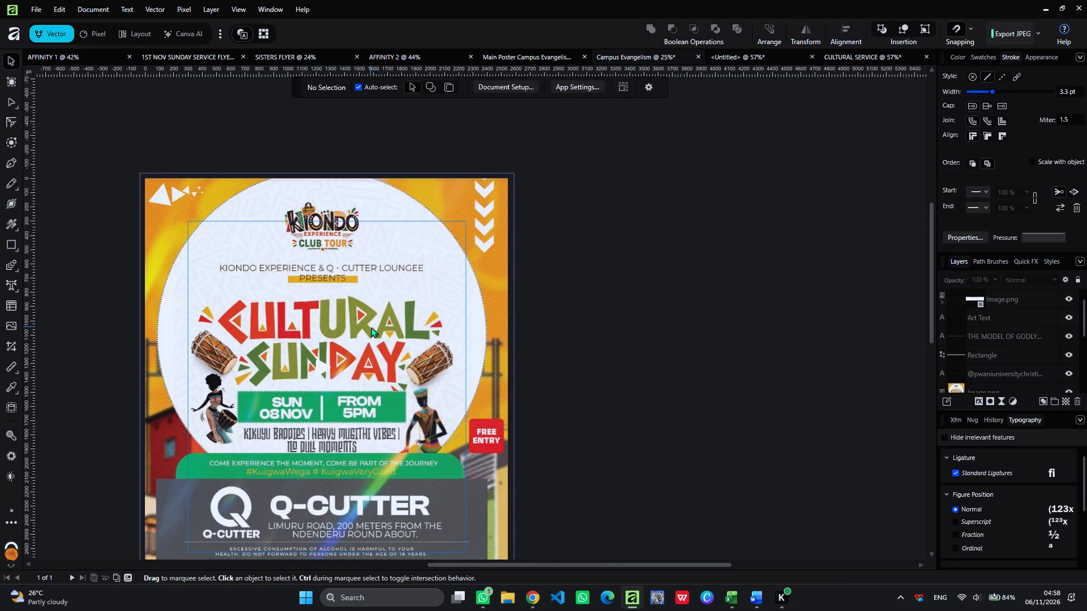
scroll(371, 327, up, 1)
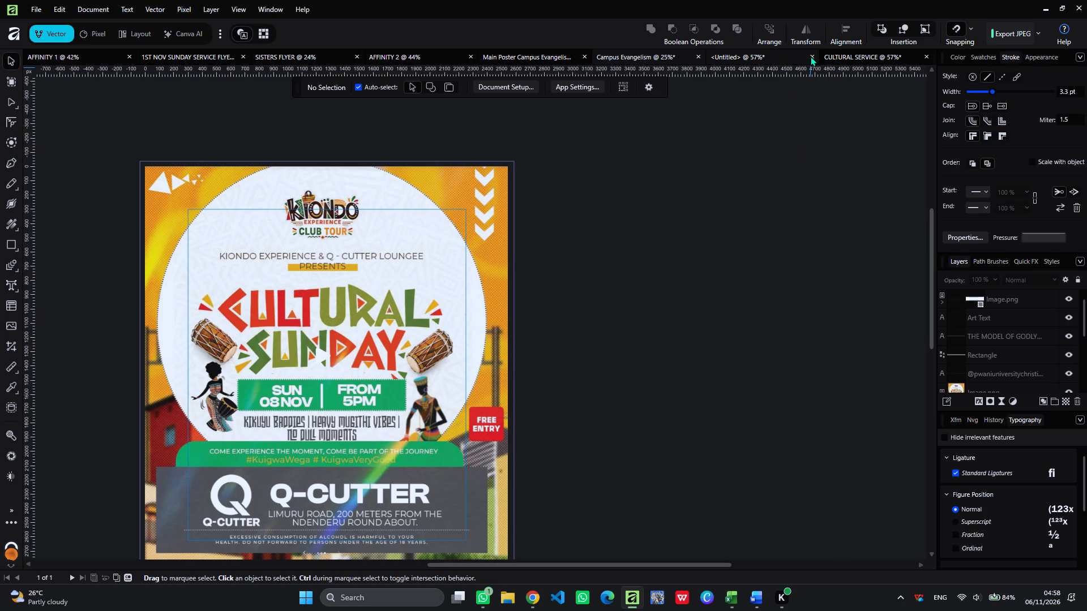
click(858, 52)
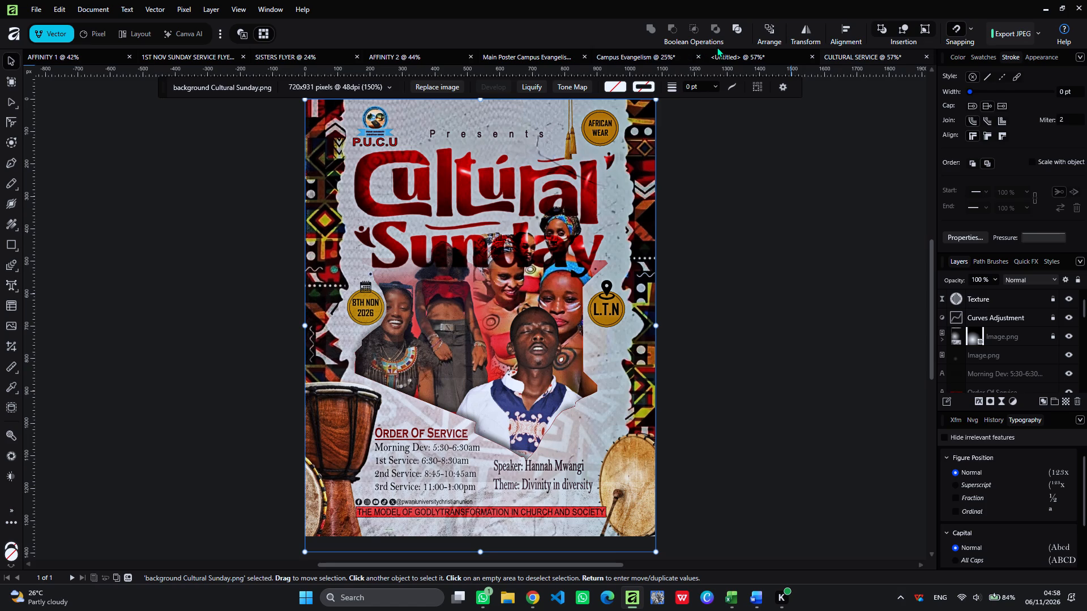
click(660, 54)
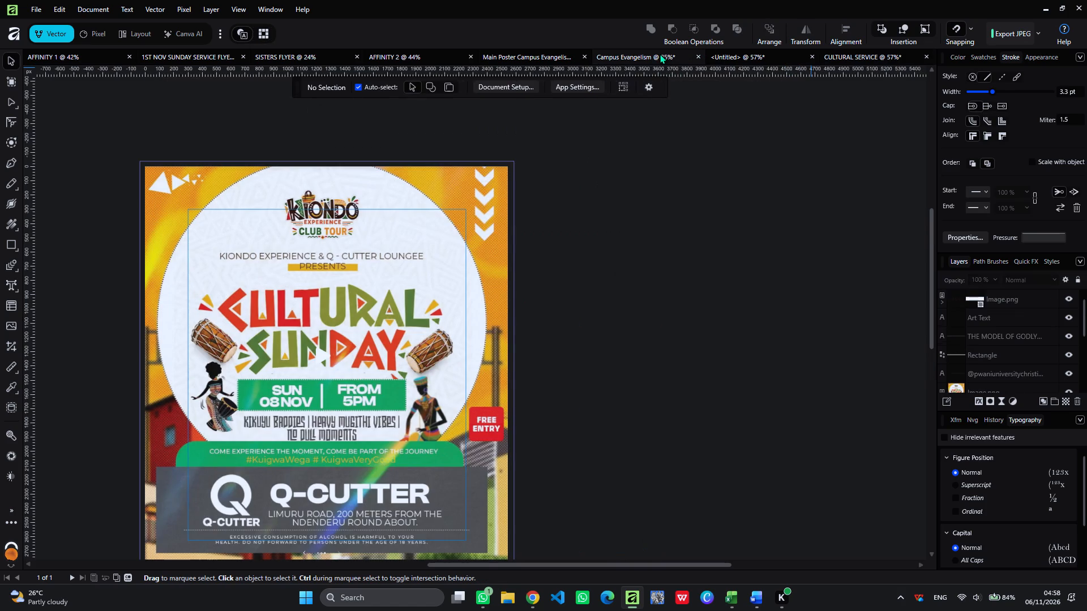
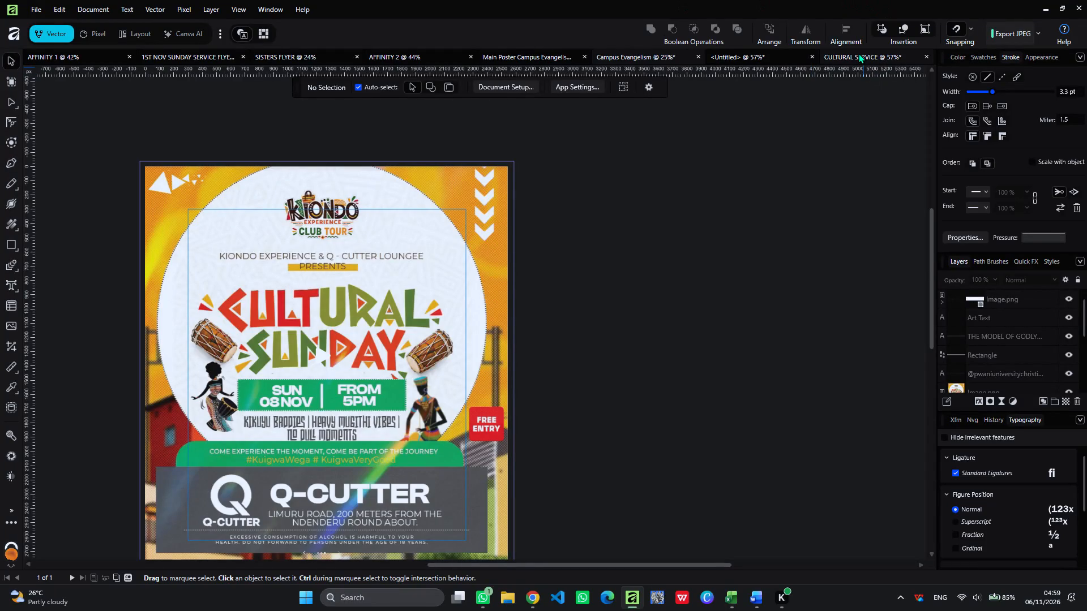
Switch to Chrome and search Pinterest for GRAIN BACKGROUND.
click(858, 53)
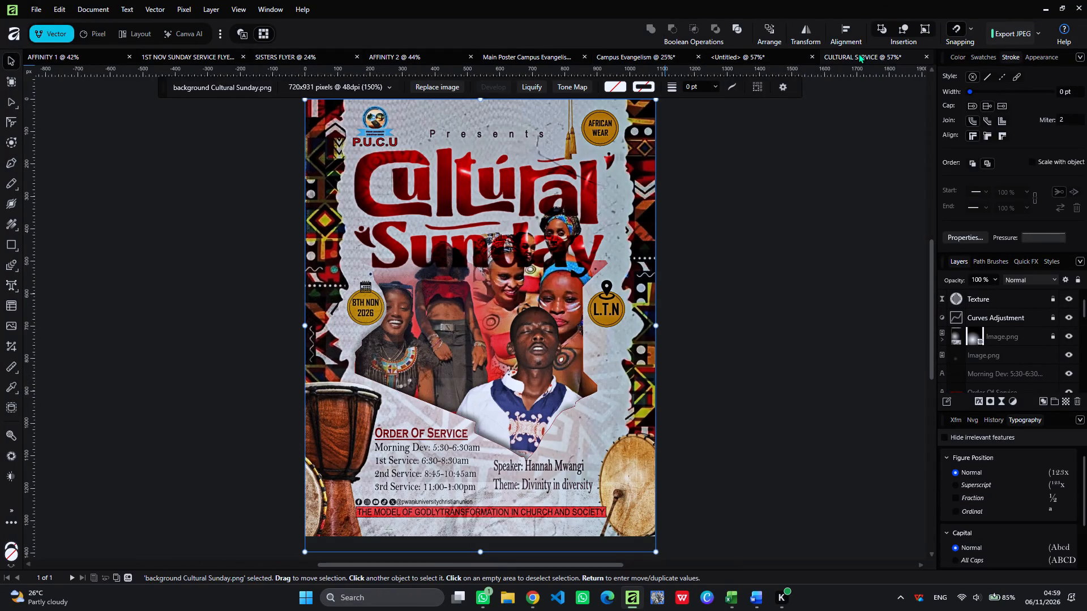
click(746, 51)
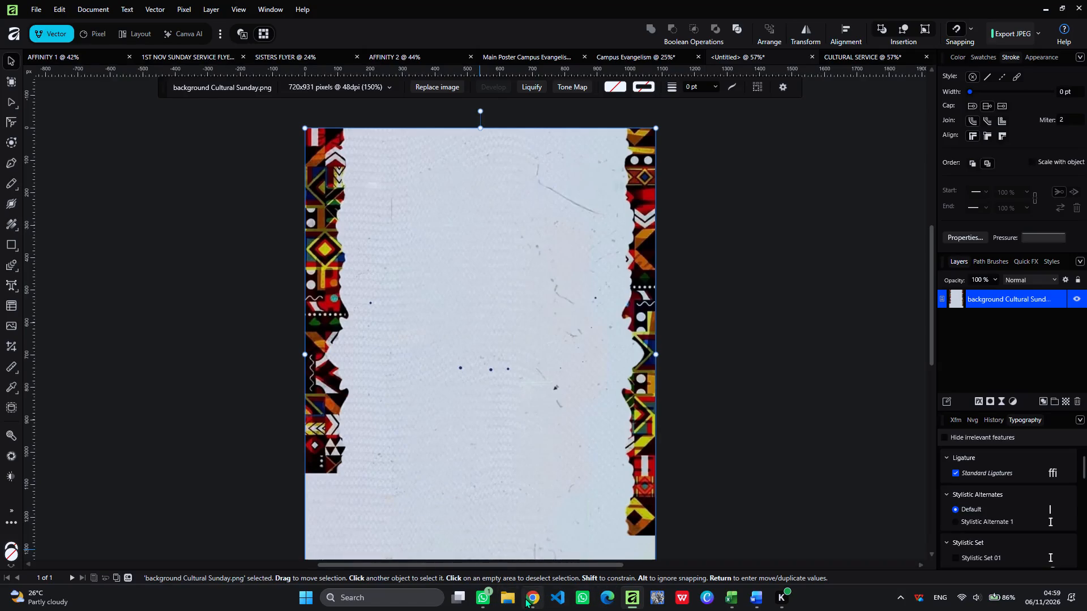
click(525, 551)
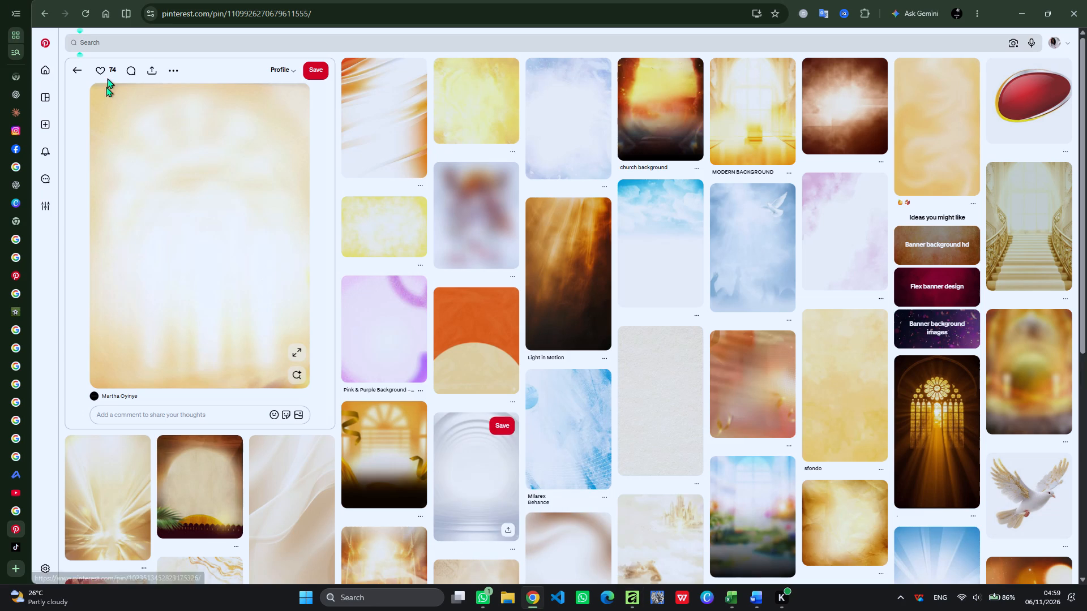
text(GRAIN)
key(space)
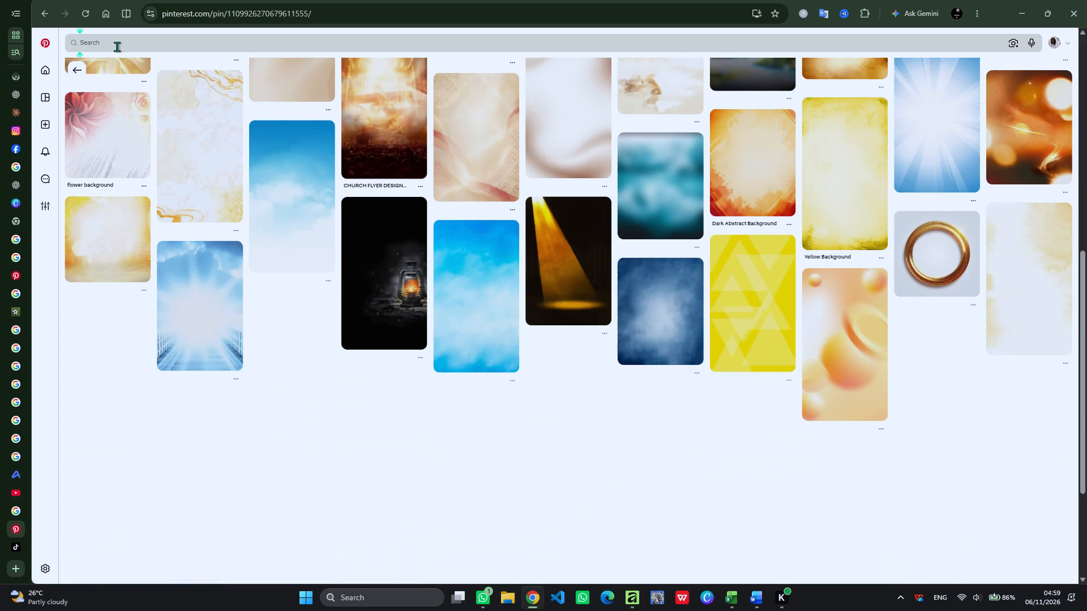
click(99, 42)
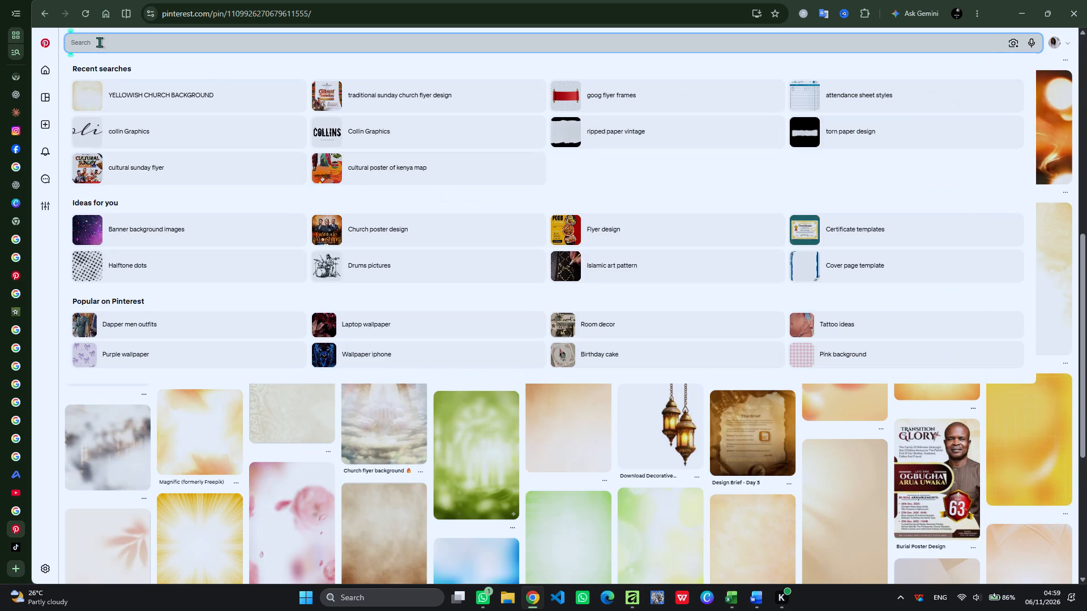
text(GRAIN BACKGROUND)
key(Return)
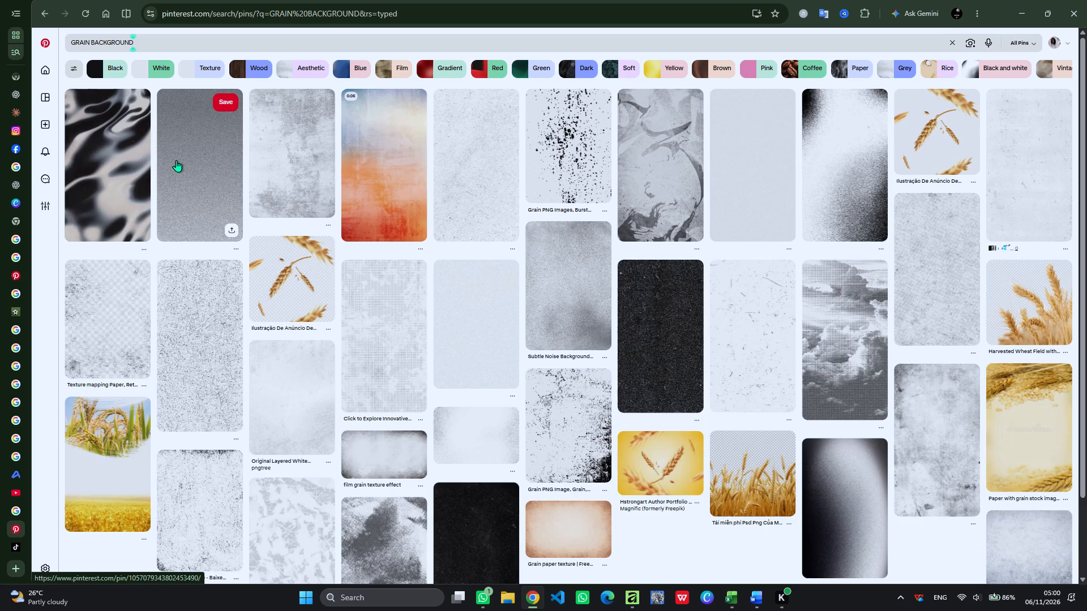
Copy the grey speckled grain image from its Pinterest pin and paste it into the untitled flyer in Affinity.
click(176, 160)
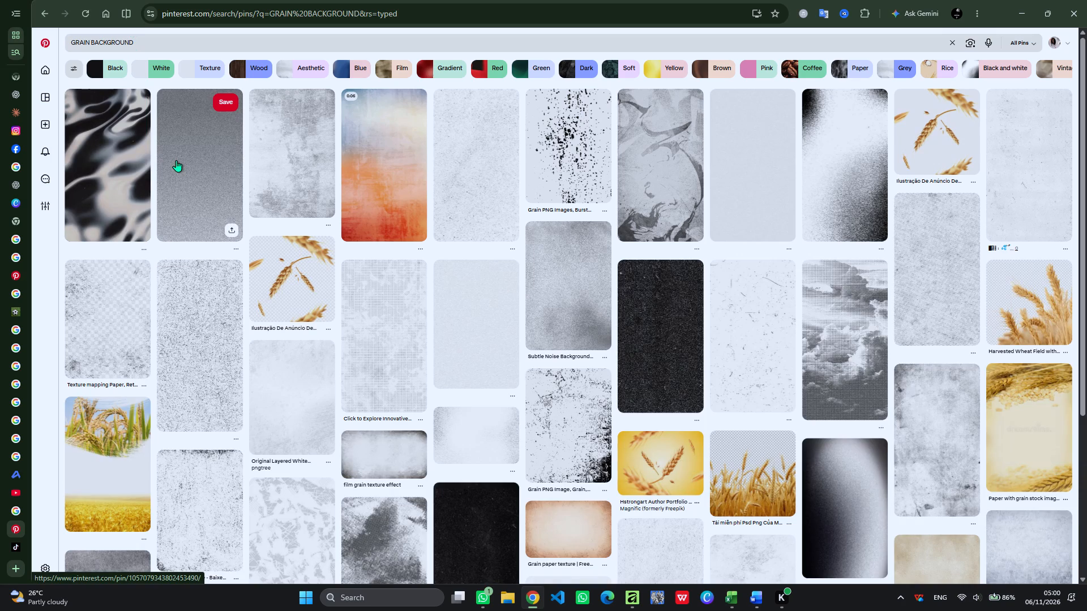
right_click(221, 196)
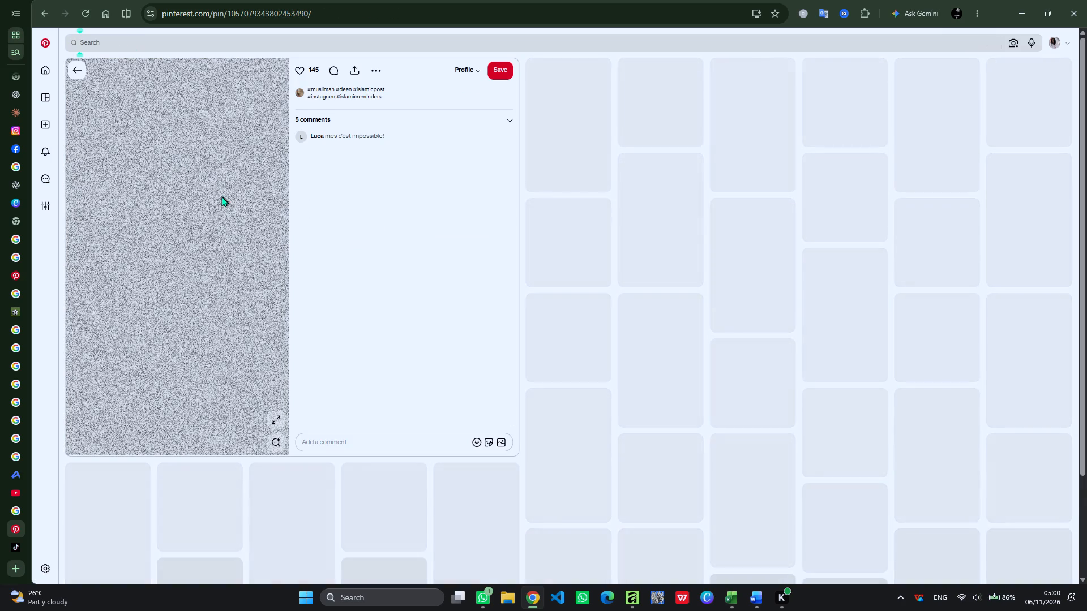
click(258, 240)
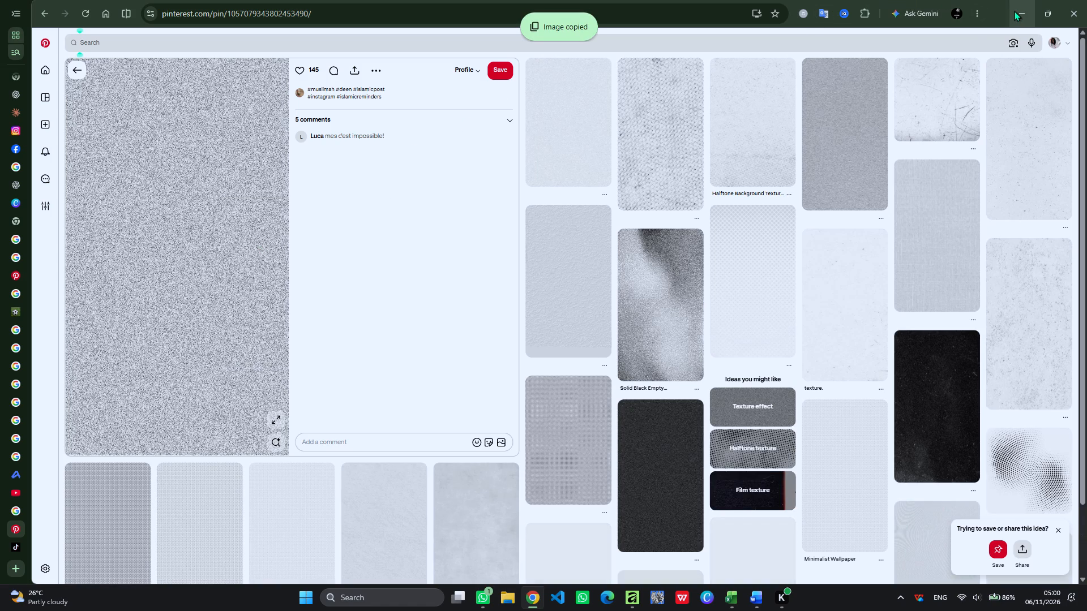
click(1014, 11)
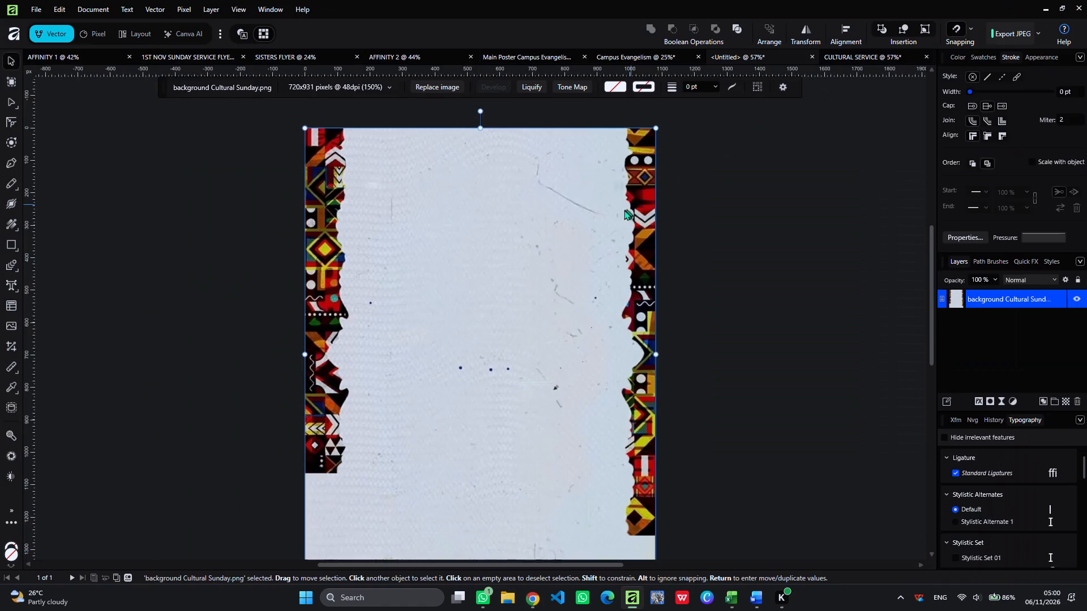
key(ctrl+v)
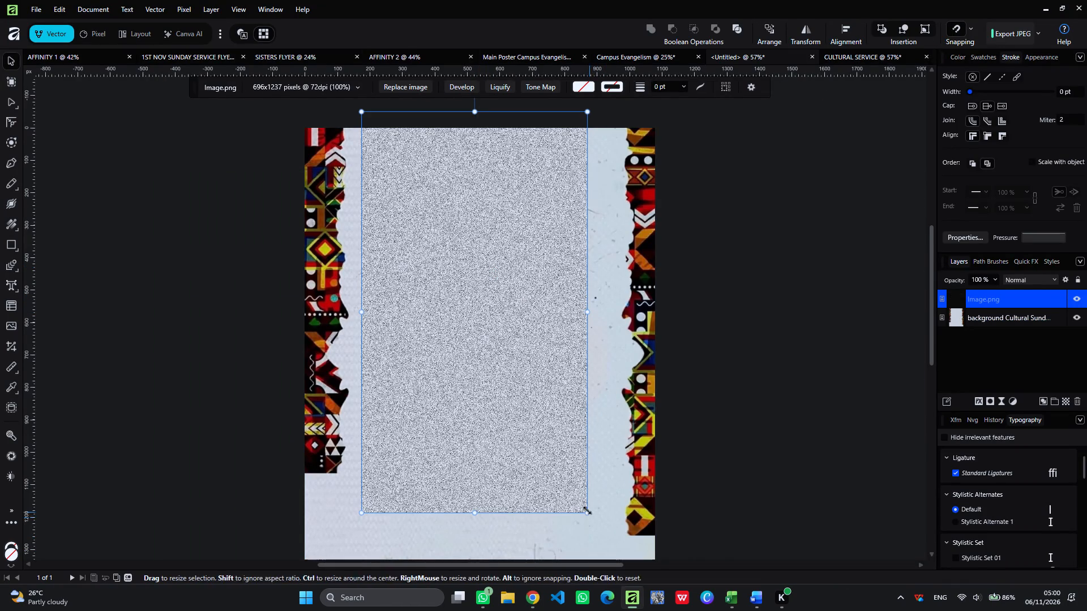
Reposition and enlarge the grain image to about 160% so it covers the whole flyer page.
drag(587, 514, 679, 566)
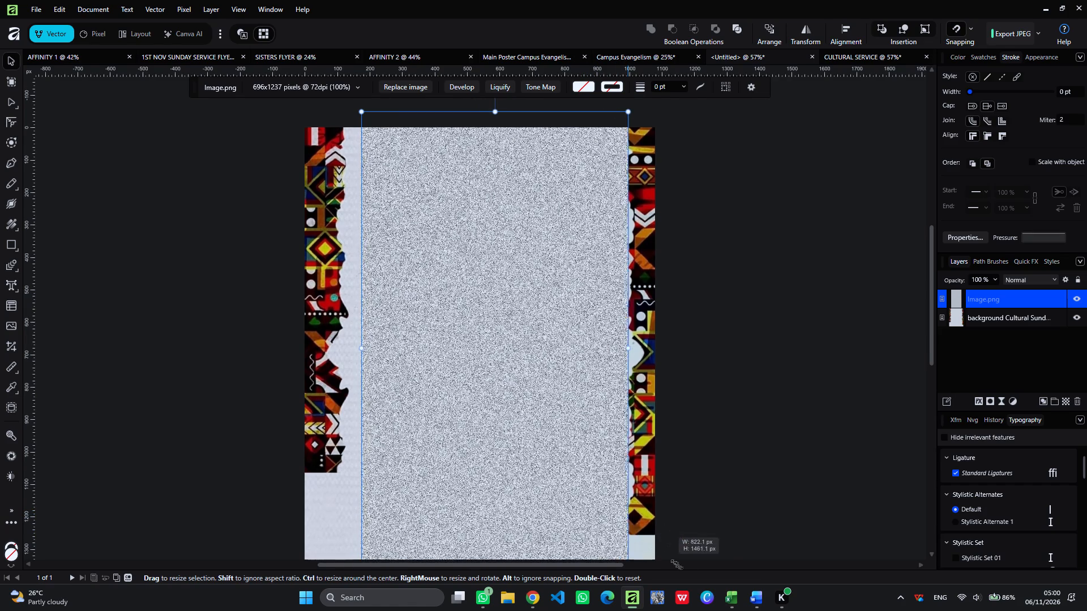
drag(679, 566, 720, 588)
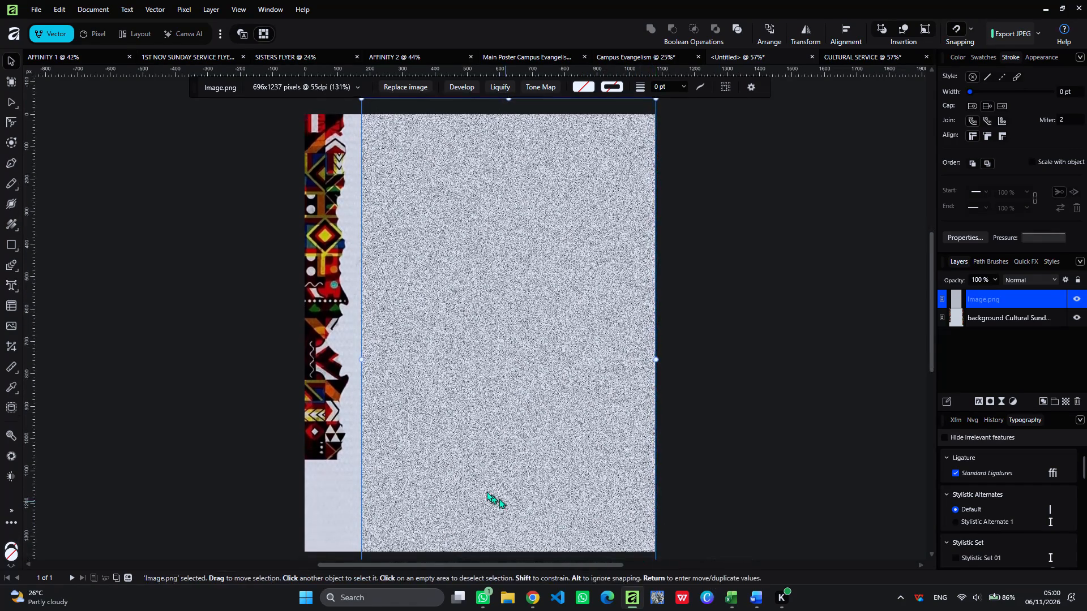
drag(362, 354, 301, 332)
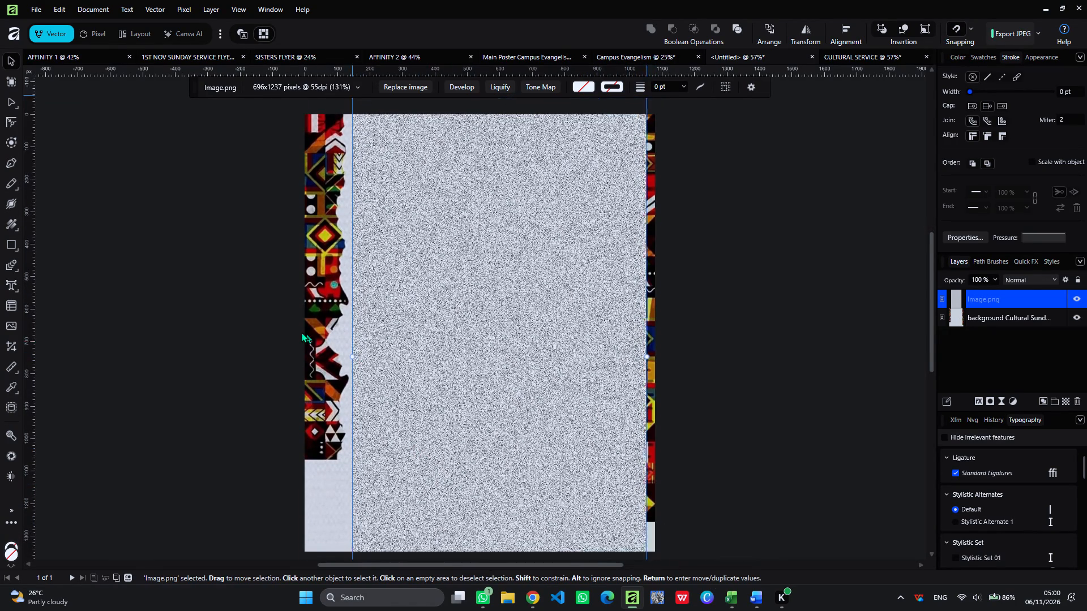
drag(301, 332, 296, 332)
scroll(577, 283, up, 1)
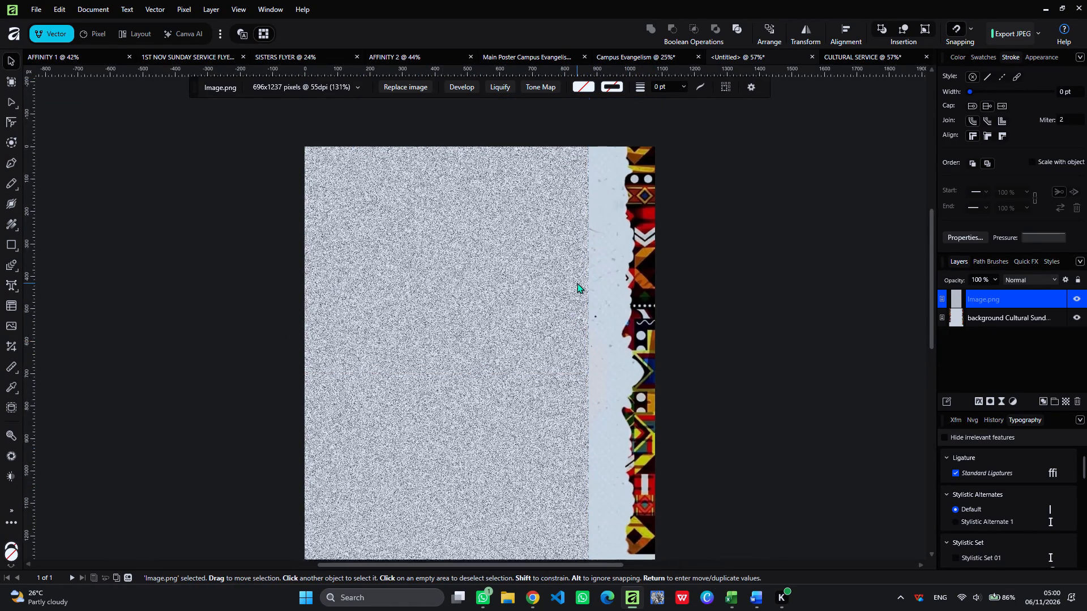
scroll(577, 283, up, 1)
drag(592, 182, 602, 179)
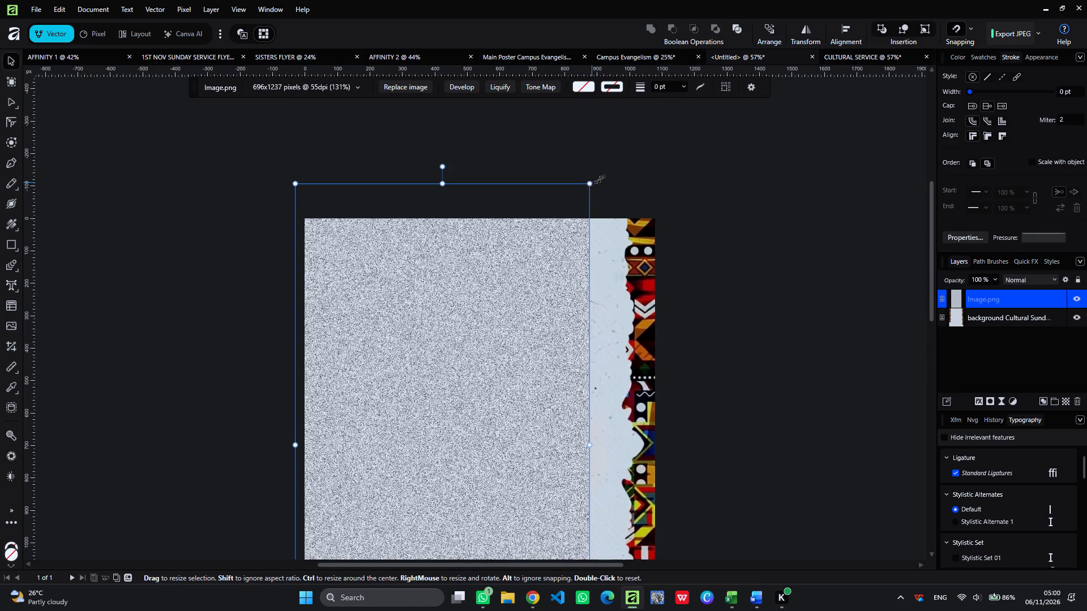
drag(602, 179, 782, 143)
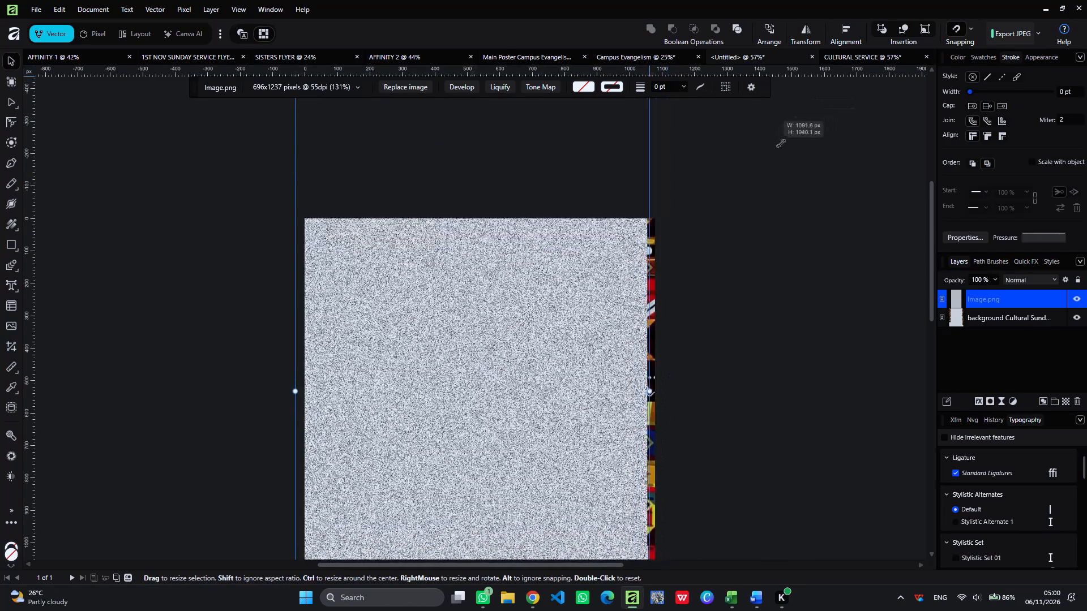
drag(782, 143, 788, 140)
scroll(781, 158, down, 2)
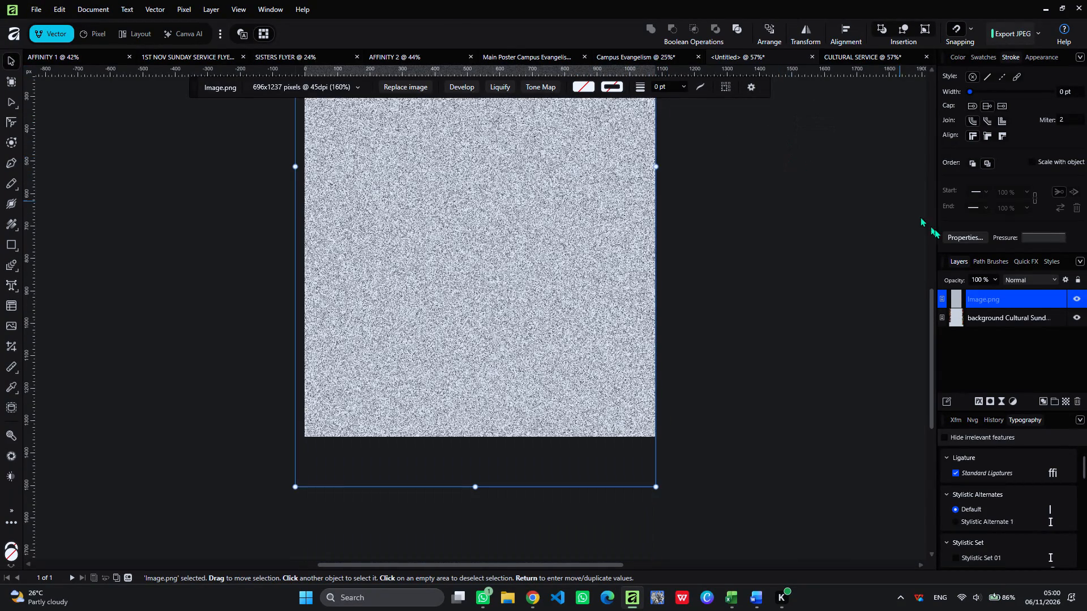
Preview blend modes, including Color Burn, for the grain image over the patterned background.
click(1056, 276)
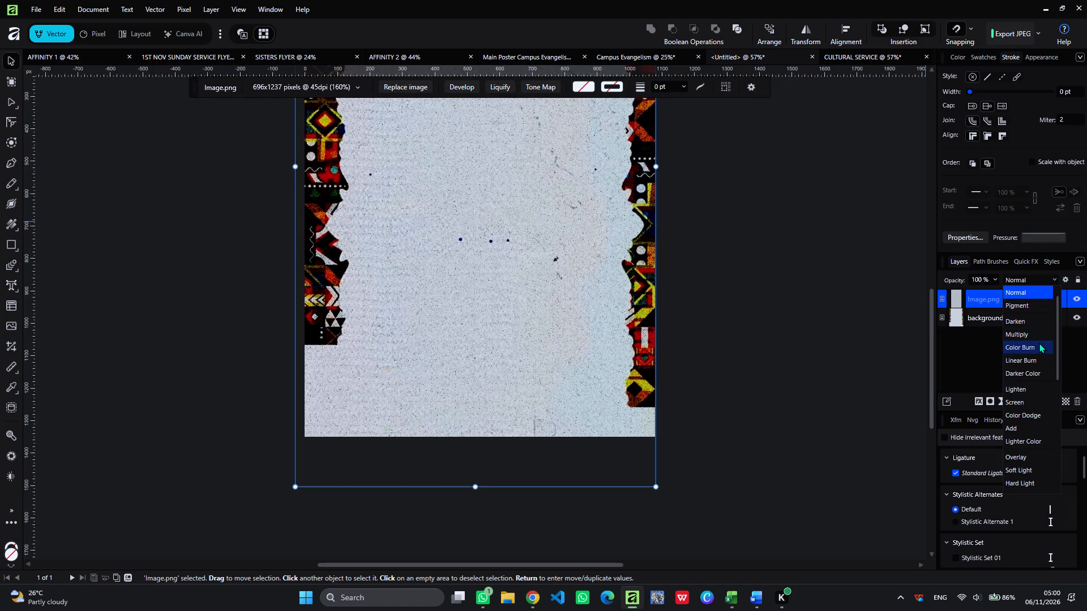
scroll(1039, 343, up, 2)
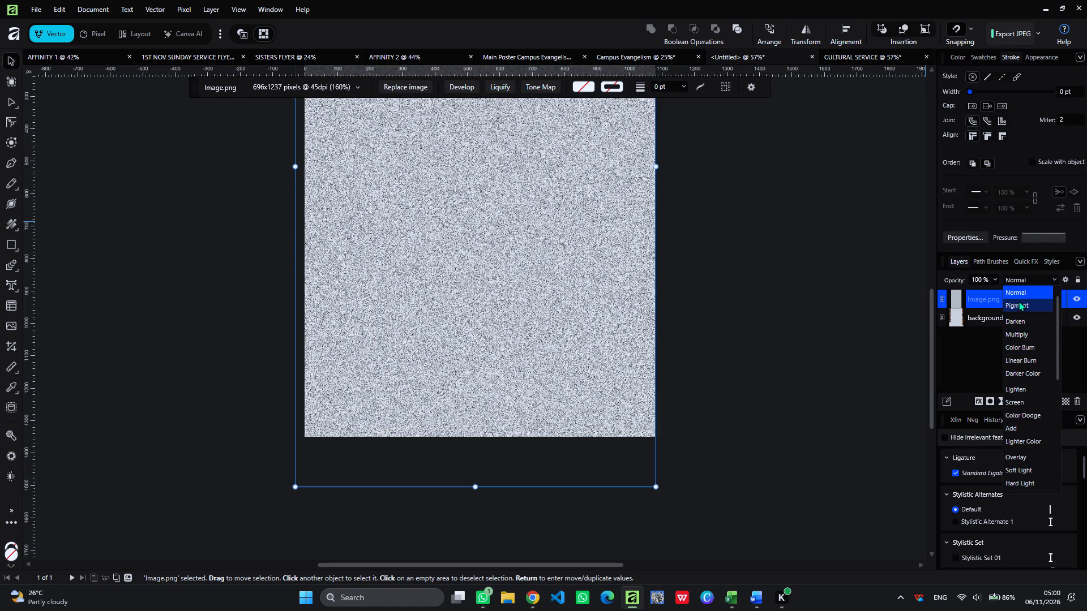
click(1077, 302)
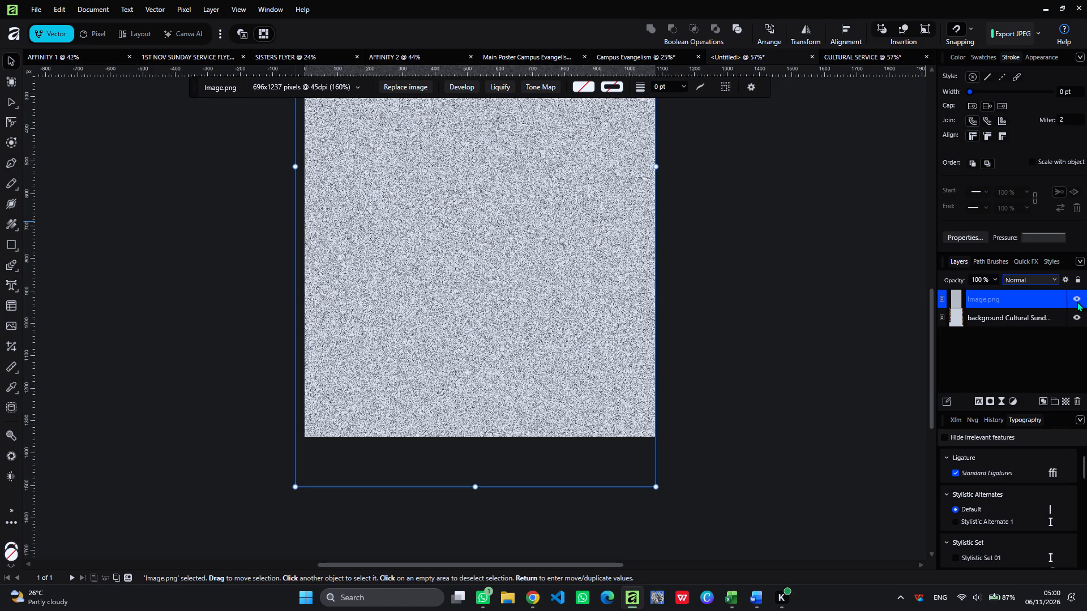
Hide the grain image layer above the patterned background.
click(1077, 300)
scroll(759, 338, up, 1)
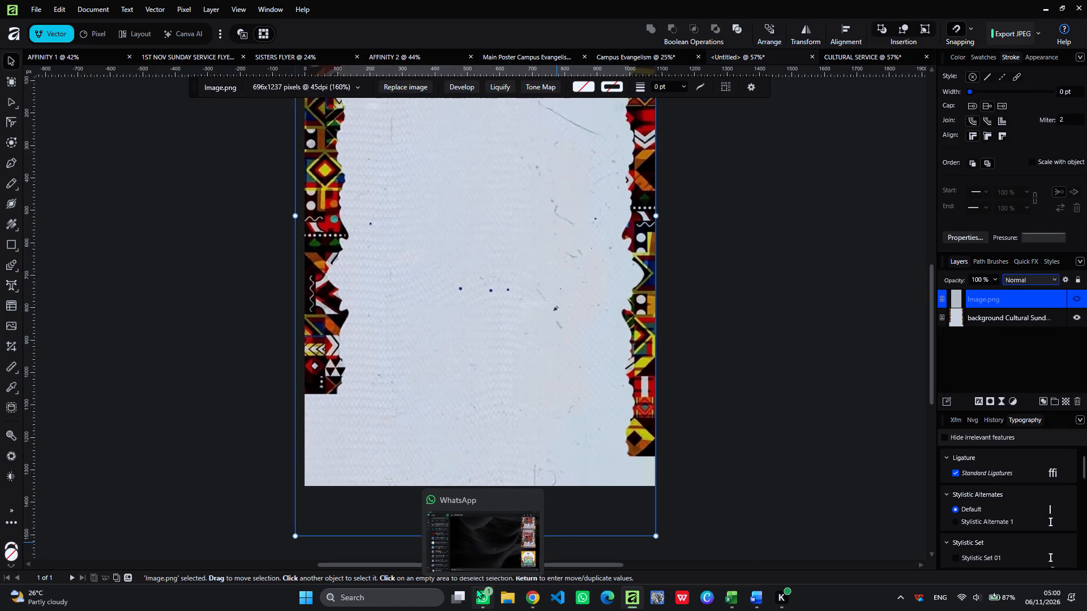
Examine the full Kiondo reference flyer in the Campus Evangelism document.
click(732, 54)
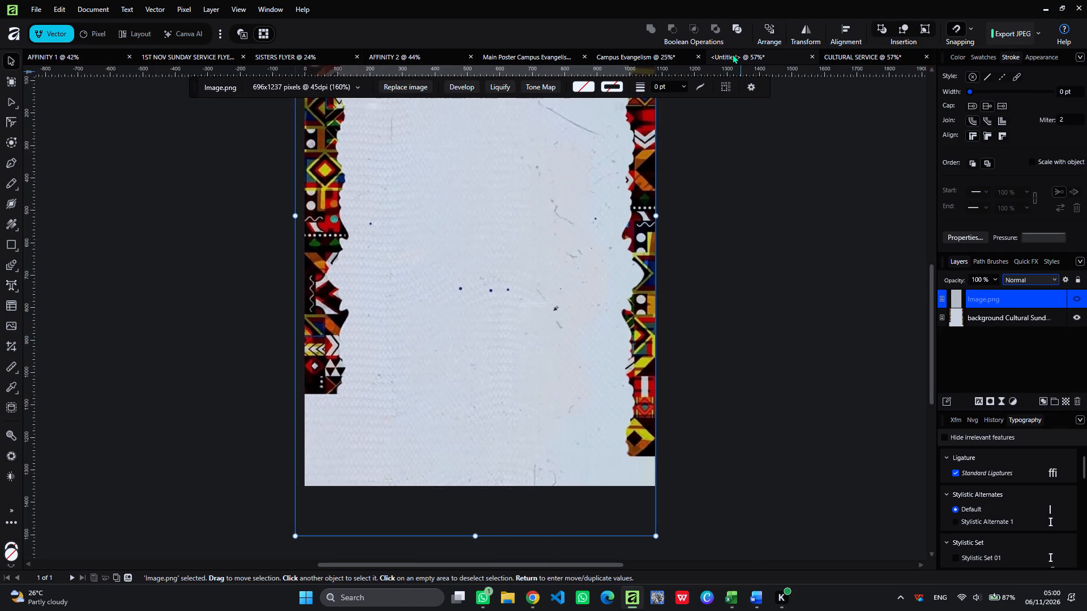
click(732, 59)
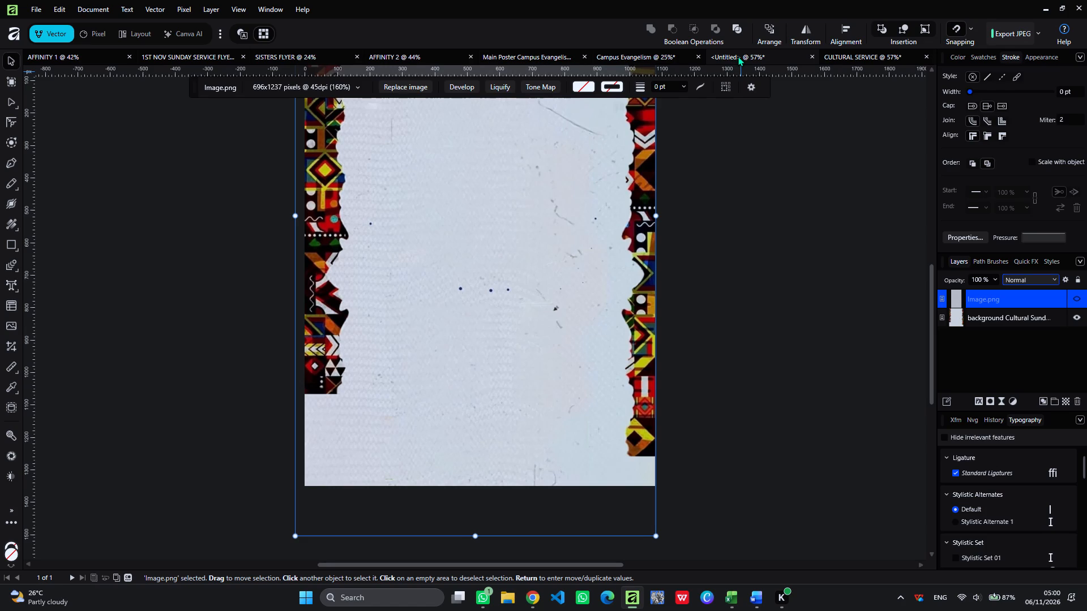
click(738, 56)
click(656, 53)
scroll(411, 332, down, 1)
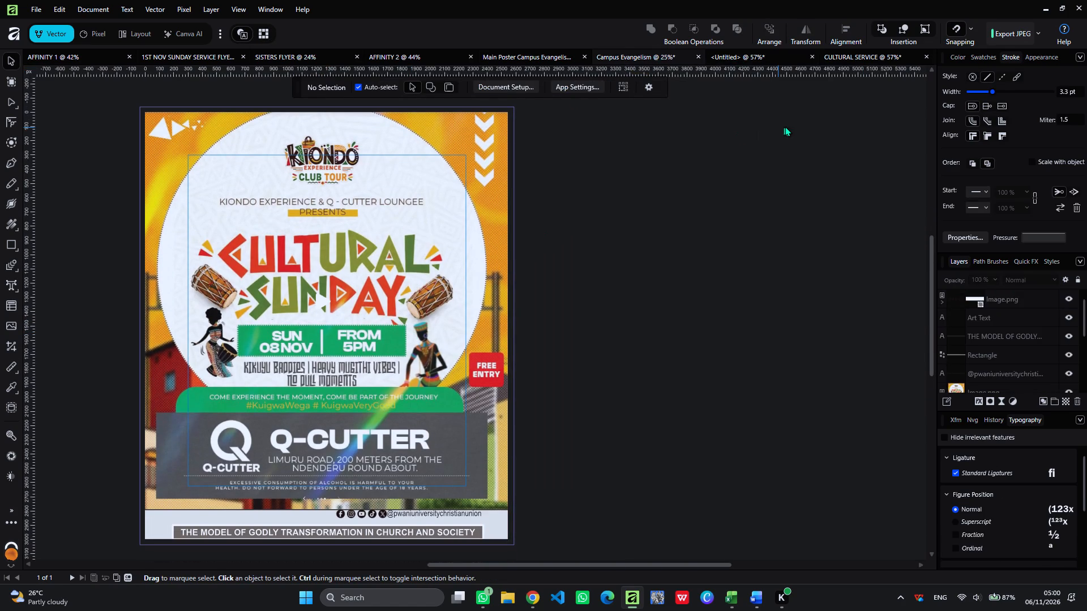
In the CULTURAL SERVICE flyer, hide the Texture, Curves Adjustment and two Image.png overlay layers at the top of the stack.
click(844, 53)
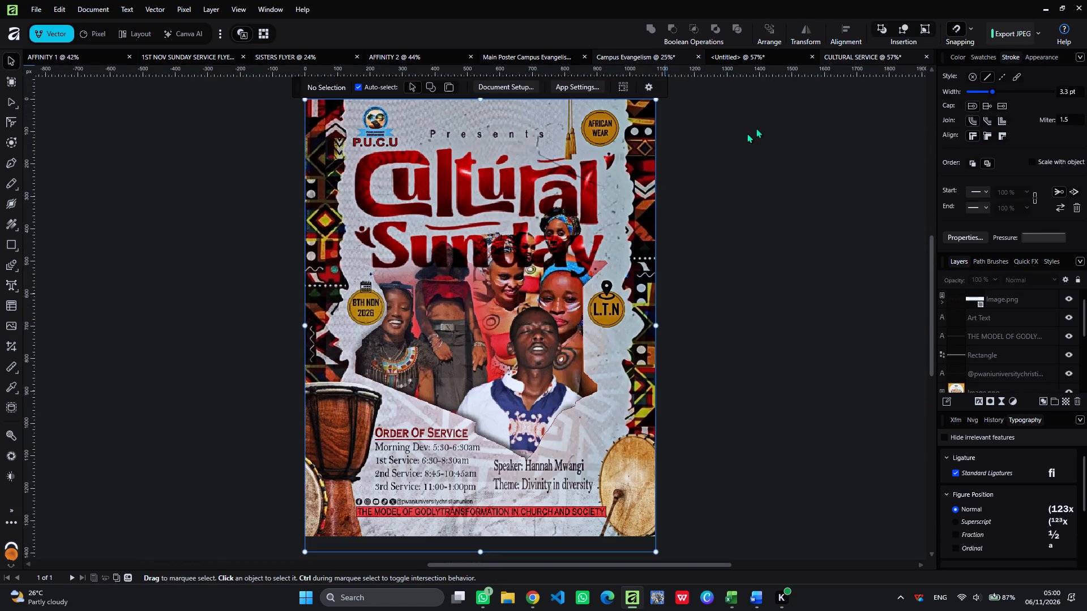
scroll(624, 322, down, 1)
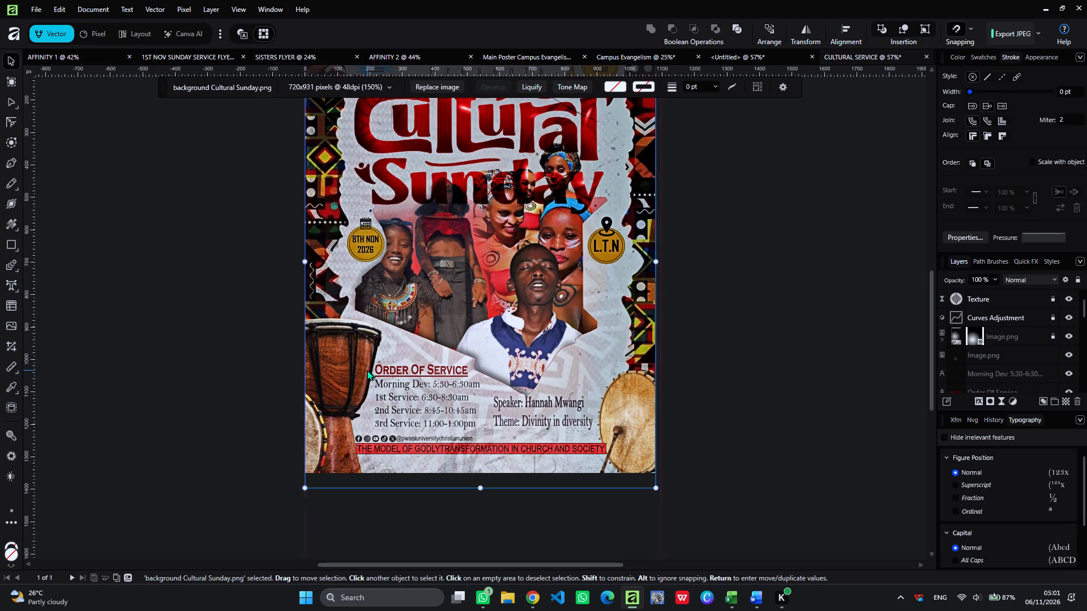
click(366, 370)
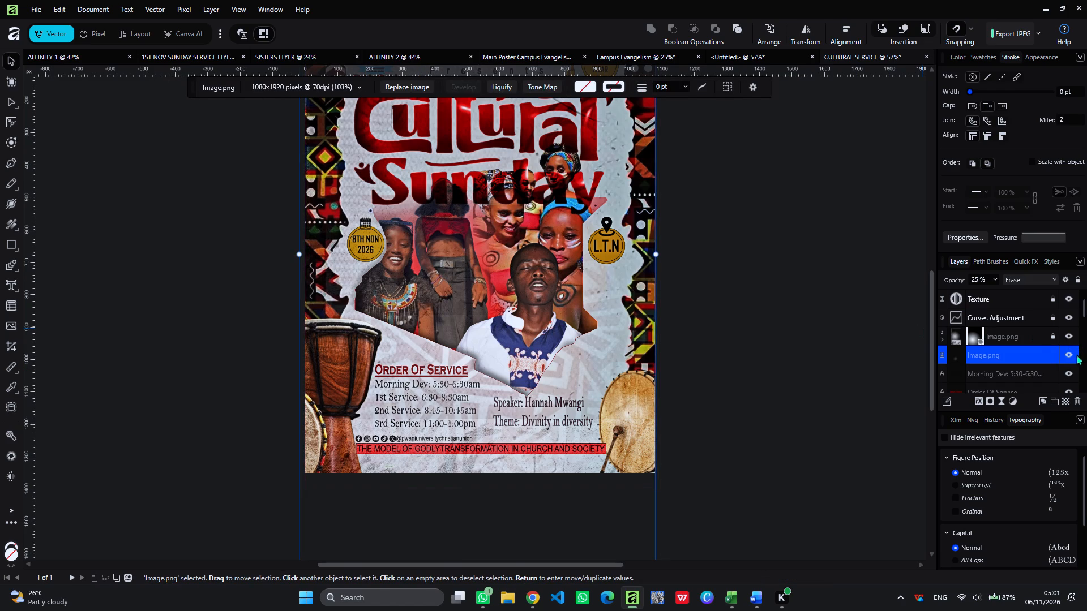
click(1071, 355)
click(1067, 334)
click(1065, 313)
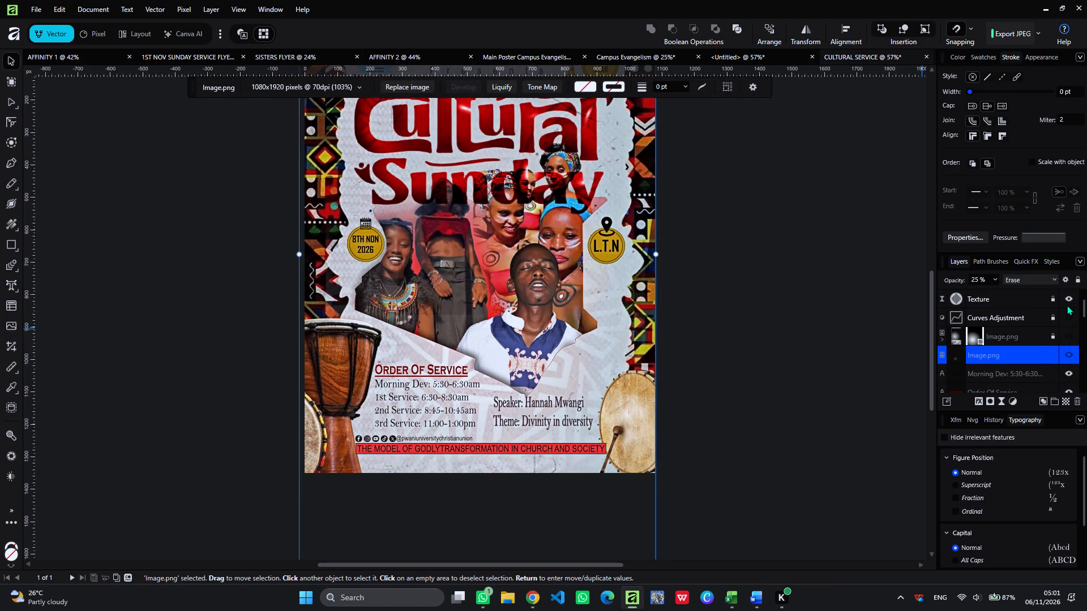
click(1071, 298)
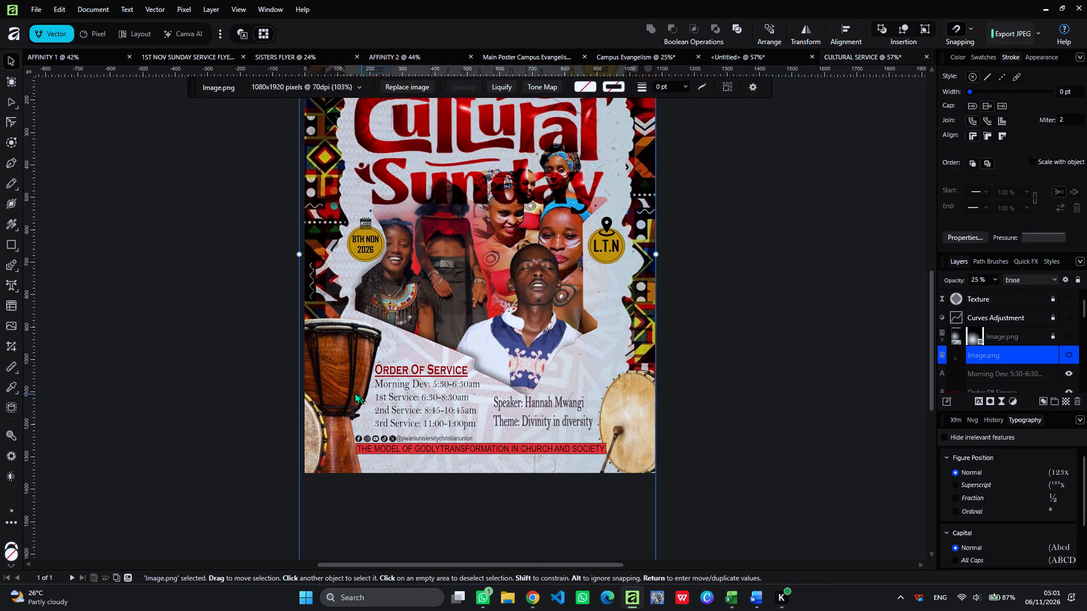
Unlock the tall djembe drum image in the CULTURAL SERVICE flyer and copy it into the bottom-left corner of the untitled flyer.
click(349, 390)
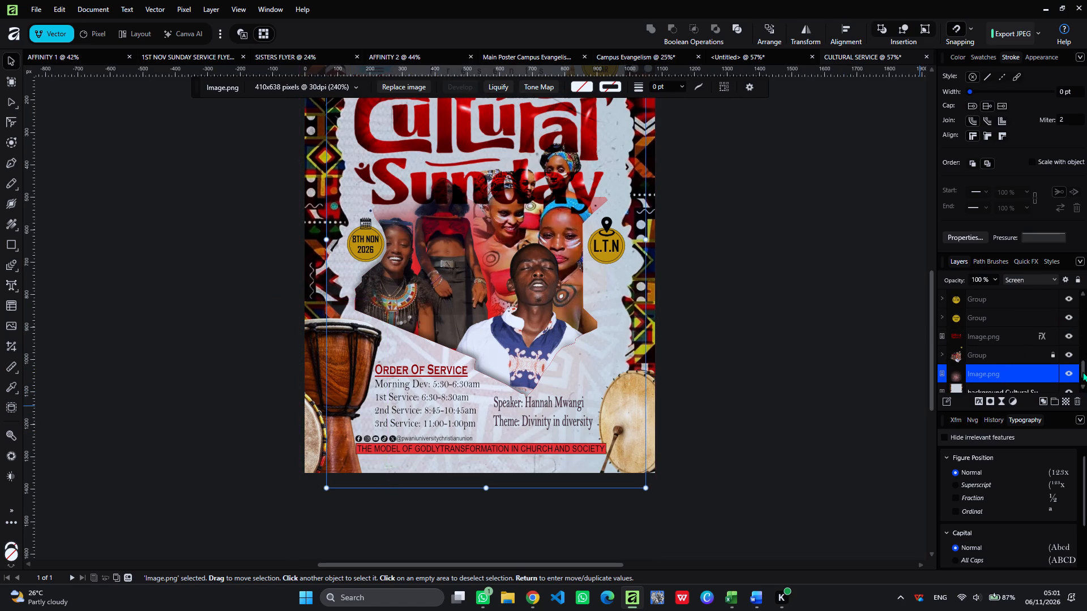
drag(1082, 372, 1080, 353)
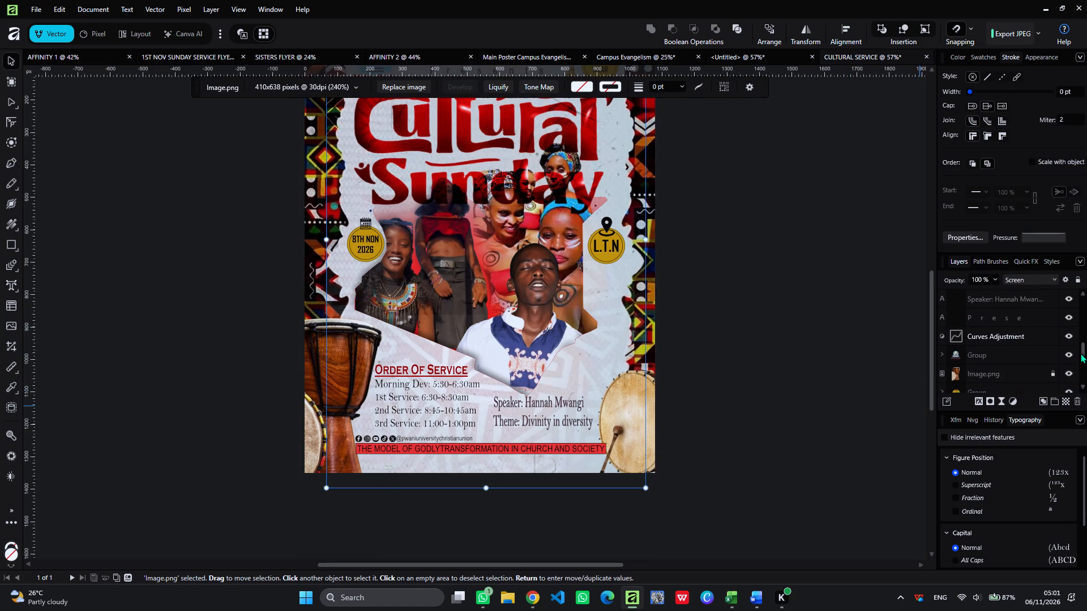
drag(1080, 353, 1077, 360)
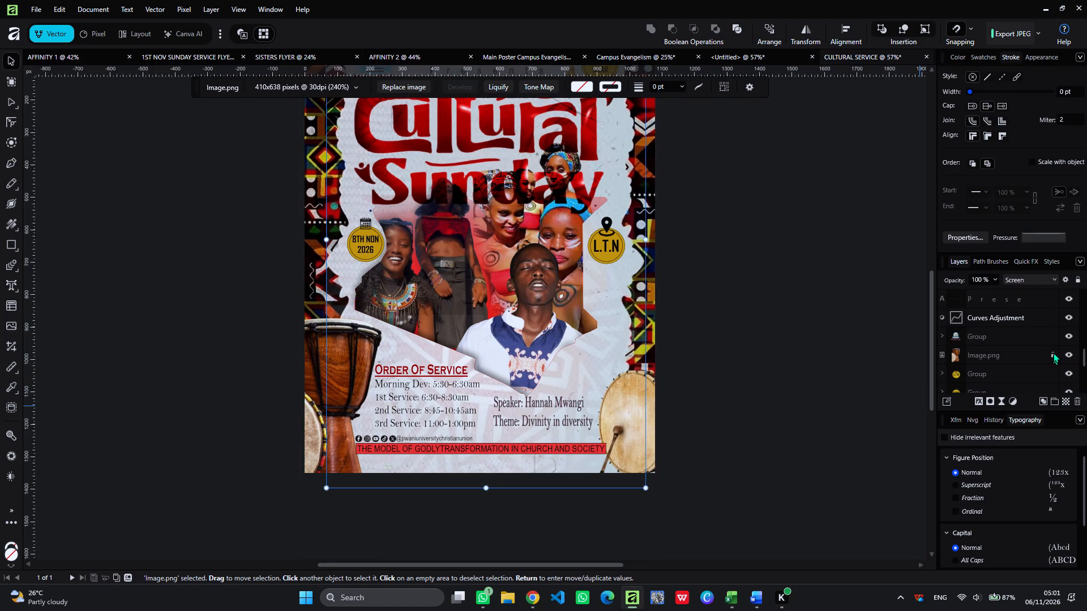
click(1053, 352)
click(966, 352)
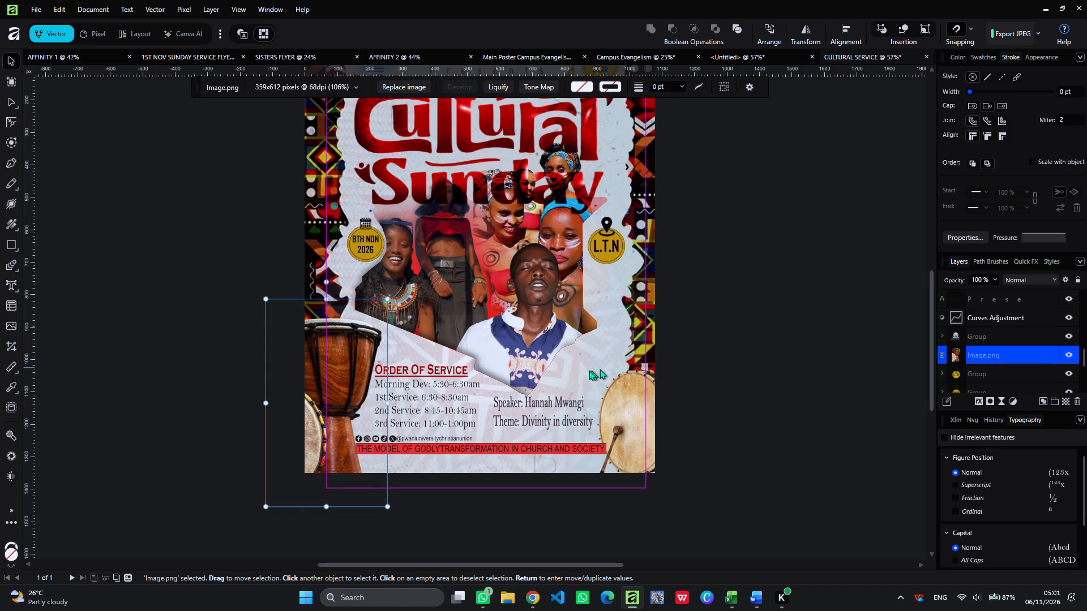
key(ctrl+c)
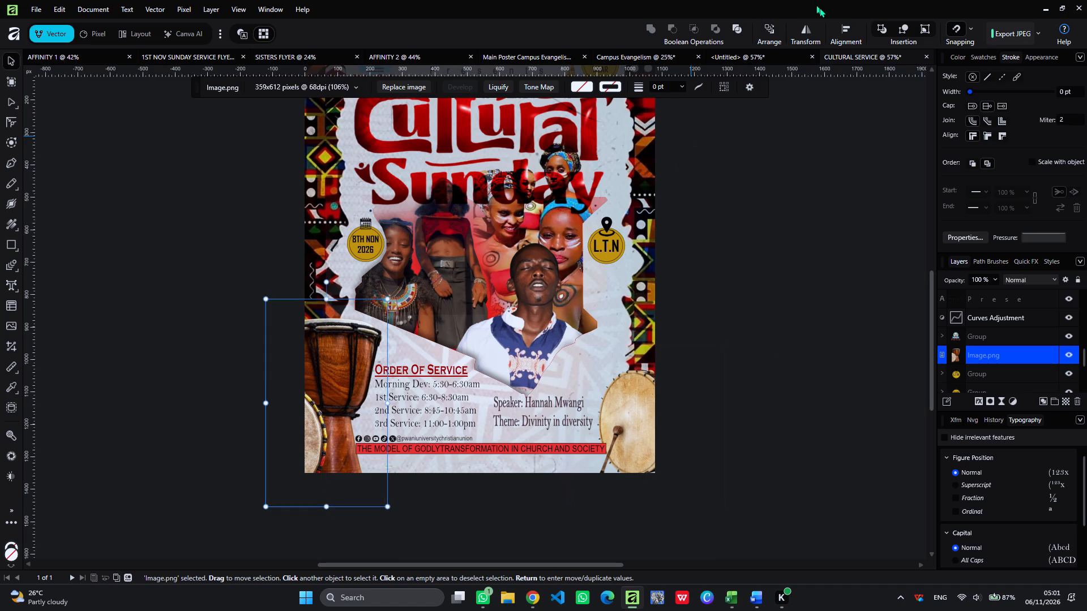
click(782, 54)
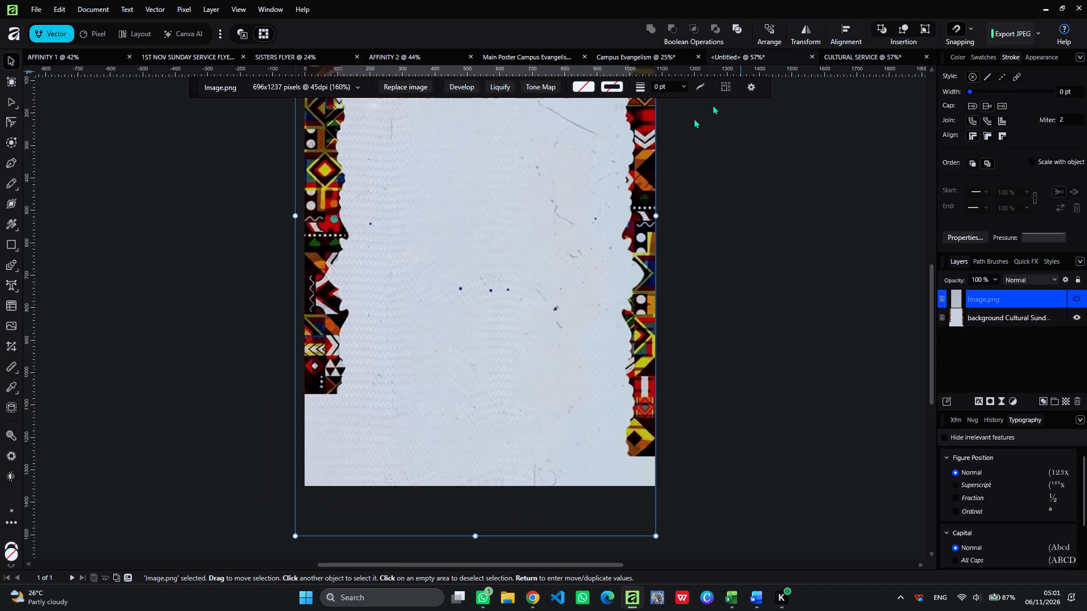
key(ctrl+v)
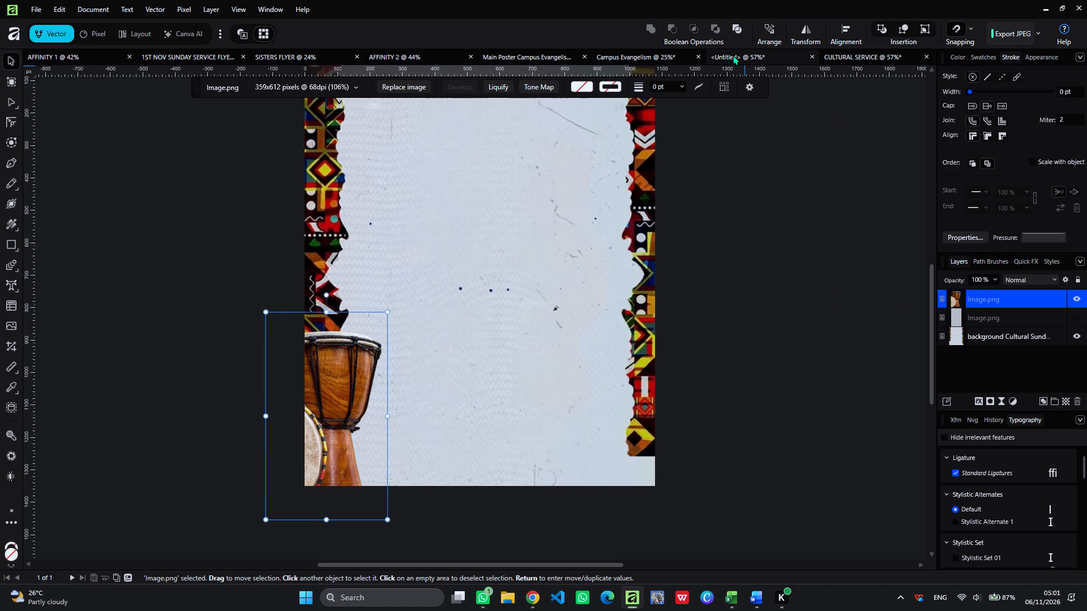
Unlock the round drum image with the beater in the CULTURAL SERVICE flyer and copy it into the untitled flyer's bottom-right corner.
click(861, 54)
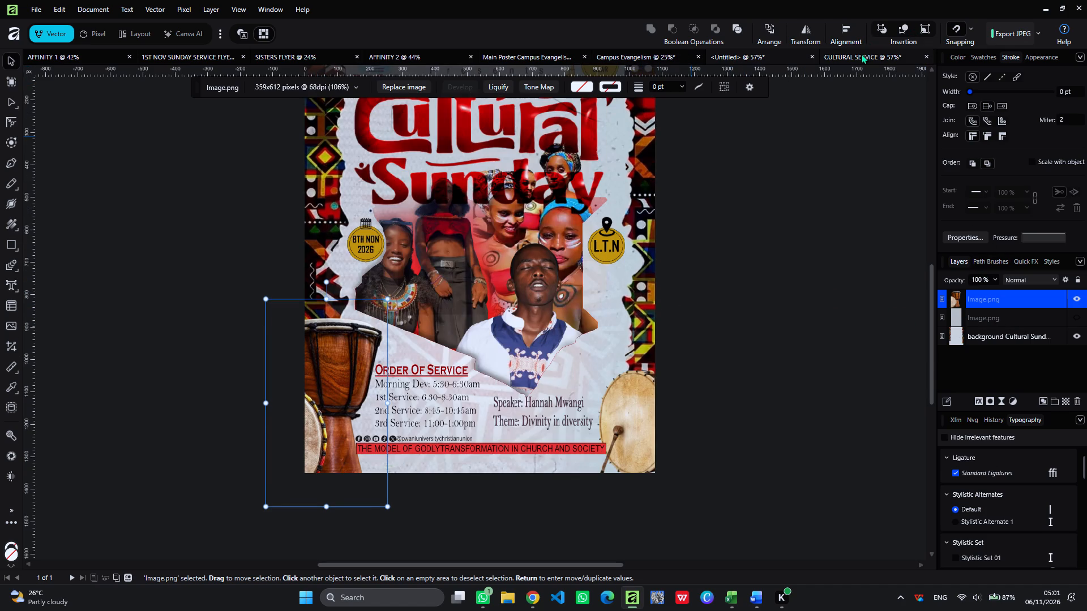
click(624, 395)
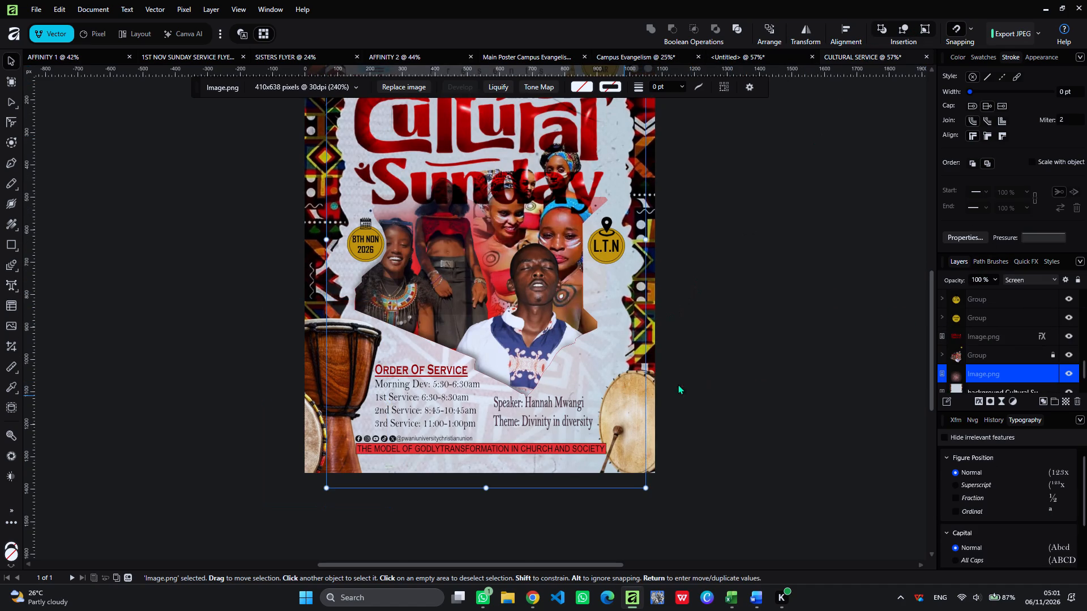
scroll(978, 350, down, 1)
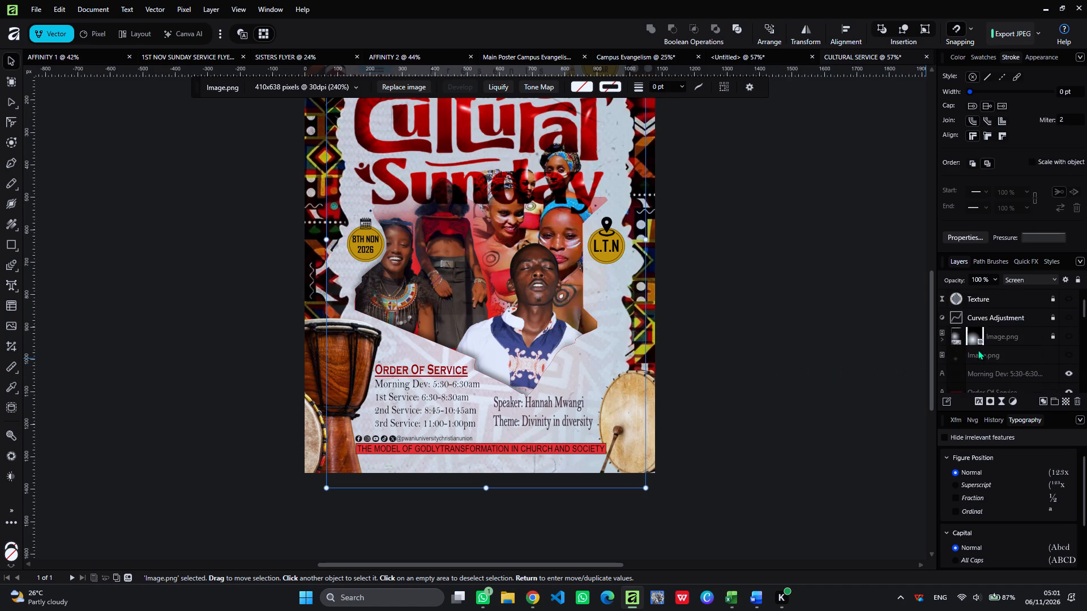
scroll(978, 350, down, 1)
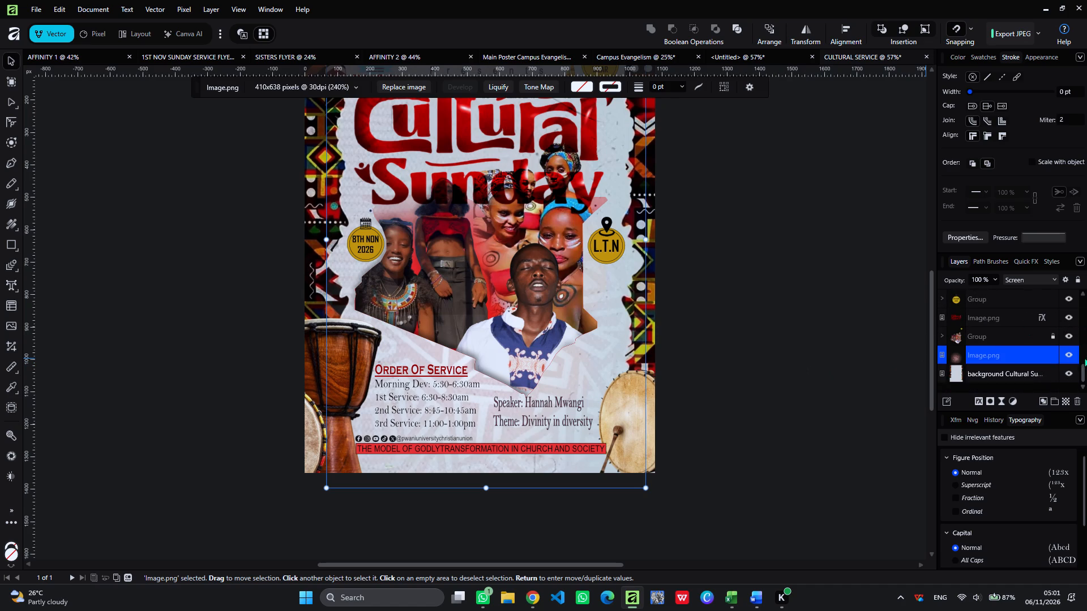
drag(1079, 365, 1071, 350)
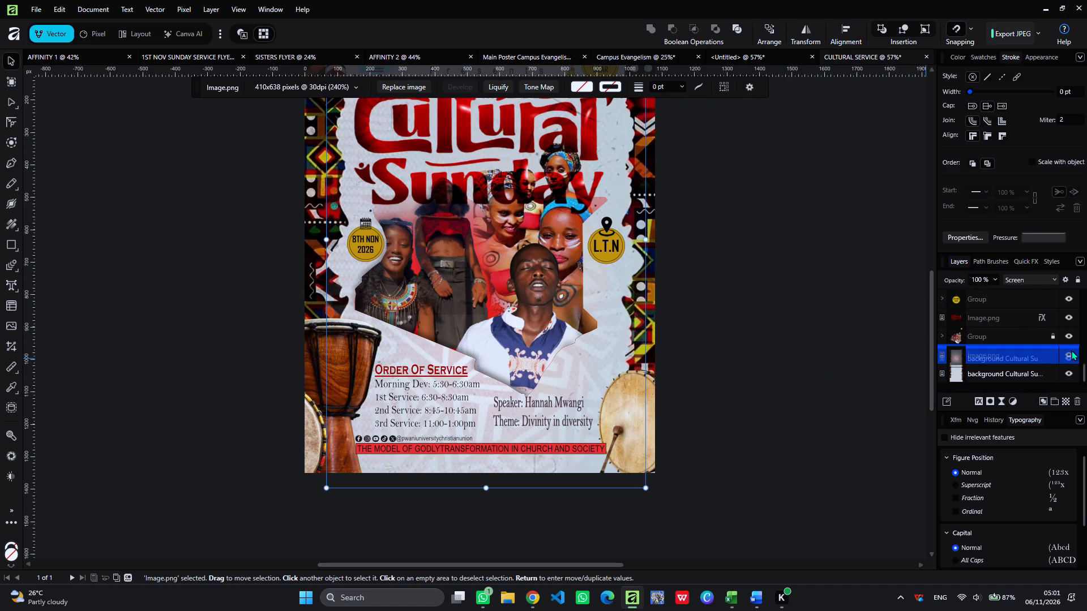
key(ctrl+z)
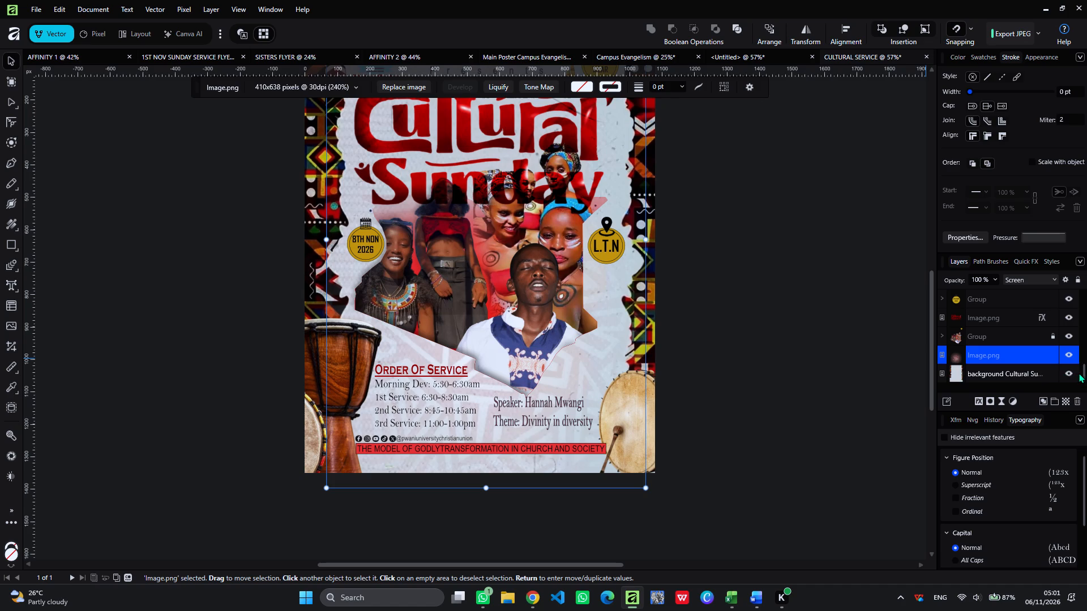
drag(1081, 371, 1078, 355)
drag(1084, 367, 1081, 344)
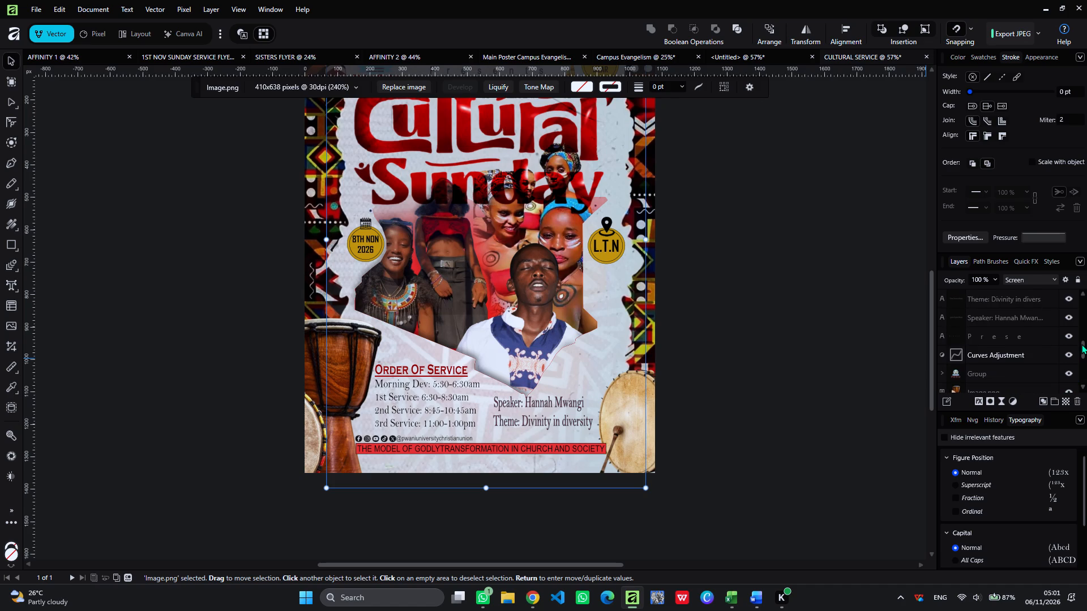
drag(1081, 344, 1081, 326)
click(1051, 370)
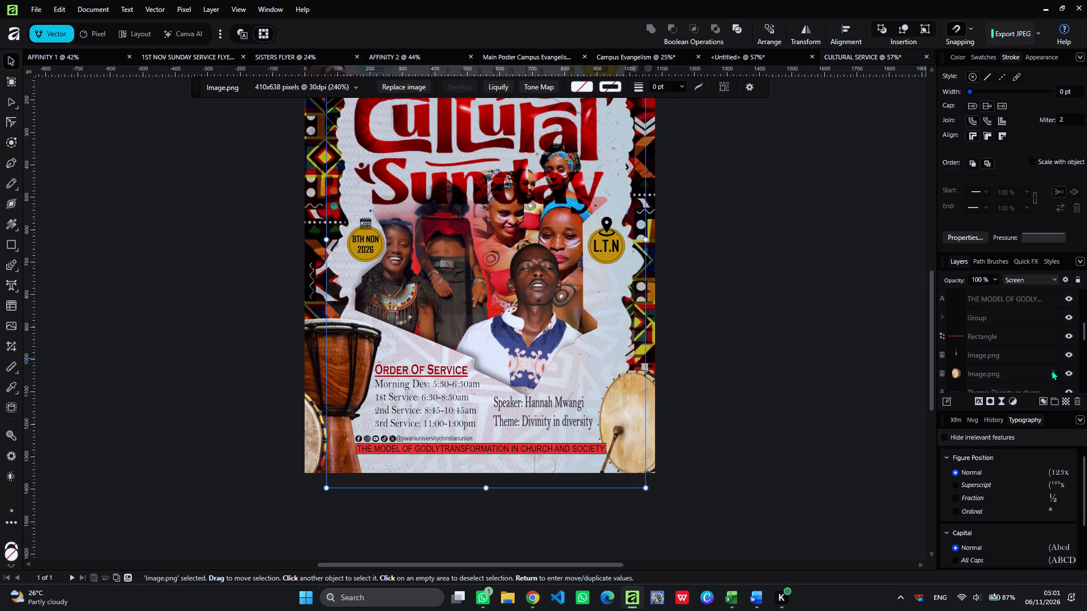
click(660, 428)
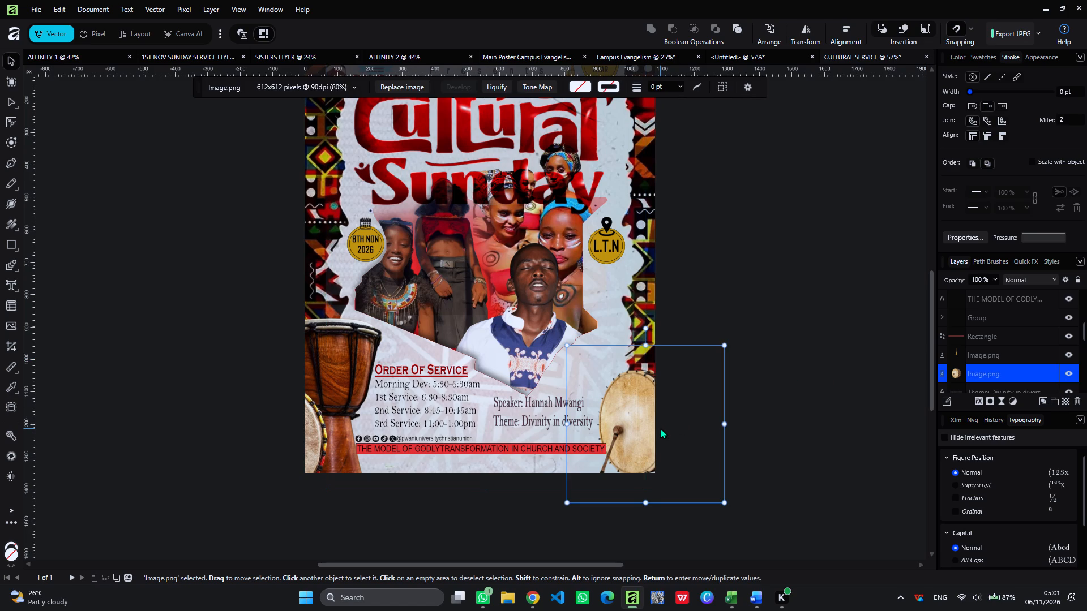
key(ctrl+c)
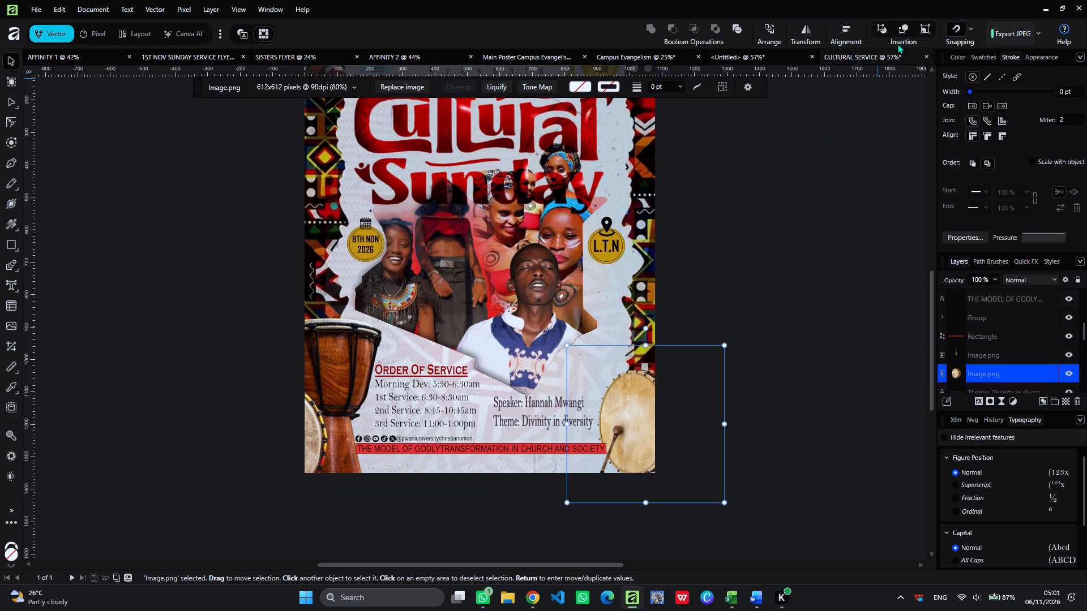
click(791, 53)
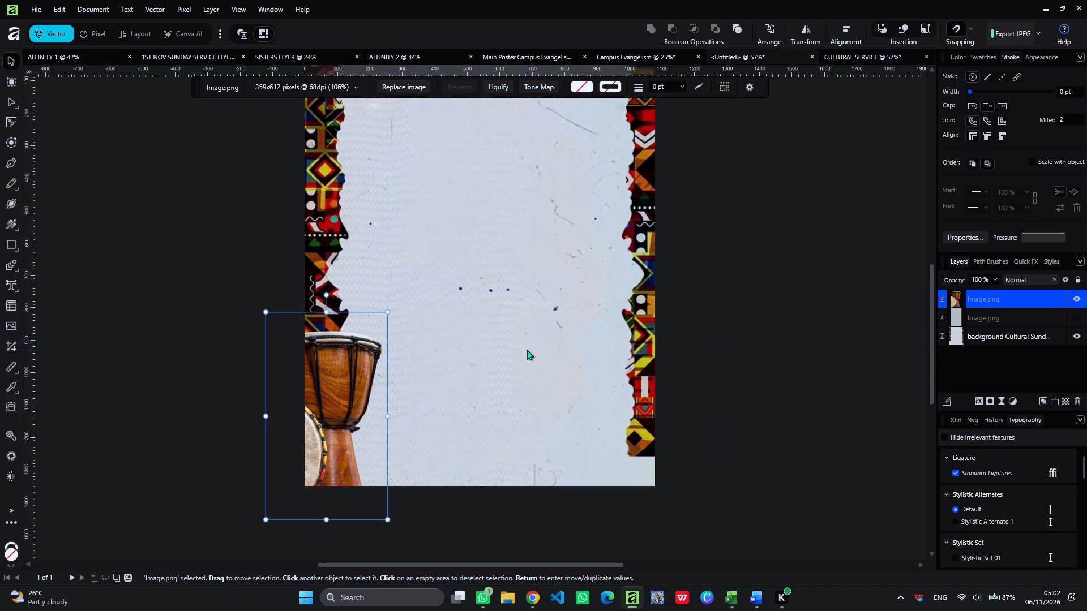
key(ctrl+v)
click(784, 296)
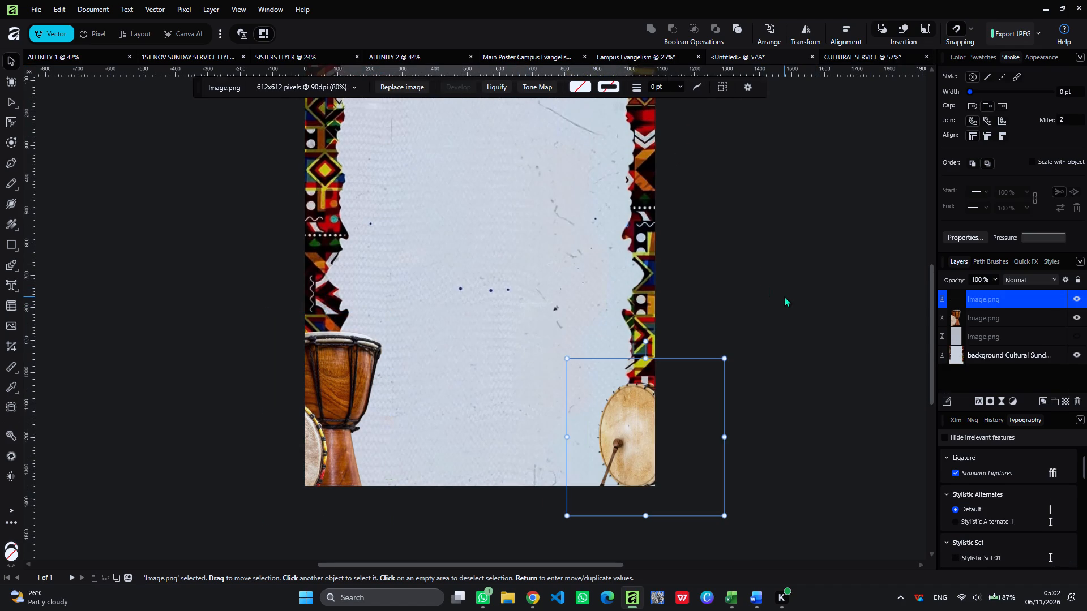
scroll(581, 264, right, 1)
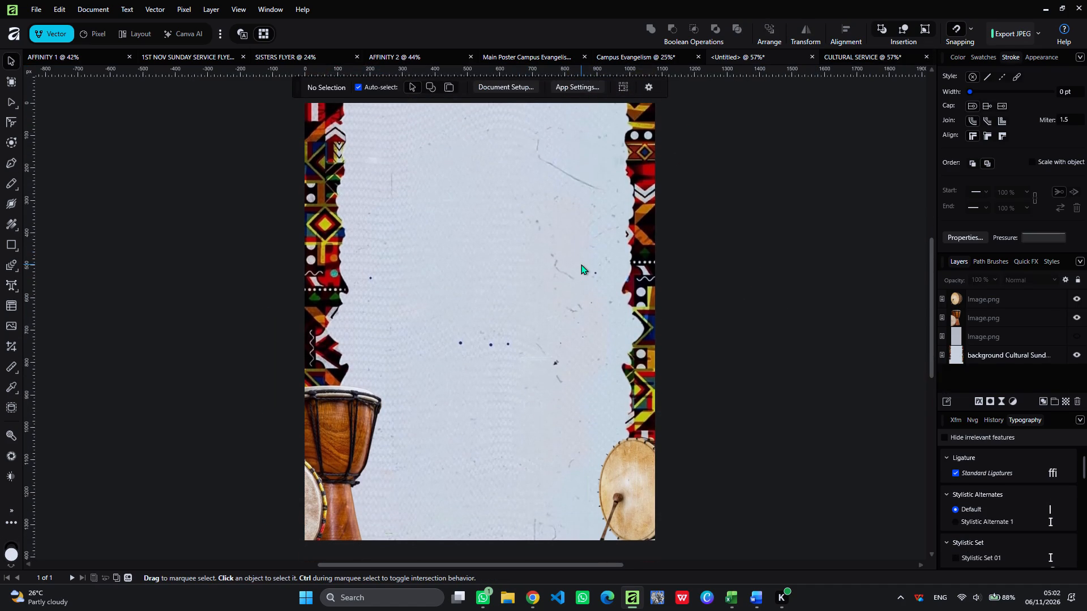
scroll(581, 264, down, 1)
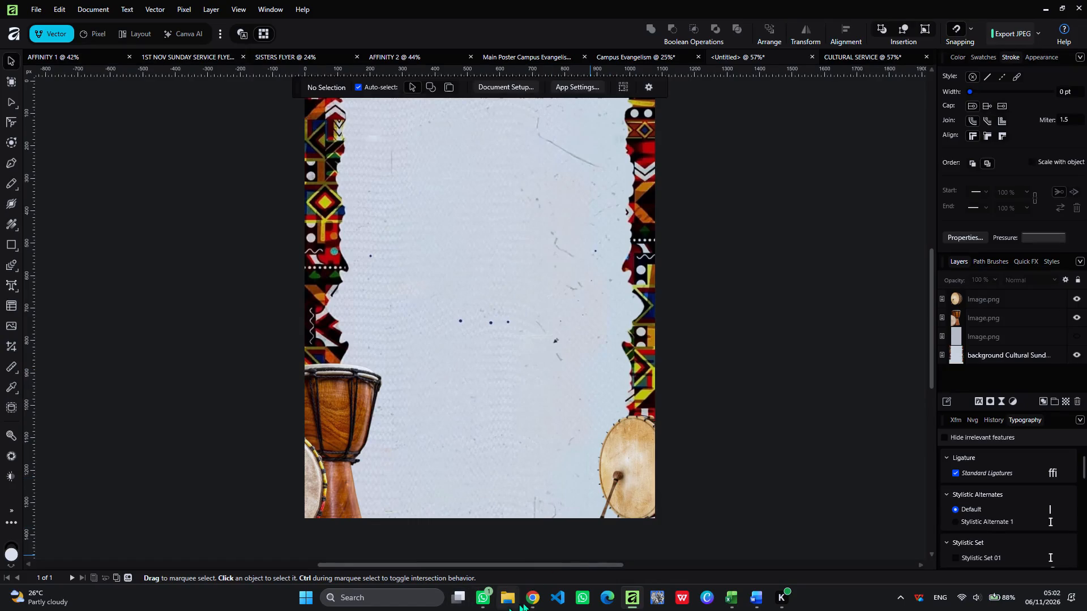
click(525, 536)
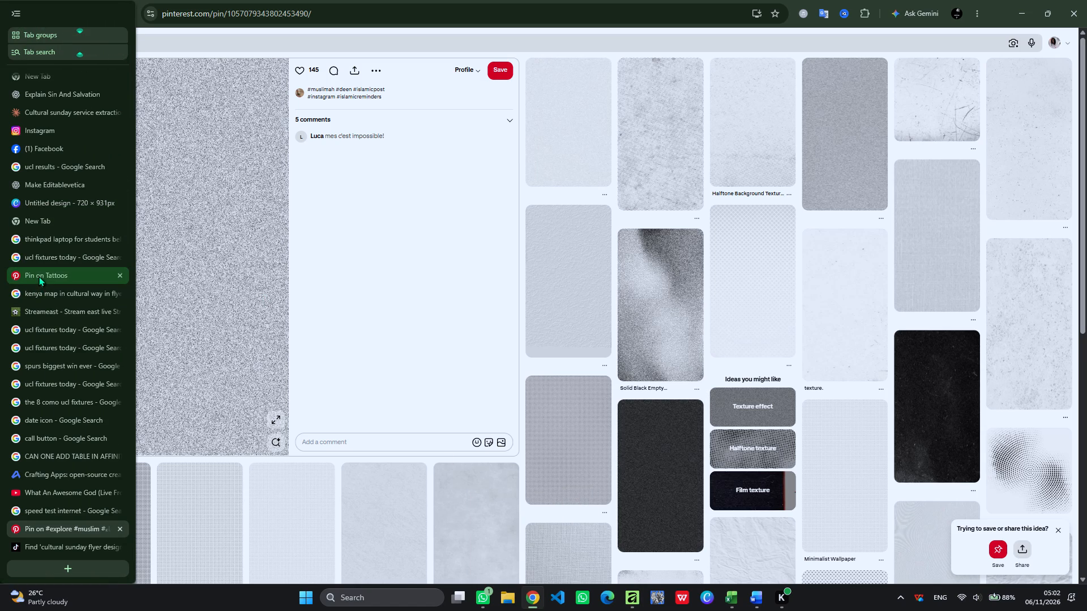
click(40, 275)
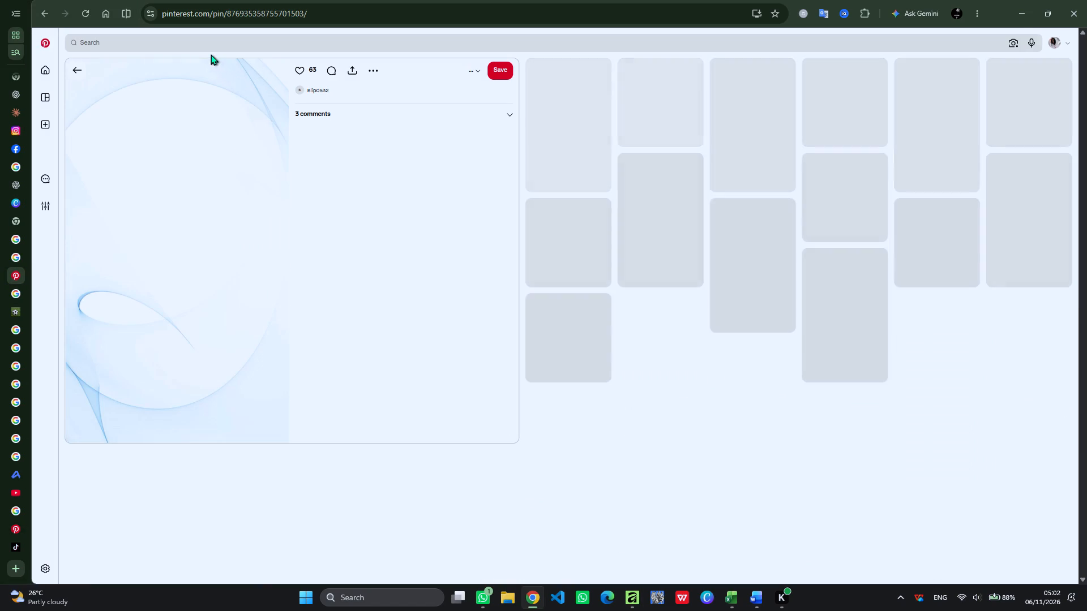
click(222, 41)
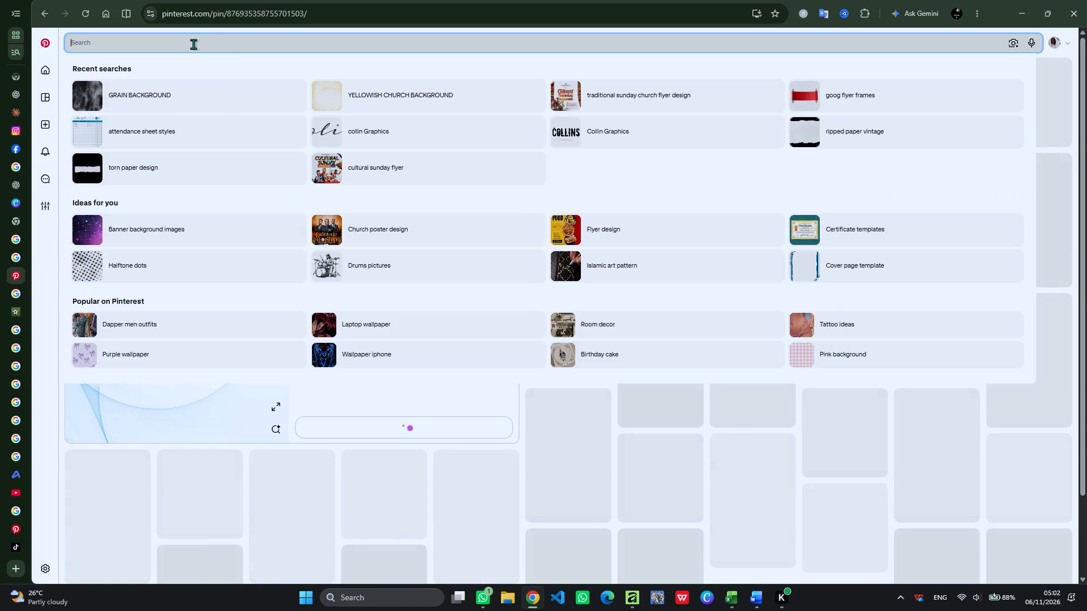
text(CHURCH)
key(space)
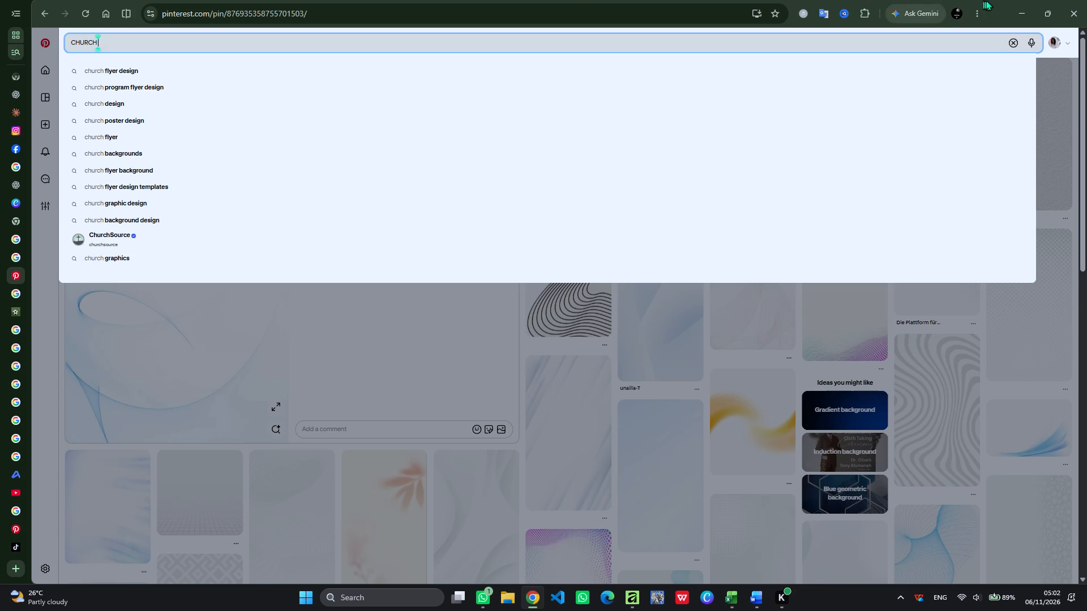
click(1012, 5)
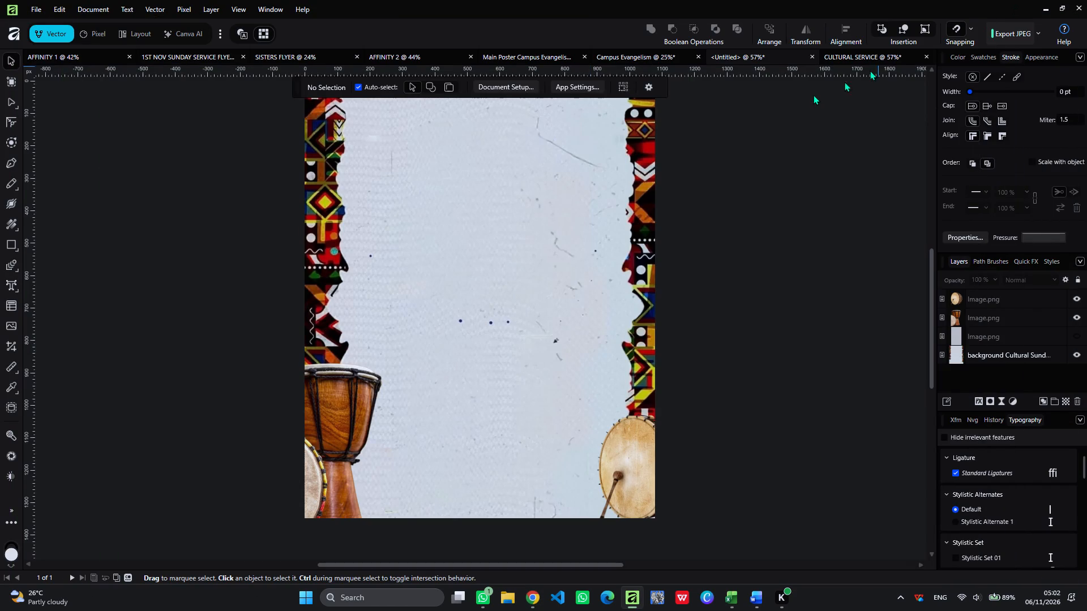
Examine the layers in the CULTURAL SERVICE flyer that make up its photo collage, including the nested curve, mask and portrait images.
click(862, 55)
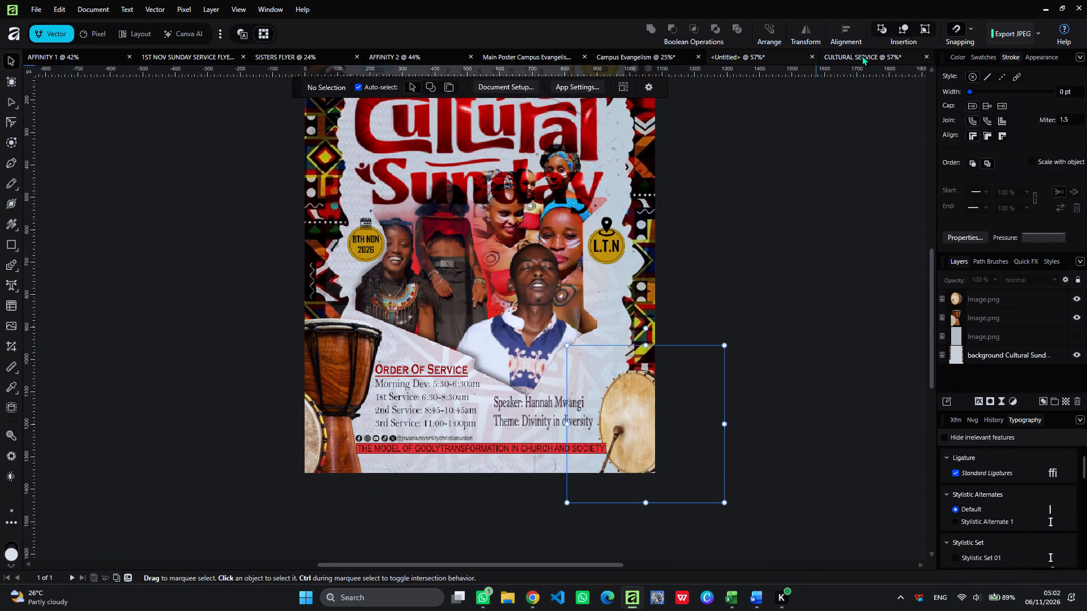
click(541, 205)
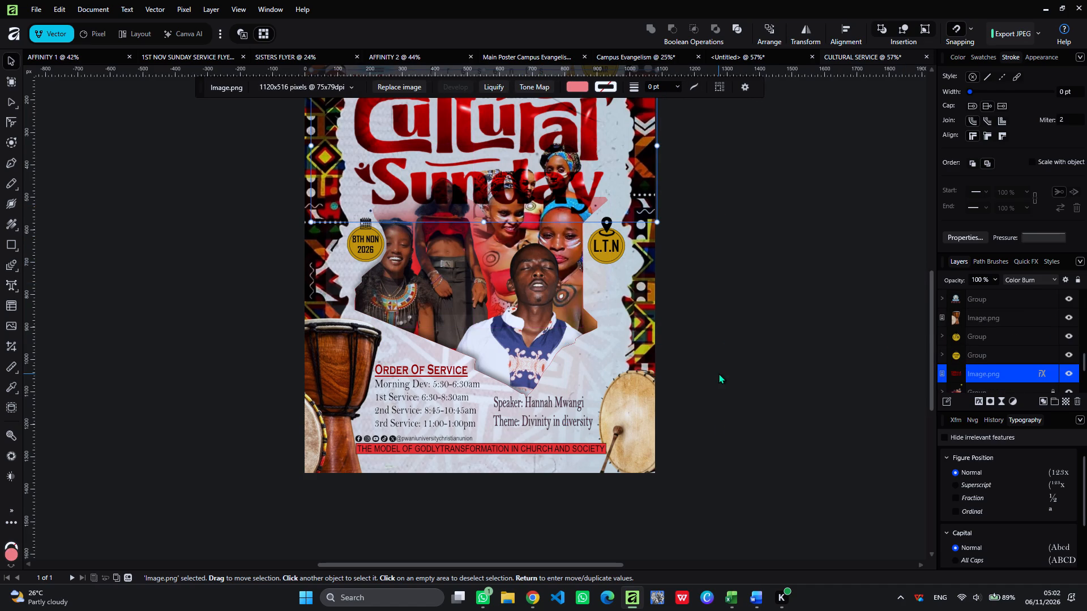
click(575, 319)
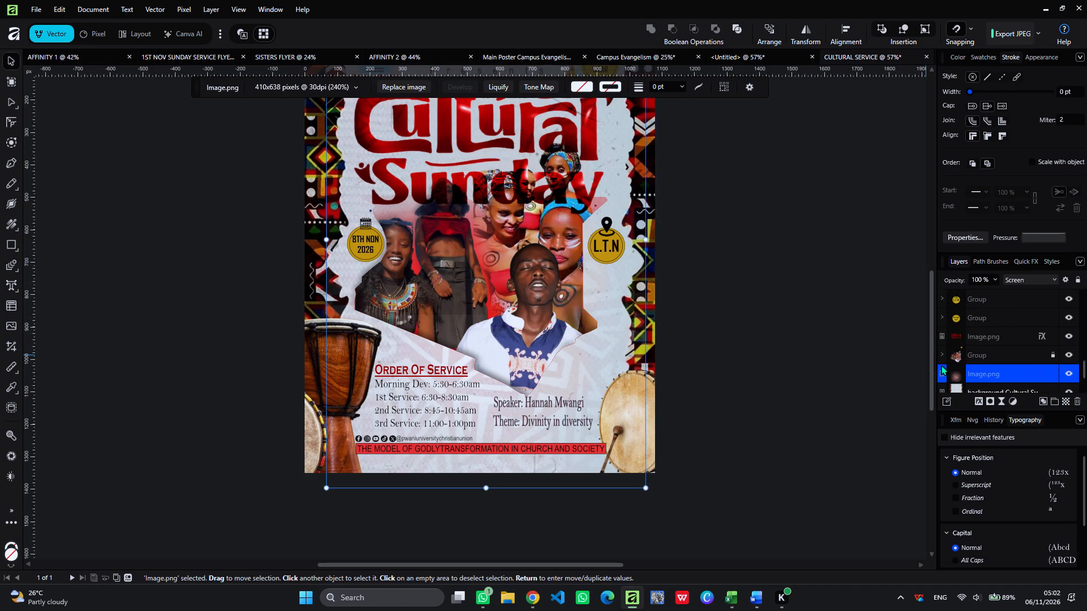
click(941, 376)
click(943, 351)
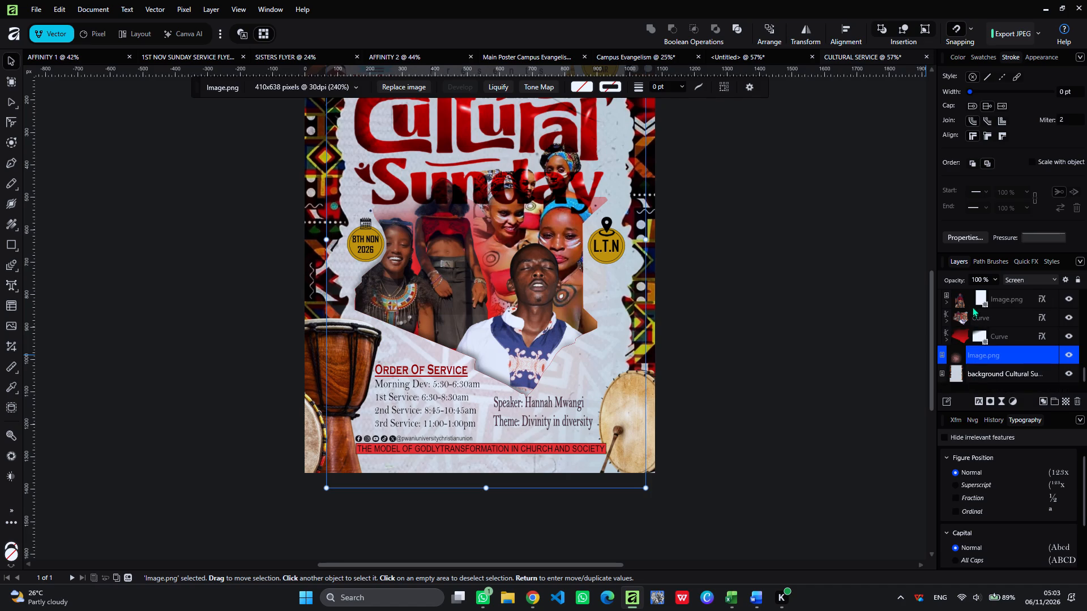
click(946, 303)
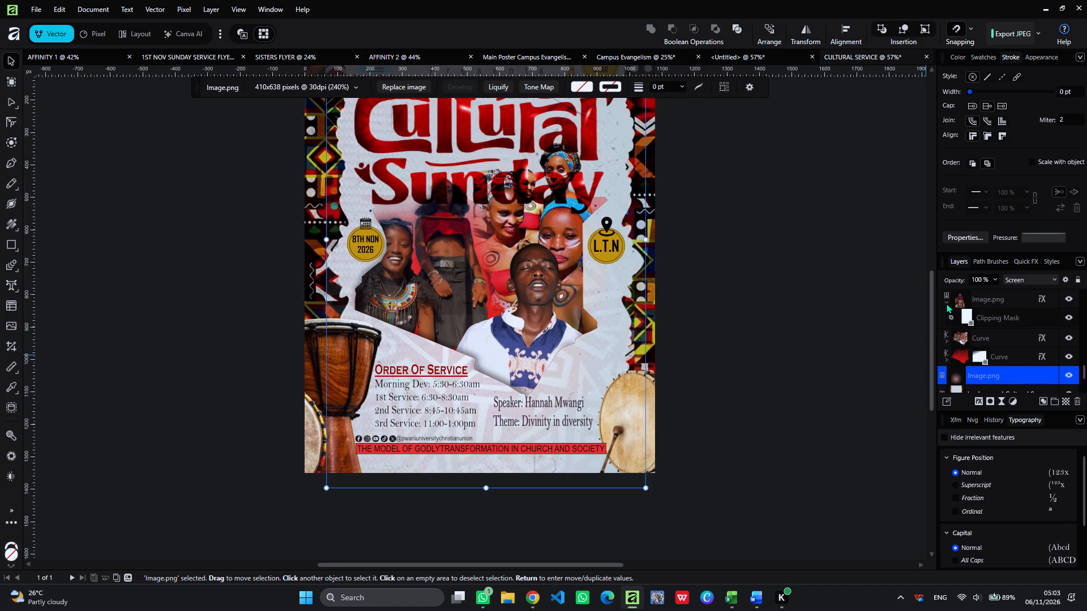
click(946, 339)
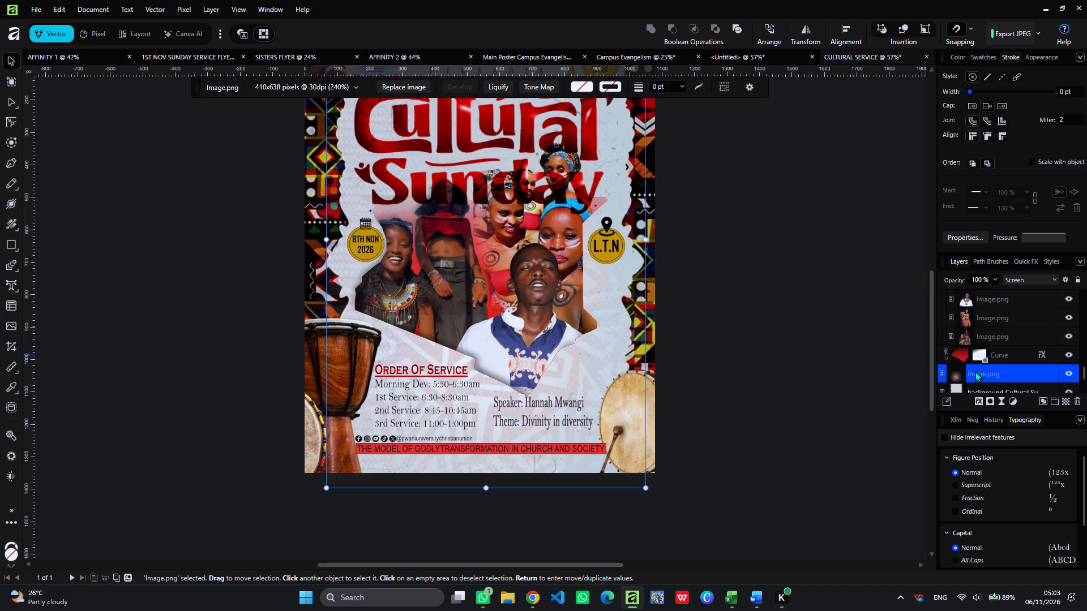
click(981, 319)
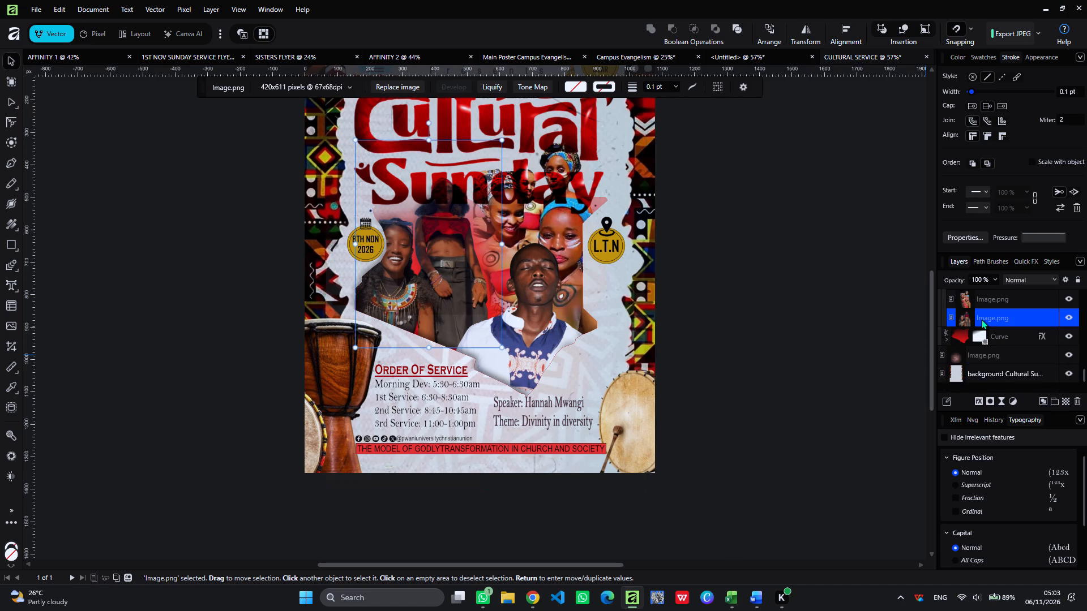
click(982, 296)
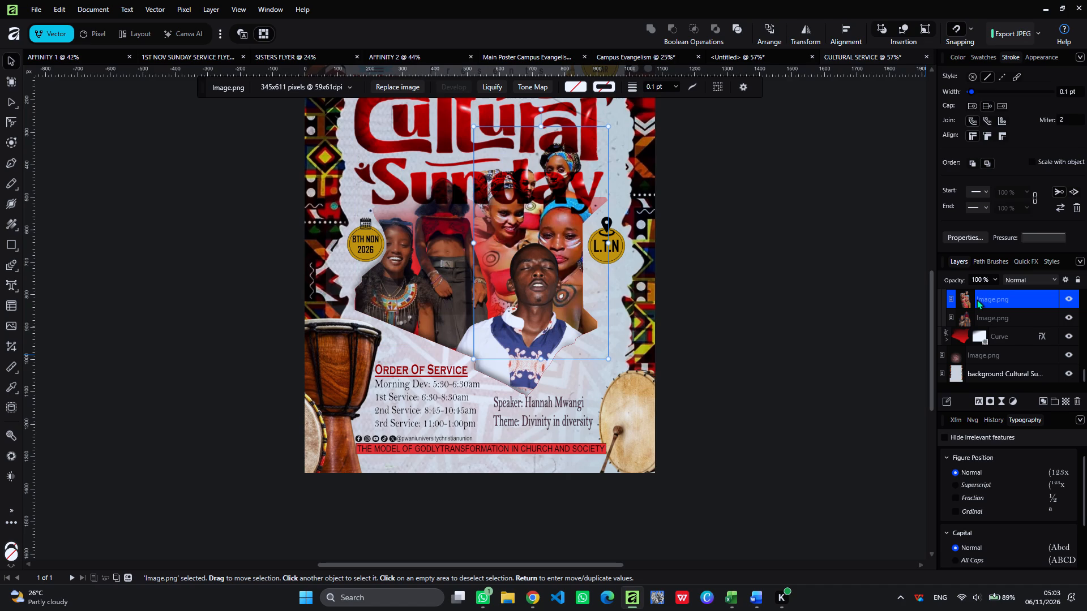
click(921, 330)
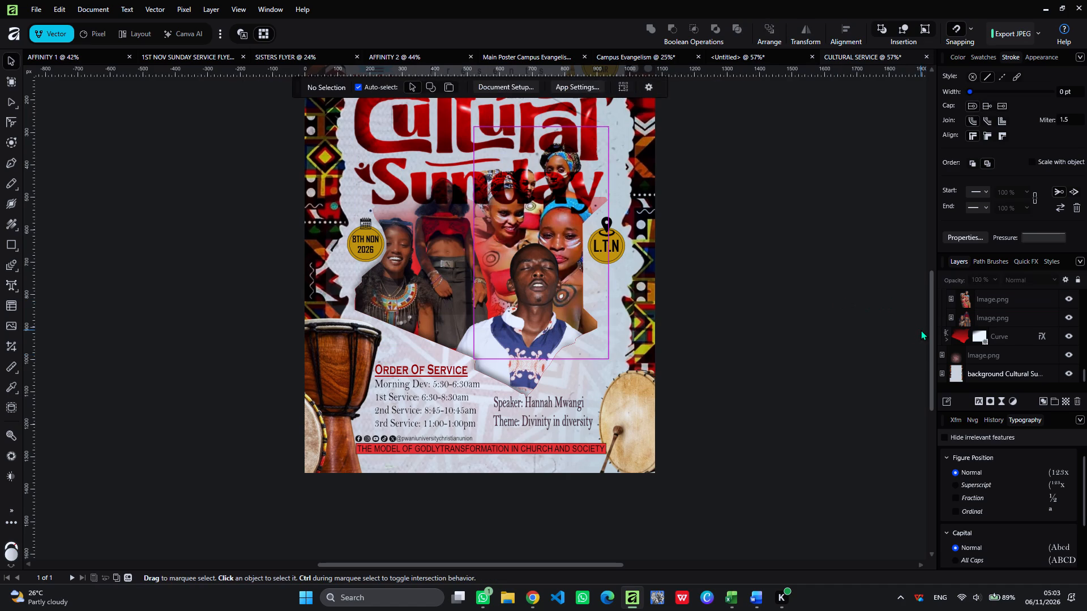
click(546, 344)
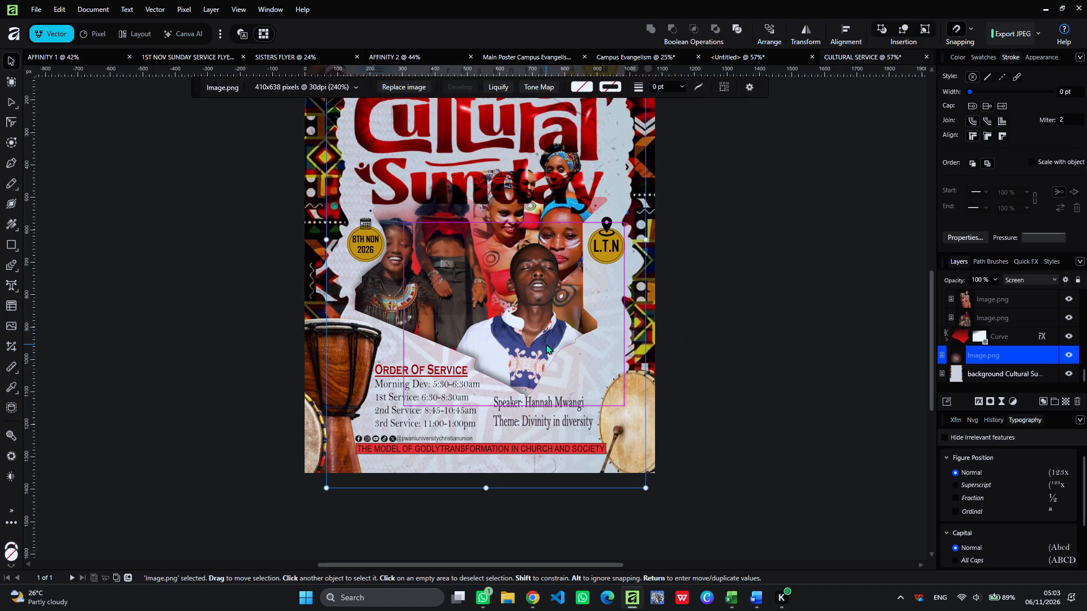
click(792, 347)
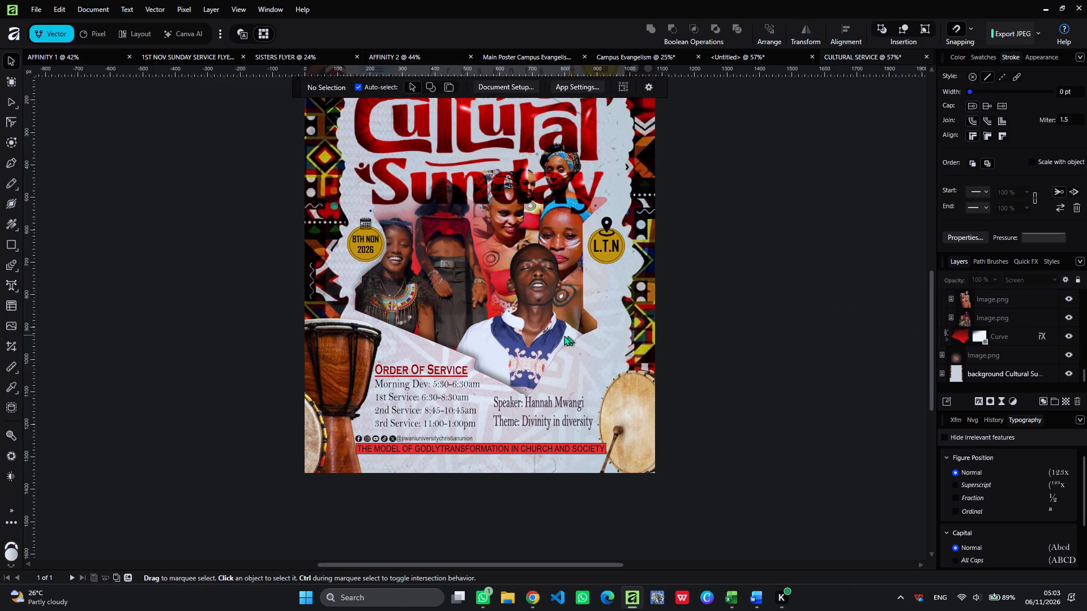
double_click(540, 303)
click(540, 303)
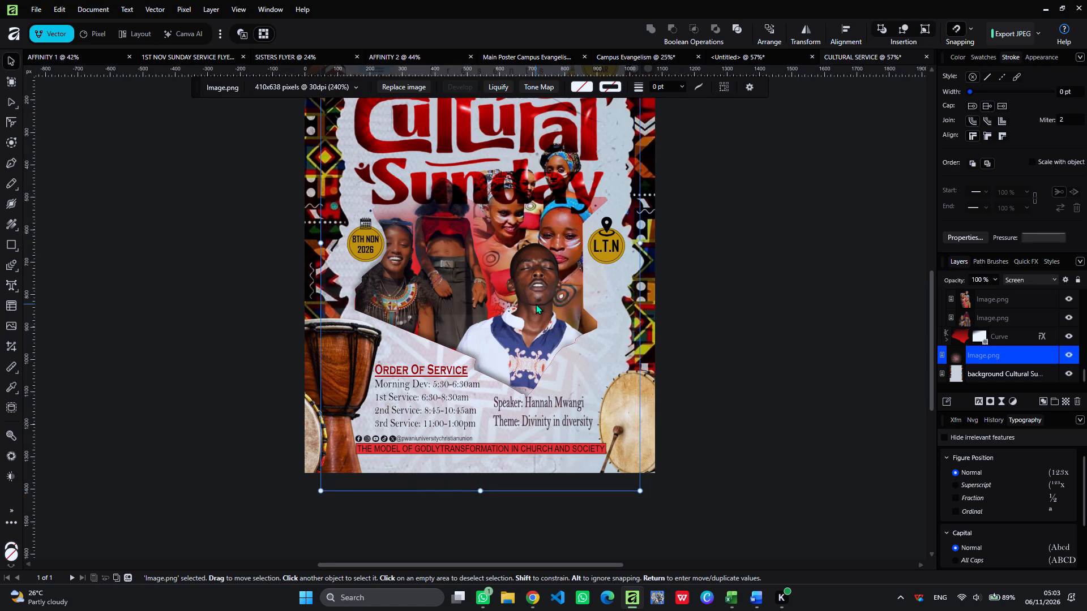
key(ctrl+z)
Inspect the collage's curve clipping mask and the Cultural Sunday title image to tell which layers hold the photos.
click(510, 225)
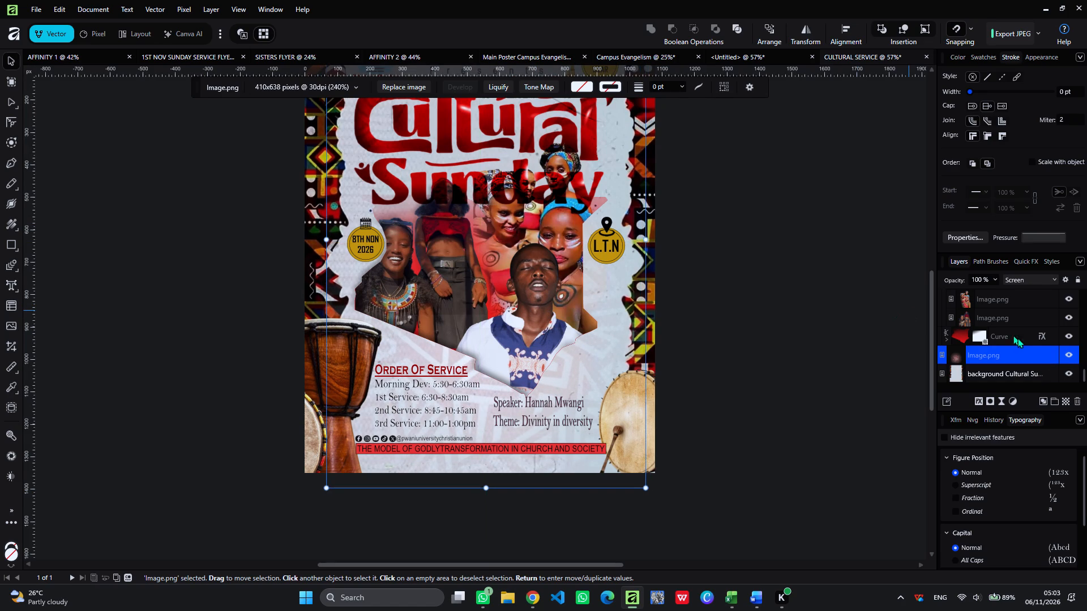
scroll(1041, 355, down, 2)
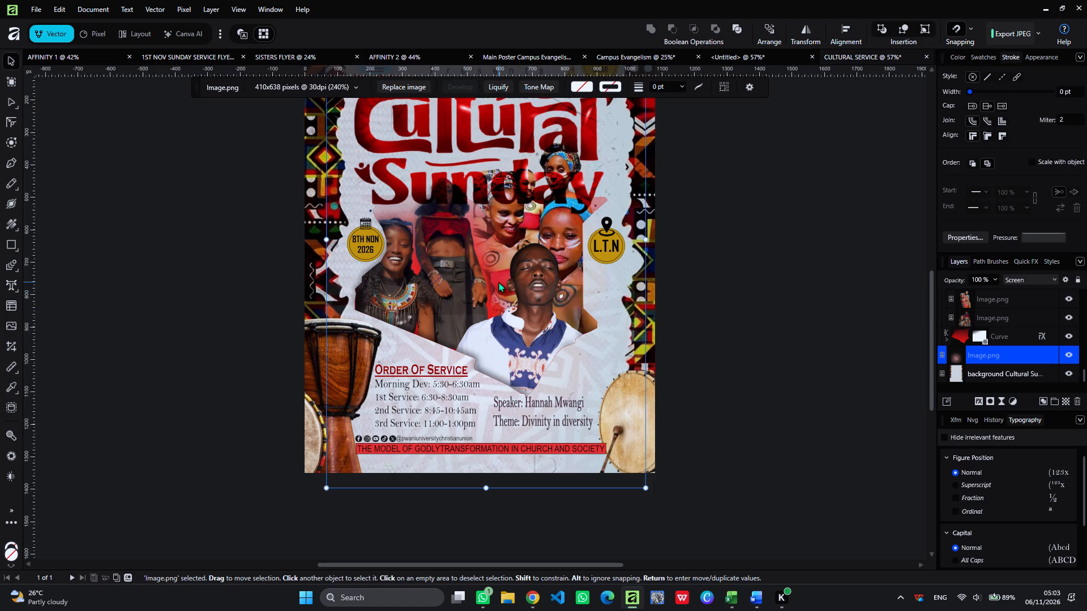
scroll(806, 285, up, 1)
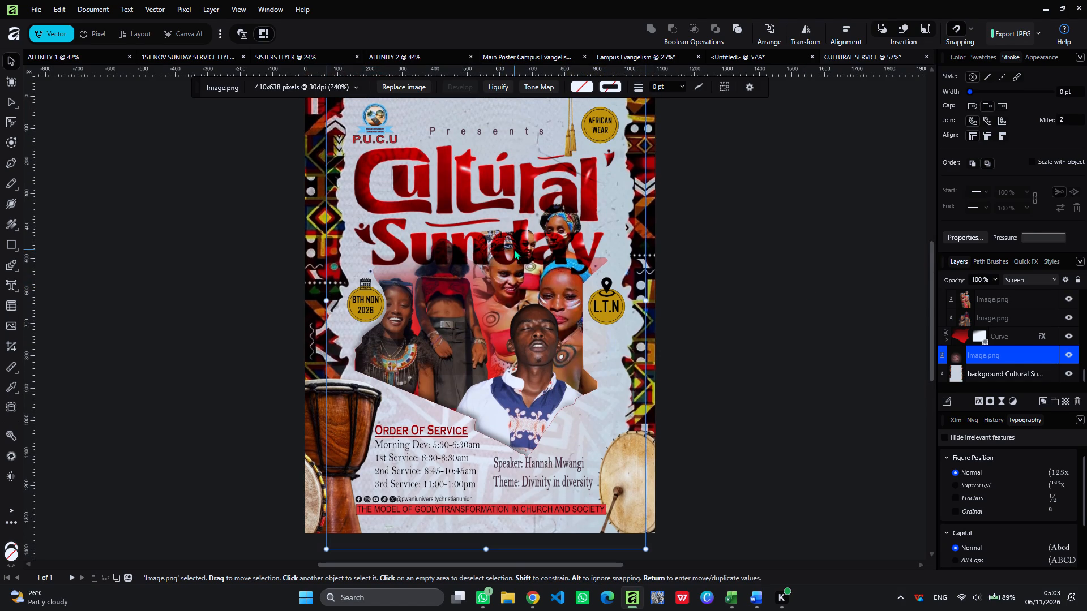
click(973, 331)
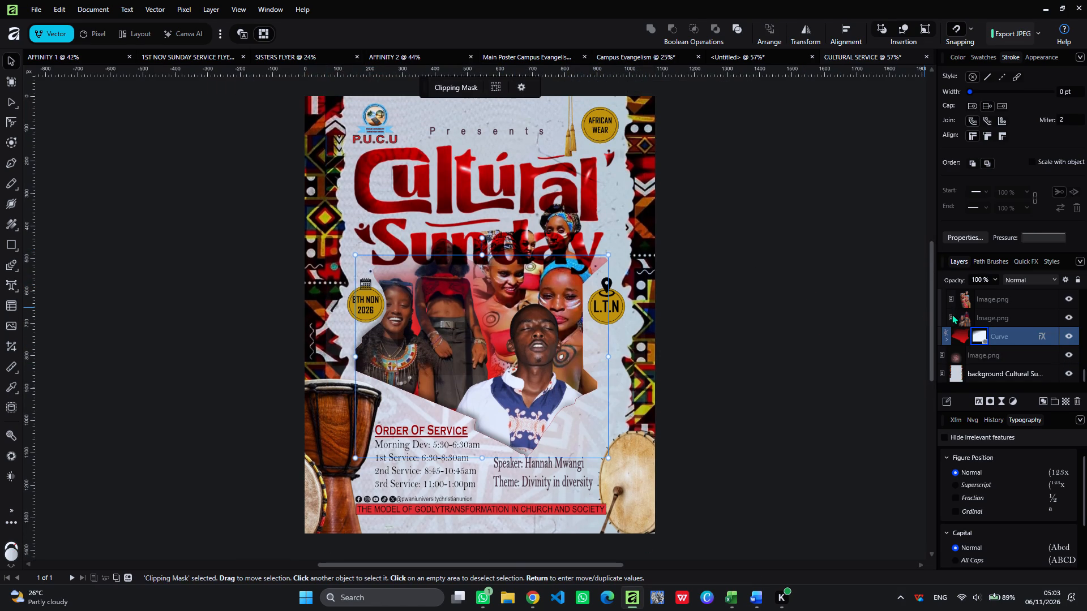
scroll(953, 314, up, 1)
click(805, 276)
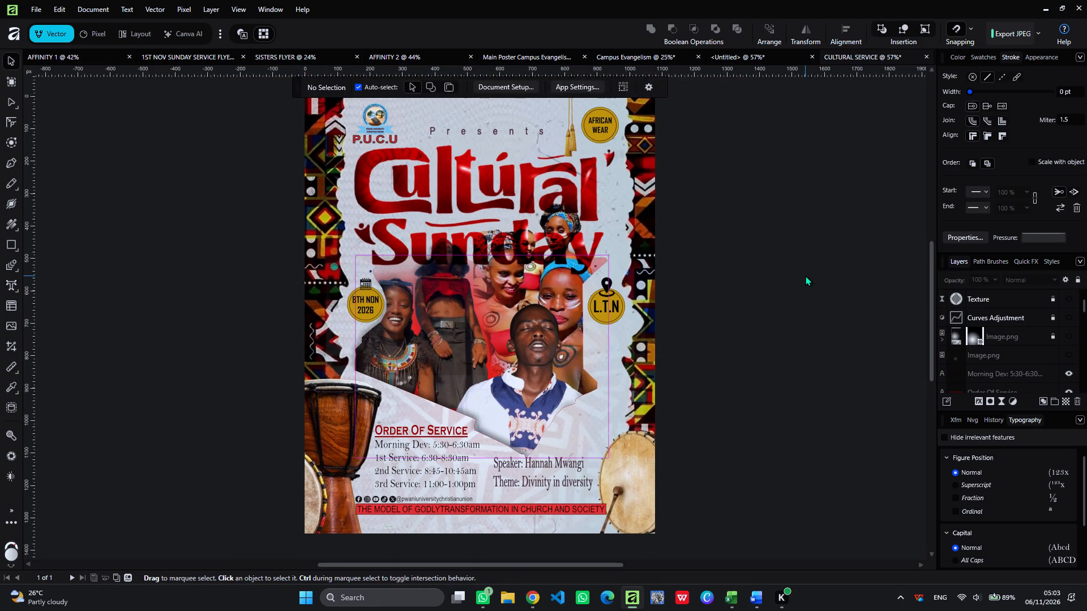
double_click(805, 276)
click(555, 269)
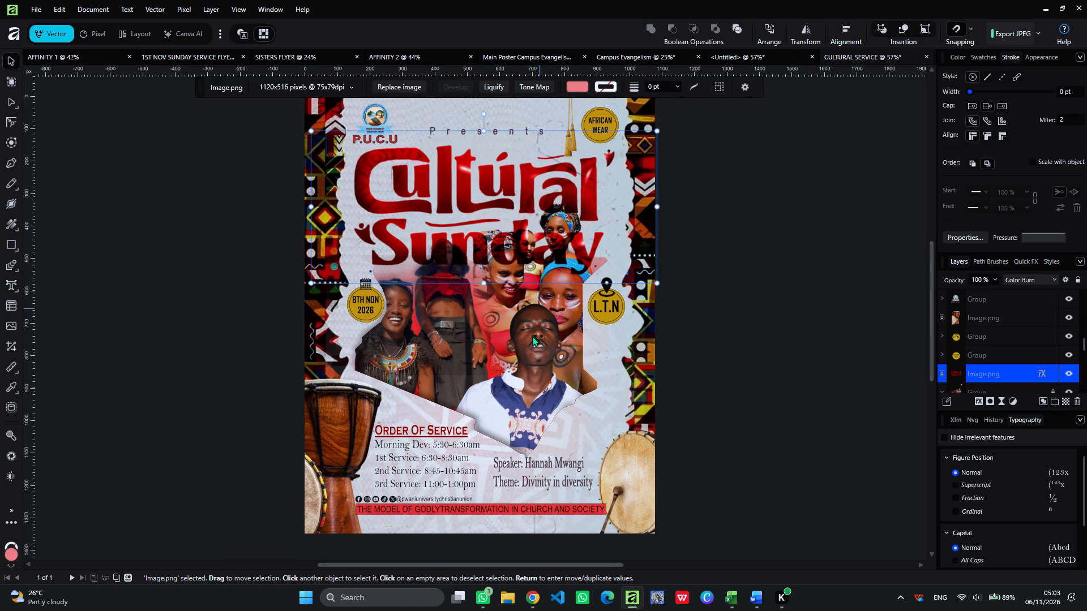
Lock the large Screen-blended pattern image that lies just above the background in the CULTURAL SERVICE flyer.
click(532, 338)
click(532, 338)
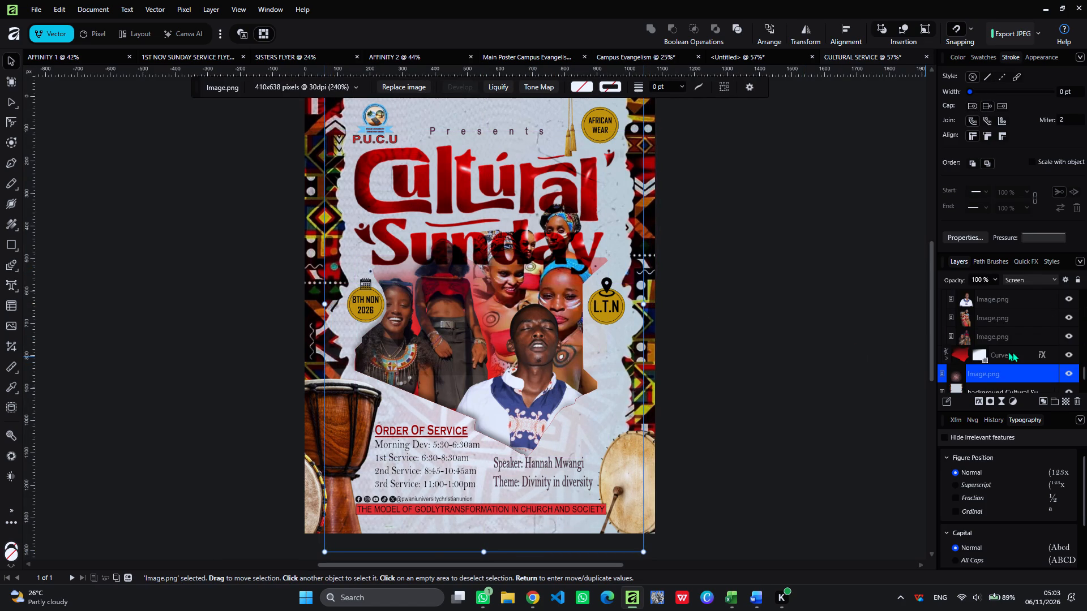
click(1051, 373)
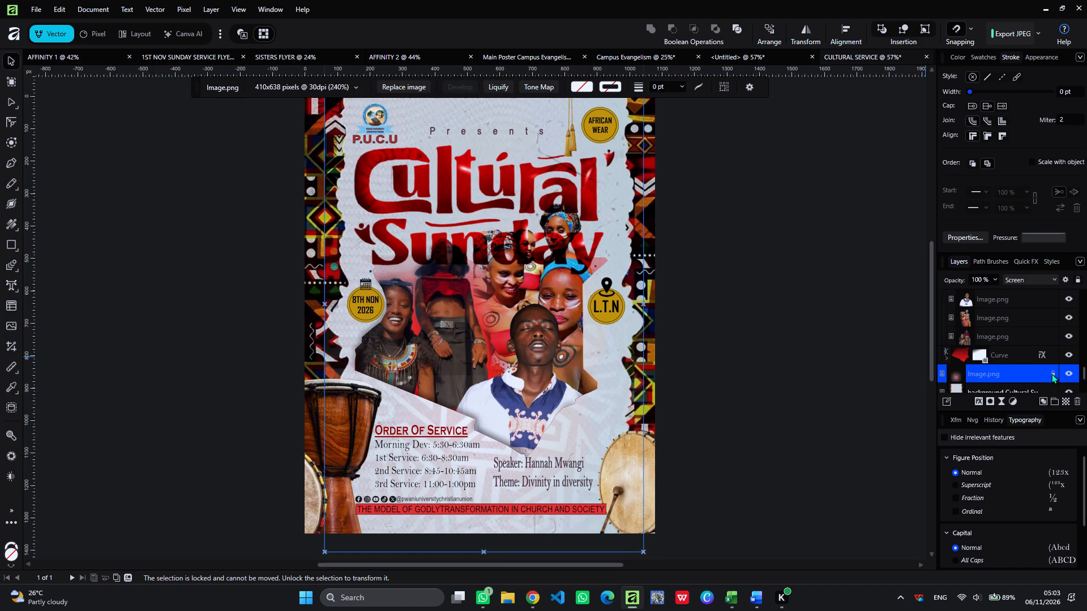
Unlock the photo collage group in the CULTURAL SERVICE flyer, copy it into the untitled flyer, and relock the original.
click(979, 337)
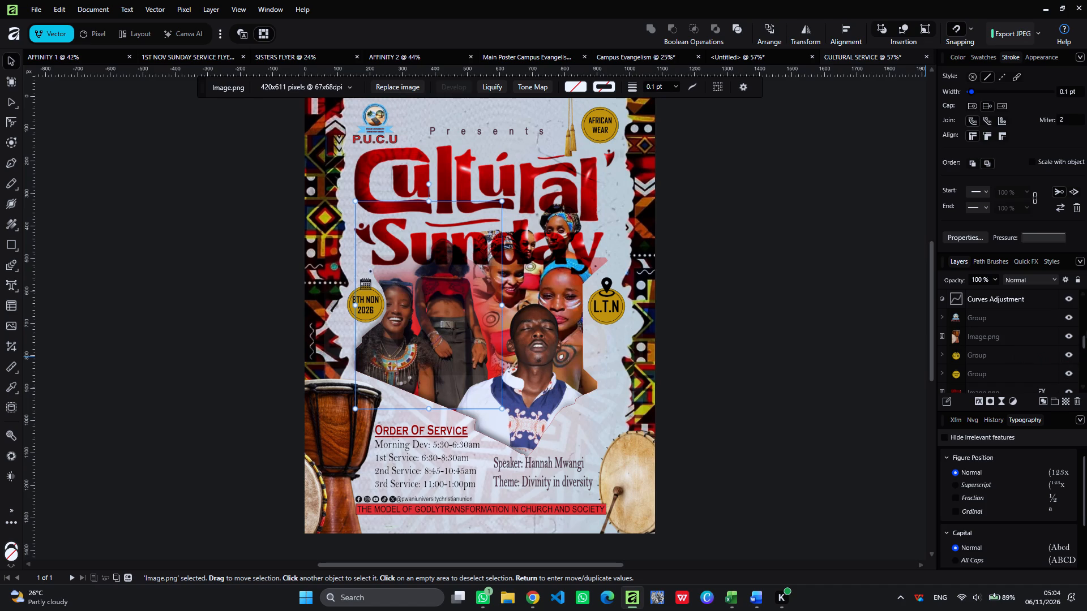
drag(1082, 335, 1081, 341)
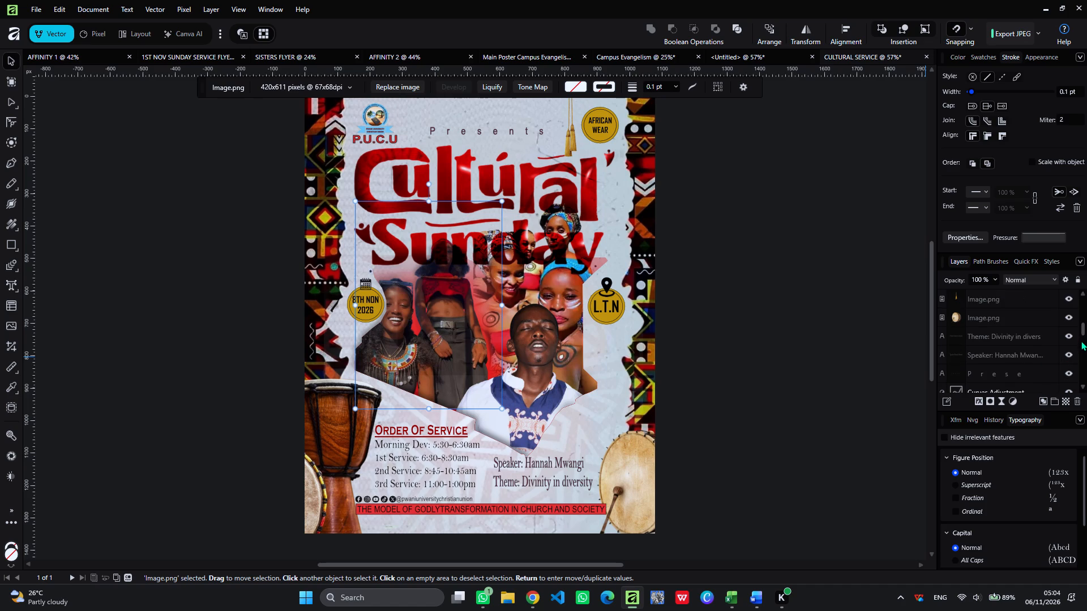
drag(1081, 341, 1083, 325)
drag(1083, 325, 1080, 330)
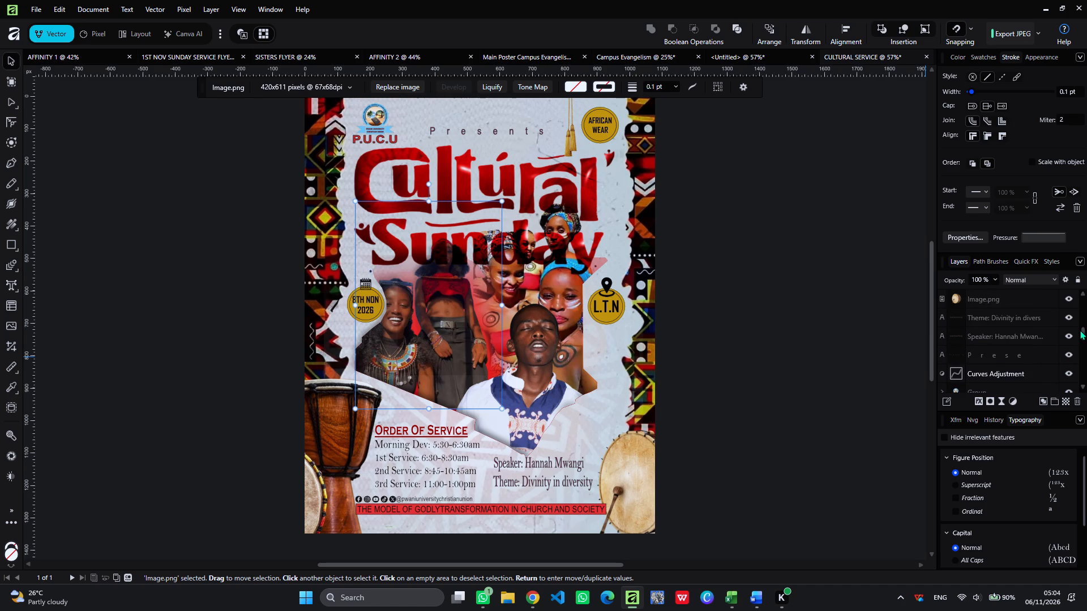
drag(1080, 330, 1080, 338)
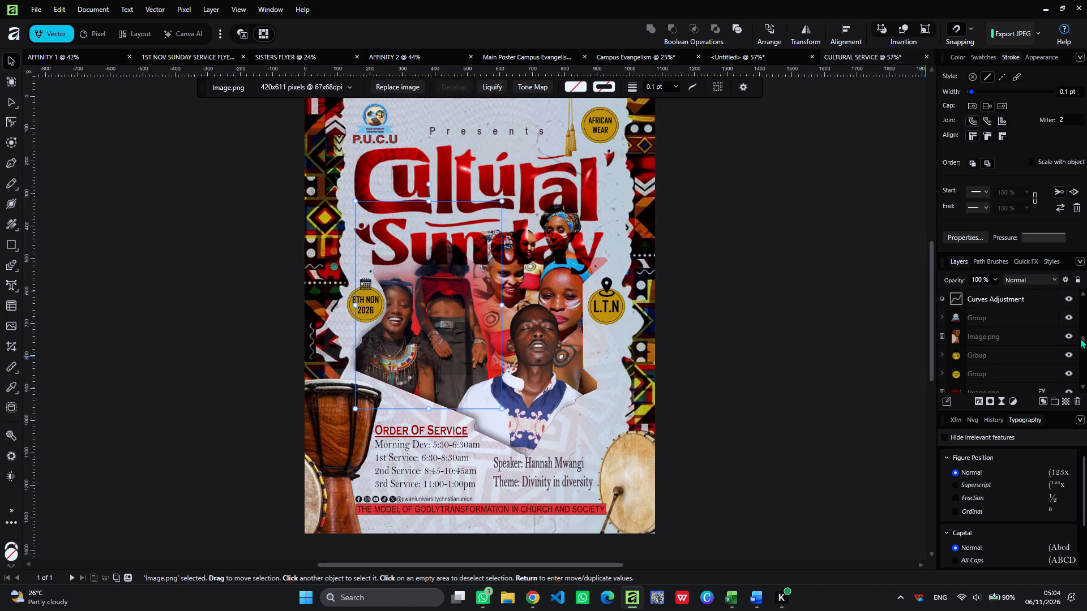
drag(1080, 338, 1082, 345)
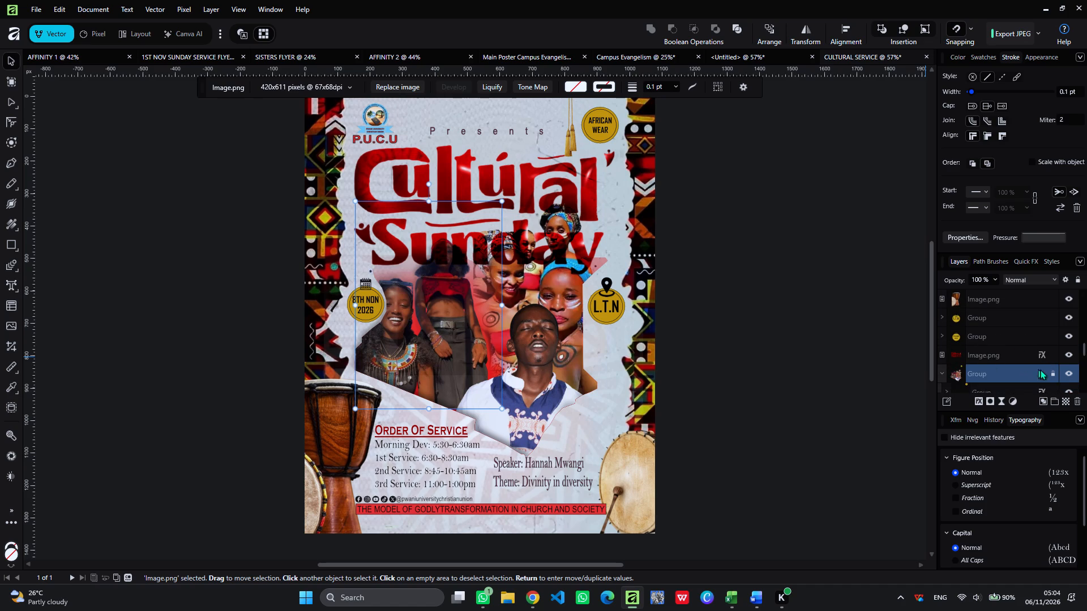
click(1050, 376)
click(1026, 376)
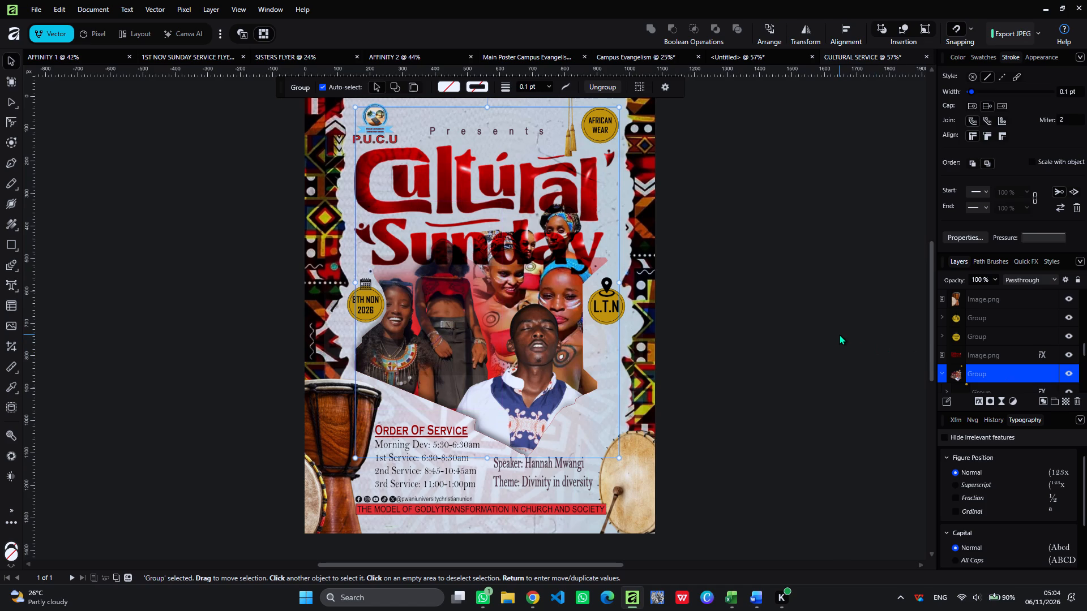
key(ctrl+c)
click(1052, 373)
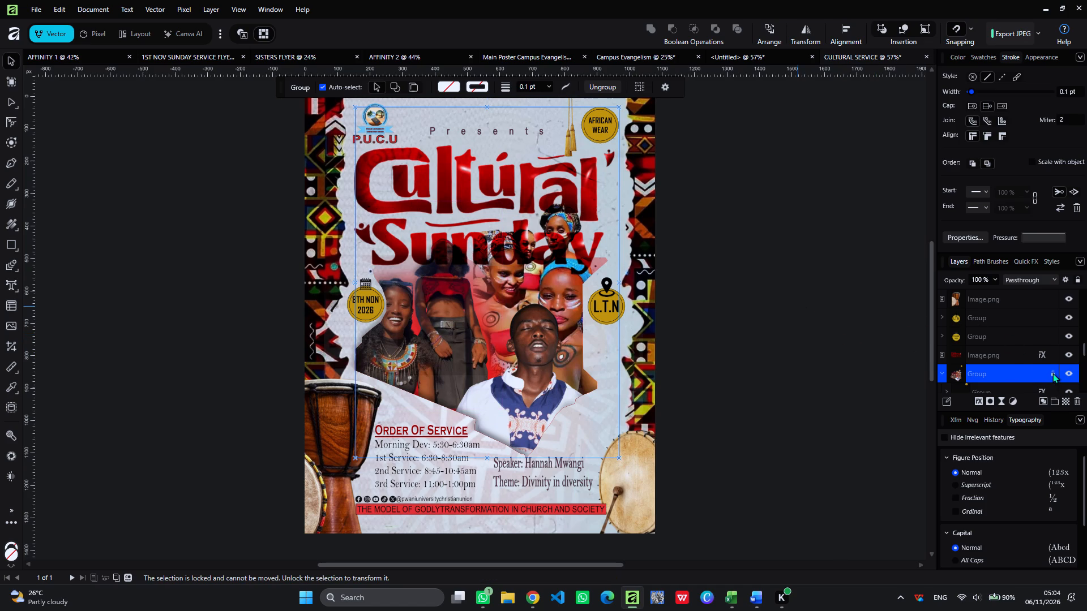
click(761, 51)
key(ctrl+v)
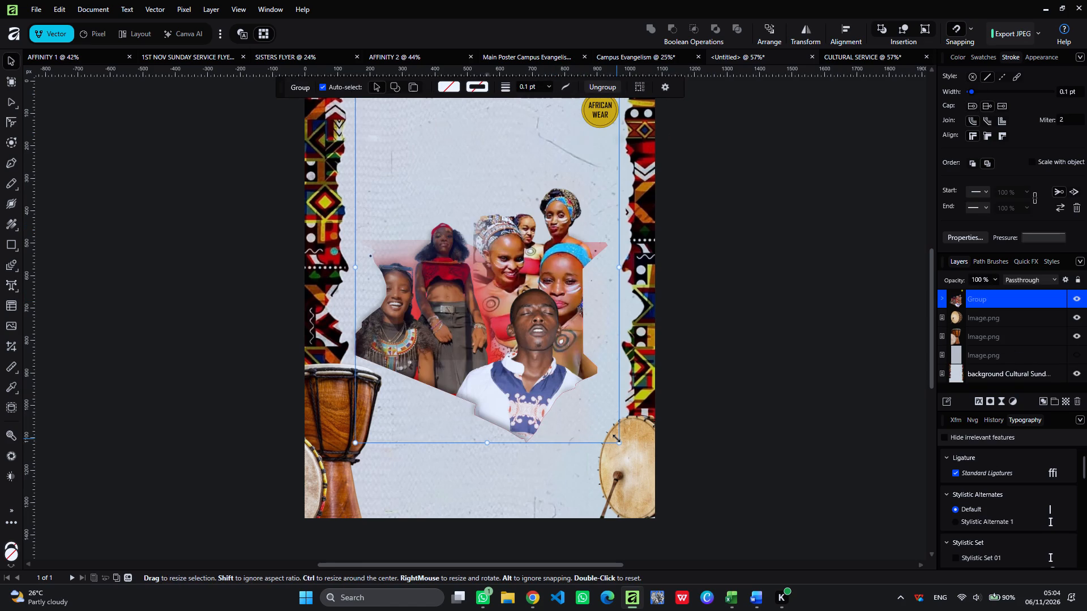
Enlarge the pasted collage group to nearly fill the space between the patterned borders and move it up above the drums.
drag(617, 438, 643, 470)
scroll(471, 282, up, 1)
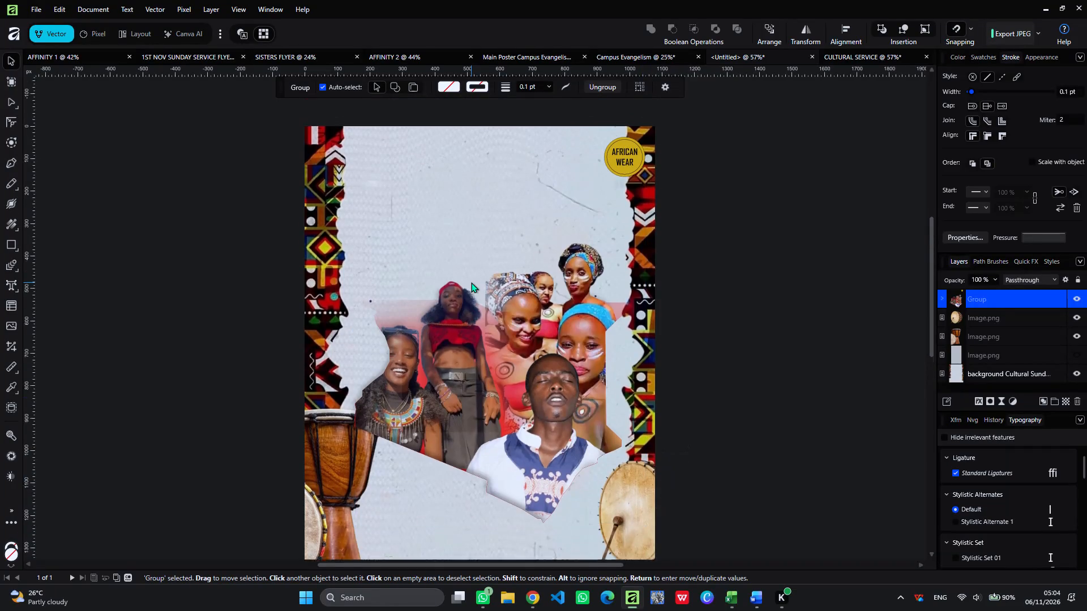
scroll(471, 282, up, 1)
drag(356, 166, 320, 135)
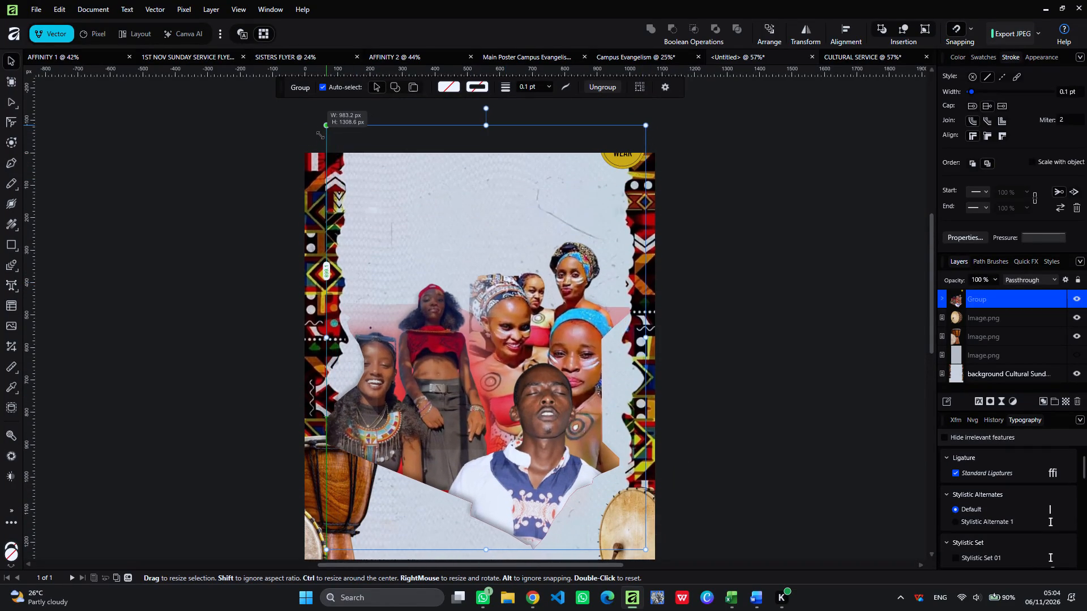
drag(320, 135, 345, 143)
drag(493, 391, 493, 384)
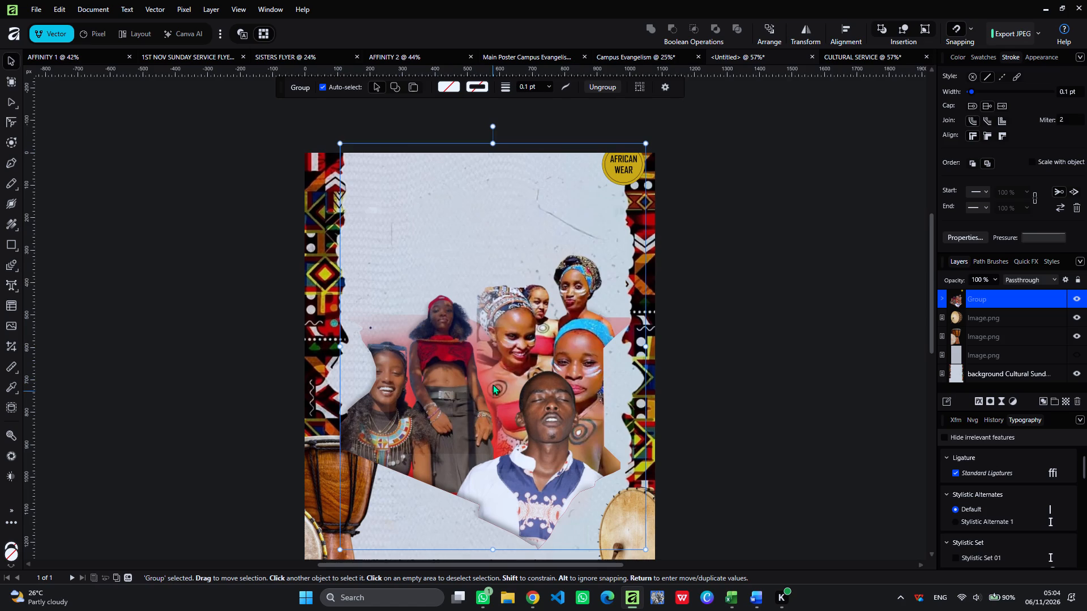
drag(493, 384, 498, 351)
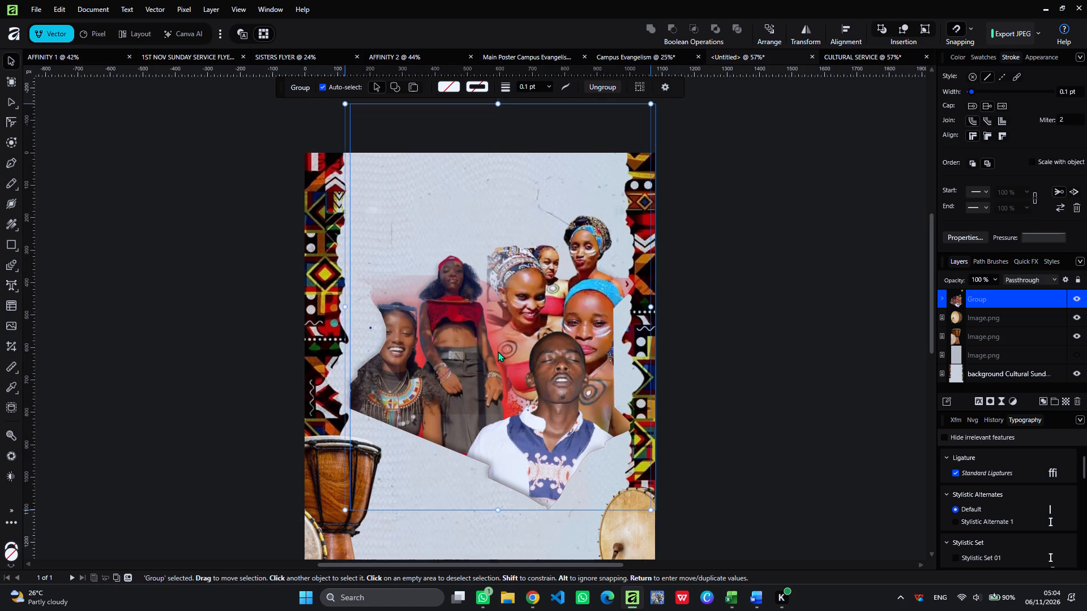
Move the photo collage group slightly up and toward the left patterned border, with its lower tip above the drums.
drag(498, 351, 495, 351)
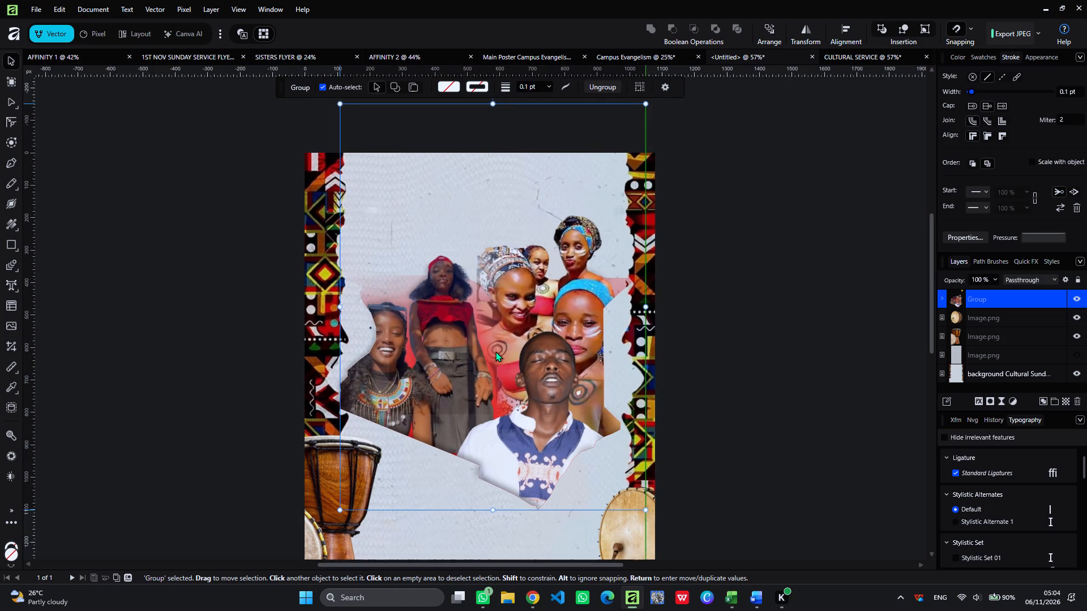
drag(495, 351, 497, 349)
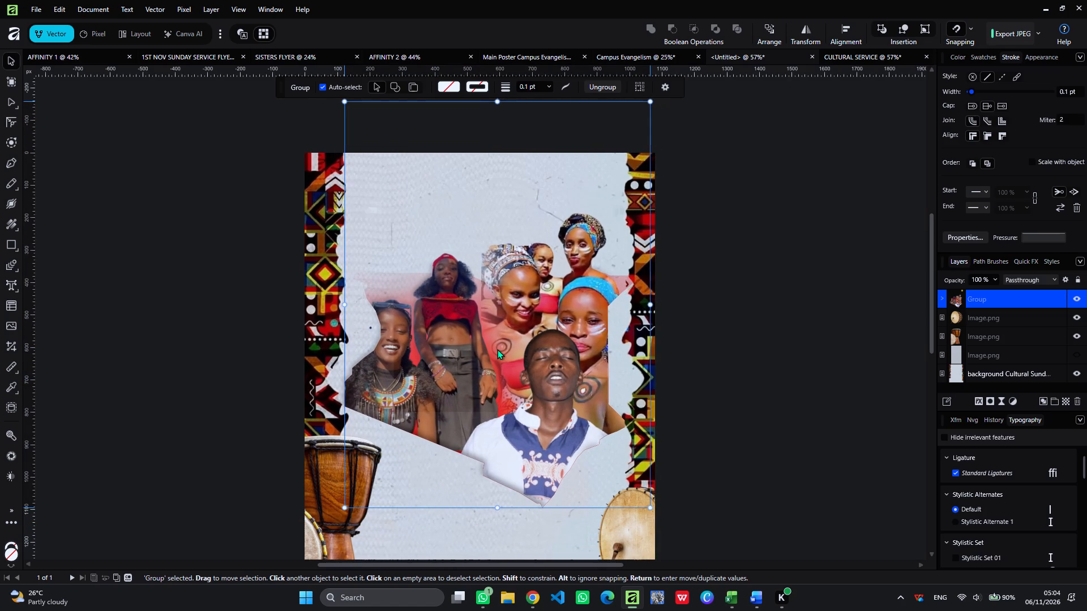
drag(497, 349, 497, 345)
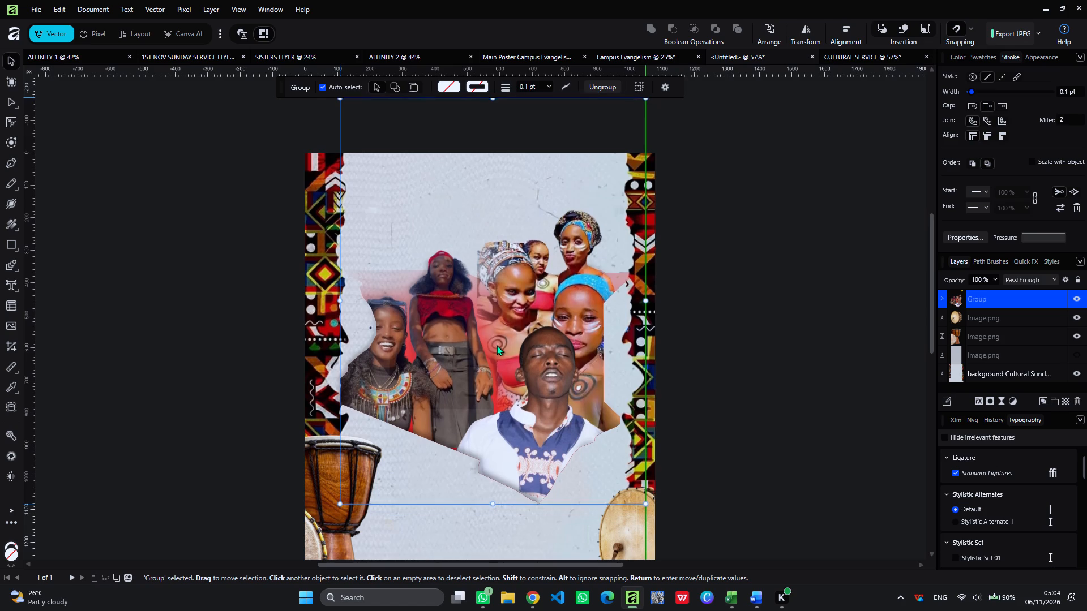
drag(497, 345, 497, 333)
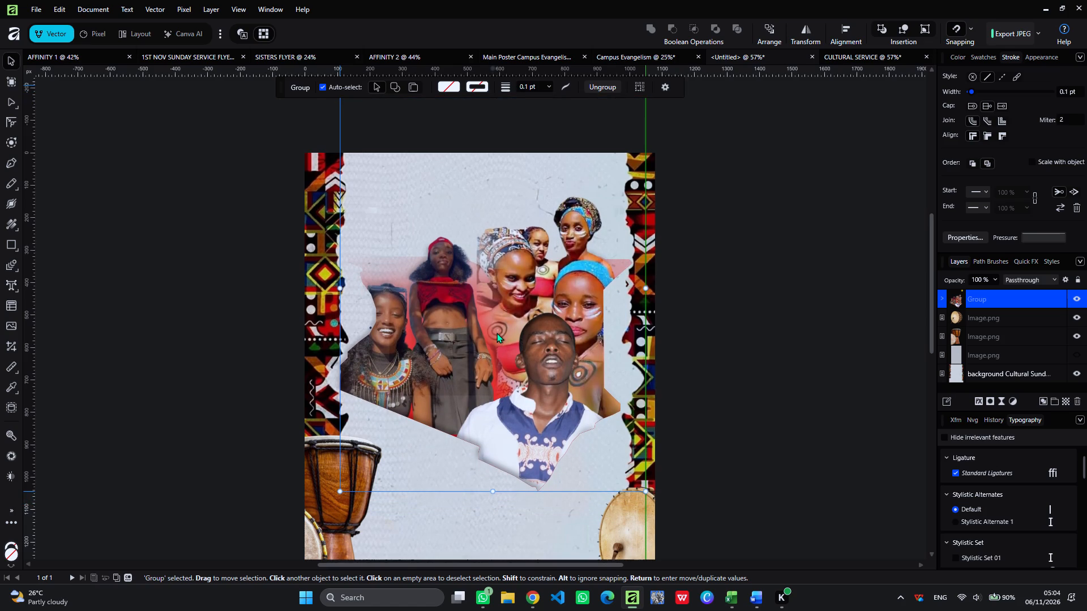
drag(497, 333, 495, 333)
drag(495, 333, 497, 333)
drag(497, 333, 483, 333)
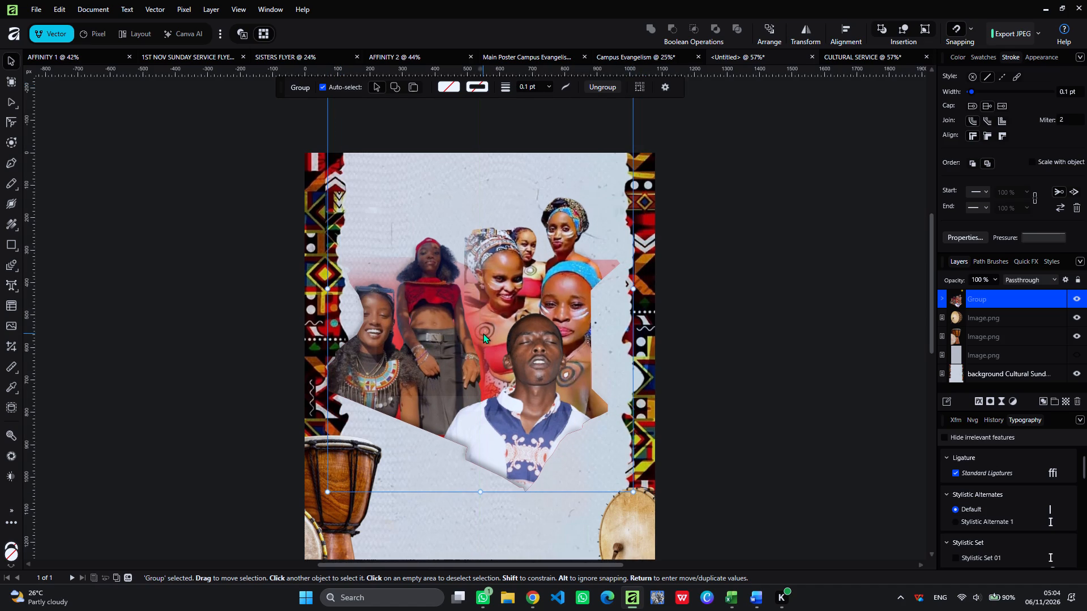
click(483, 333)
click(722, 335)
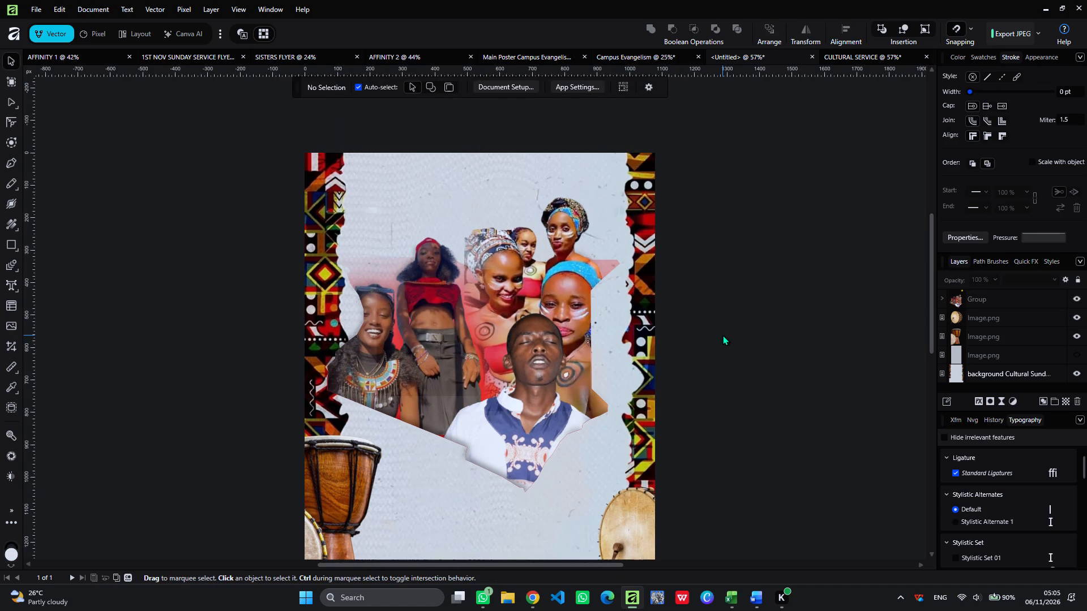
click(519, 348)
click(519, 348)
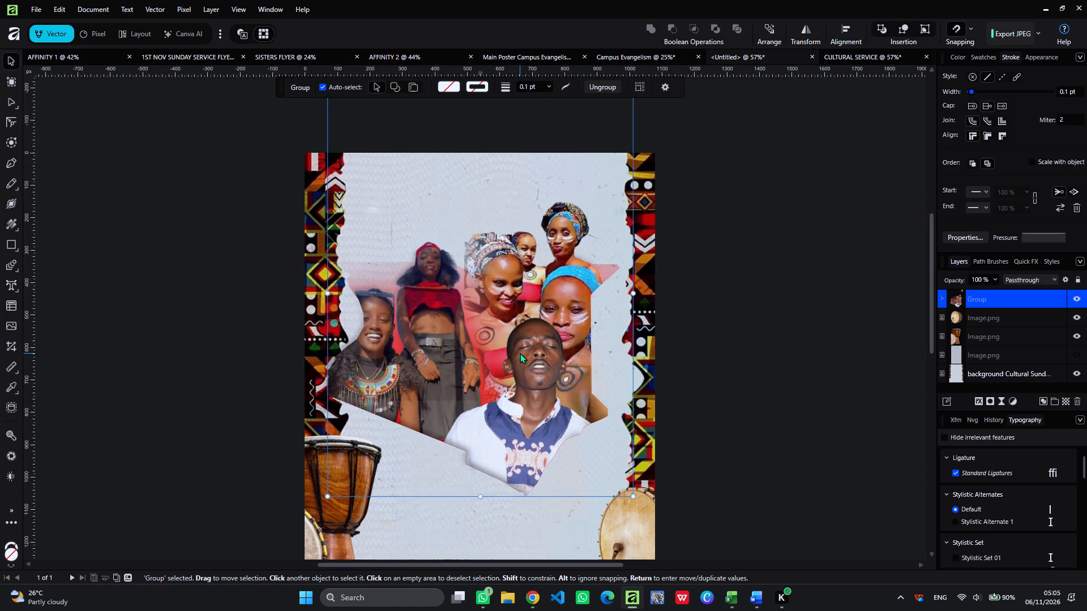
Nudge the collage group rightward to centre it between the patterned borders, and slightly further up the page.
key(Right)
key(Right)
key(Right)
key(Right)
key(Right)
key(Right)
key(Right)
key(Right)
key(Right)
key(Right)
key(Right)
key(Right)
key(Right)
key(Right)
key(Right)
key(Right)
key(Right)
key(Right)
key(Right)
key(Right)
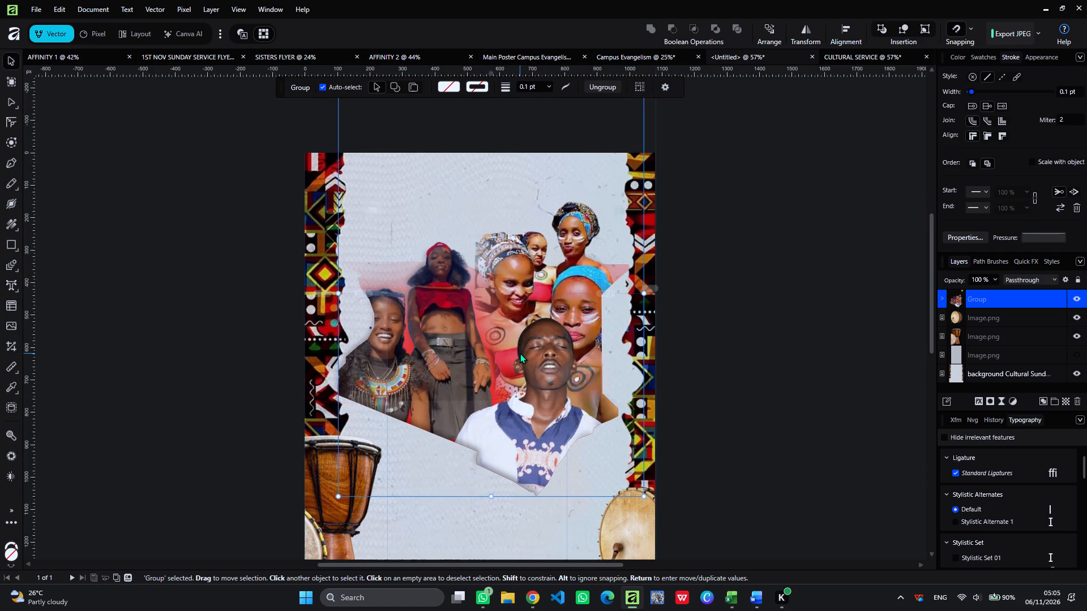
key(Up)
key(Up)
key(Up)
key(Up)
key(Up)
key(Up)
key(Up)
key(Up)
key(Up)
key(Up)
key(Up)
key(Up)
key(Up)
key(Up)
key(Up)
key(Up)
key(Up)
key(Up)
key(Up)
key(Up)
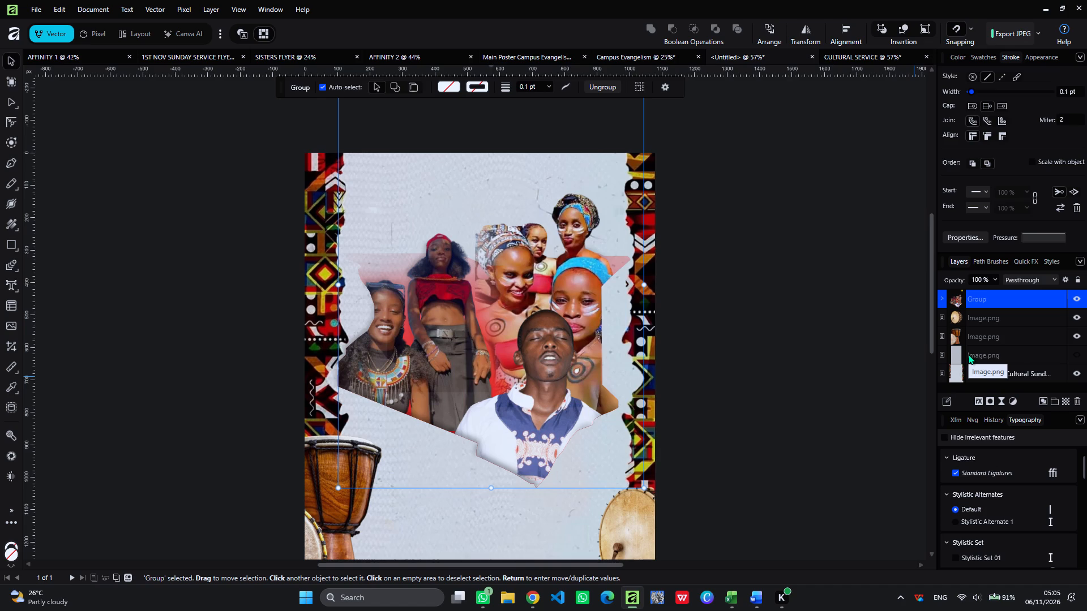
Move the hidden grain texture image above the collage group at the top of the layer stack and make it visible.
click(970, 355)
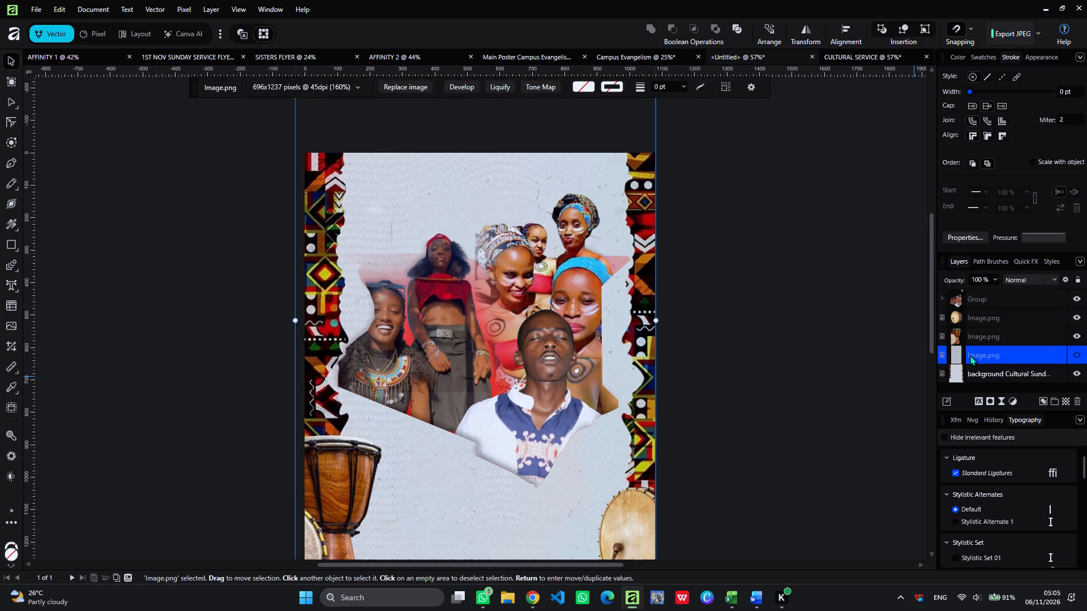
drag(980, 349, 977, 299)
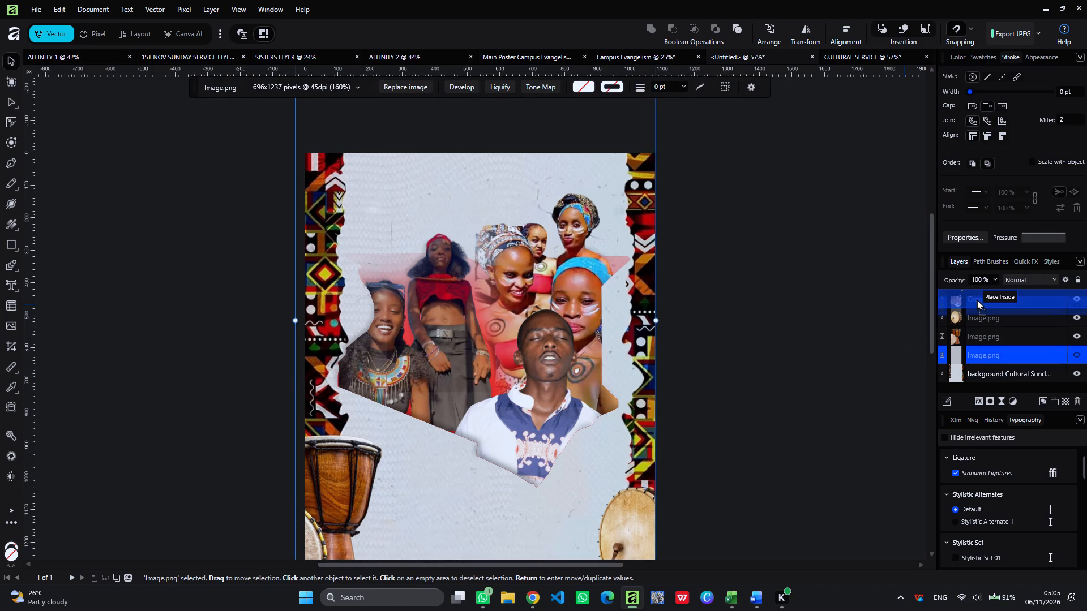
drag(977, 299, 975, 283)
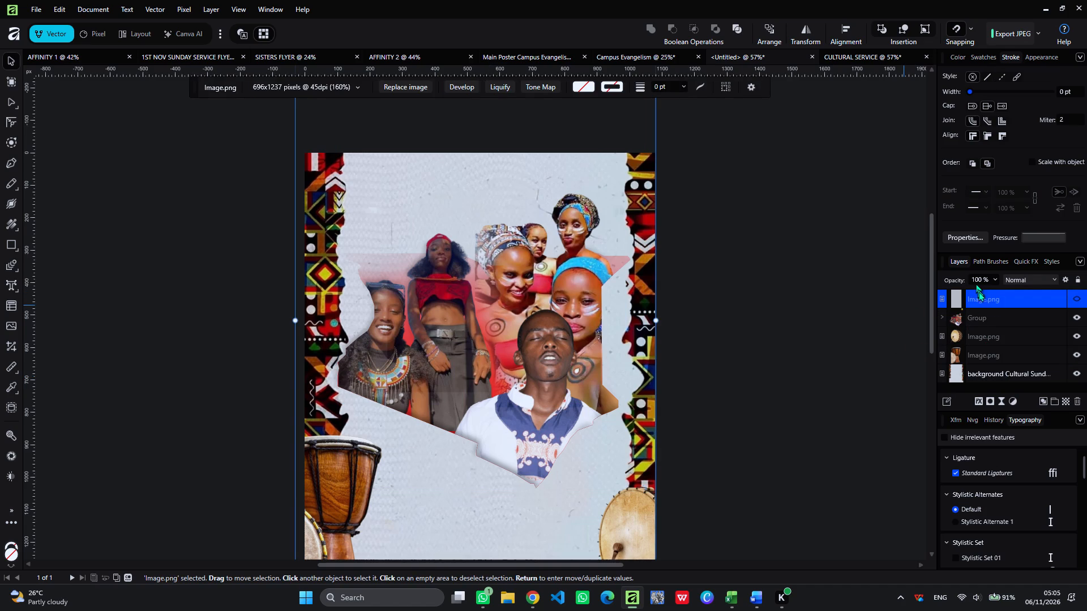
scroll(1036, 326, up, 1)
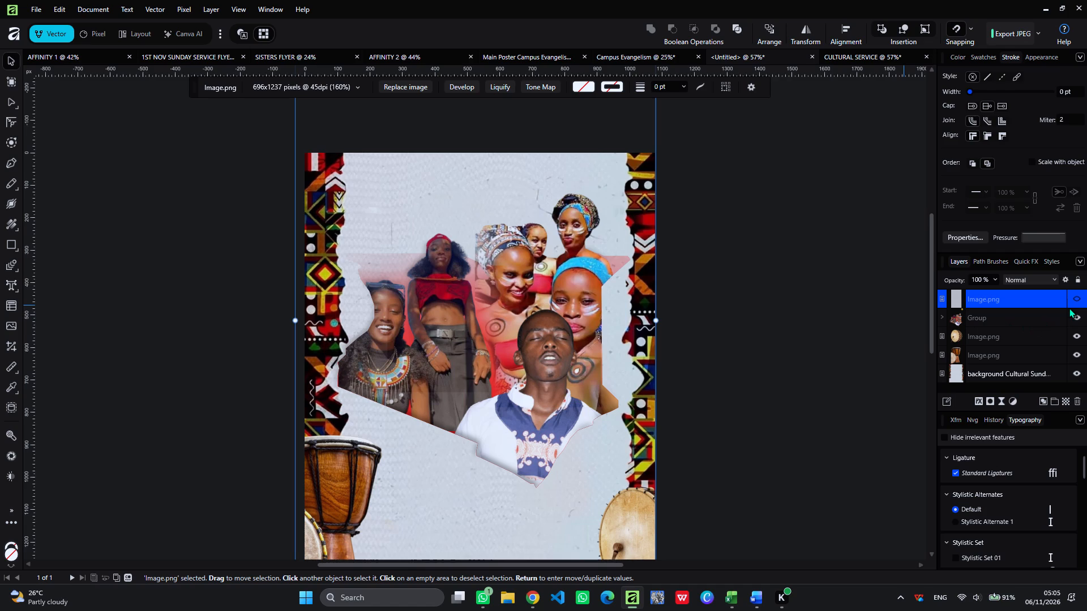
click(1077, 301)
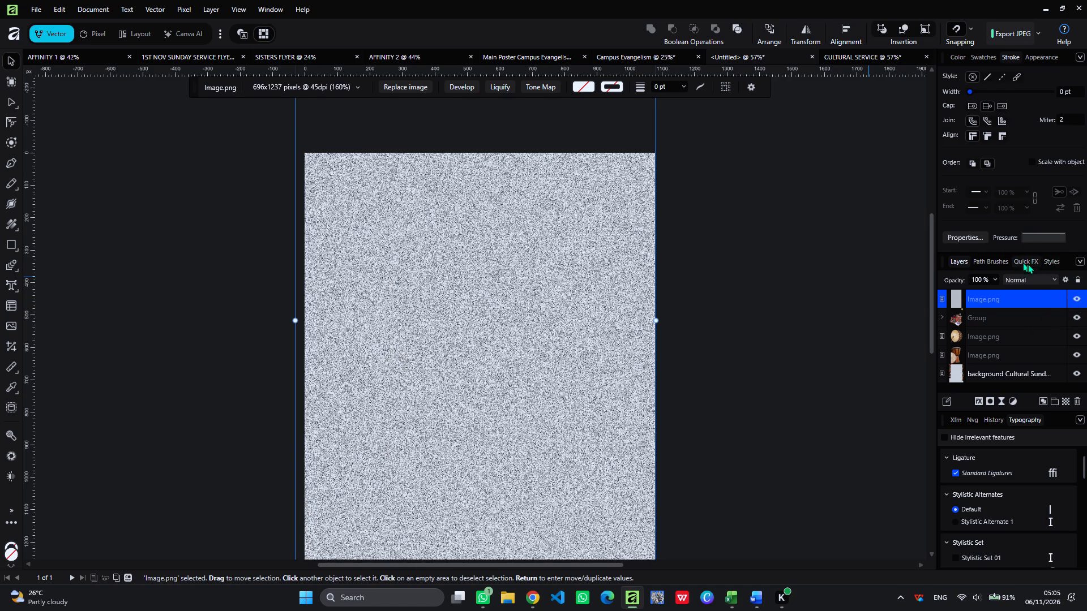
Preview the available blend modes on the grain texture image and set it to Color Burn.
click(1052, 275)
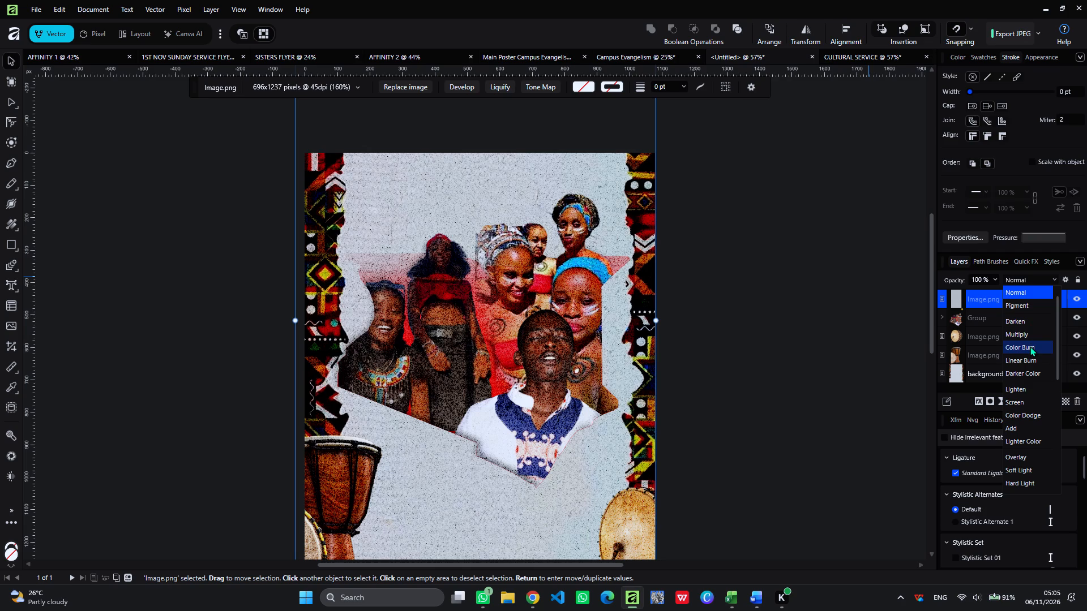
scroll(1026, 371, down, 1)
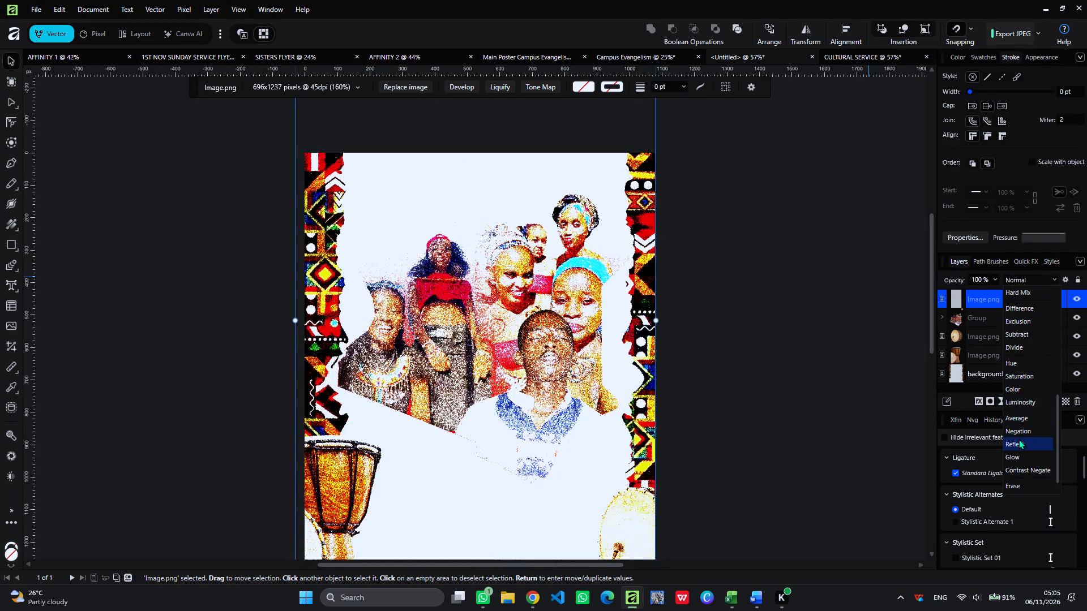
scroll(1019, 476, down, 1)
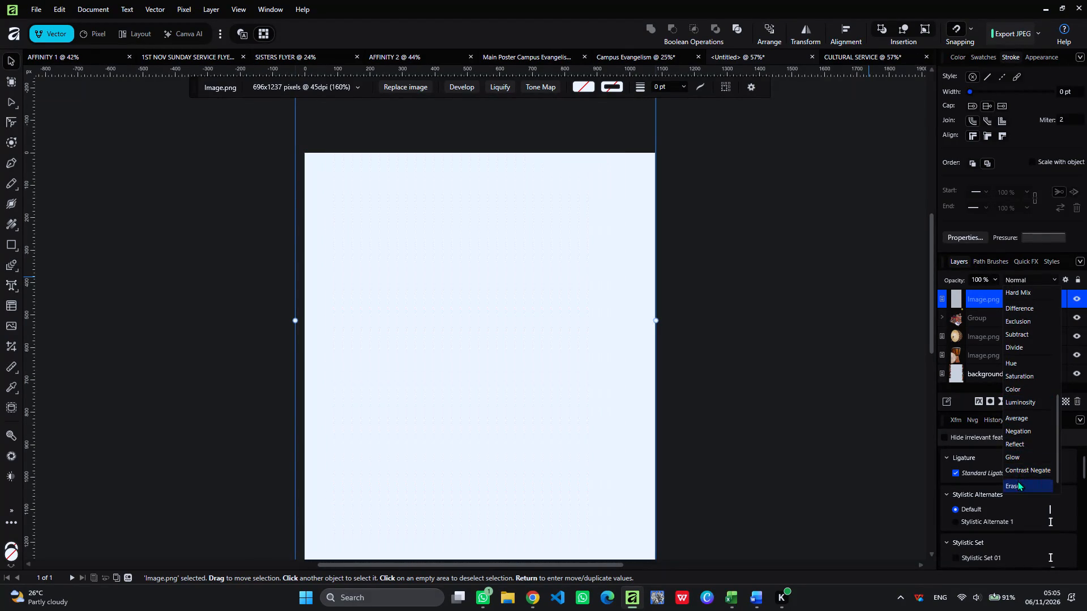
scroll(1017, 481, down, 6)
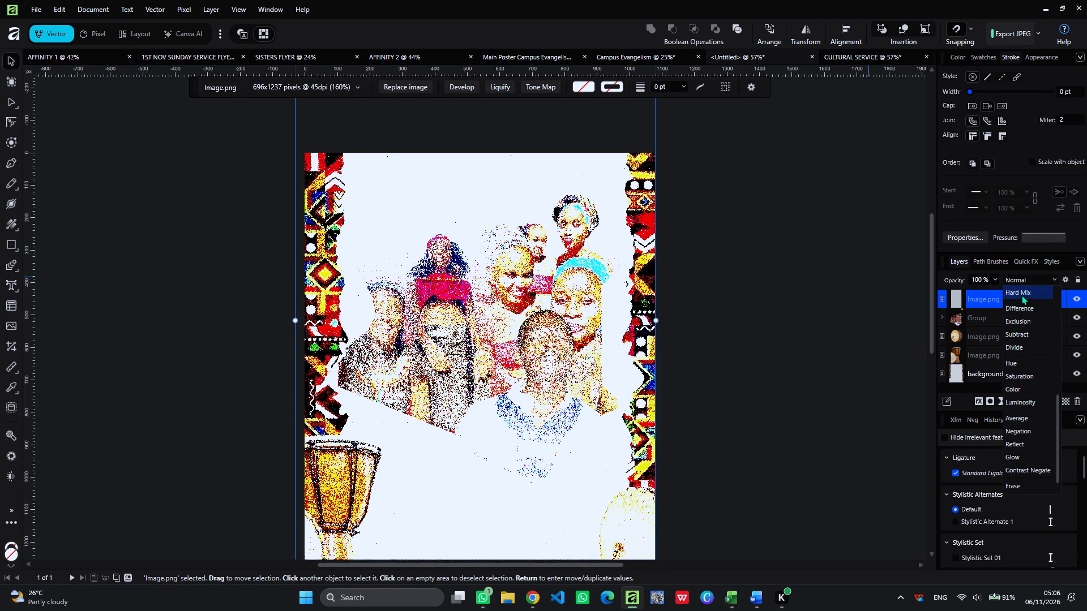
scroll(1021, 294, up, 1)
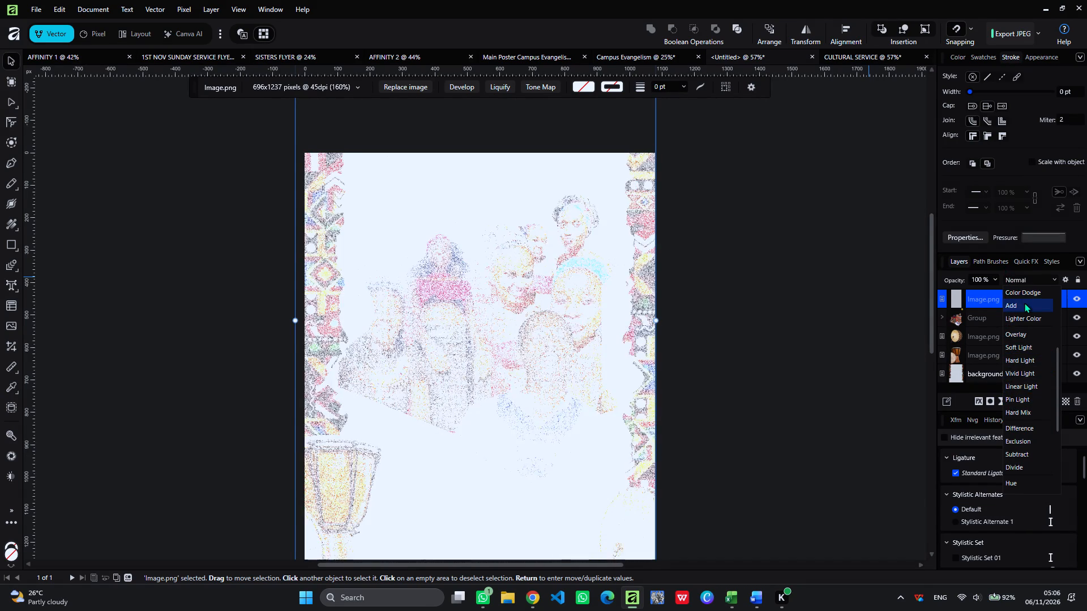
scroll(1024, 303, up, 5)
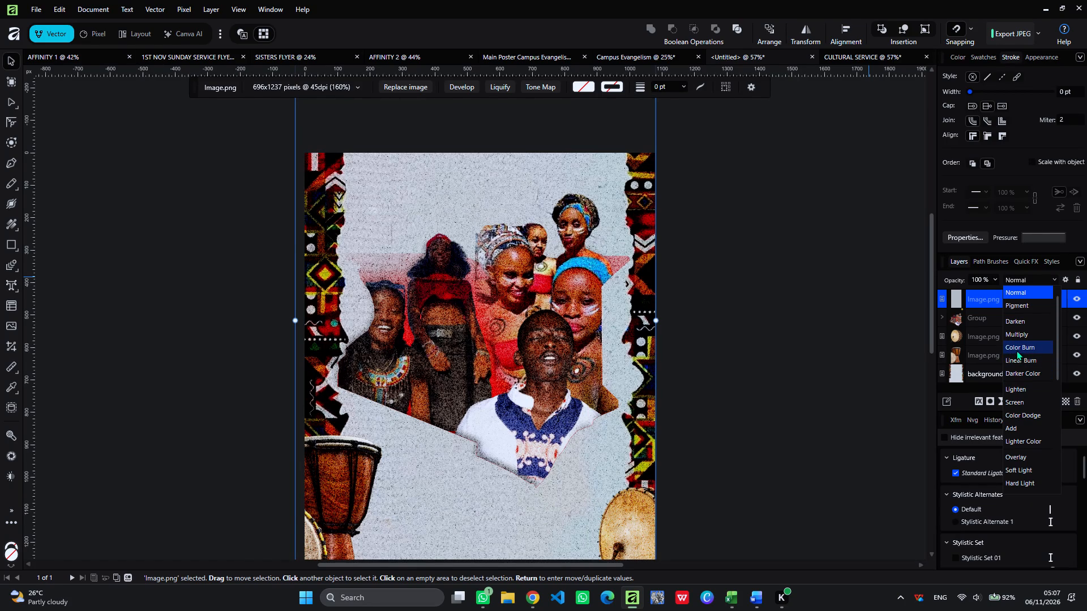
click(1016, 350)
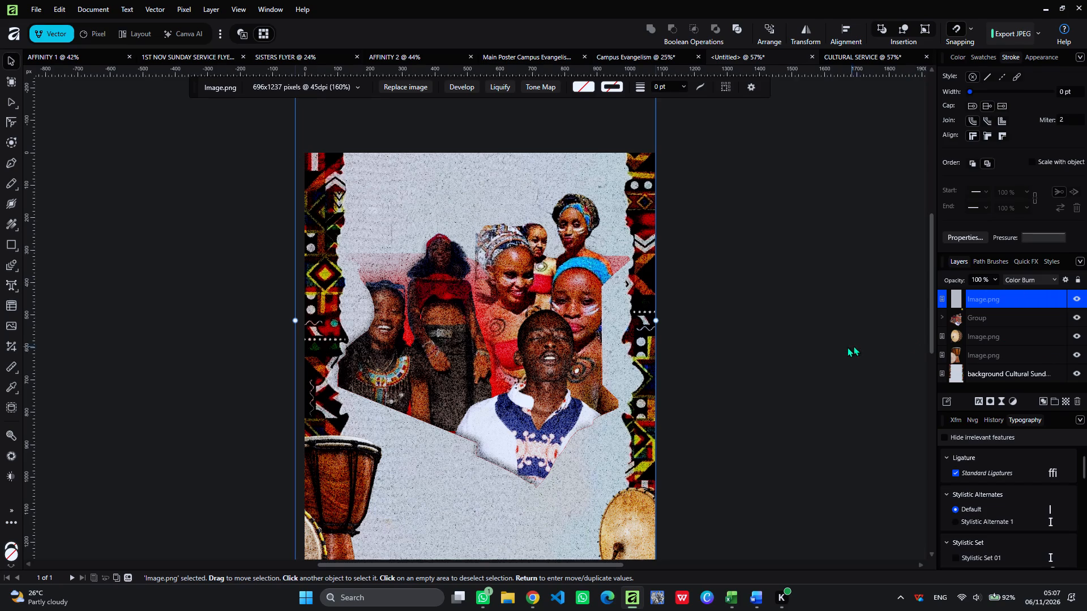
Lower the photo collage group's opacity to 69%.
click(999, 314)
click(995, 278)
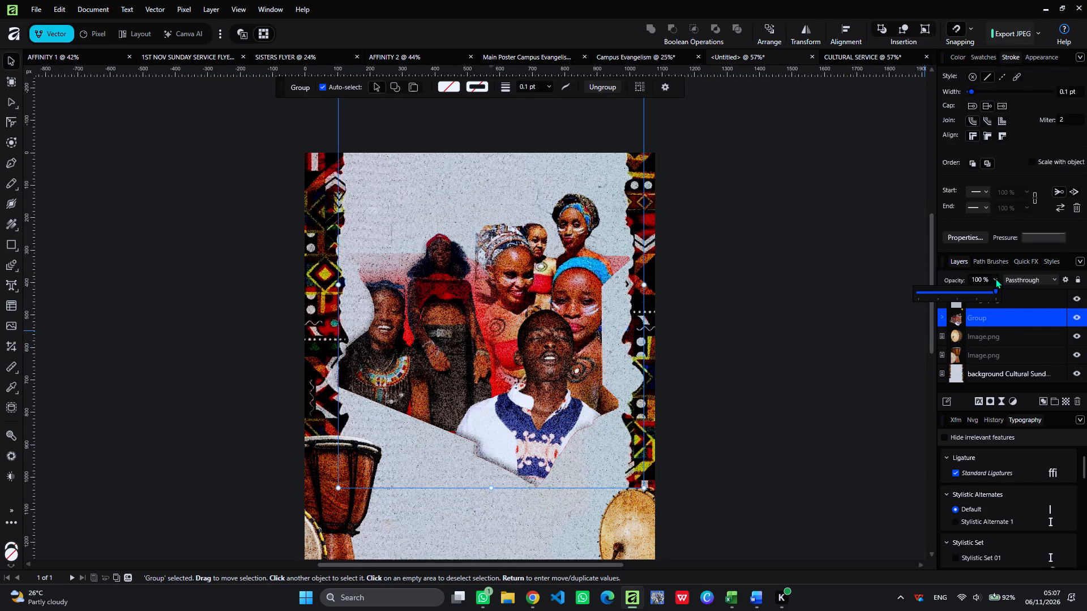
drag(995, 291, 944, 296)
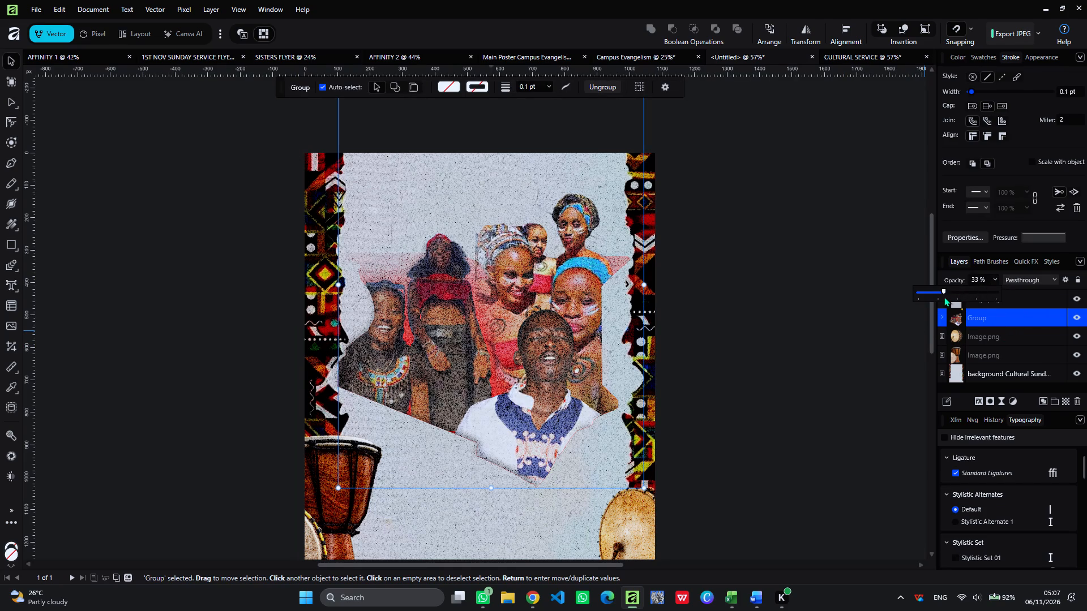
drag(944, 296, 956, 302)
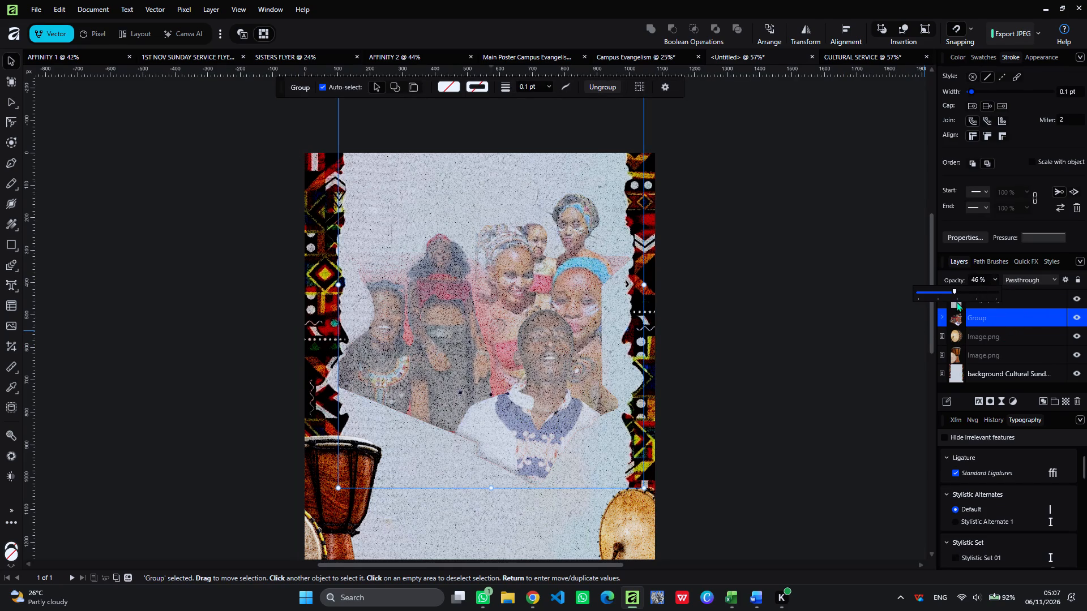
drag(956, 302, 971, 294)
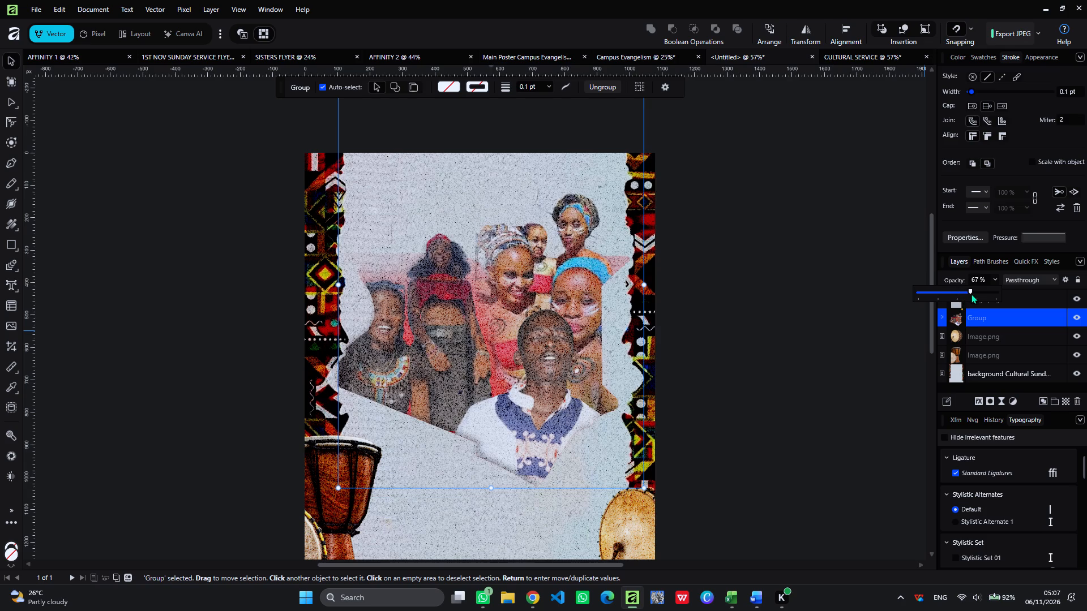
drag(971, 294, 972, 295)
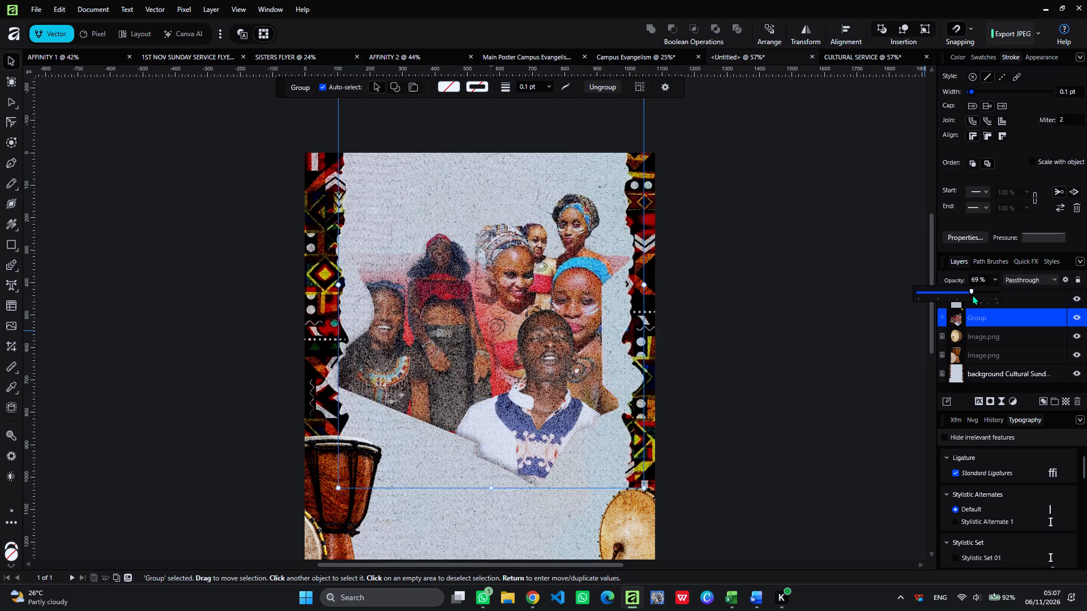
drag(972, 295, 972, 296)
drag(972, 296, 972, 297)
Try lower opacities on the photo collage group, down to 44%, and settle on 84%.
drag(972, 297, 972, 299)
drag(972, 299, 972, 299)
drag(972, 299, 966, 296)
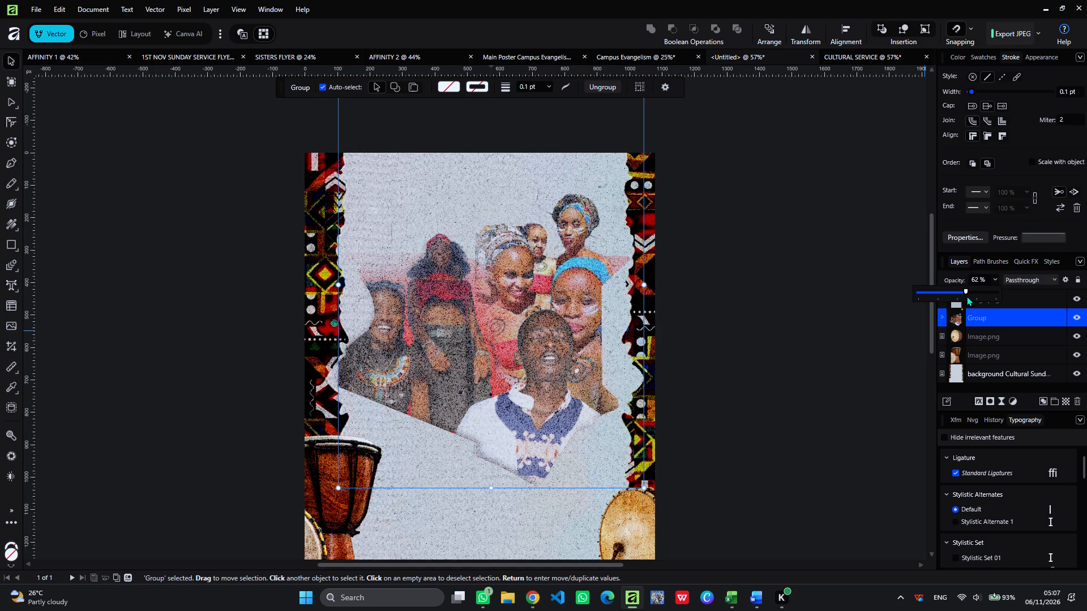
drag(966, 296, 961, 299)
drag(961, 299, 961, 301)
drag(961, 301, 953, 302)
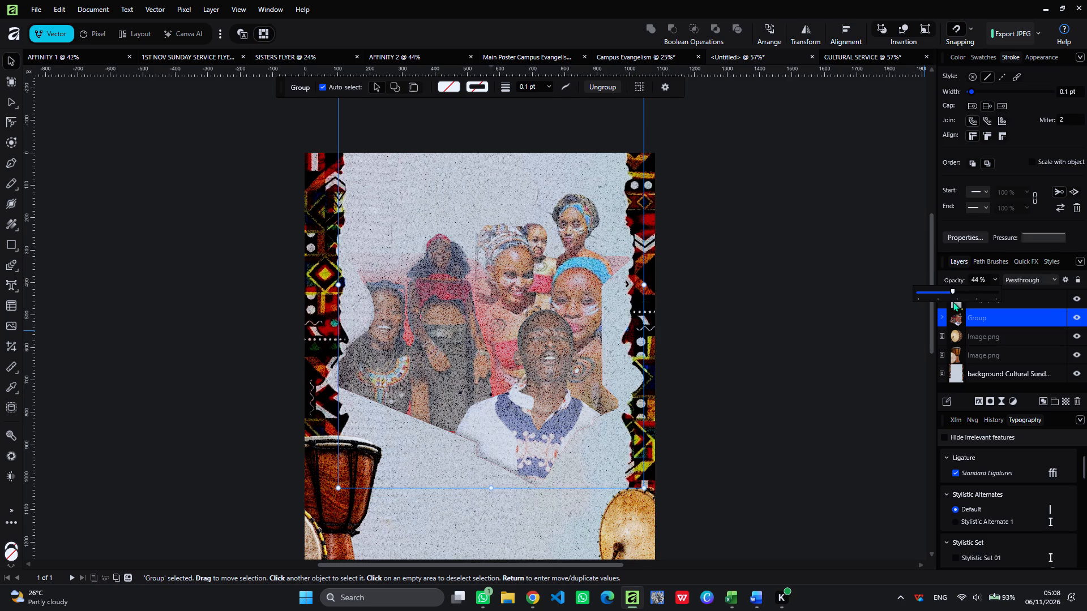
drag(953, 302, 988, 292)
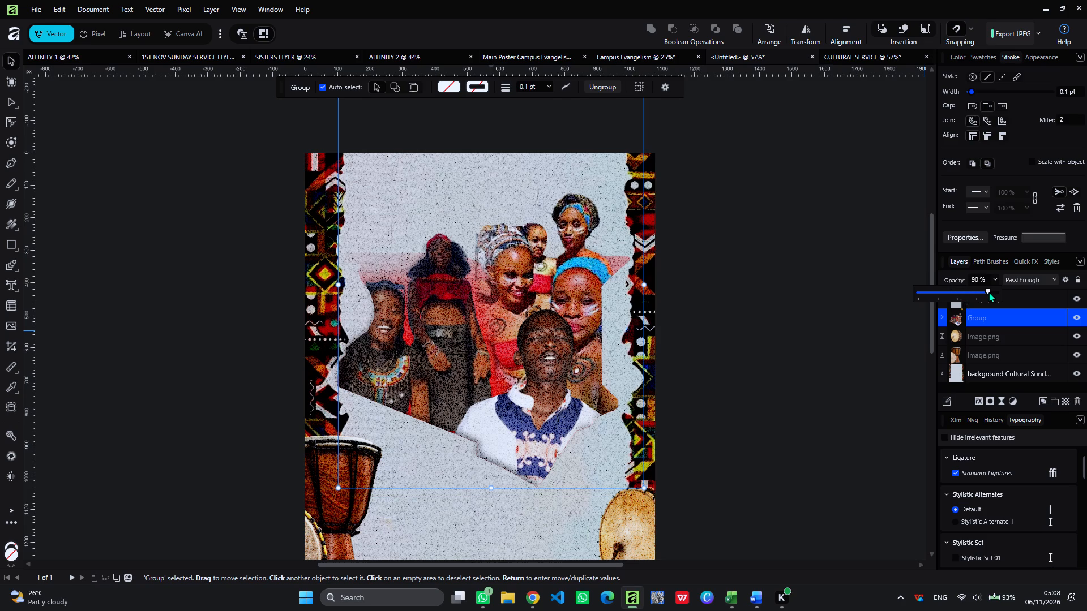
drag(988, 292, 985, 292)
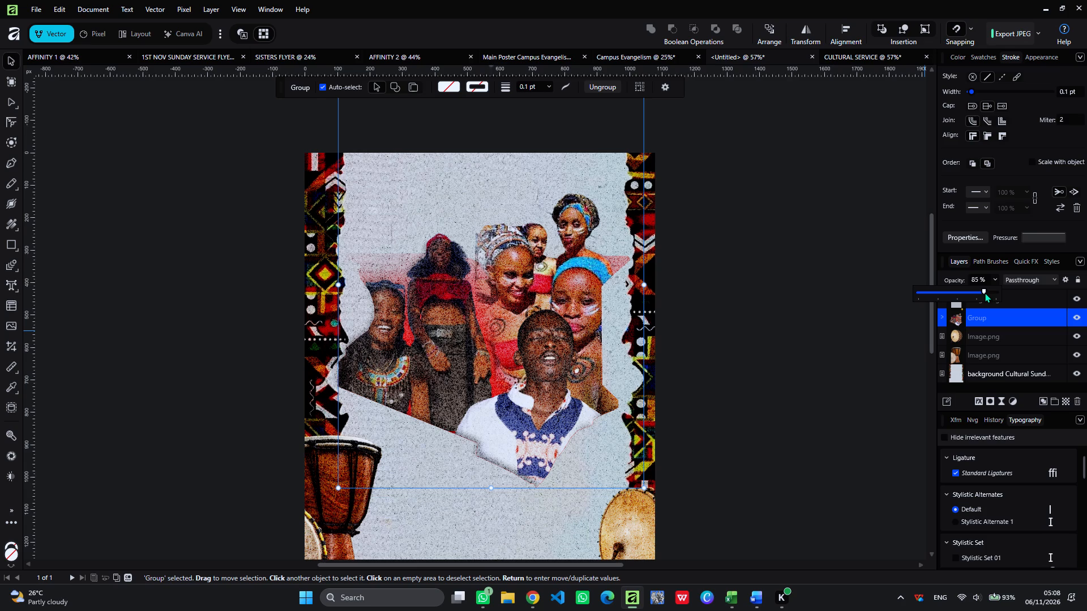
drag(985, 292, 984, 289)
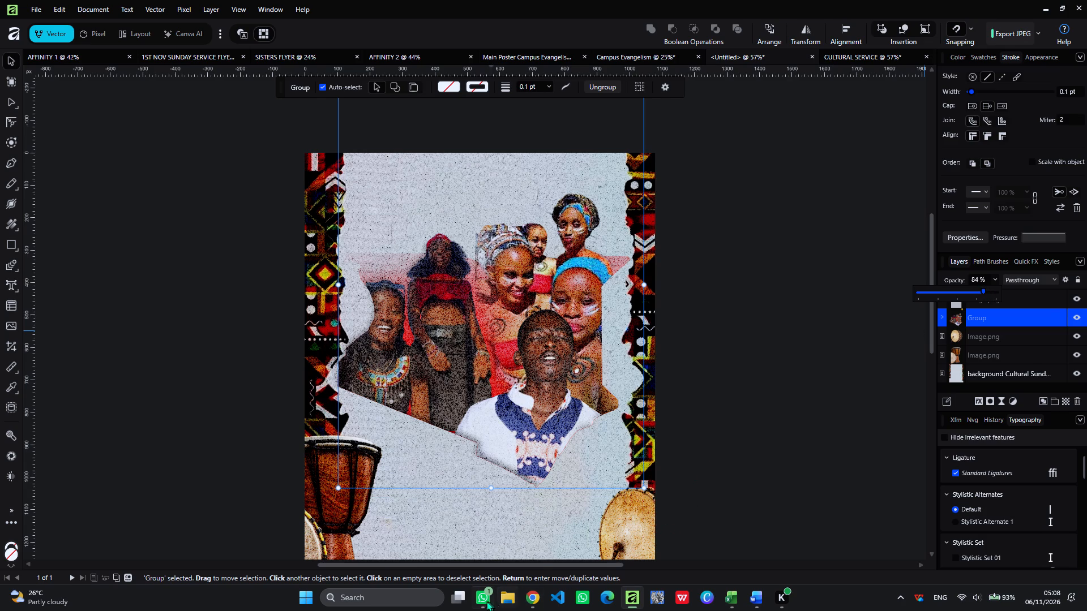
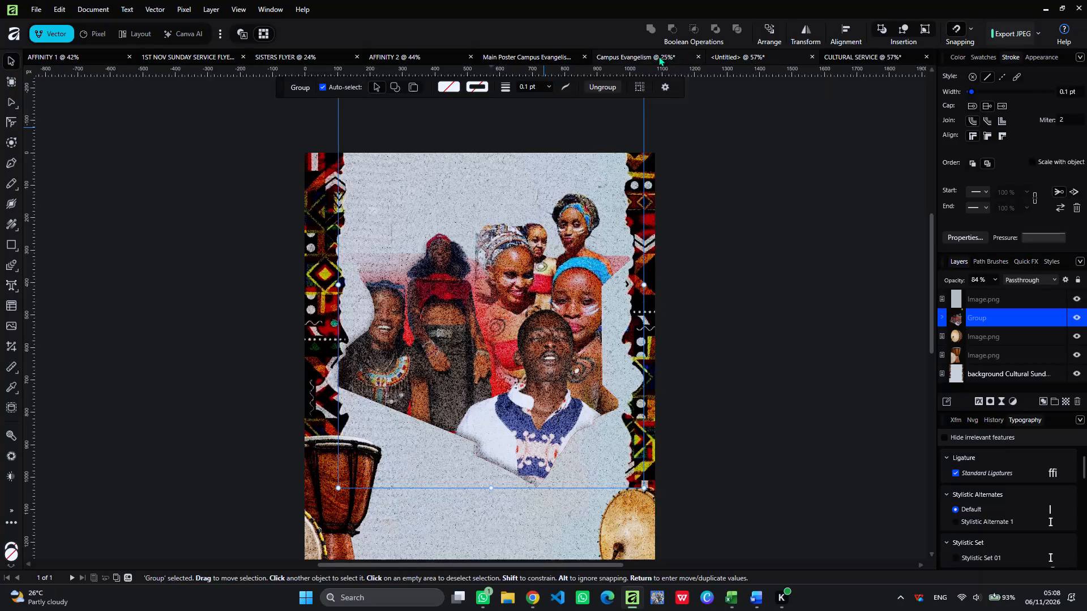
Paste the copied RCCG Cultural Sunday poster into the Campus Evangelism document, enlarged to about 233% over the upper part of the Kiondo flyer.
click(658, 56)
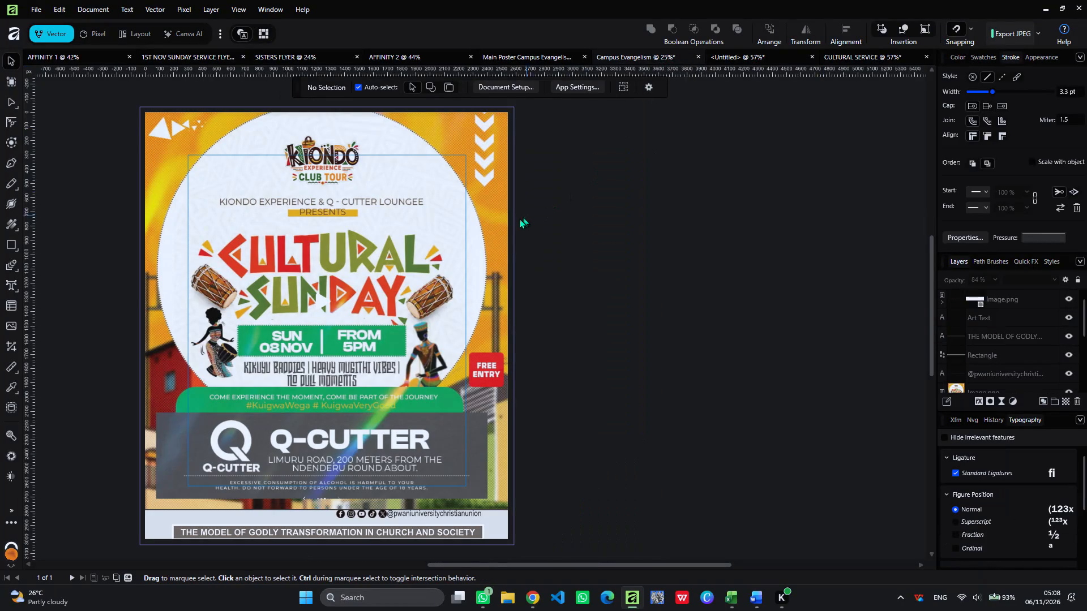
key(ctrl+v)
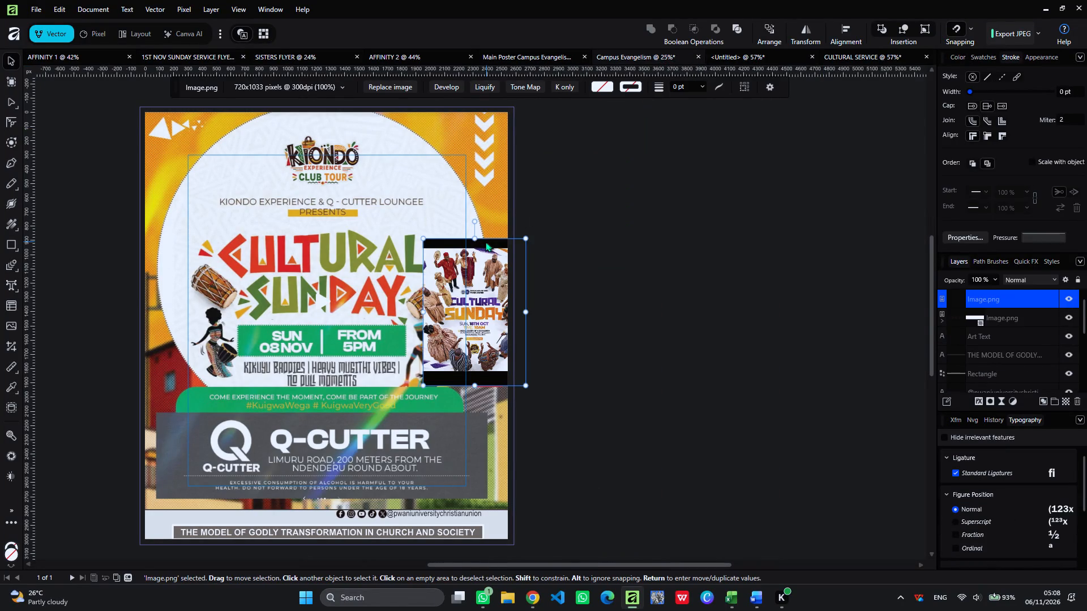
click(422, 238)
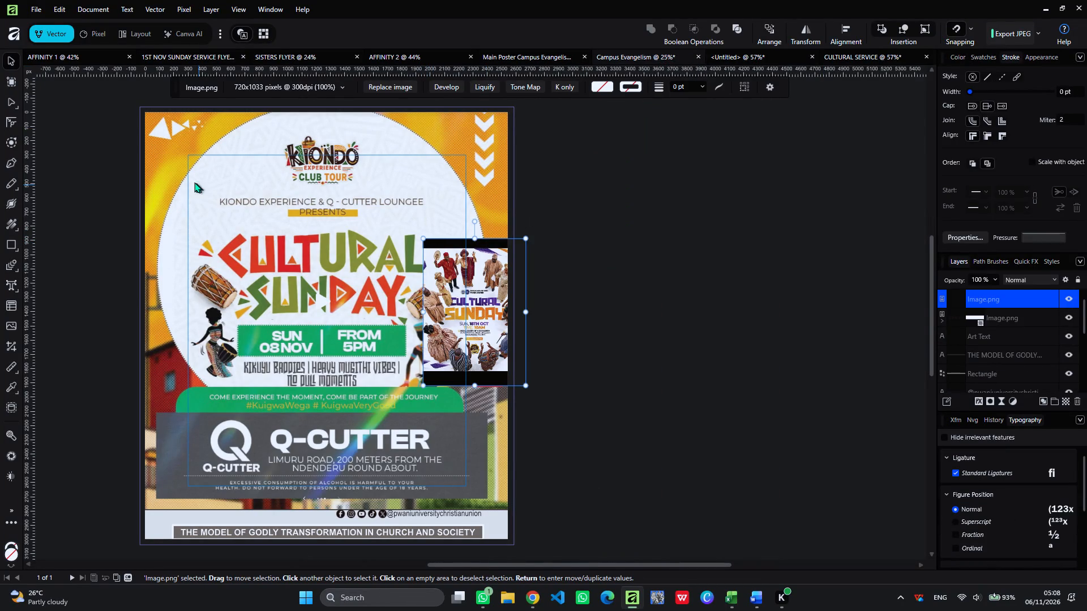
drag(422, 239, 266, 152)
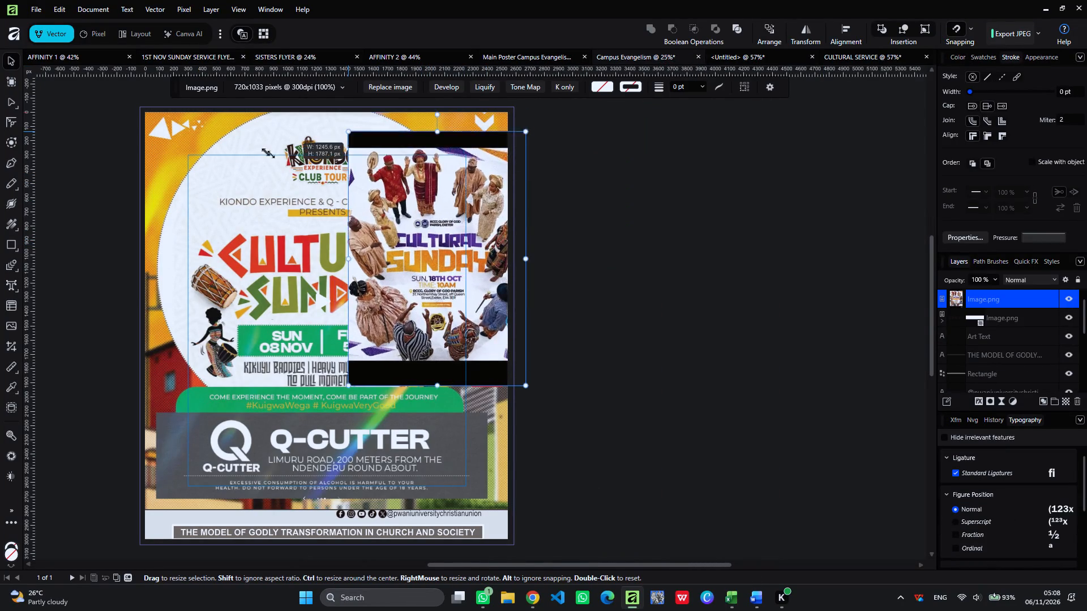
drag(266, 152, 186, 114)
drag(410, 267, 376, 308)
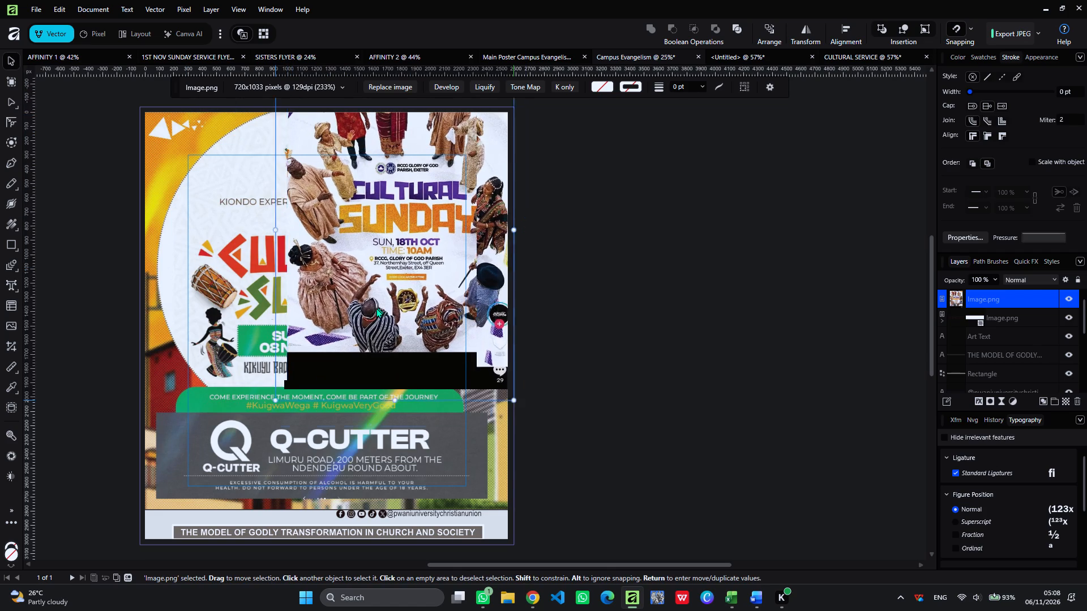
drag(376, 308, 373, 305)
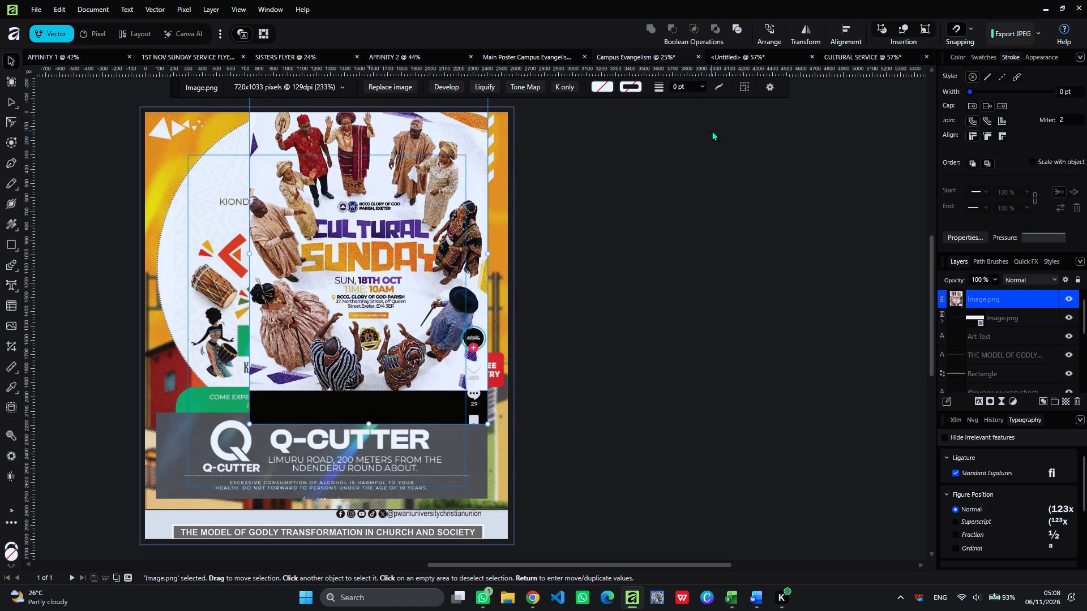
Check the CULTURAL SERVICE flyer for placement, and move the untitled flyer's photo collage group slightly down the page.
click(845, 62)
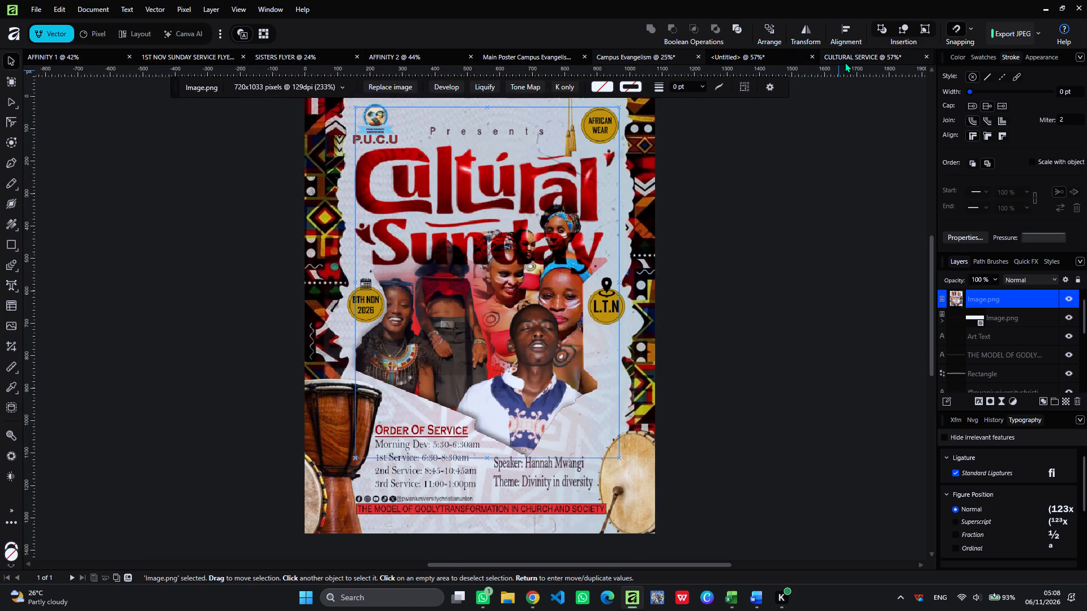
click(744, 58)
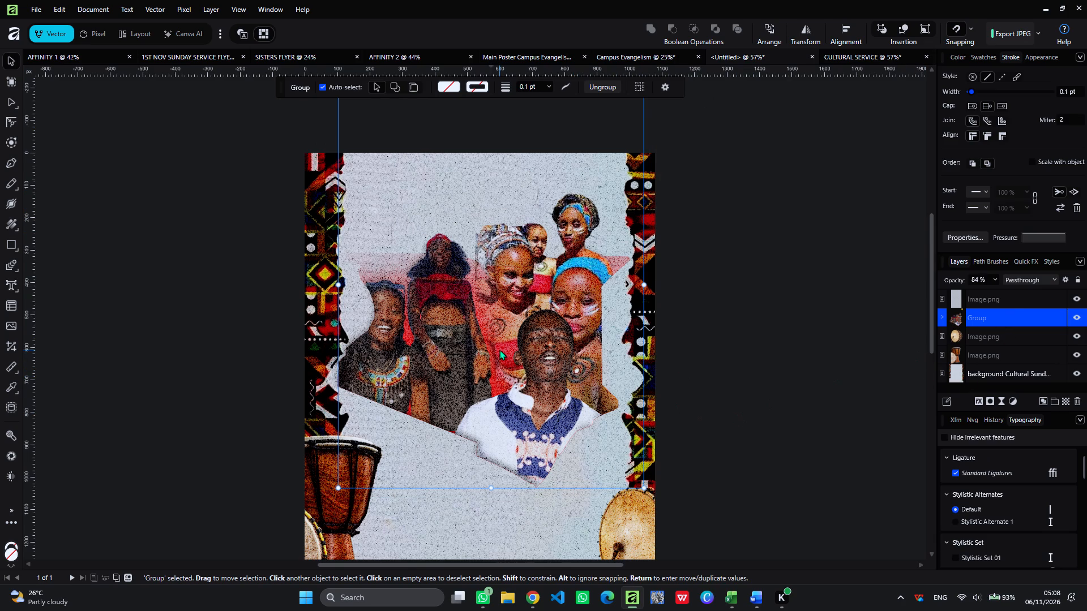
drag(499, 350, 498, 369)
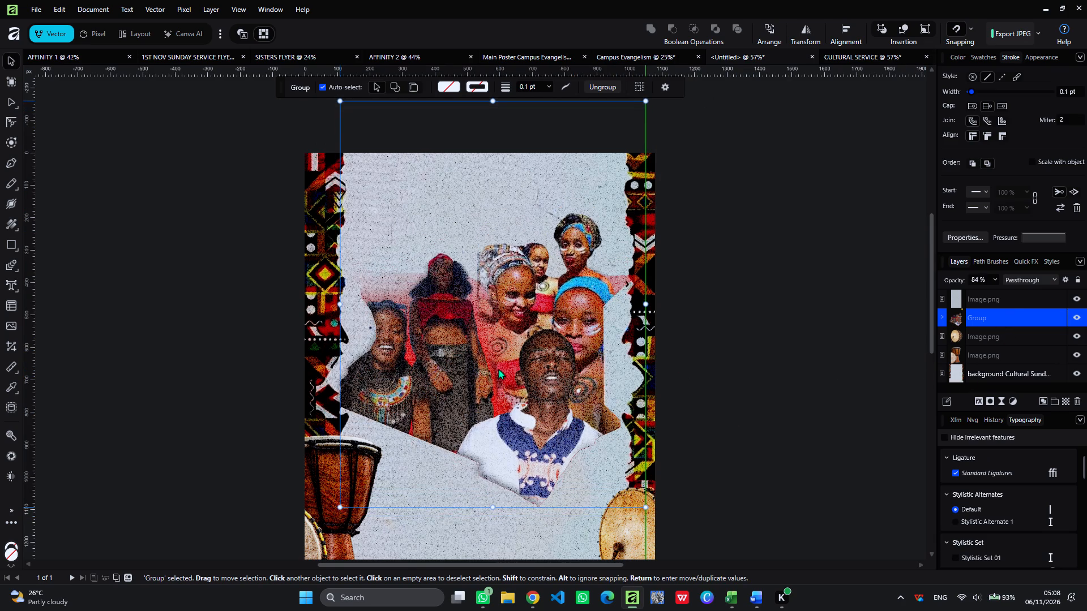
drag(498, 369, 498, 367)
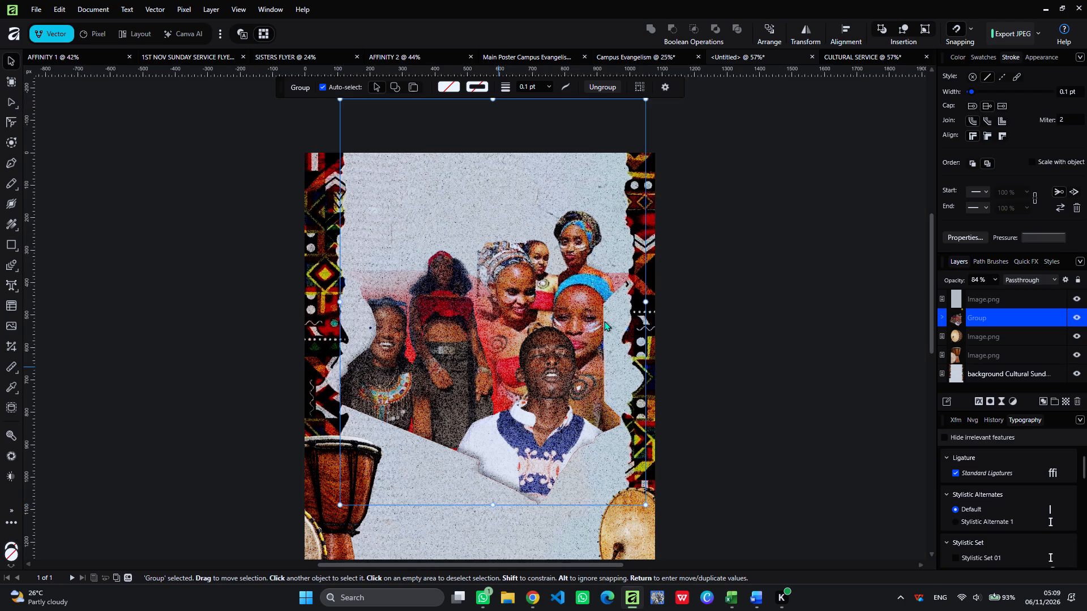
Preview the available blend modes on the photo collage group and set it to Normal.
click(1055, 279)
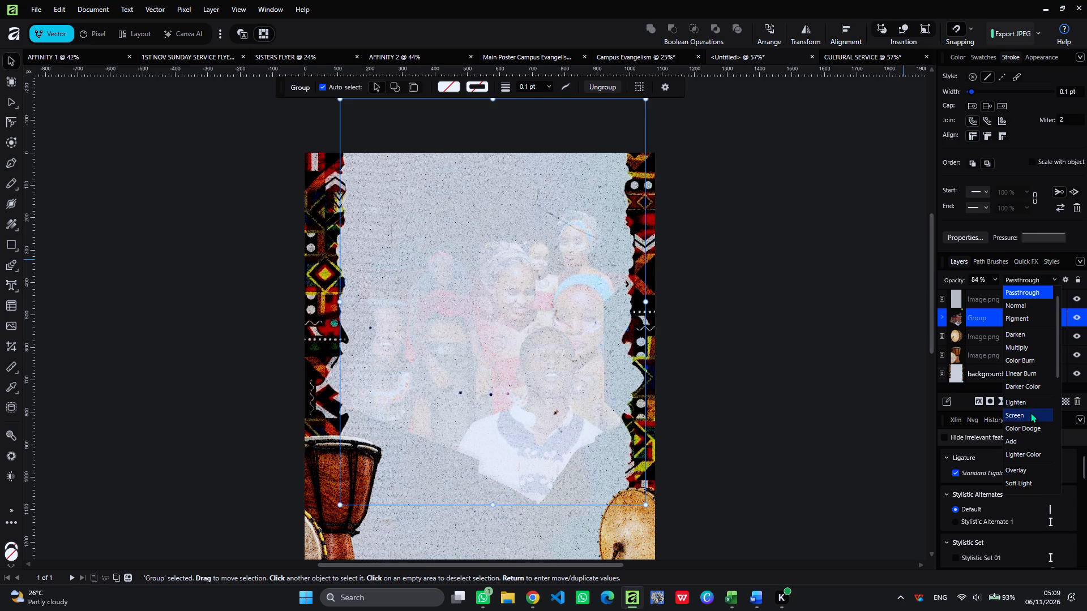
scroll(1026, 434, down, 1)
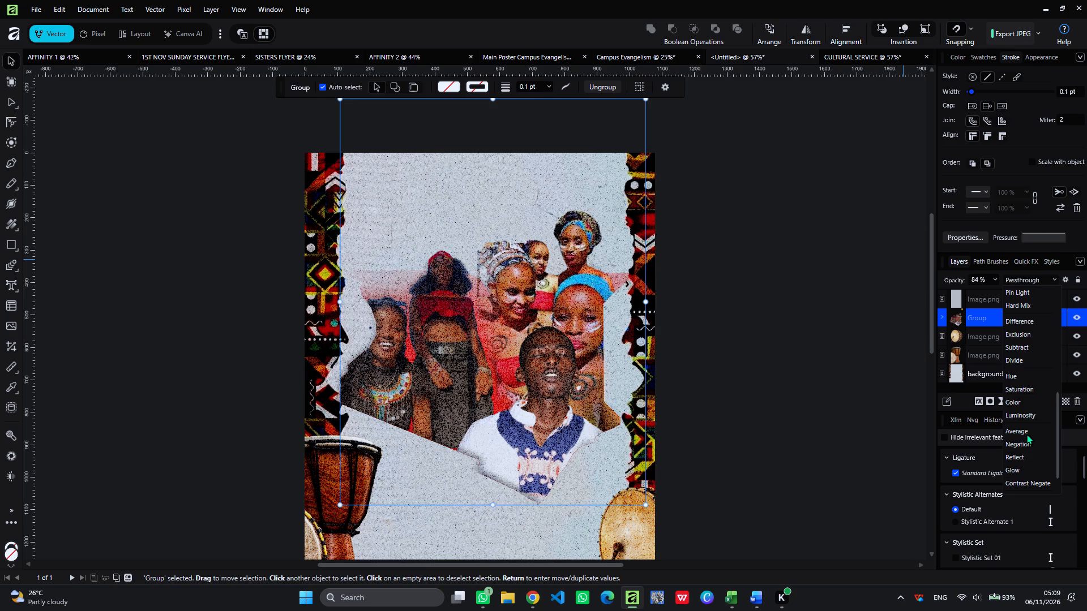
scroll(1026, 434, down, 2)
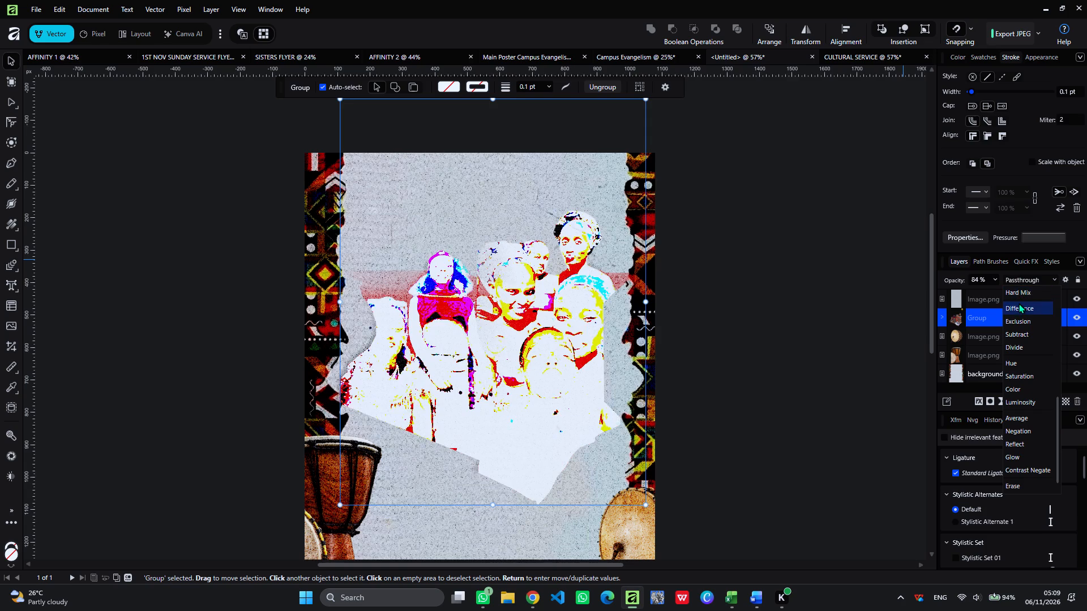
drag(1018, 294, 1017, 332)
scroll(1017, 332, up, 2)
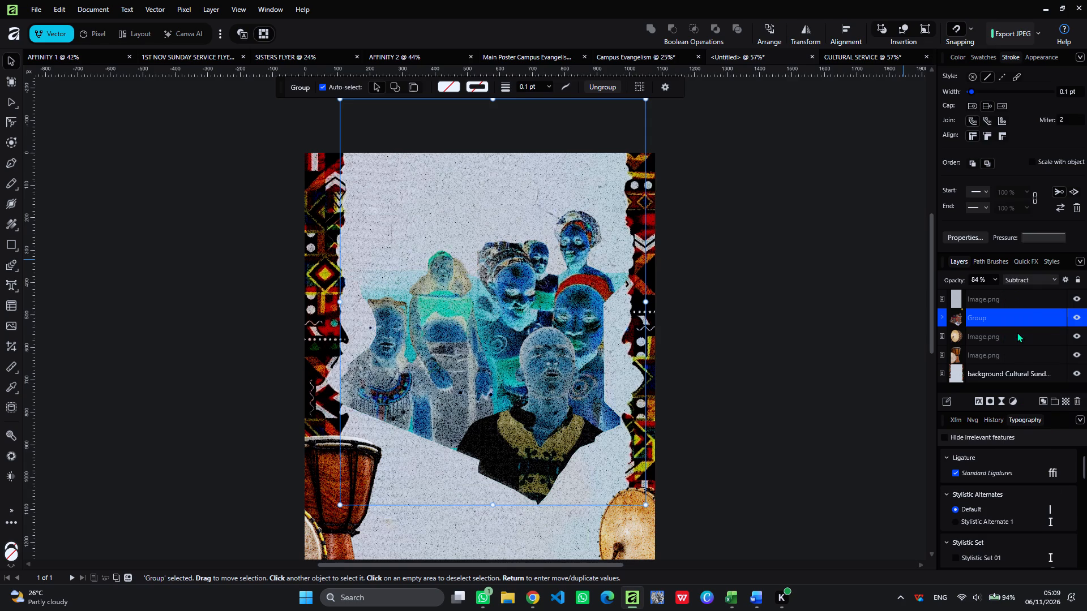
click(1051, 278)
scroll(1036, 316, up, 3)
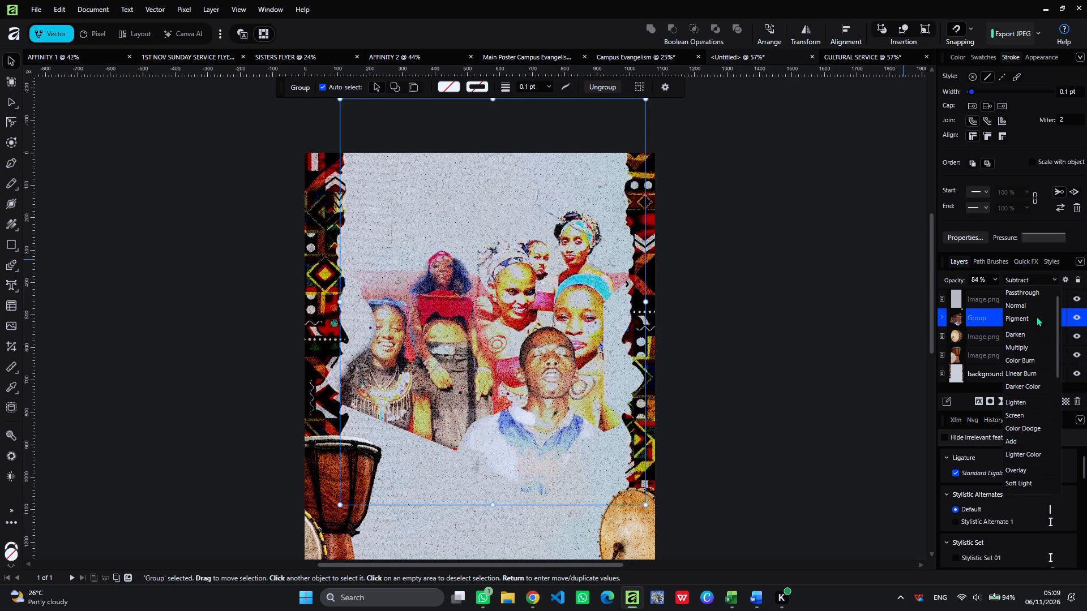
scroll(1036, 316, up, 2)
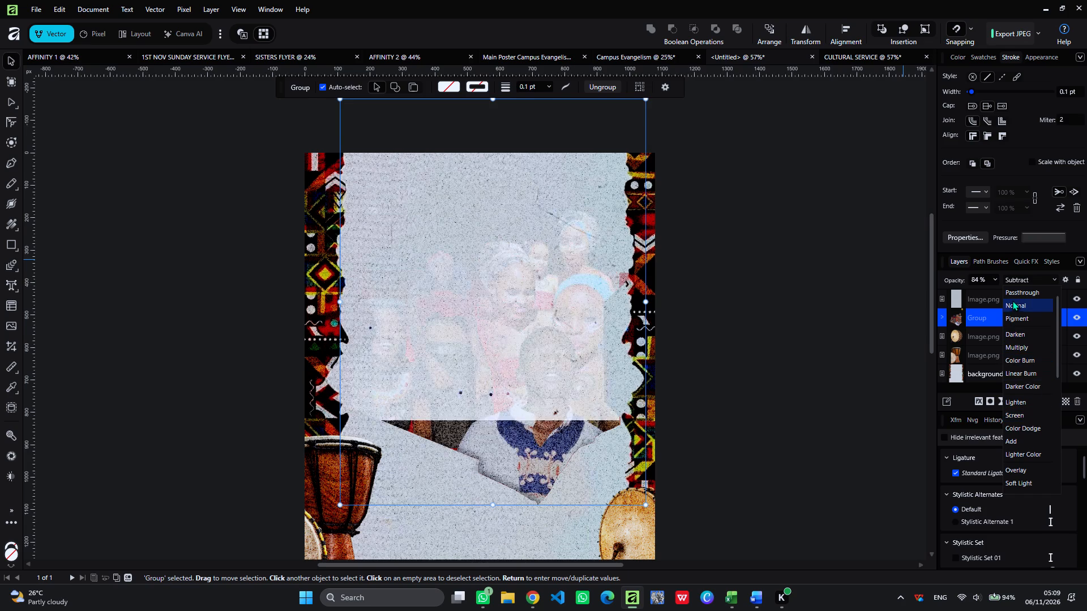
scroll(1017, 293, up, 3)
scroll(1029, 354, up, 1)
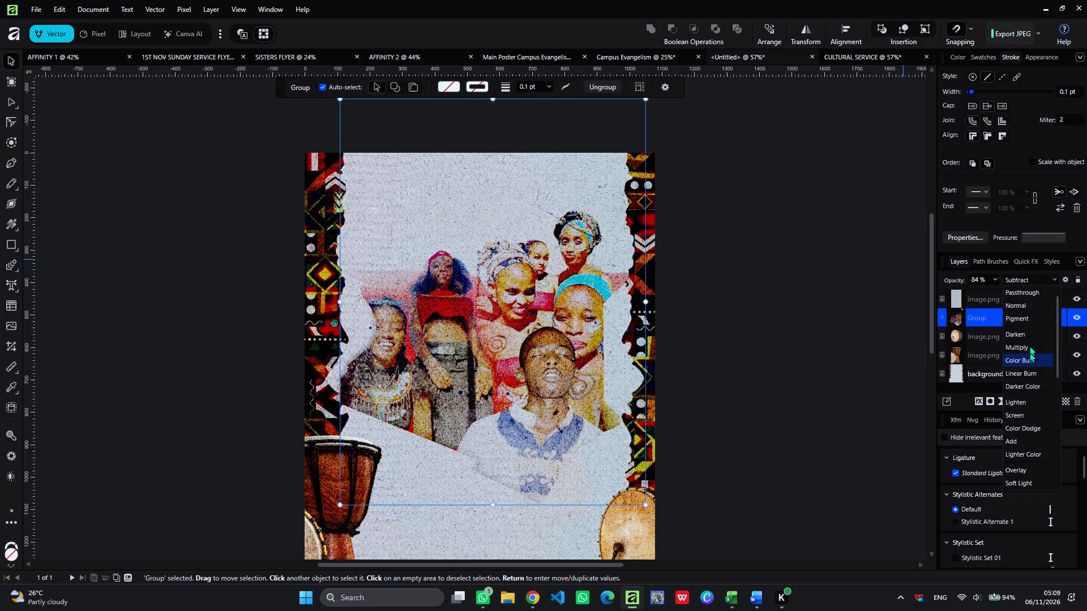
click(1021, 292)
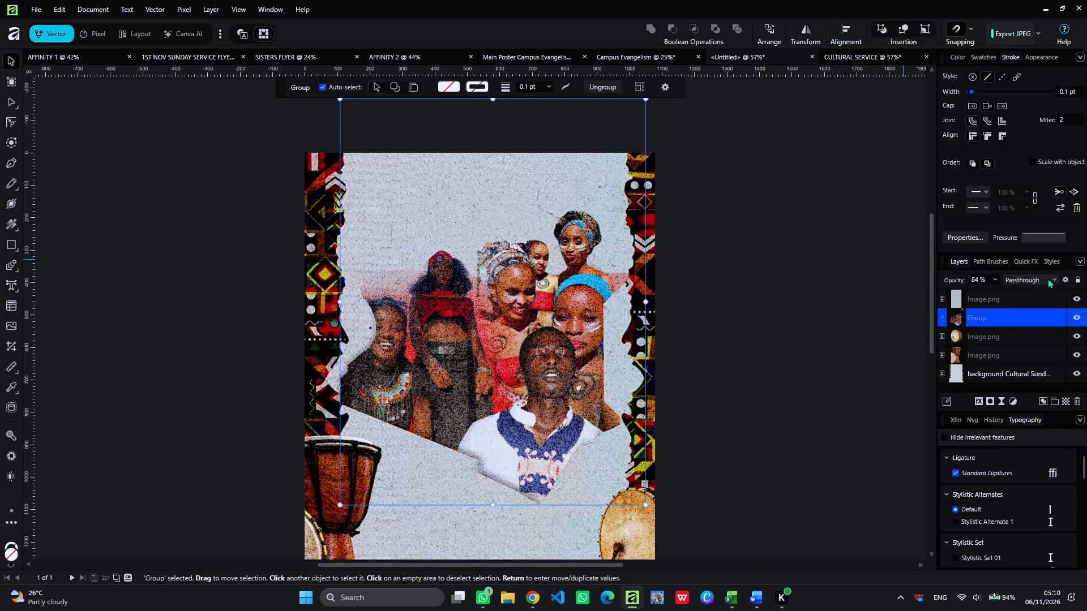
click(1047, 279)
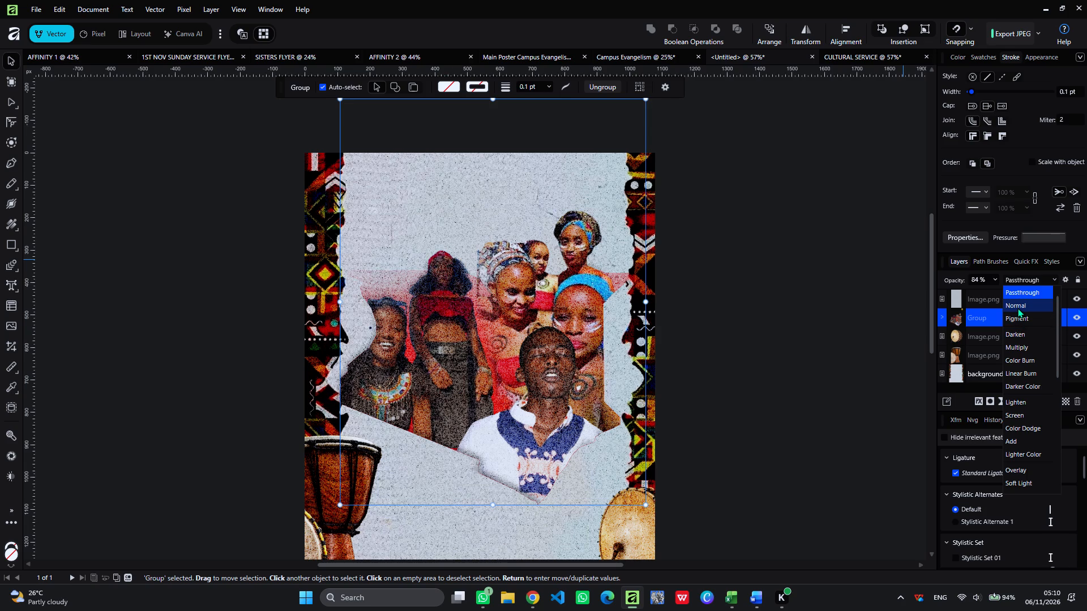
click(1017, 308)
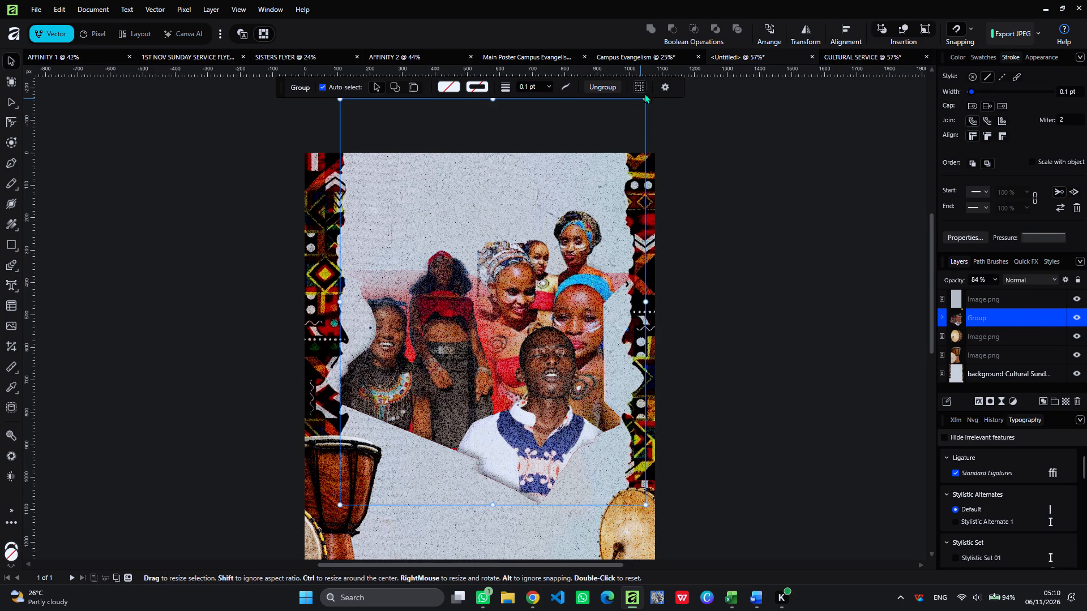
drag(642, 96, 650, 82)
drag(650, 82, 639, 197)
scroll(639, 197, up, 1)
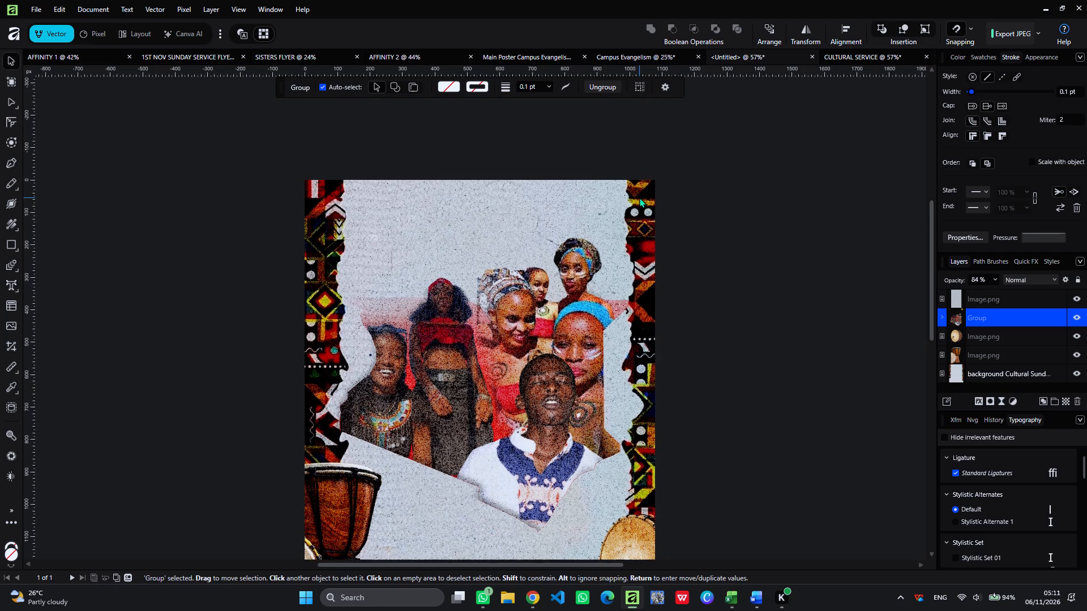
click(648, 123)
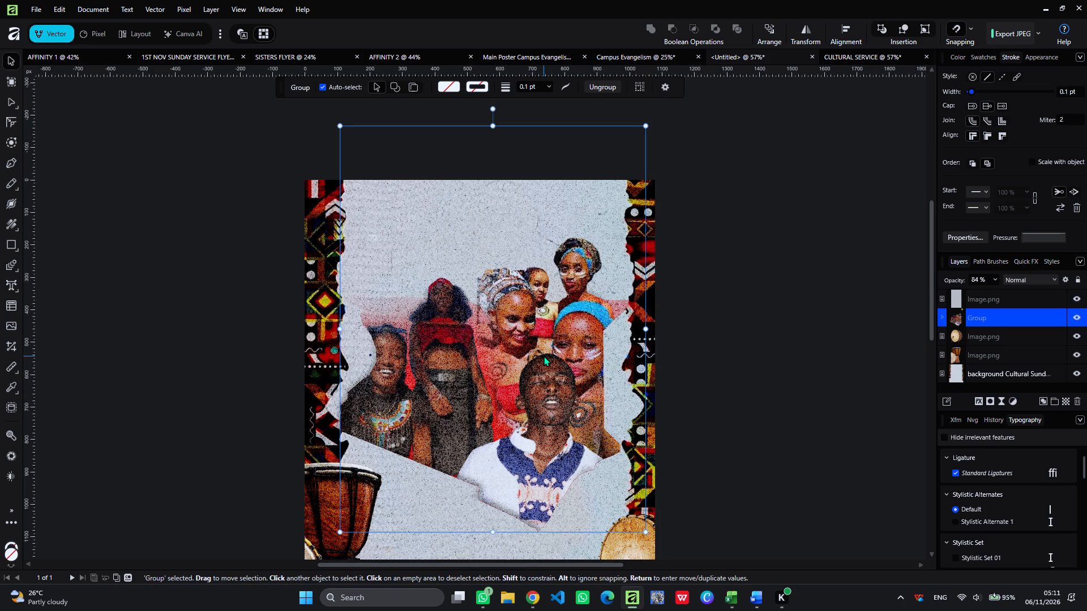
Fine-tune the collage group's horizontal position between the patterned borders with small sideways nudges, and clear the selection.
key(Right)
key(Right)
key(Right)
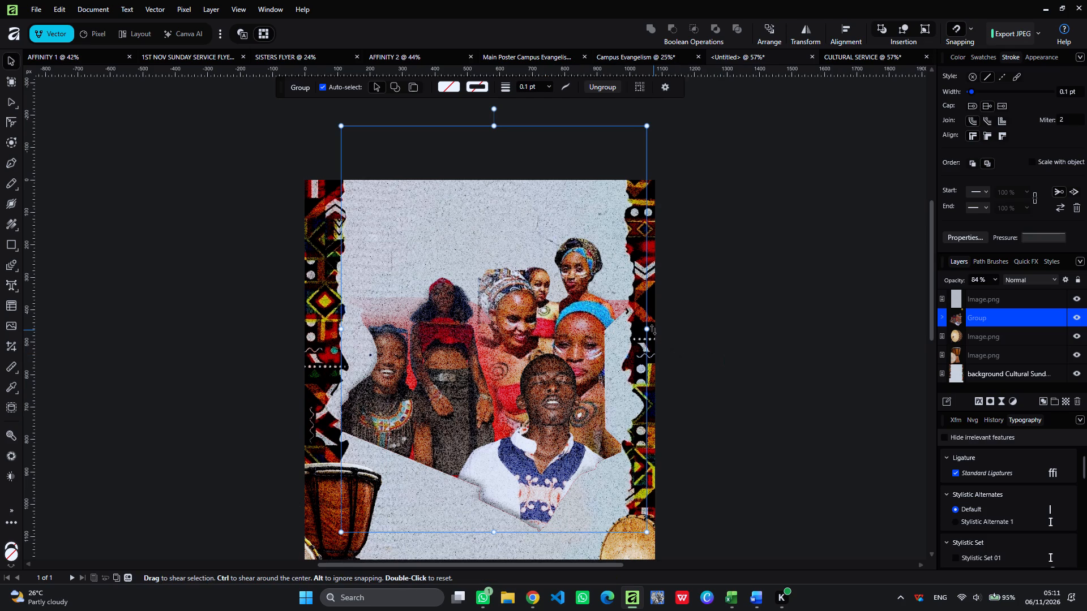
scroll(653, 330, down, 1)
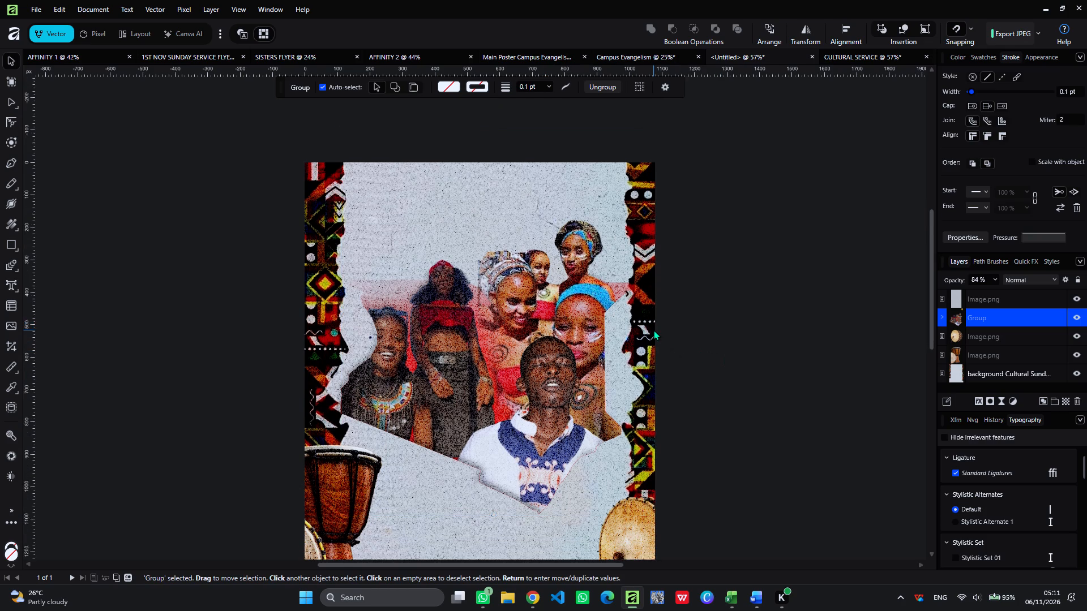
scroll(653, 330, down, 1)
scroll(653, 330, up, 1)
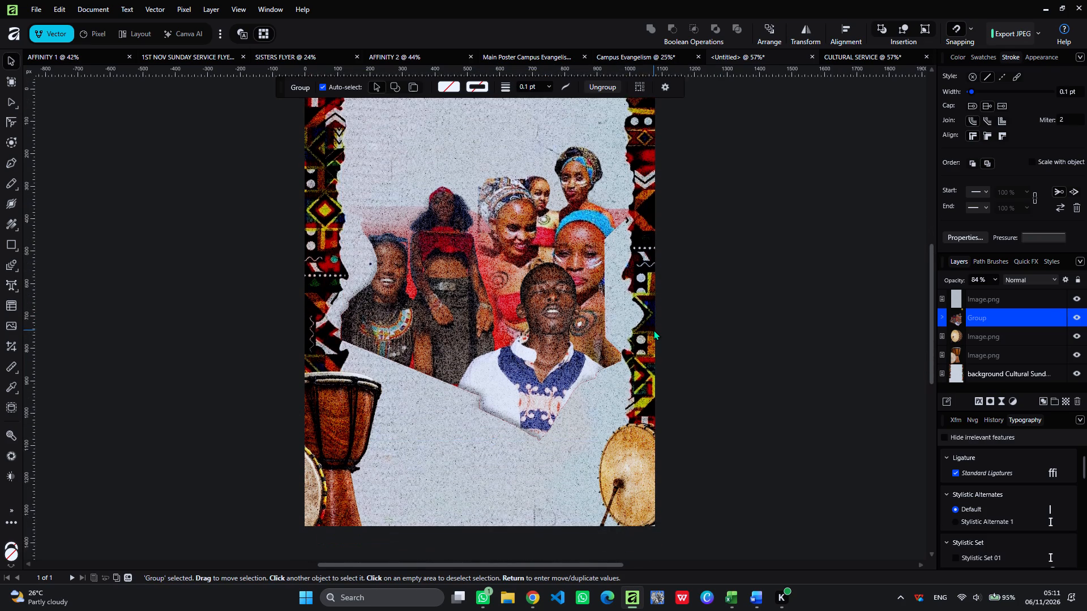
scroll(653, 330, up, 2)
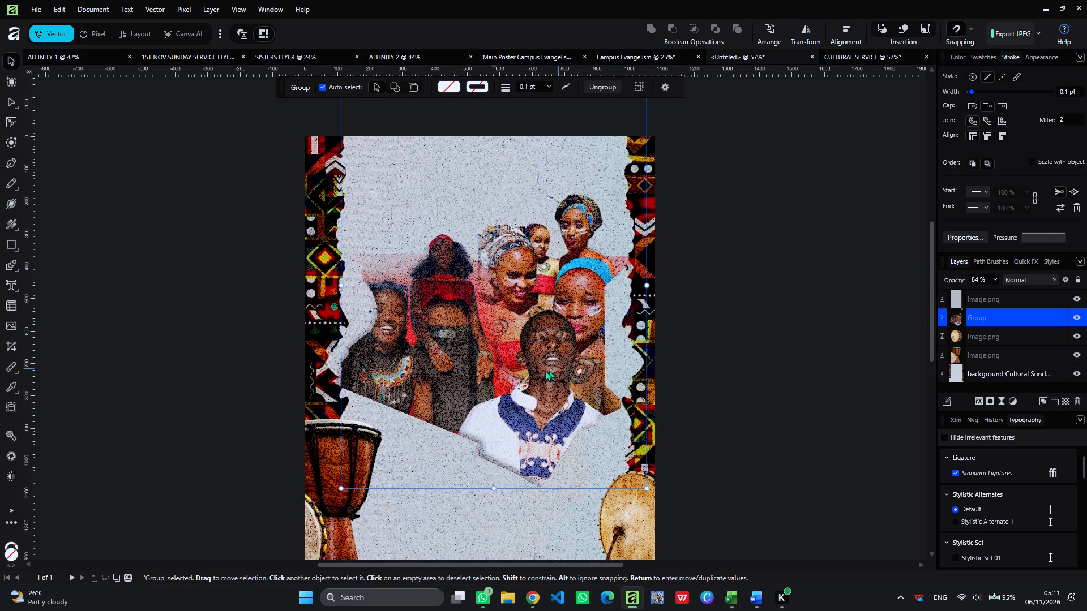
key(Left)
key(Left)
key(Left)
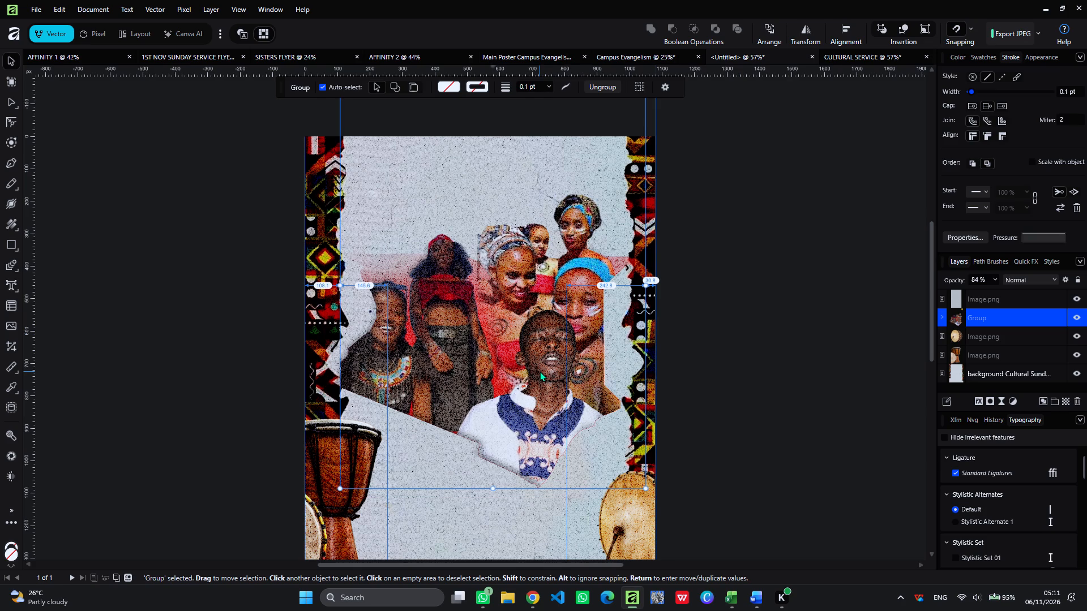
key(Left)
key(Left)
key(Left)
key(Left)
key(Left)
key(Left)
key(Left)
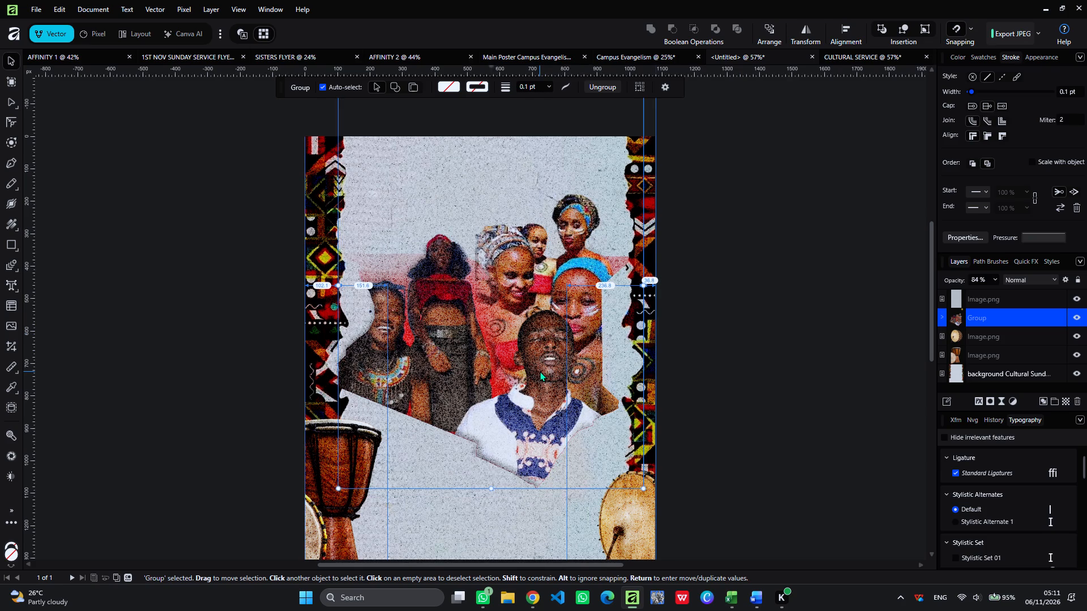
key(Left)
key(Right)
key(Right)
key(Right)
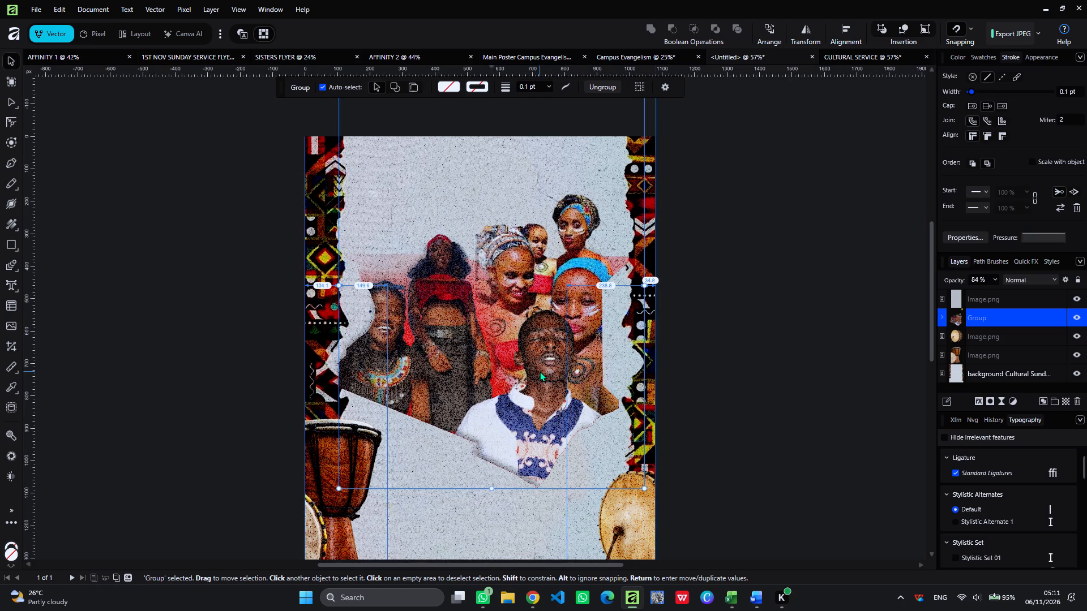
key(Right)
key(Right)
key(Right)
key(Right)
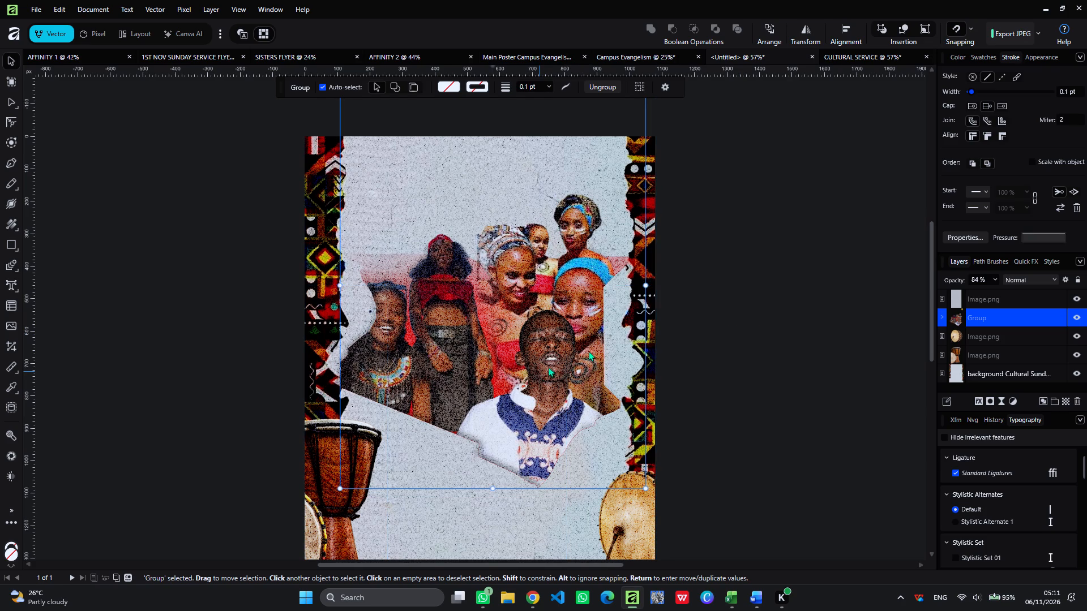
click(824, 338)
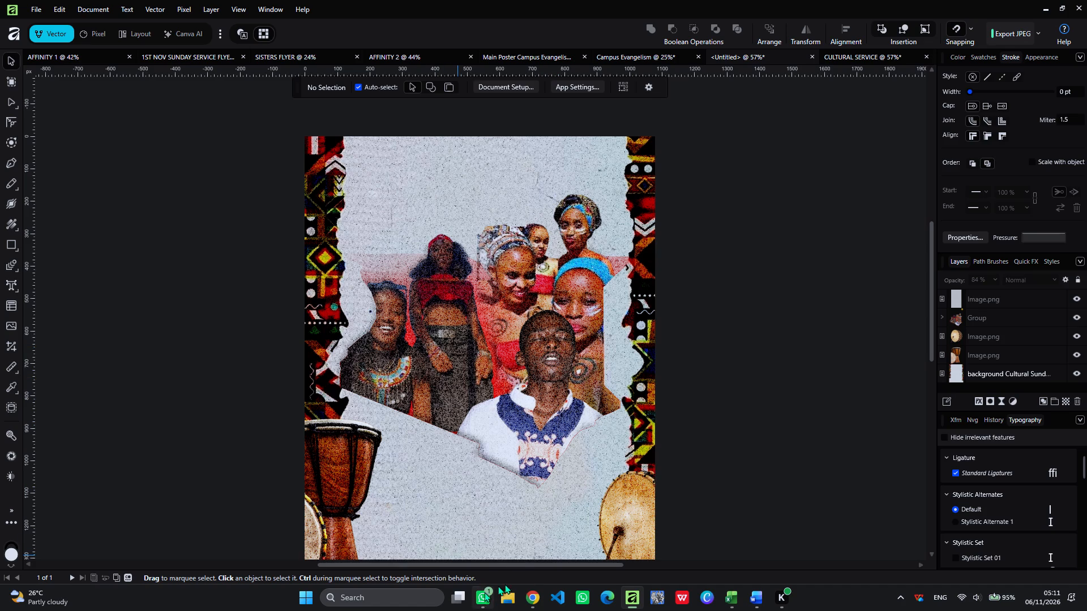
Copy the red Cultural Sunday title image from the CULTURAL SERVICE flyer into the untitled flyer and place it against the page's top edge.
scroll(606, 417, up, 1)
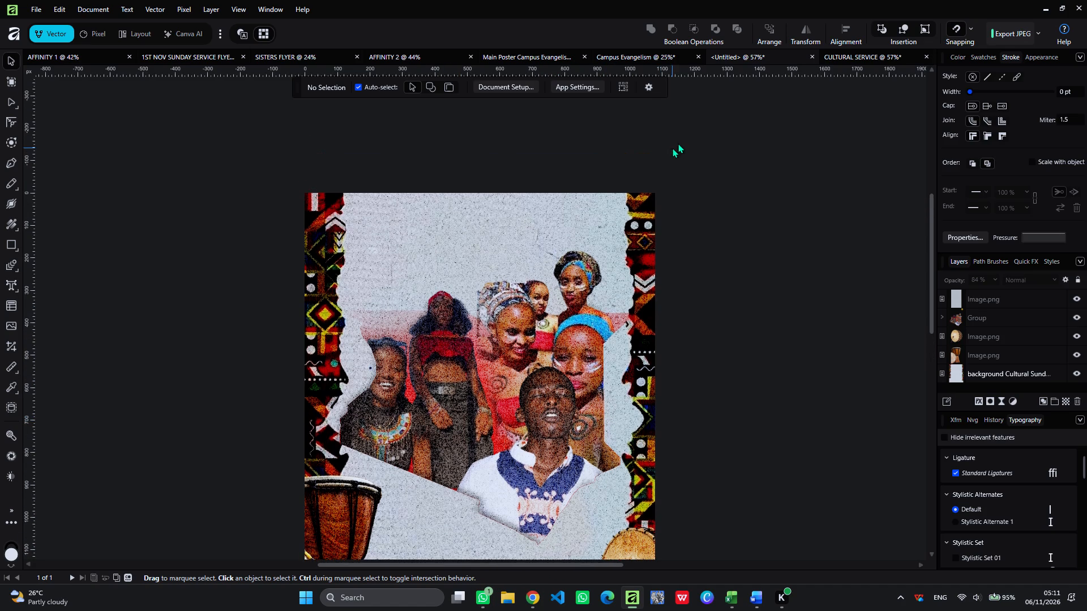
click(750, 53)
click(842, 61)
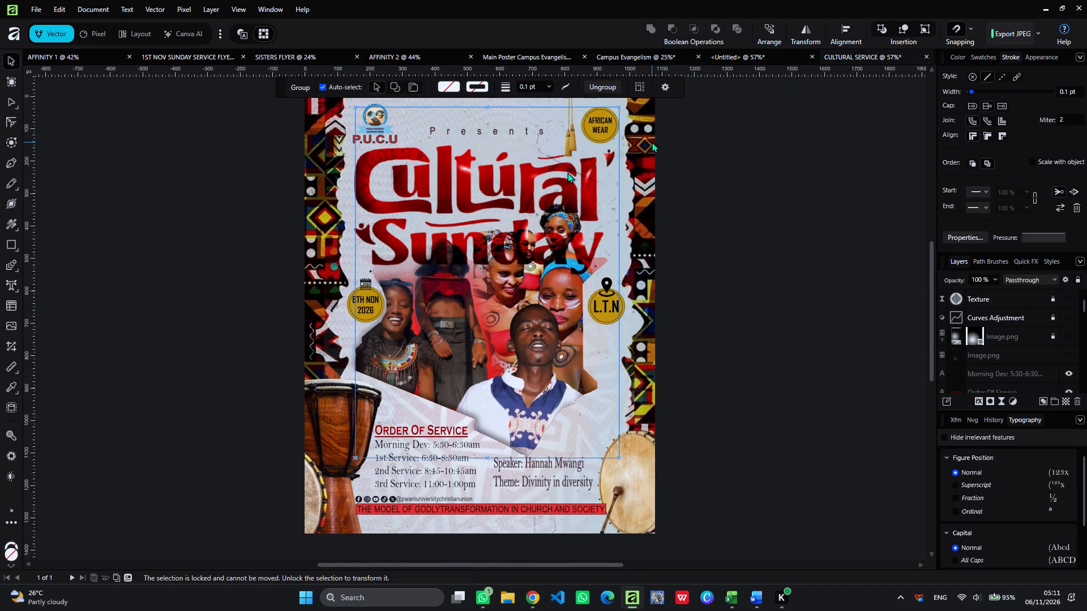
click(468, 171)
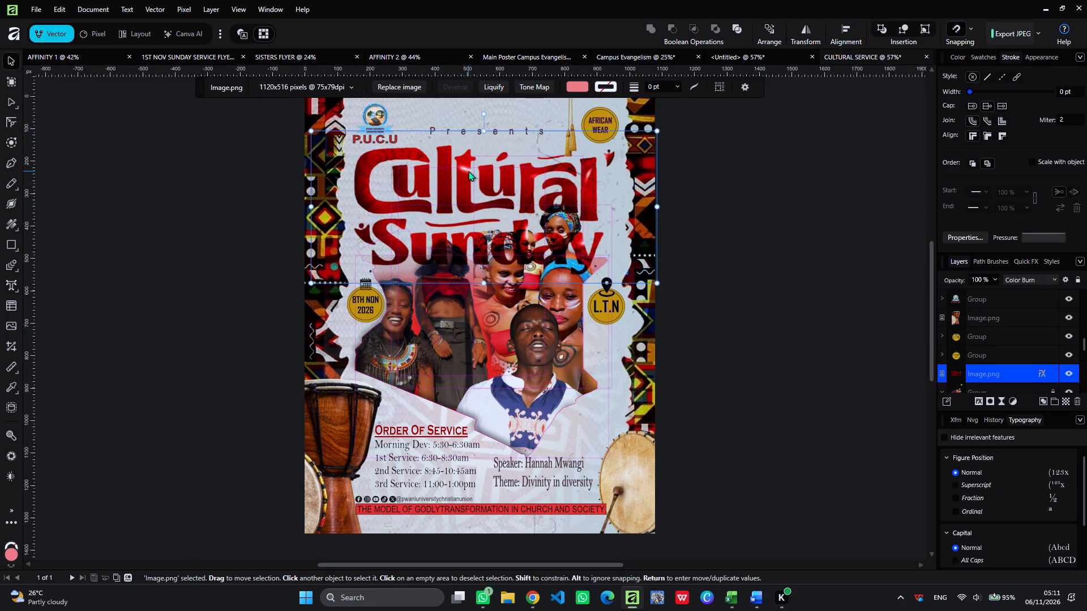
key(ctrl+c)
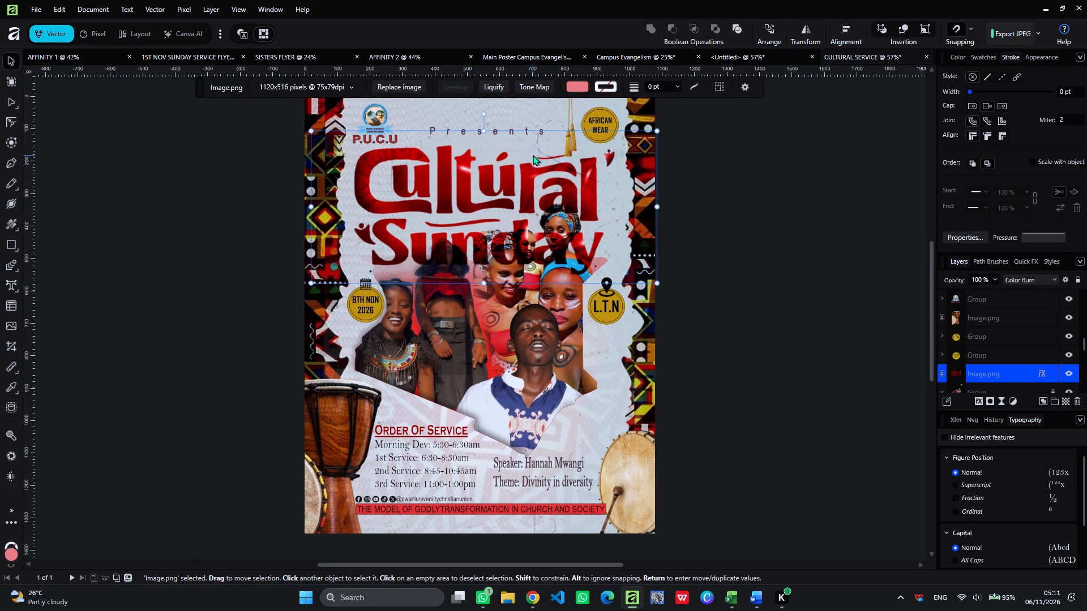
click(844, 59)
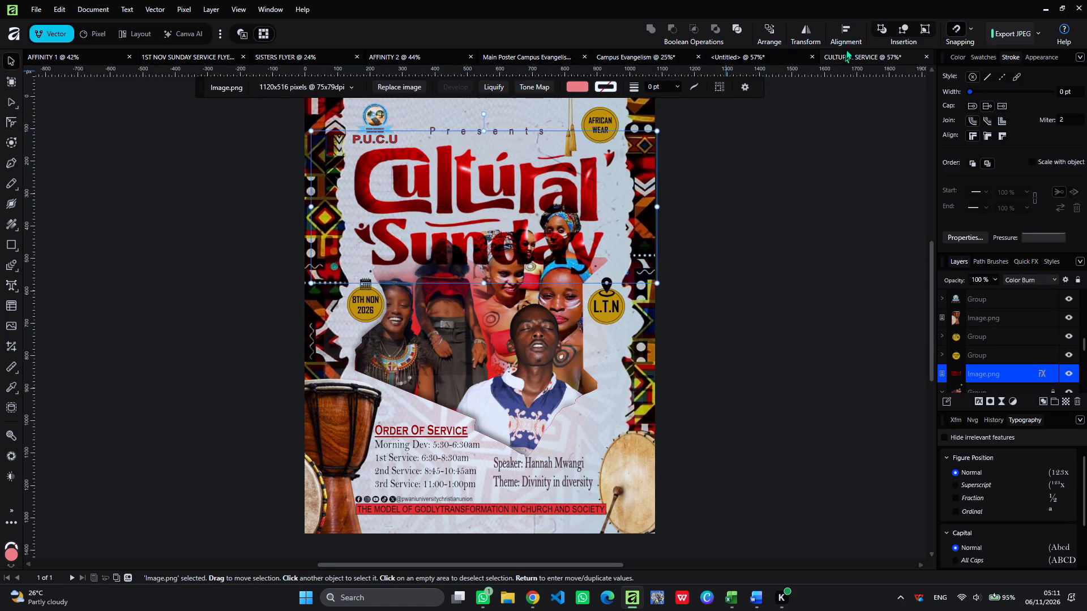
click(845, 53)
click(761, 57)
key(ctrl+v)
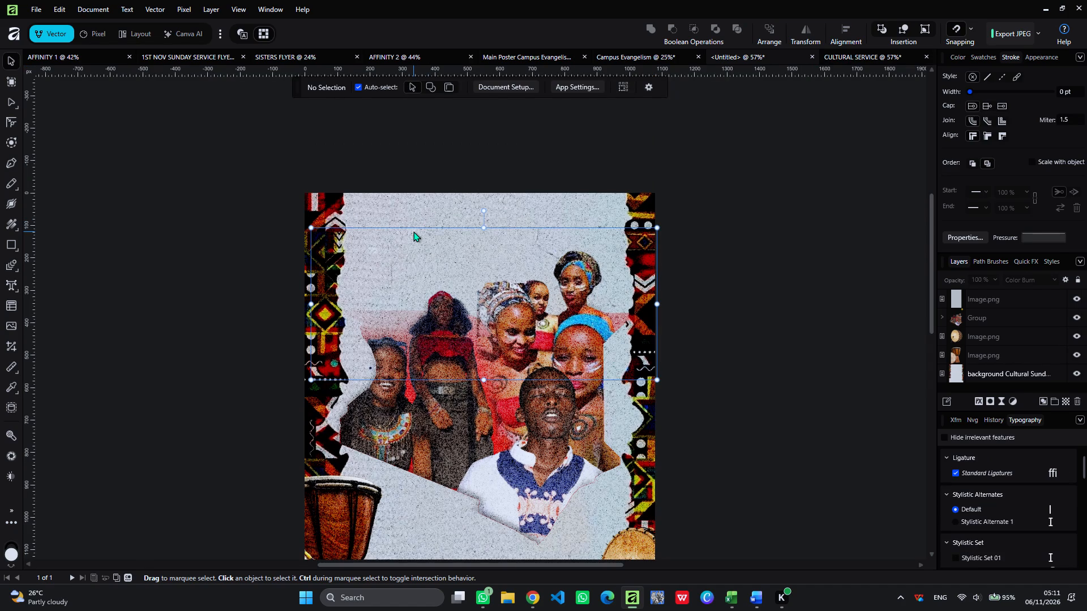
drag(655, 375, 653, 343)
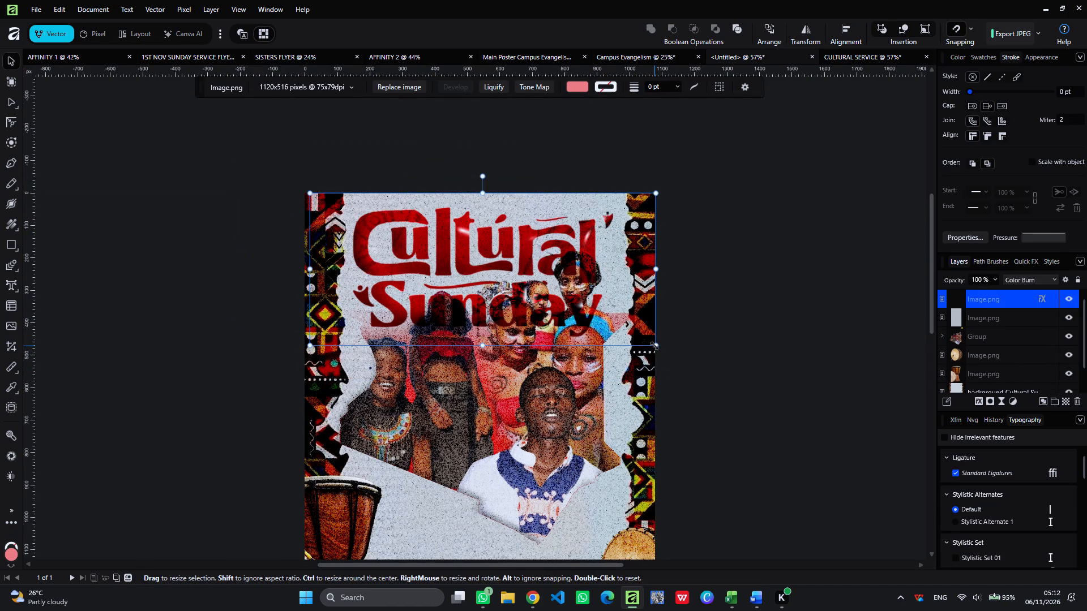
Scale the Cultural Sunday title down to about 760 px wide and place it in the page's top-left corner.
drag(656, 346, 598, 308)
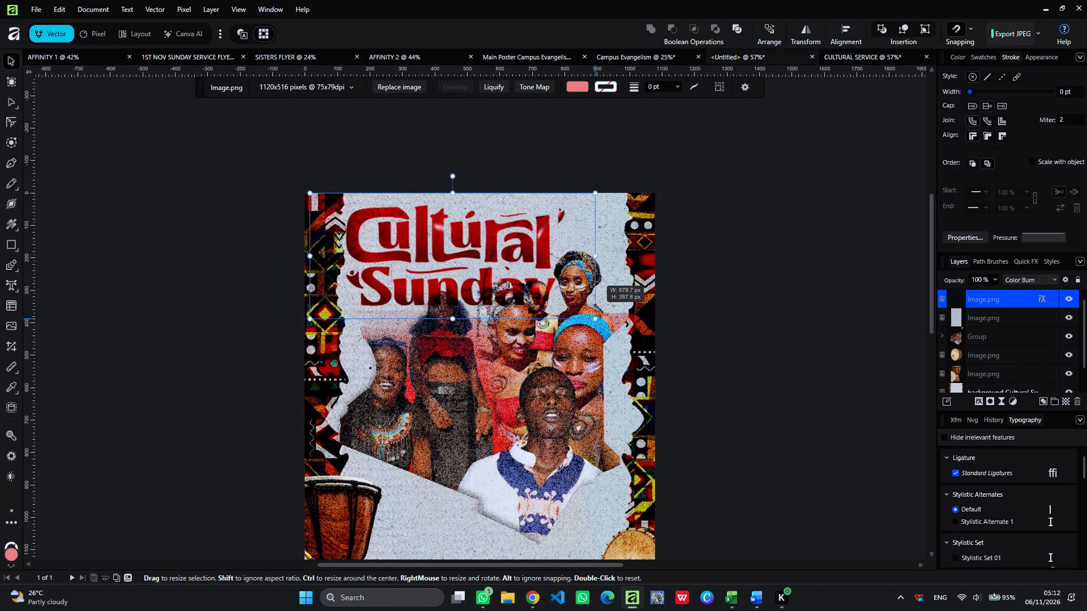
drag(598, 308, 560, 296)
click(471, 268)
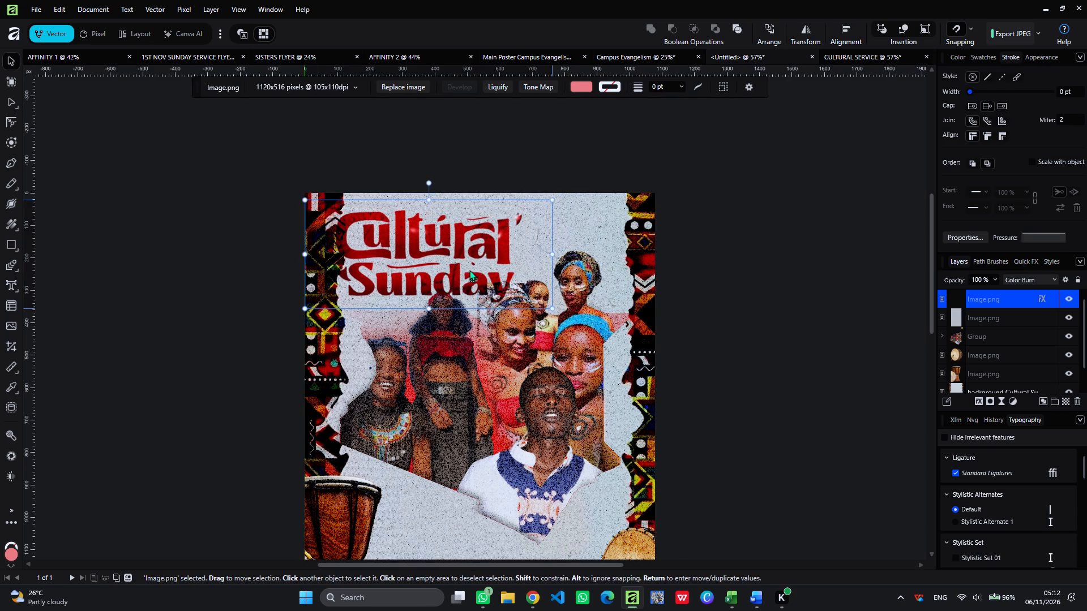
Shrink the photo collage group slightly and move it down the page, below the title and between the patterned borders.
click(541, 385)
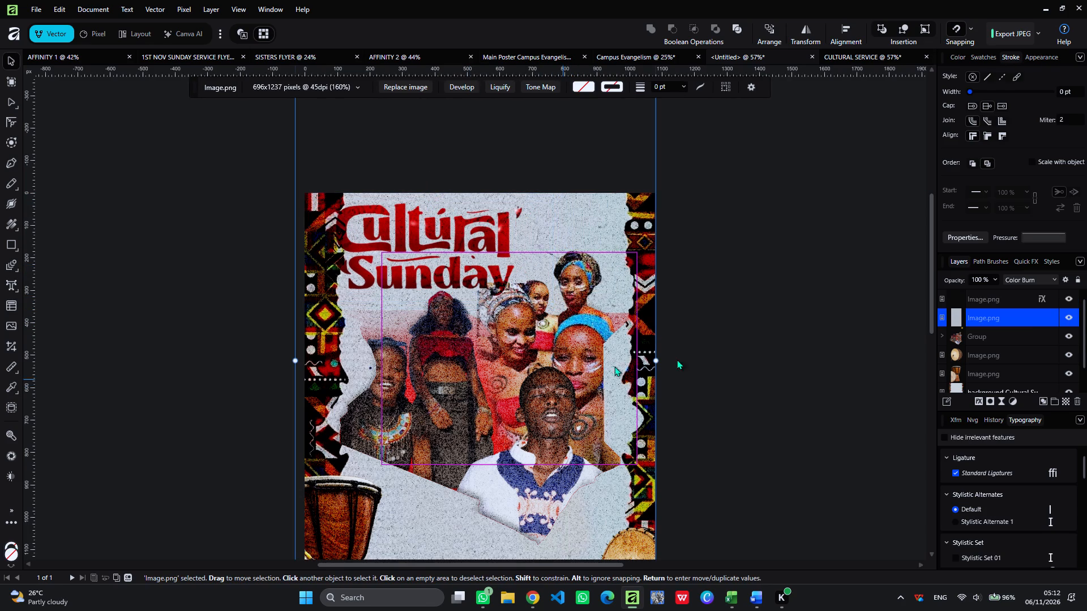
click(952, 336)
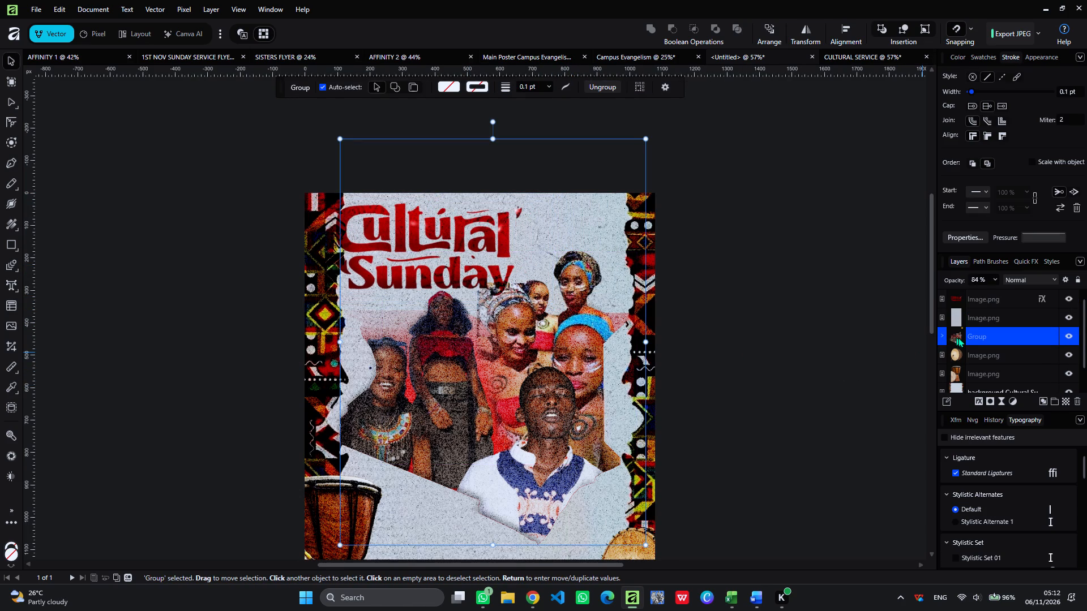
drag(567, 390, 567, 397)
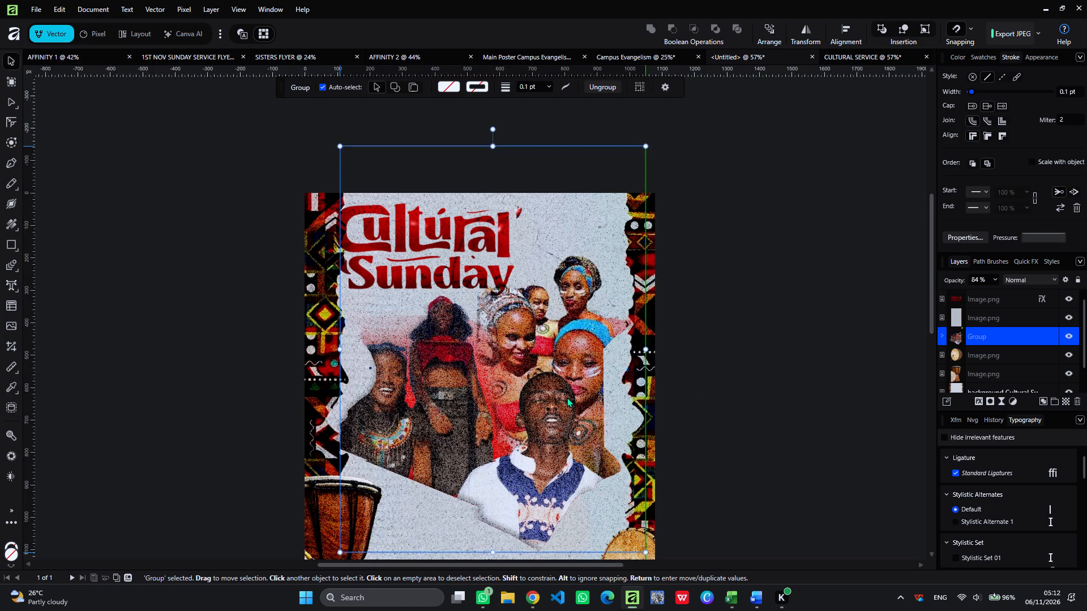
drag(567, 397, 566, 397)
scroll(566, 397, down, 2)
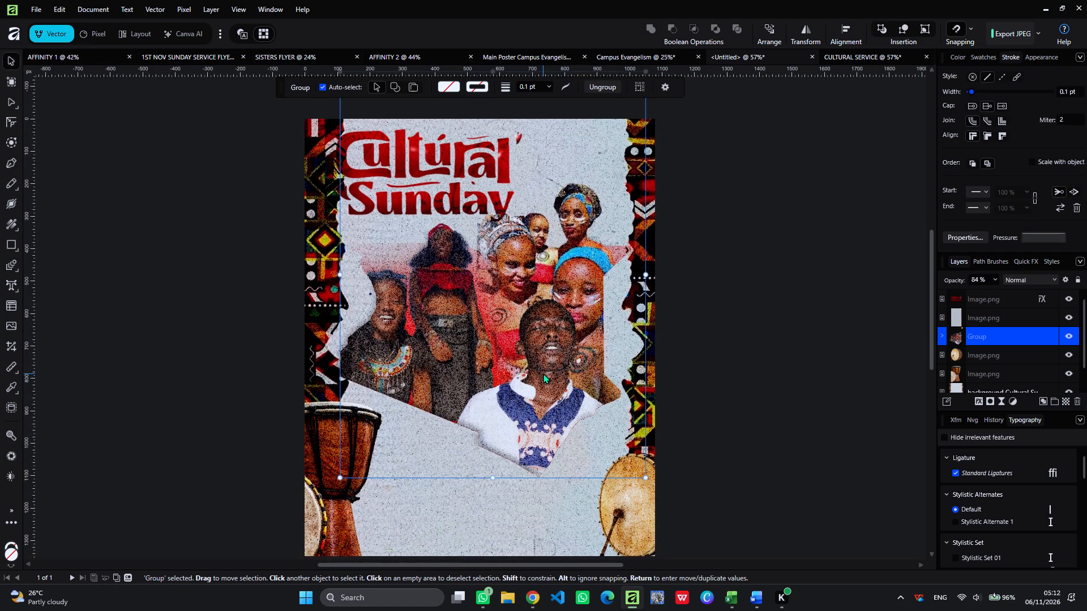
click(543, 373)
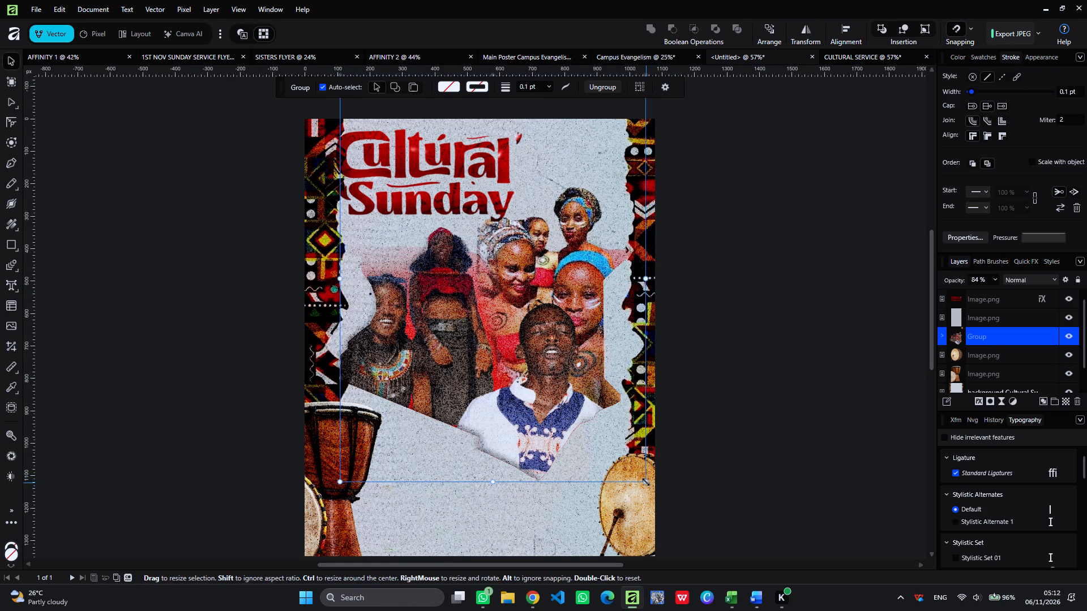
drag(646, 482, 630, 476)
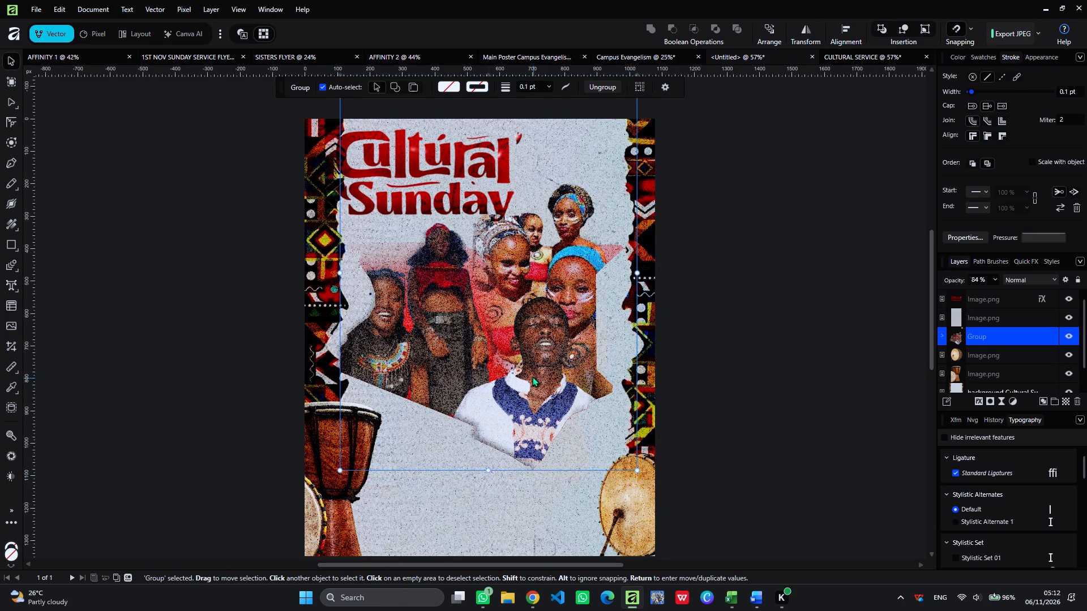
drag(530, 375, 534, 391)
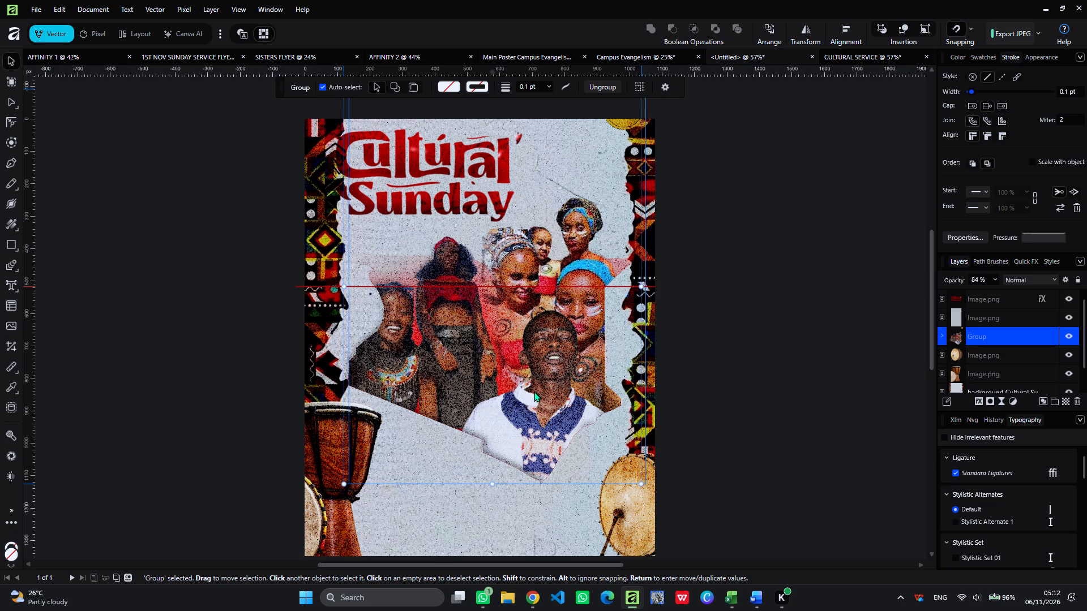
drag(534, 391, 540, 397)
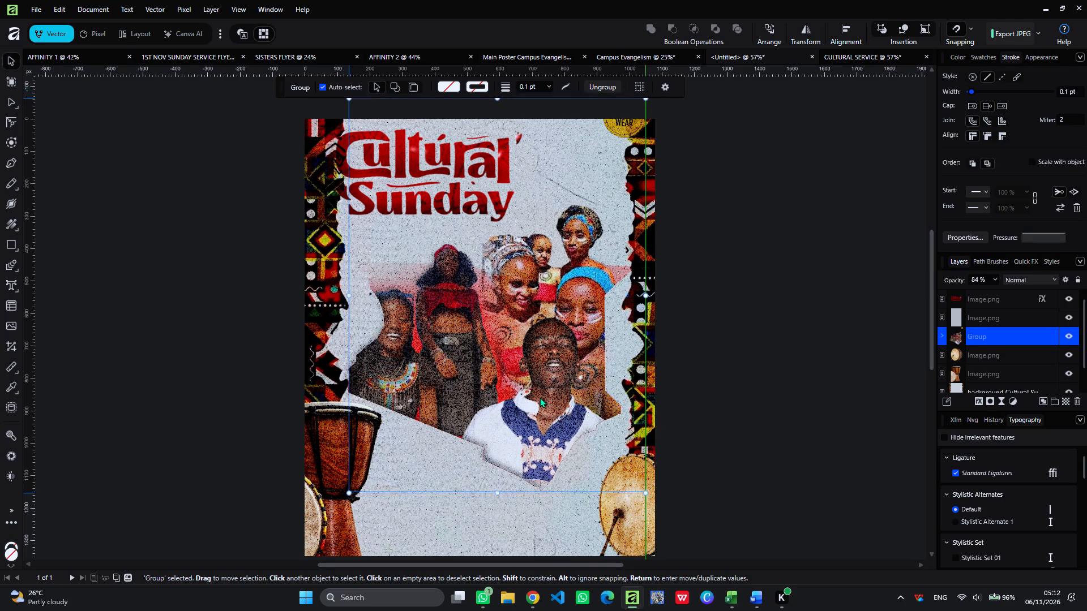
drag(540, 397, 538, 402)
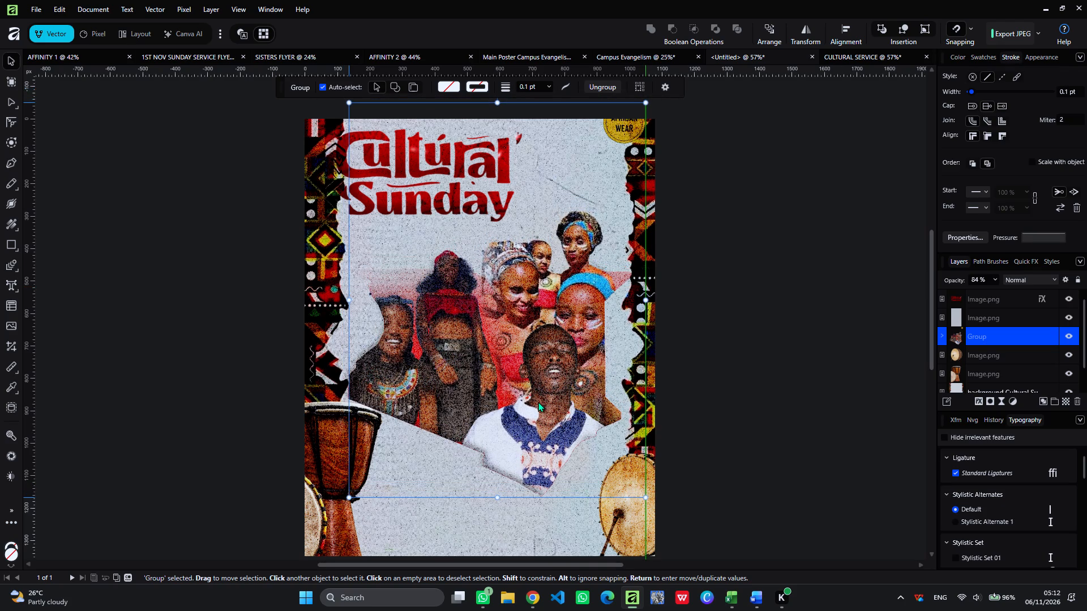
drag(538, 402, 537, 401)
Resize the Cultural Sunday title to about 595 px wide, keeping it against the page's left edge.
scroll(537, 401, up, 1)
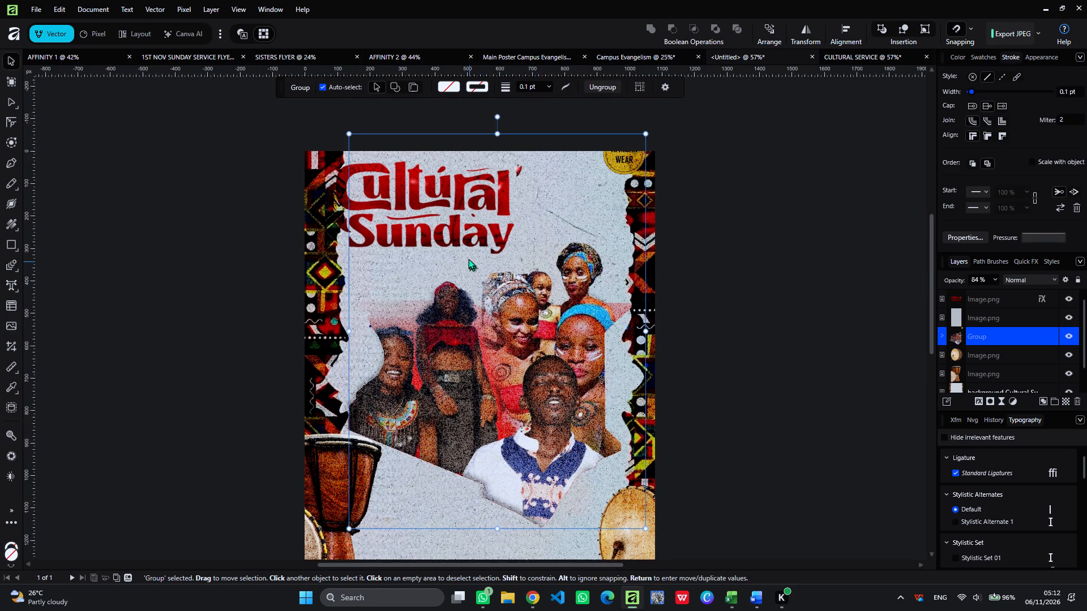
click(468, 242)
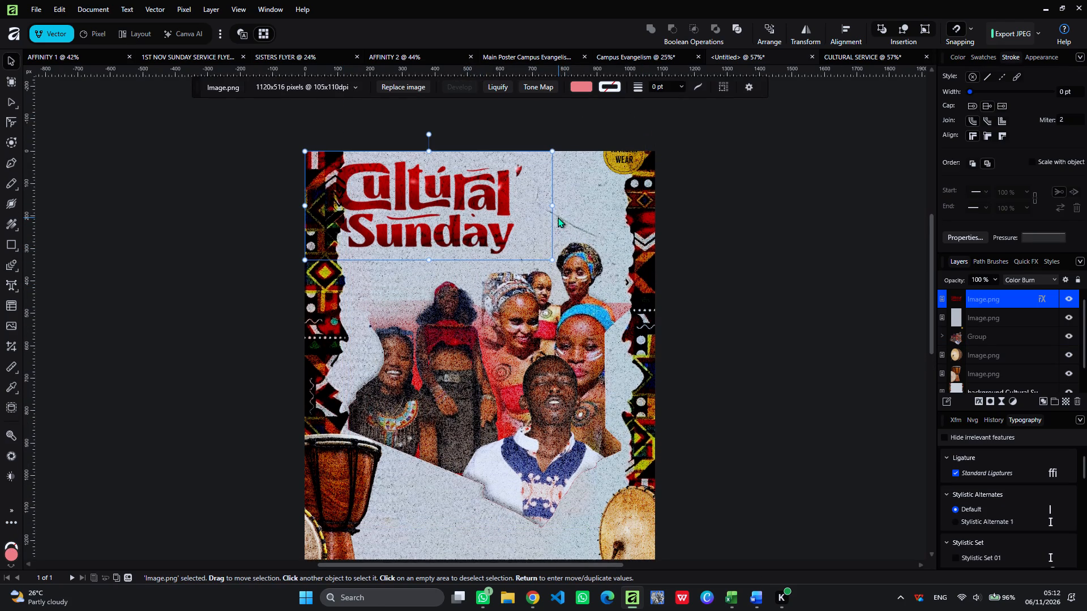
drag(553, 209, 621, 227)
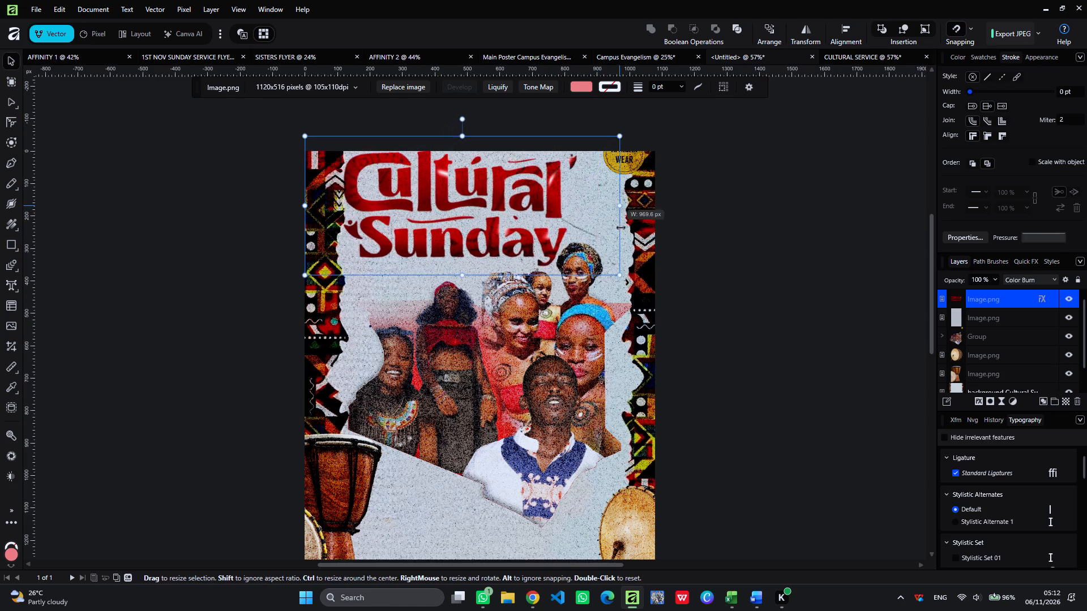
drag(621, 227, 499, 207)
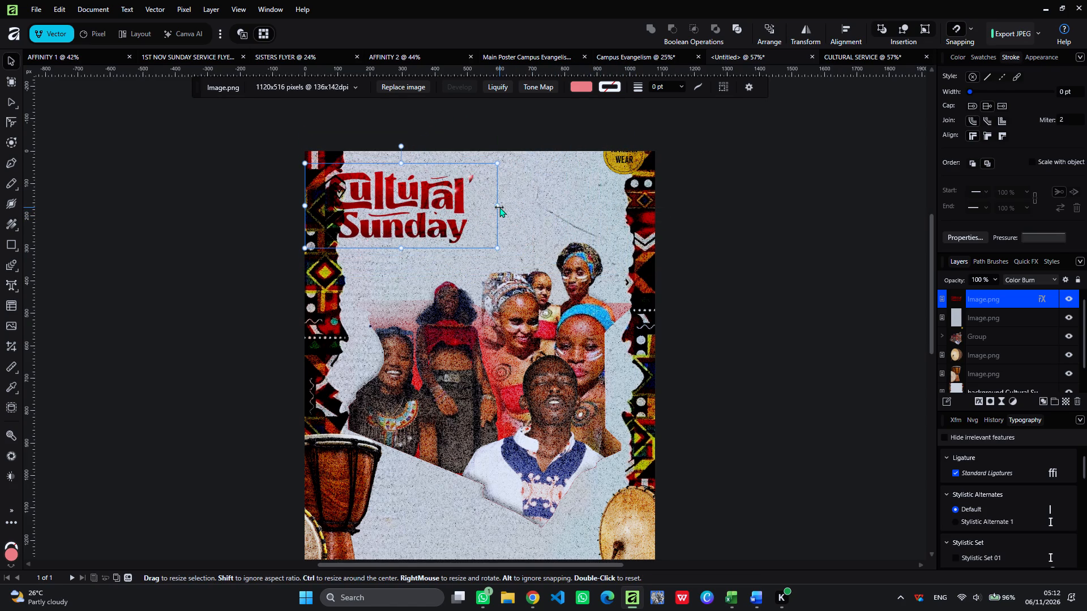
Crop the top of the photo collage group to just above the women's heads, cutting off the yellow WEAR badge.
click(516, 342)
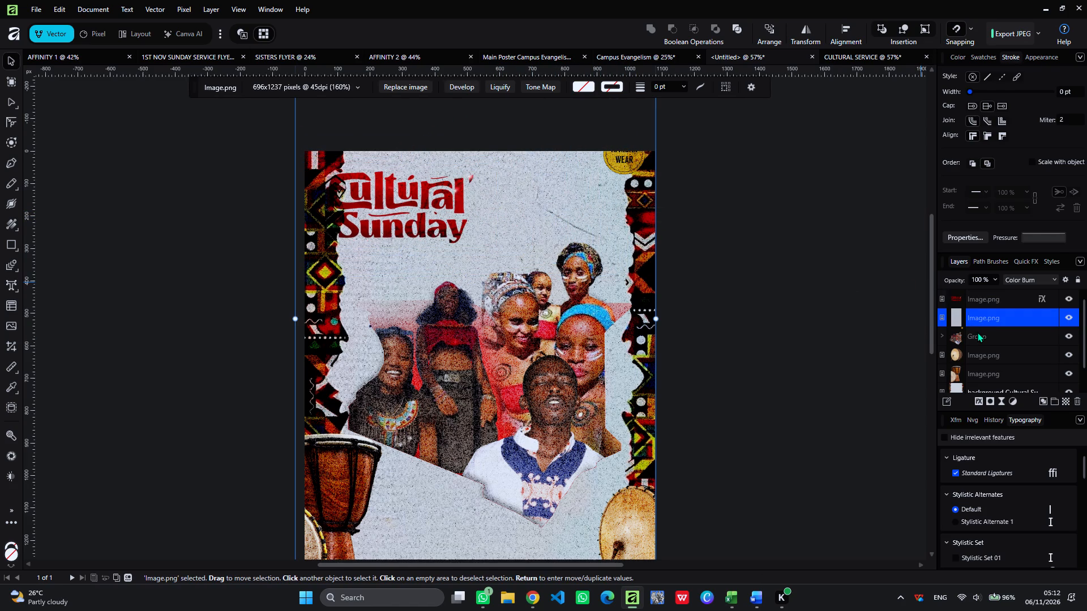
click(977, 332)
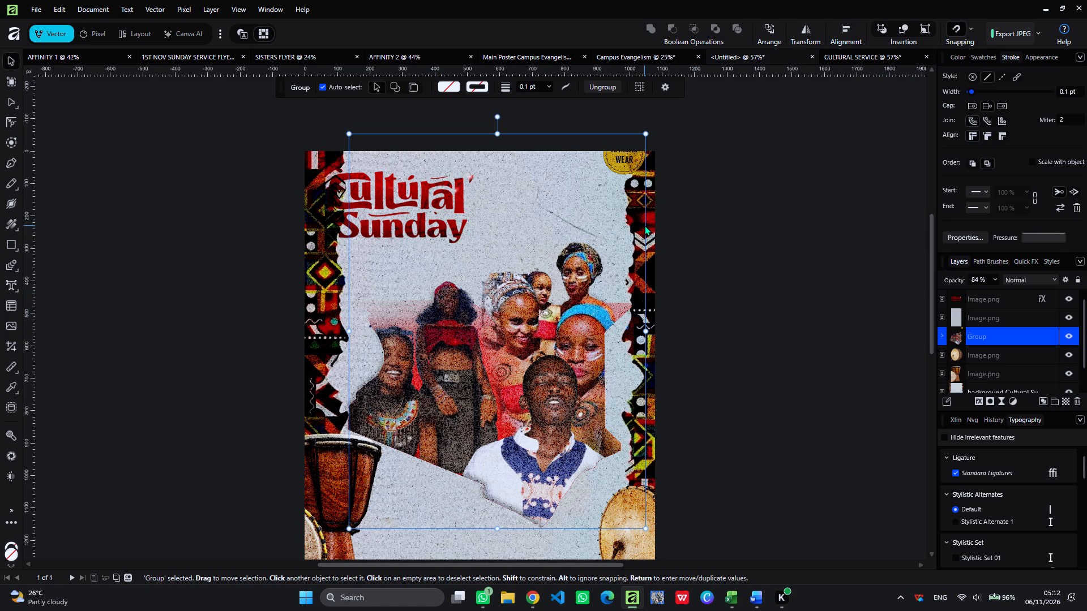
scroll(589, 209, down, 1)
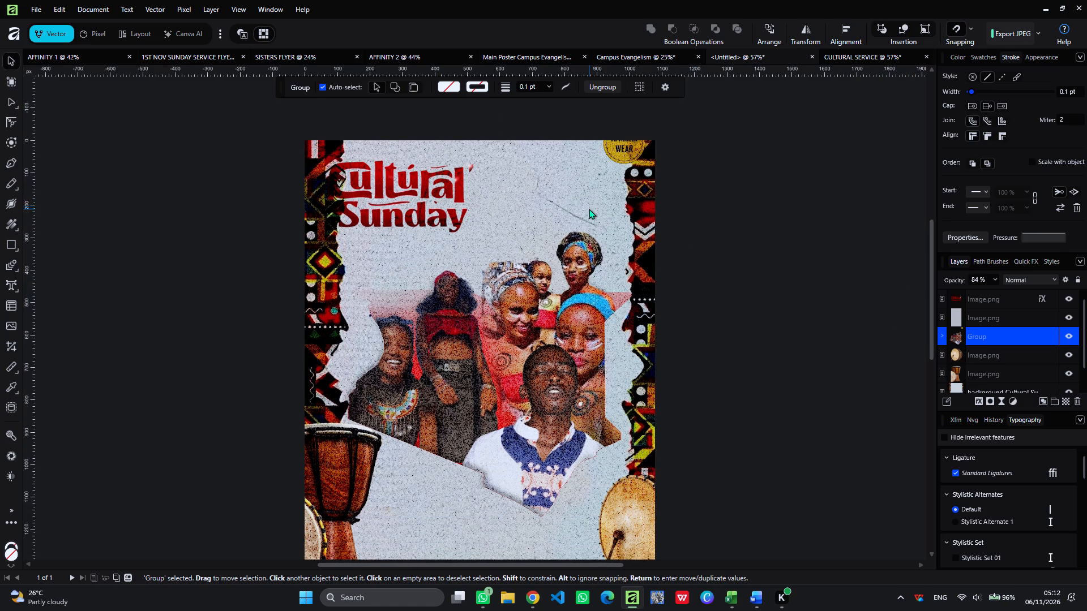
scroll(589, 209, down, 1)
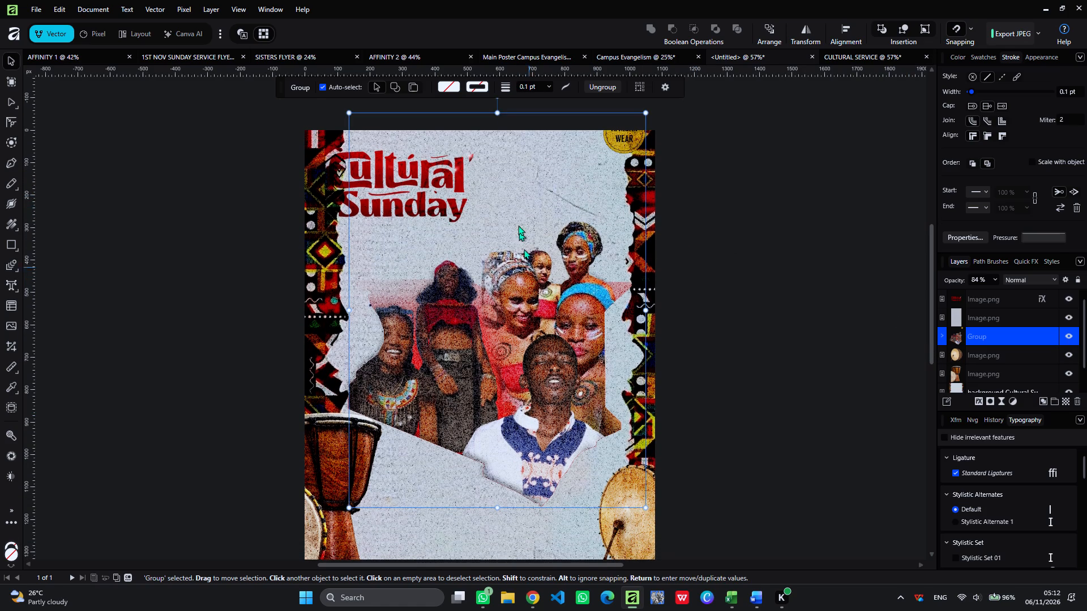
click(12, 350)
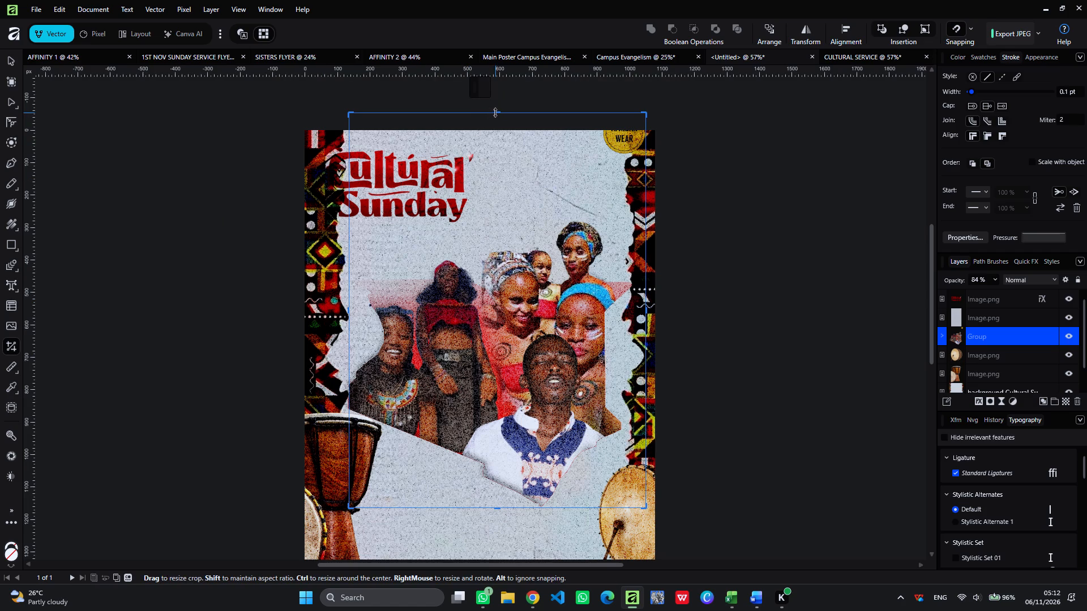
drag(497, 113, 490, 217)
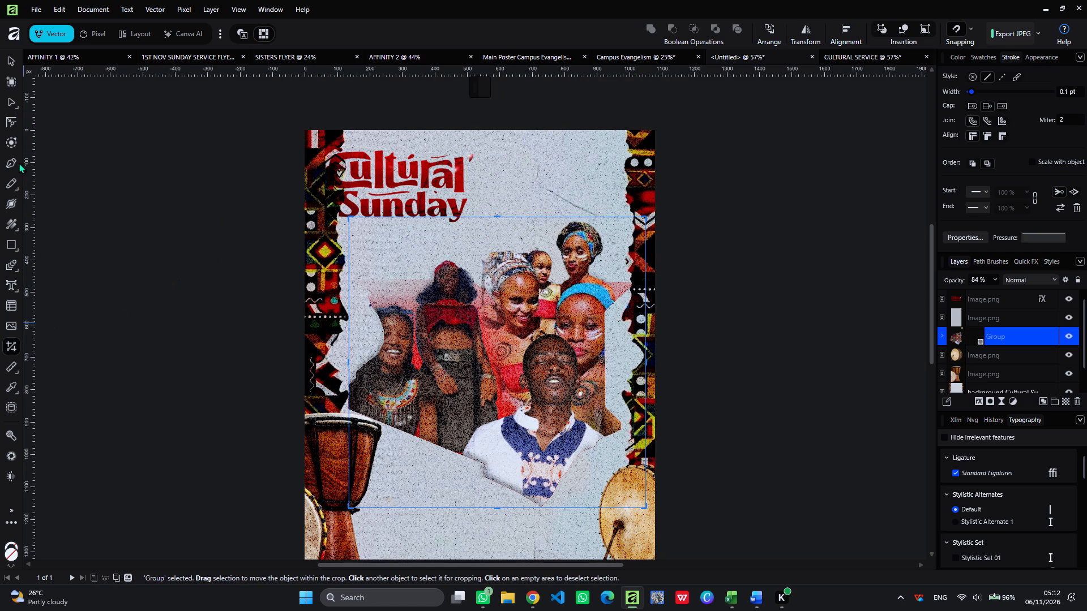
click(16, 347)
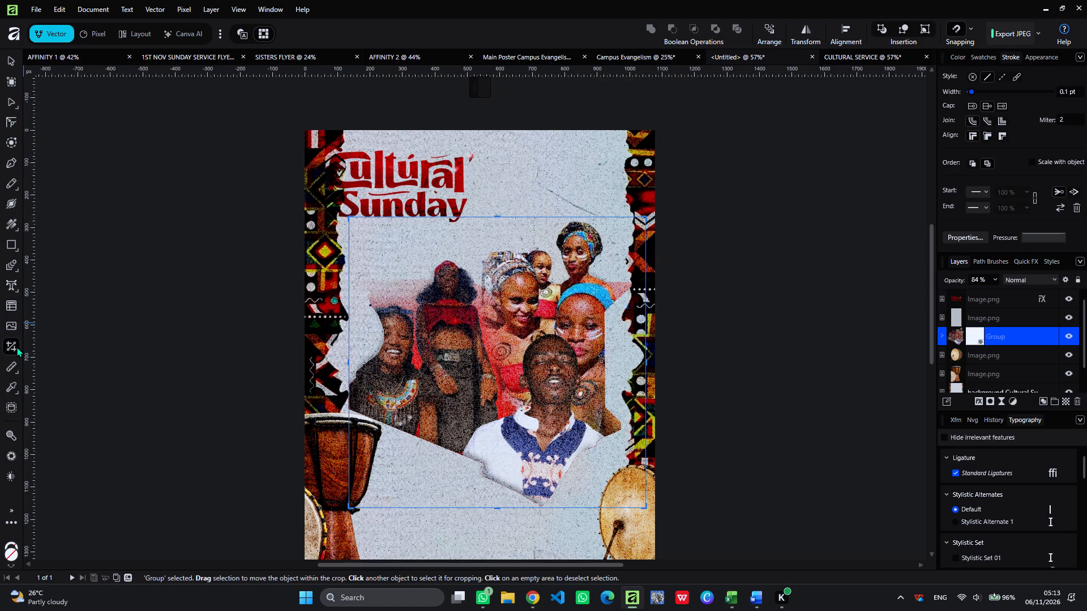
click(14, 62)
click(647, 216)
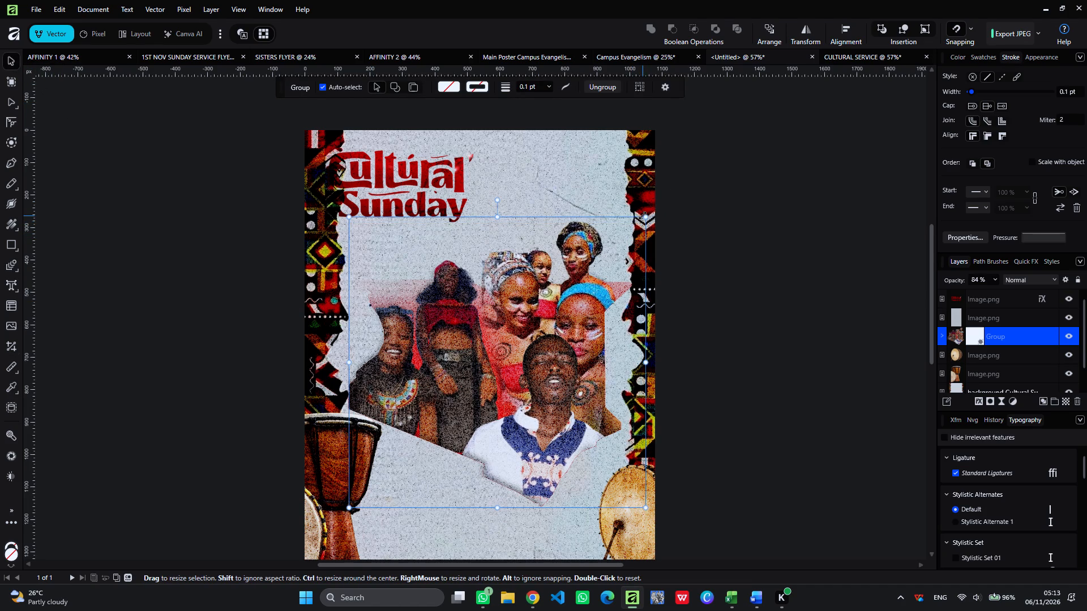
click(537, 299)
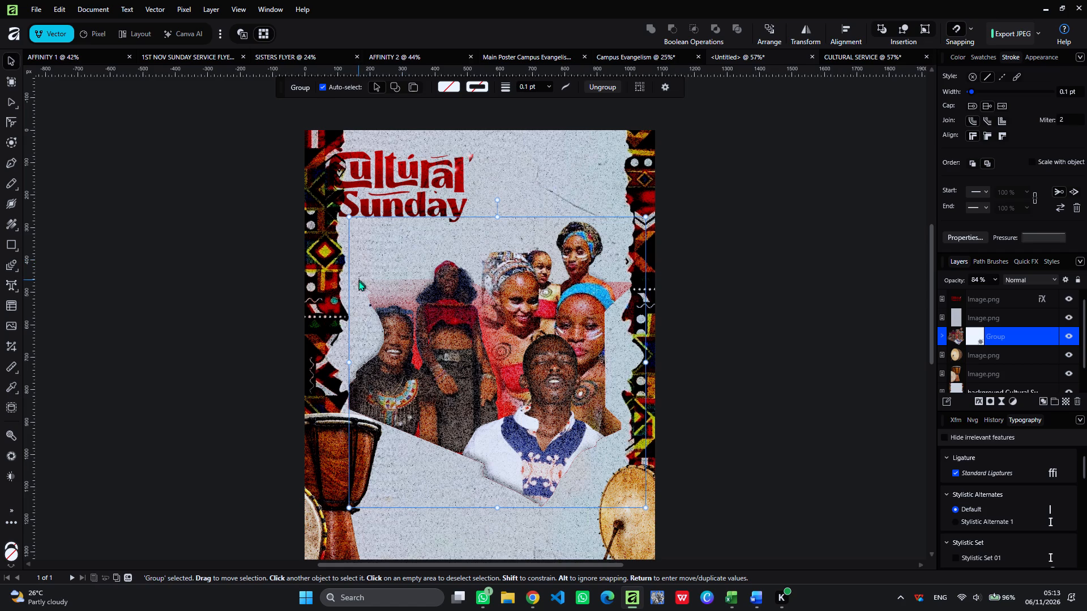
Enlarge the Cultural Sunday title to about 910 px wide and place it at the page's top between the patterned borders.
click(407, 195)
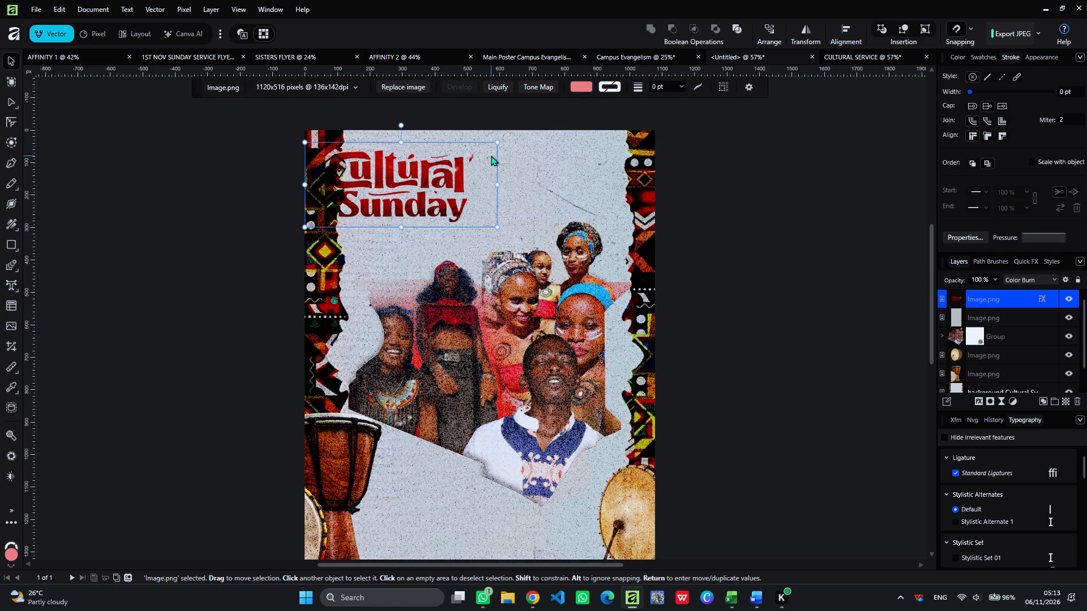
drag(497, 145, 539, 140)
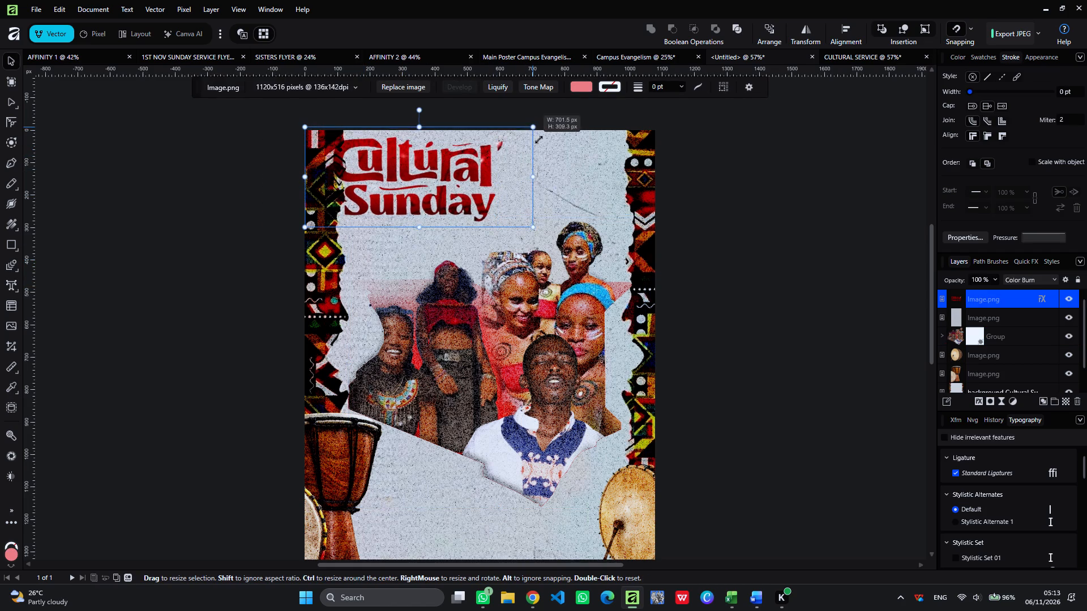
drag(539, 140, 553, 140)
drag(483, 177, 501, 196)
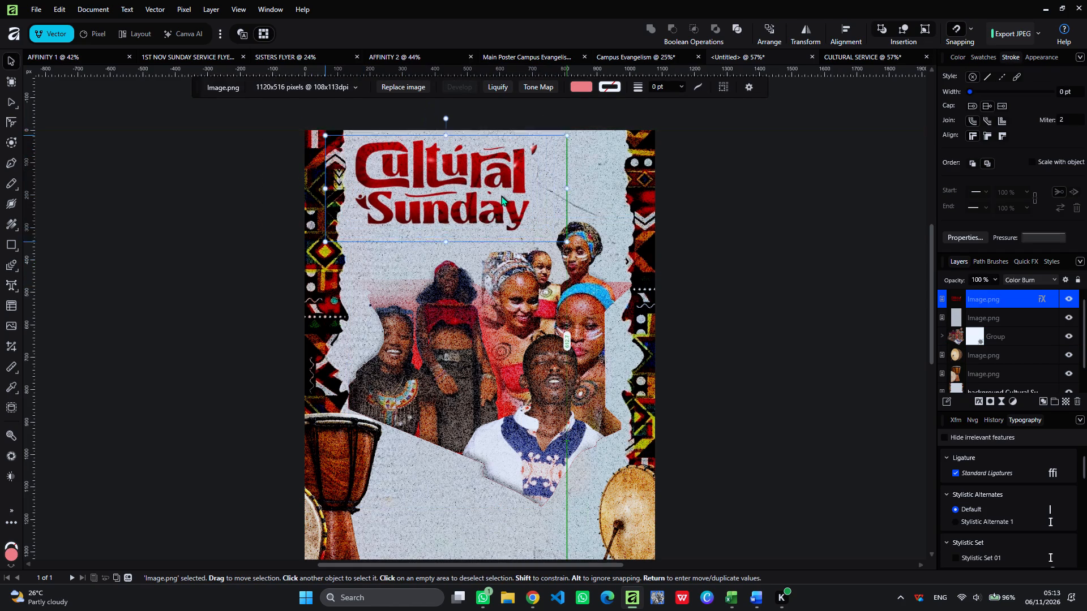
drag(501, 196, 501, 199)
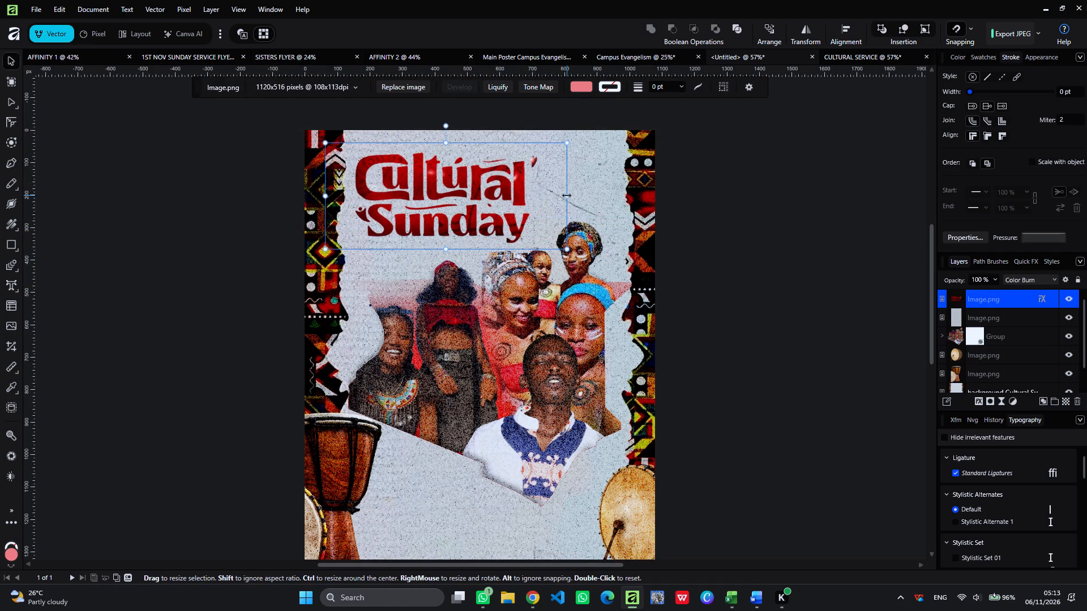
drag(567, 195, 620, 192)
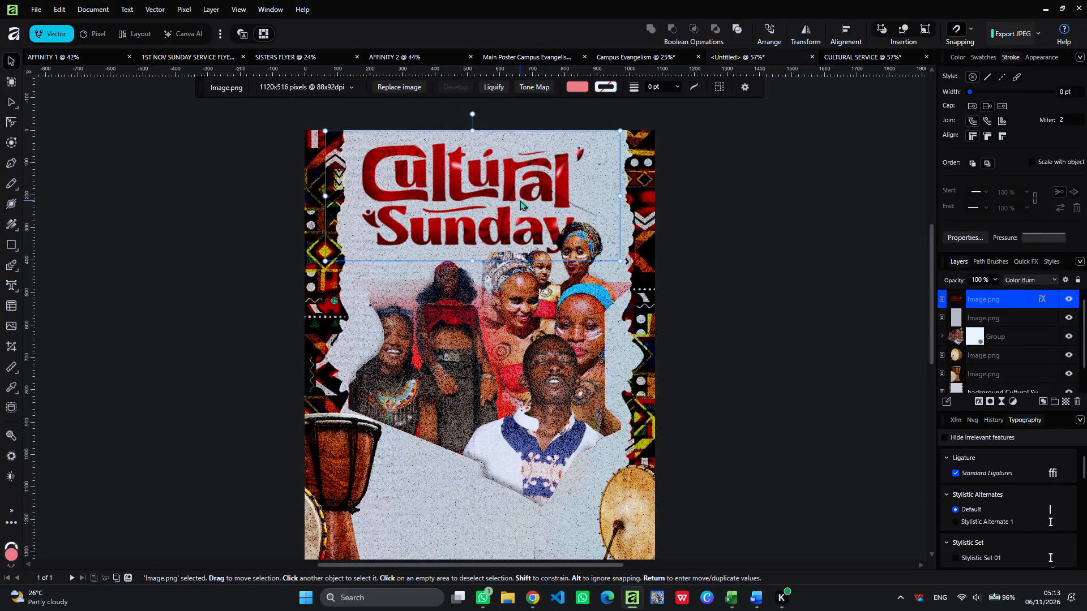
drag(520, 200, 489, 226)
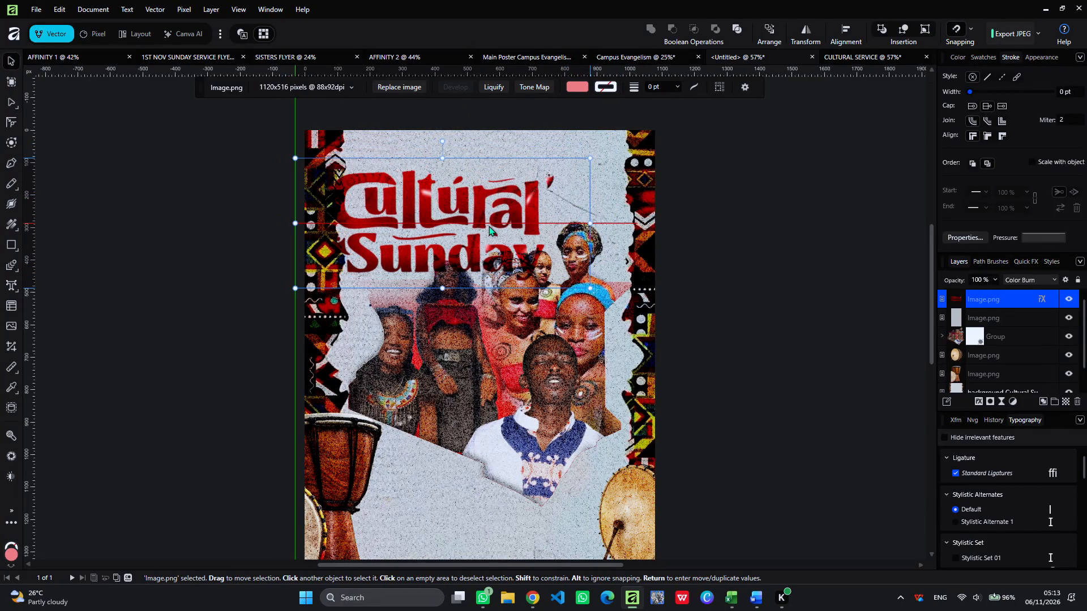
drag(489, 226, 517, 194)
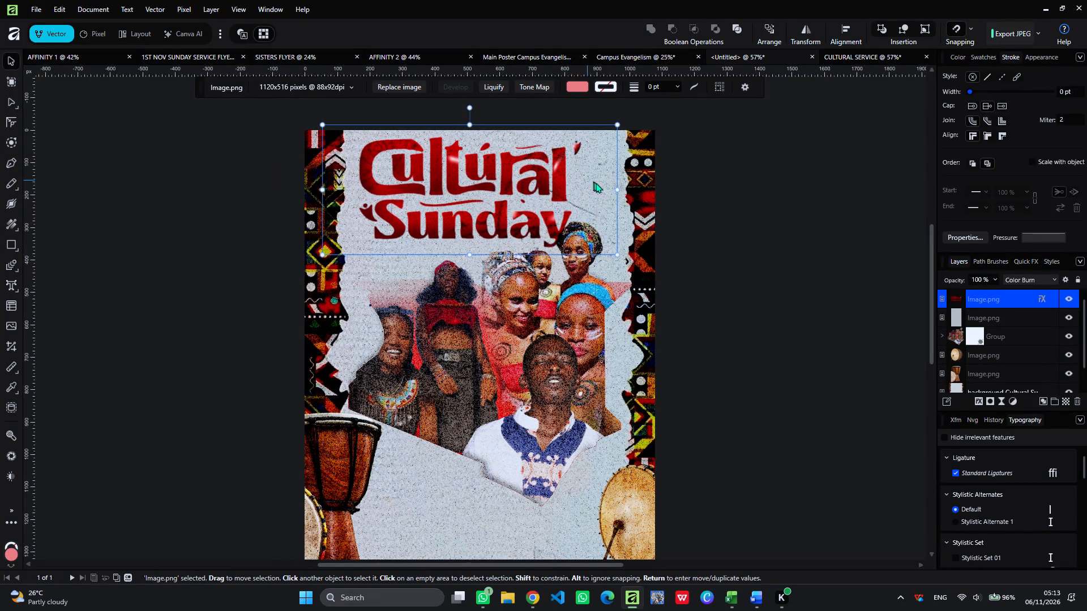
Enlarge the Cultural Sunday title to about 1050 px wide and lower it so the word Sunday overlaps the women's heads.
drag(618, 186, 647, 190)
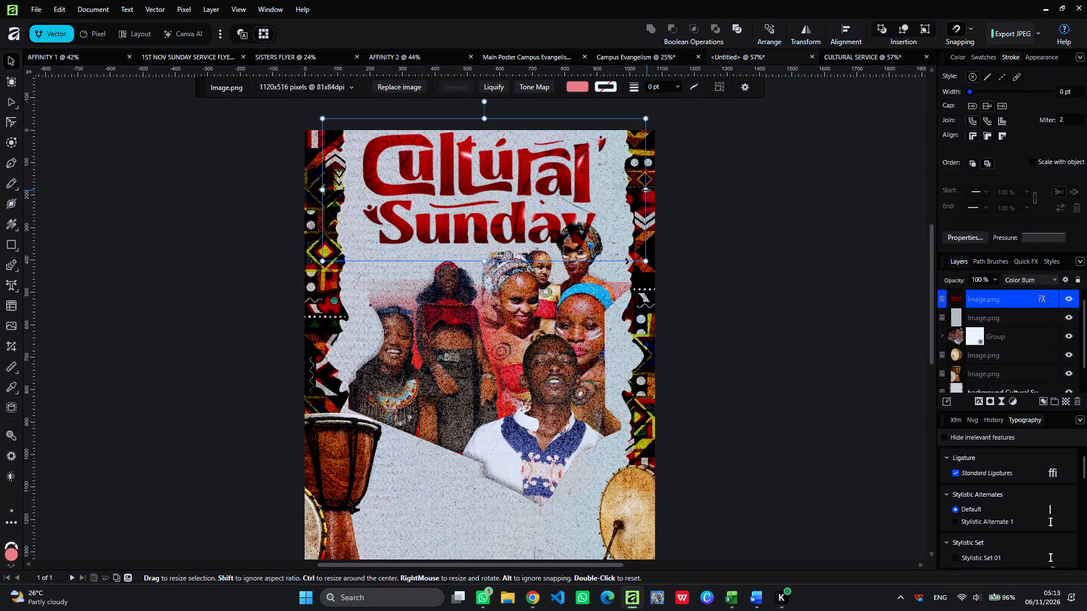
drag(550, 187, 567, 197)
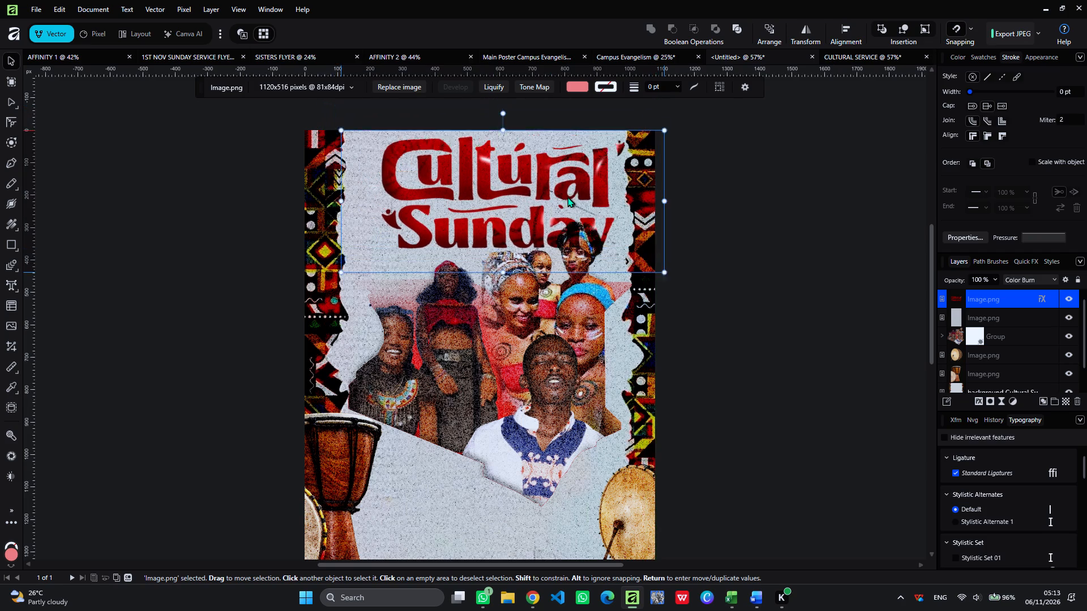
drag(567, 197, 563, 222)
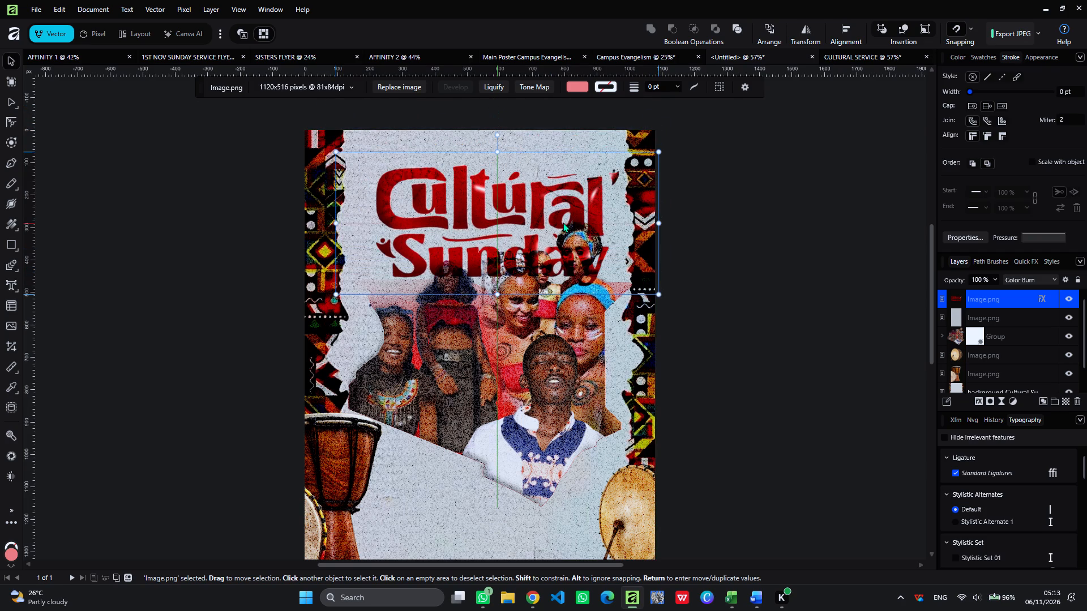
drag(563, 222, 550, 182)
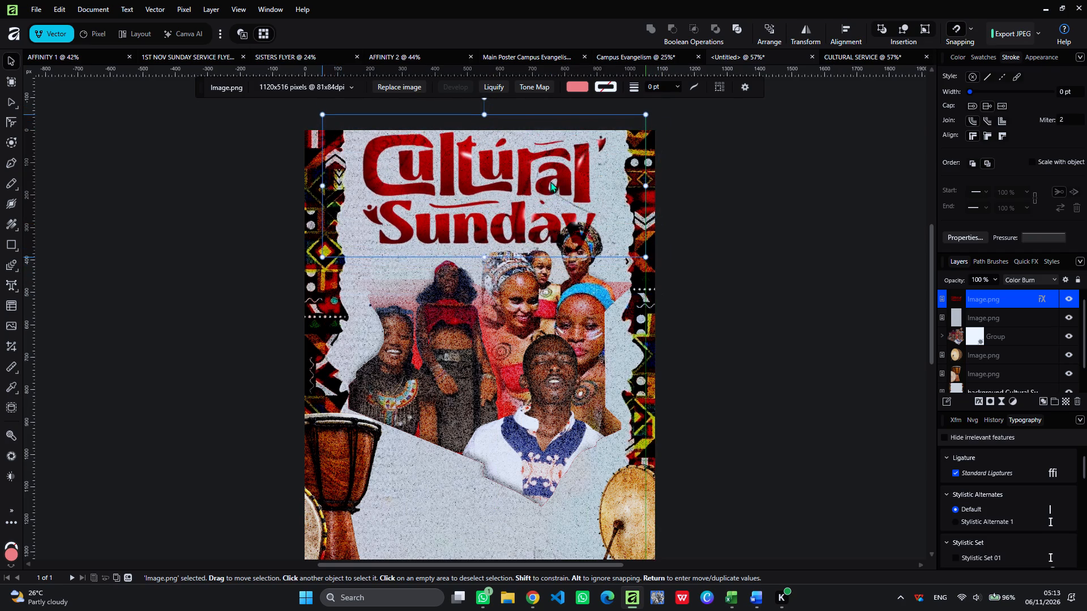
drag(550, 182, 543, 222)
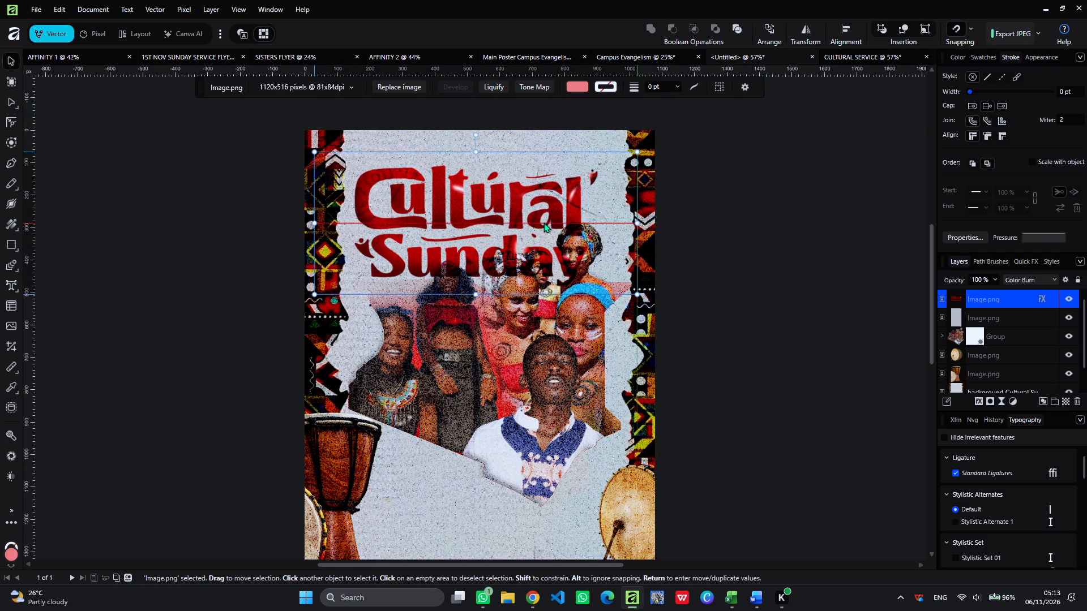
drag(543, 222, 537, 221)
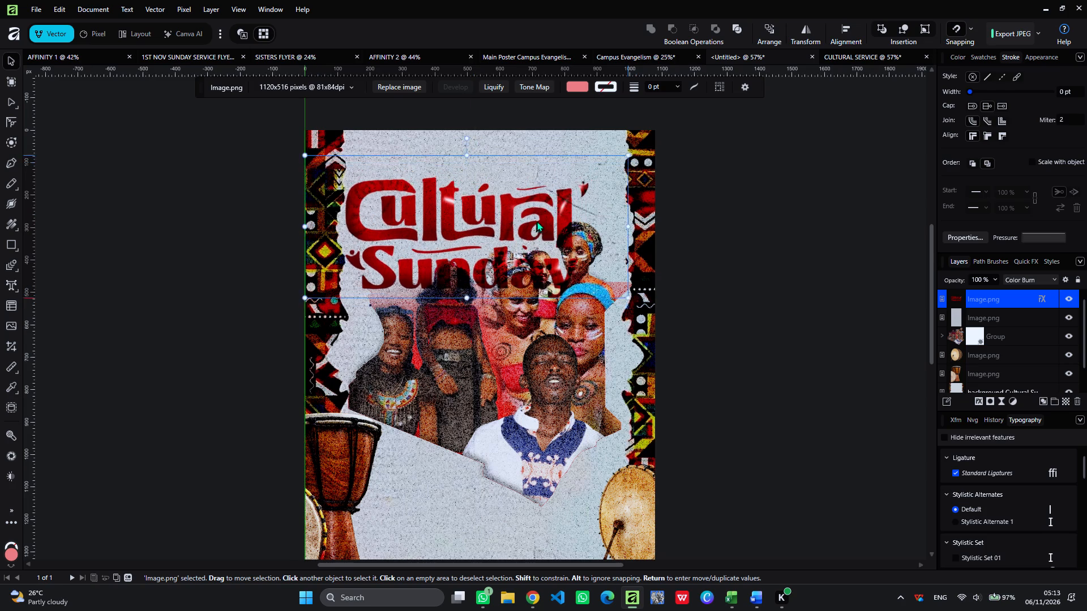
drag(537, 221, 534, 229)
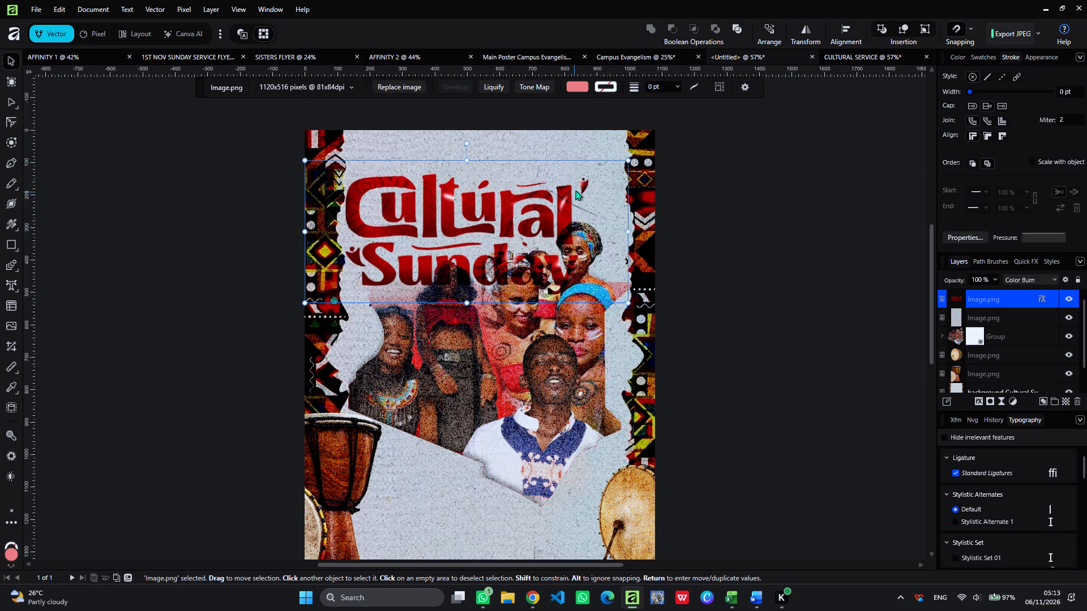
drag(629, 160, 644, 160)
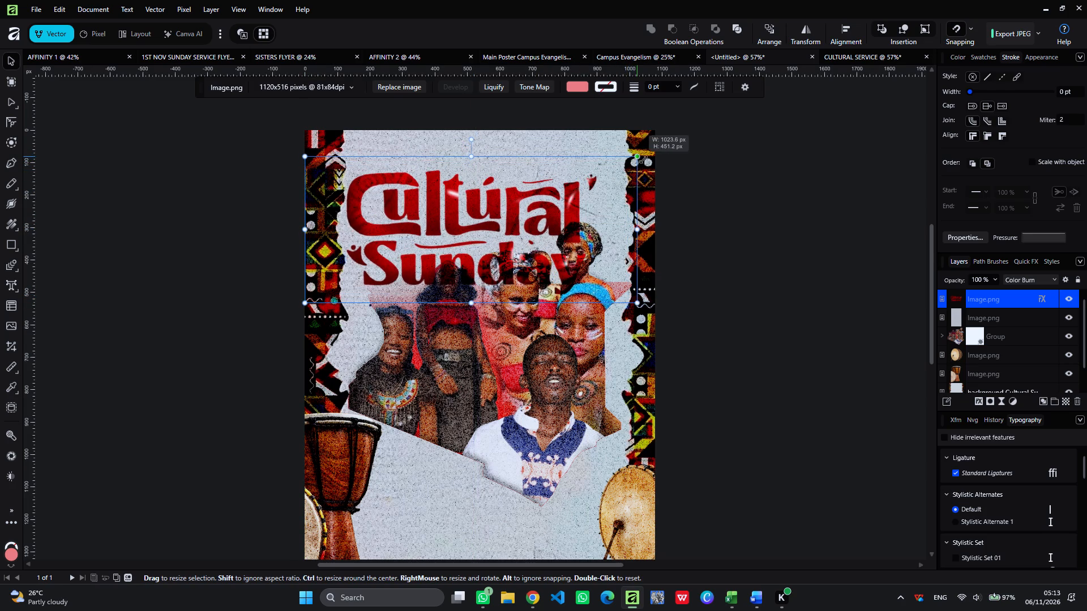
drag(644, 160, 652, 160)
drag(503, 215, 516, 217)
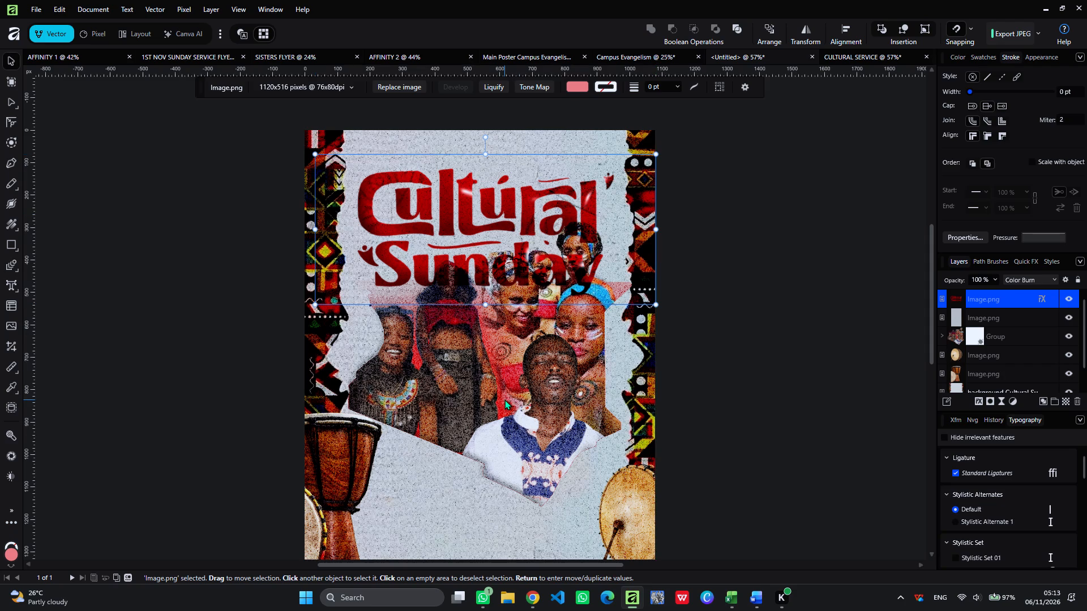
Nudge the photo collage group slightly down and to the right on the page.
click(504, 399)
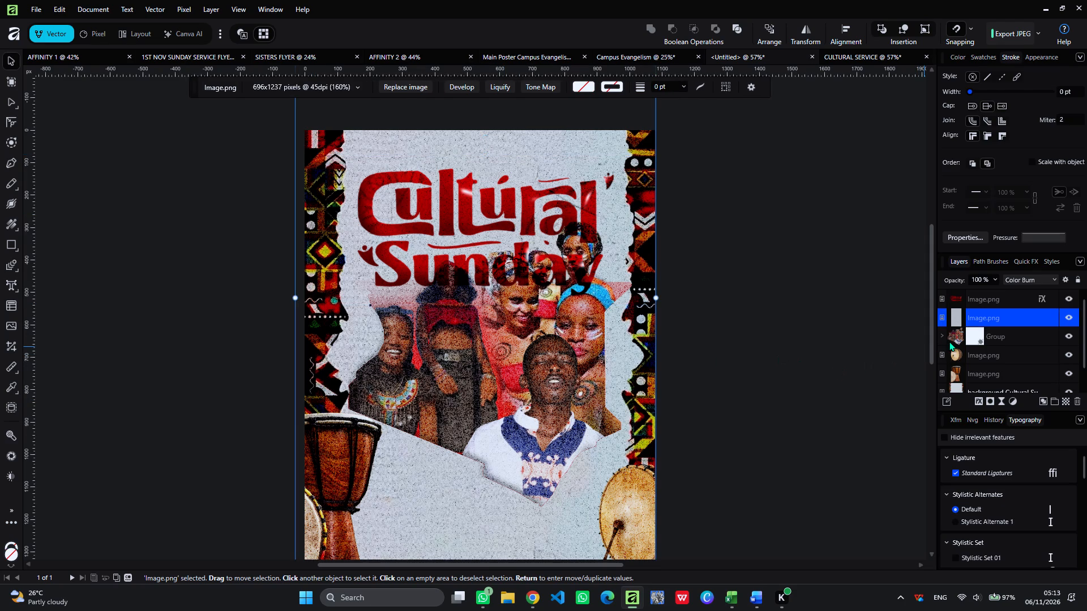
click(949, 341)
key(Down)
key(Down)
key(Down)
key(Down)
key(Down)
key(Down)
key(Down)
key(Down)
key(Down)
key(Down)
key(Down)
key(Down)
key(Down)
key(Down)
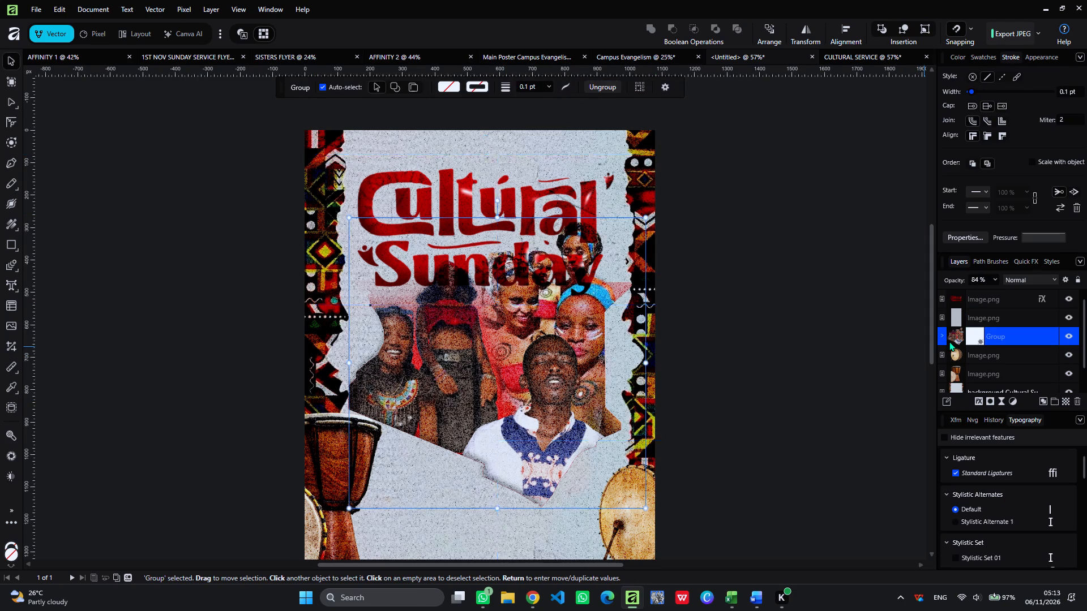
key(Up)
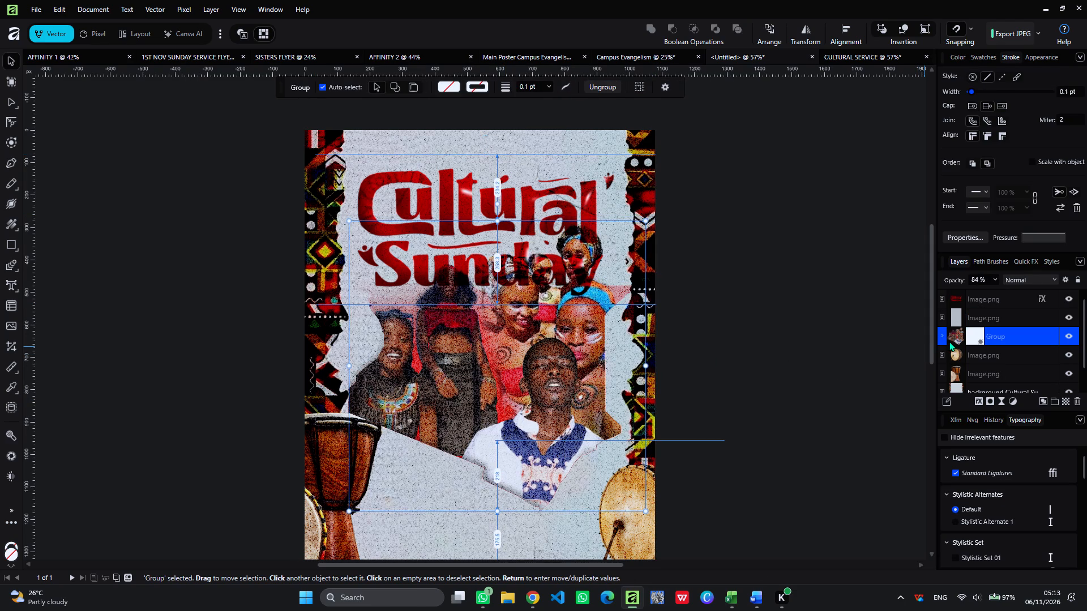
key(Up)
key(Up)
key(Up)
key(Right)
key(Right)
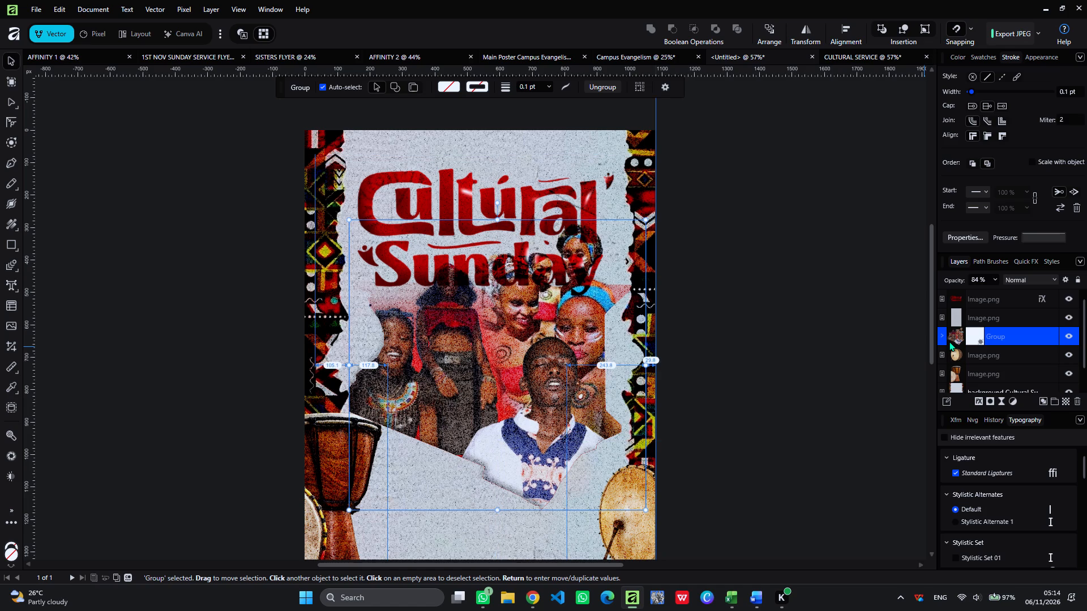
key(Right)
key(Right)
key(Right)
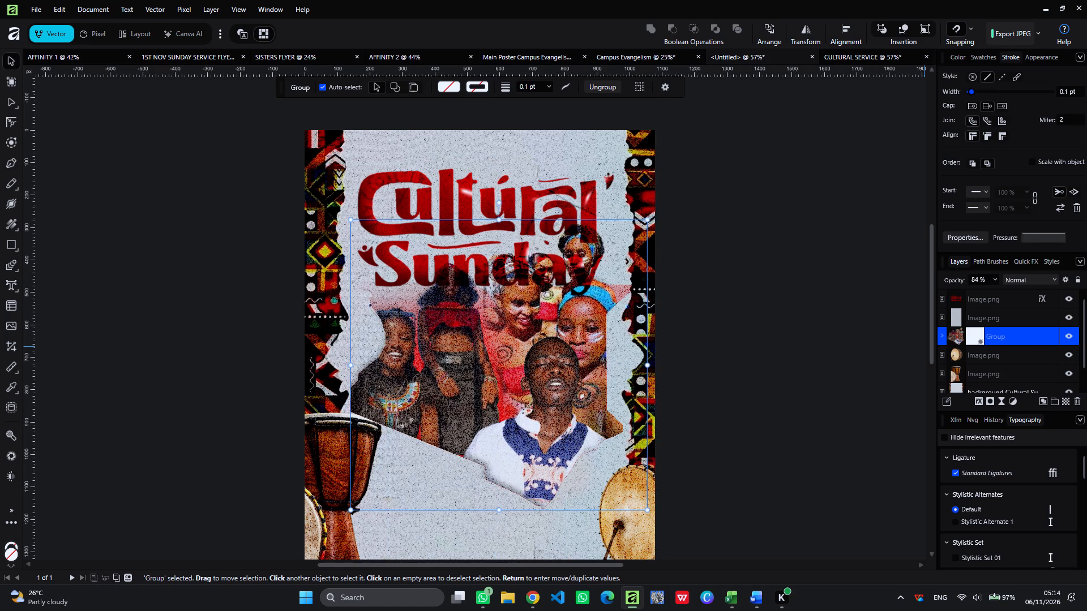
click(827, 326)
Scale the Cultural Sunday title down to about 790 px wide and move it over the lower part of the photo collage.
scroll(827, 326, down, 1)
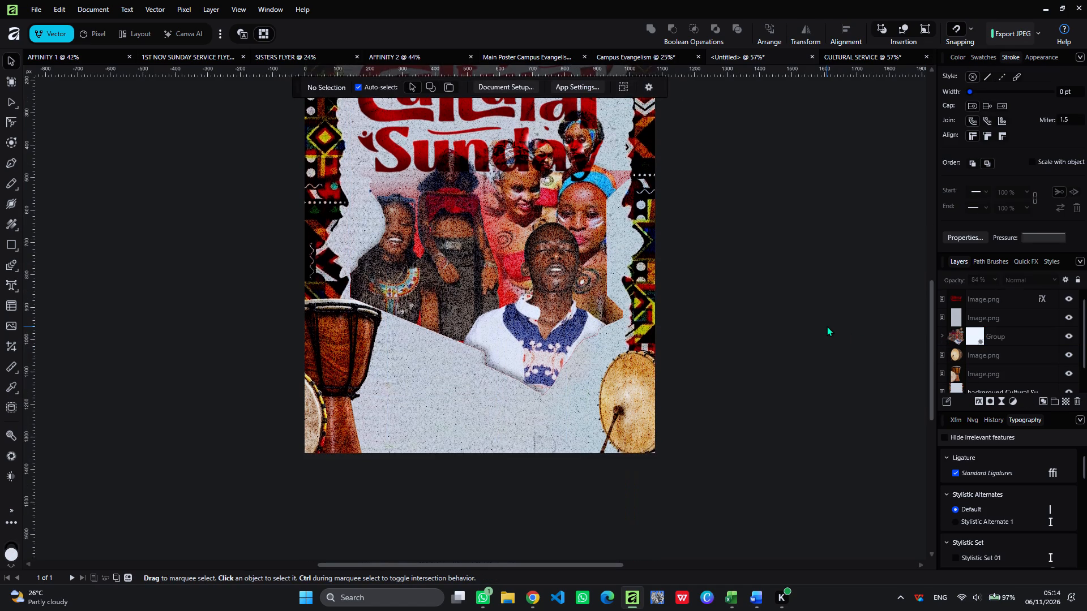
scroll(827, 326, up, 1)
click(472, 196)
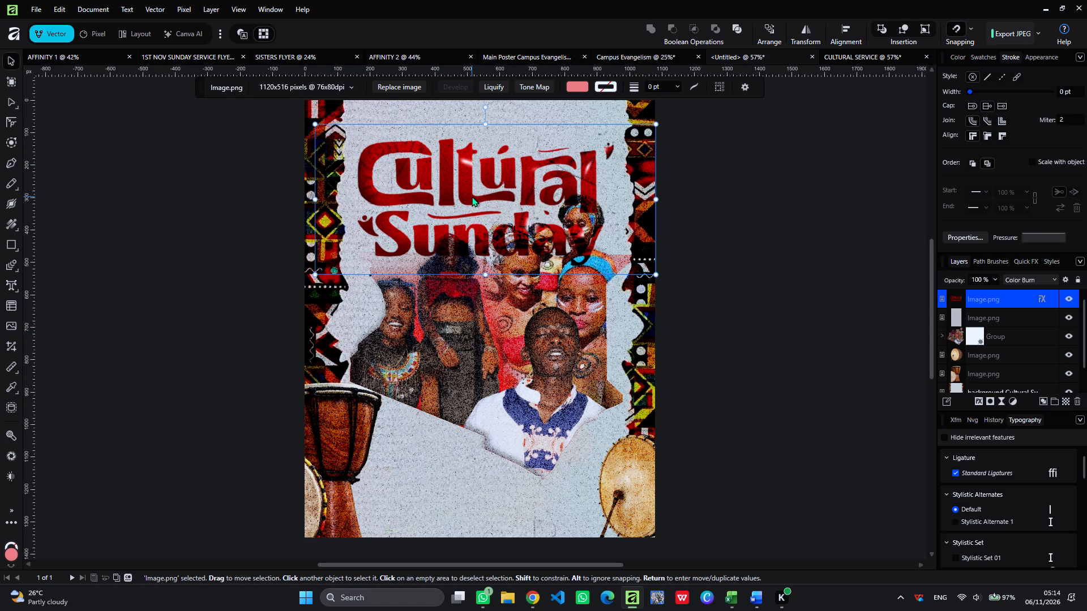
drag(472, 196, 579, 163)
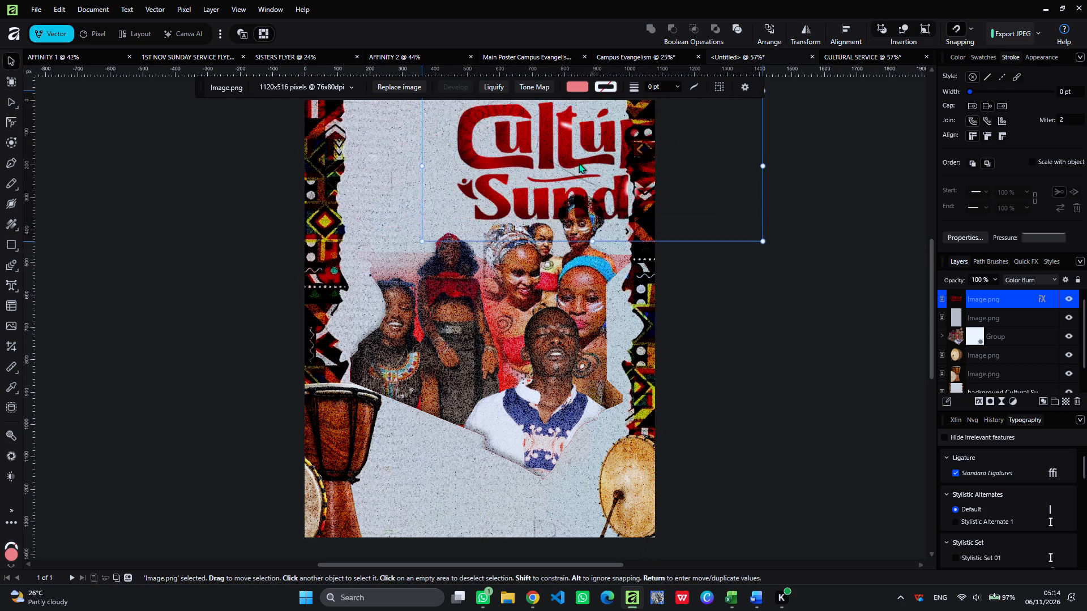
drag(579, 163, 467, 161)
drag(650, 239, 635, 233)
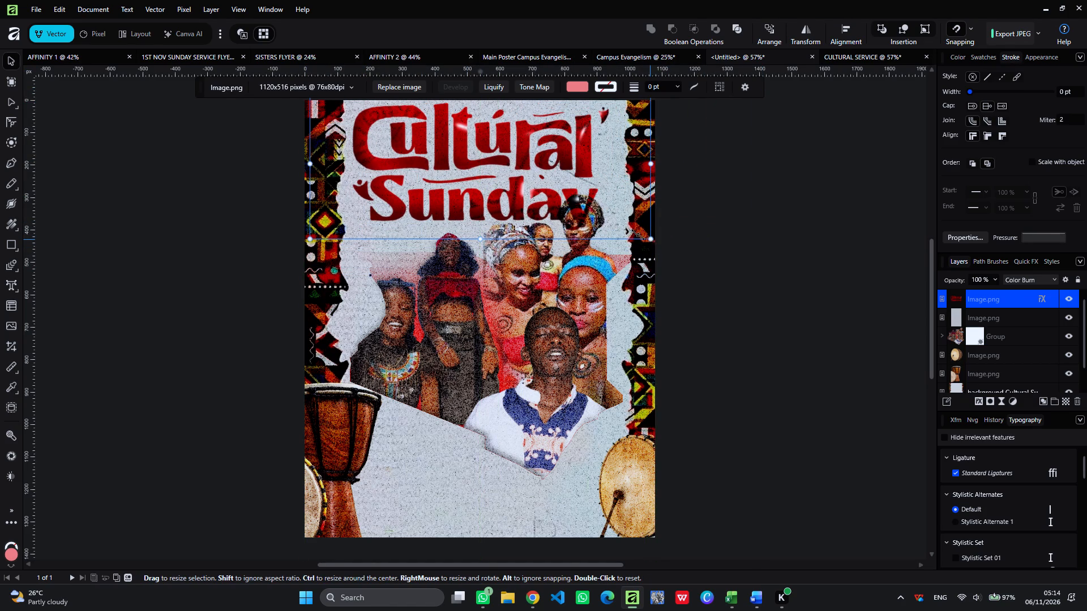
drag(635, 233, 567, 210)
drag(499, 177, 525, 341)
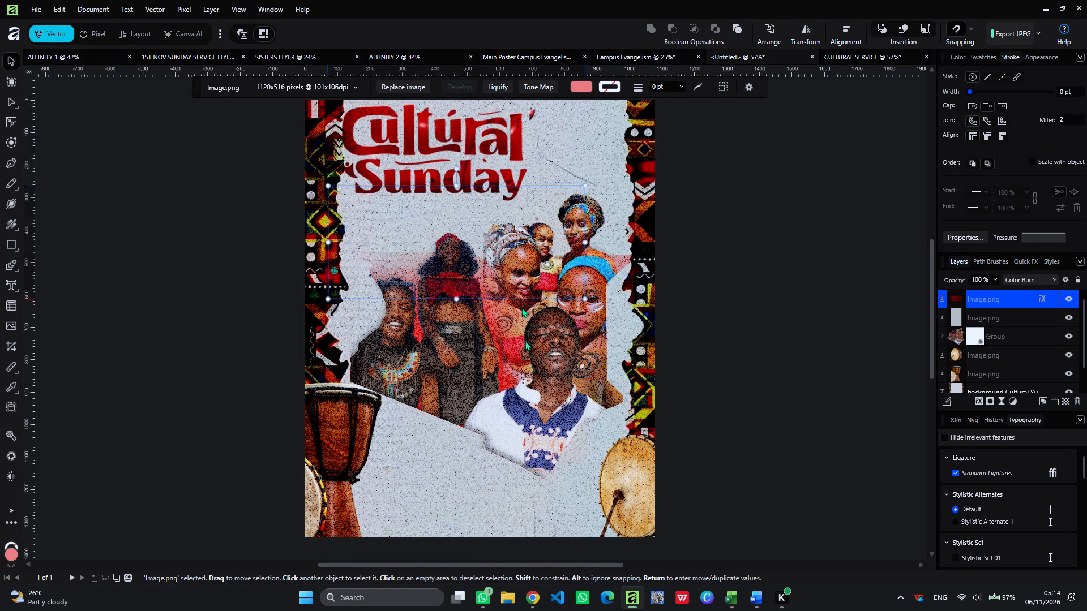
drag(525, 341, 554, 431)
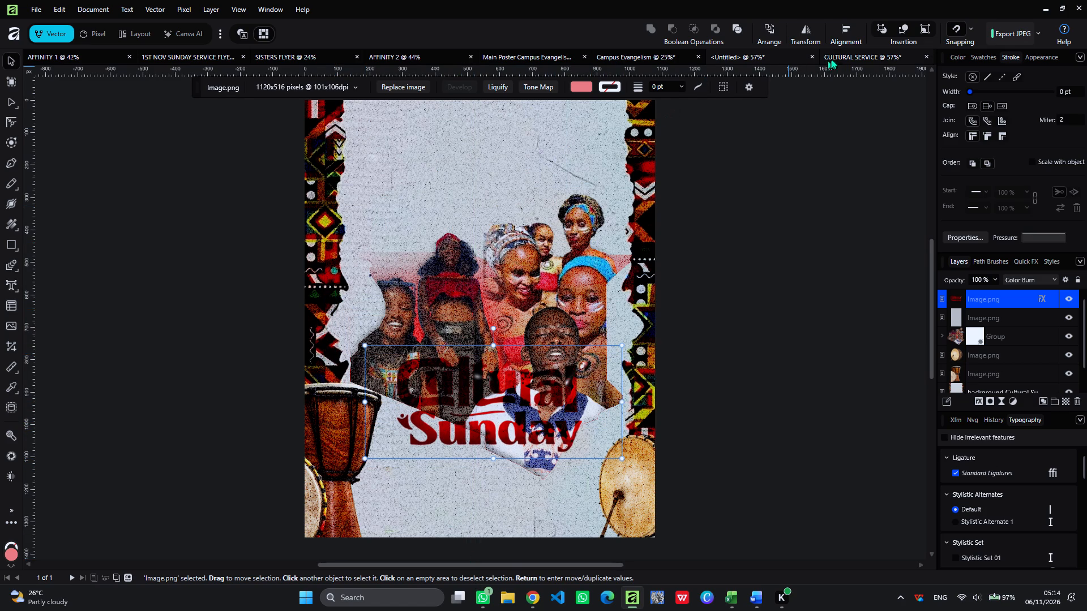
Copy the P.U.C.U logo group from the CULTURAL SERVICE document into the untitled flyer.
click(848, 55)
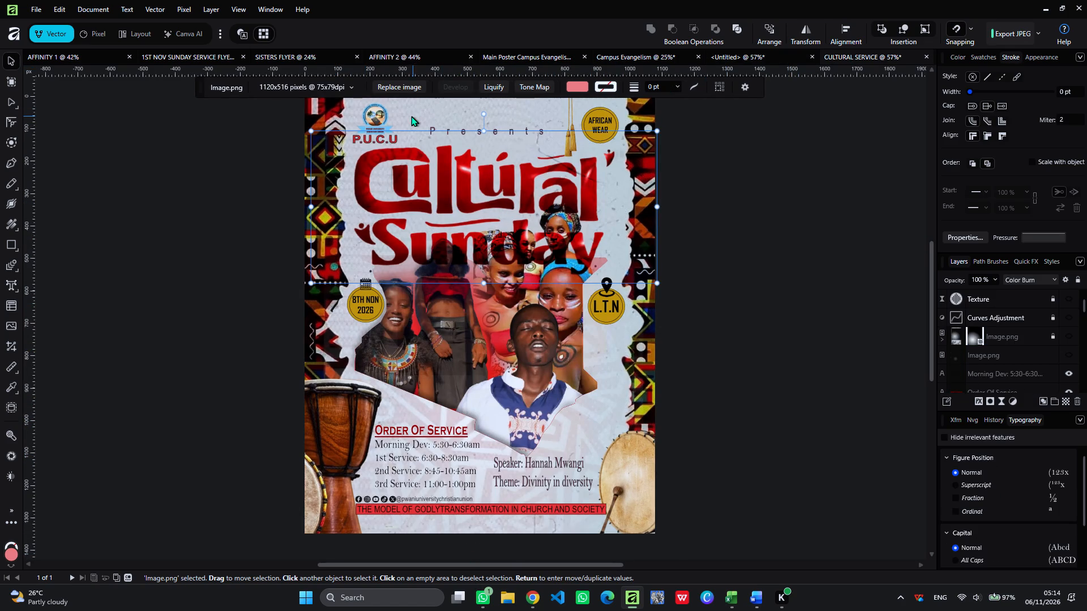
click(382, 116)
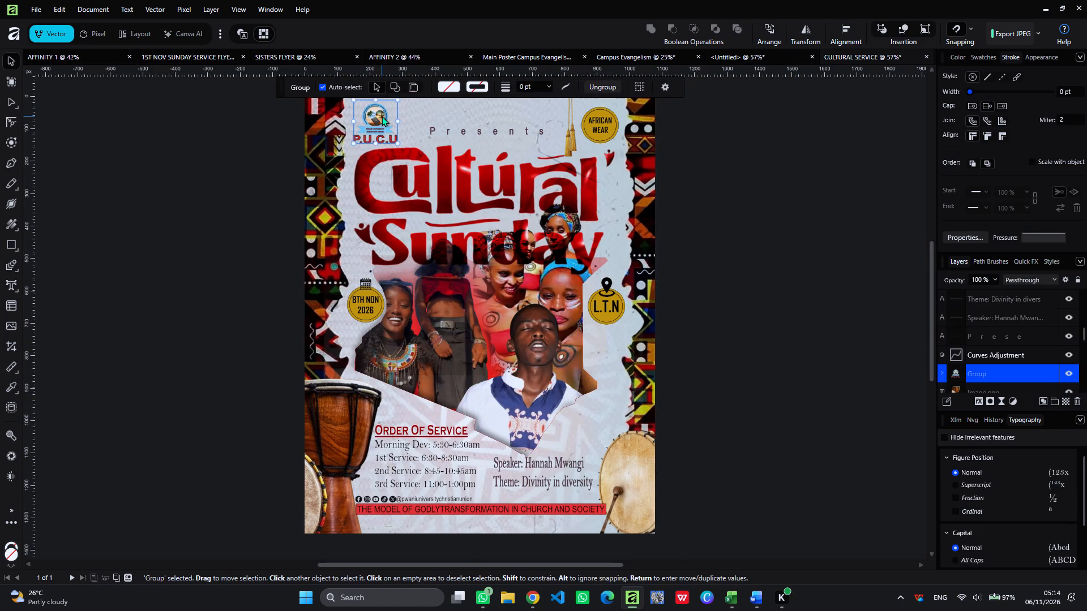
key(ctrl+c)
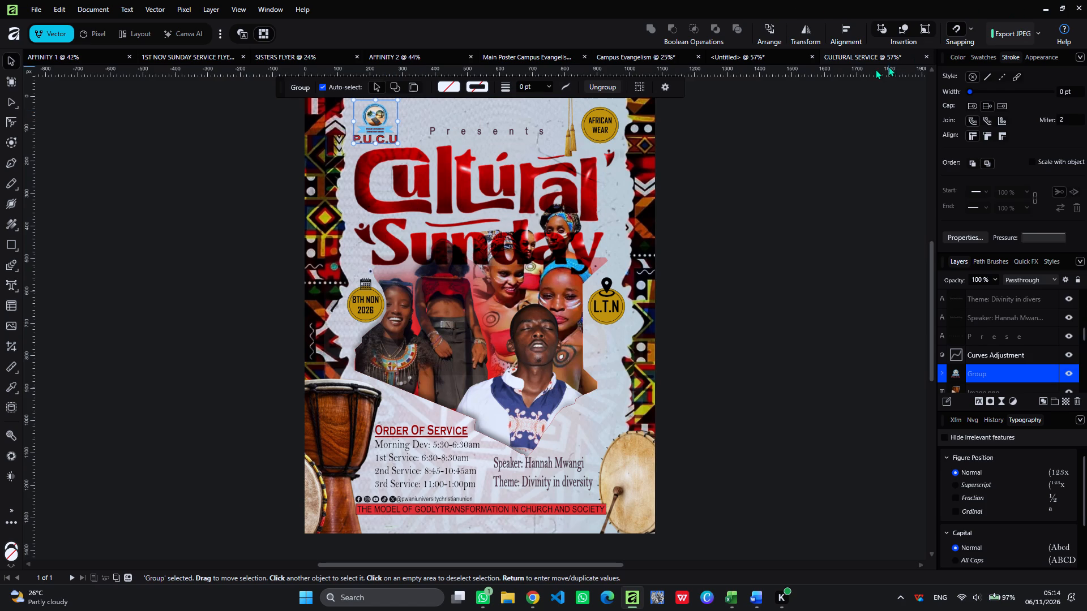
click(795, 55)
key(ctrl+v)
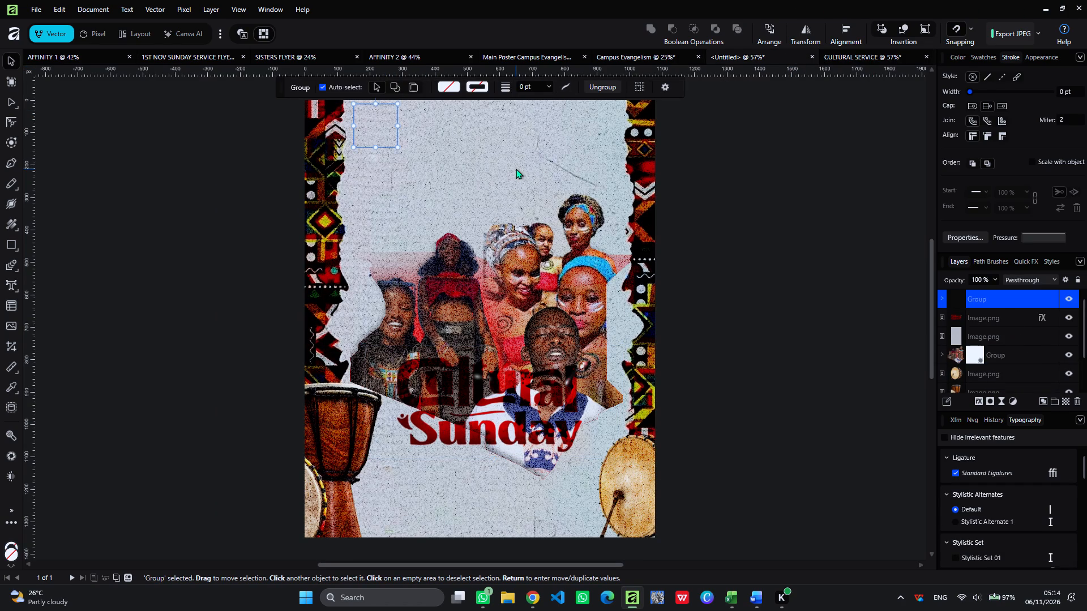
Delete the P.U.C.U text and the emblem image from the pasted logo group on the flyer.
double_click(399, 143)
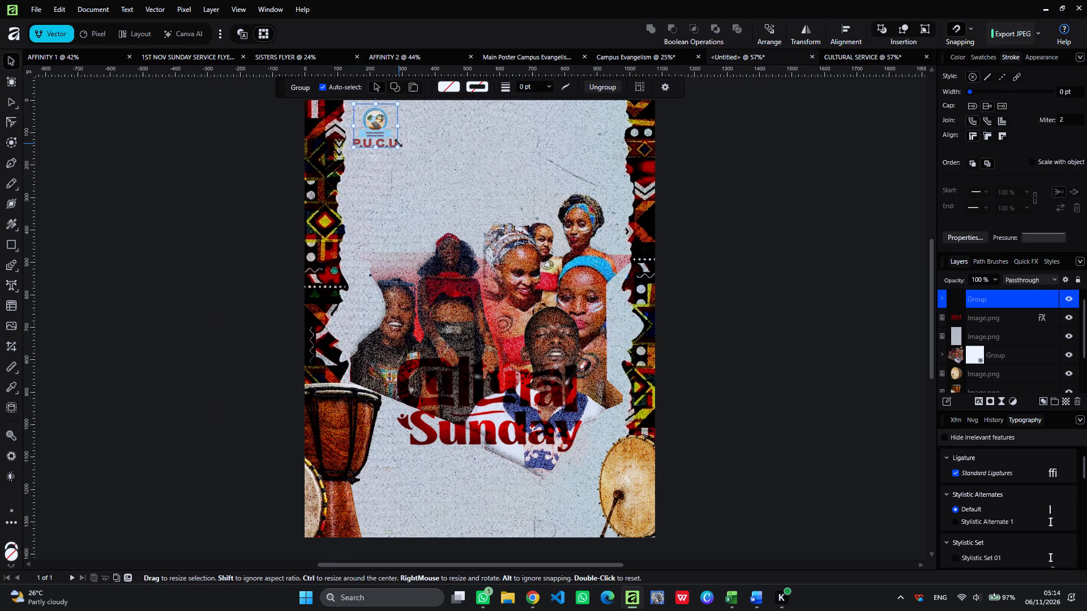
double_click(384, 145)
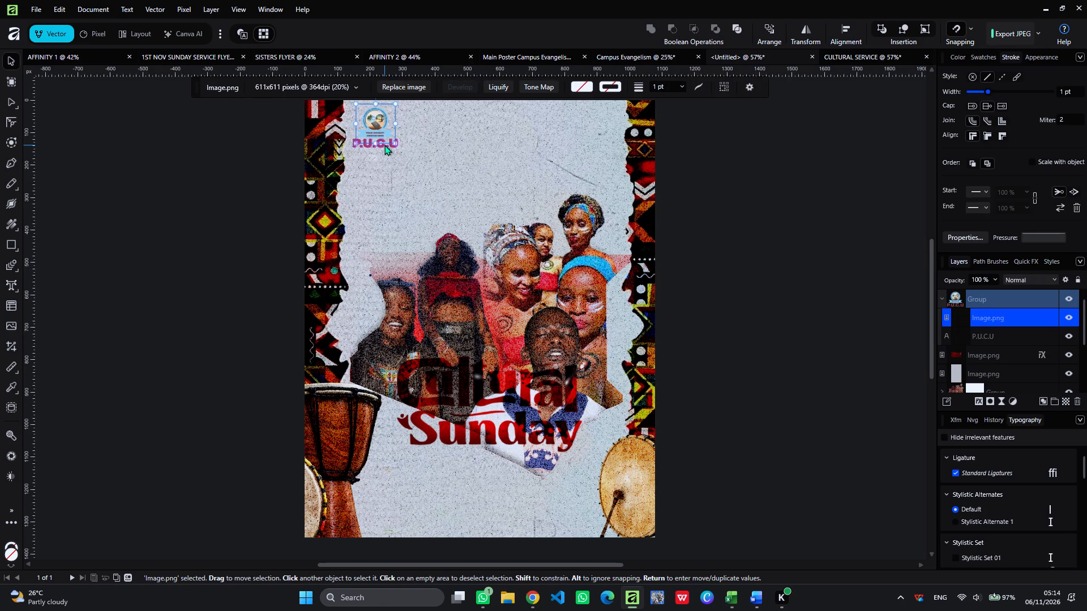
key(BackSpace)
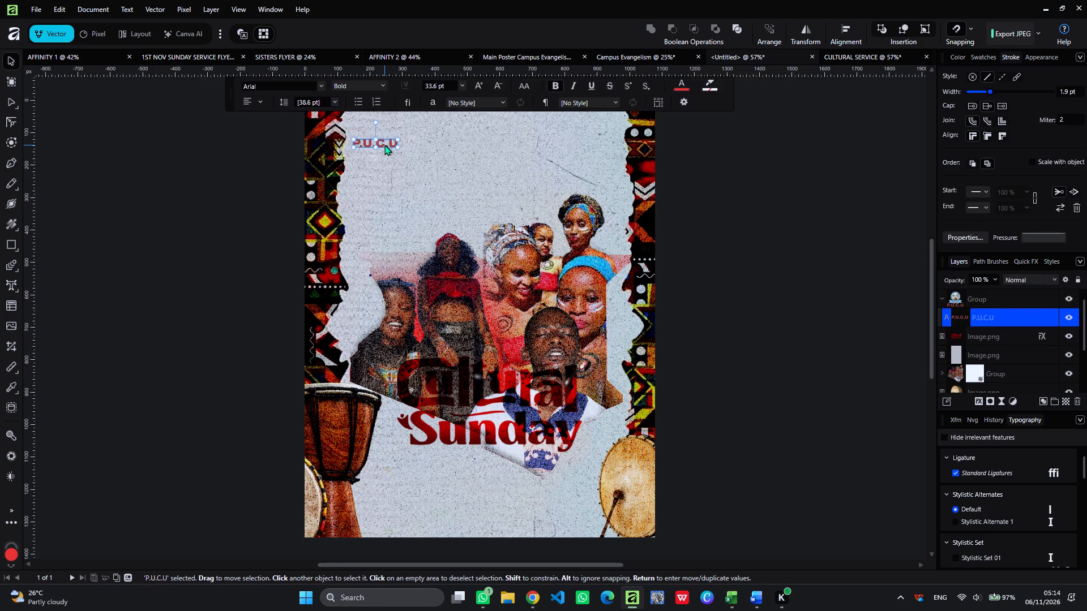
key(ctrl+z)
double_click(384, 145)
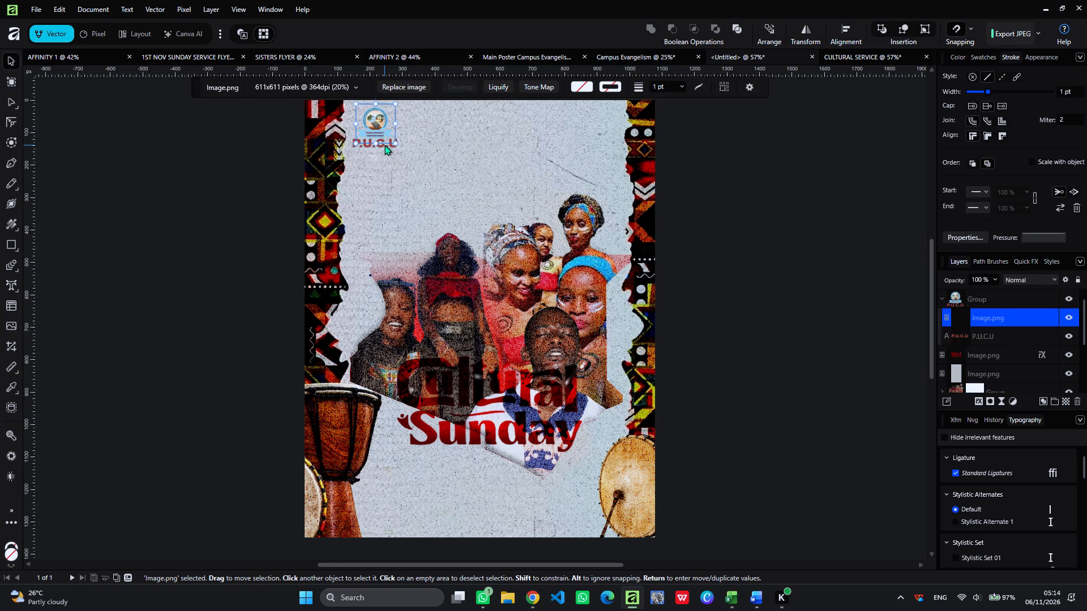
drag(383, 132, 457, 127)
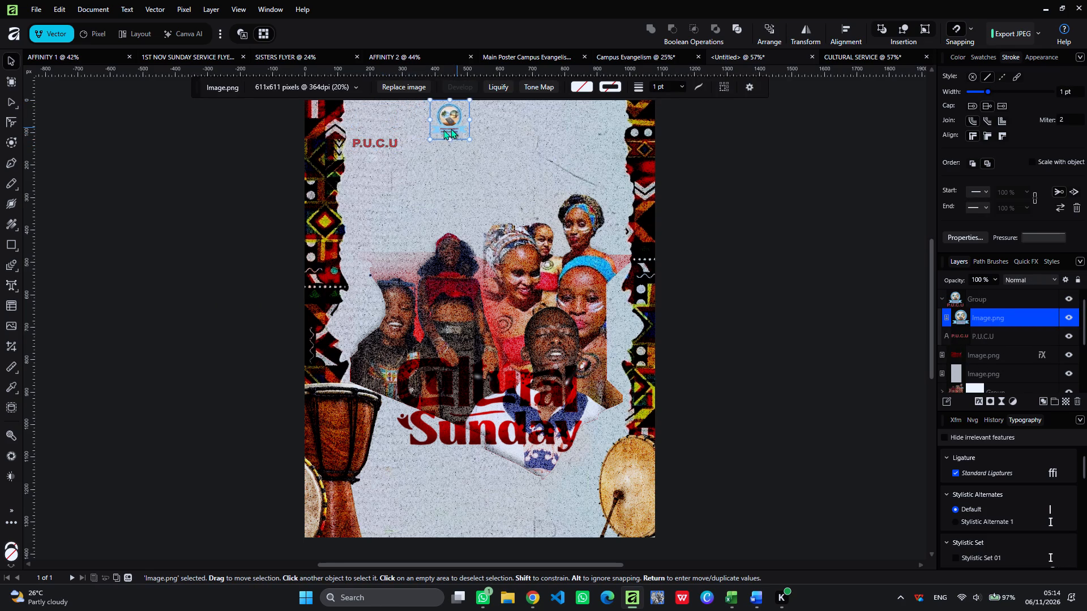
click(387, 144)
key(BackSpace)
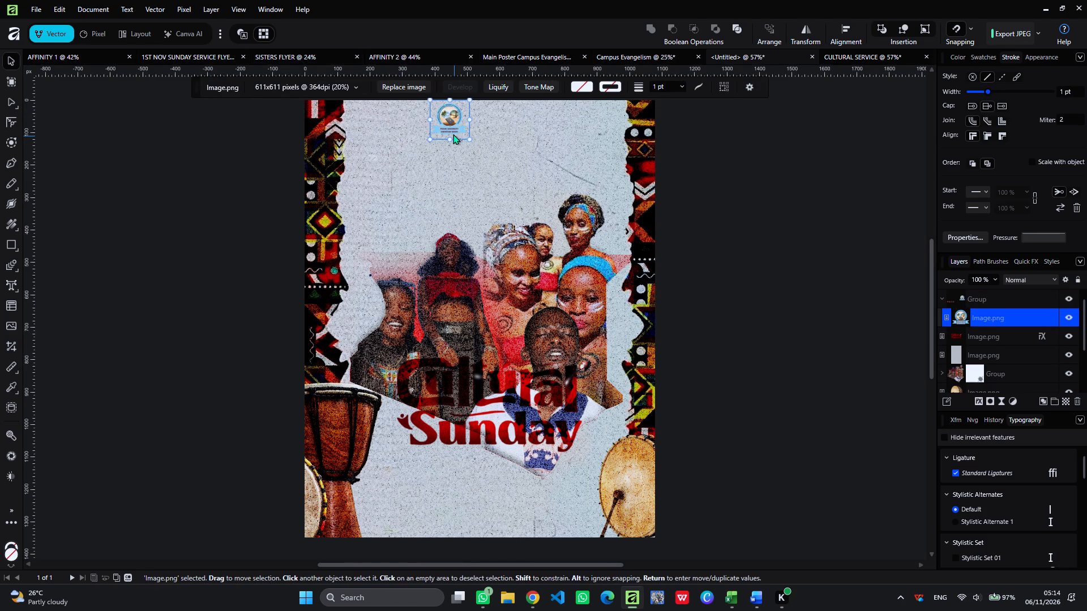
drag(452, 121, 386, 130)
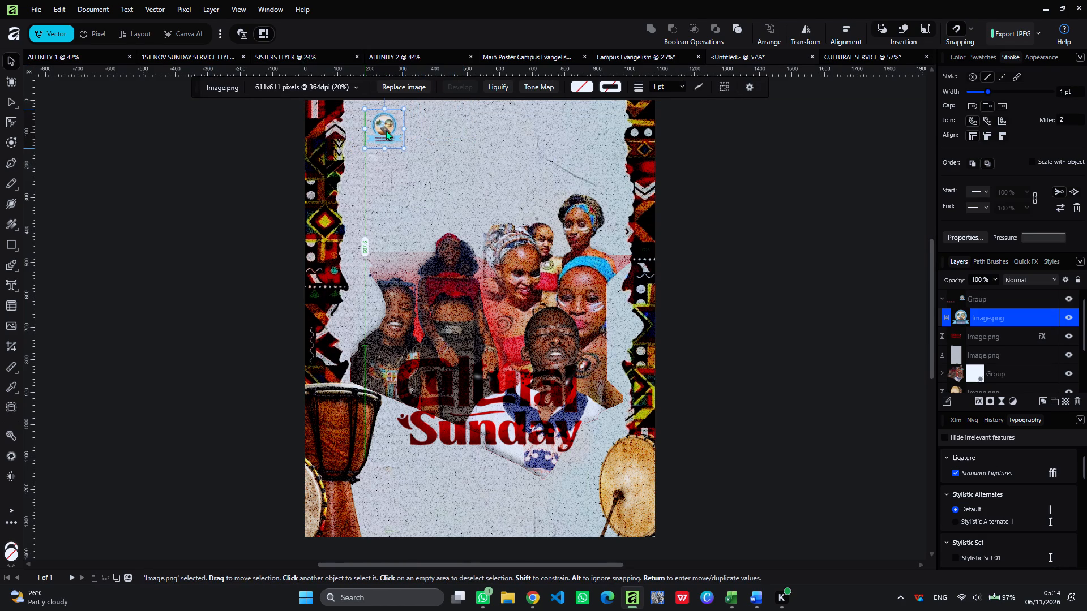
drag(386, 130, 380, 128)
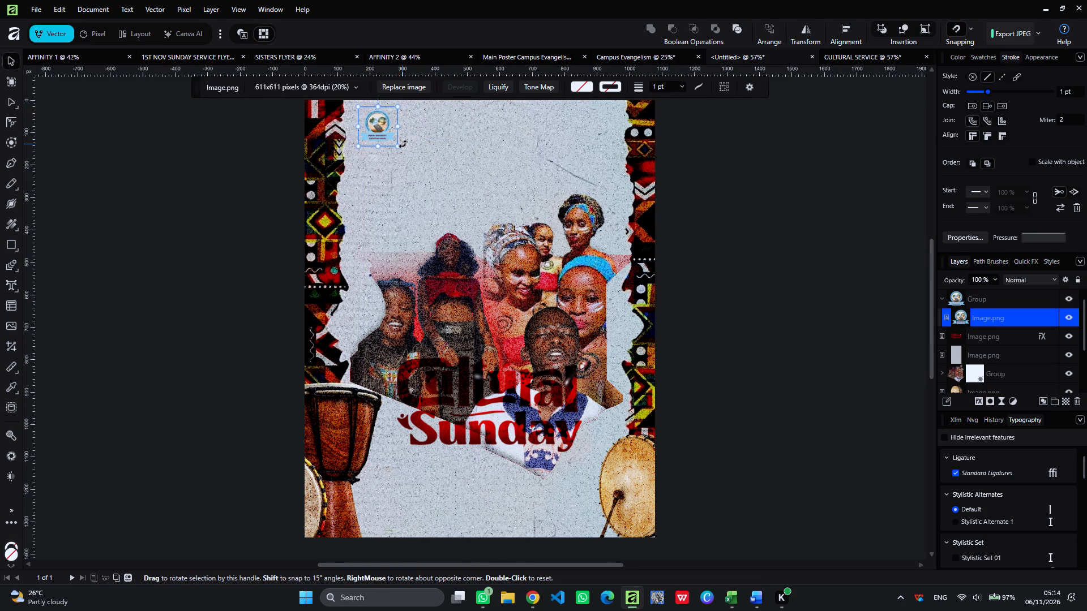
key(BackSpace)
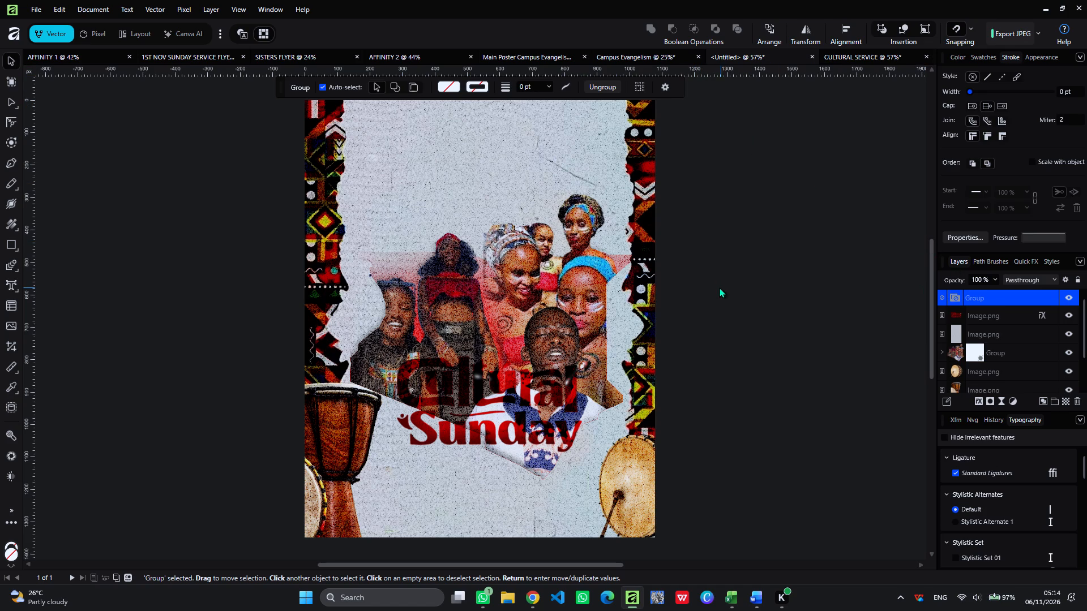
Copy the Pwani University Christian Union logo group from the Main Poster Campus Evangelism document into the untitled flyer, hiding the poster's overlay image only while copying.
click(653, 54)
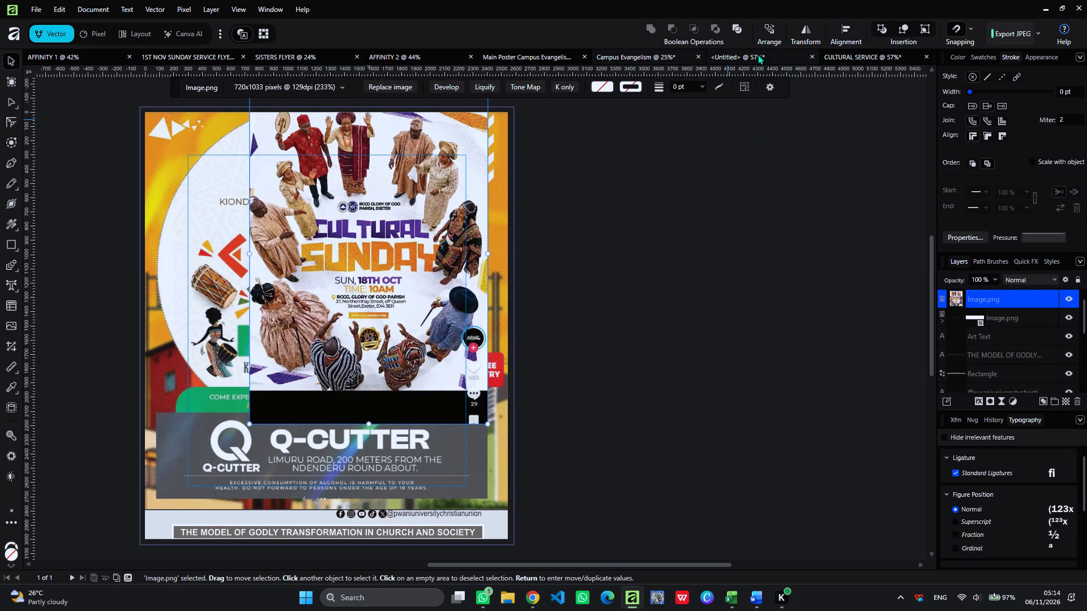
click(757, 53)
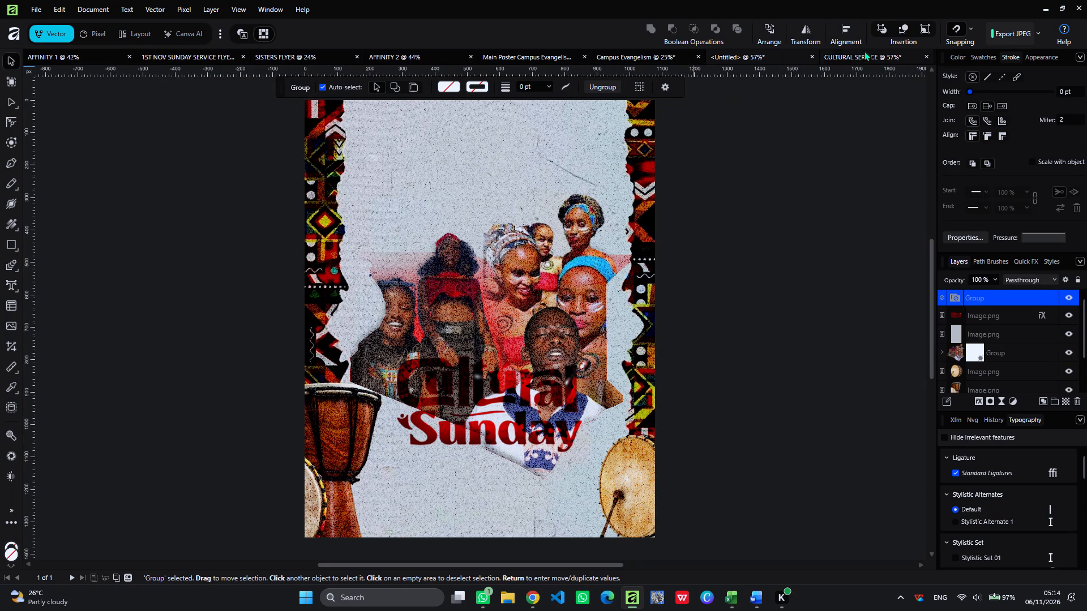
click(861, 57)
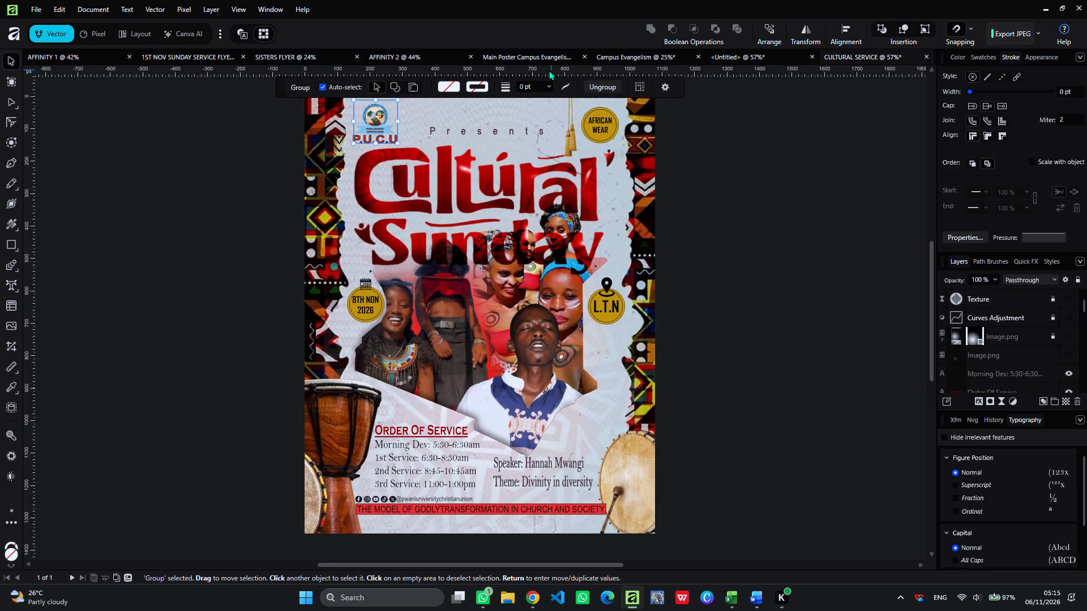
click(538, 57)
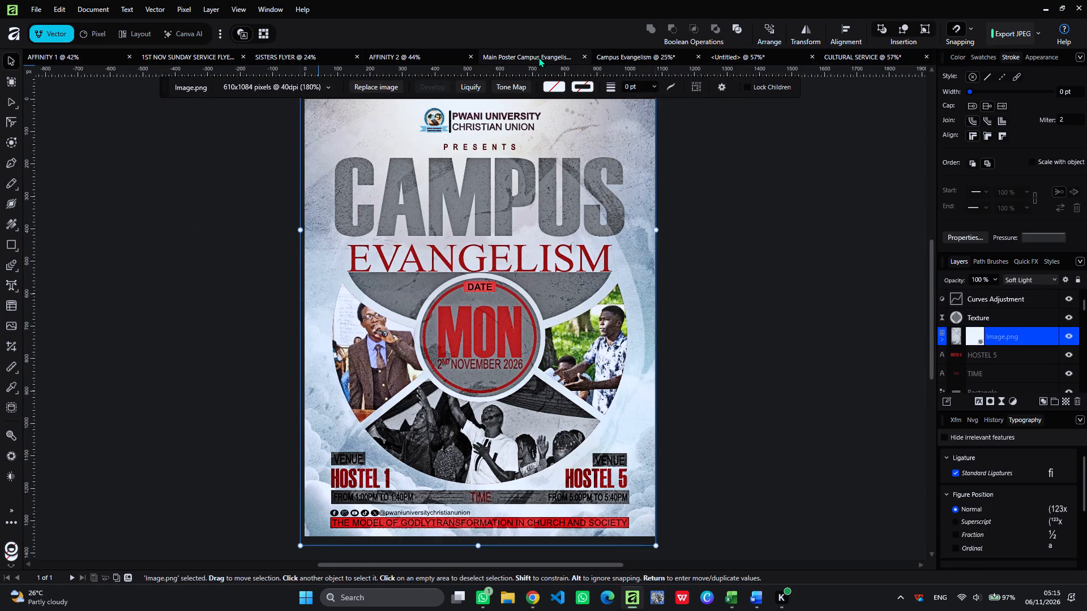
click(455, 111)
click(430, 121)
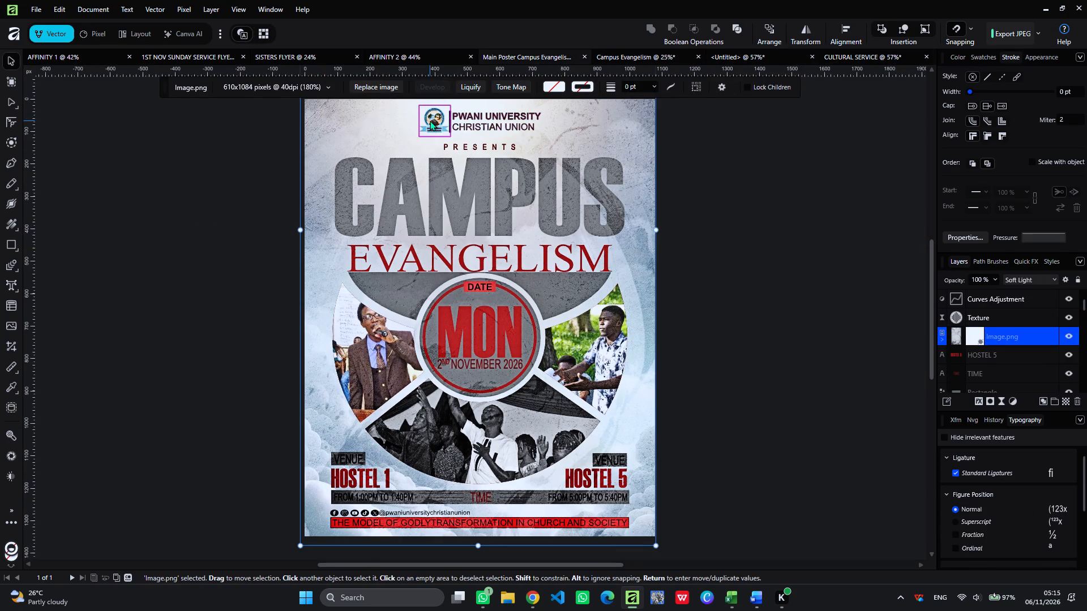
click(481, 123)
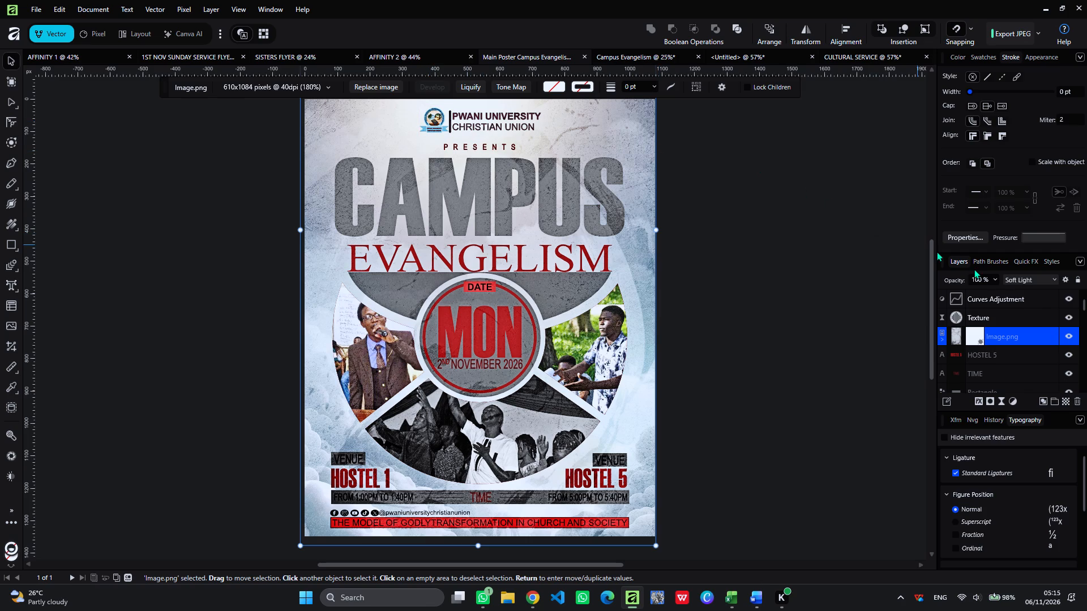
click(1067, 335)
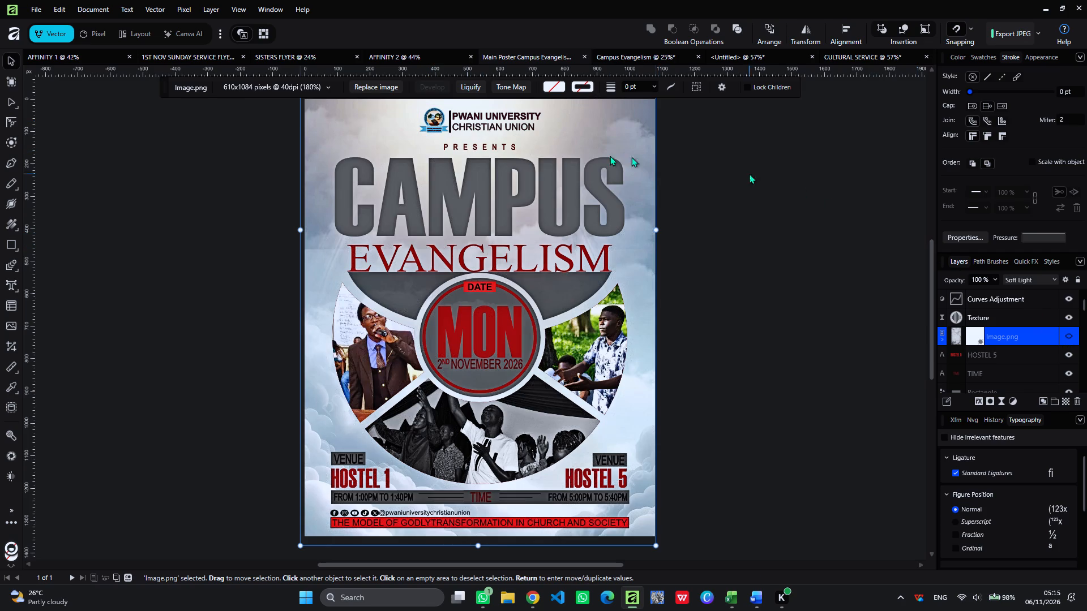
click(491, 131)
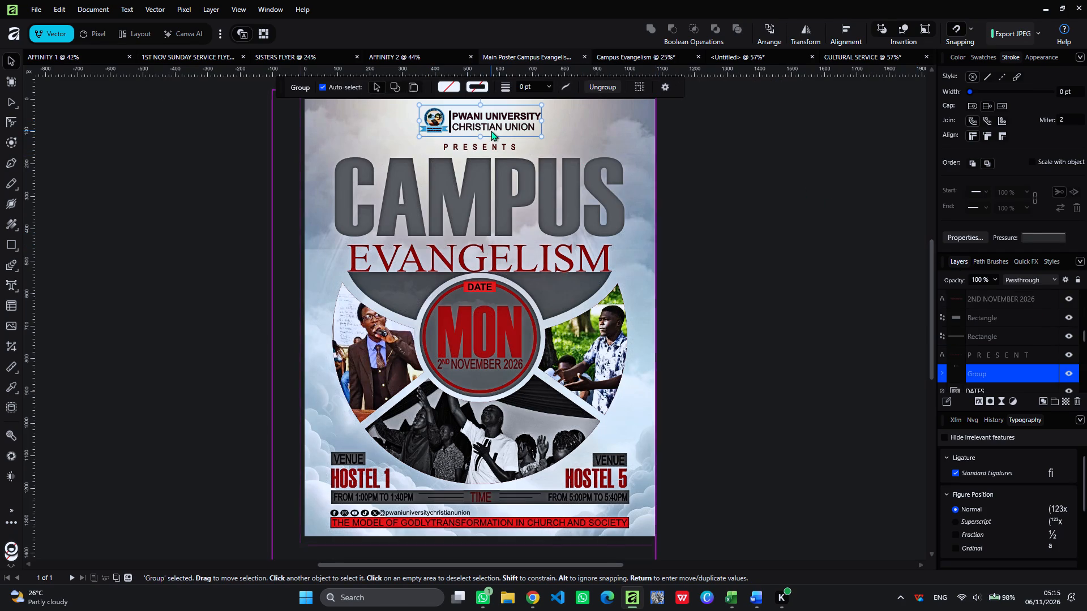
key(ctrl+c)
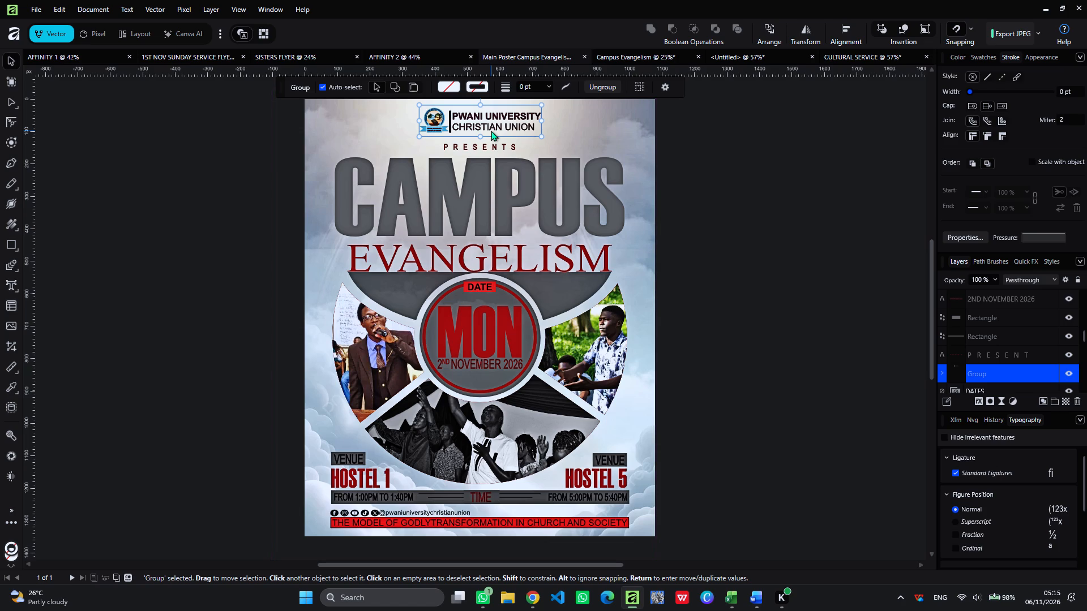
scroll(1061, 334, up, 2)
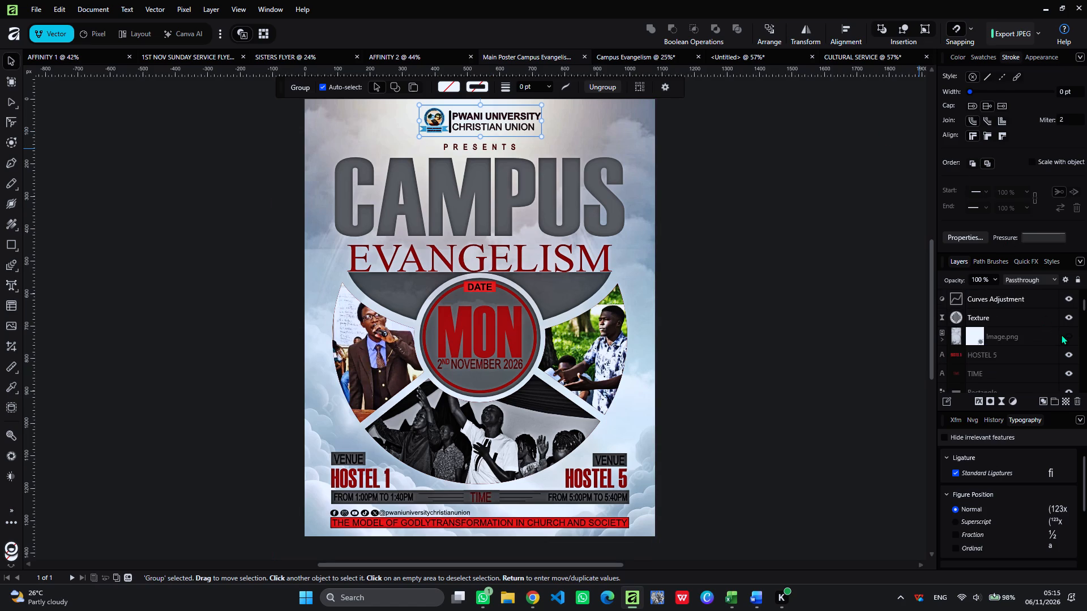
click(1071, 336)
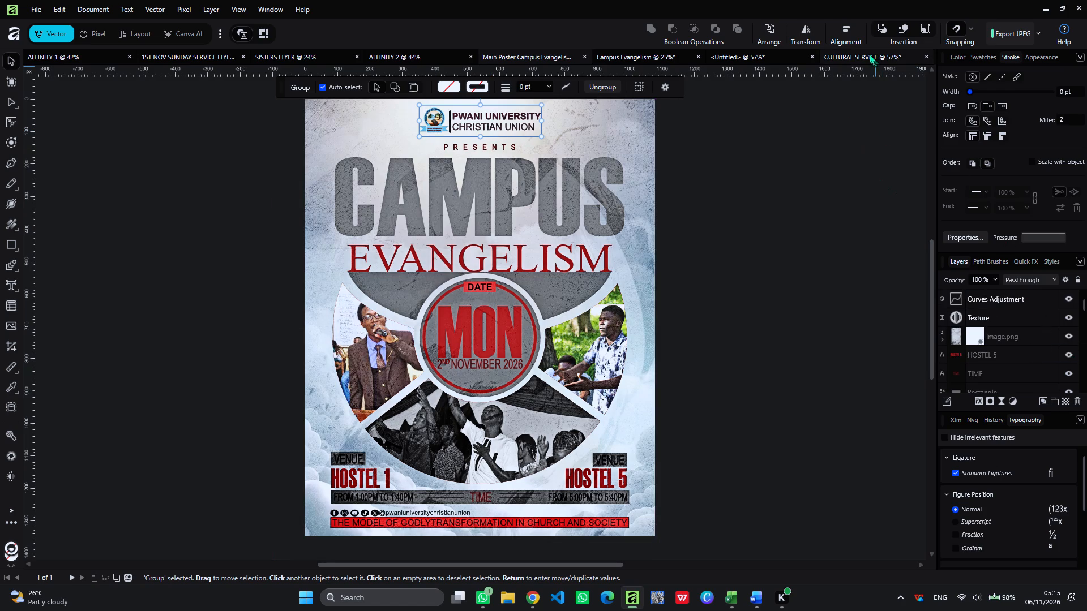
click(776, 60)
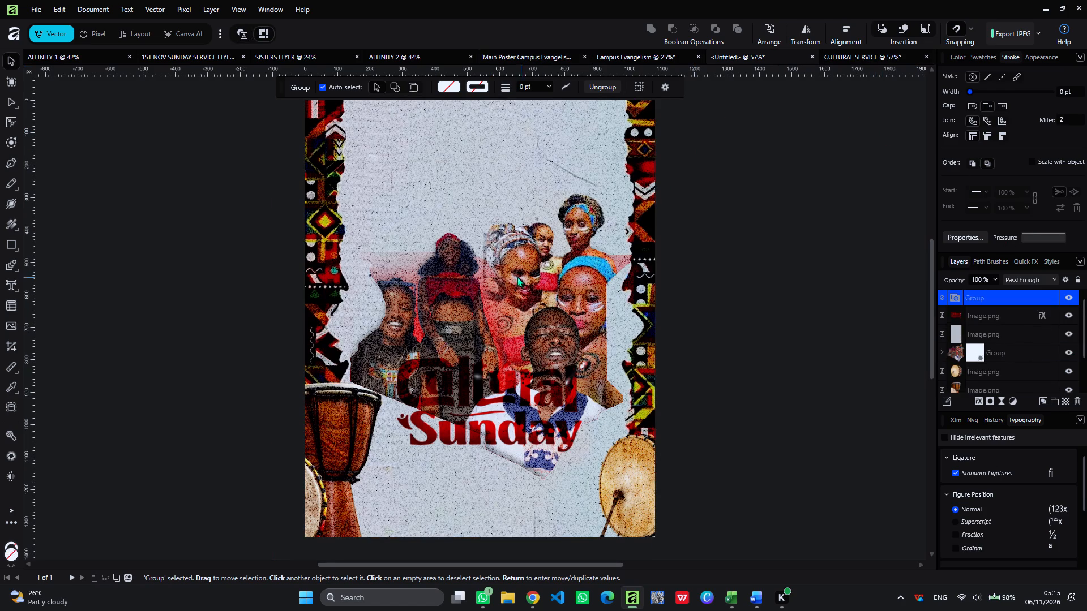
key(ctrl+v)
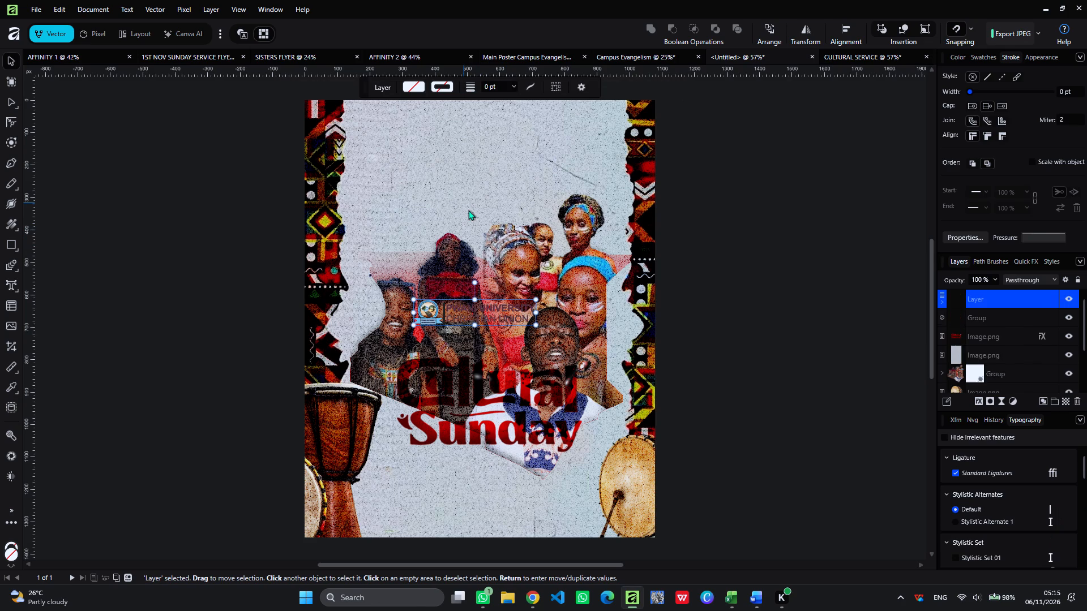
Scale the Pwani University Christian Union logo to about 280 px wide and place it in the page's top-left corner, just inside the patterned border.
drag(489, 316, 468, 165)
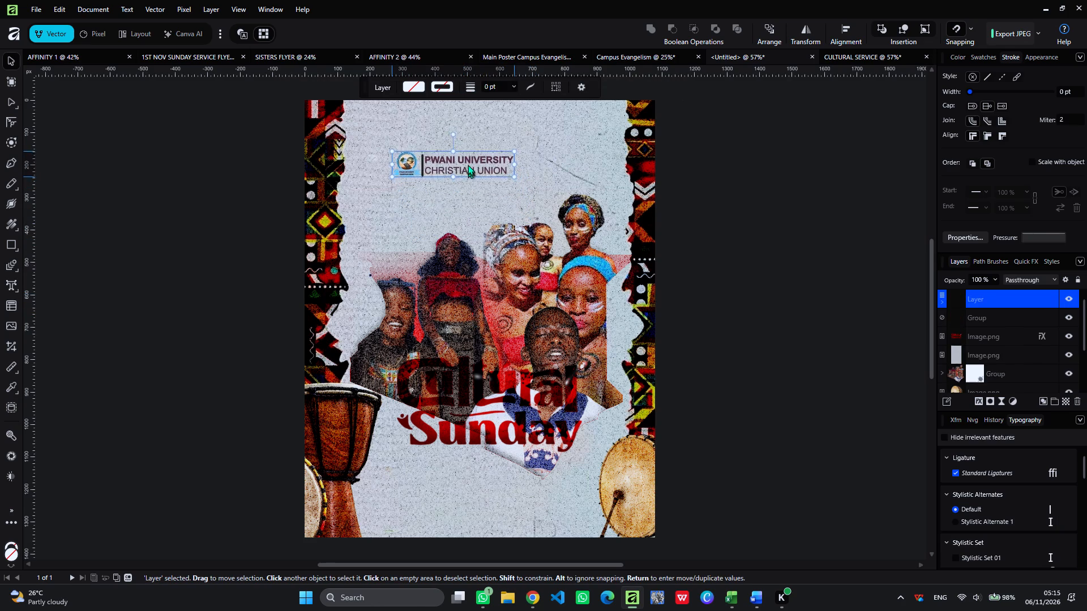
drag(468, 165, 468, 128)
drag(512, 136, 543, 143)
drag(489, 135, 490, 132)
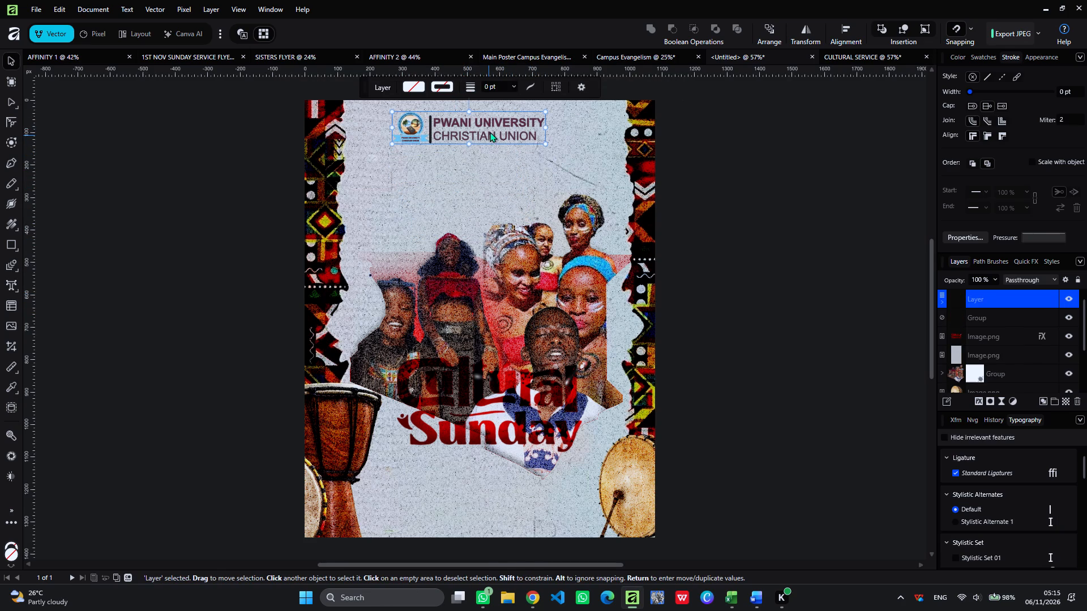
drag(490, 132, 497, 128)
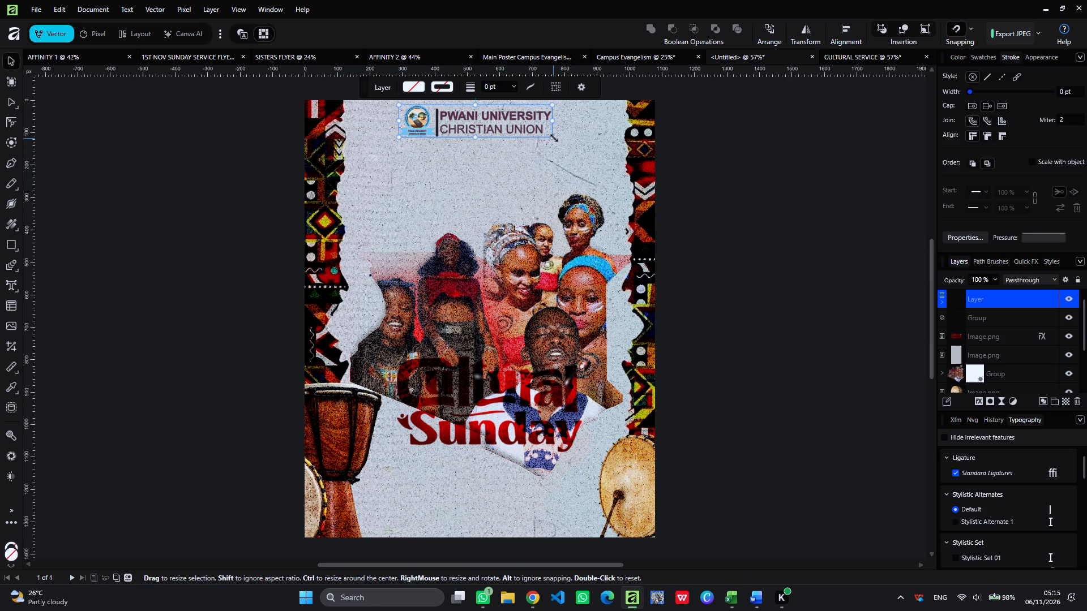
drag(555, 138, 504, 125)
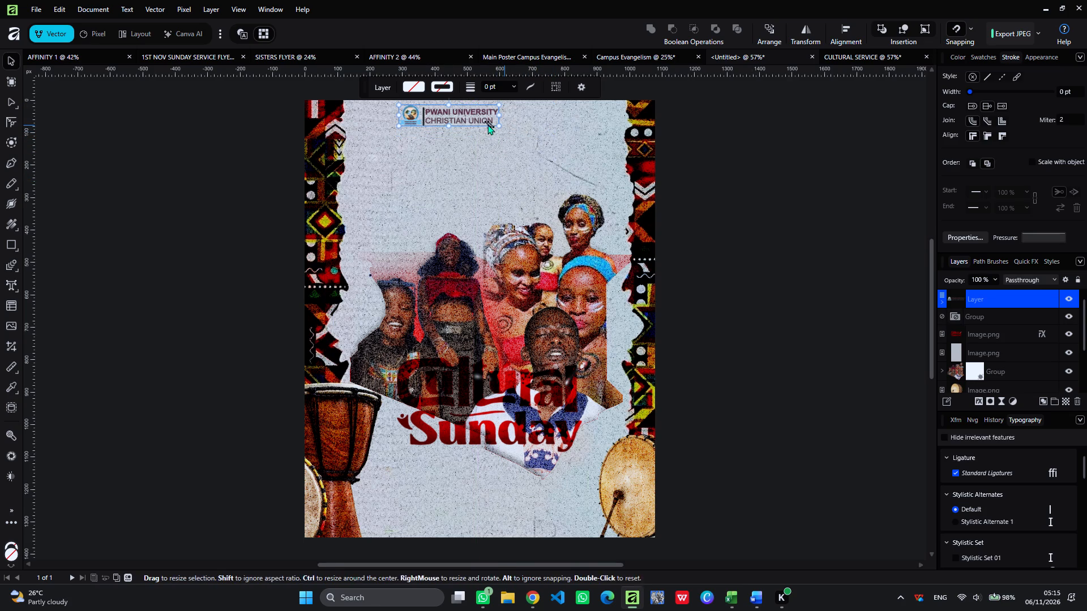
drag(480, 117, 434, 119)
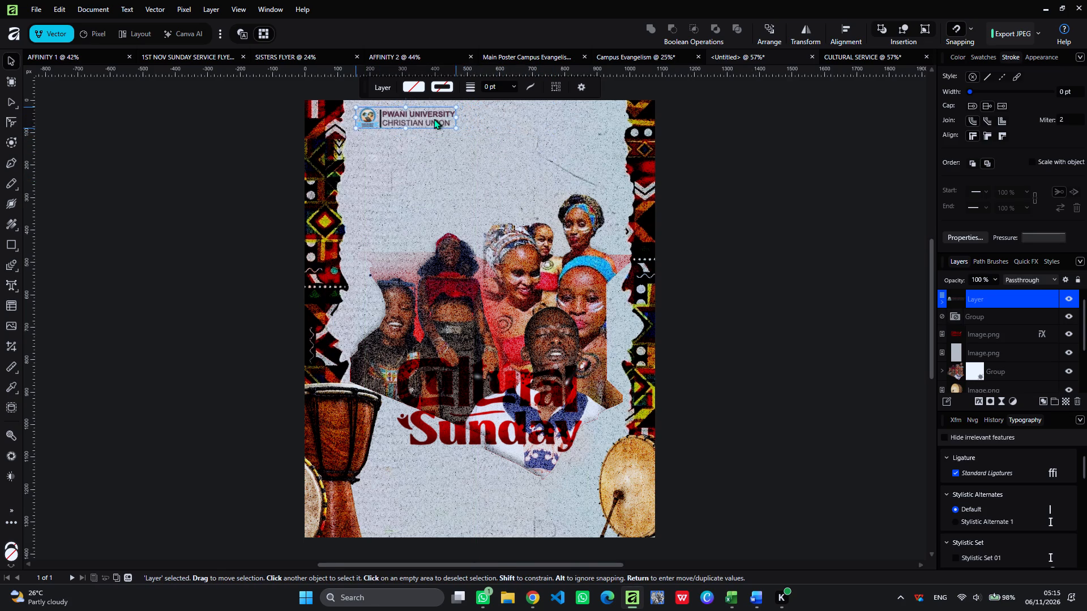
drag(434, 119, 433, 118)
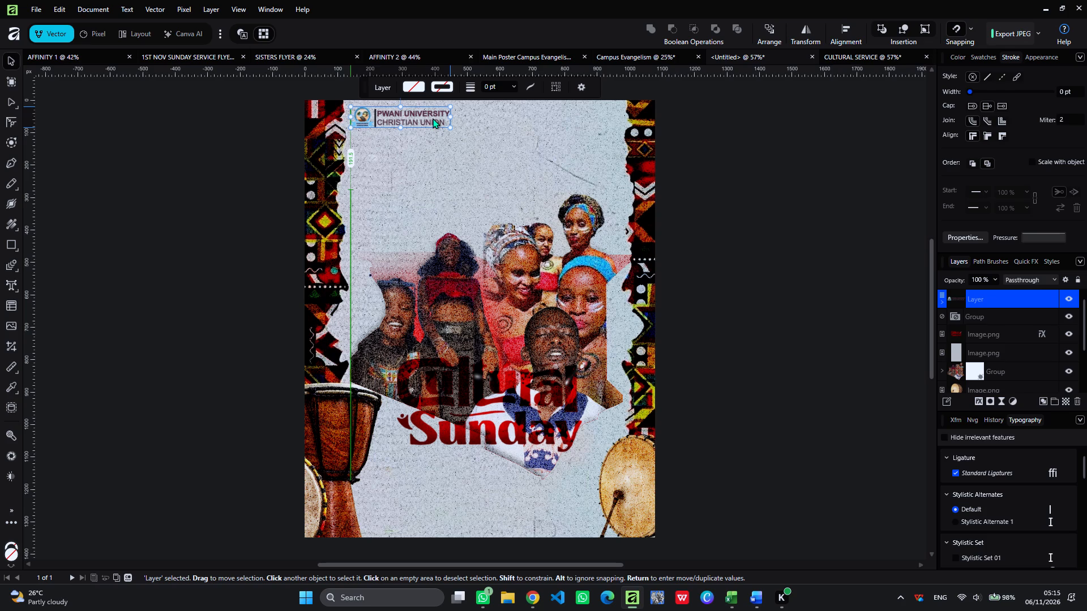
drag(433, 118, 432, 118)
drag(450, 129, 451, 130)
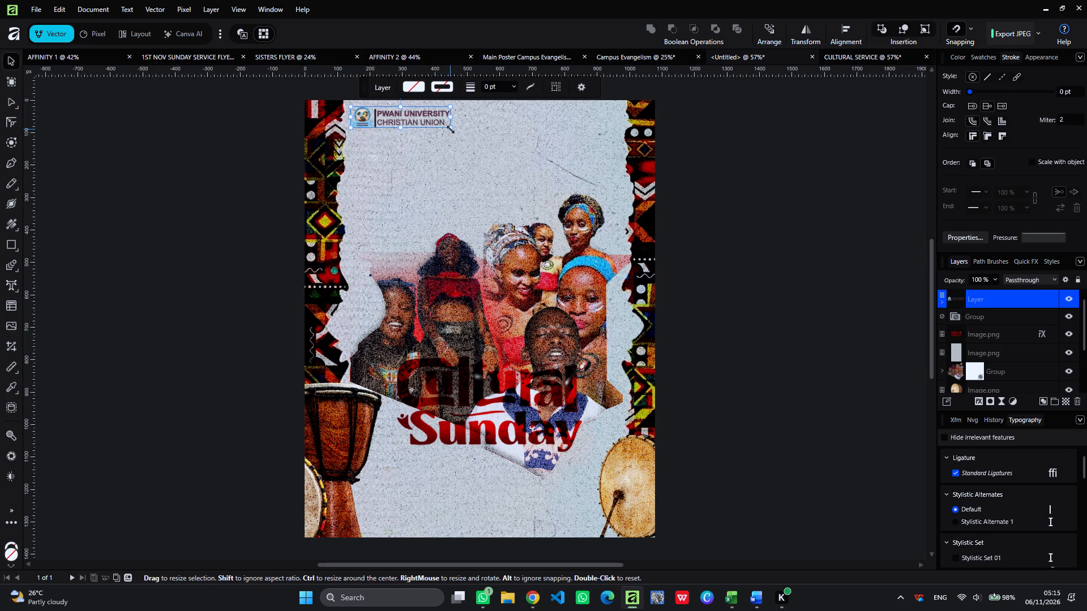
drag(451, 130, 440, 127)
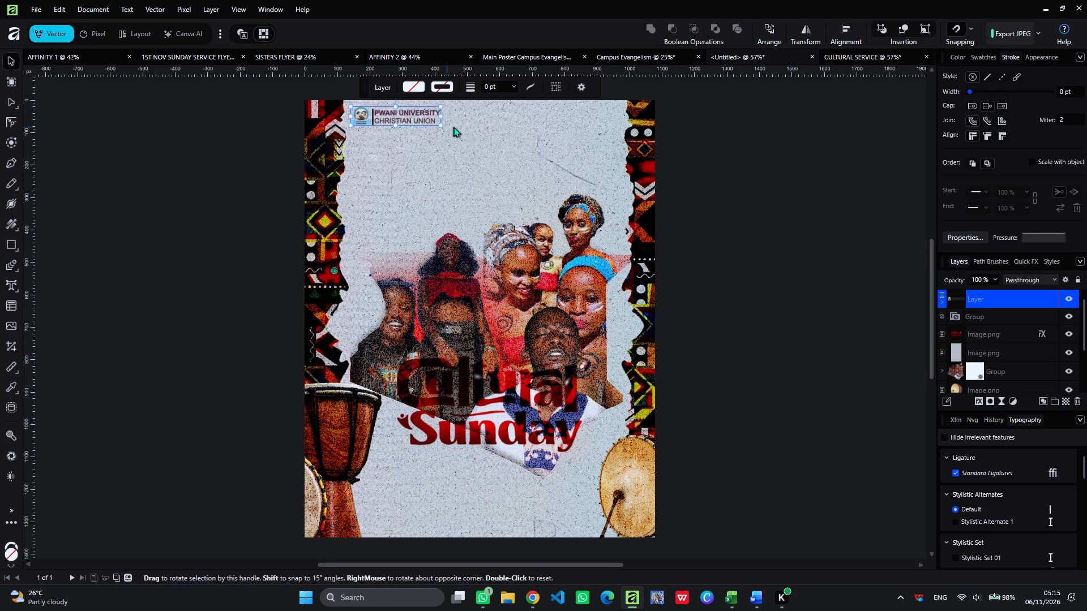
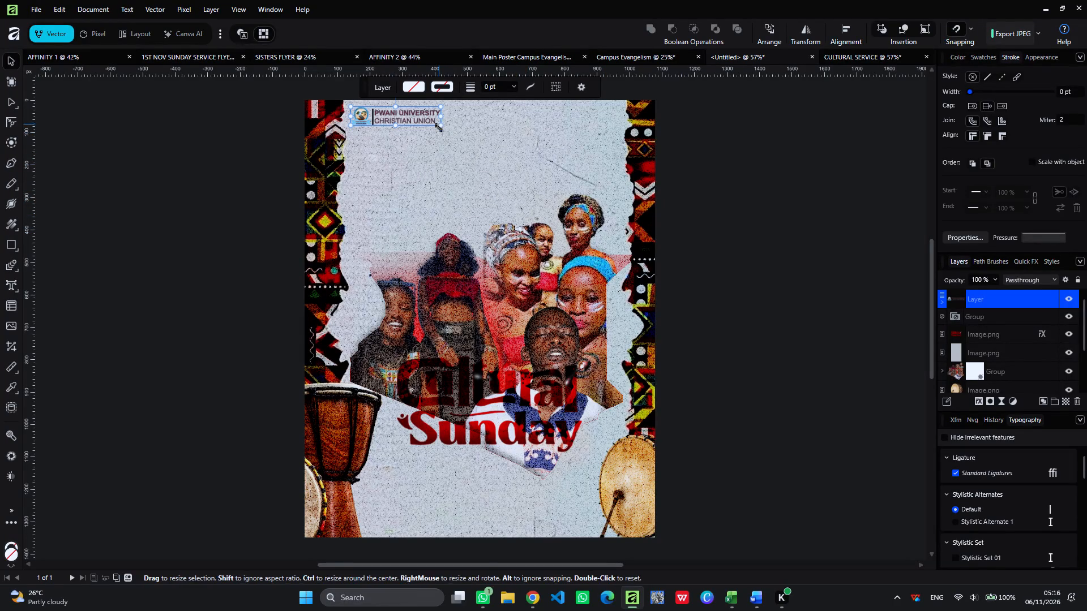
Enlarge the Pwani University Christian Union logo to about 355 px wide and place it just inside the patterned border near the page's top-left corner.
drag(442, 126, 483, 156)
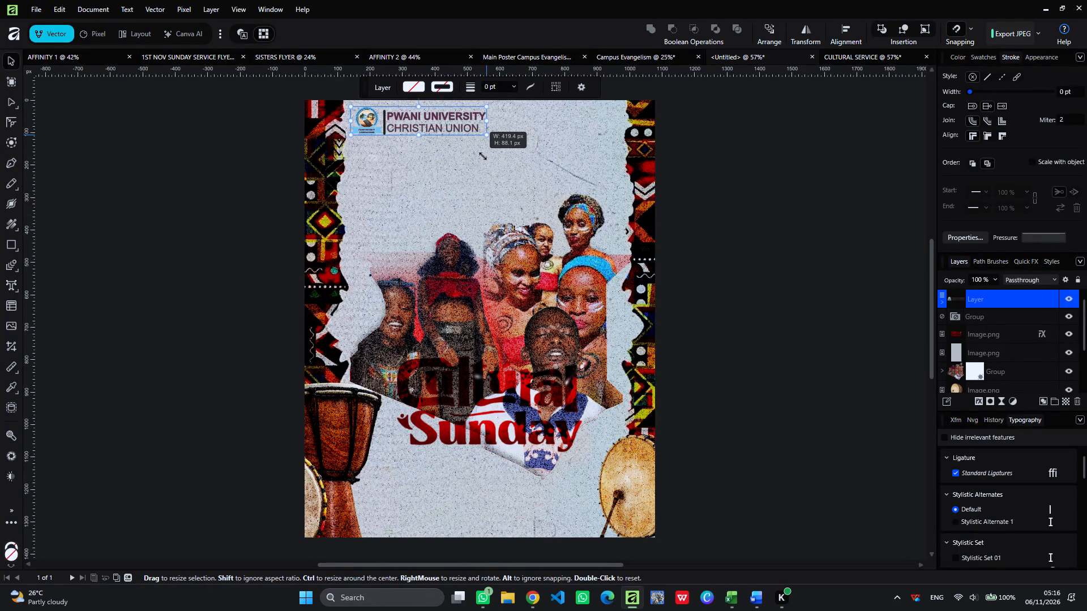
drag(483, 156, 438, 146)
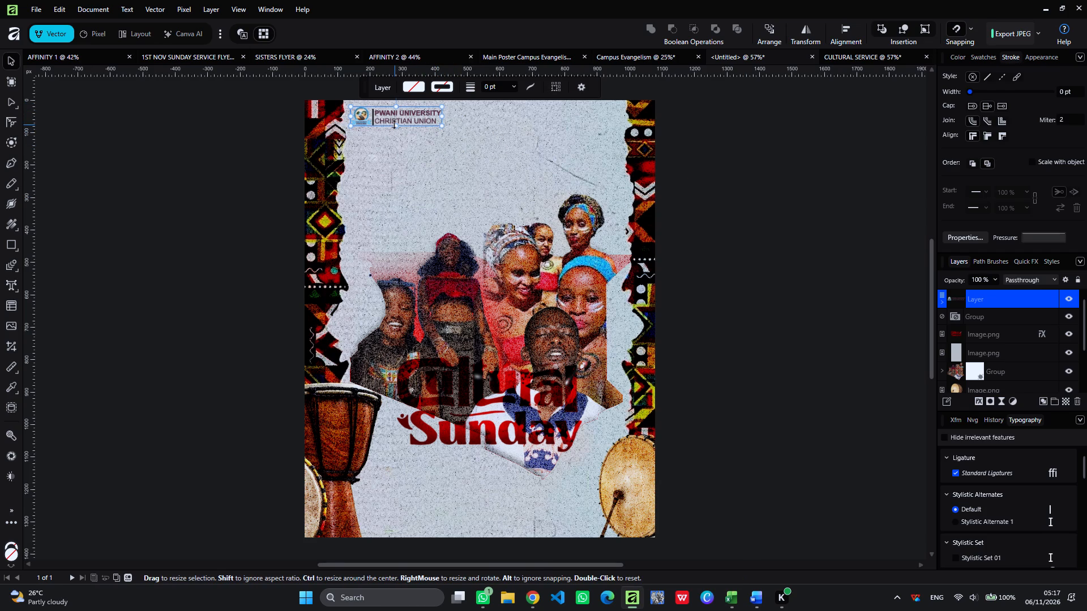
drag(395, 124, 395, 130)
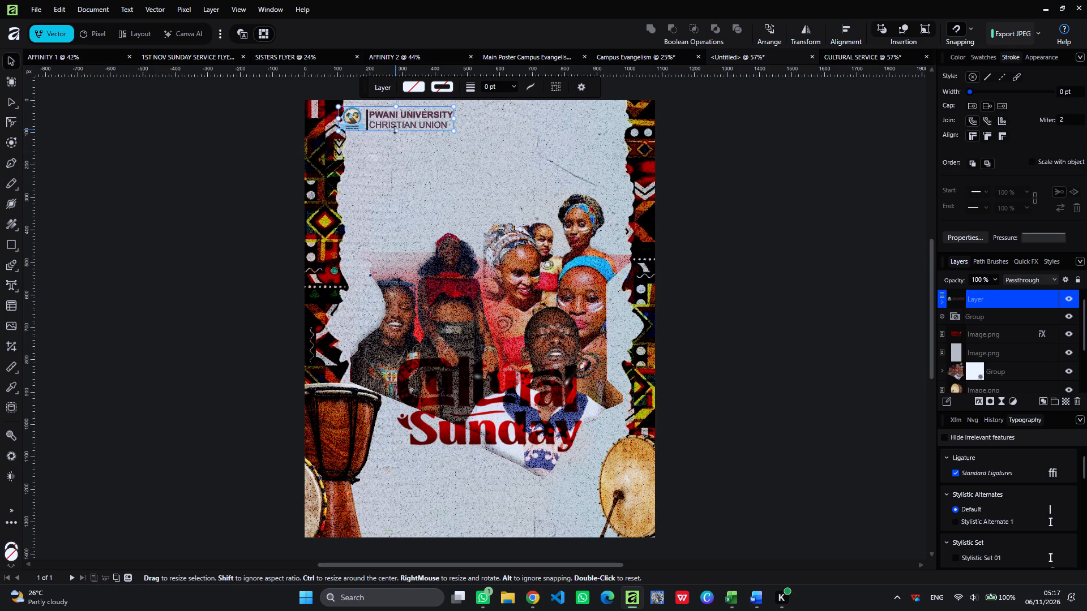
drag(412, 119, 423, 124)
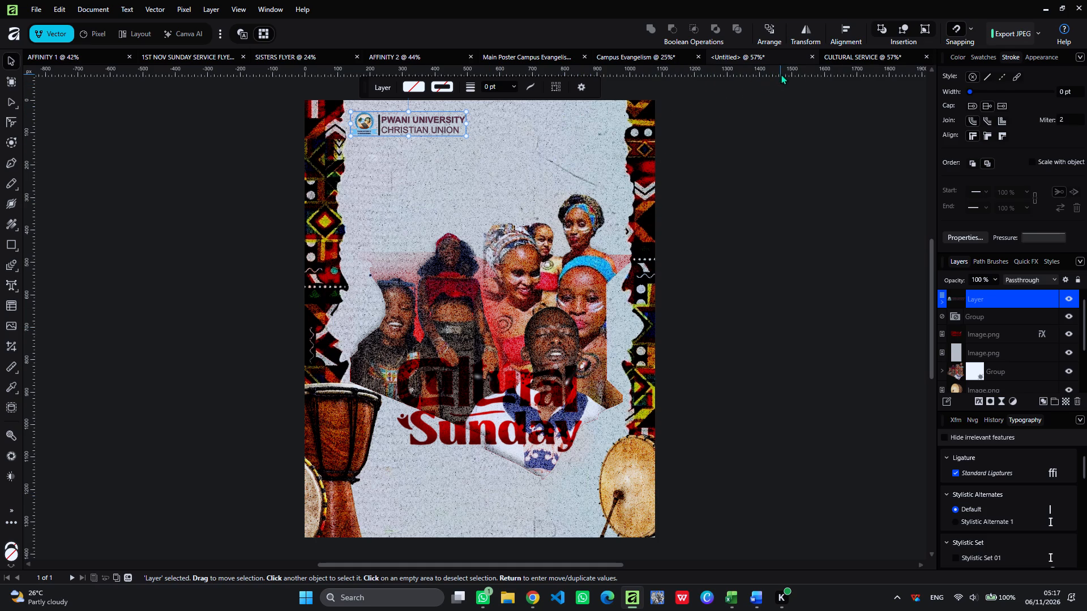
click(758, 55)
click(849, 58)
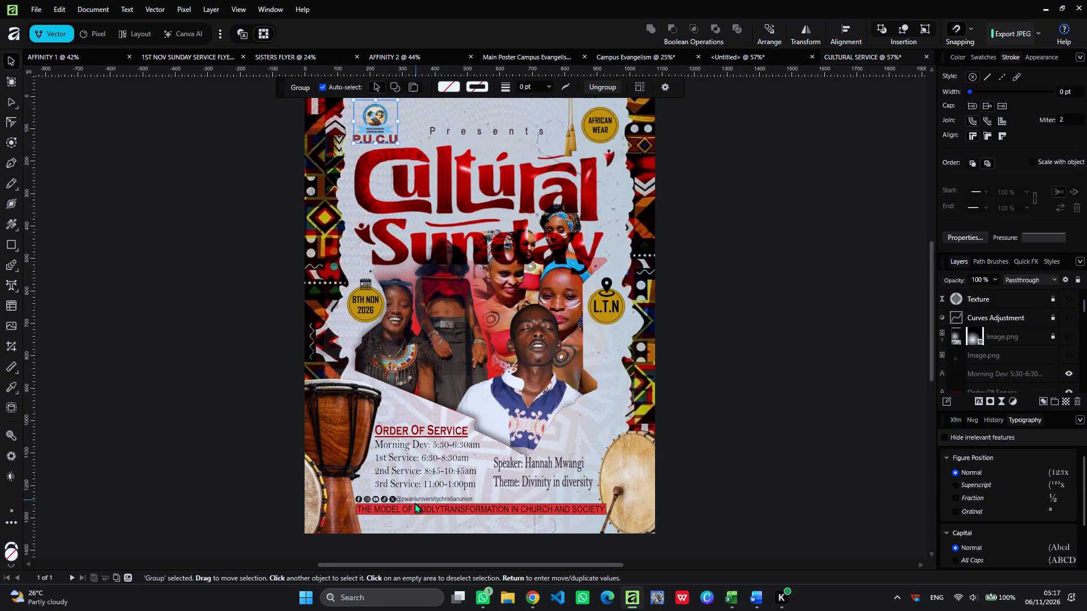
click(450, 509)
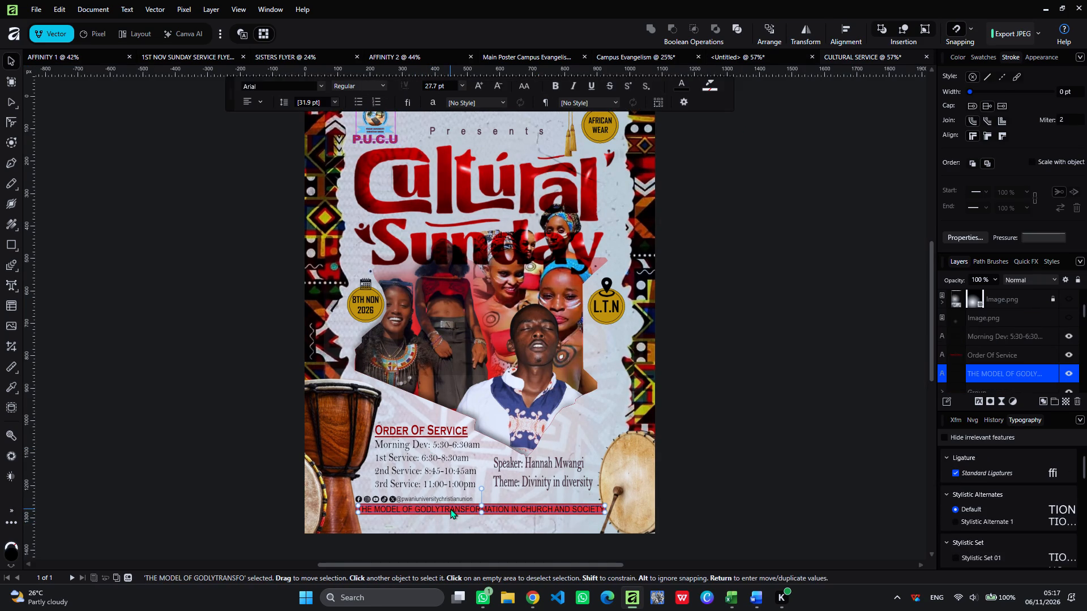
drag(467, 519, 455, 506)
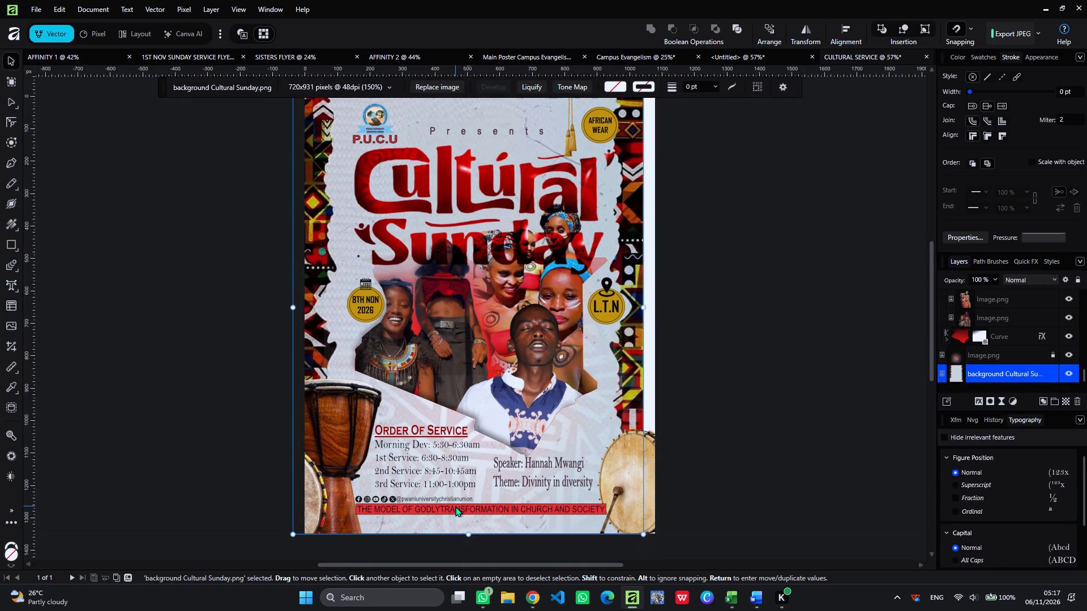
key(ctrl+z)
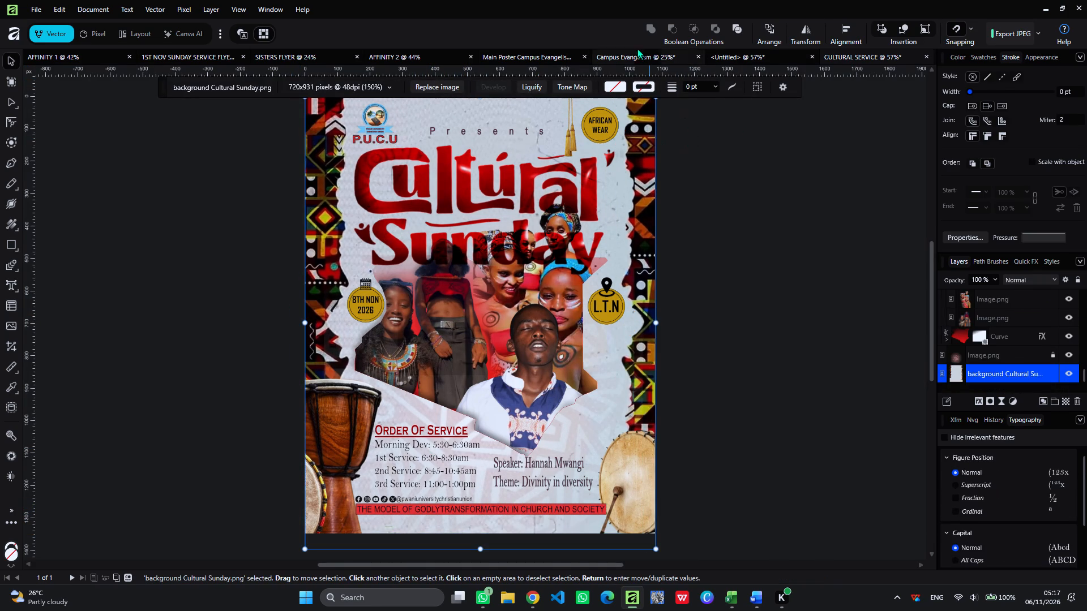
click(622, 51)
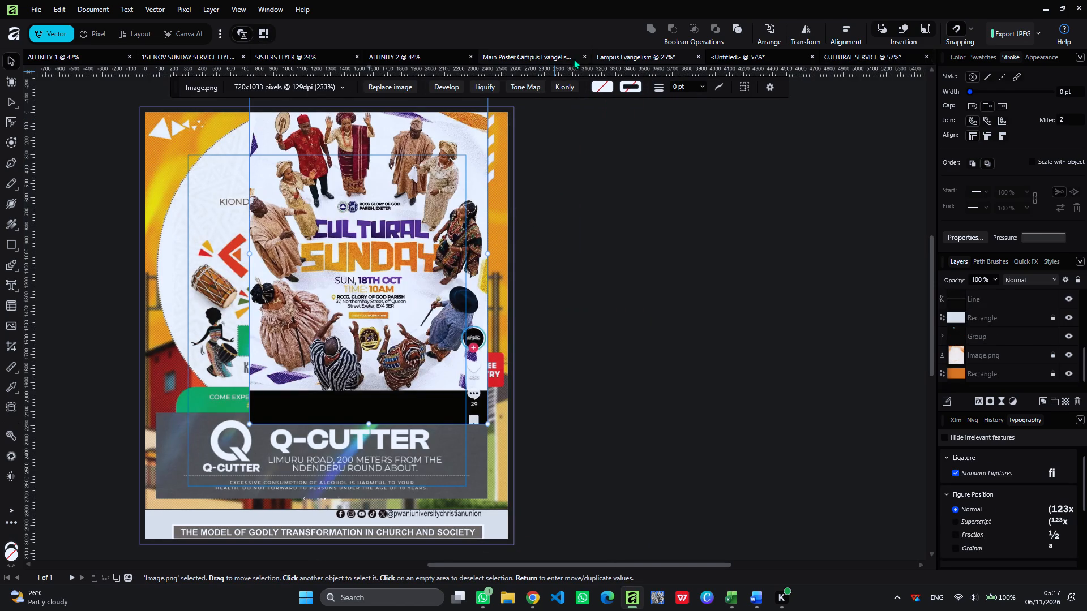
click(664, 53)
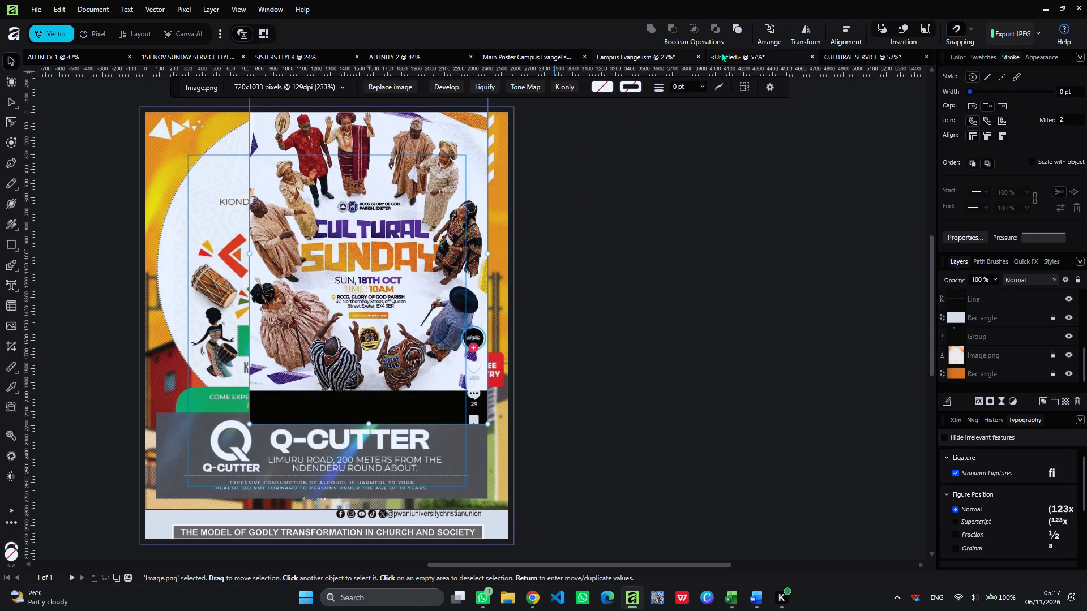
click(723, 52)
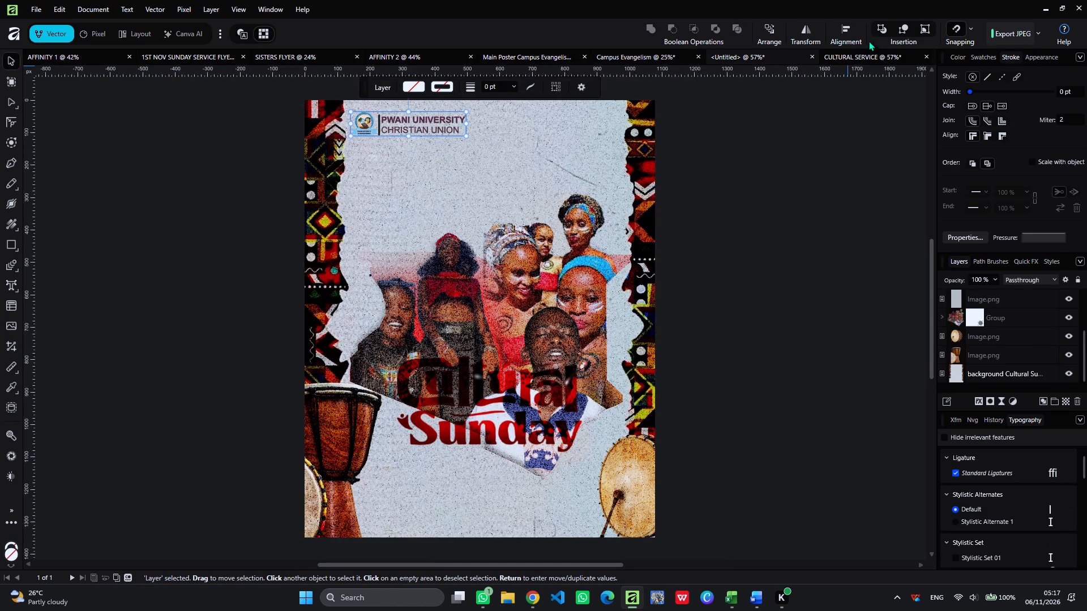
Lock the background Cultural Sunday image layer in the CULTURAL SERVICE document.
click(854, 53)
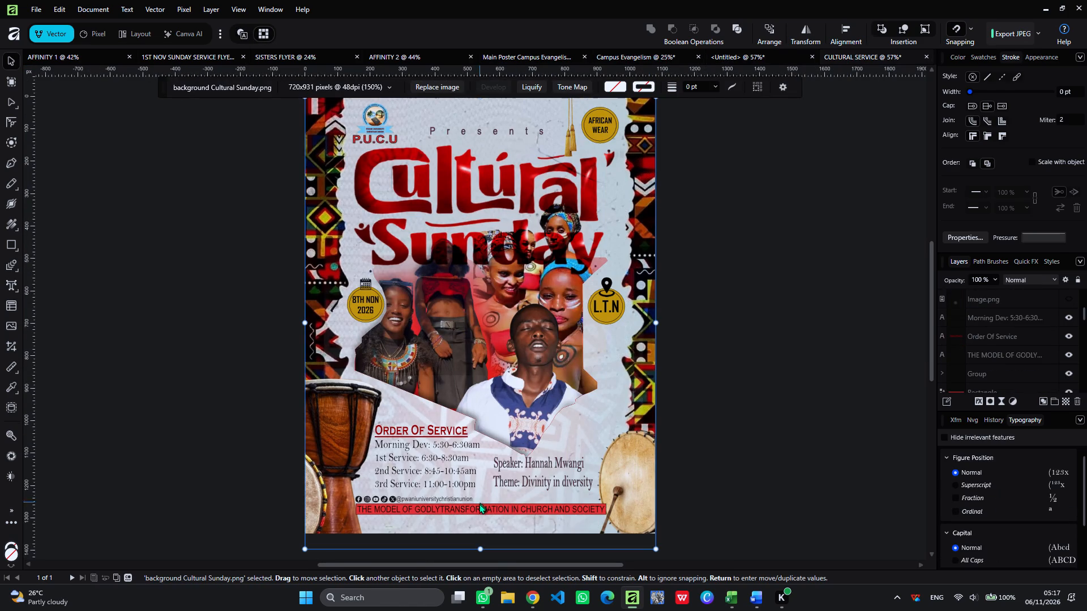
click(482, 509)
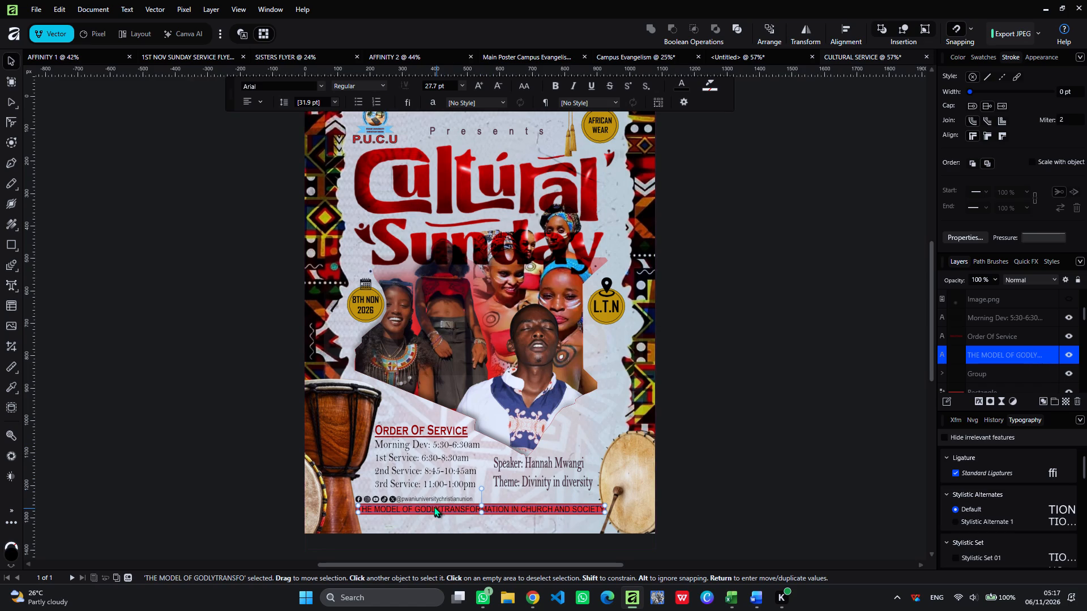
click(427, 496)
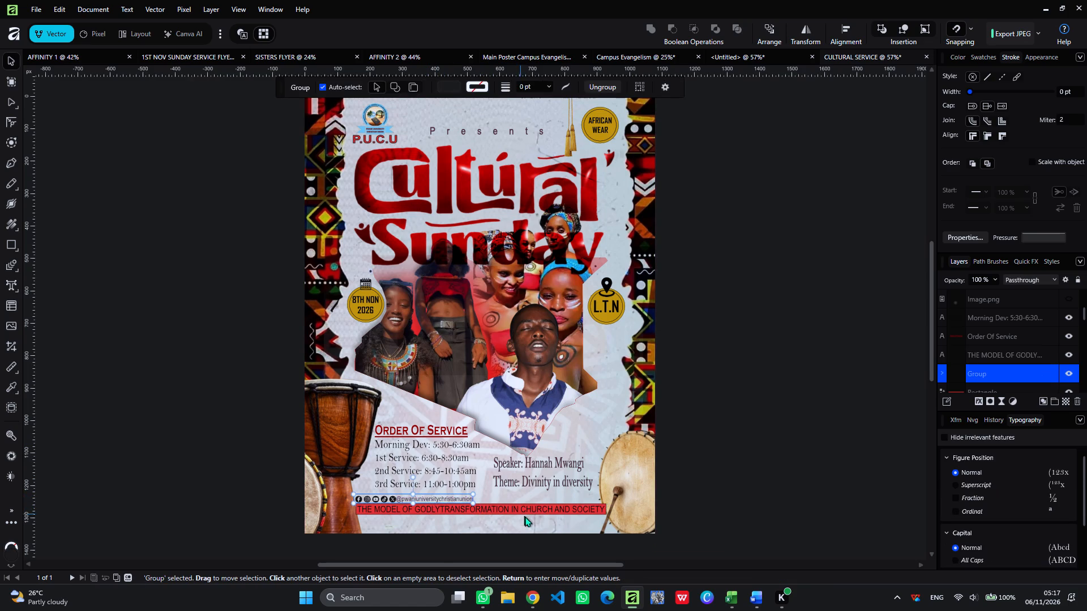
click(502, 487)
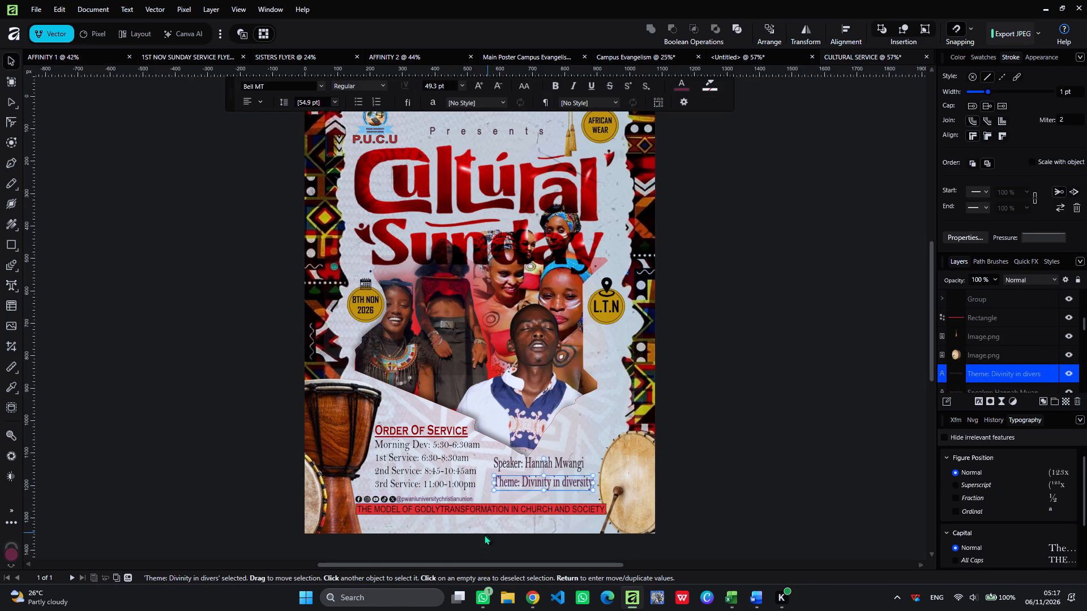
drag(476, 537, 476, 531)
key(ctrl+z)
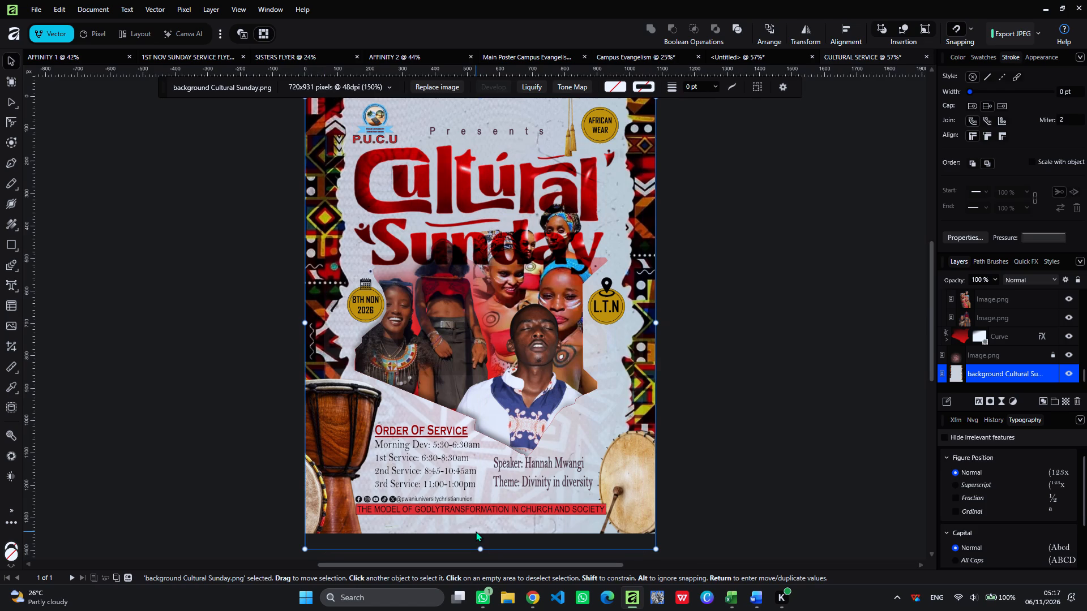
click(1052, 375)
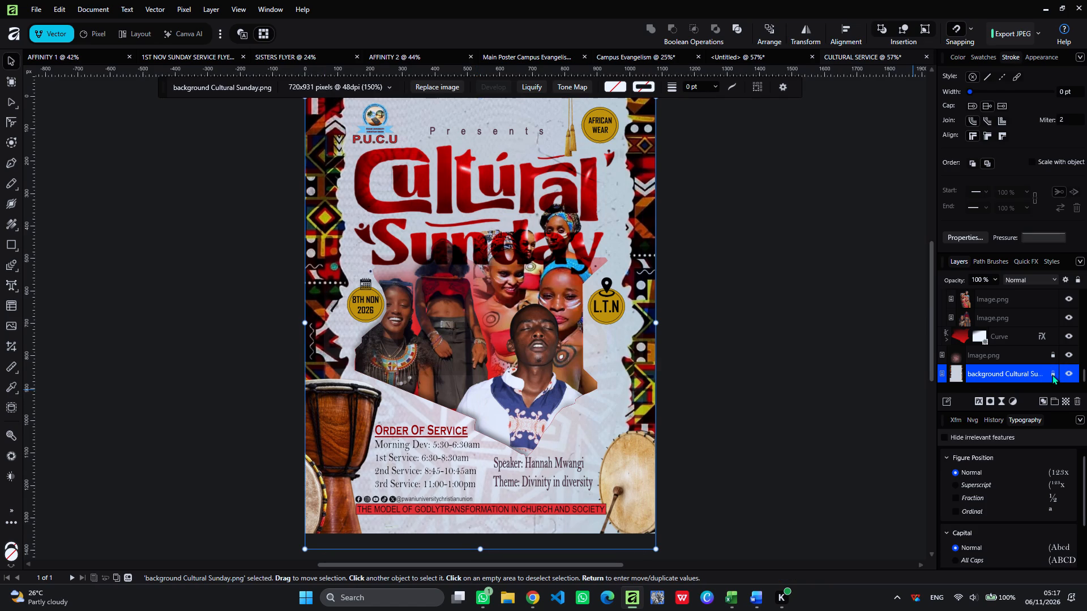
Copy the social media handle group, the godly transformation tagline and its red rectangle from the CULTURAL SERVICE document into the untitled flyer.
drag(519, 523, 506, 522)
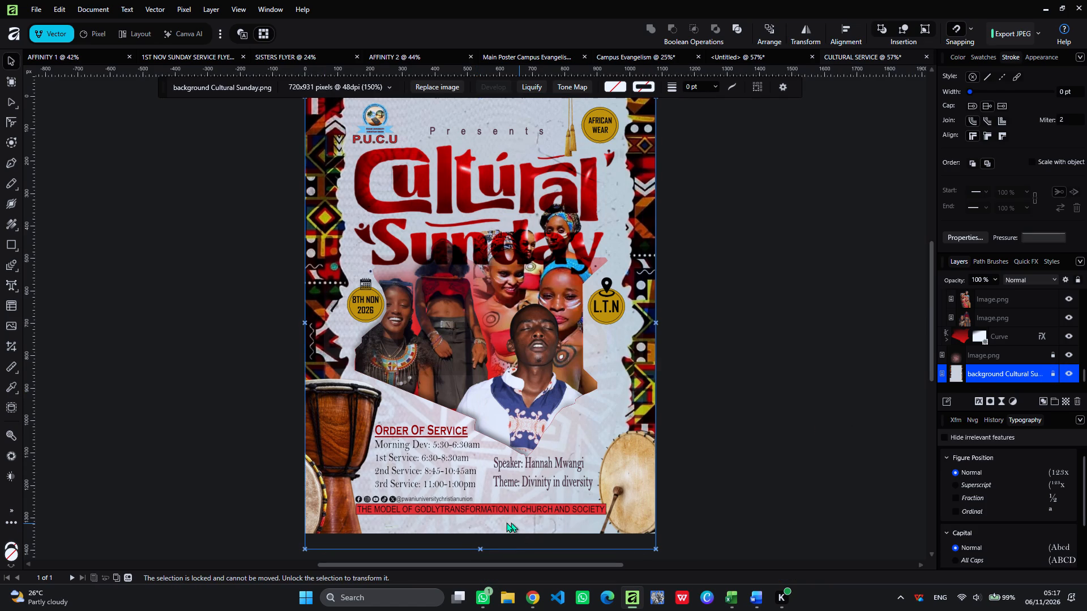
drag(506, 522, 439, 500)
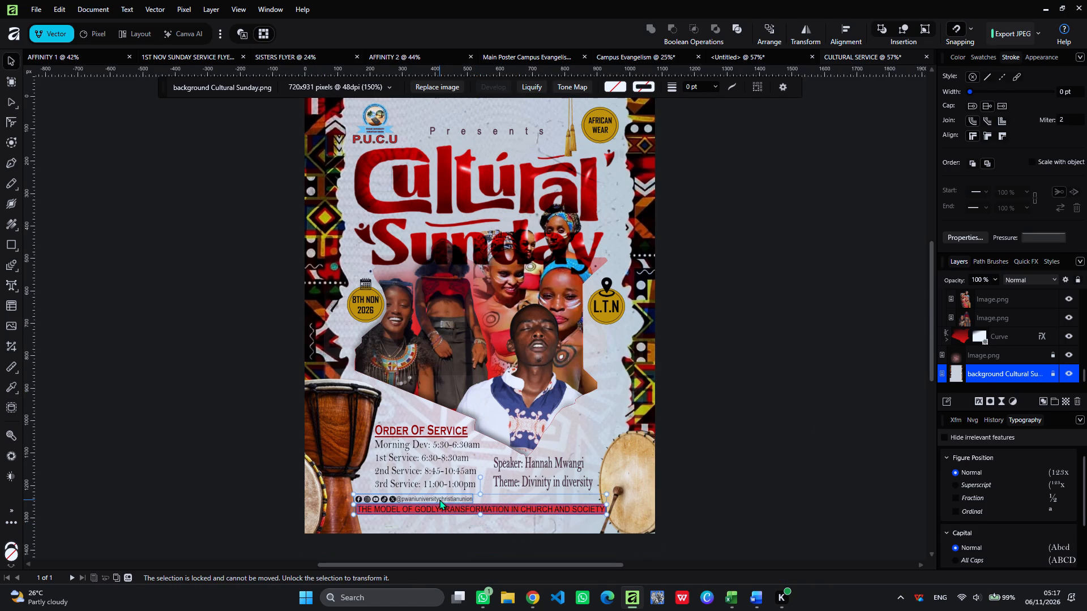
key(ctrl+c)
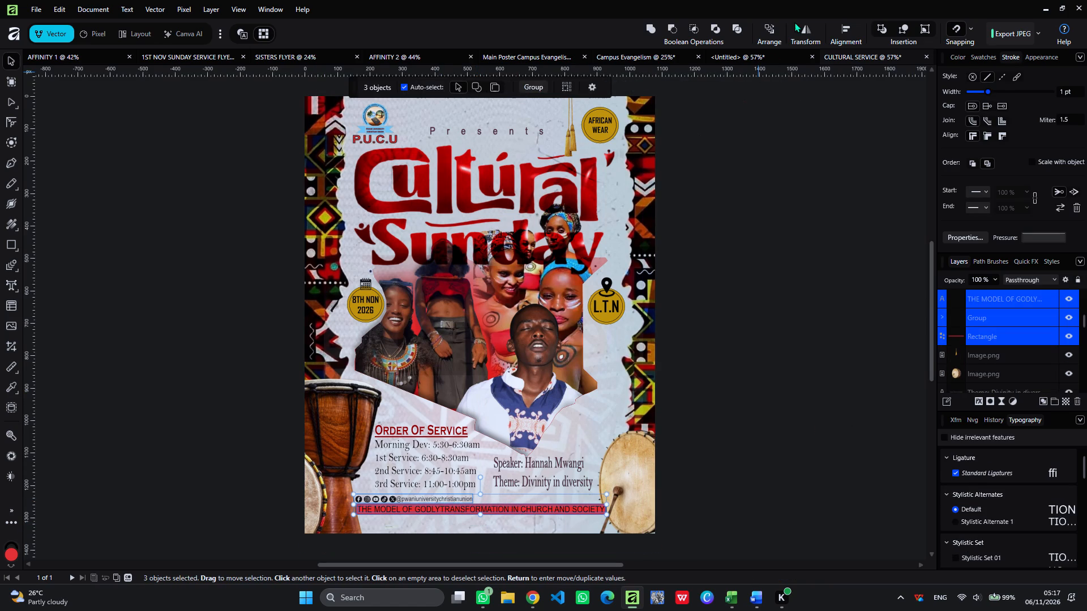
click(734, 57)
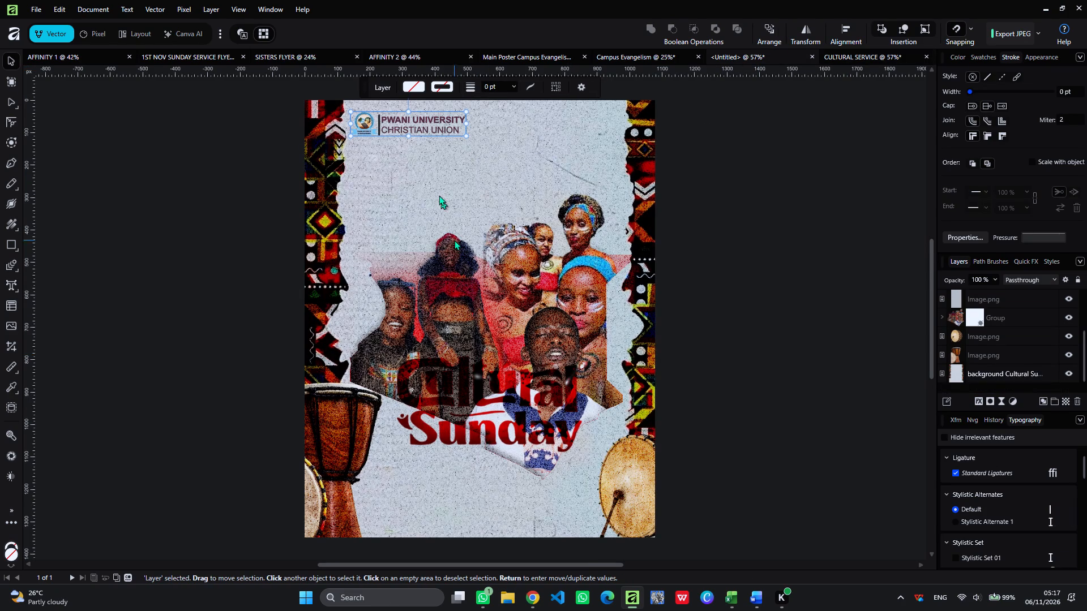
key(ctrl+v)
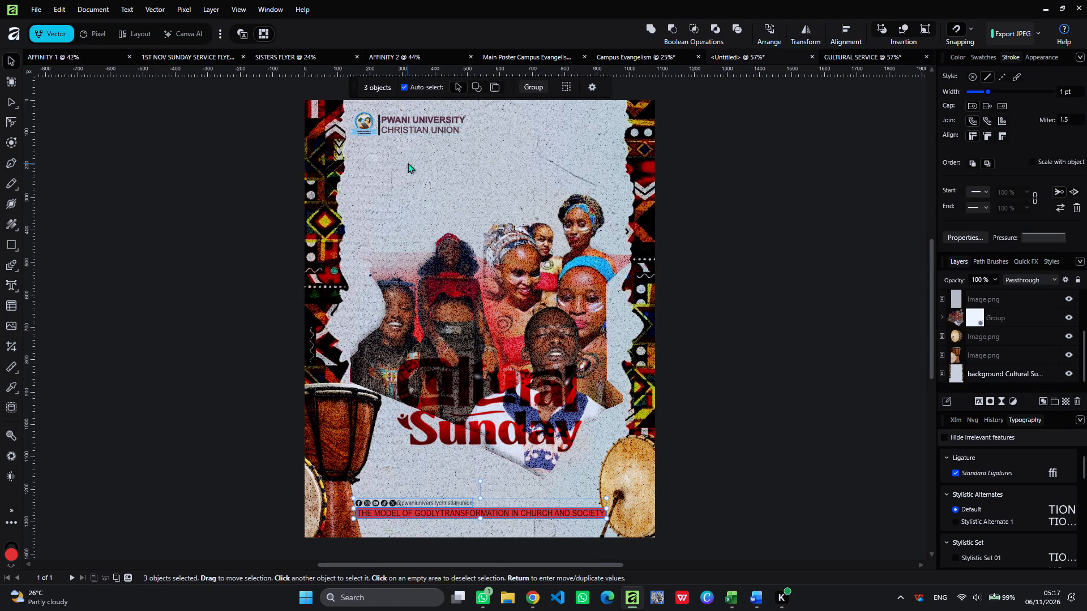
Position the pasted social media handle and red tagline strip between the drums, just above the flyer's bottom edge.
drag(486, 507, 473, 162)
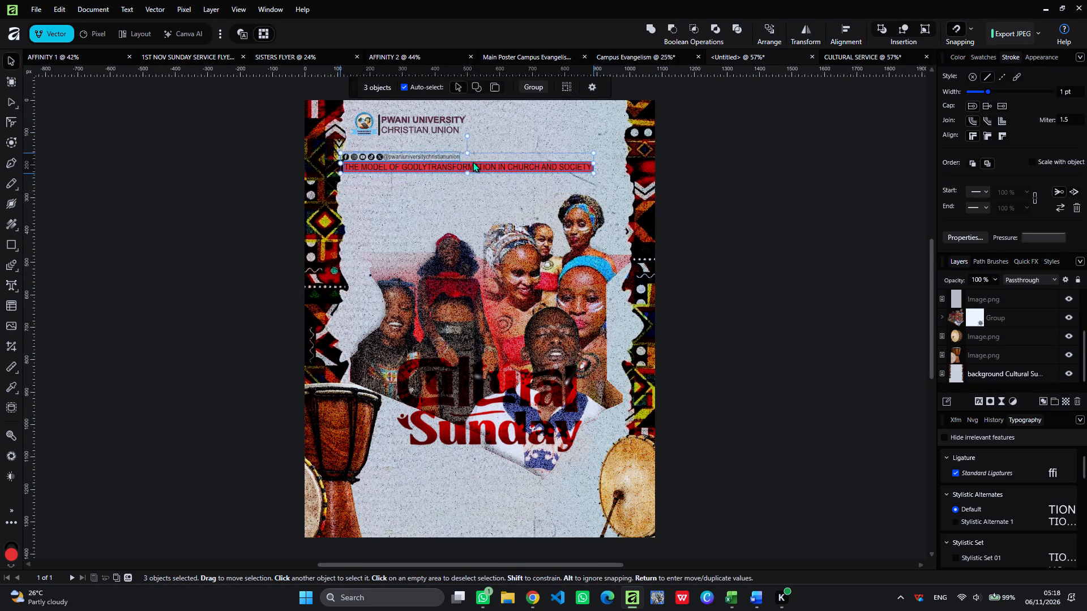
drag(473, 162, 485, 144)
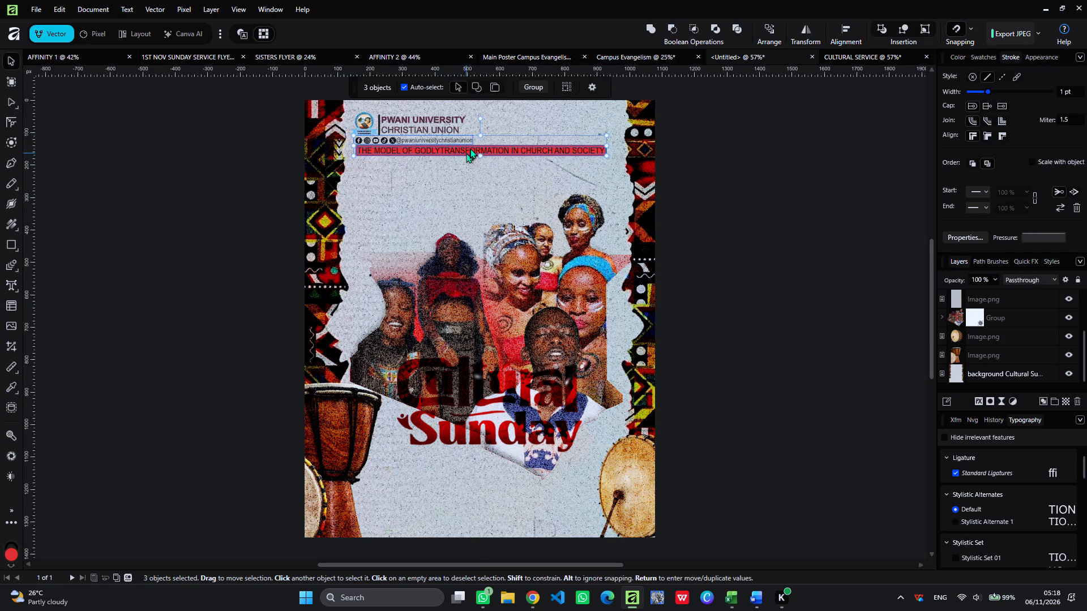
drag(474, 144, 478, 501)
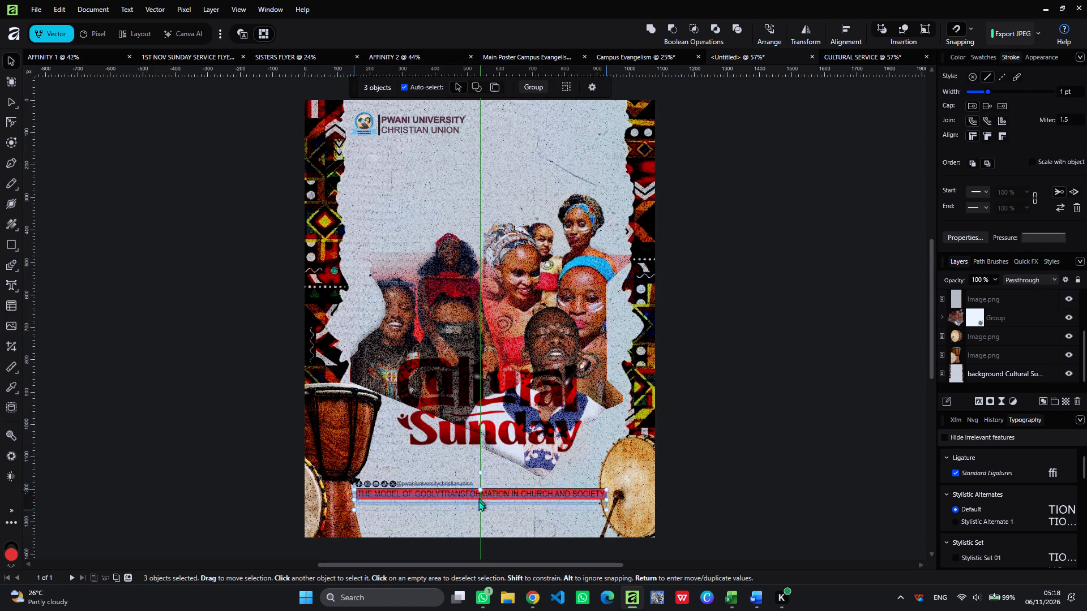
drag(478, 501, 469, 517)
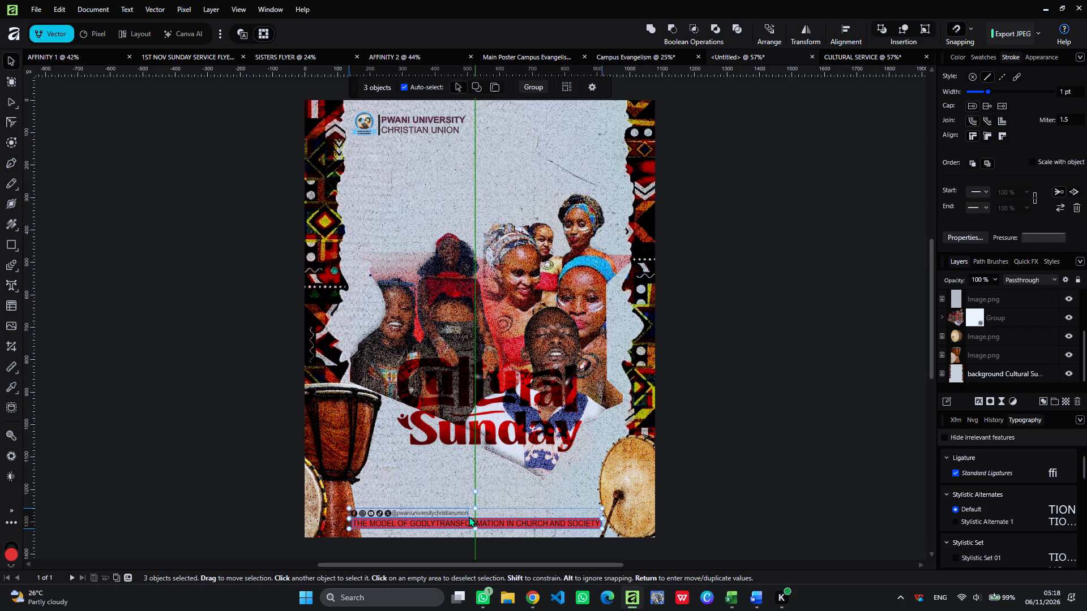
drag(469, 517, 470, 517)
drag(470, 517, 465, 517)
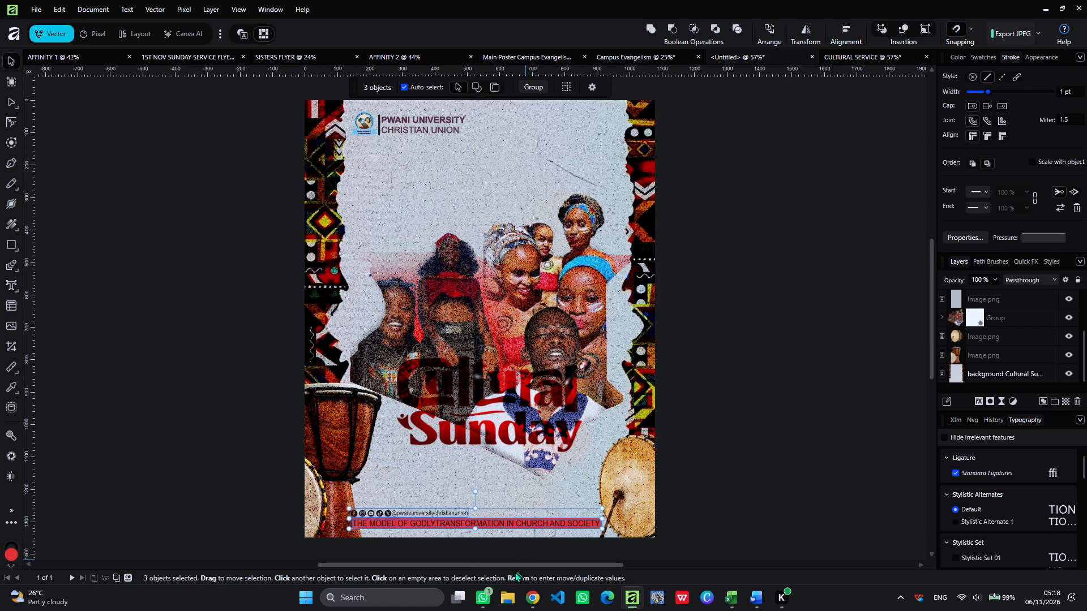
Copy the letter-spaced "Presents" text from the CULTURAL SERVICE document into the untitled flyer and place it just below the logo.
click(844, 58)
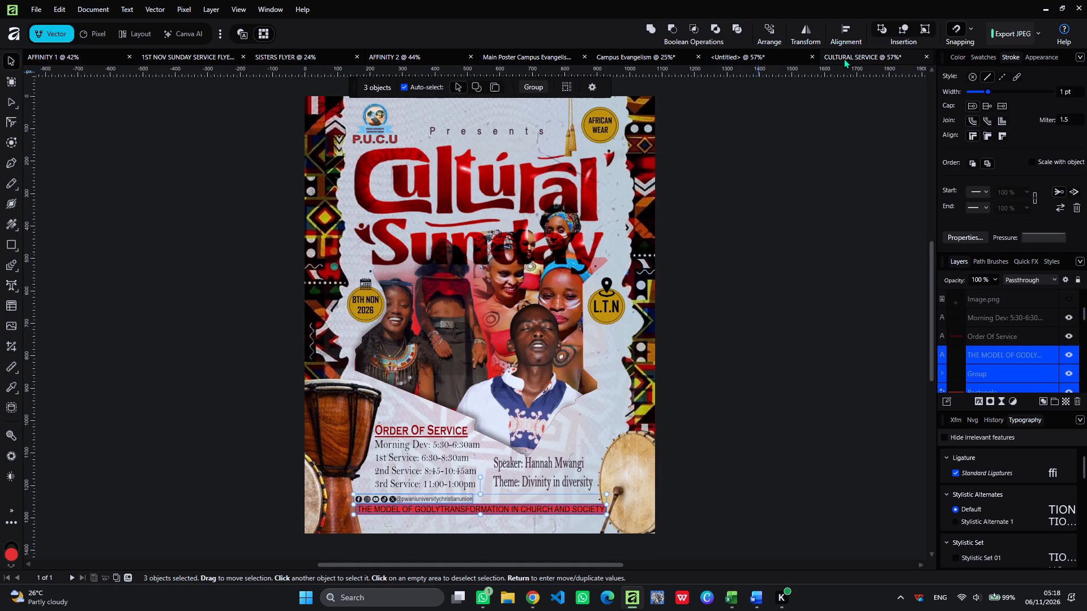
click(522, 125)
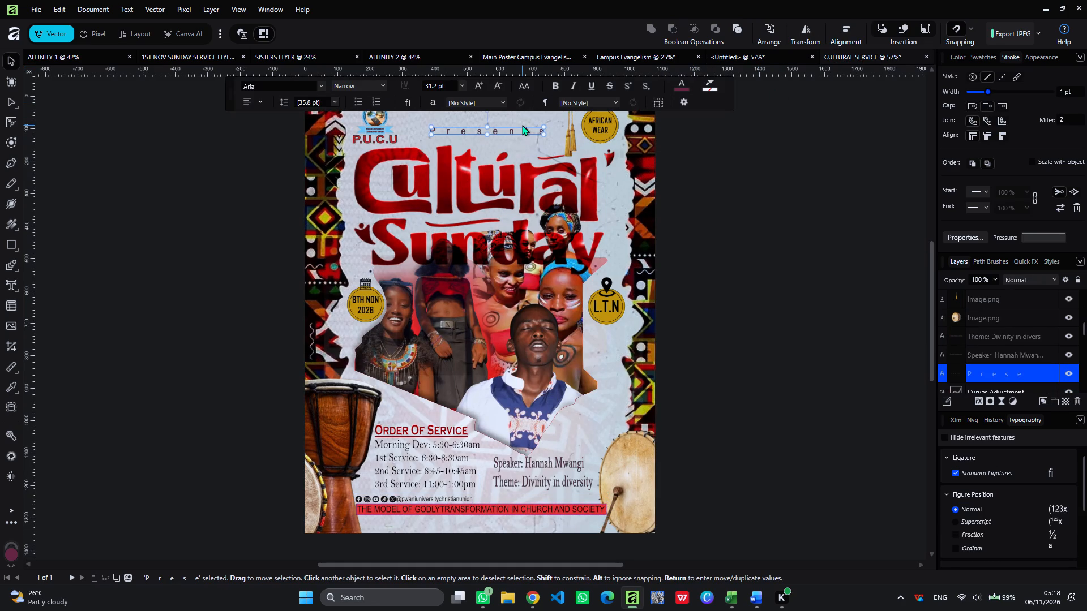
key(ctrl+c)
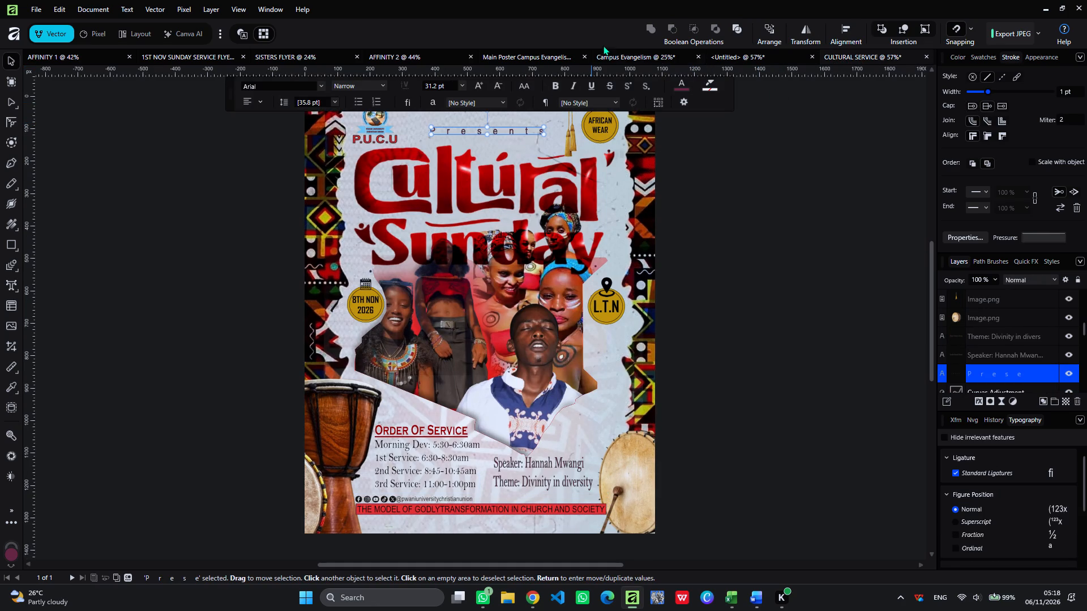
click(726, 57)
key(ctrl+v)
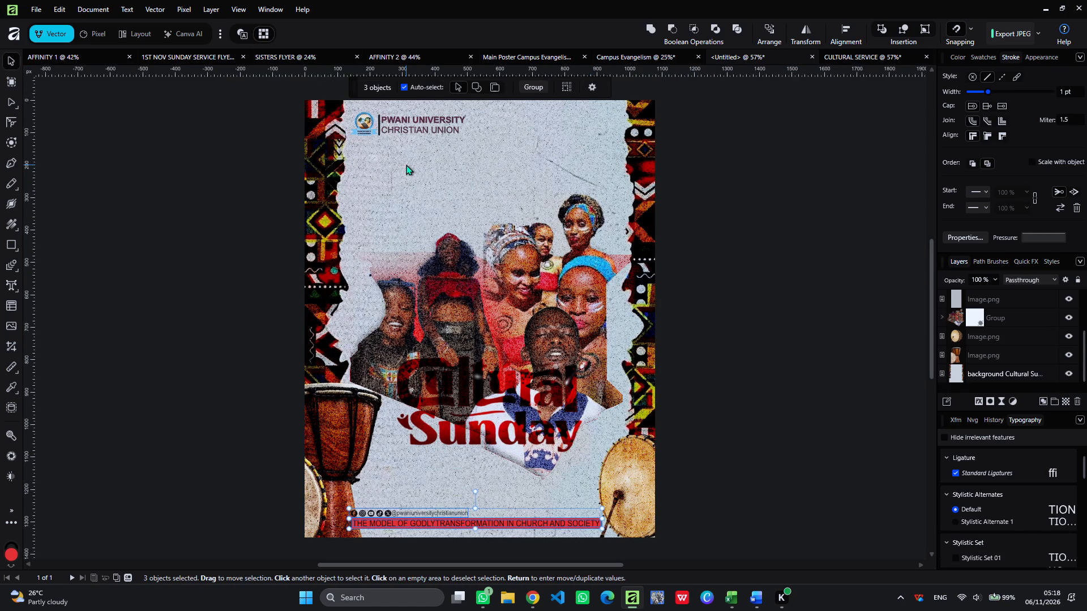
drag(492, 135, 436, 162)
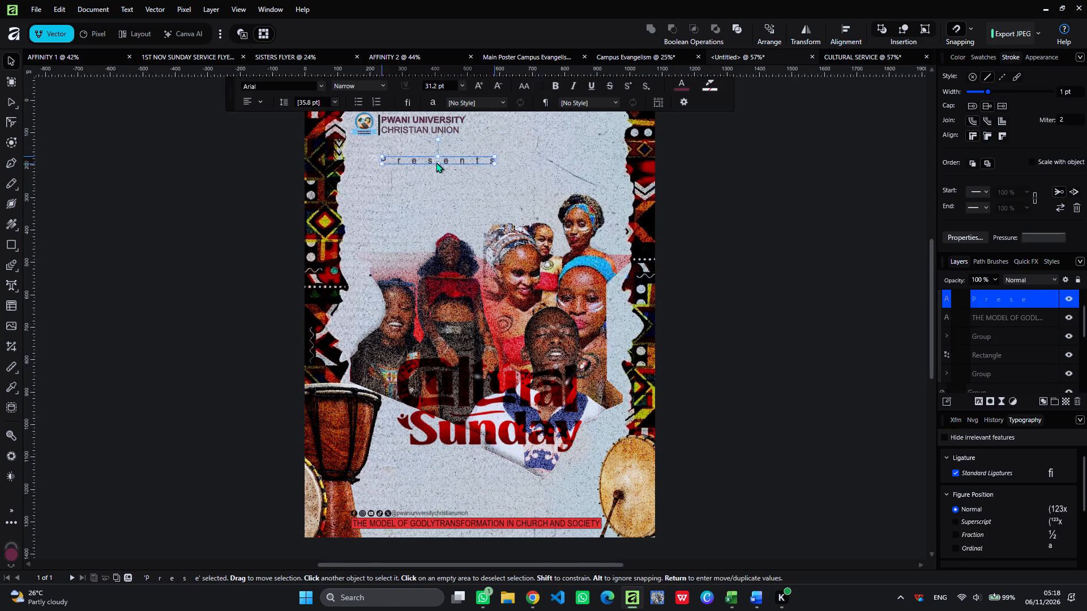
drag(436, 162, 420, 150)
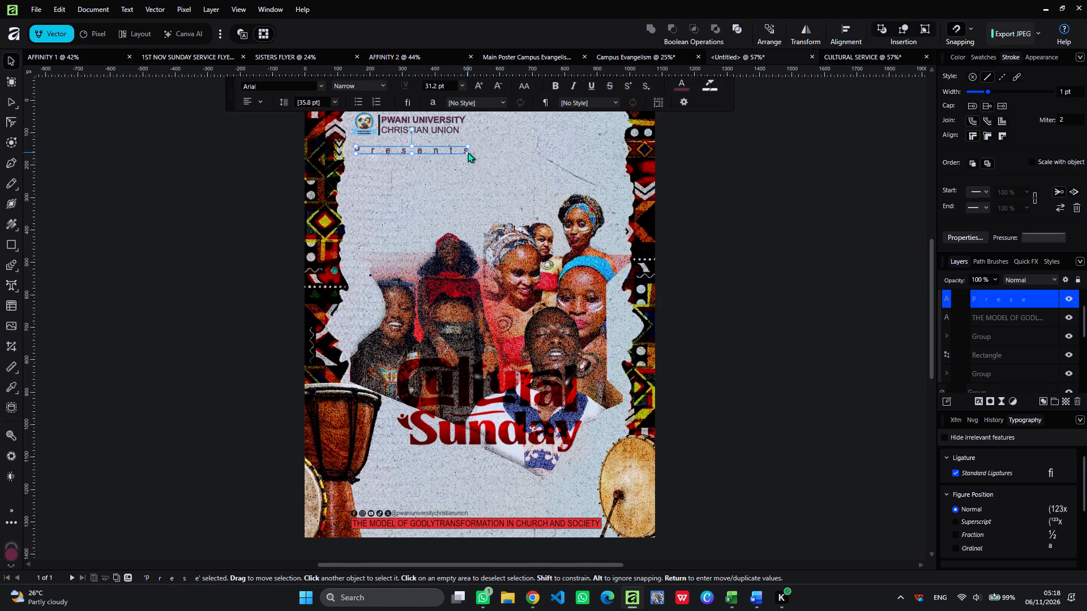
Resize the "Presents" text to about 31 pt and nudge it close beneath the logo, roughly matching the logo's width.
drag(468, 154, 461, 154)
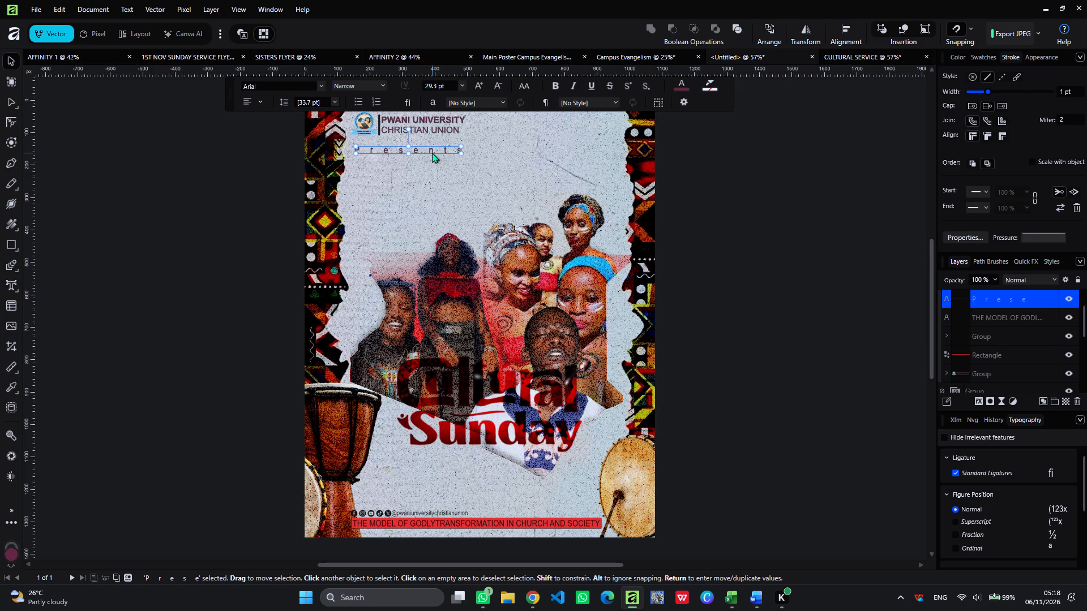
drag(432, 153, 433, 146)
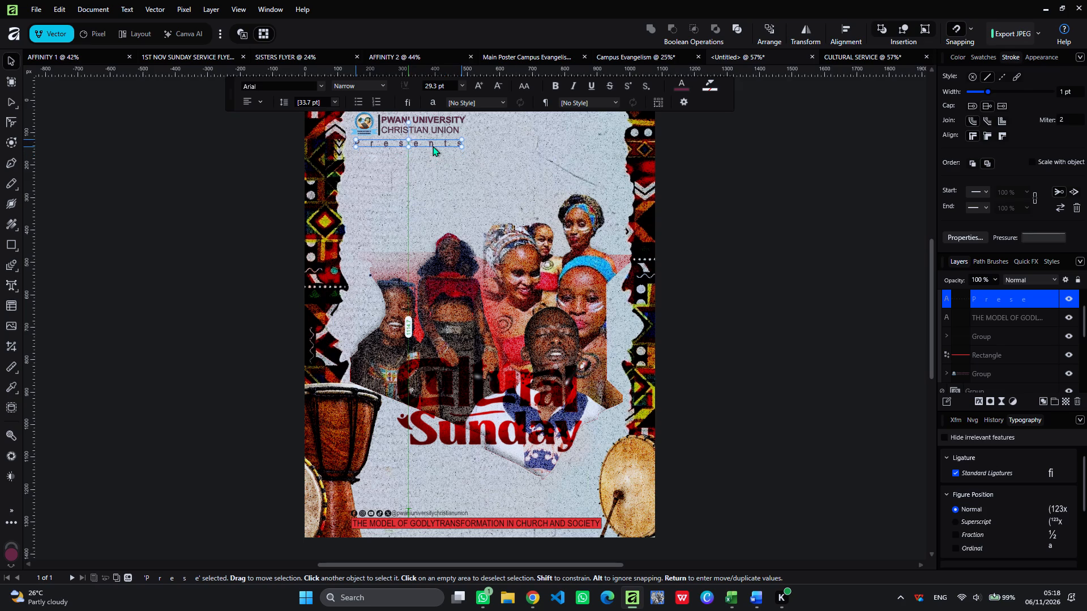
drag(433, 146, 427, 145)
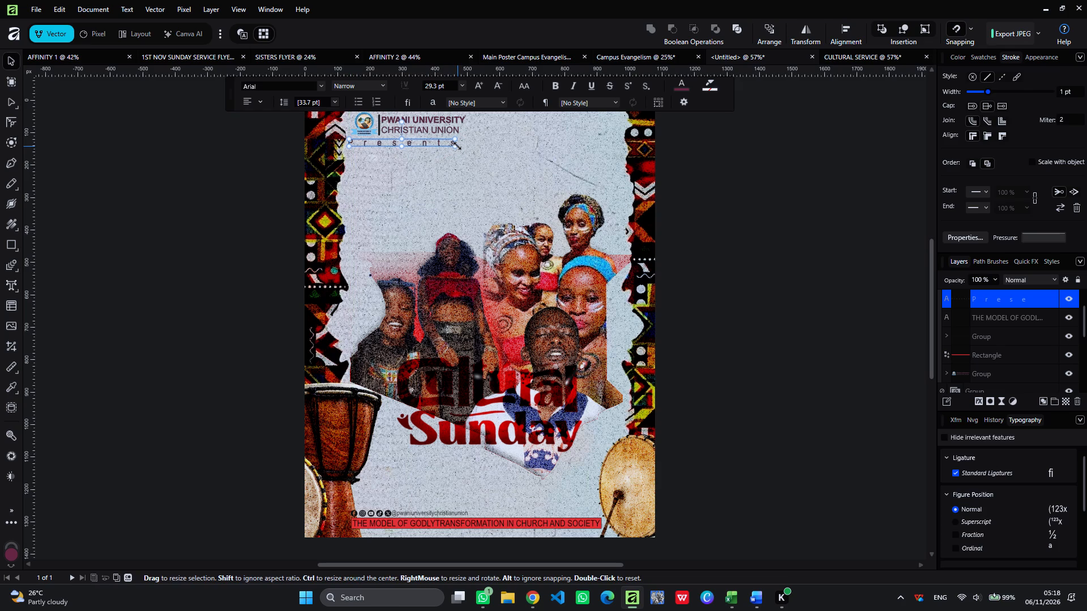
drag(456, 146, 463, 147)
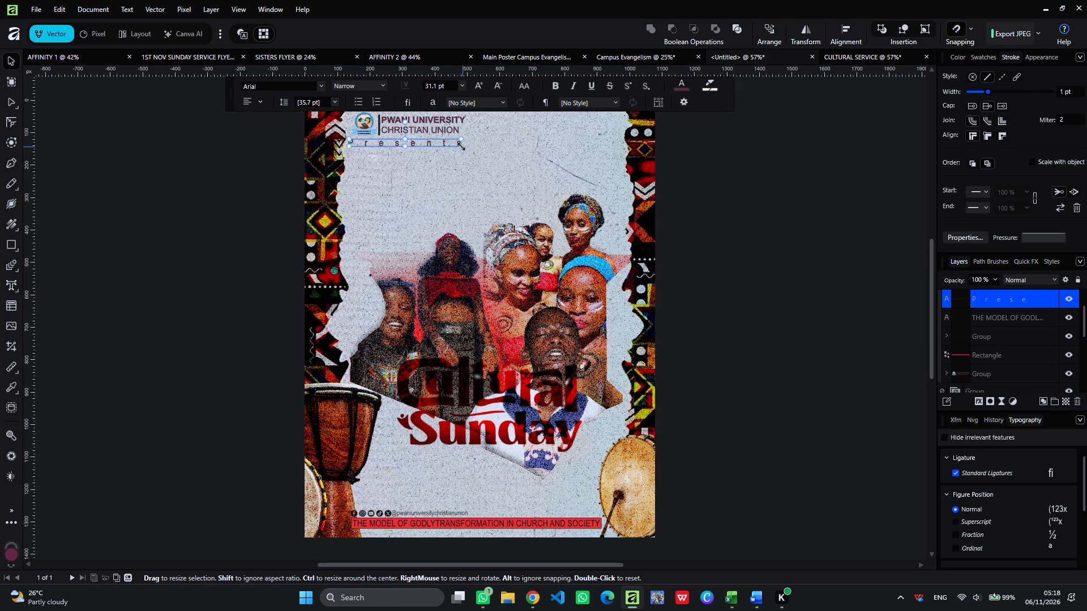
click(442, 141)
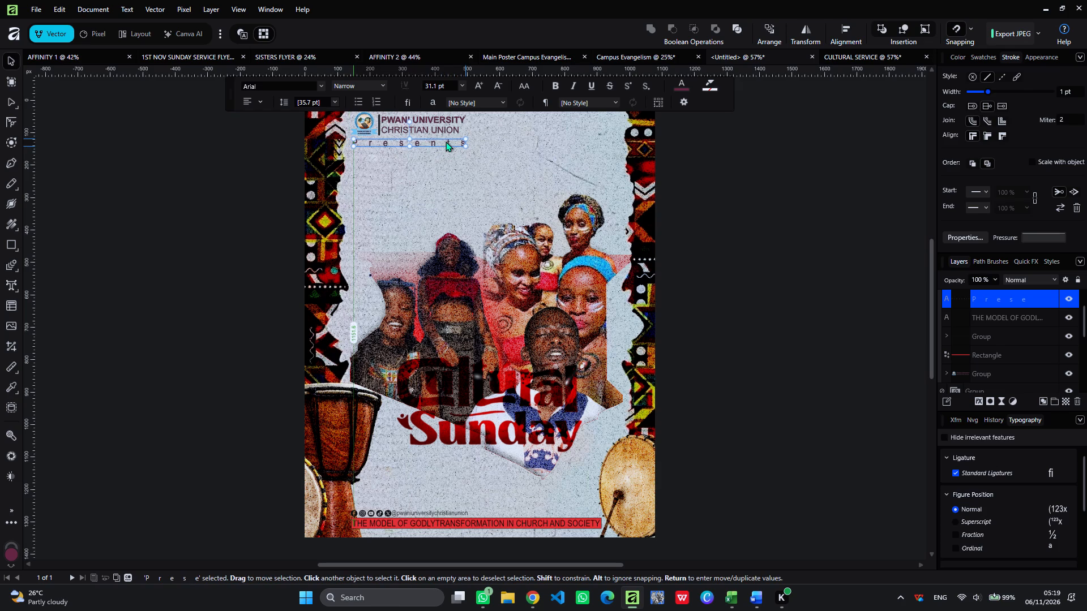
click(442, 153)
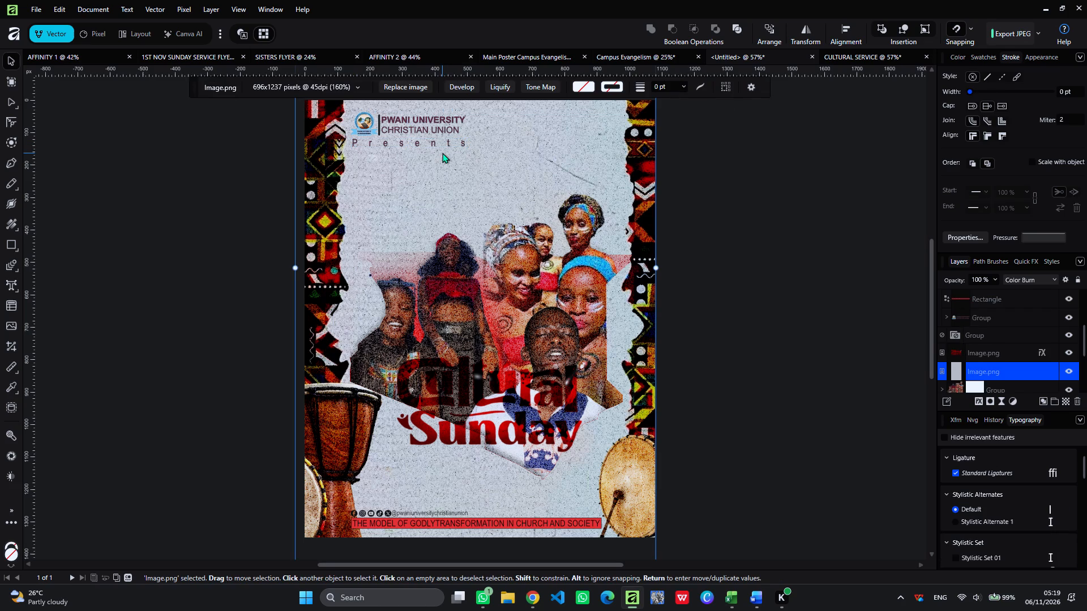
click(443, 145)
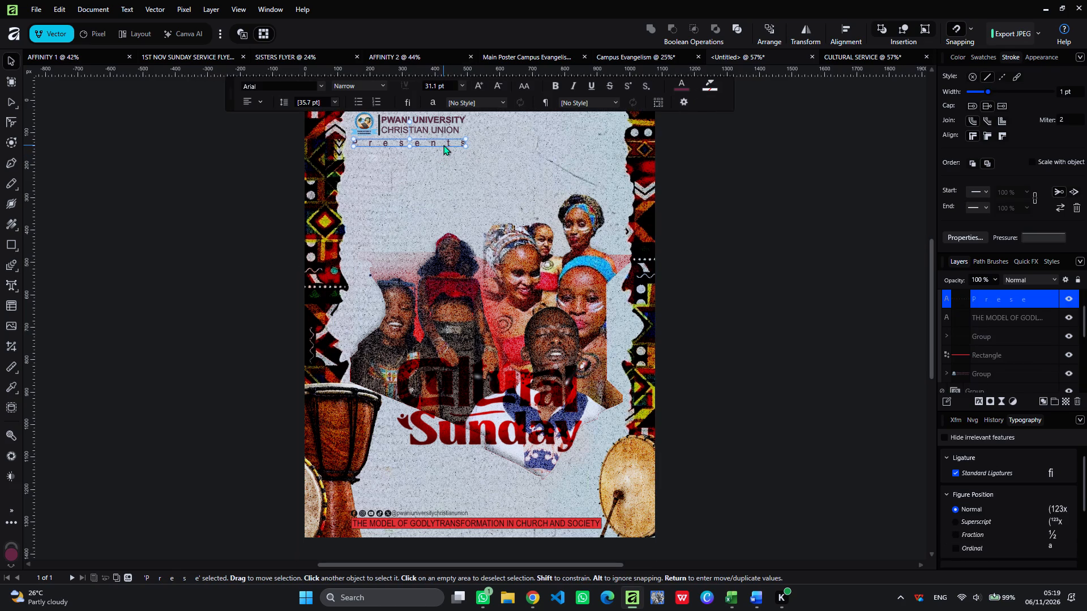
key(Right)
key(Right)
key(Right)
key(Right)
key(Right)
key(Right)
key(Right)
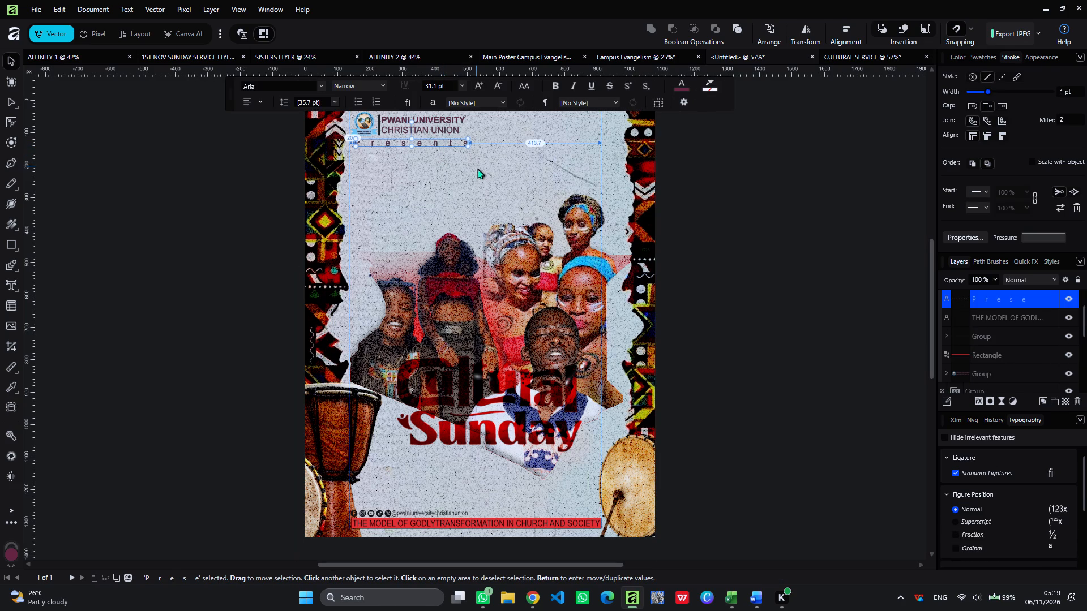
Lock the Color Burn texture overlay Image.png that covers the flyer, leaving its position as it was.
click(477, 169)
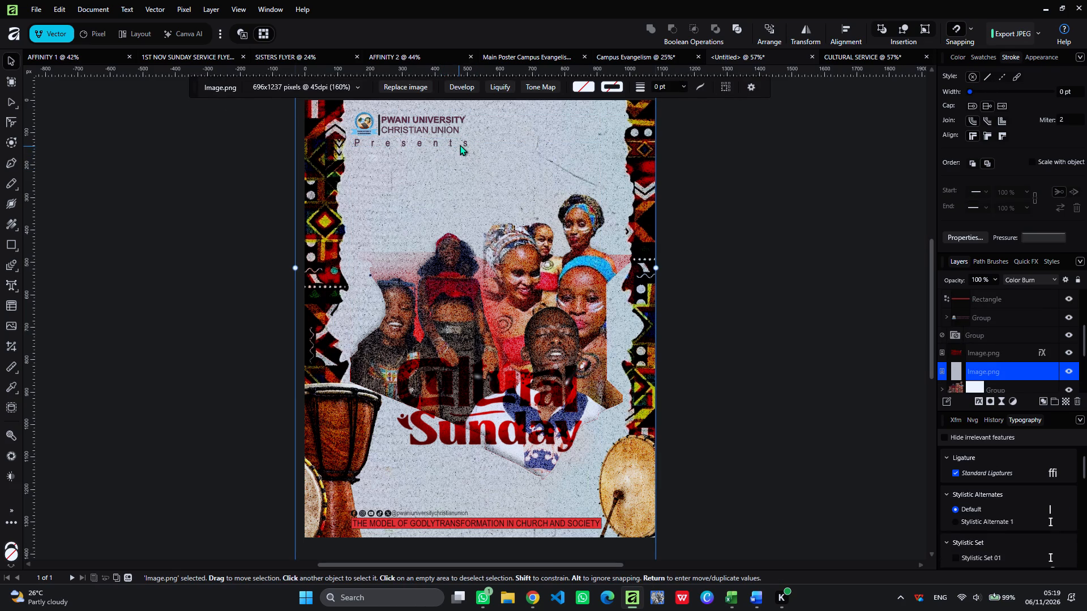
drag(417, 184, 418, 119)
key(ctrl+z)
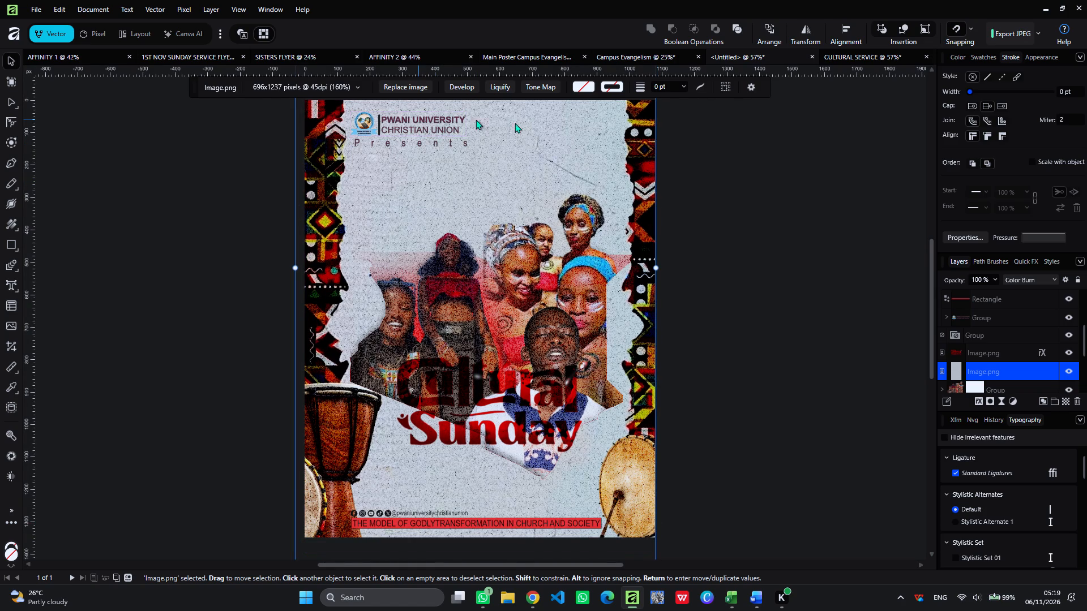
click(1055, 371)
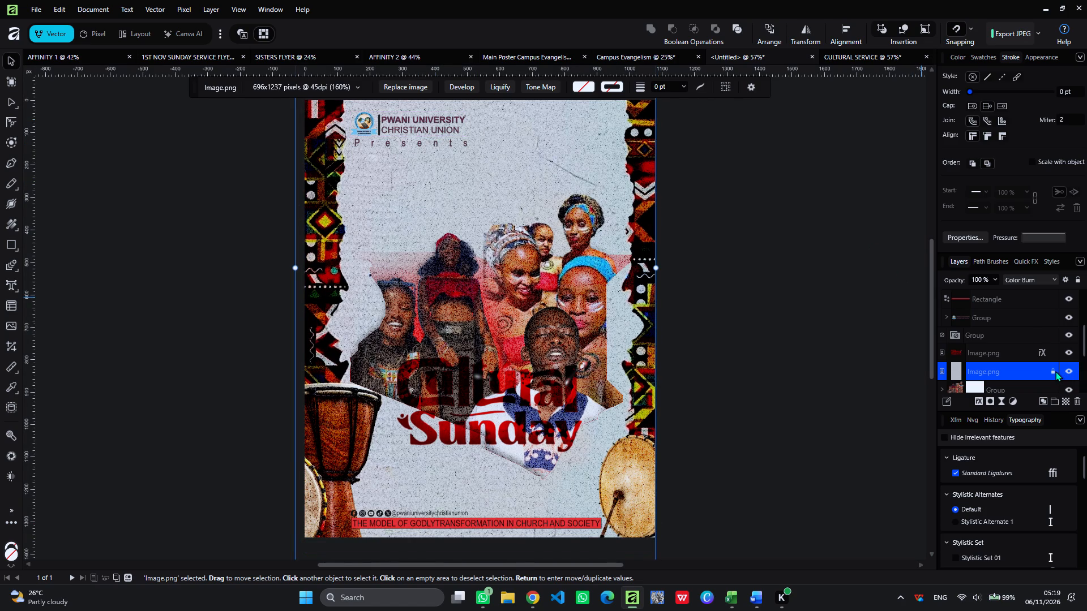
Lock the flyer's background Cultural Sunday image layer in its original position.
drag(422, 185, 417, 139)
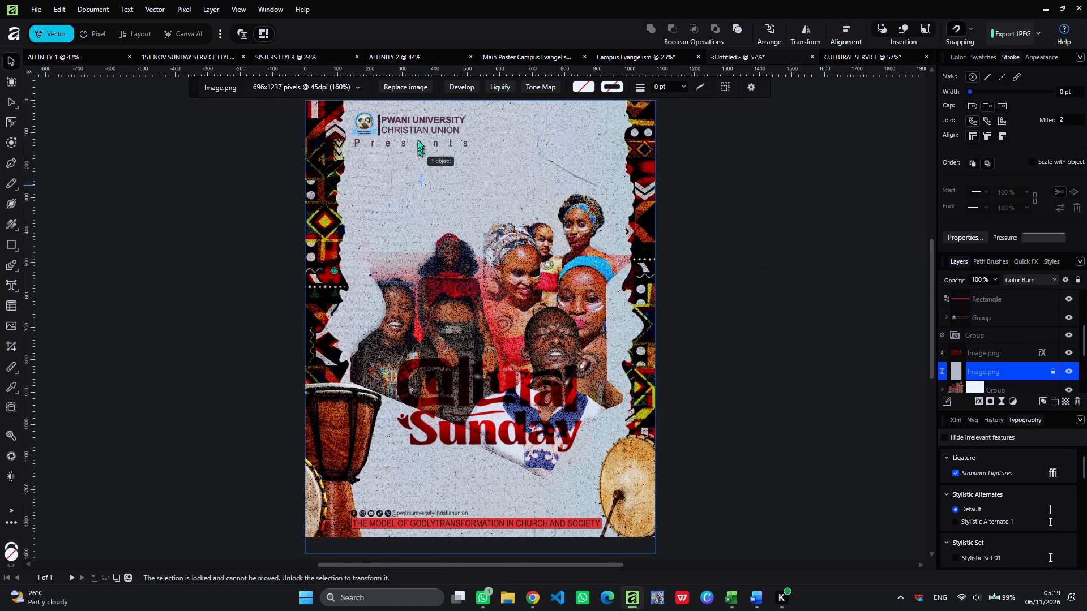
drag(417, 139, 417, 119)
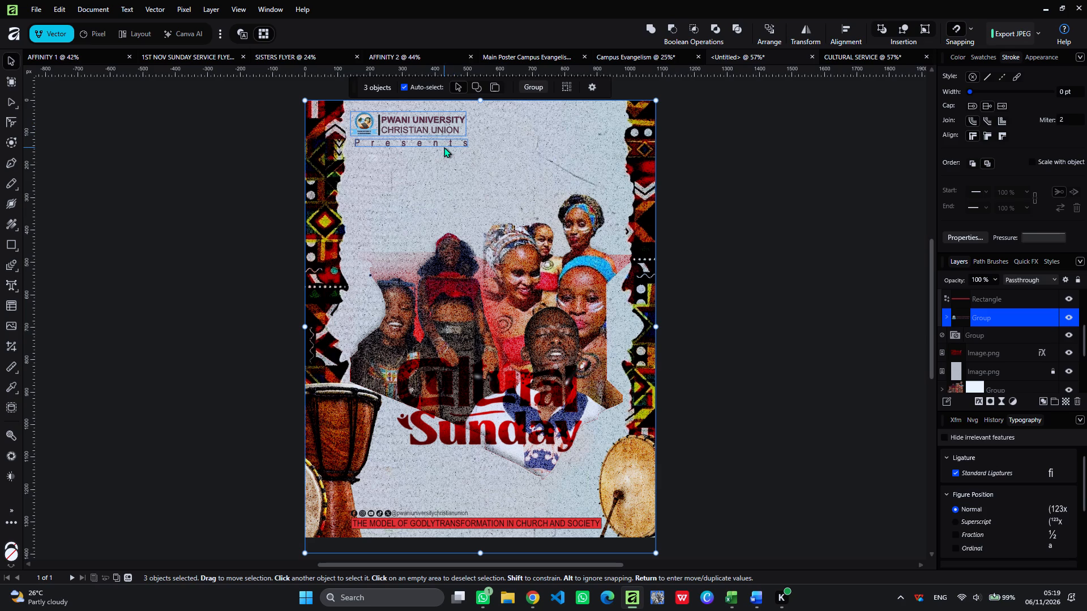
click(443, 167)
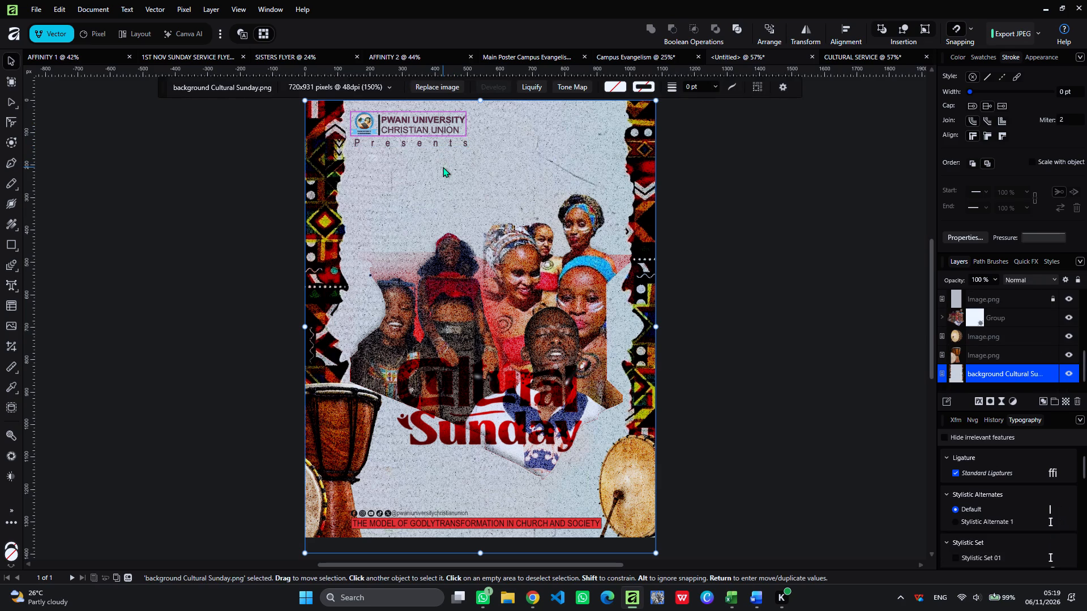
drag(443, 171, 428, 111)
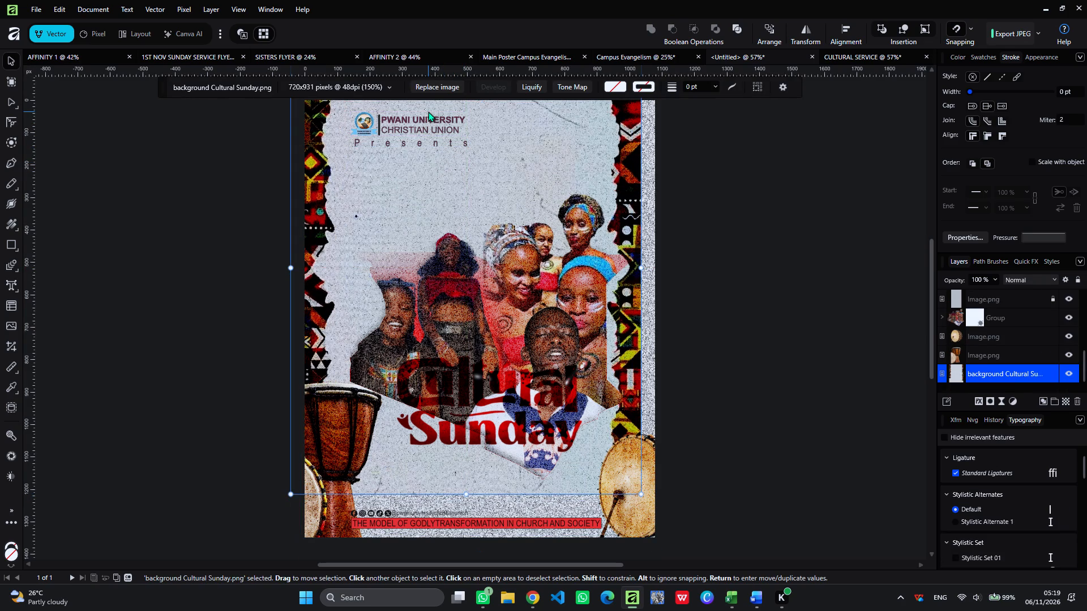
key(ctrl+z)
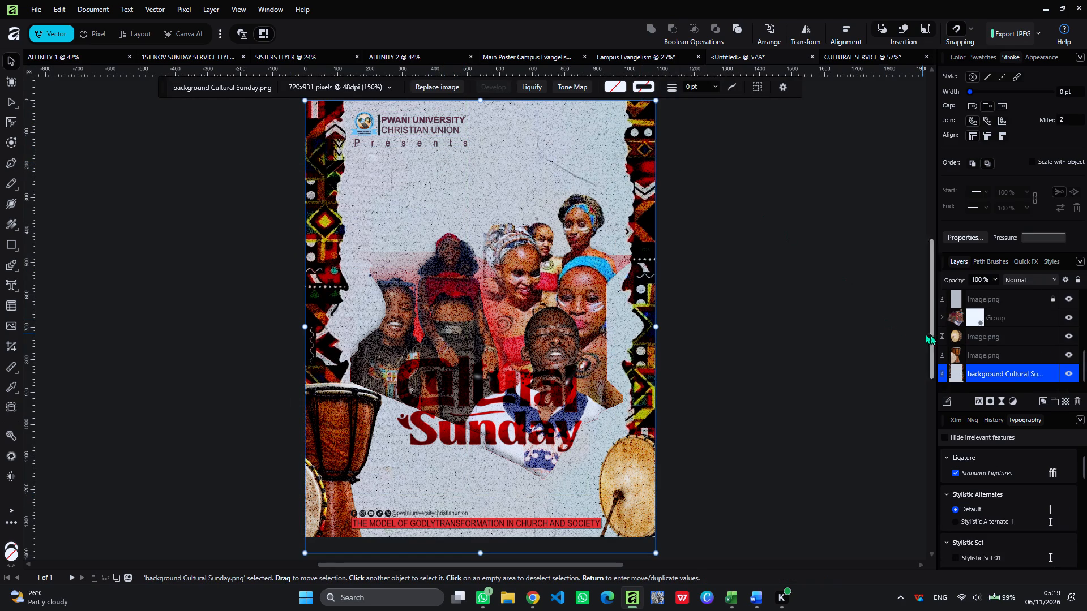
click(1049, 374)
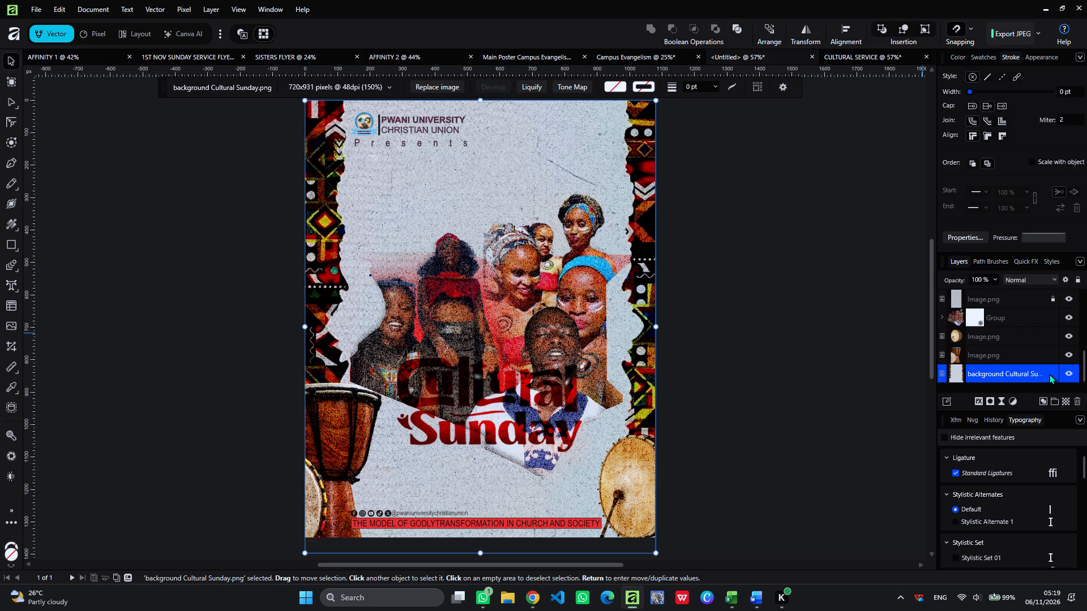
click(1049, 373)
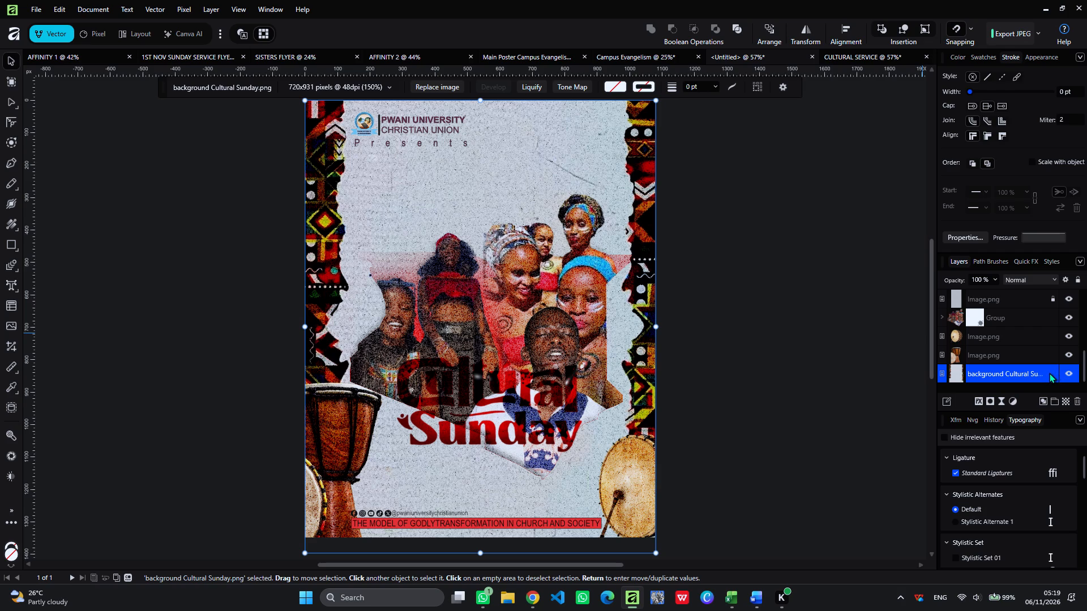
click(1052, 373)
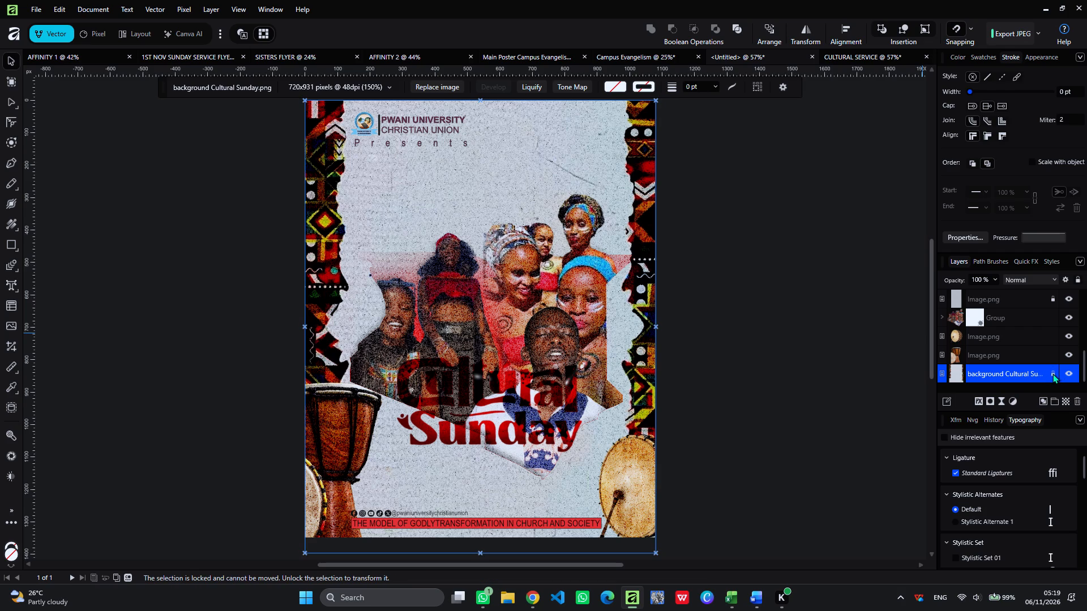
Select the logo and the "Presents" text together and scale them down freely to about 290 px wide and 79 px high.
drag(429, 172, 416, 109)
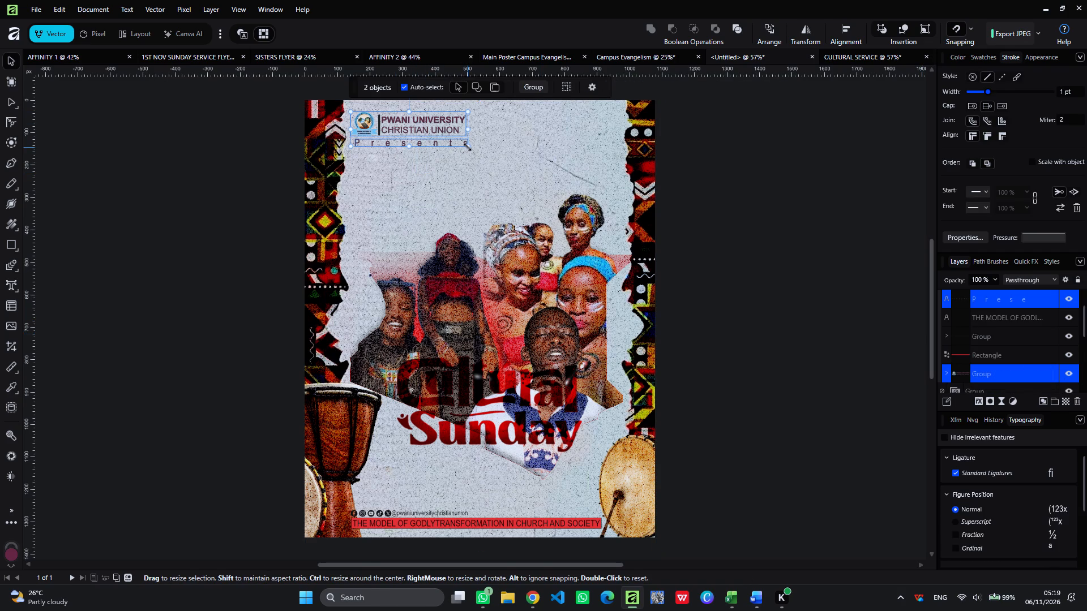
drag(468, 147, 450, 146)
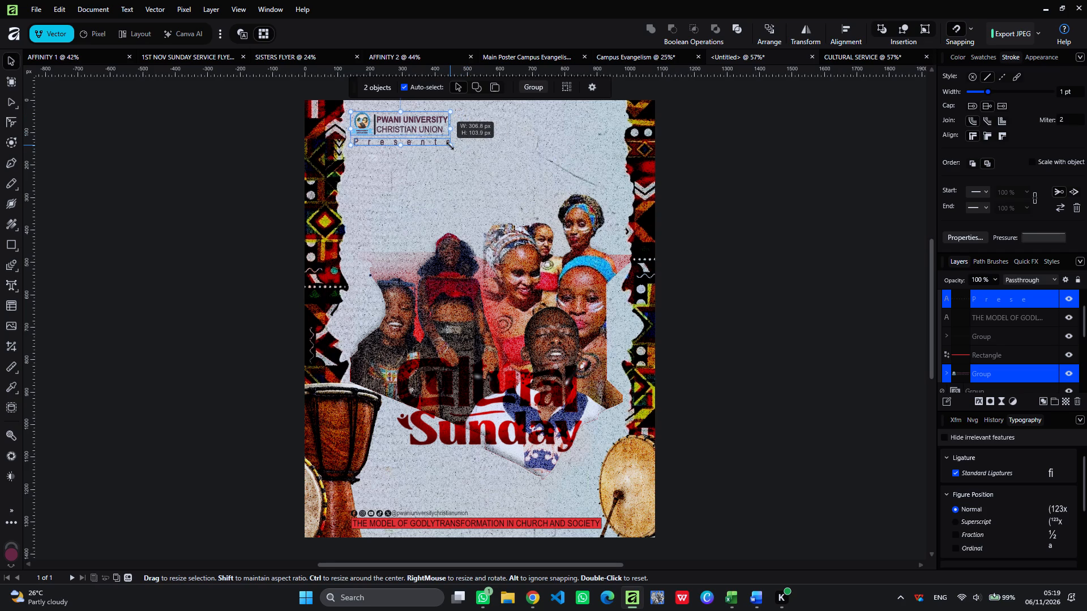
drag(450, 146, 446, 160)
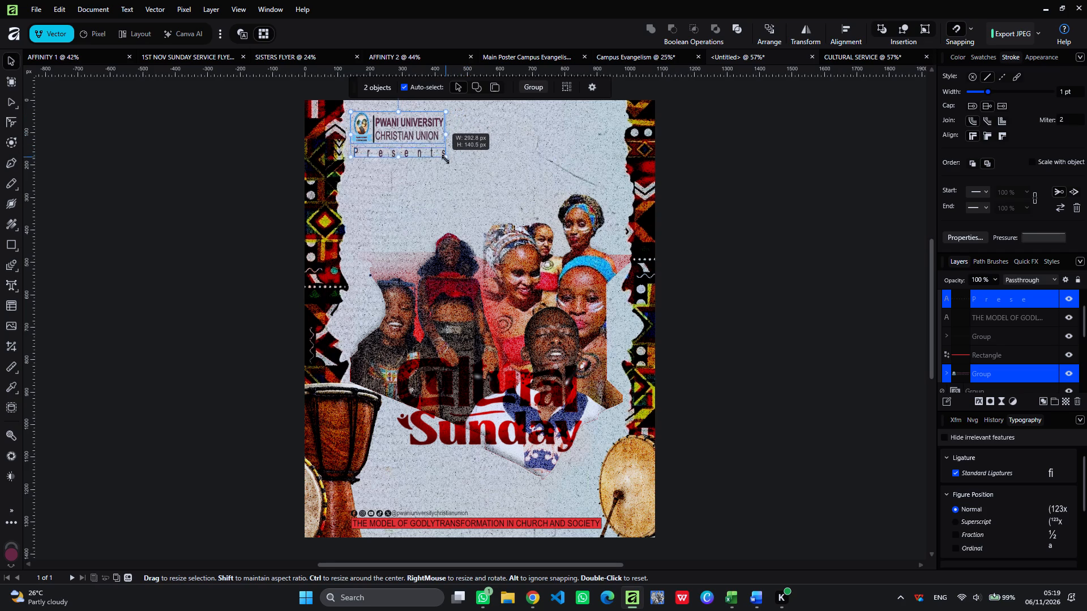
drag(446, 160, 443, 158)
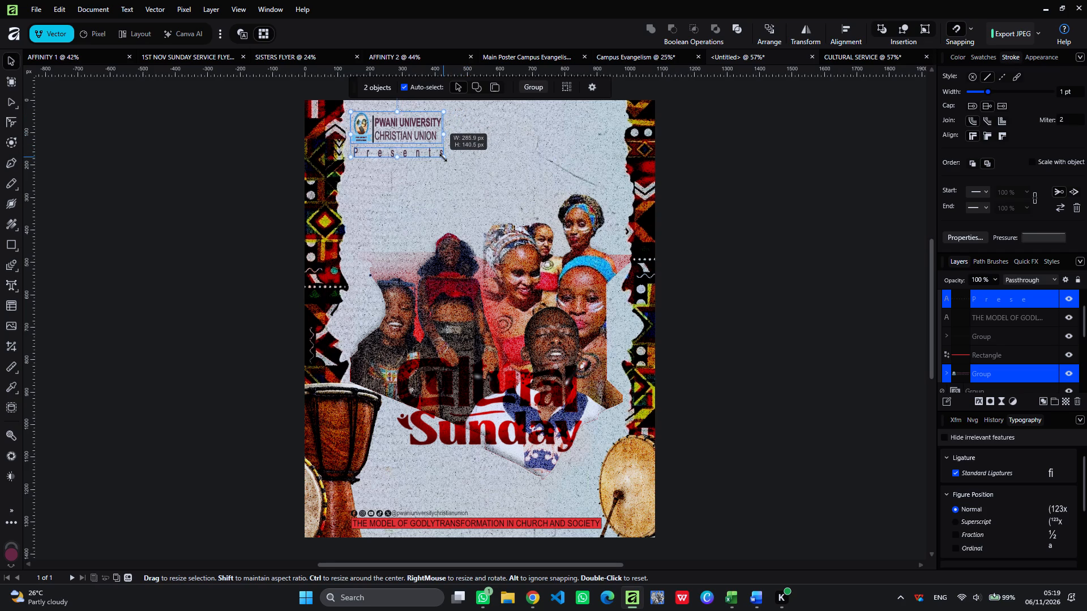
drag(443, 158, 447, 185)
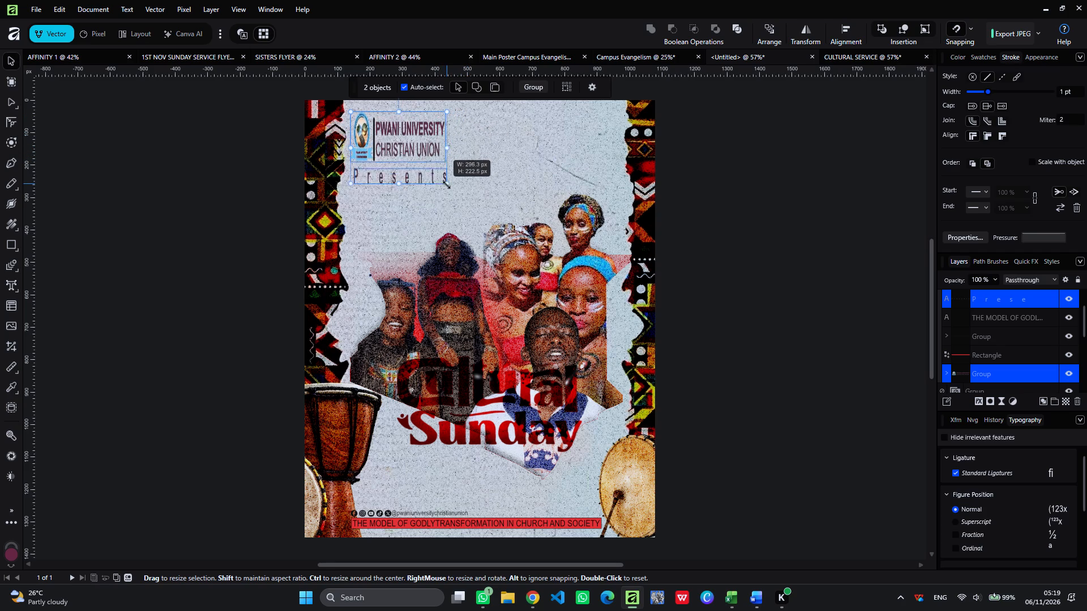
drag(447, 185, 590, 161)
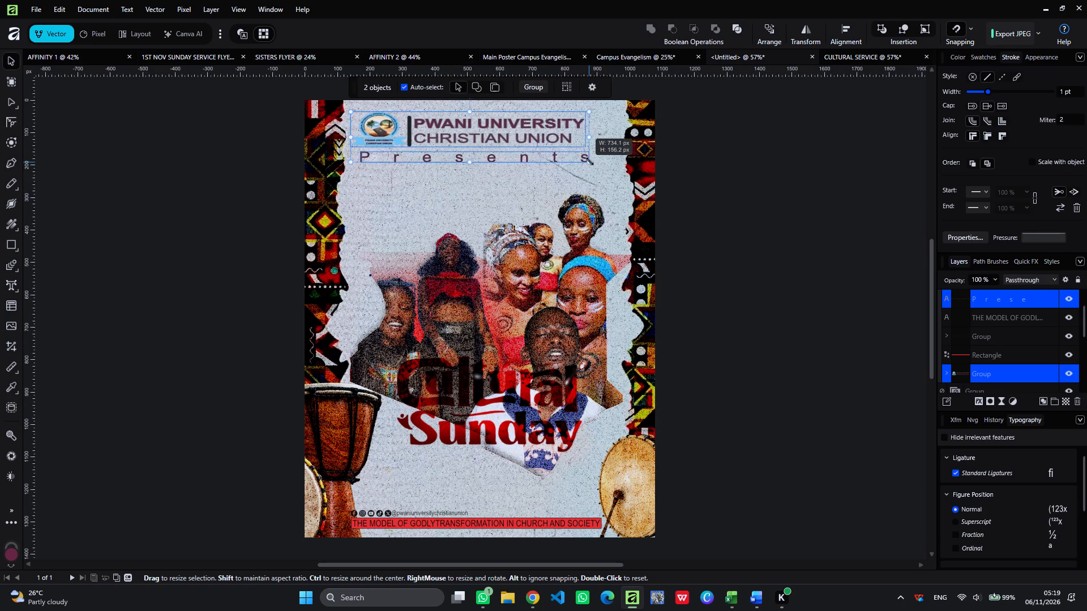
drag(590, 161, 568, 152)
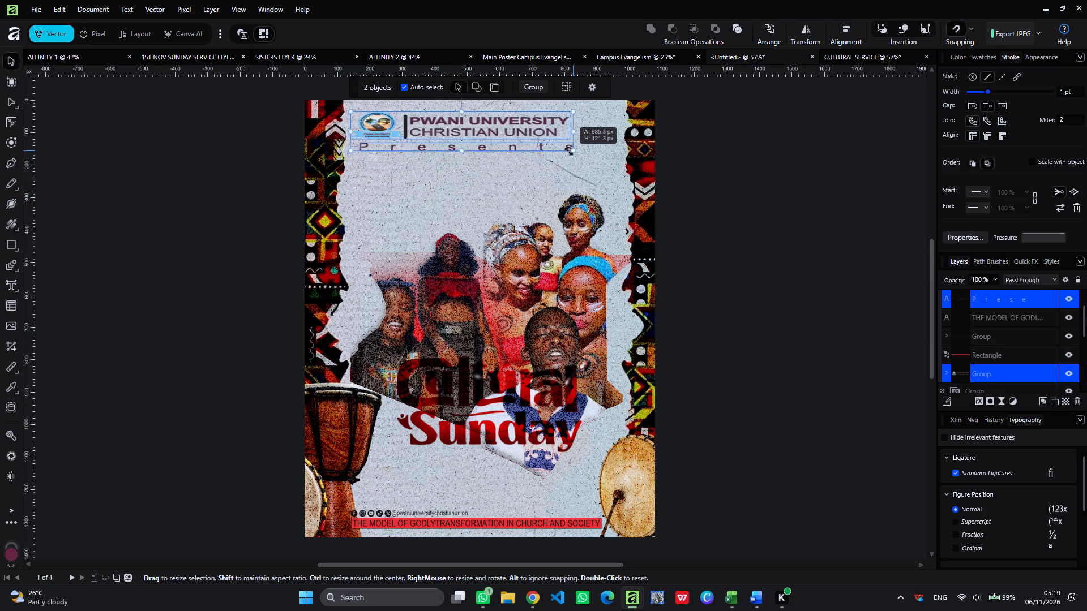
drag(568, 152, 460, 139)
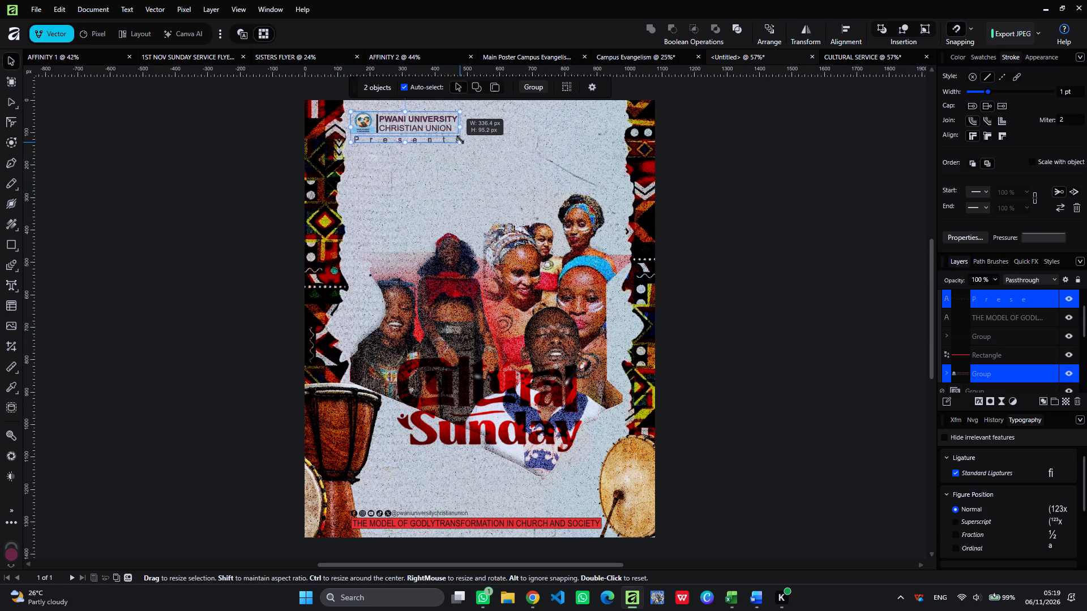
drag(460, 139, 451, 142)
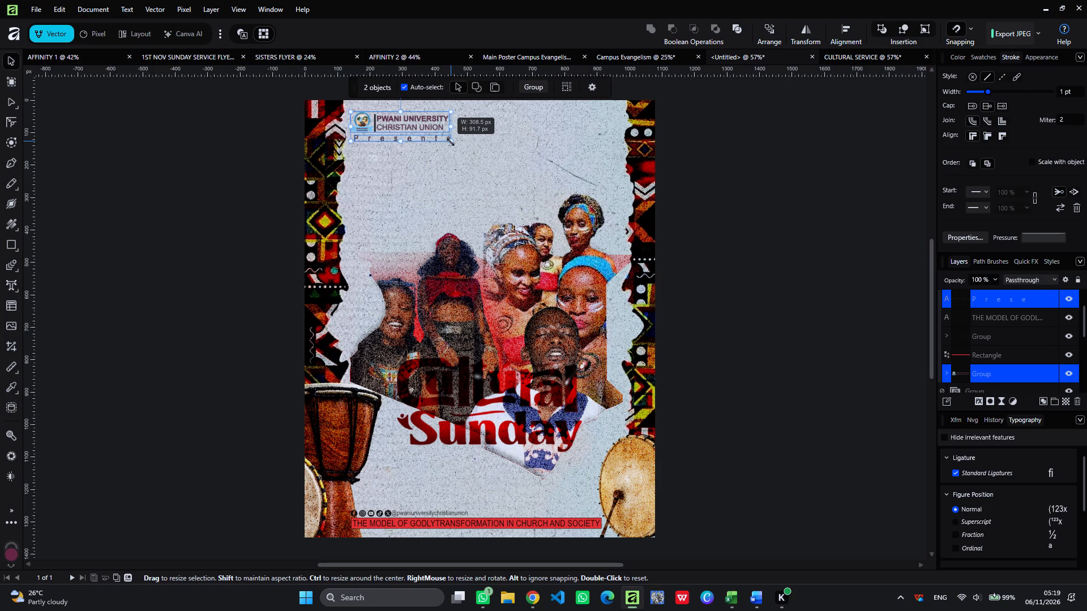
drag(451, 142, 448, 142)
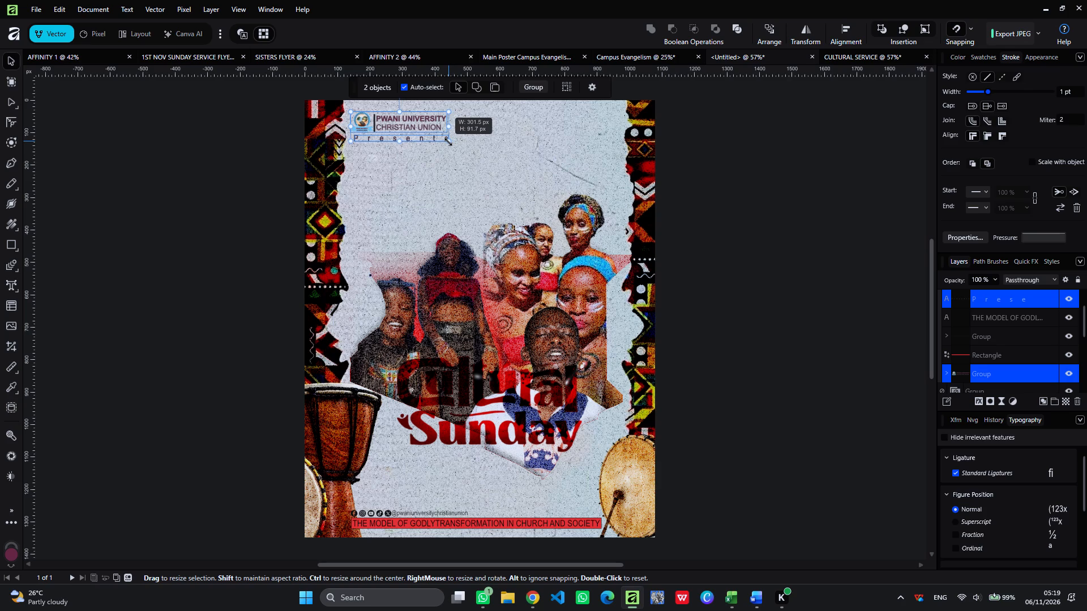
drag(448, 142, 584, 141)
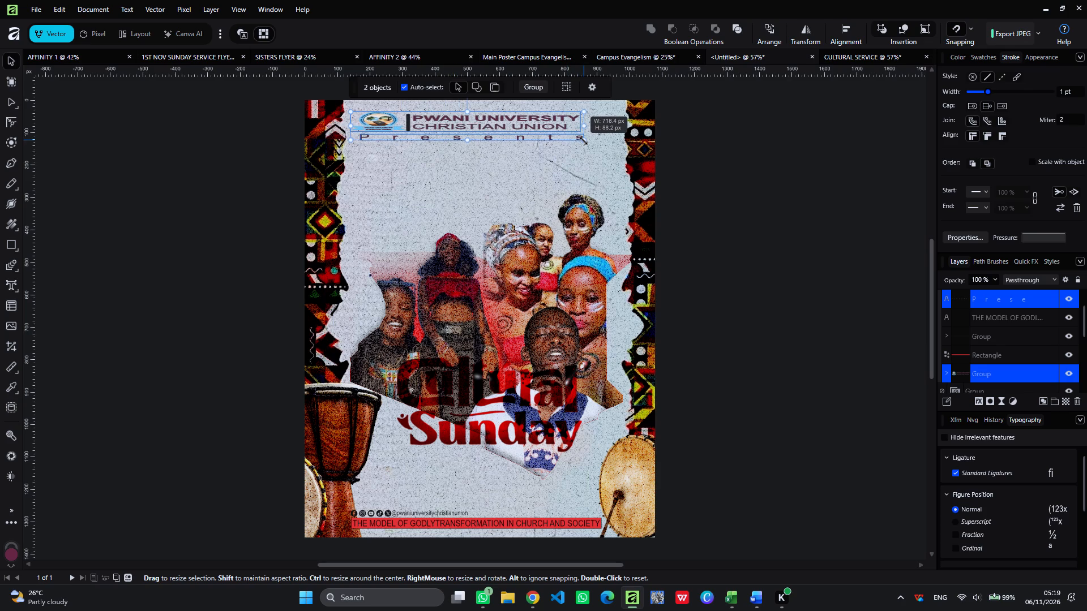
drag(584, 141, 591, 124)
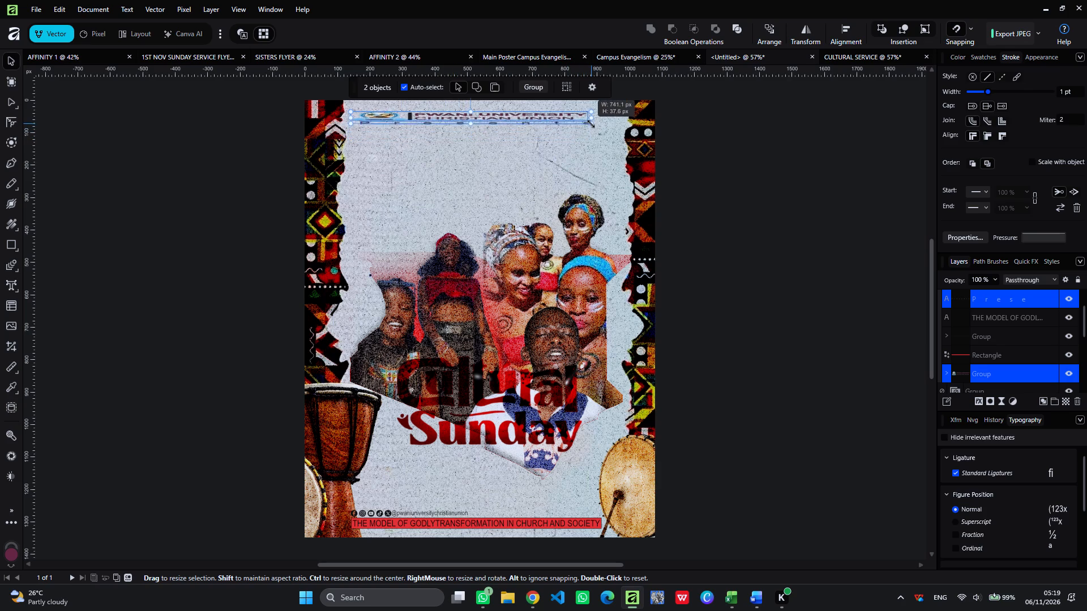
drag(591, 124, 591, 36)
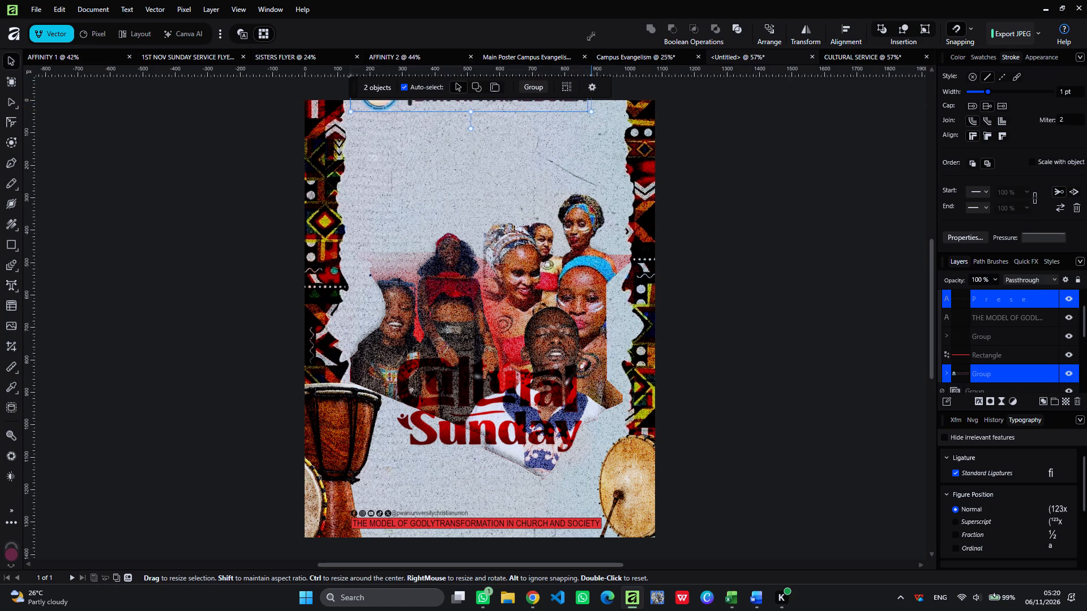
drag(591, 36, 586, 143)
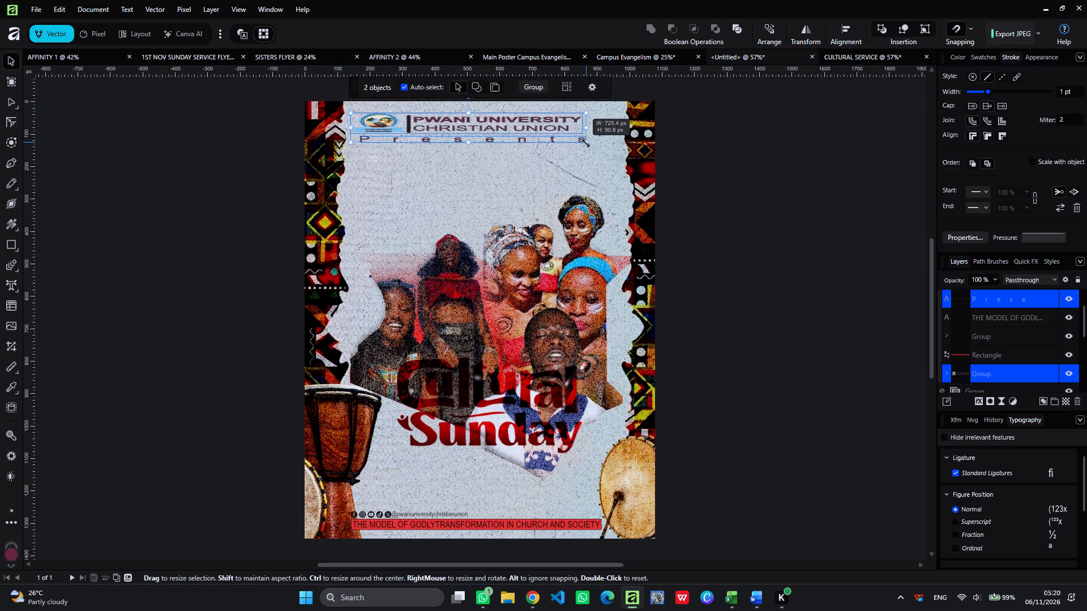
drag(586, 143, 614, 139)
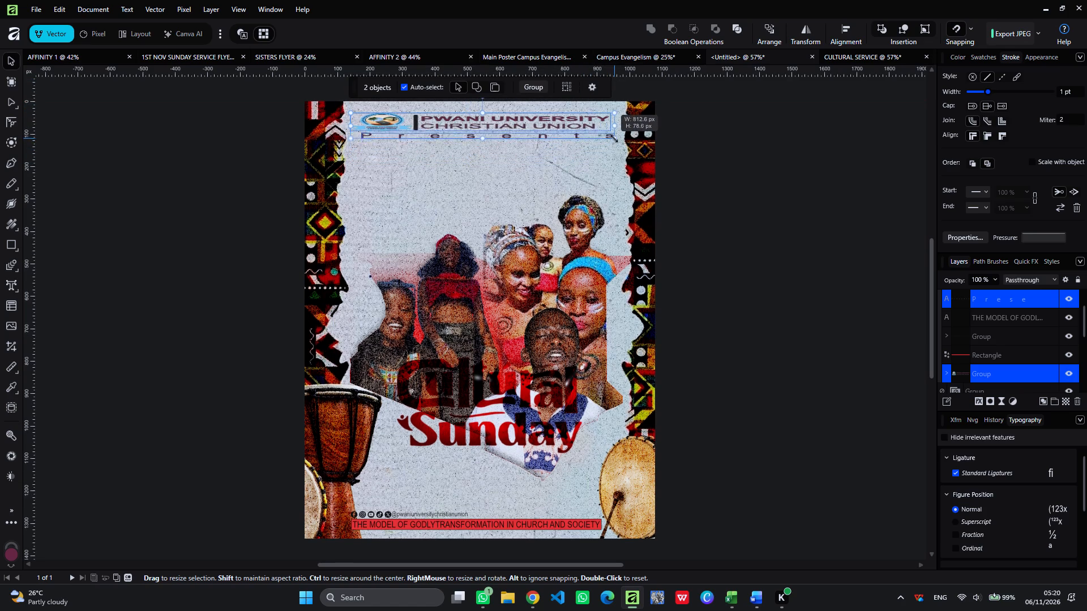
drag(614, 139, 494, 150)
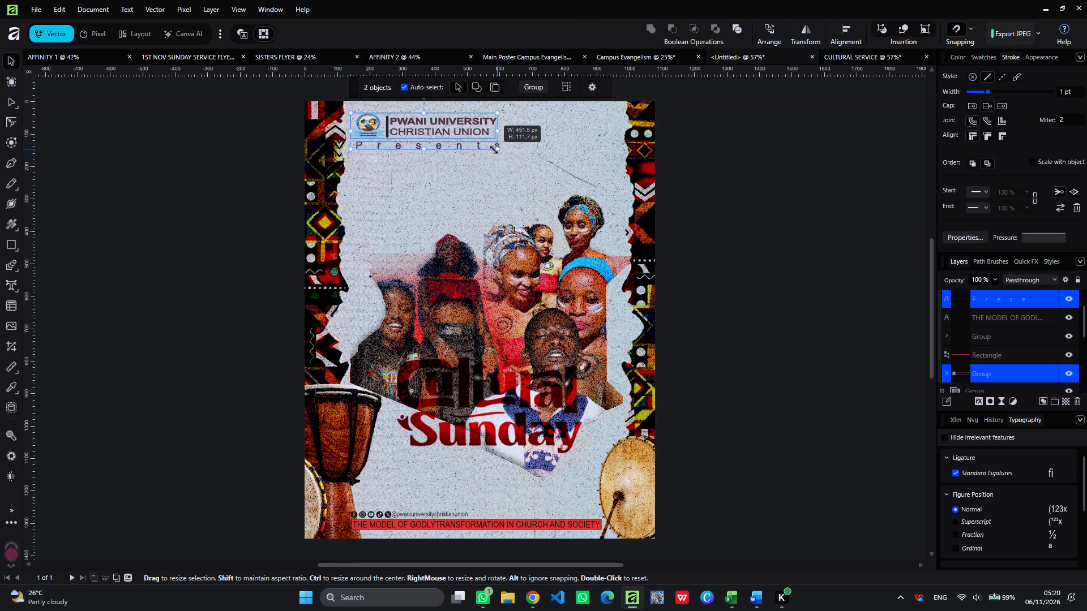
drag(494, 150, 456, 142)
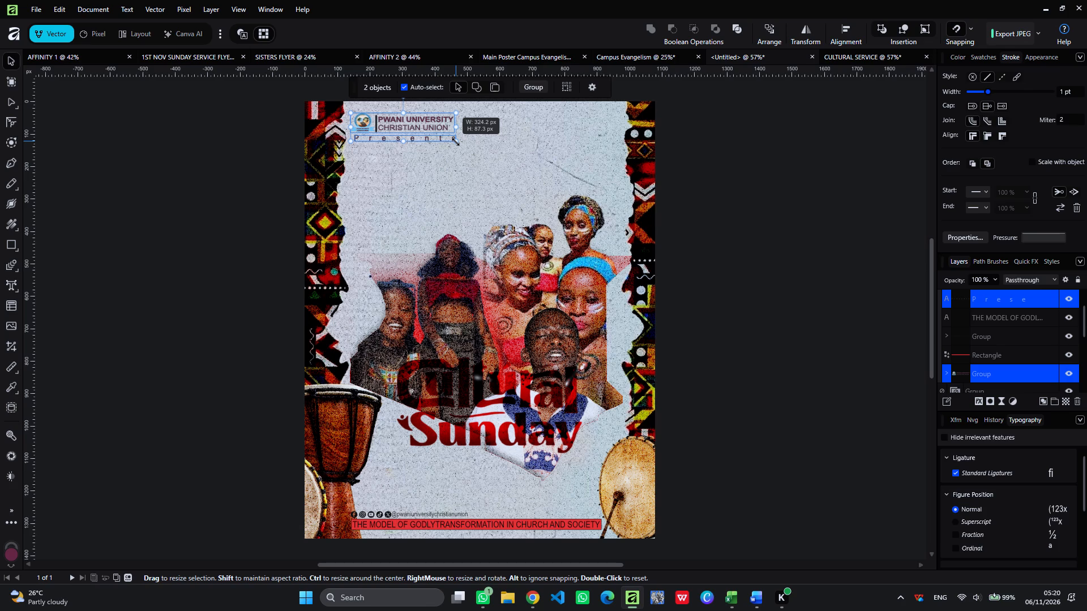
drag(456, 142, 457, 137)
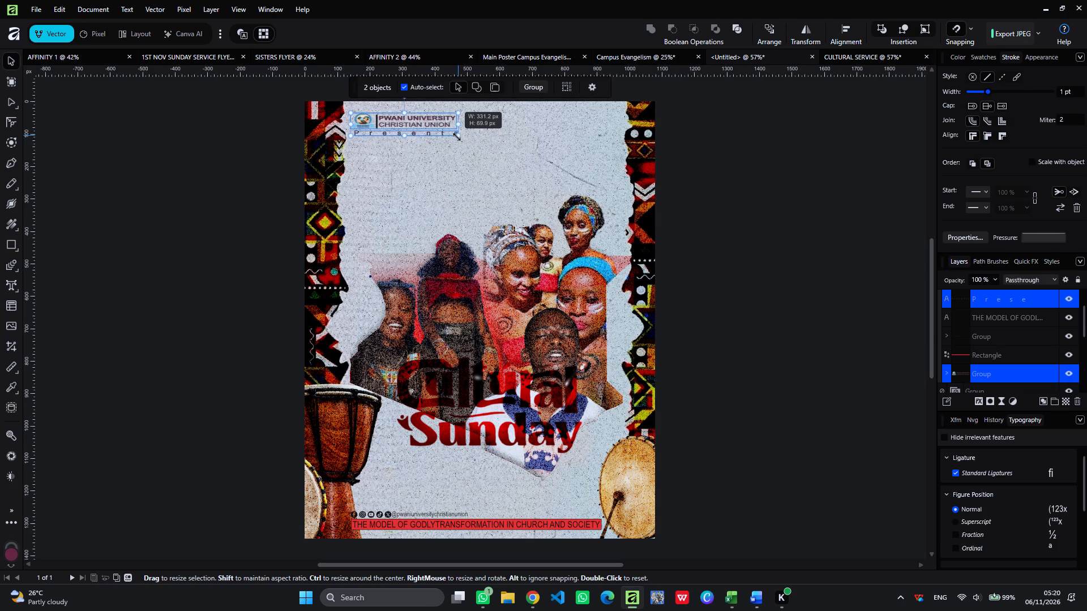
drag(457, 137, 444, 139)
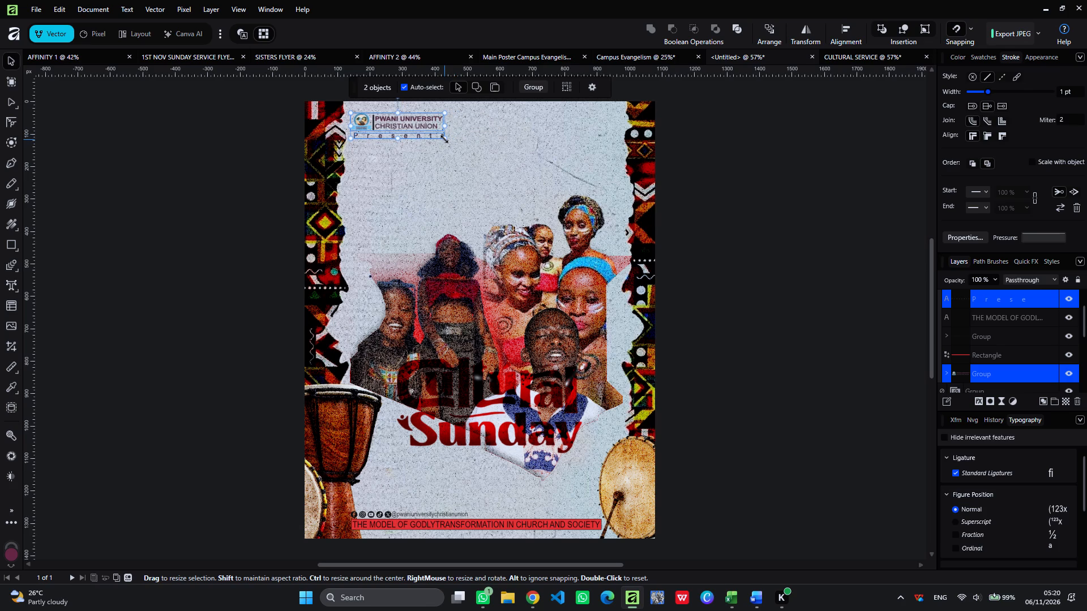
Move the logo and "Presents" text together to the top of the flyer, roughly centred horizontally.
drag(405, 122, 497, 121)
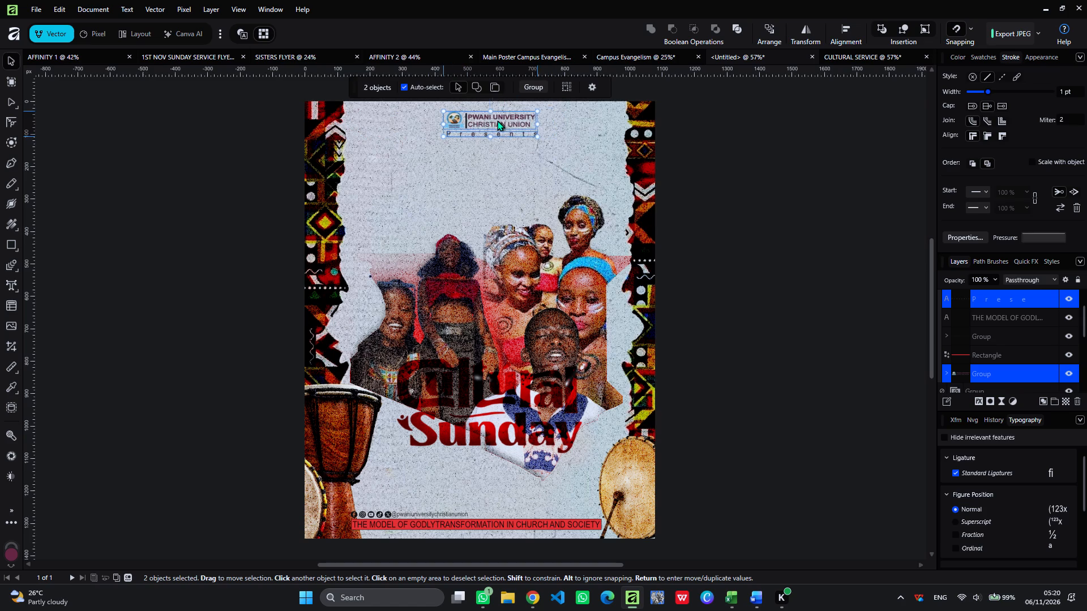
drag(497, 121, 485, 116)
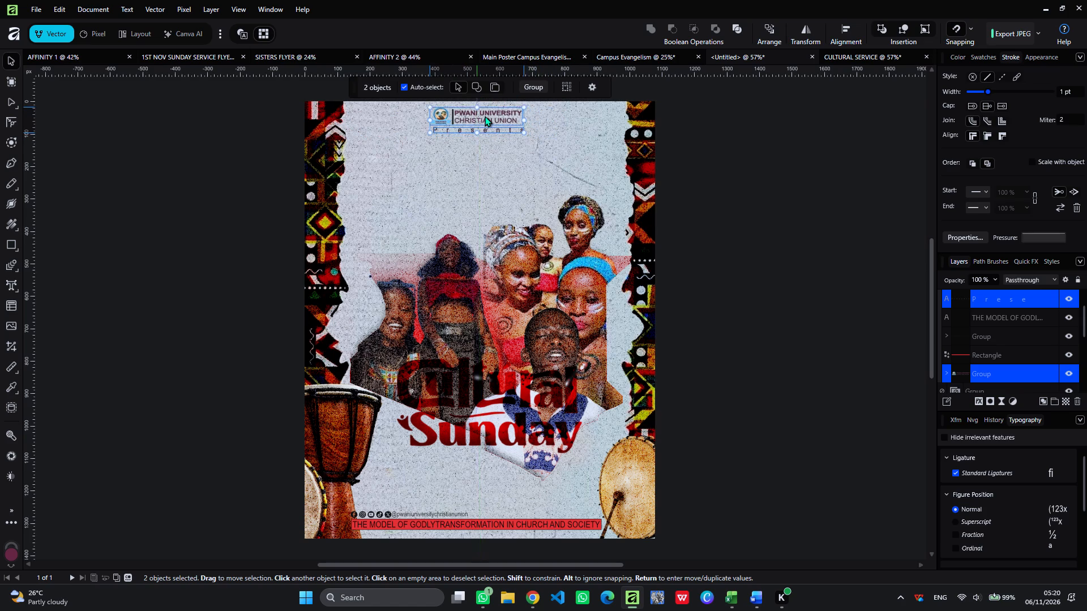
drag(485, 116, 483, 116)
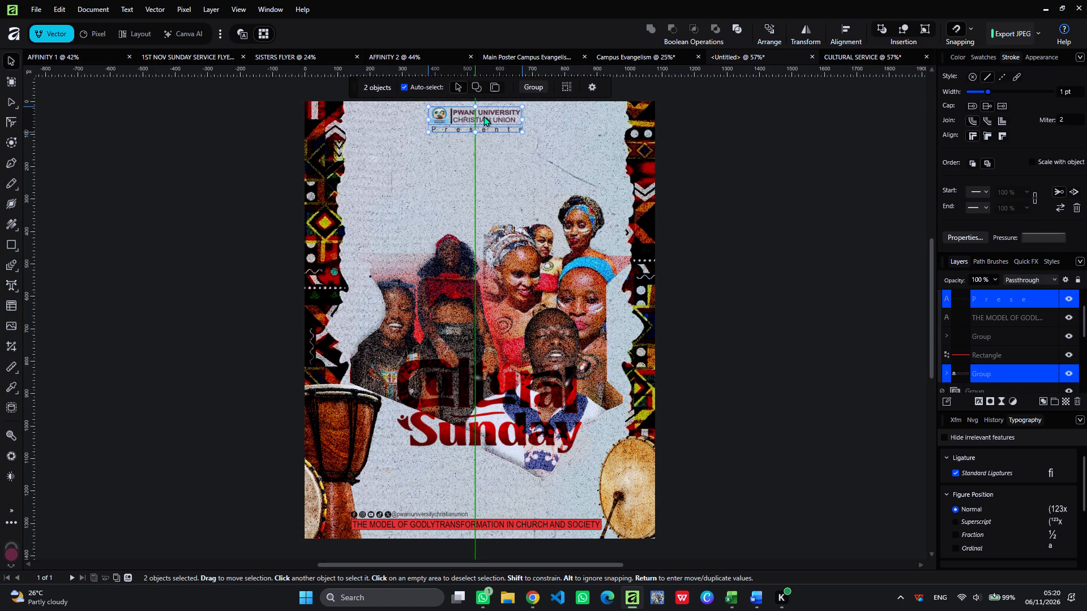
drag(483, 116, 484, 116)
click(750, 144)
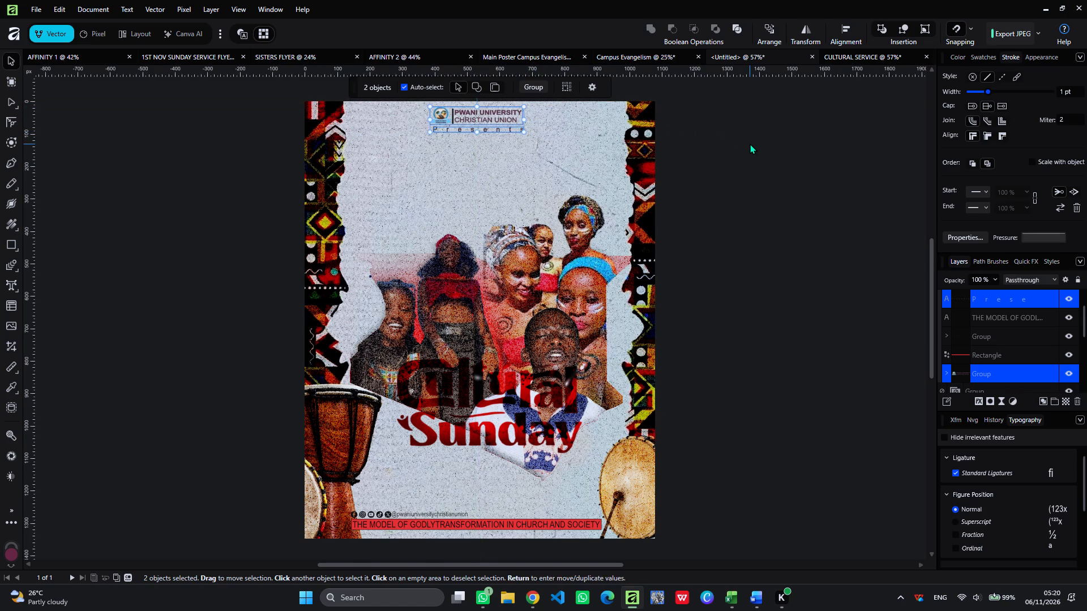
Shrink the "Presents" text to about 20.9 pt so it is slightly narrower than the logo.
click(512, 128)
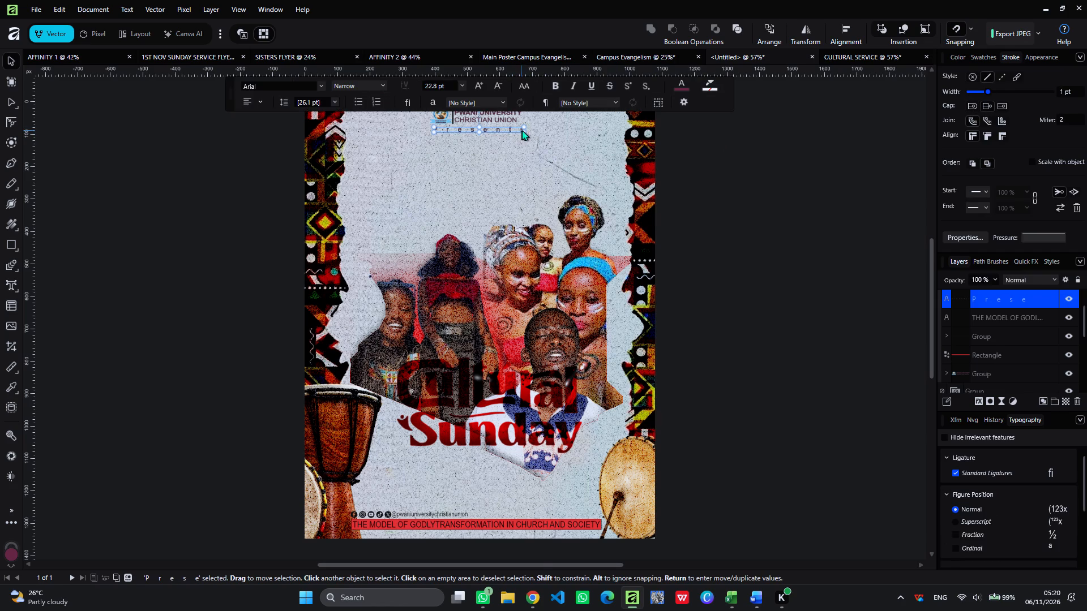
drag(524, 132, 517, 132)
click(544, 139)
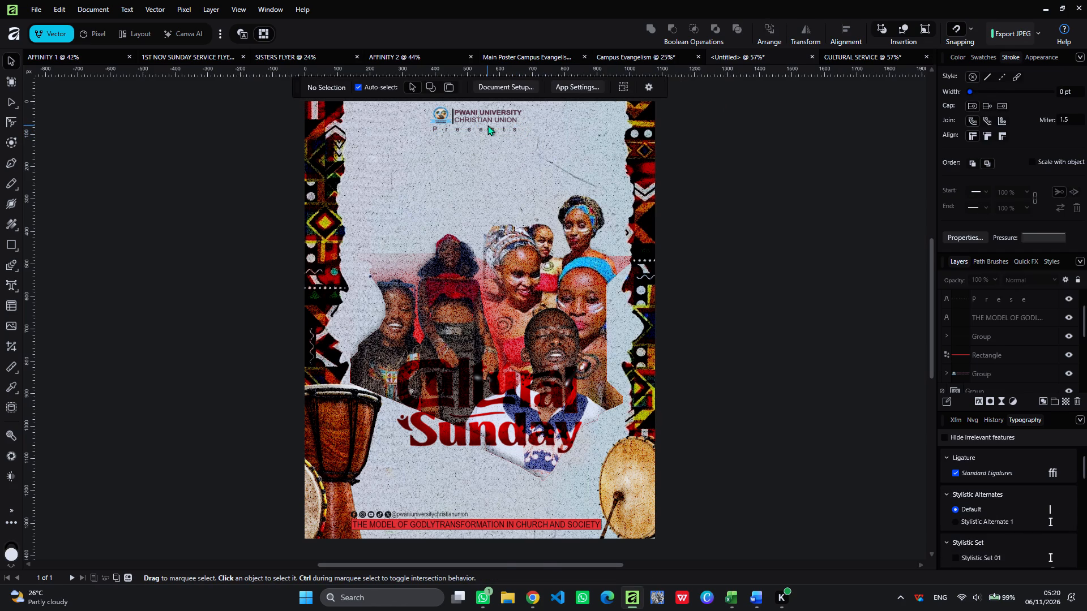
Nudge the "Presents" text slightly to the right and fine-tune its height so it sits centred just beneath the logo.
click(490, 123)
click(496, 130)
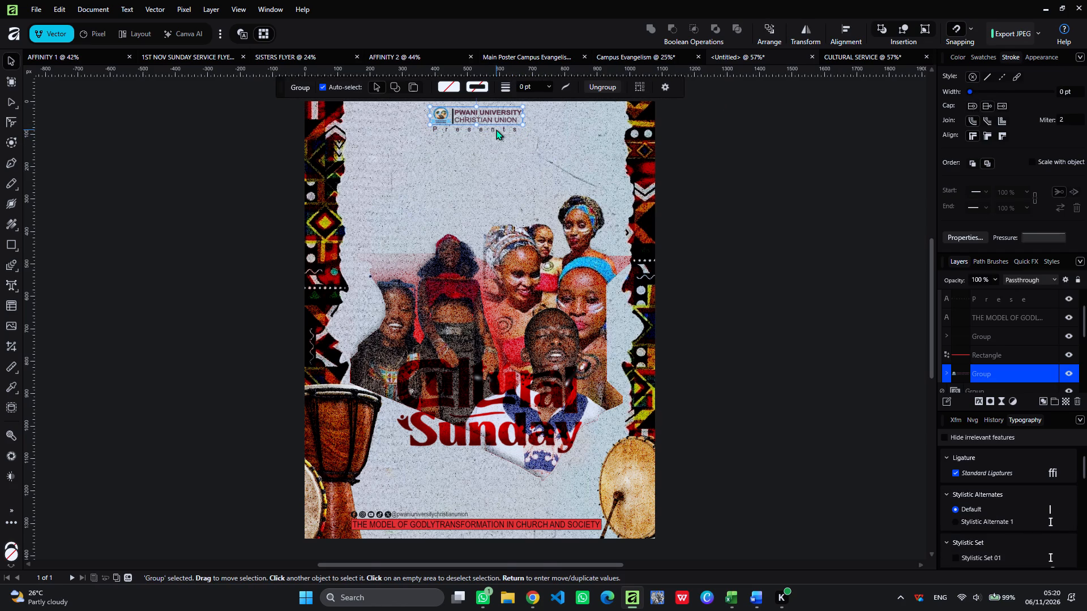
key(Right)
key(Right)
key(Right)
key(Right)
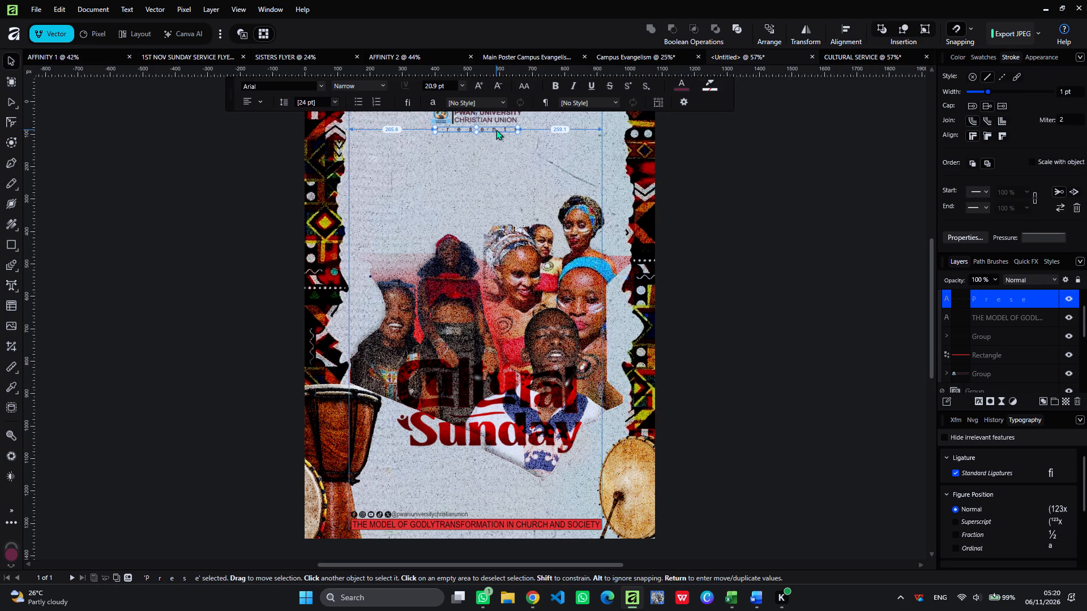
click(496, 130)
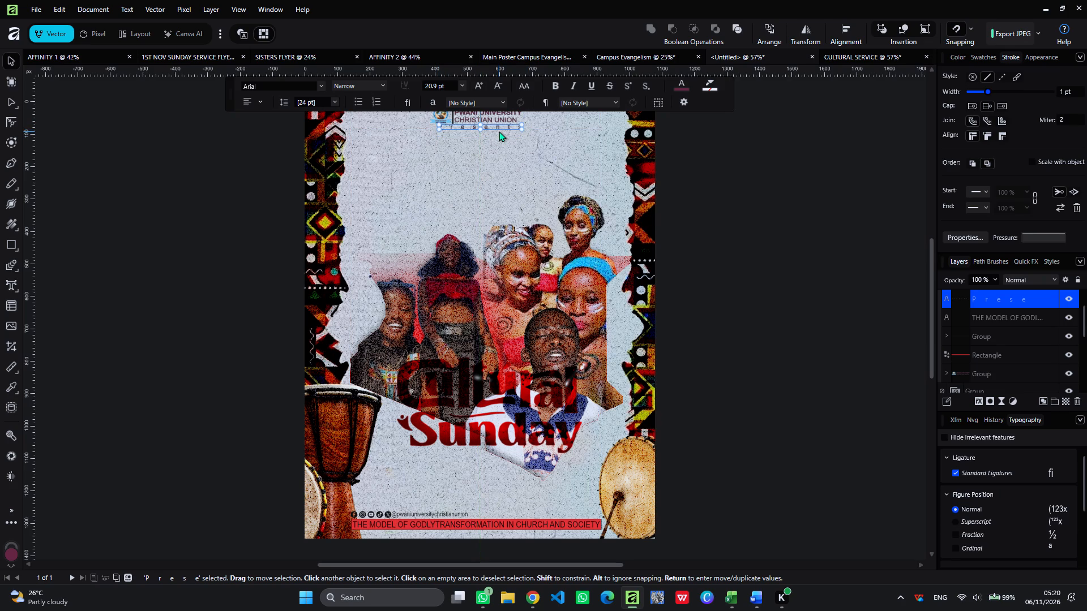
key(Down)
click(815, 169)
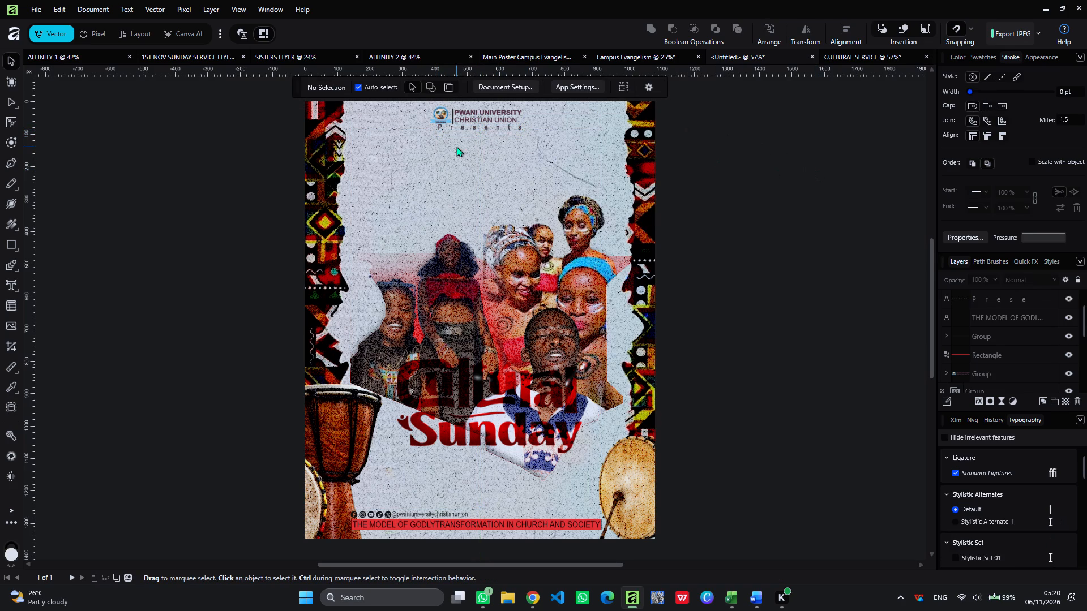
Nudge the "Presents" text downward to open a clear gap between it and the logo.
click(482, 128)
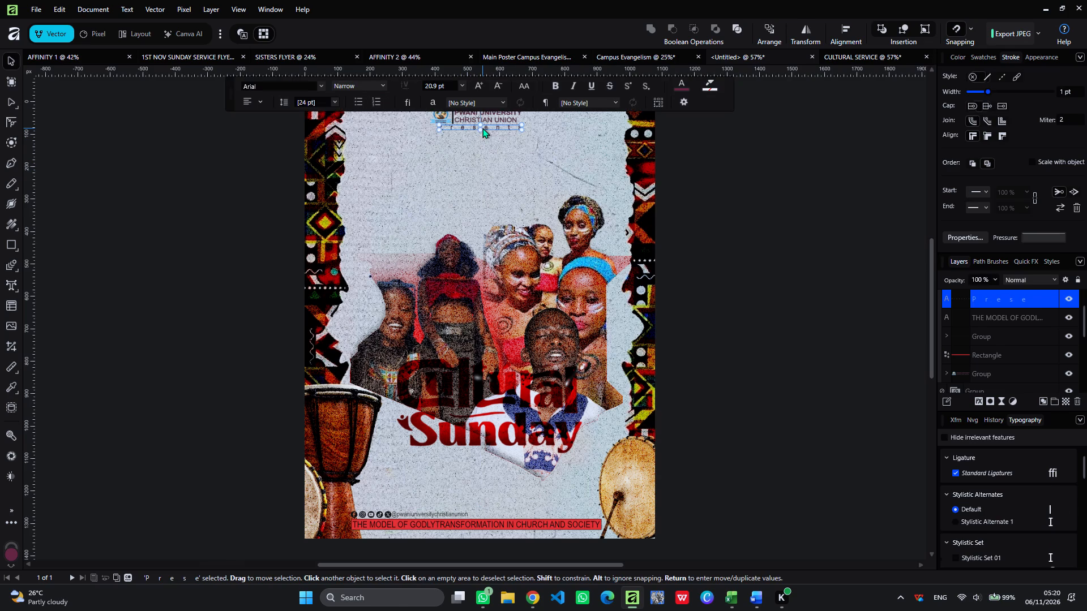
key(Down)
key(Down)
key(Down)
key(Down)
key(Down)
key(Down)
key(Down)
key(Down)
key(Down)
key(Down)
key(Down)
key(Down)
key(Down)
key(Down)
key(Down)
key(Down)
key(Down)
key(Down)
key(Down)
key(Down)
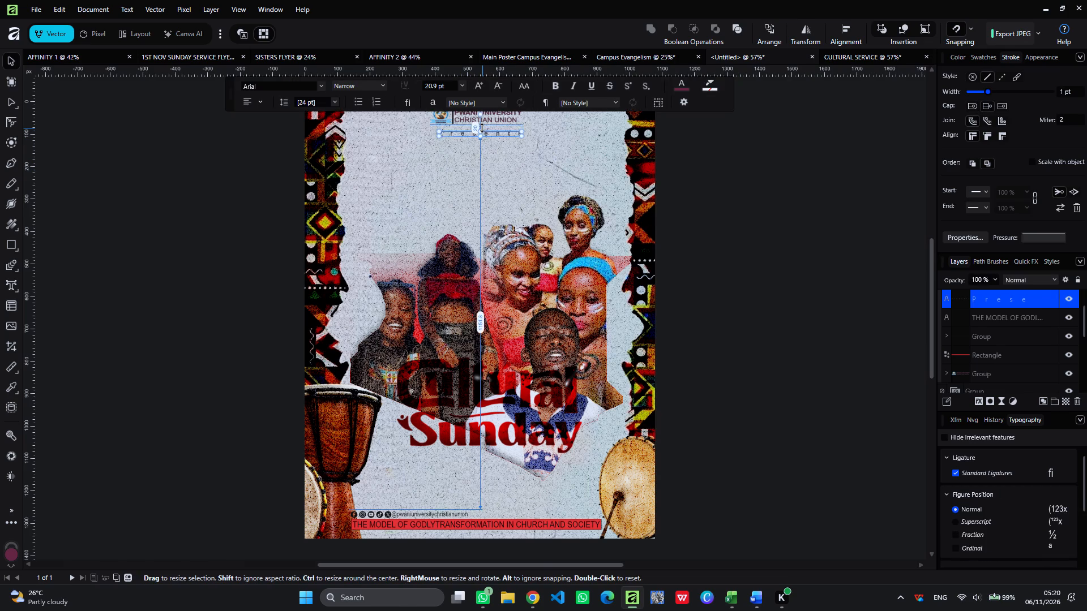
click(756, 206)
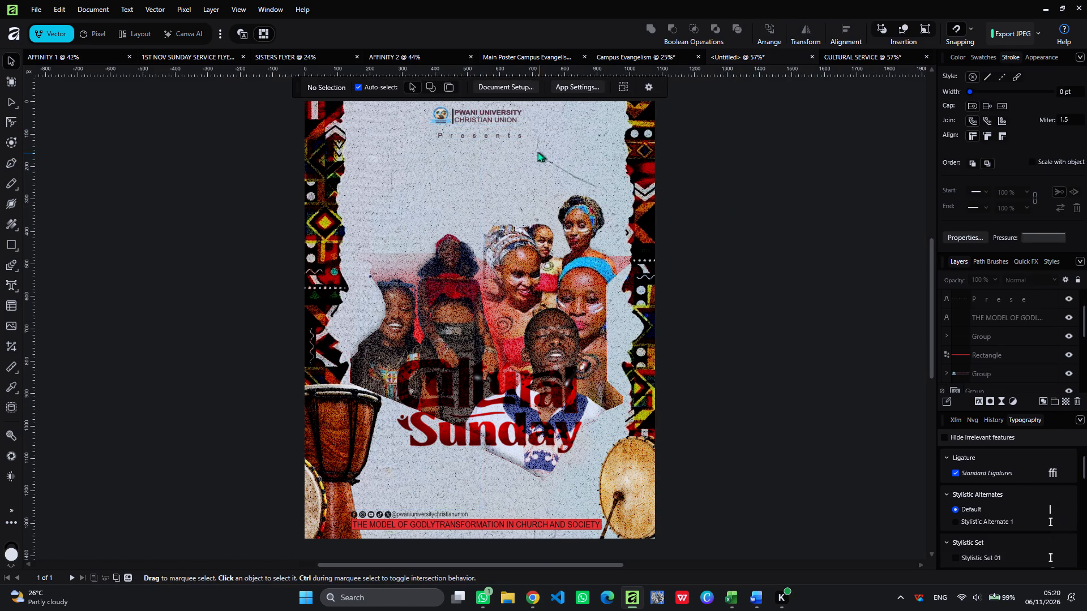
Nudge the "Presents" text back up partway to leave only a small gap below the logo.
click(501, 133)
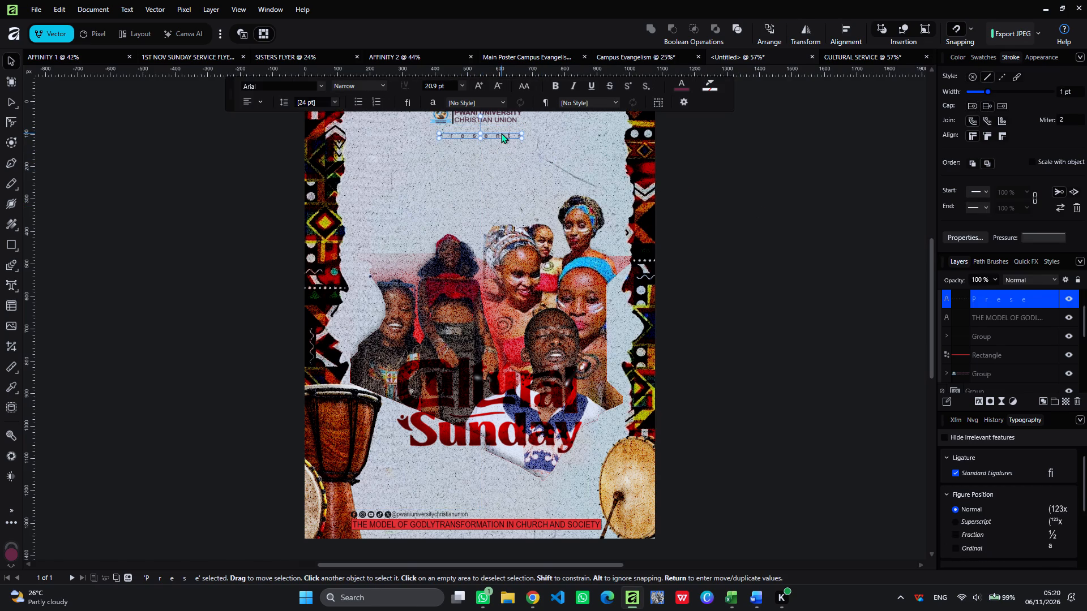
key(Up)
key(Up)
key(Up)
key(Up)
key(Up)
key(Up)
key(Up)
key(Up)
key(Up)
key(Up)
key(Up)
key(Up)
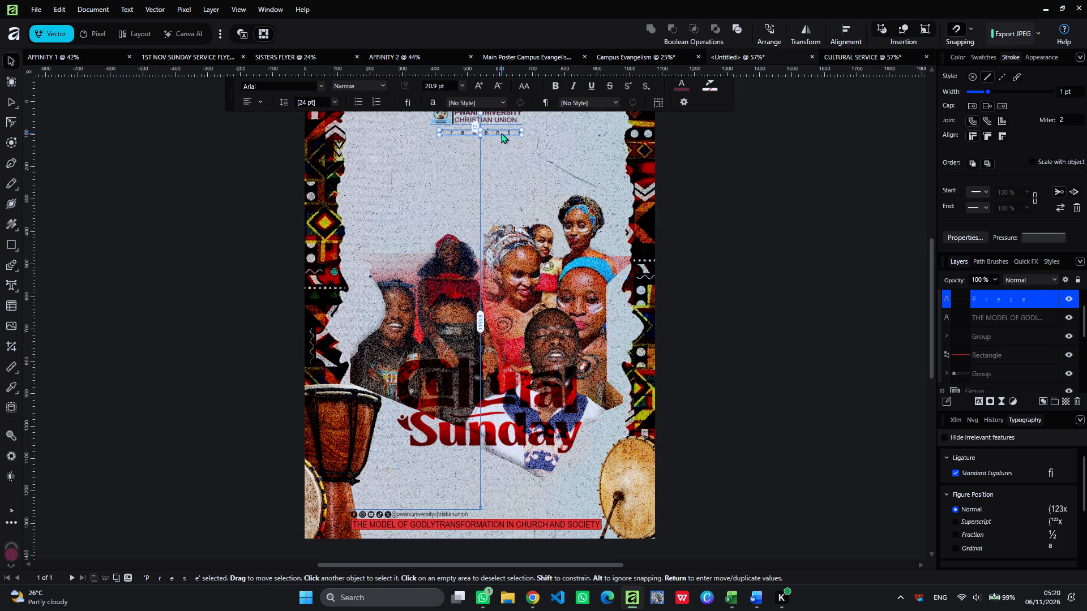
key(Up)
key(Up)
click(716, 171)
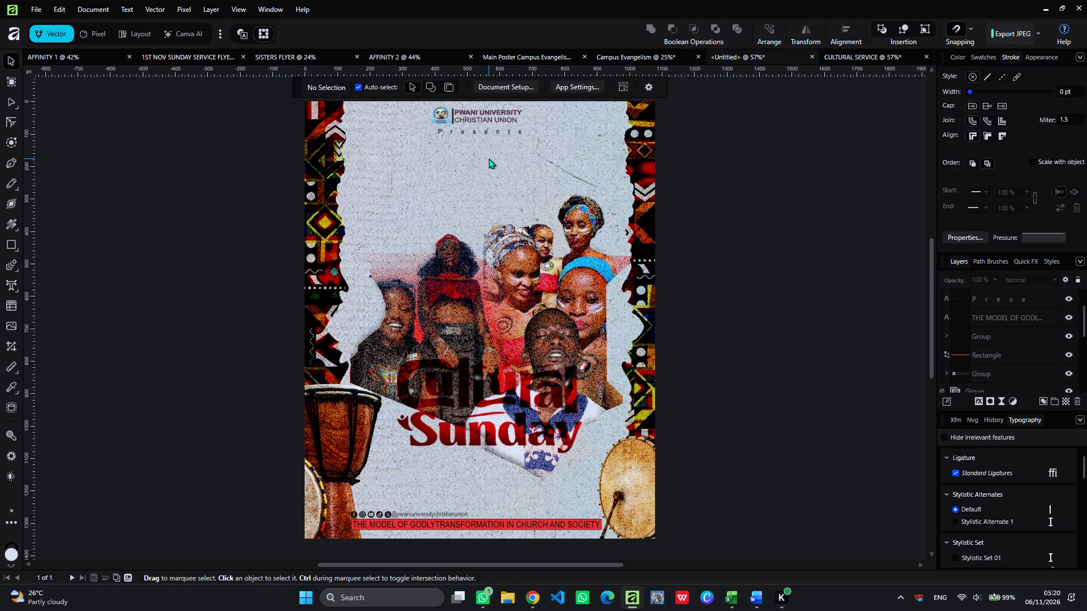
Enlarge the logo and "Presents" text together and centre them horizontally just below the page's top edge.
drag(476, 160, 482, 101)
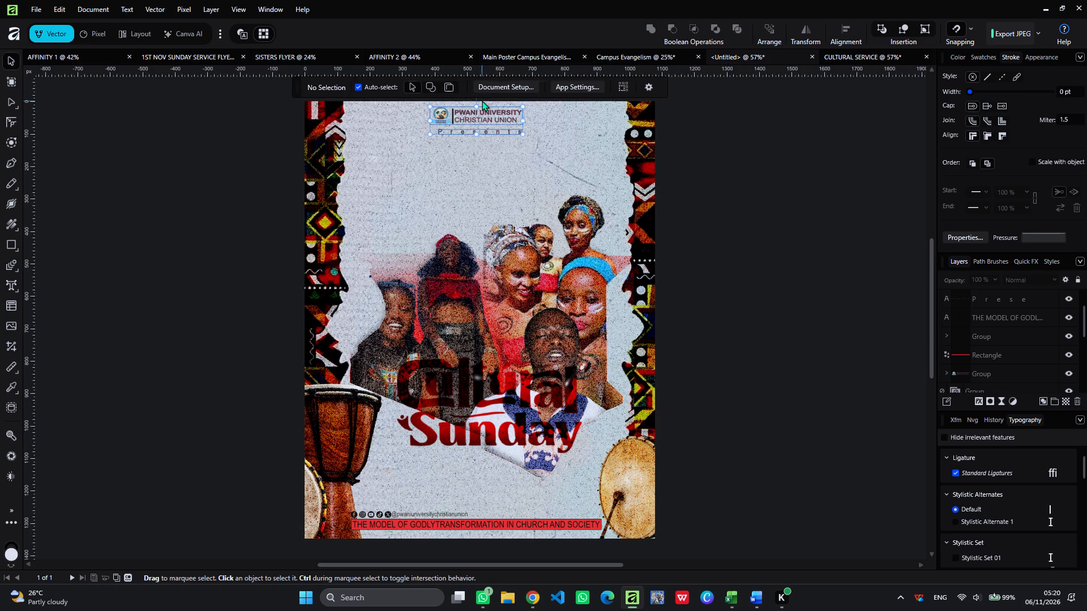
drag(524, 137, 534, 144)
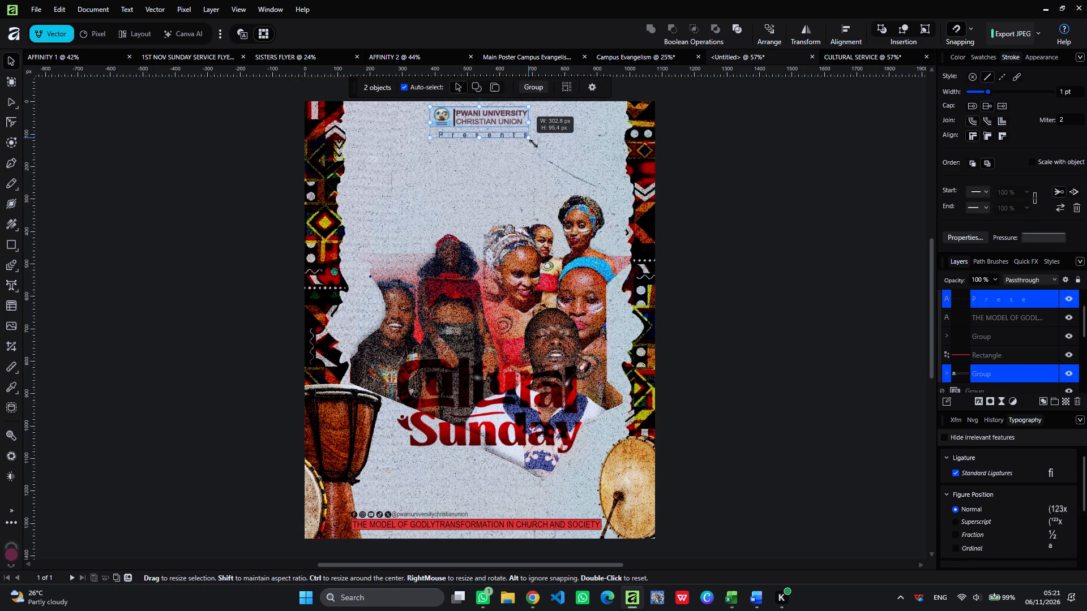
drag(534, 144, 545, 146)
drag(515, 129, 507, 128)
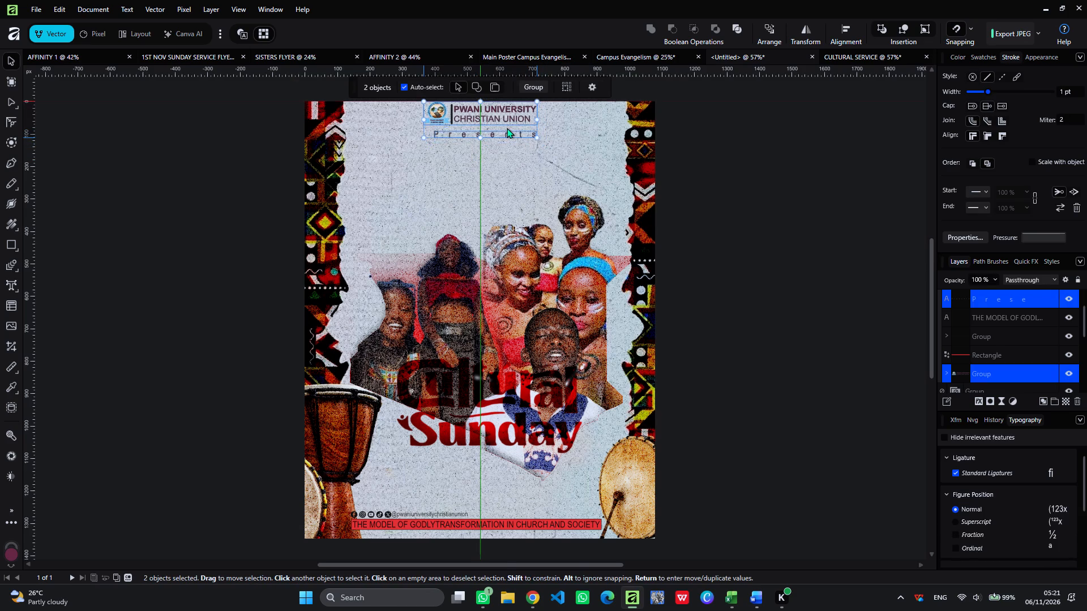
drag(507, 128, 507, 130)
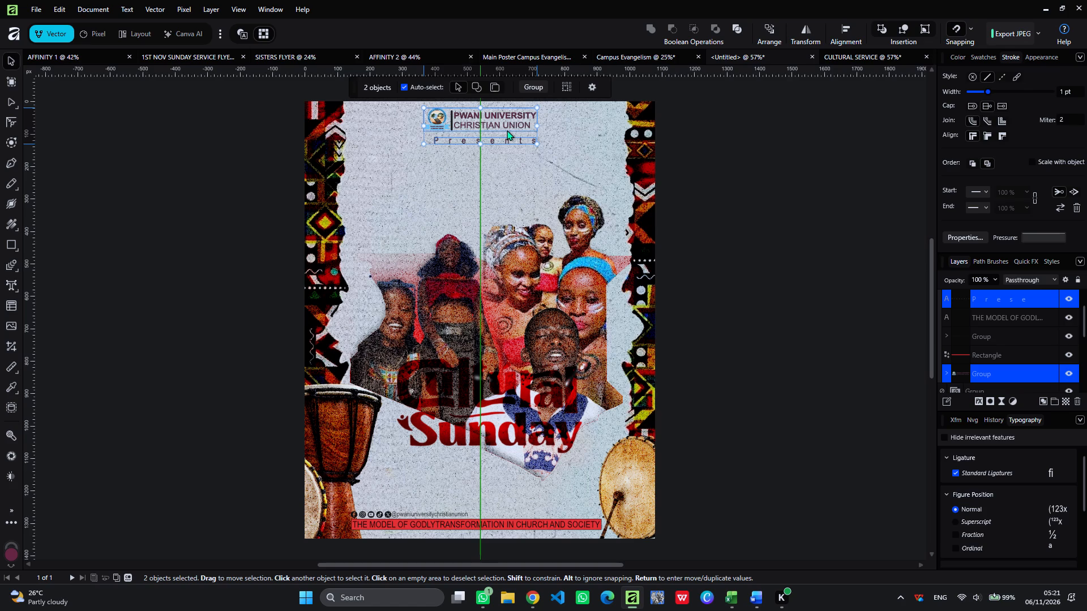
drag(507, 130, 507, 128)
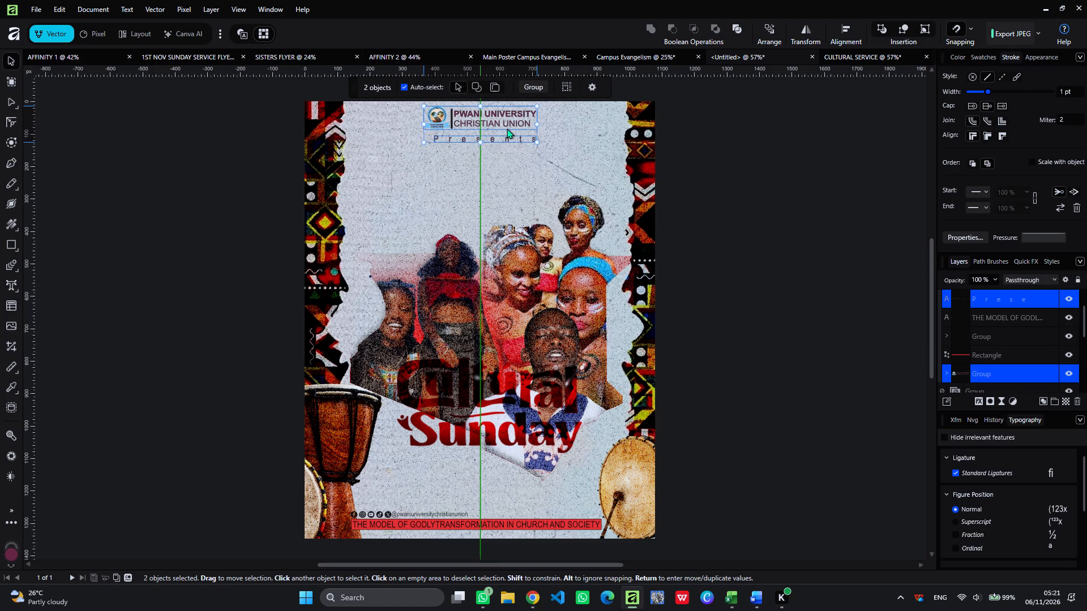
drag(507, 128, 507, 130)
click(722, 174)
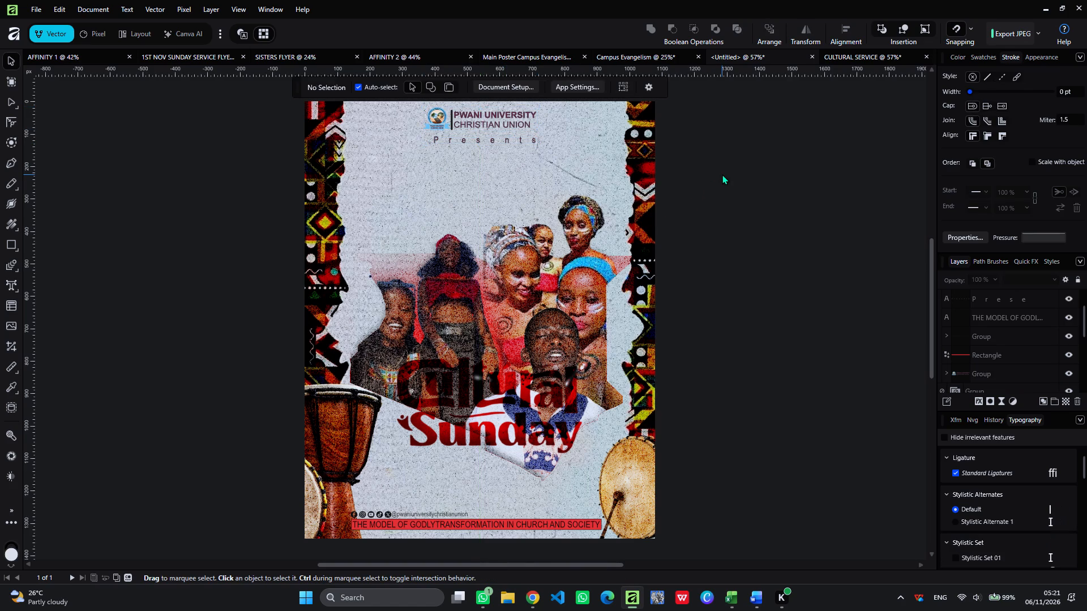
Move the "Cultural Sunday" title image up into the space beneath the "Presents" text.
click(520, 402)
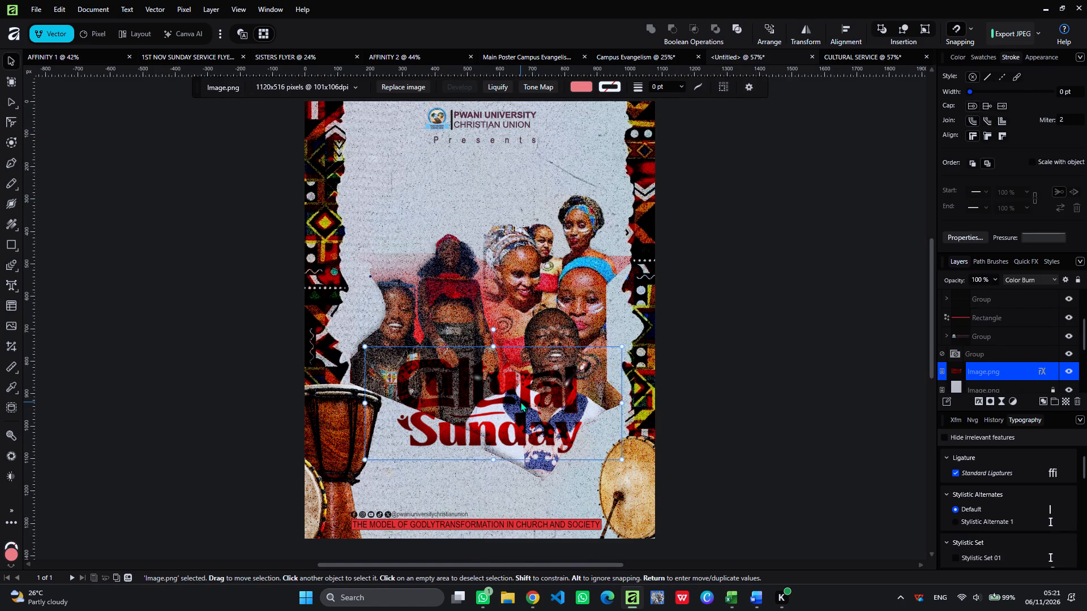
drag(520, 402, 502, 212)
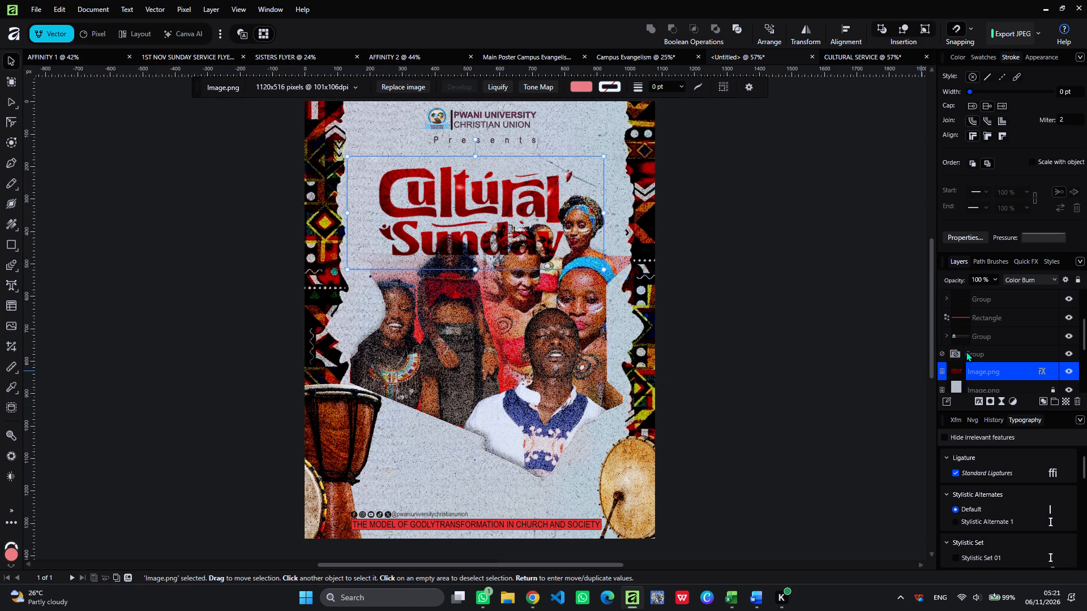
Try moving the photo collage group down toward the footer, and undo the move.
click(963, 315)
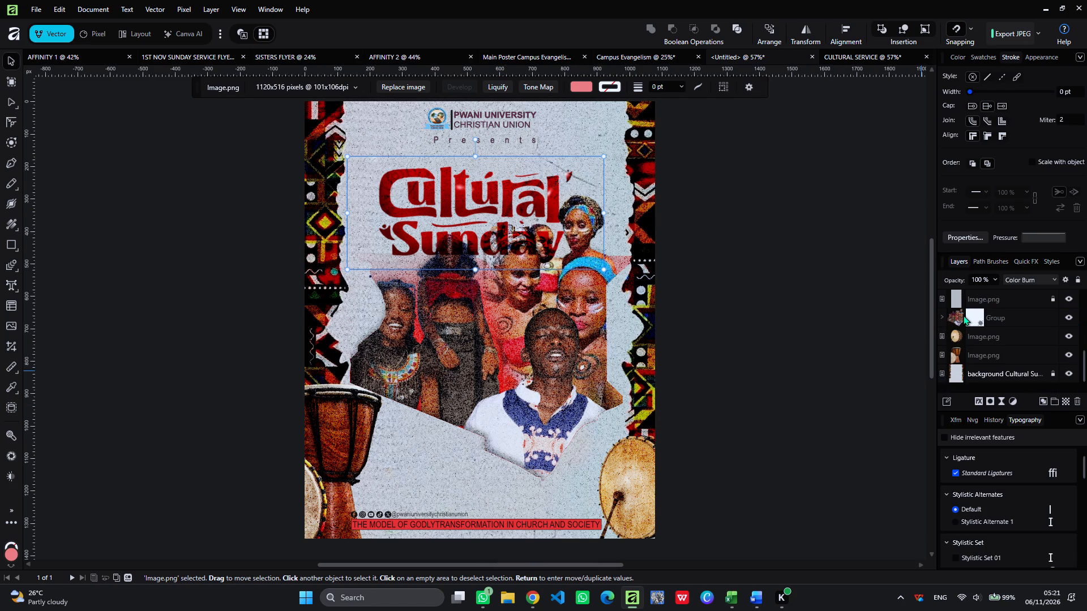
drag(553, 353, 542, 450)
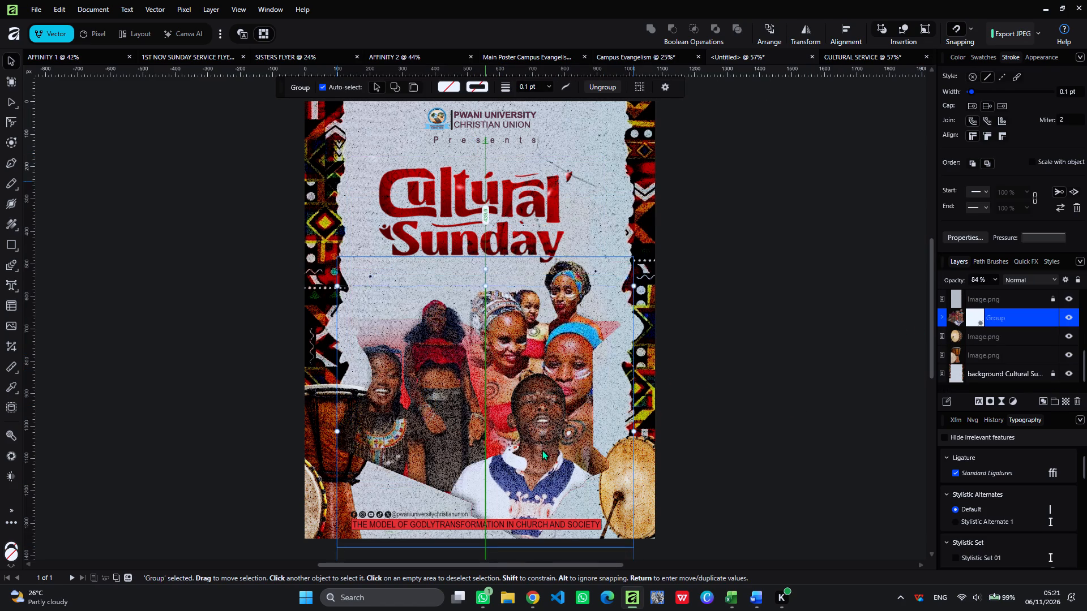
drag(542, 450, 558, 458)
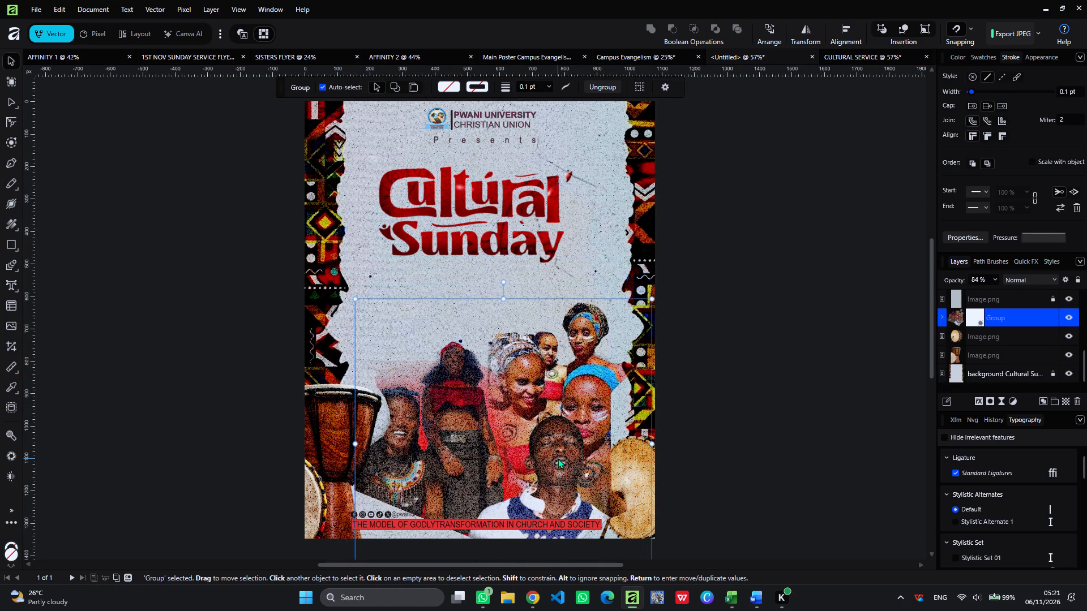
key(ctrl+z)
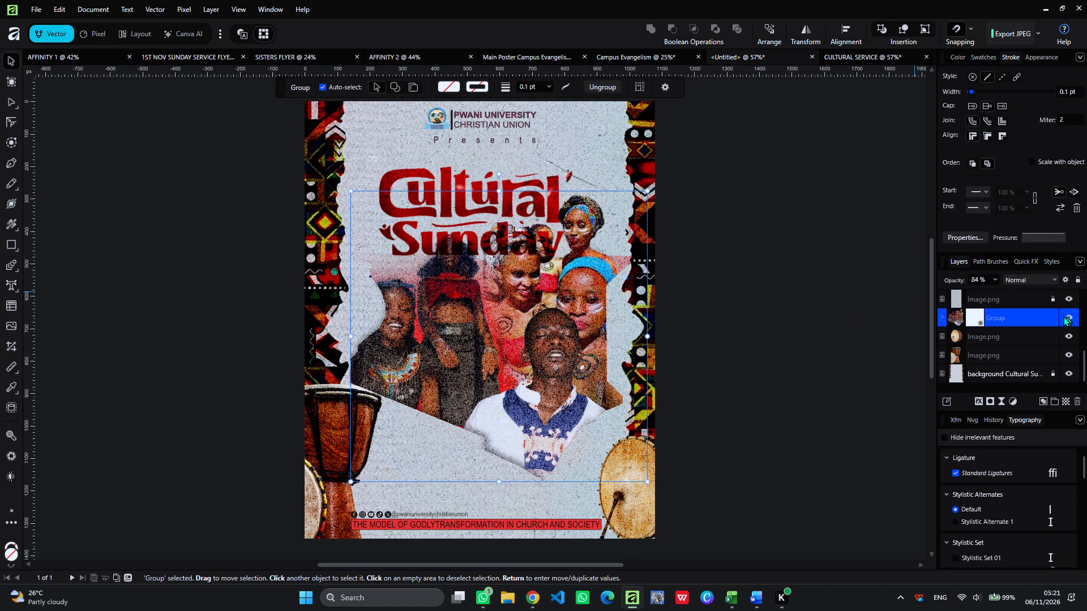
Hide the photo collage group.
click(1068, 316)
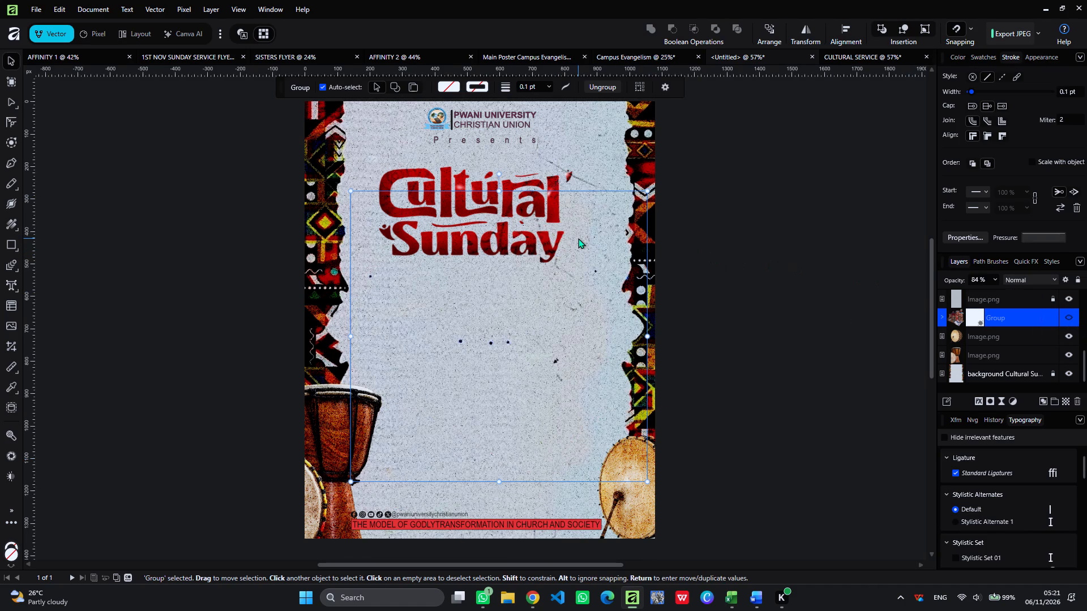
Enlarge the "Cultural Sunday" title image proportionally until its frame extends past the page's right edge.
click(534, 236)
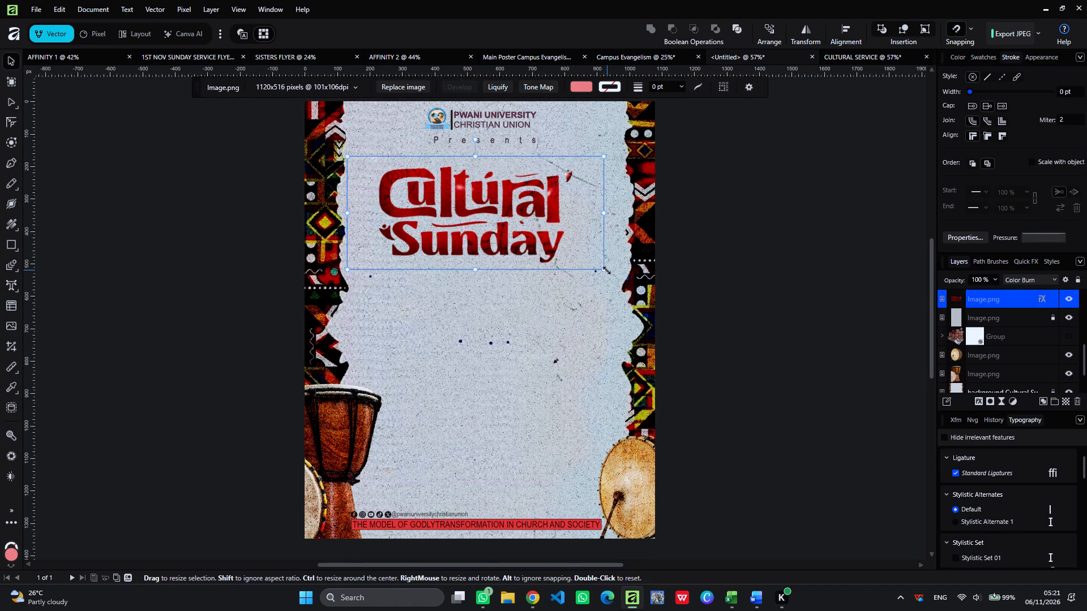
drag(607, 270, 673, 285)
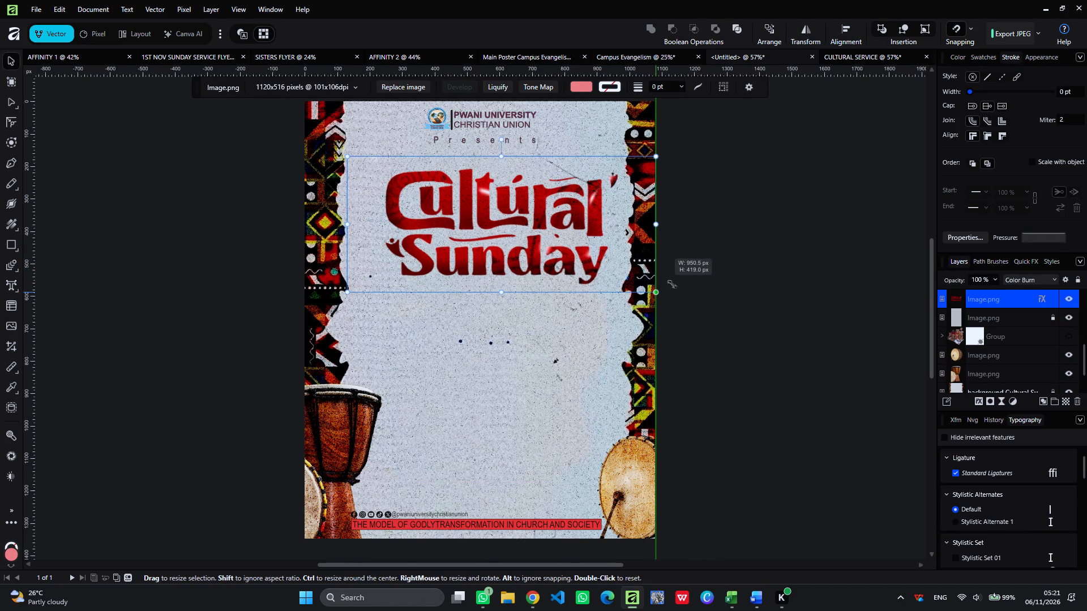
drag(673, 285, 683, 287)
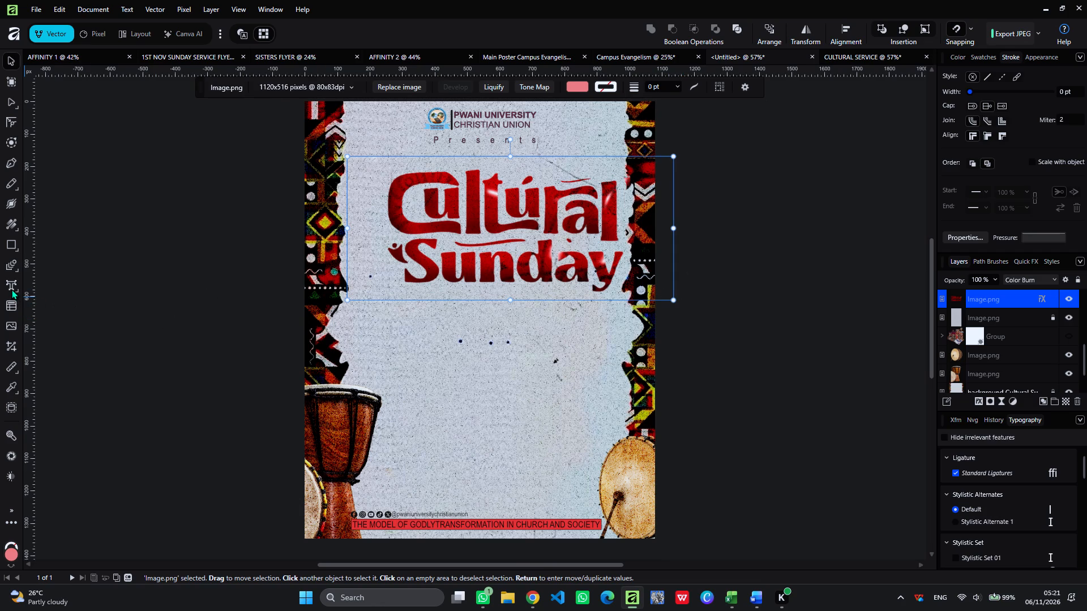
Crop the empty margins on all four sides of the title image so its frame fits closely around the "Cultural Sunday" lettering.
click(10, 338)
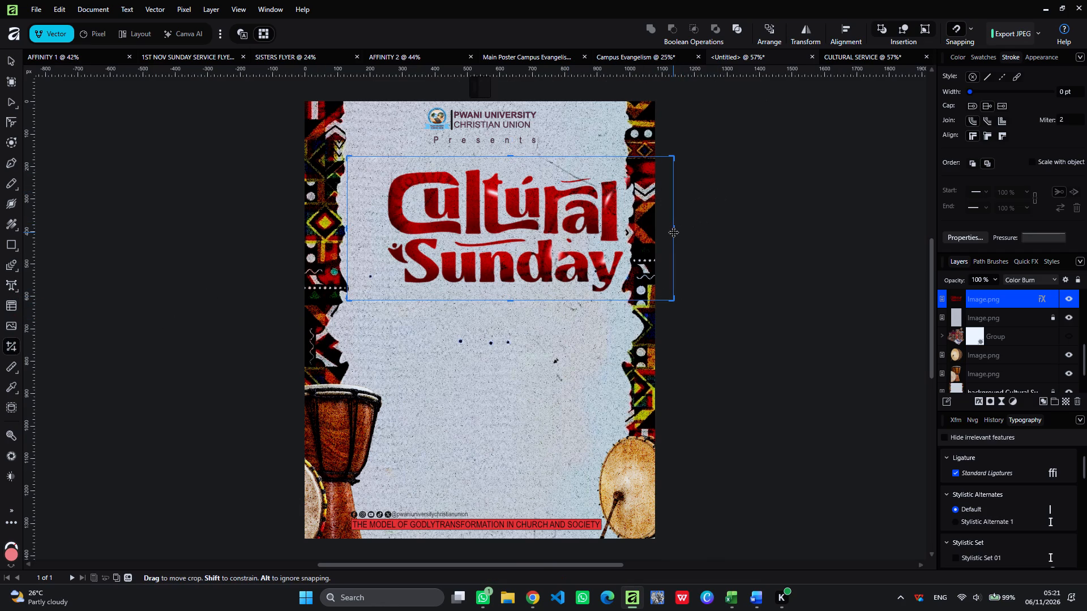
drag(673, 232, 630, 235)
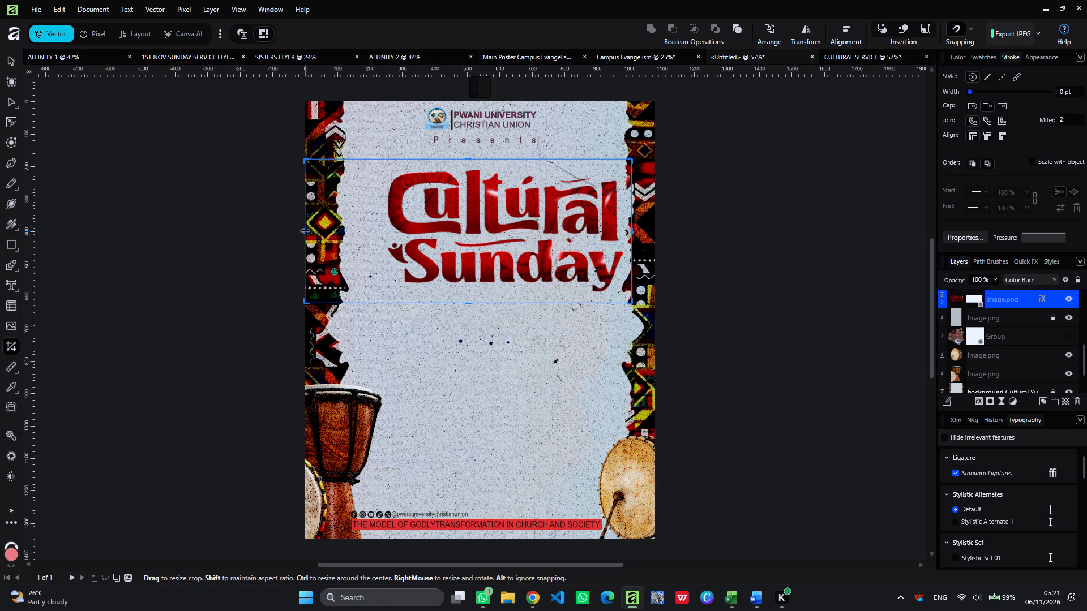
drag(305, 230, 367, 227)
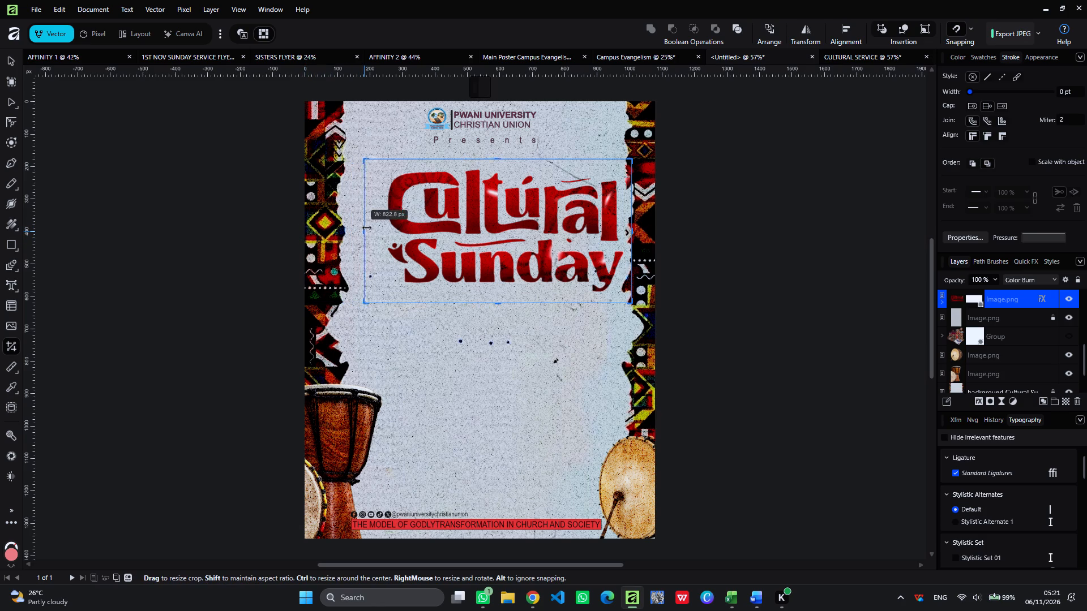
drag(367, 227, 381, 227)
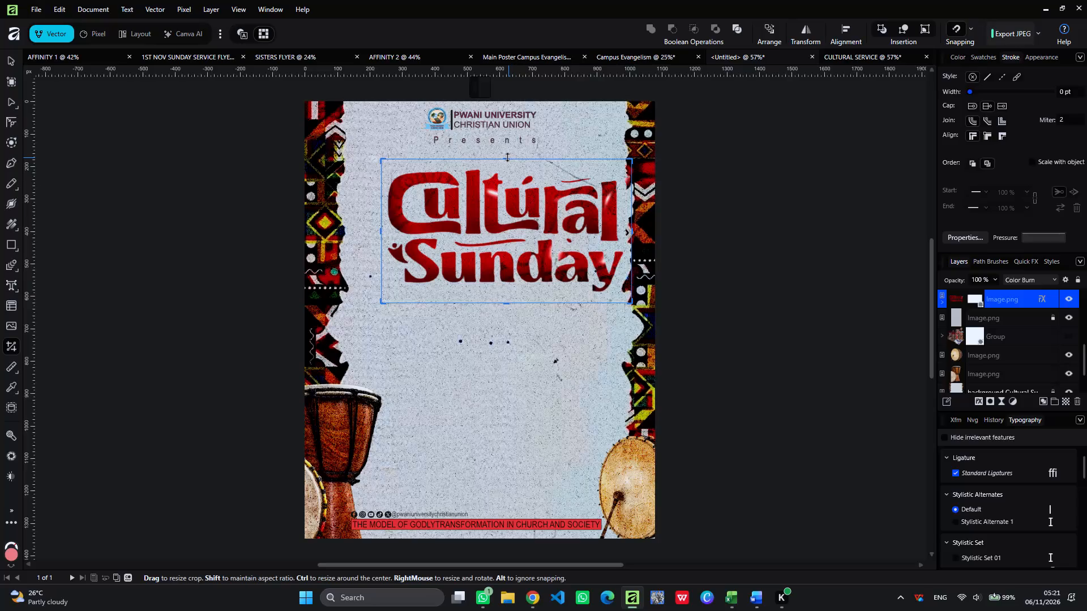
drag(506, 157, 506, 162)
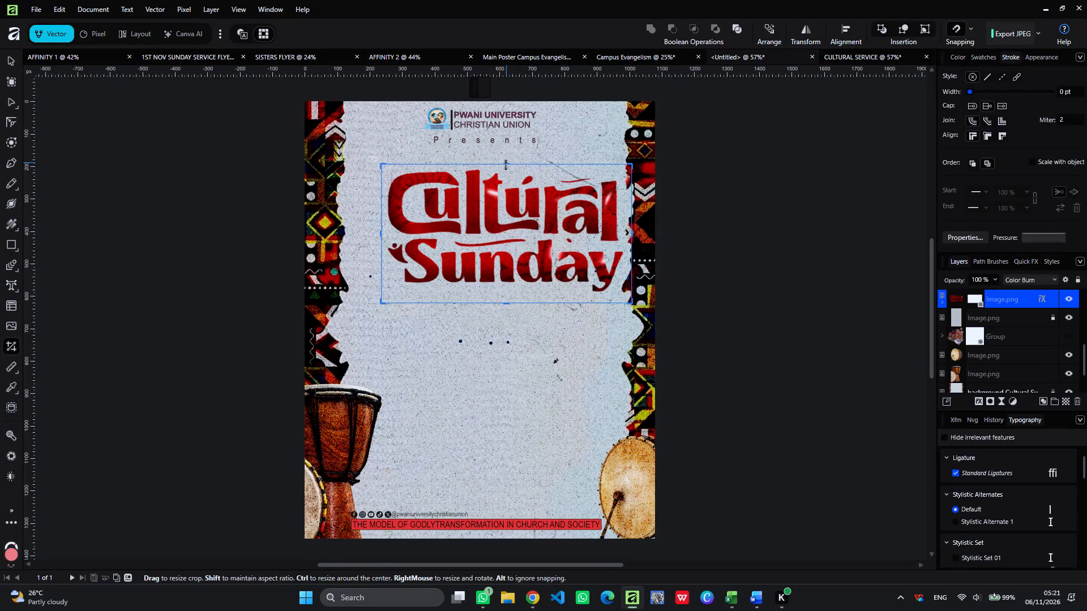
drag(507, 302, 510, 295)
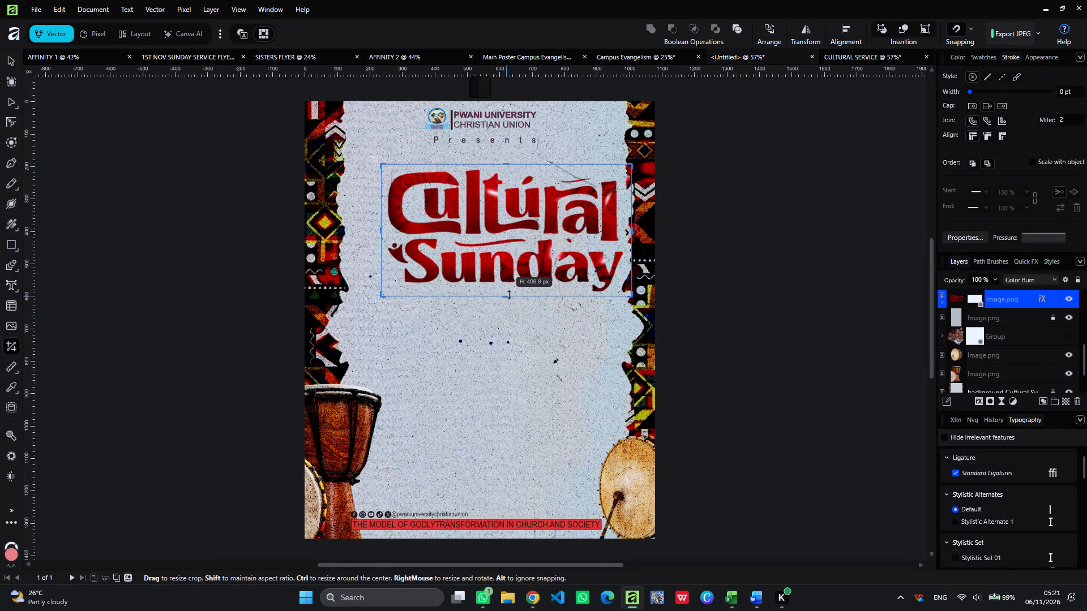
drag(510, 295, 510, 292)
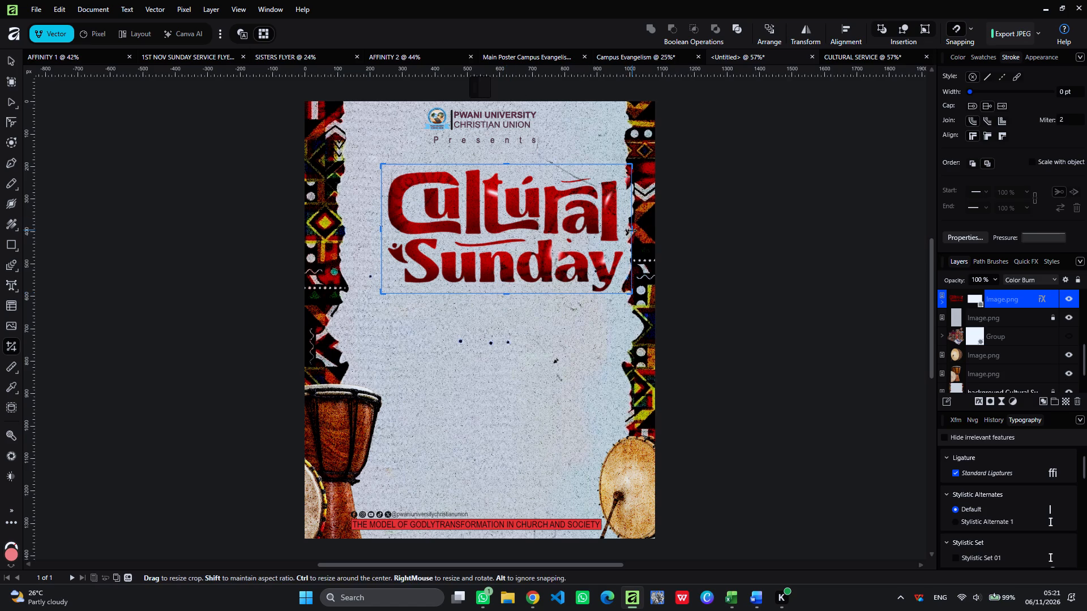
click(635, 231)
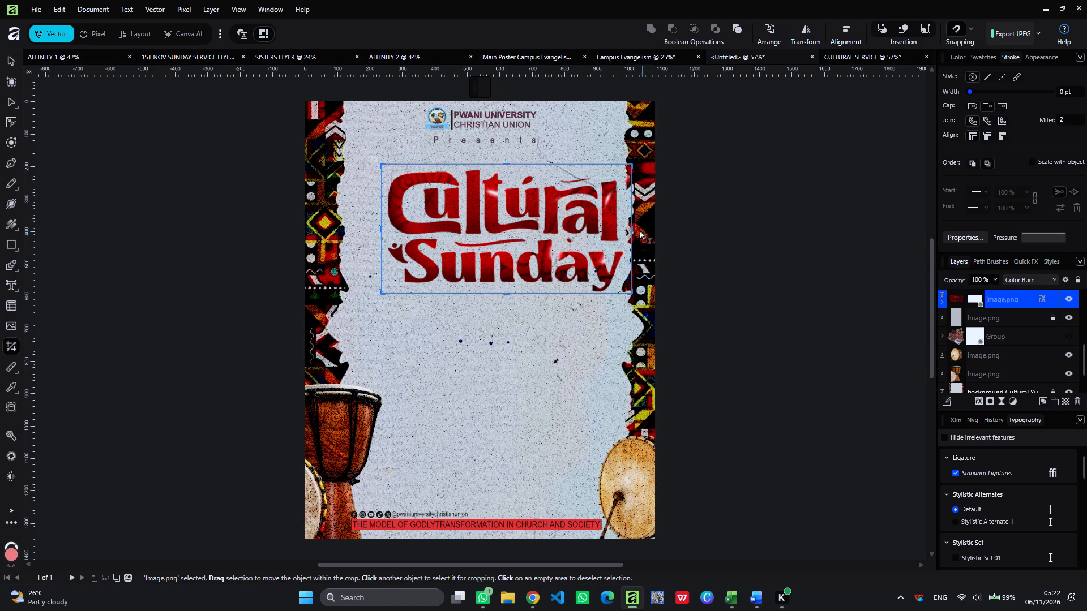
drag(631, 230, 624, 231)
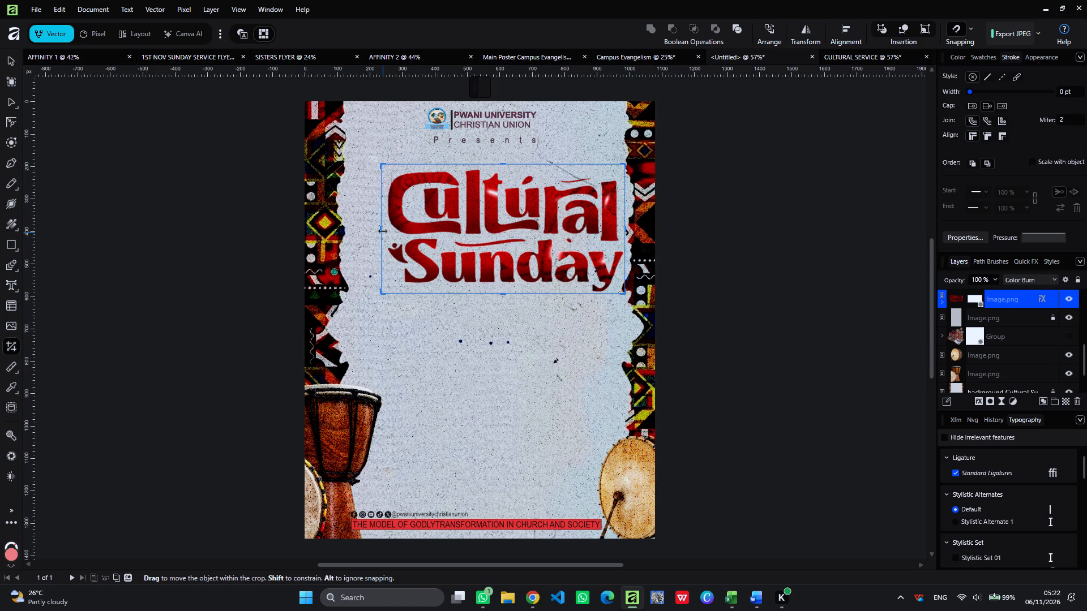
click(383, 229)
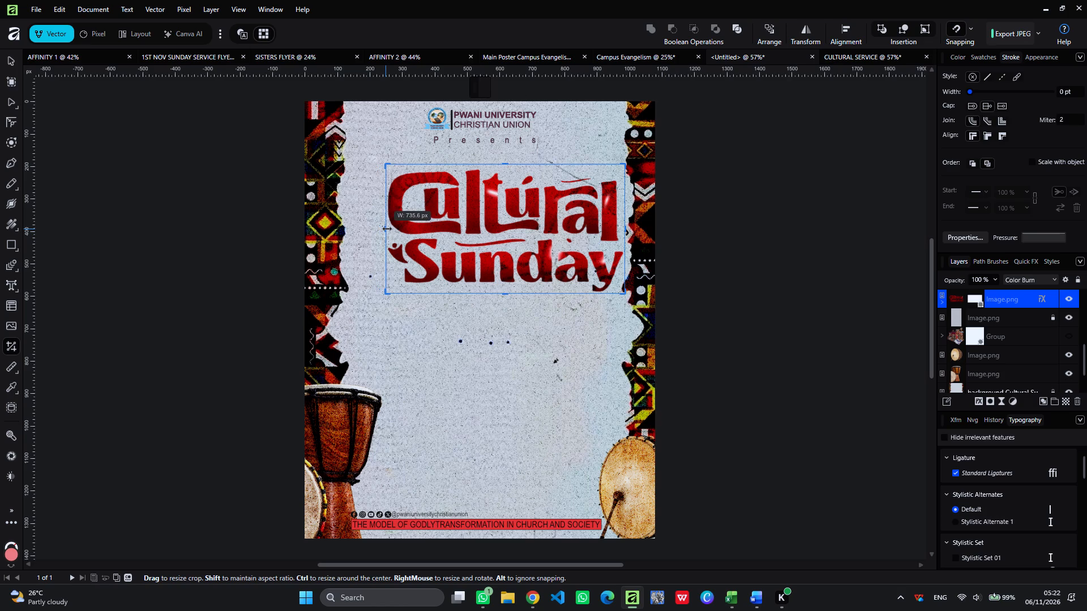
Enlarge the cropped title to about 854 px wide so it fills the space between the two patterned side borders.
click(11, 59)
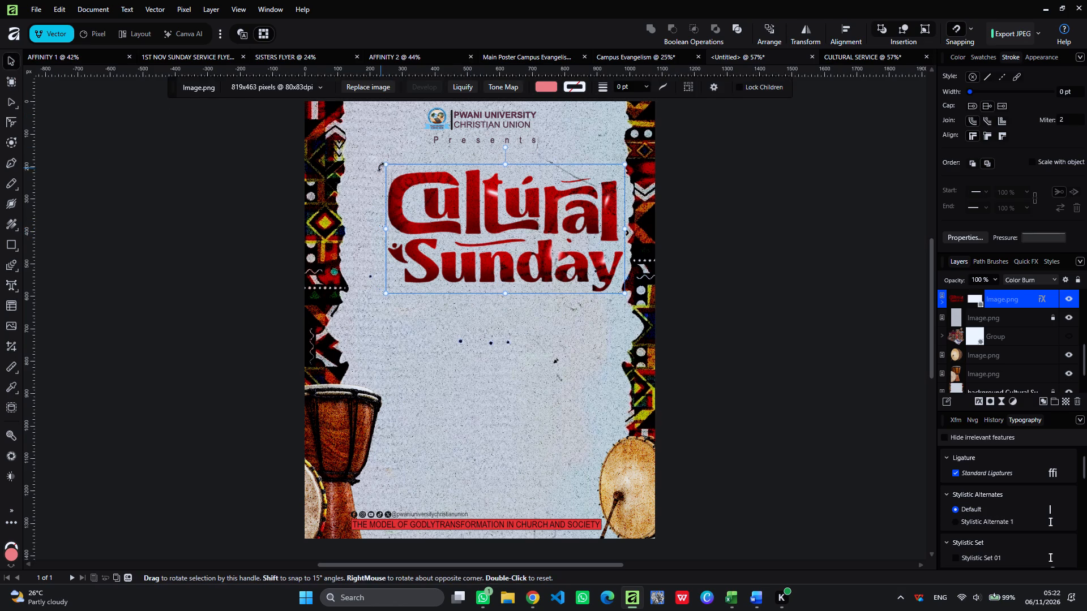
drag(387, 162, 351, 161)
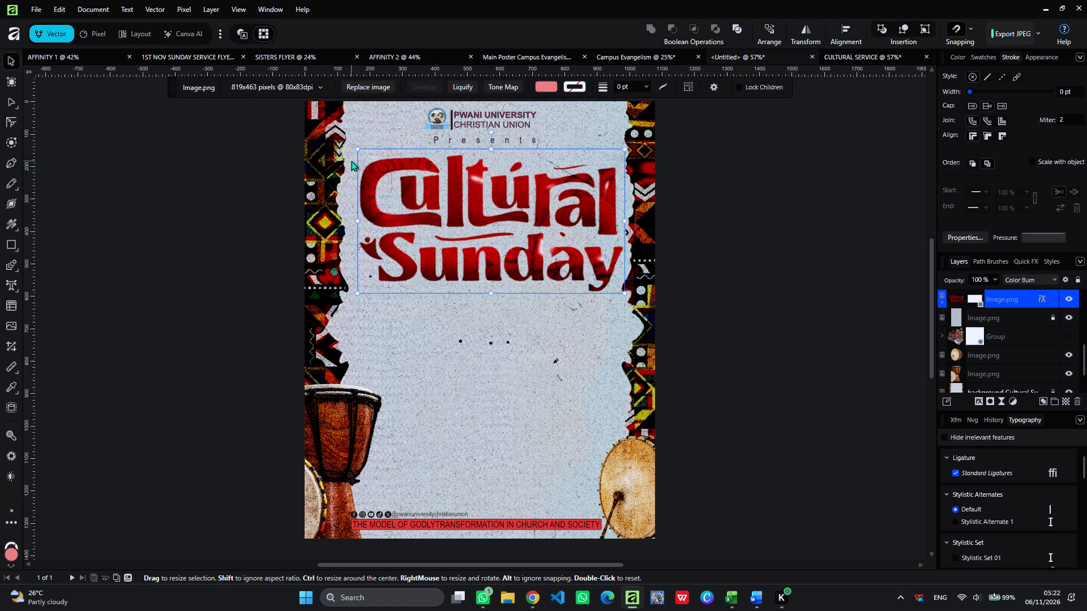
click(523, 209)
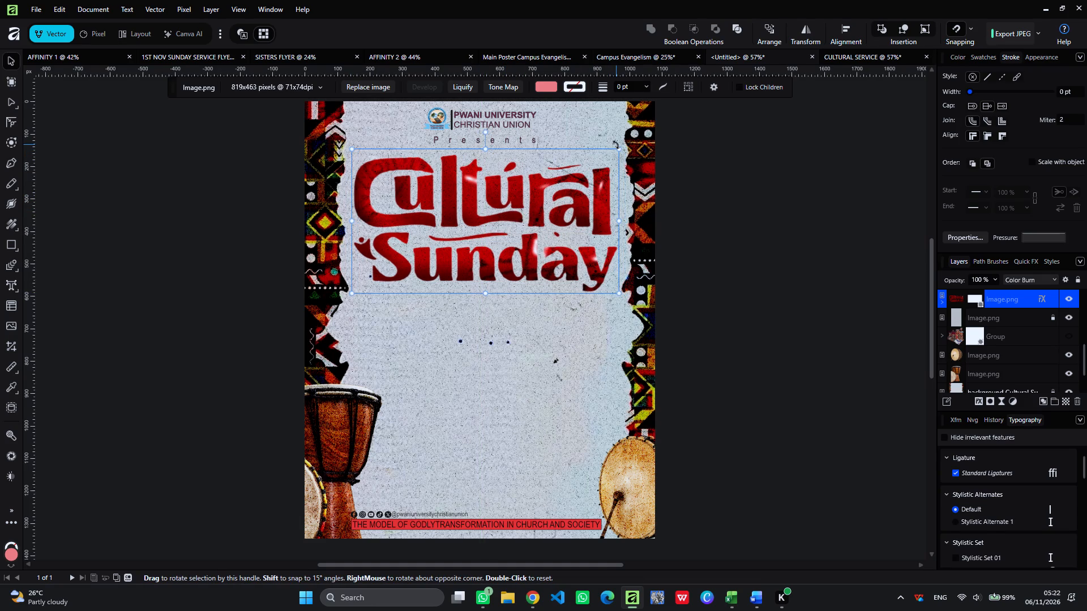
drag(618, 148, 623, 148)
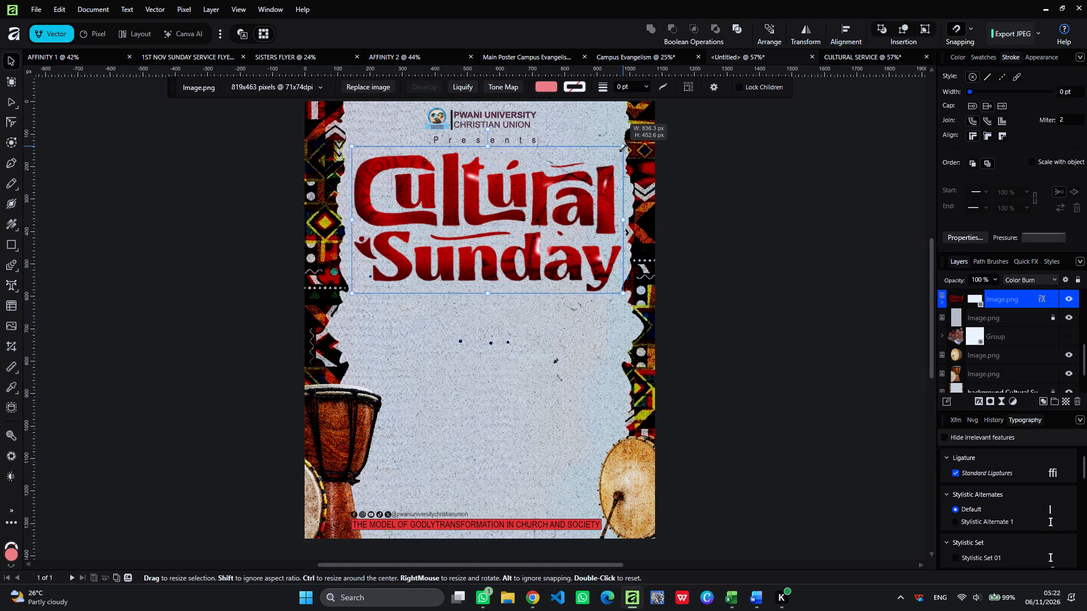
drag(623, 148, 624, 148)
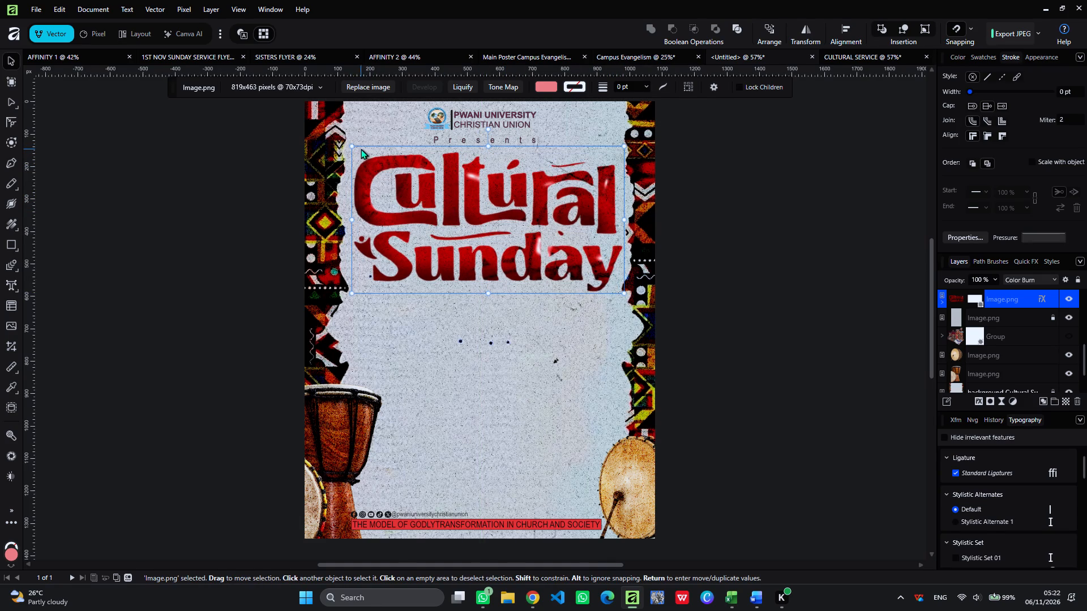
drag(353, 148, 348, 148)
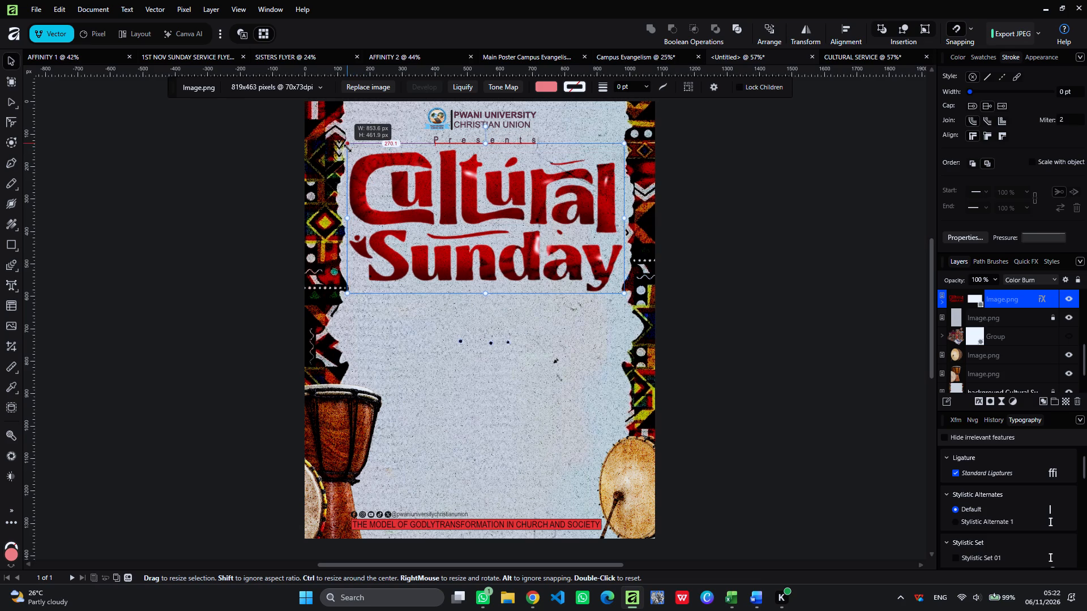
drag(348, 148, 342, 150)
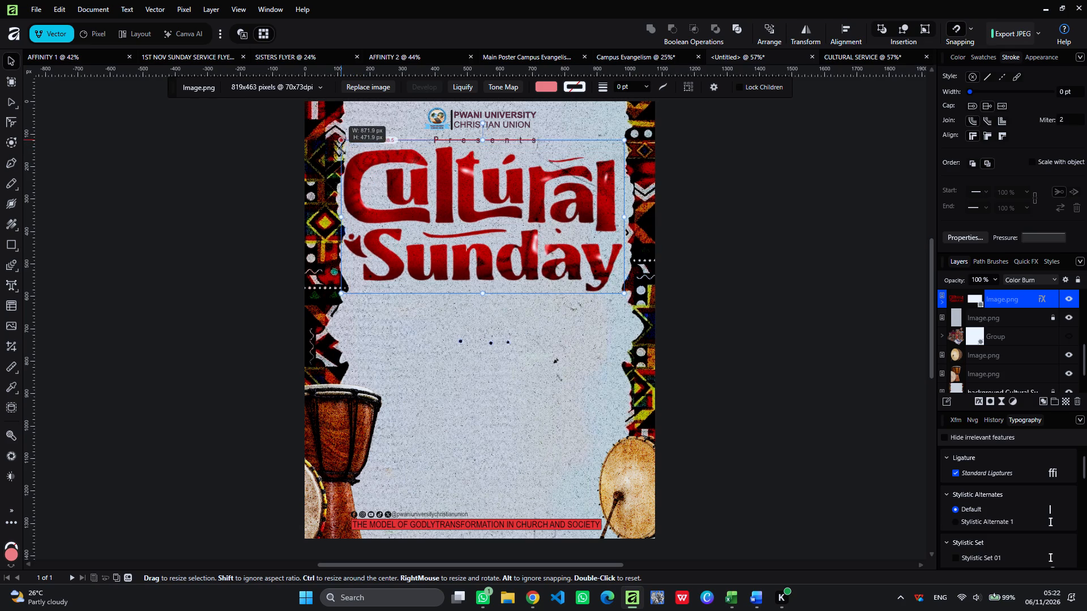
drag(342, 150, 346, 150)
click(741, 236)
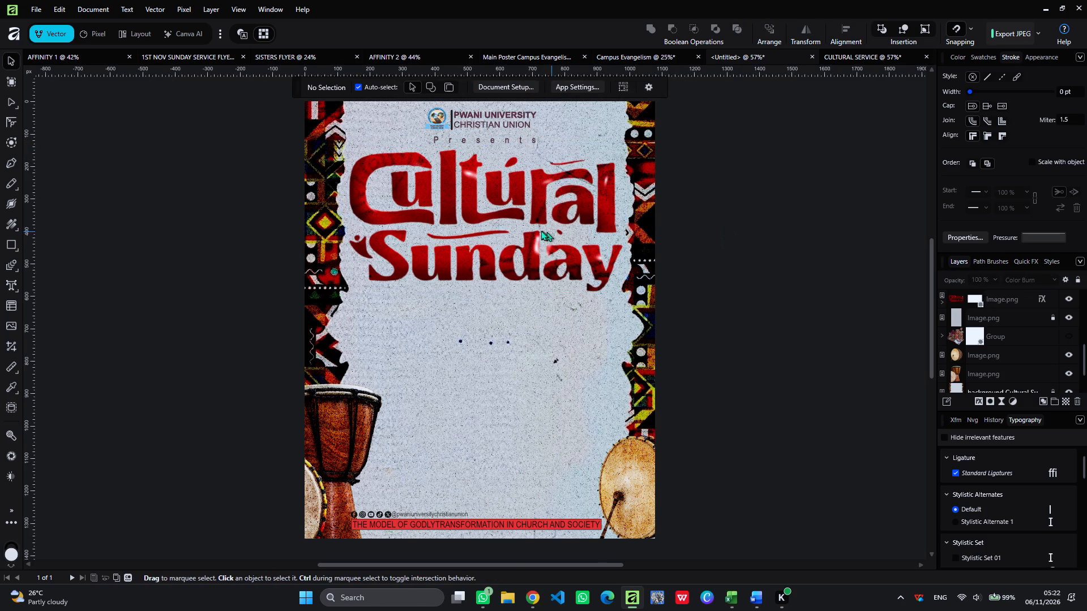
Nudge the "Cultural Sunday" title down slightly to leave a small gap below the "Presents" text.
click(527, 227)
click(527, 227)
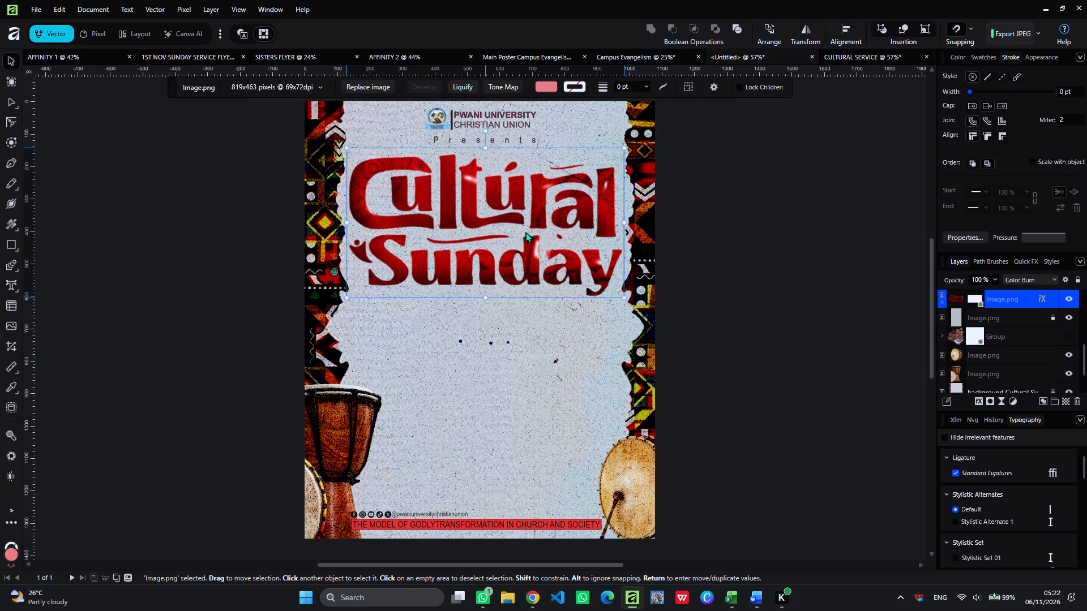
Move the "Cultural Sunday" title slightly up and to the left so it is centred horizontally on the page.
click(527, 230)
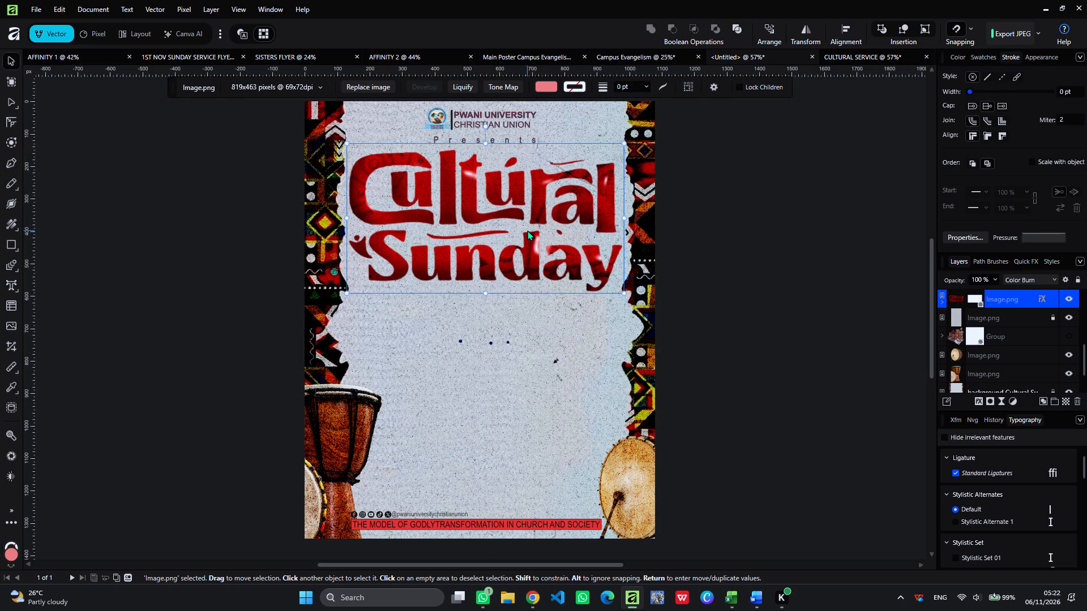
click(527, 230)
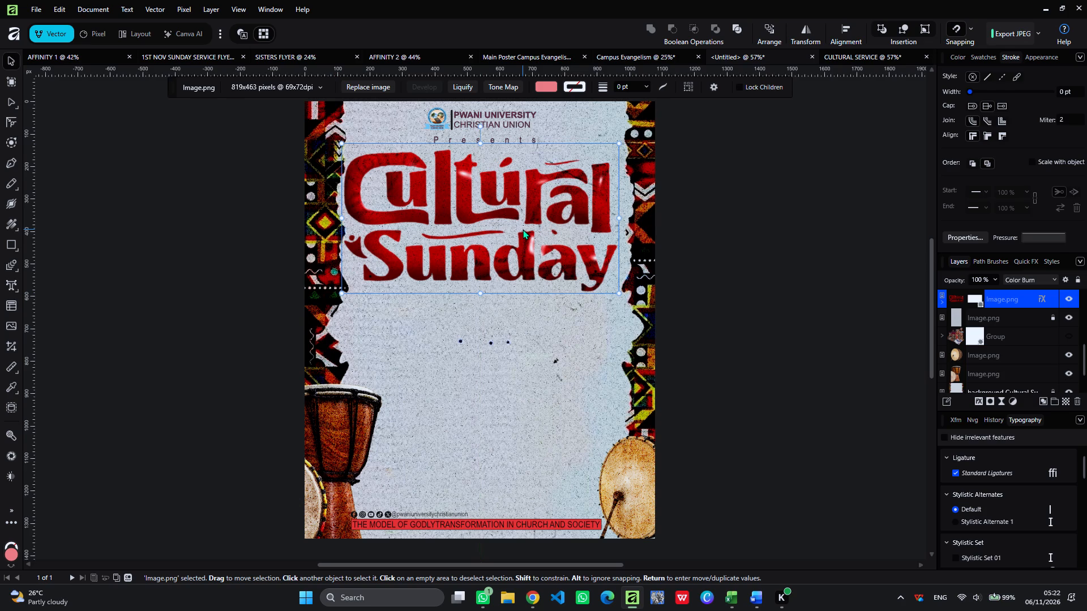
click(523, 229)
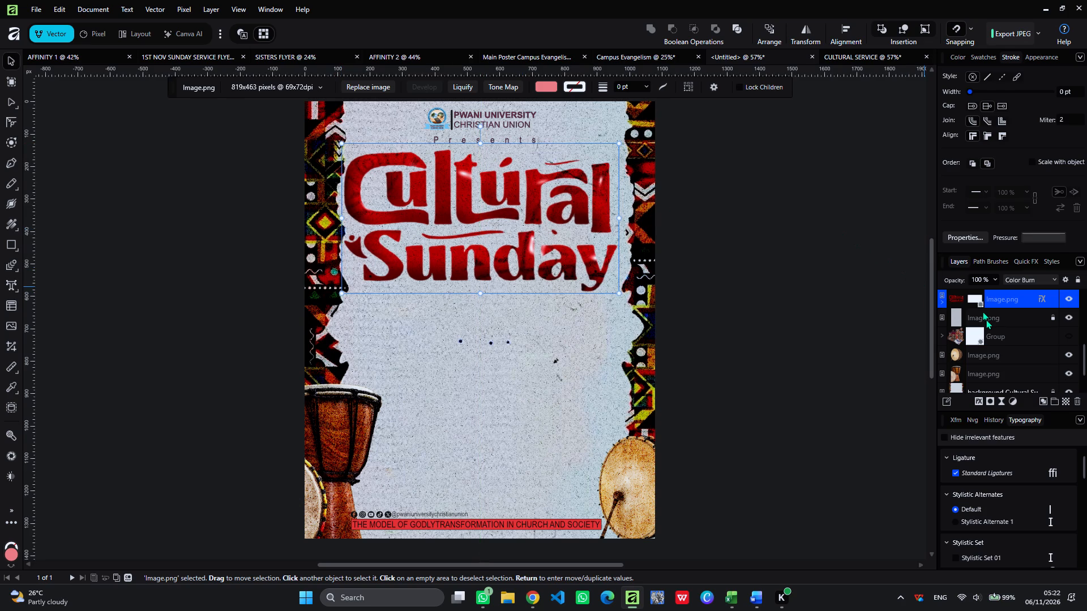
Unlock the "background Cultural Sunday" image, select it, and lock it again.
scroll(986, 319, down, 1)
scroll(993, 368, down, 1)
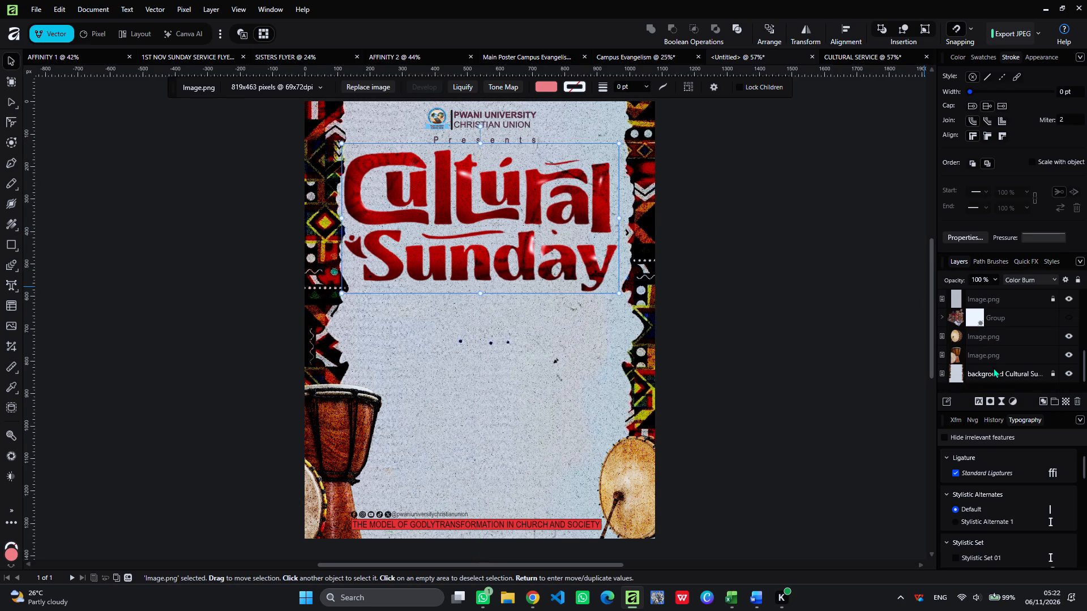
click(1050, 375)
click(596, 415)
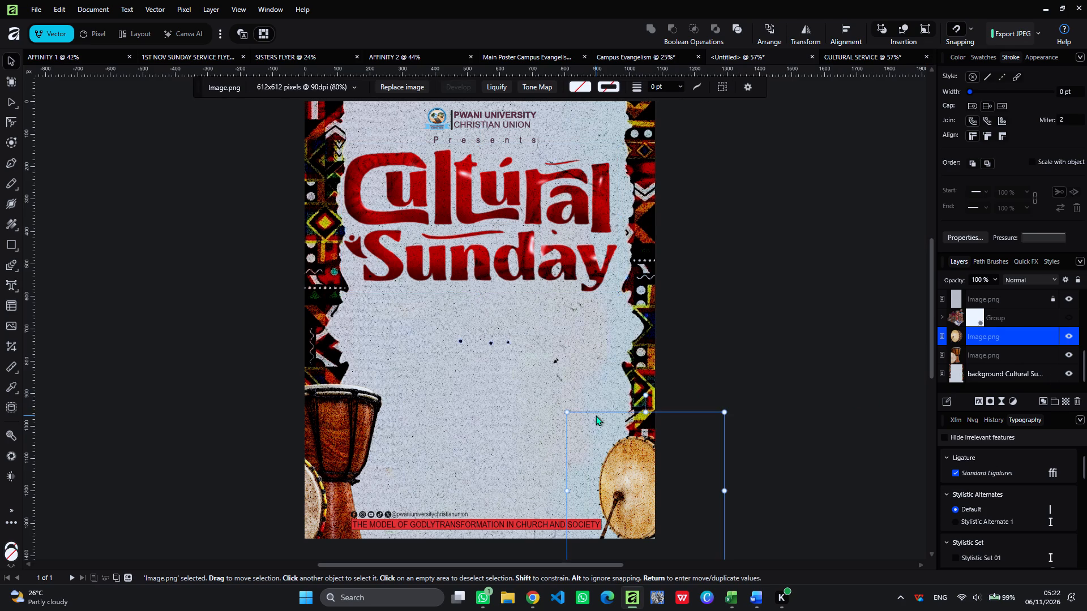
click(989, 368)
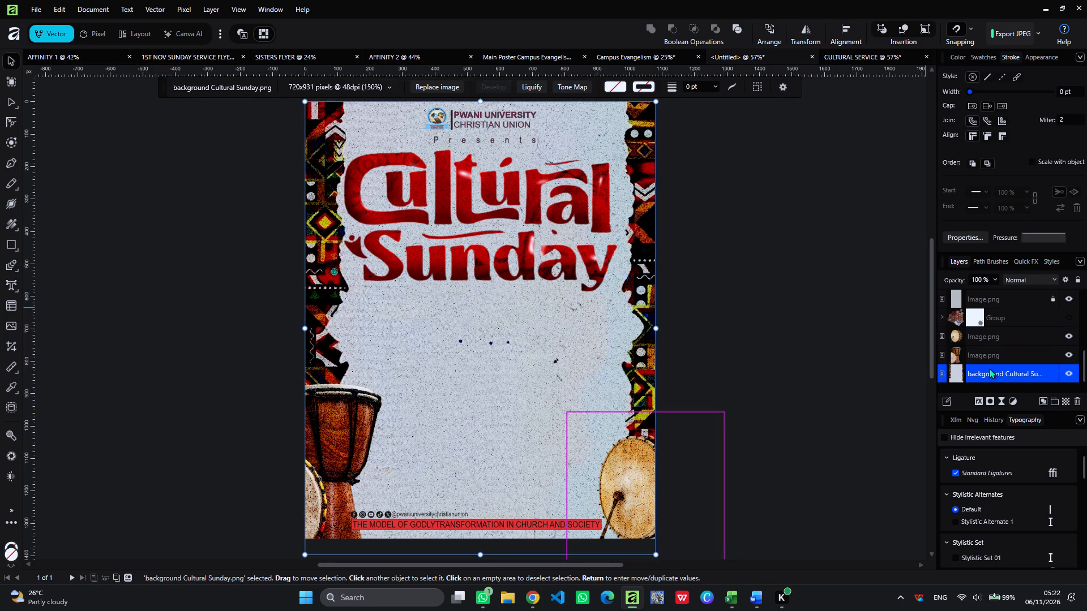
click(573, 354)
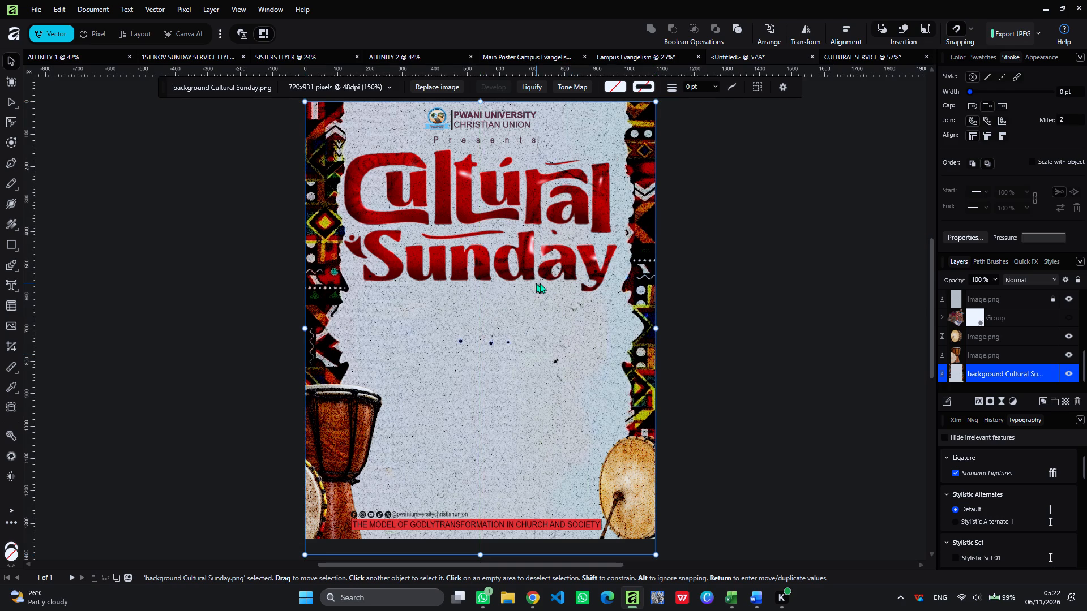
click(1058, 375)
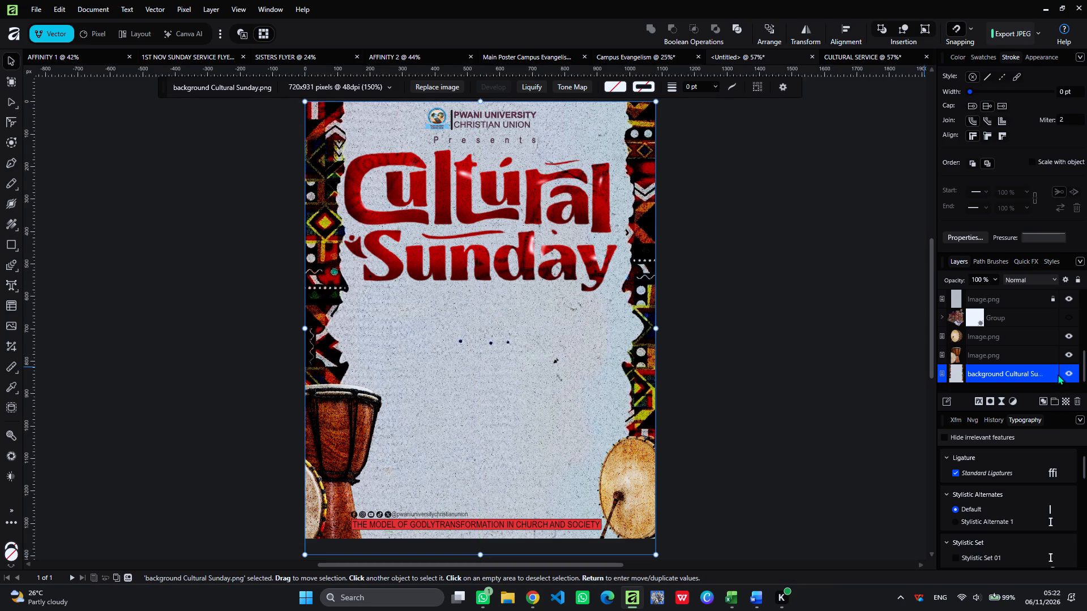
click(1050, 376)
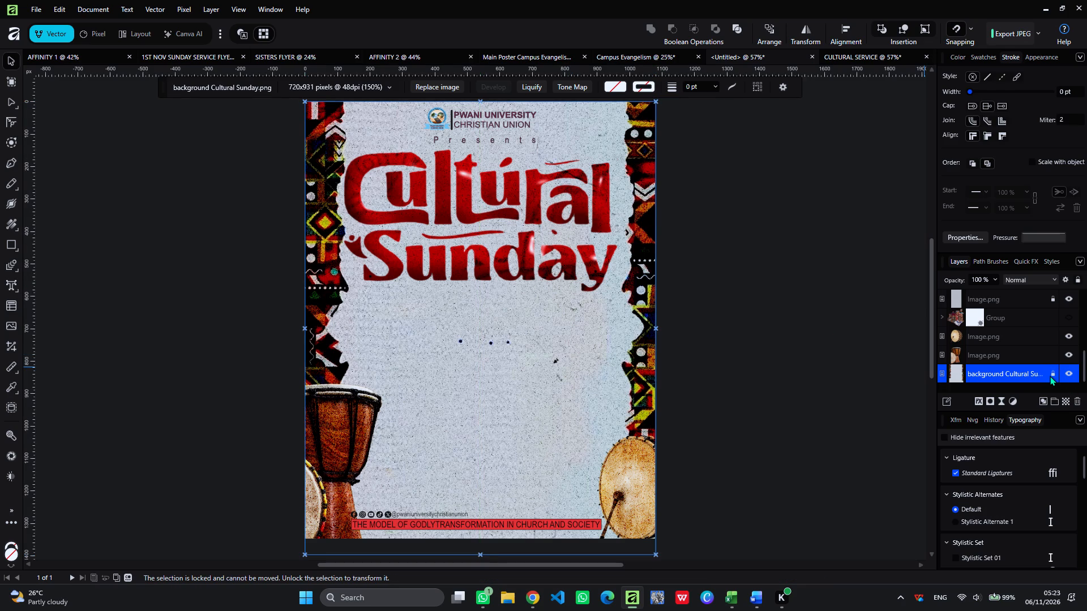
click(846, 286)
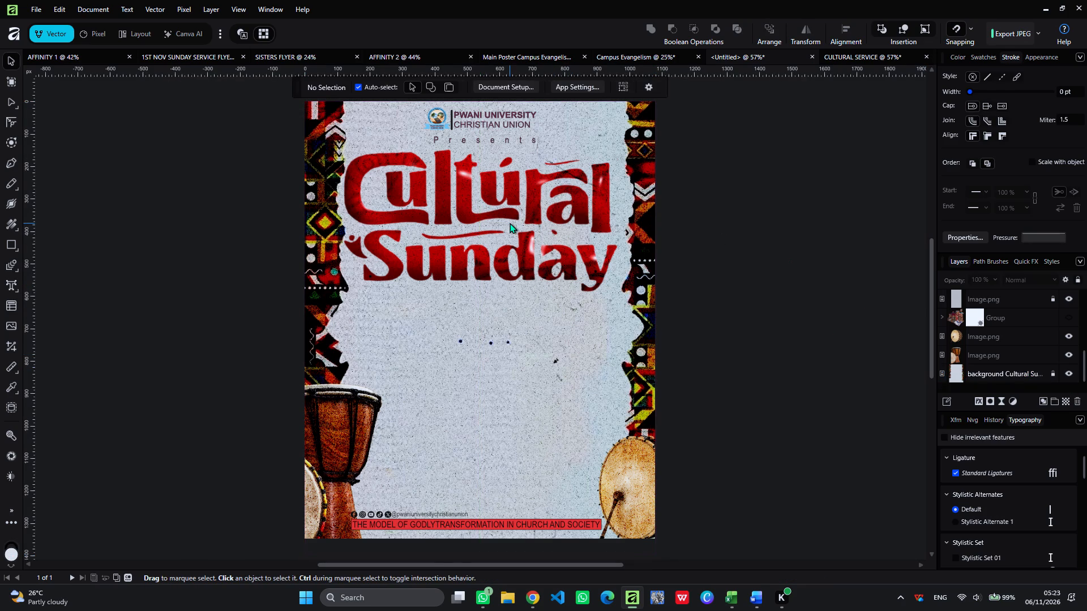
Check the "Cultural Sunday" title's horizontal centring on the page, leaving nothing selected.
click(510, 223)
click(510, 223)
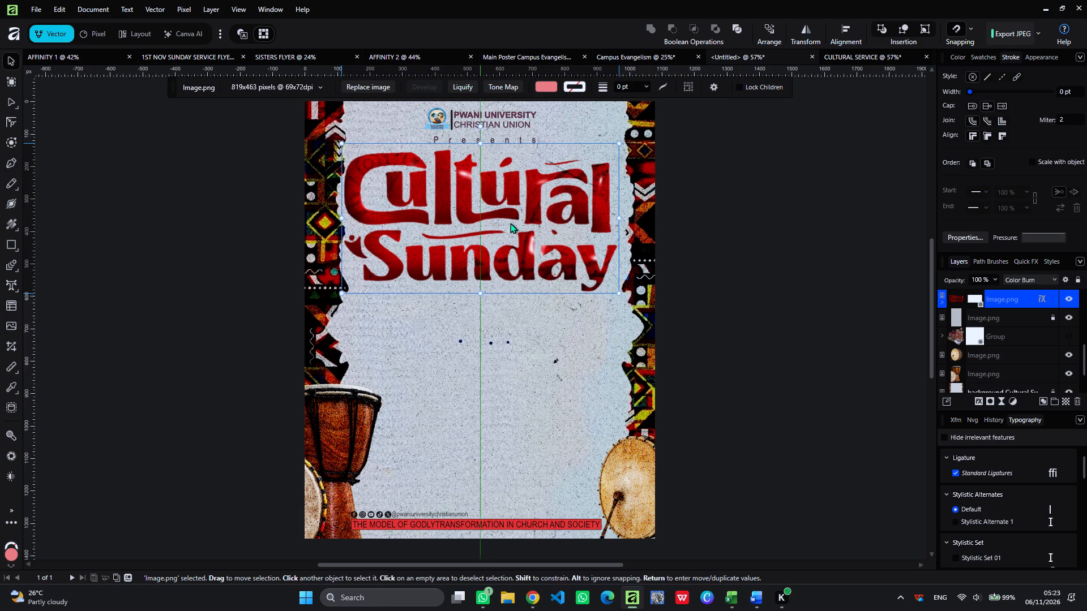
click(729, 223)
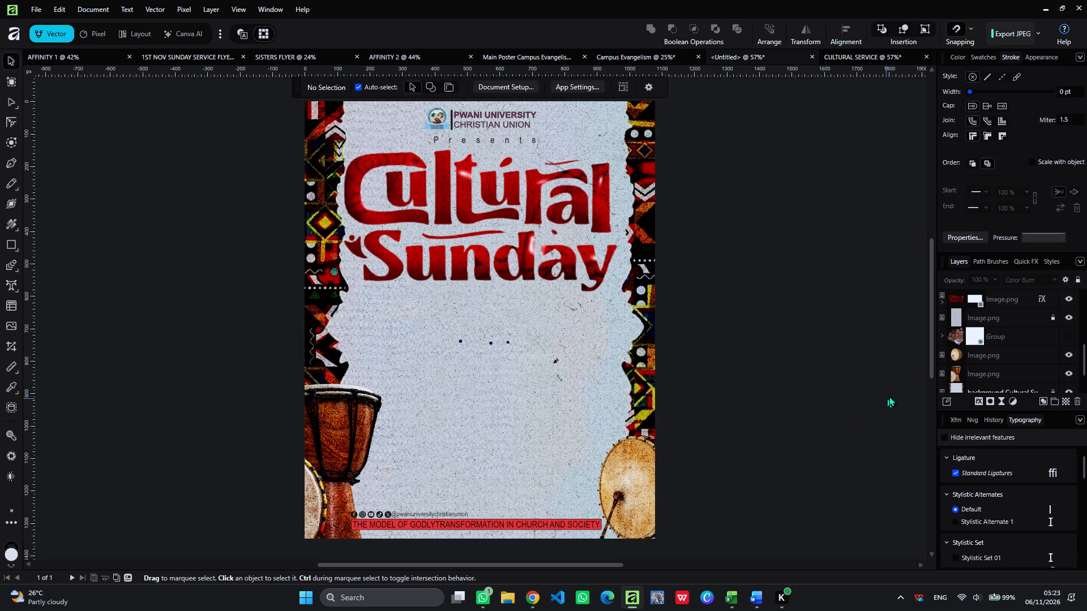
Make the hidden photo collage group visible.
click(1073, 337)
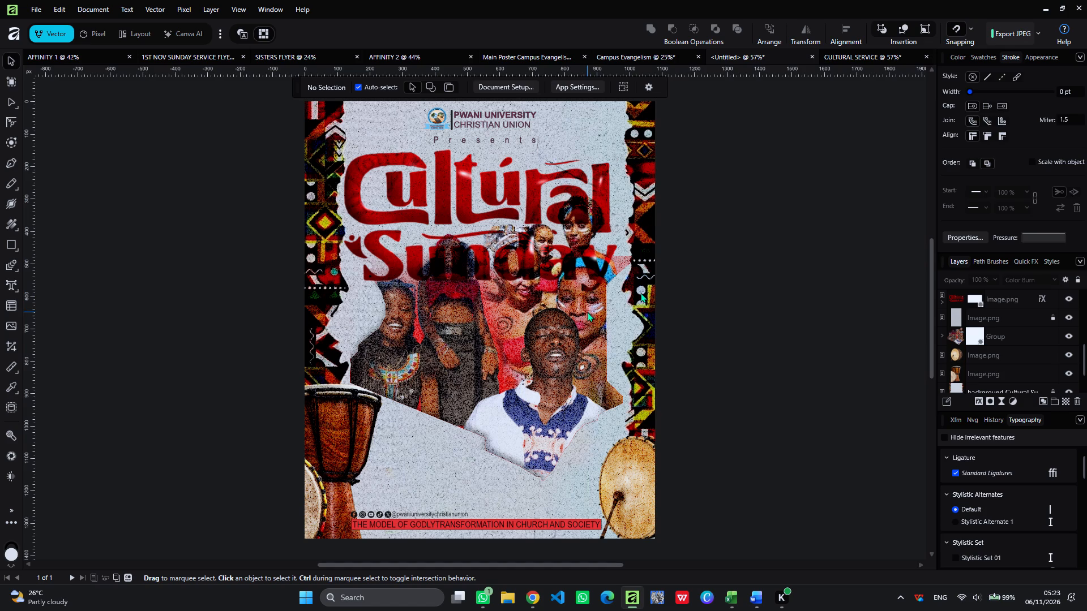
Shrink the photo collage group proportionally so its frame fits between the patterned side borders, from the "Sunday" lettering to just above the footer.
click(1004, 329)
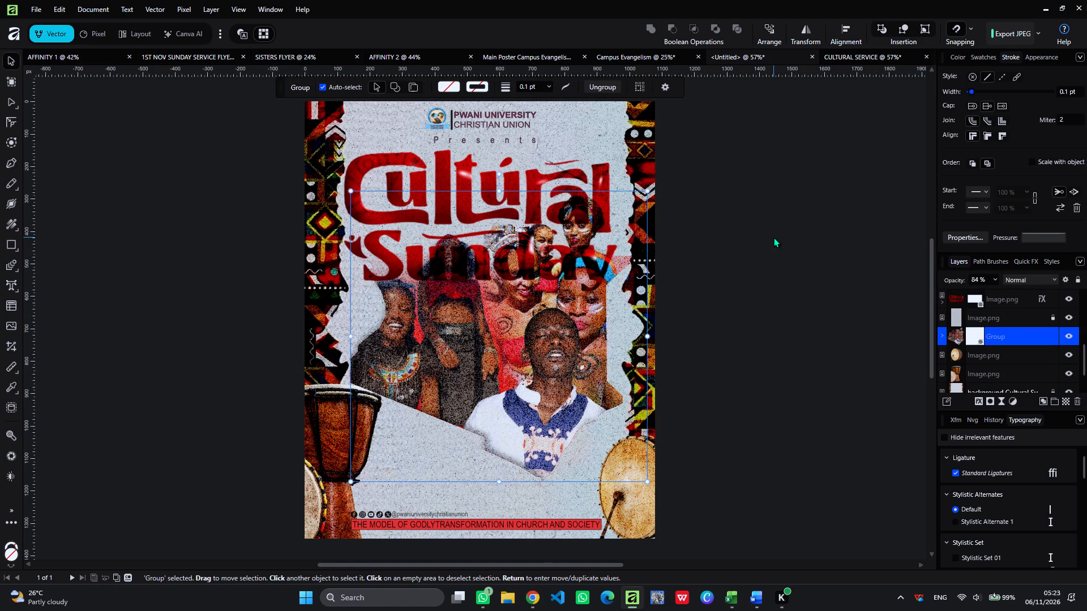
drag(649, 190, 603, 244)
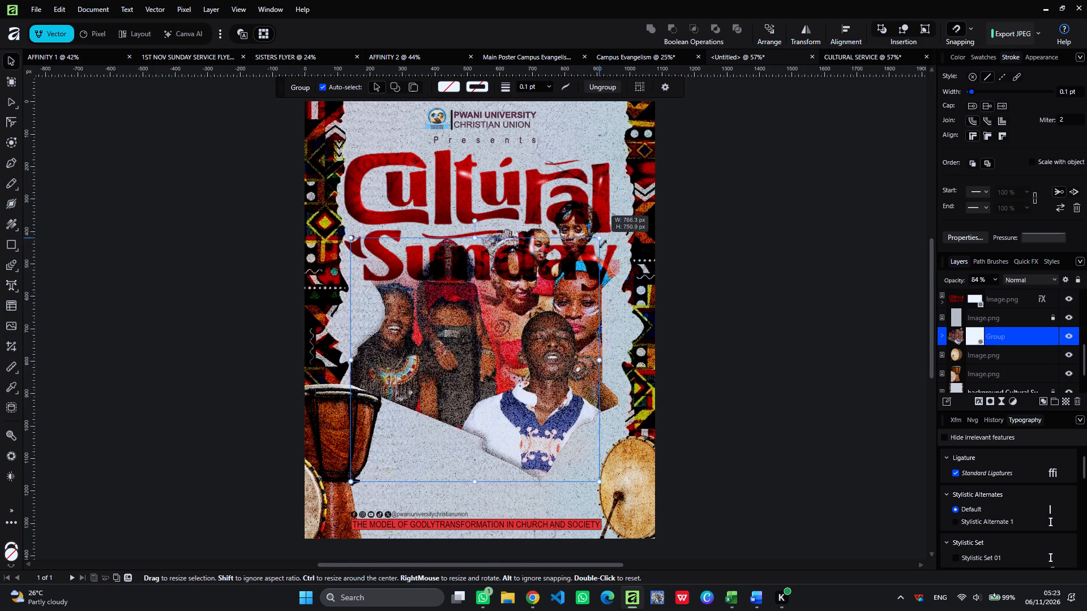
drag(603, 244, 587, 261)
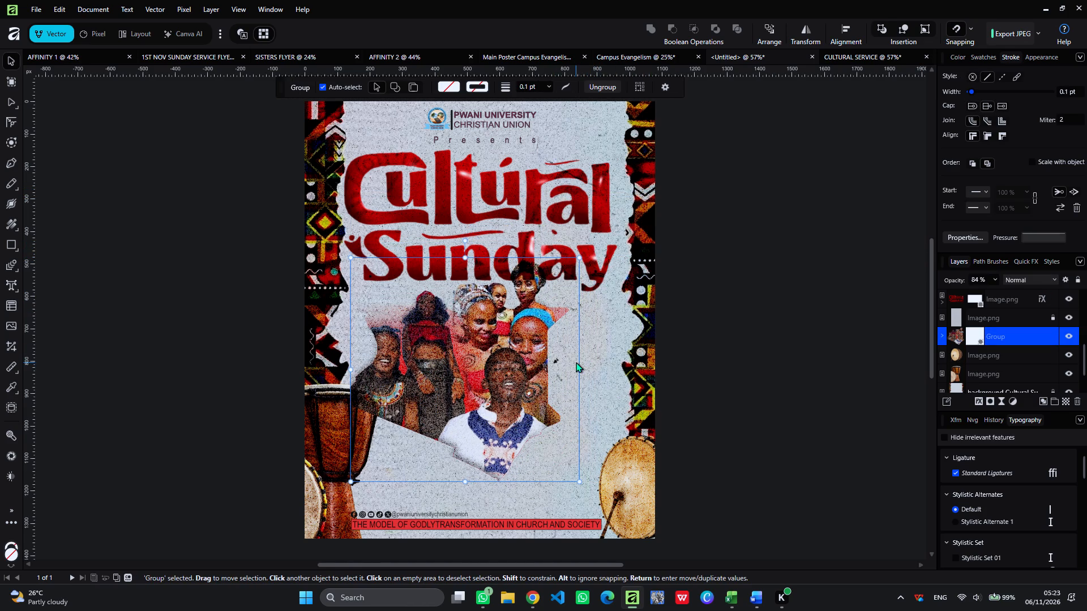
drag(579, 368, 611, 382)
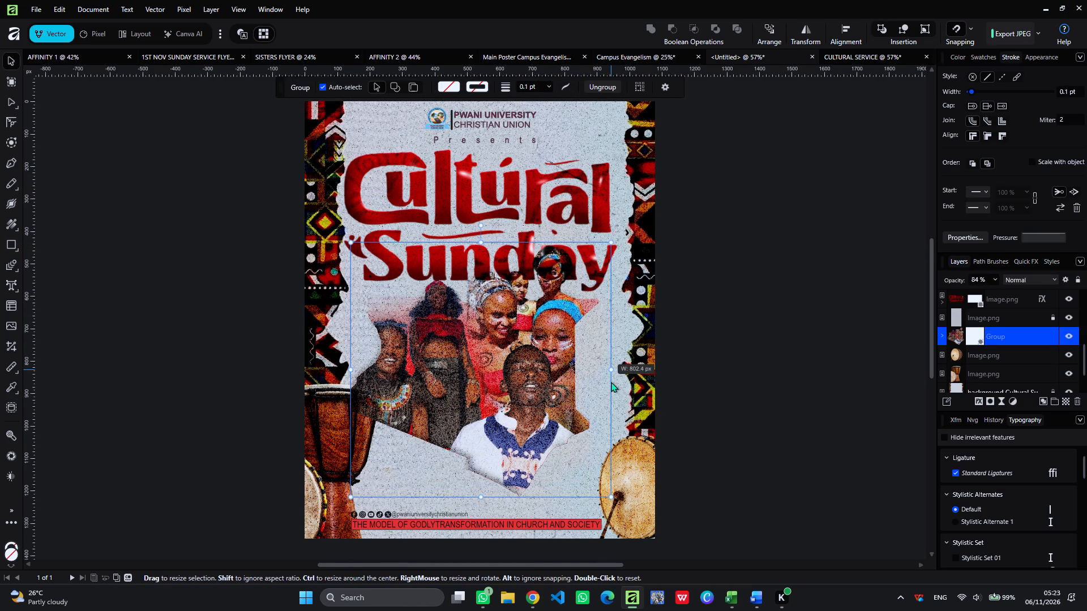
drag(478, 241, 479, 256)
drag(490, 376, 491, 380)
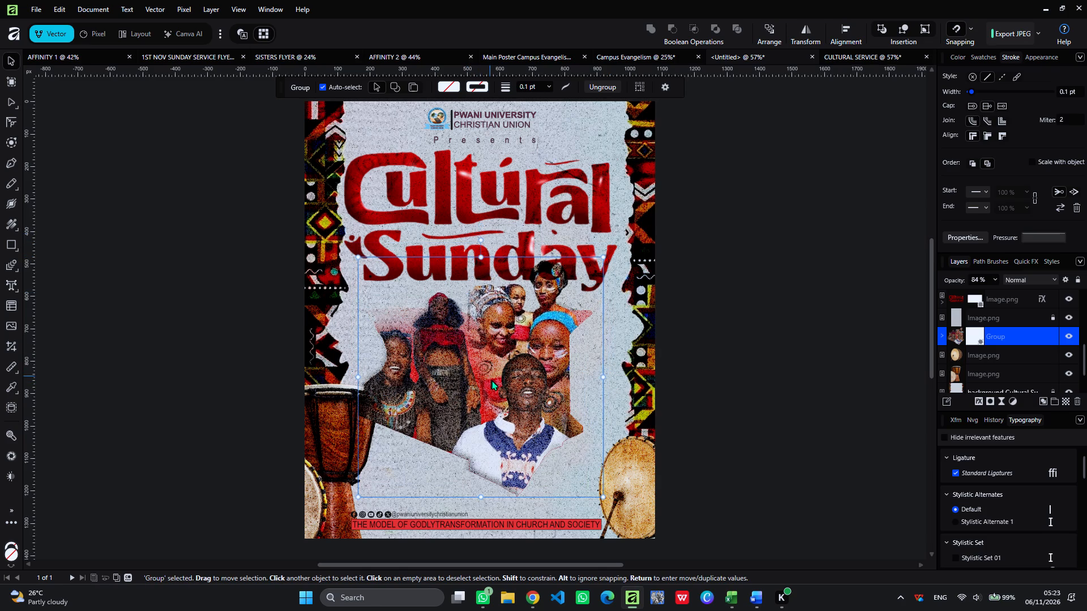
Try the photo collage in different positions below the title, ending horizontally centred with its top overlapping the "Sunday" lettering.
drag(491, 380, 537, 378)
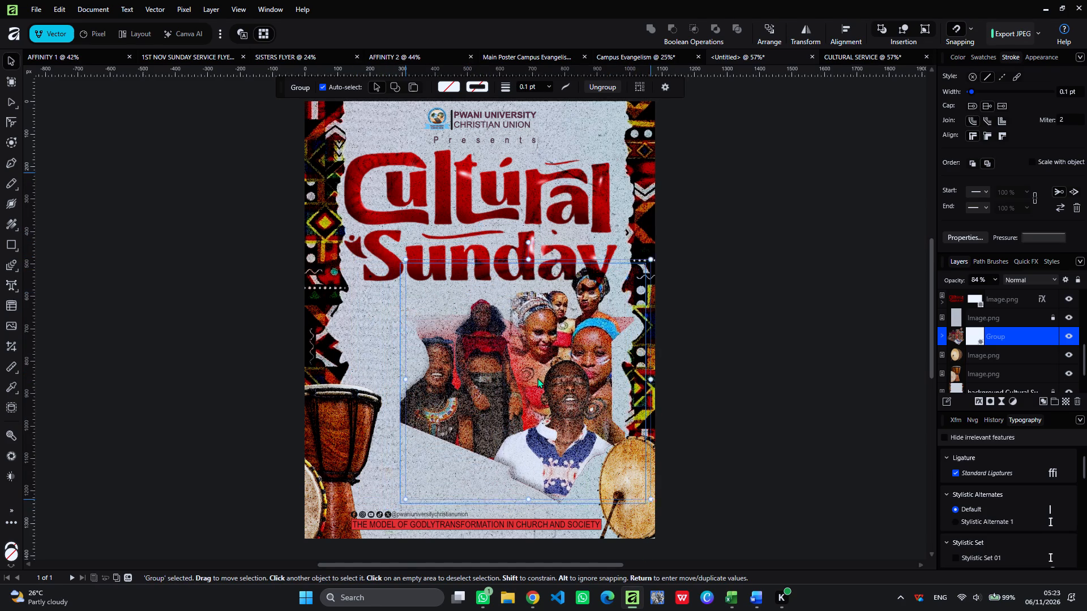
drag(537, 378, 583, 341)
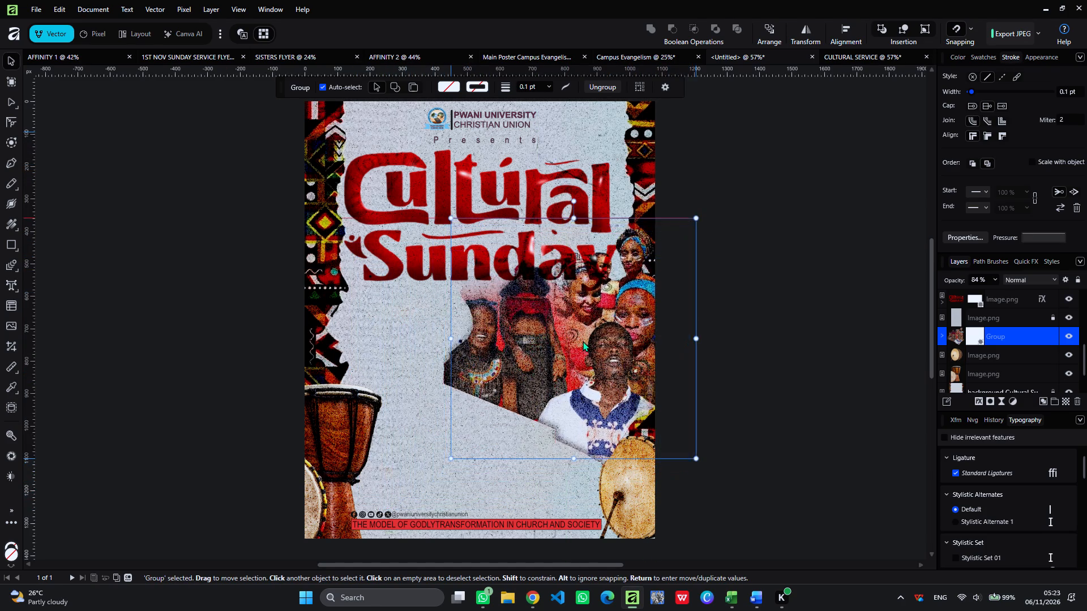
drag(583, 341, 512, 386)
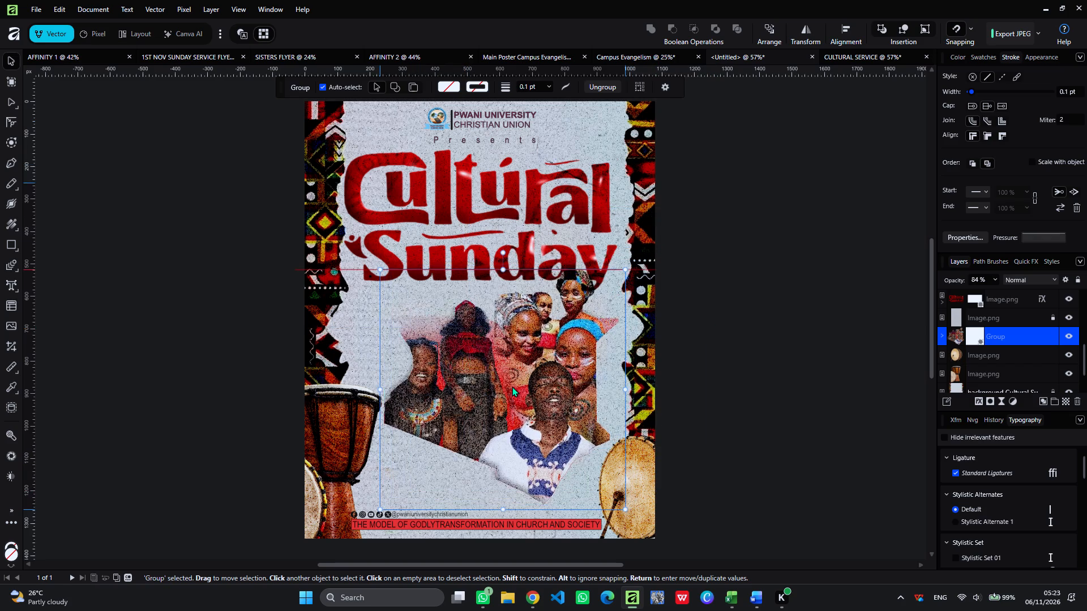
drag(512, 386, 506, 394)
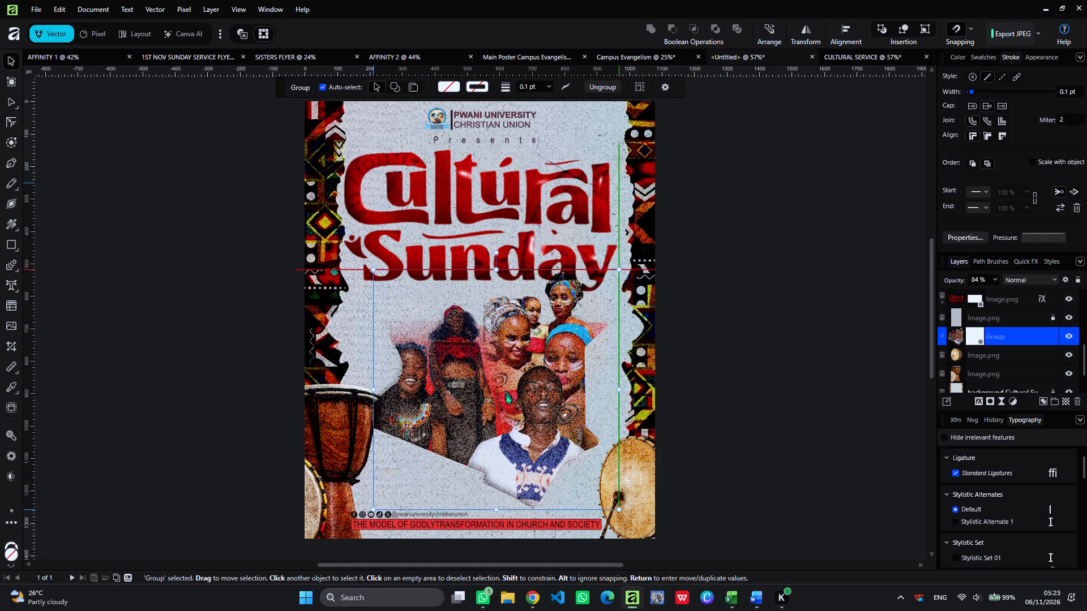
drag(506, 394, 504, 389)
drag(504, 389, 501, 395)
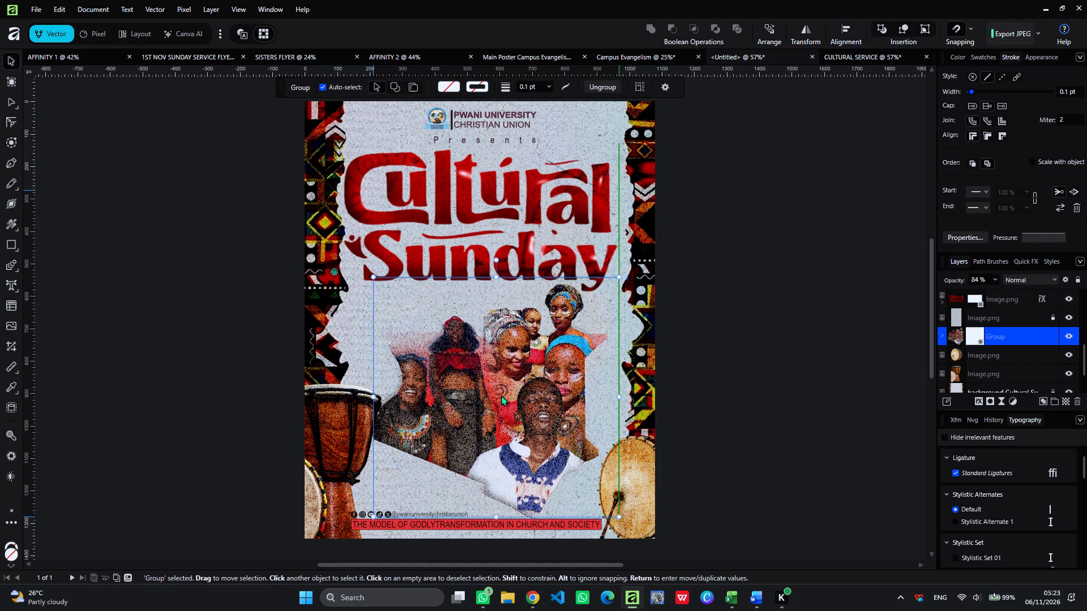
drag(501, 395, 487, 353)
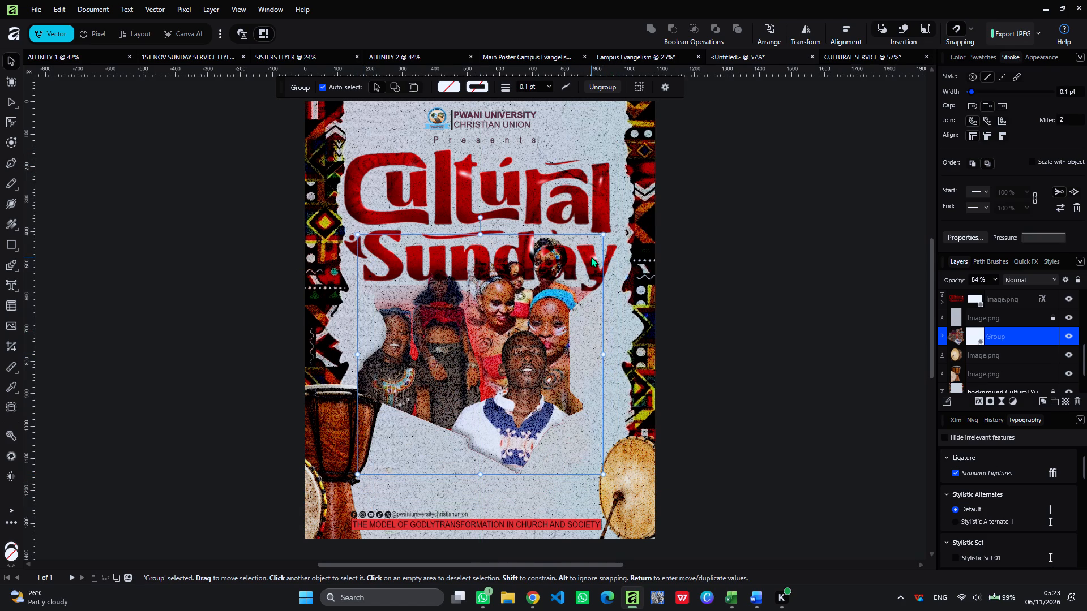
Enlarge the photo collage group proportionally until its frame reaches up to the logo, and shift it back across the page width.
drag(606, 231, 617, 229)
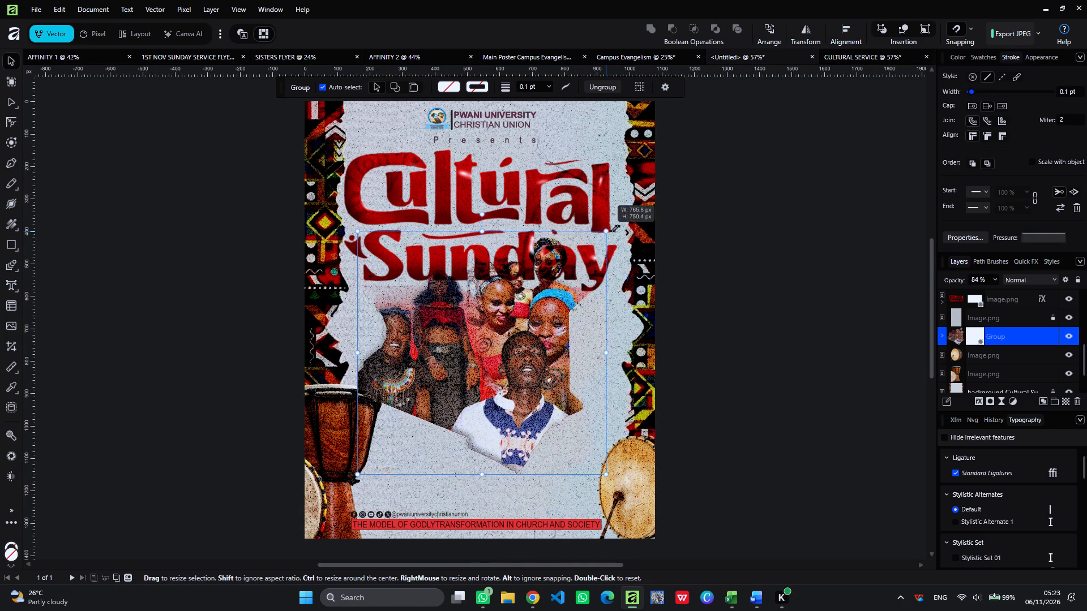
drag(617, 229, 670, 216)
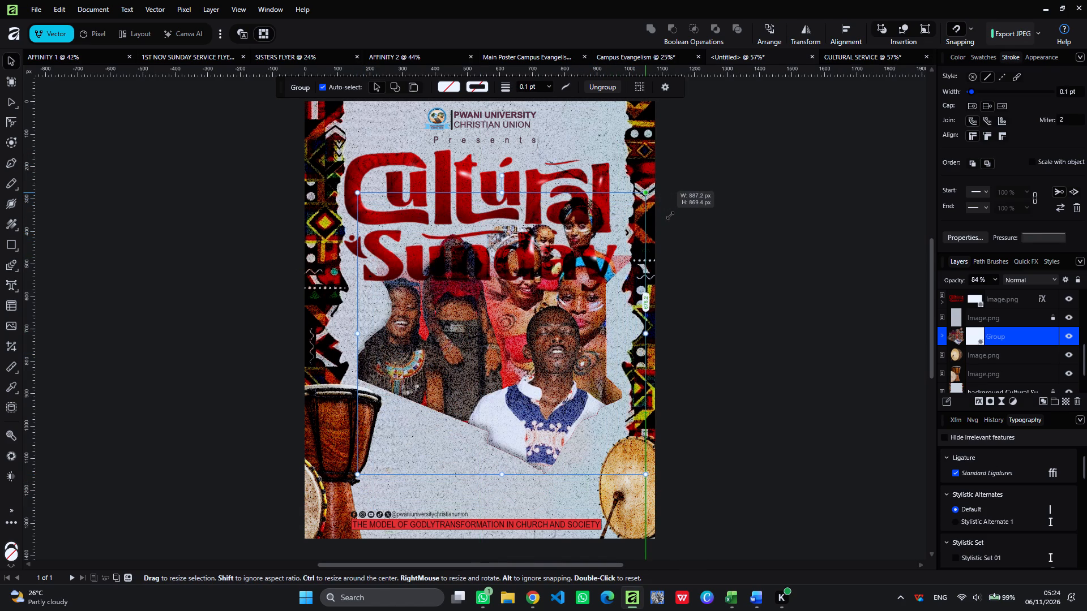
drag(670, 216, 597, 259)
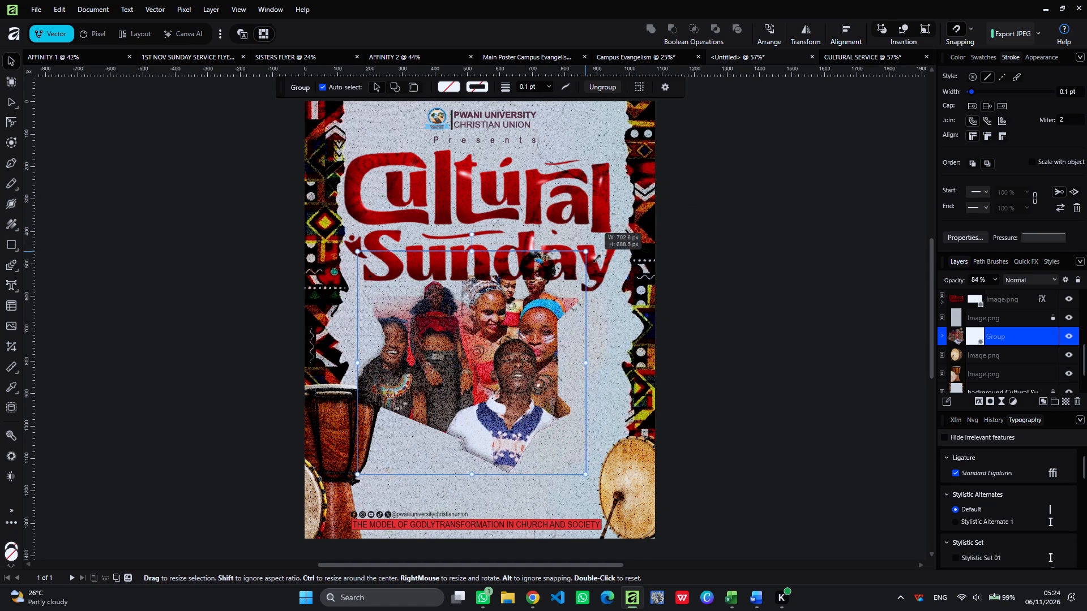
drag(597, 259, 596, 259)
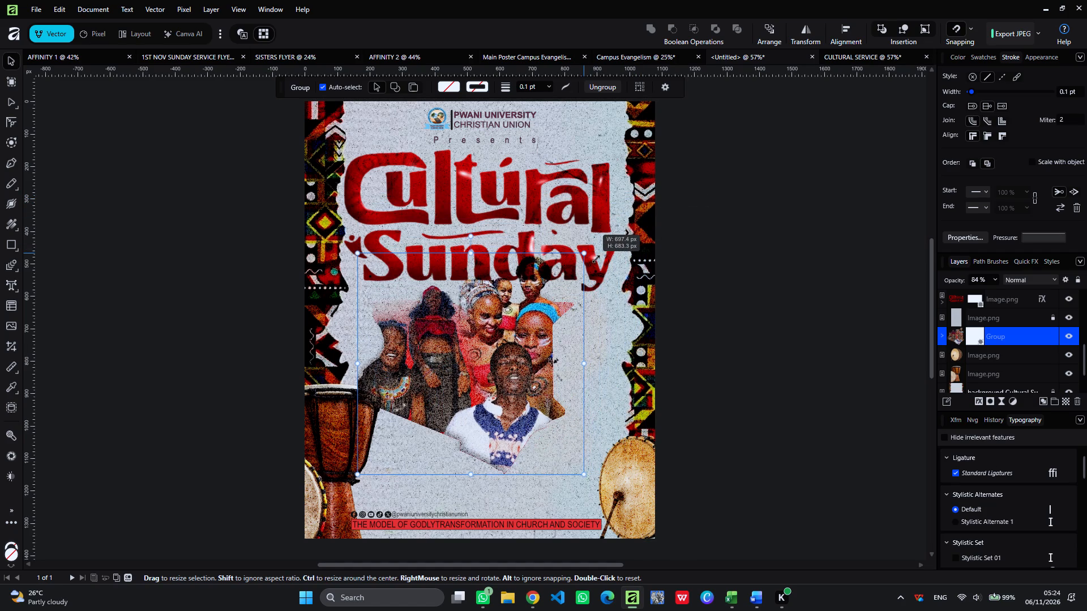
drag(596, 259, 613, 251)
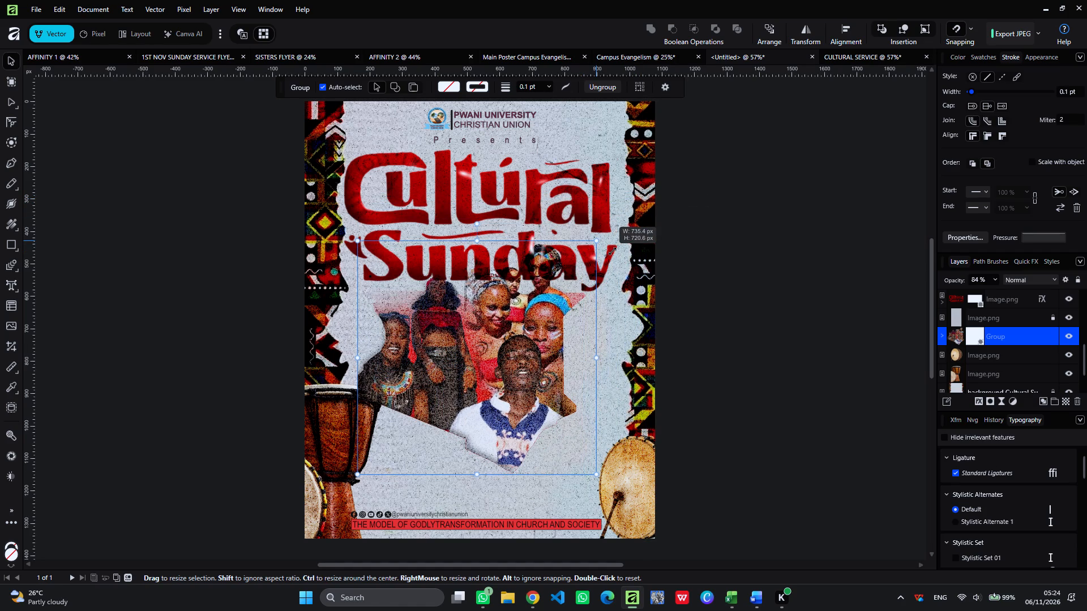
drag(613, 251, 664, 32)
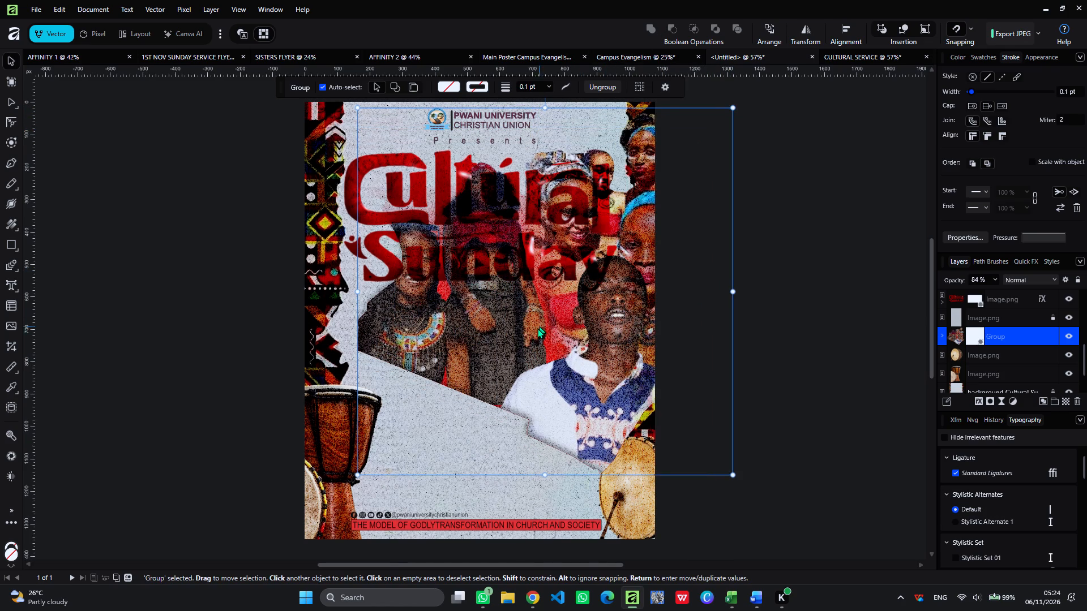
drag(532, 337, 495, 339)
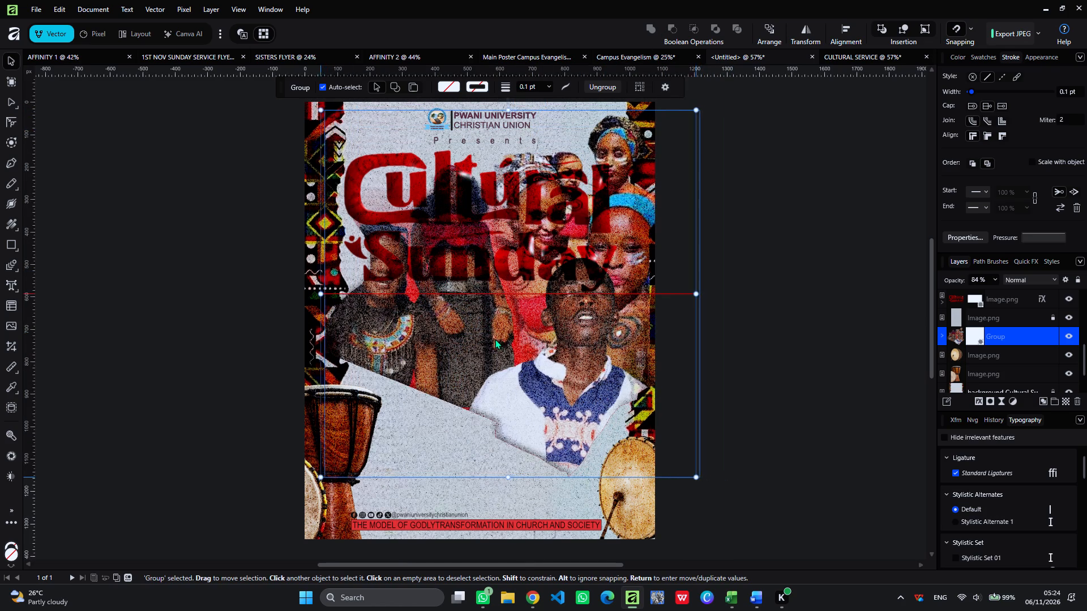
drag(495, 339, 489, 337)
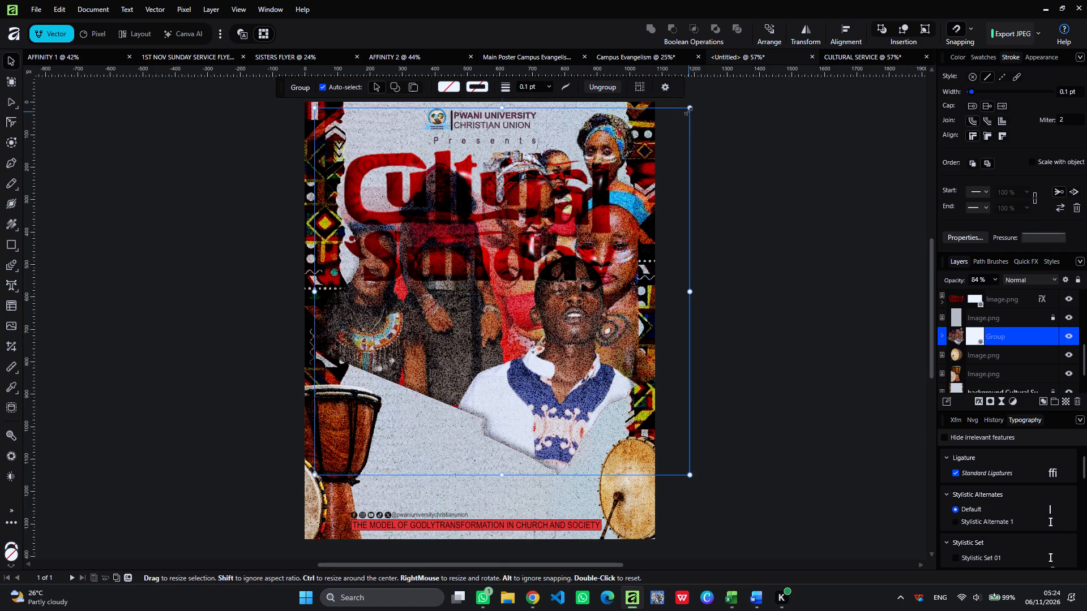
Shrink the photo collage group proportionally and reposition it so its frame top meets the "Presents" text and its side meets the page edge.
drag(688, 111, 640, 137)
drag(418, 352, 425, 356)
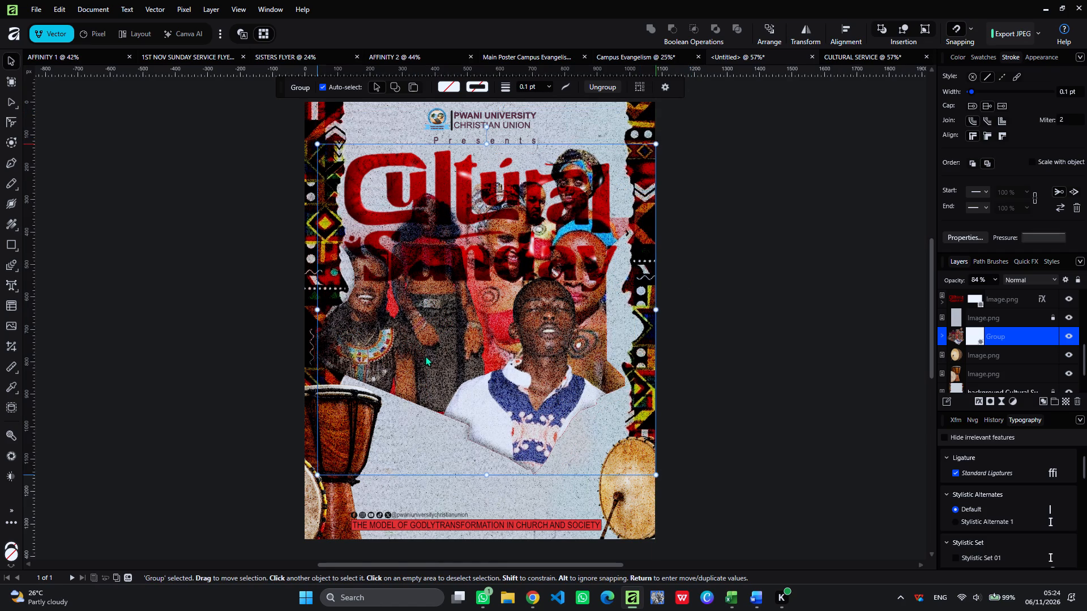
drag(425, 356, 426, 356)
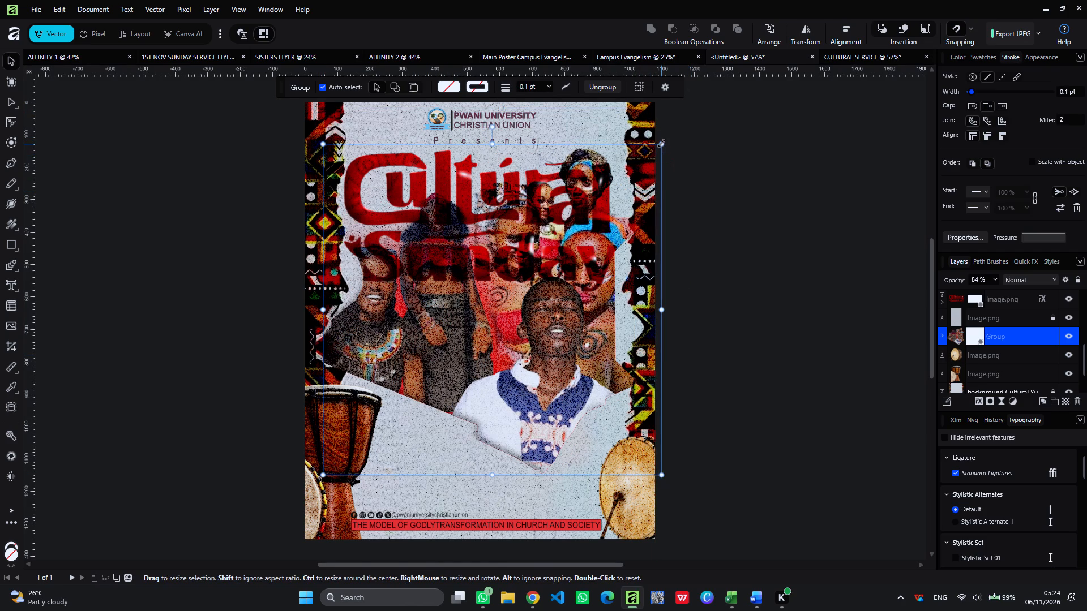
drag(661, 144, 641, 161)
drag(477, 373, 495, 367)
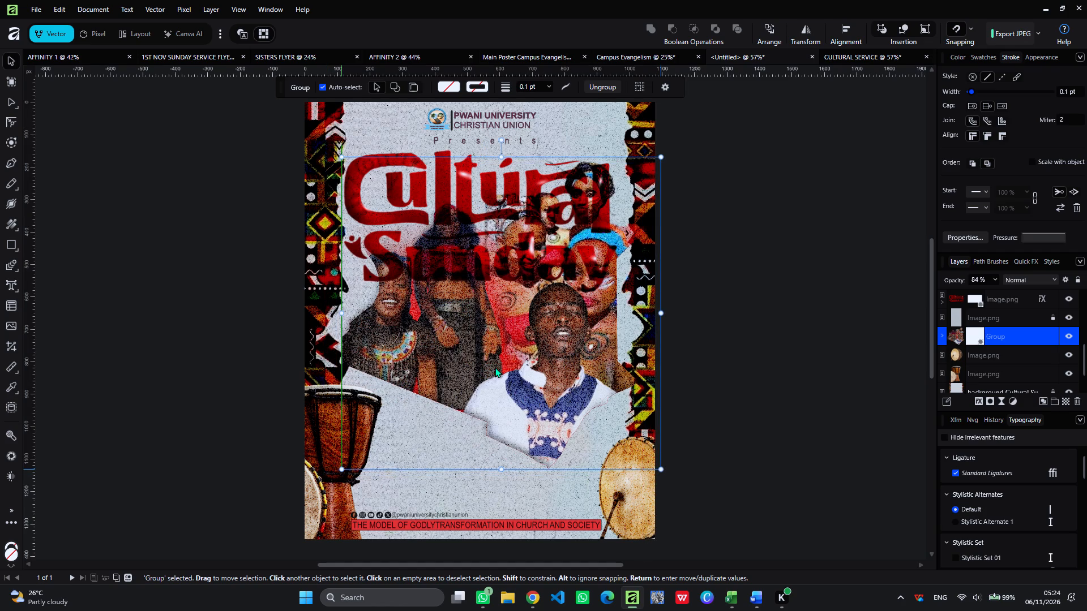
drag(495, 367, 493, 355)
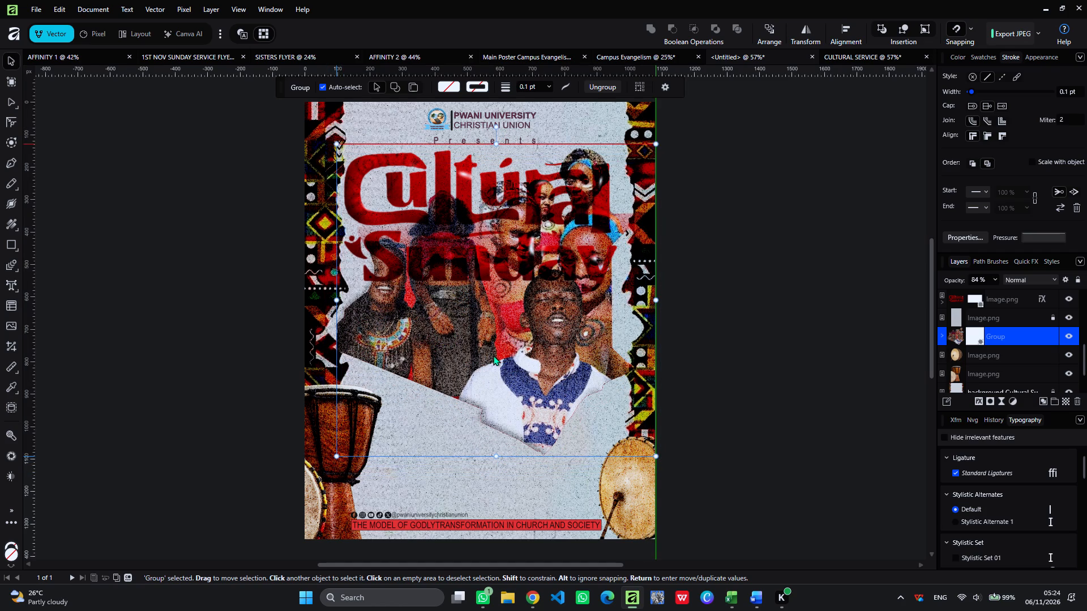
drag(493, 355, 493, 350)
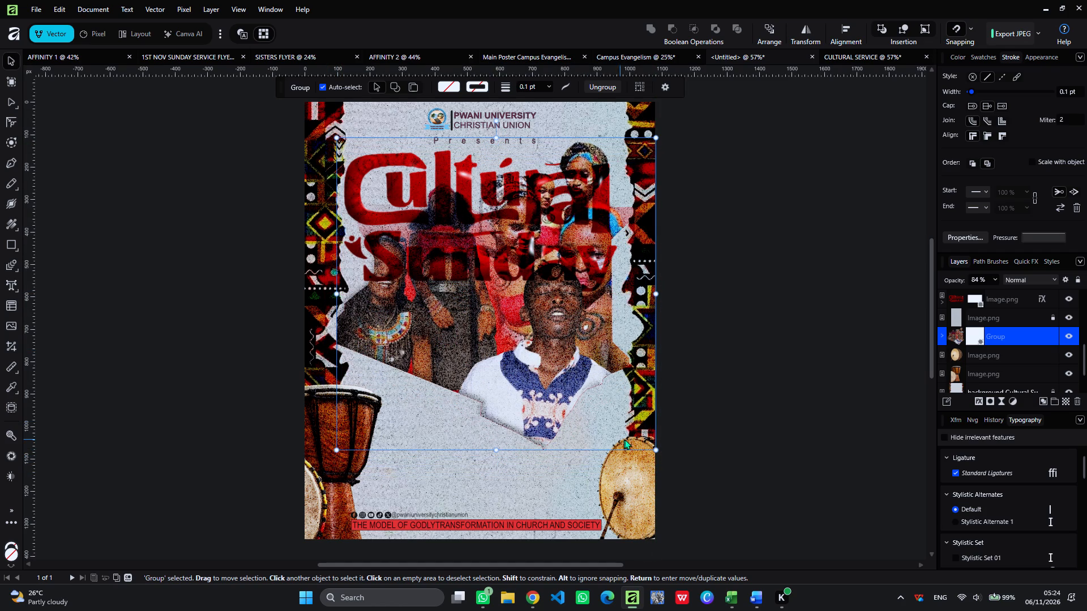
Shrink the photo collage group slightly and reposition it behind the title, with its frame roughly centred across the page.
drag(655, 449, 635, 448)
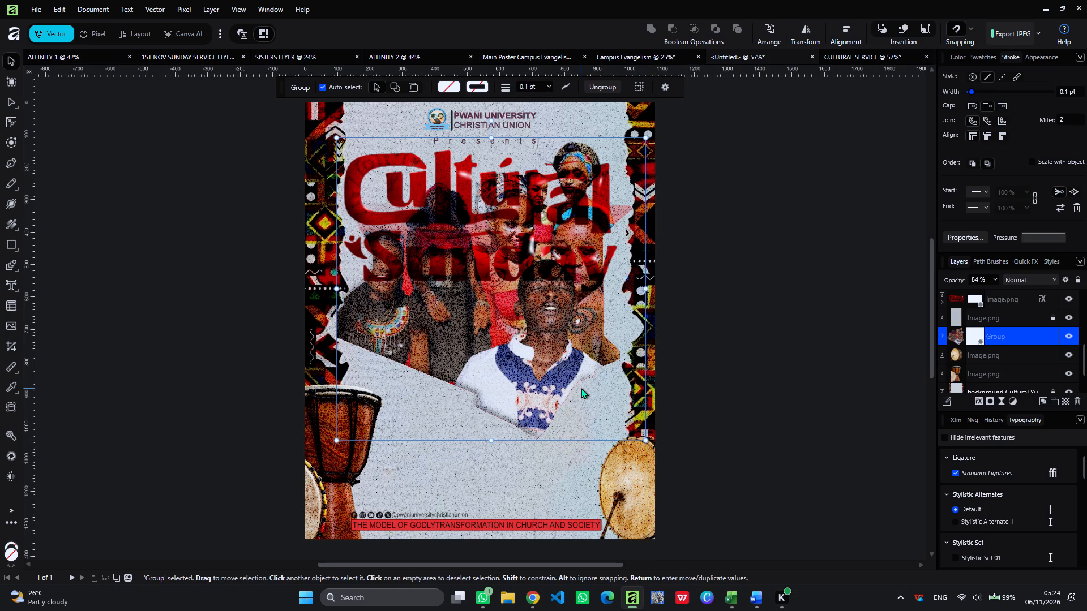
key(Up)
key(Up)
key(Up)
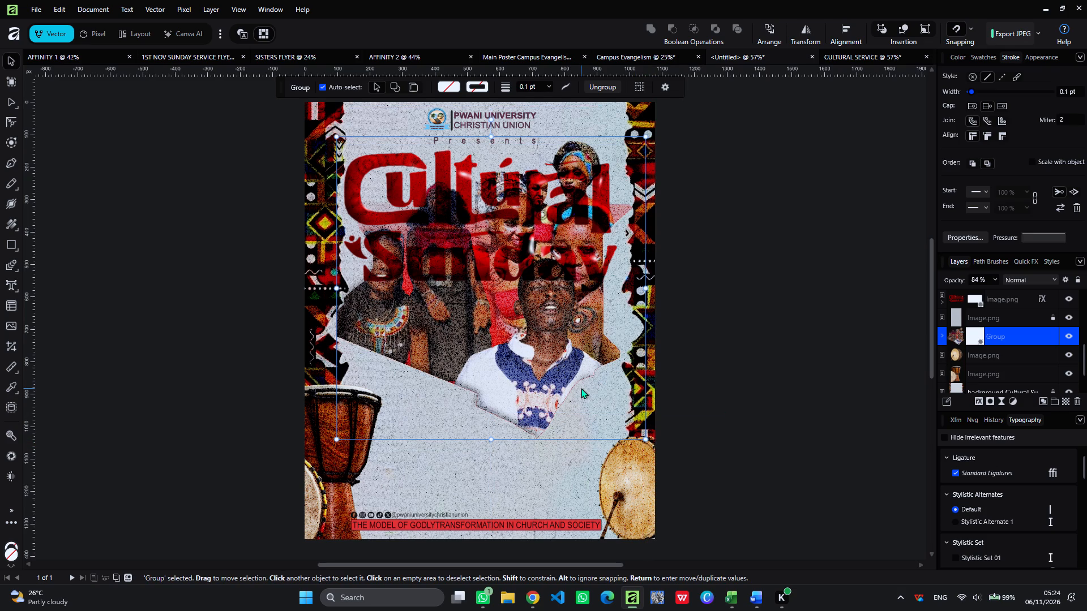
key(Right)
drag(546, 381, 558, 380)
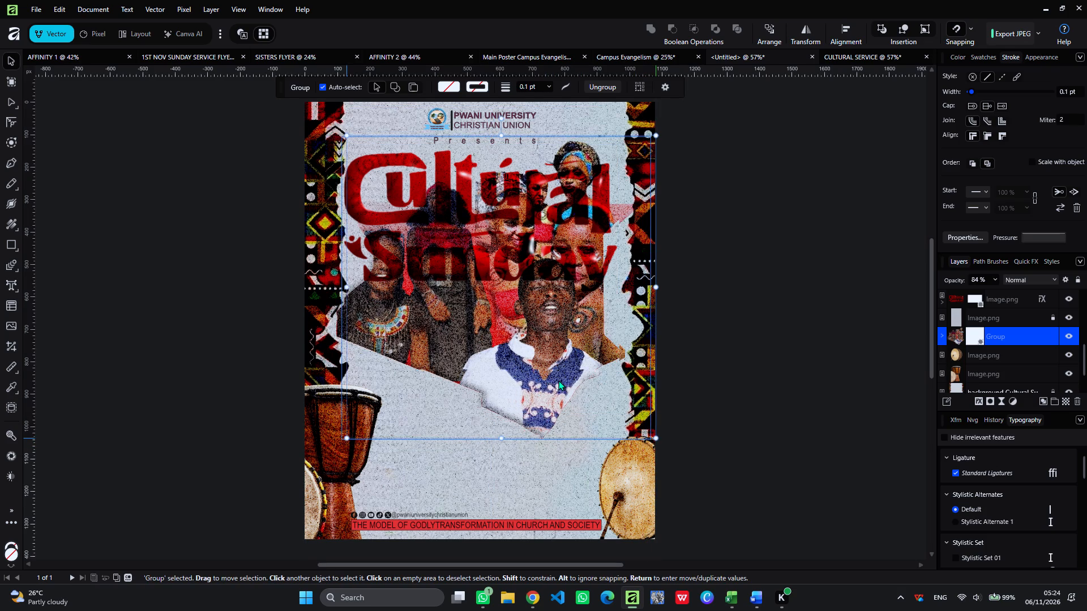
drag(558, 380, 549, 380)
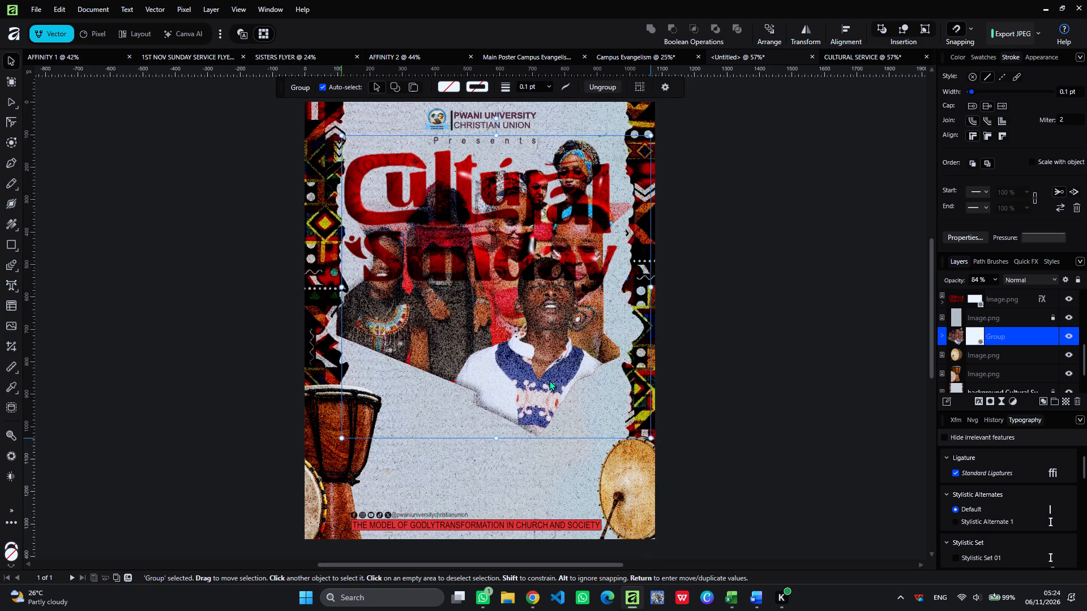
drag(549, 380, 540, 385)
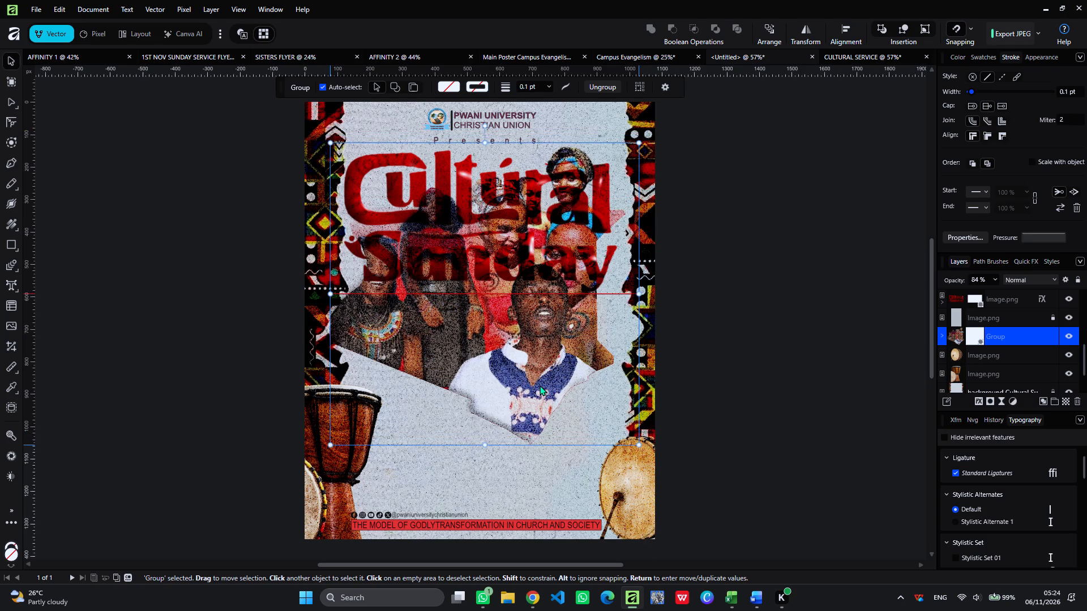
drag(540, 385, 535, 385)
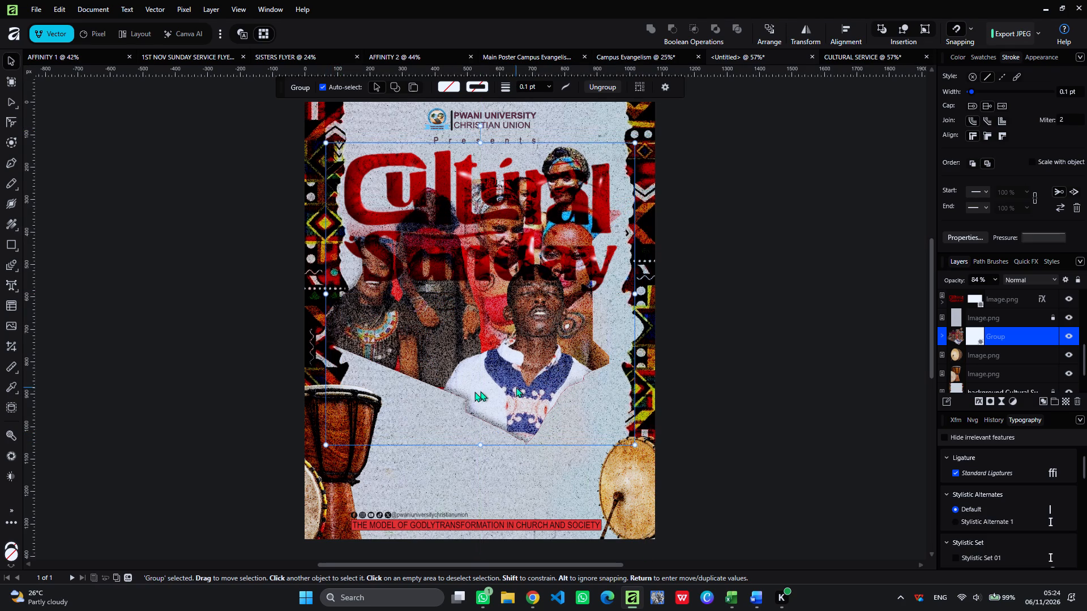
Shrink the photo collage group to fit between the patterned side borders and centre it horizontally, with its frame top level with "Cultural".
drag(327, 448, 331, 446)
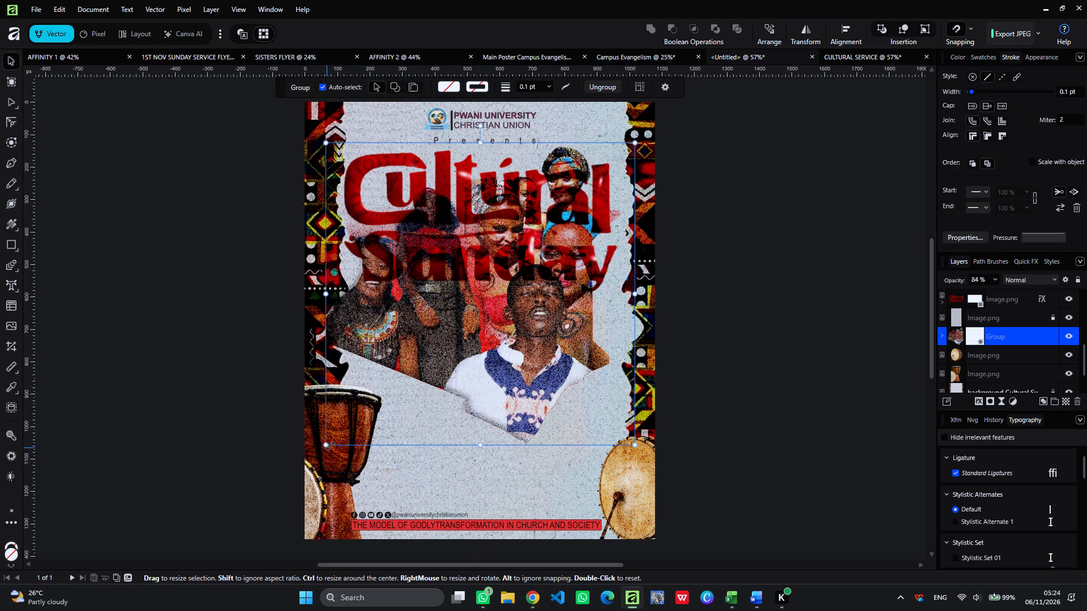
drag(331, 446, 352, 432)
drag(471, 344, 483, 343)
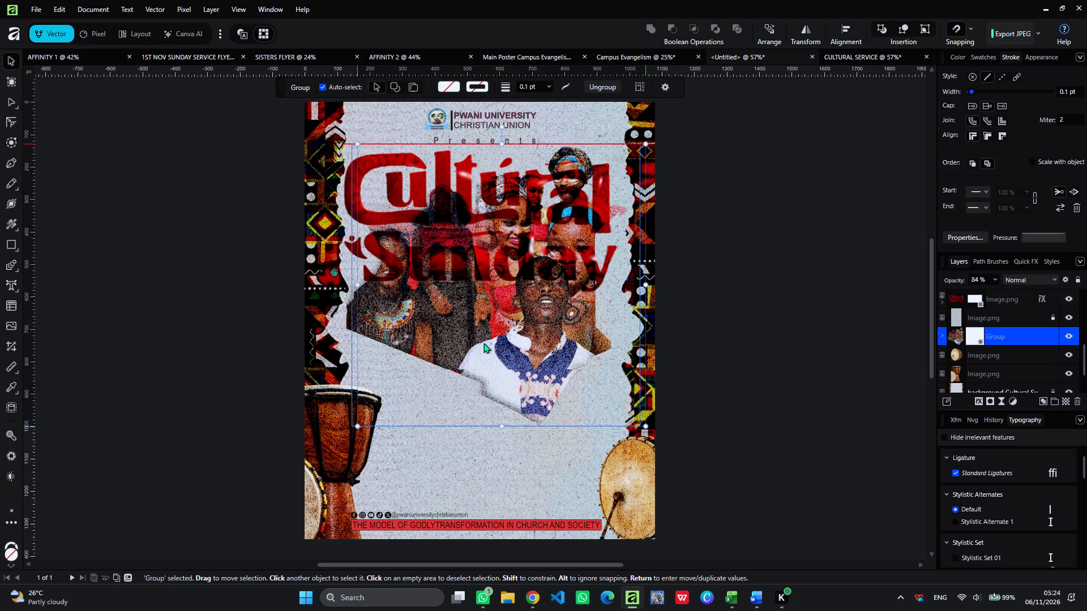
drag(483, 343, 467, 343)
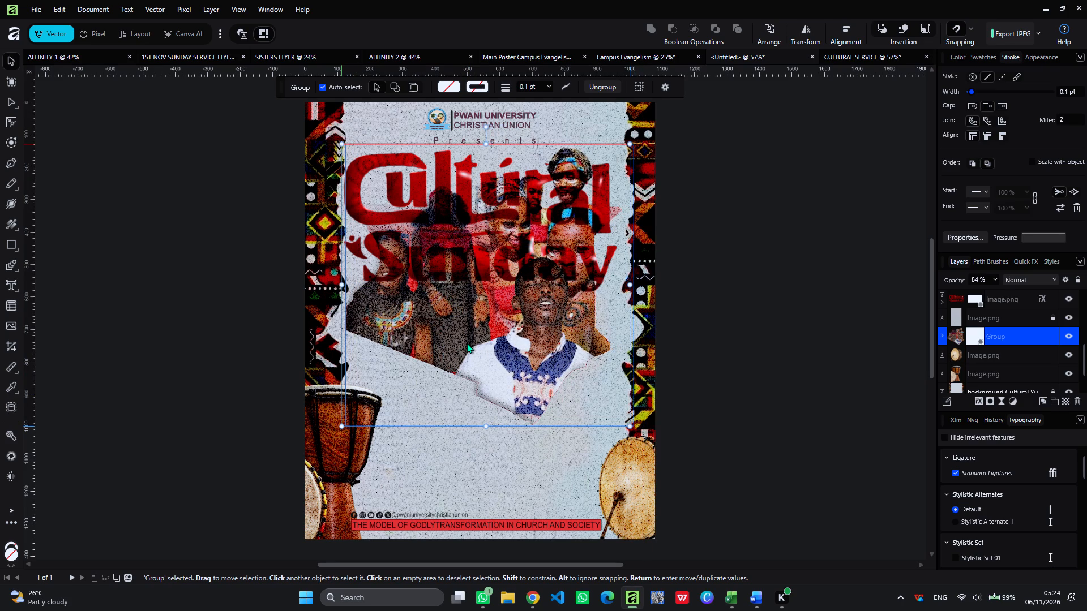
drag(467, 343, 463, 346)
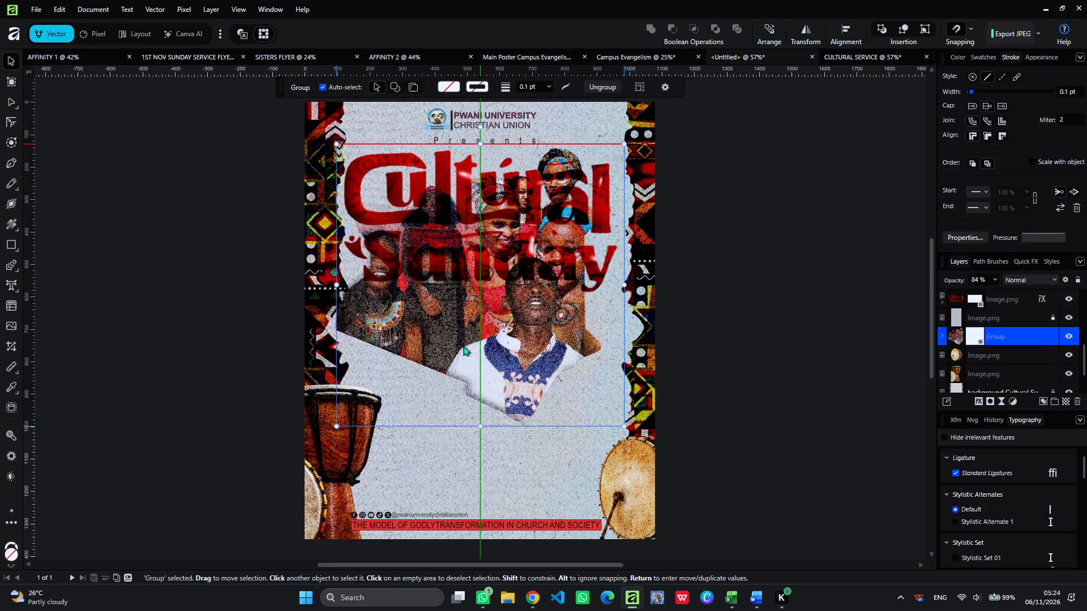
drag(463, 346, 468, 341)
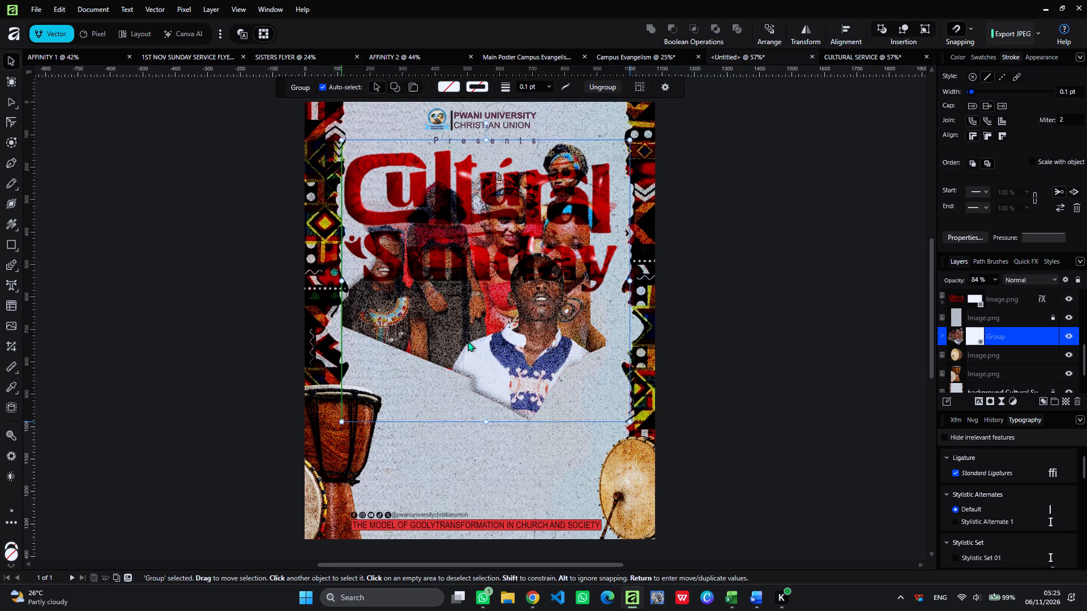
drag(468, 341, 465, 357)
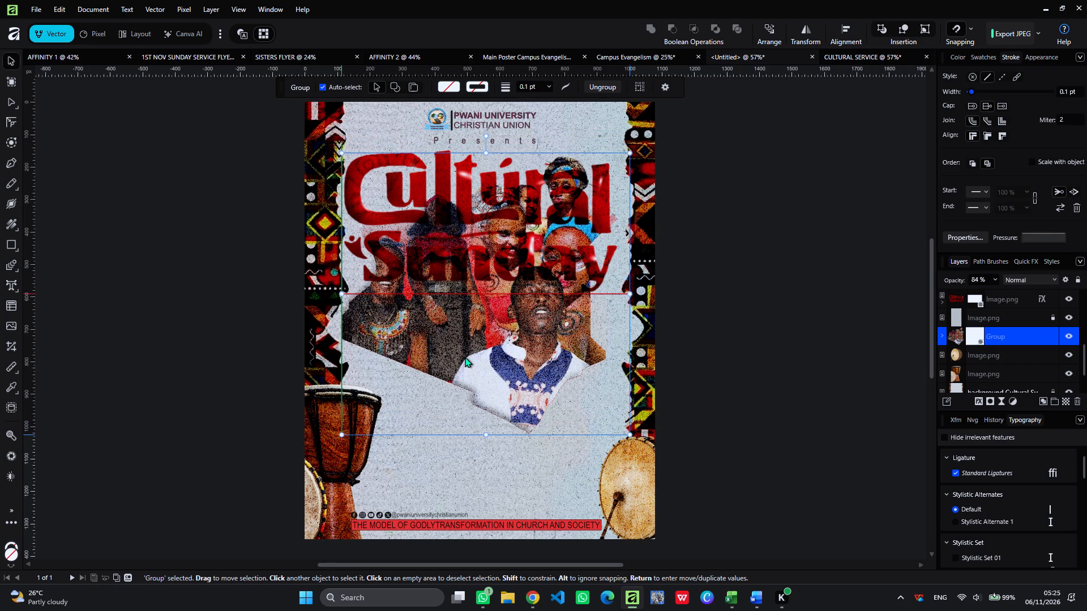
drag(465, 357, 463, 352)
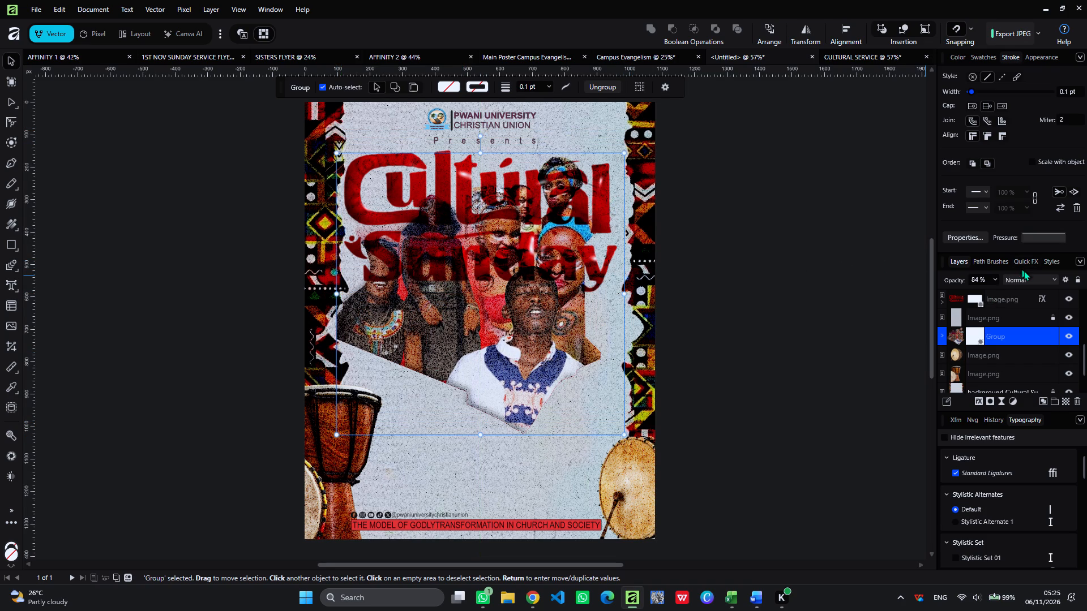
Try several opacity levels on the photo collage group, ending at 79%.
click(991, 275)
drag(994, 291, 946, 300)
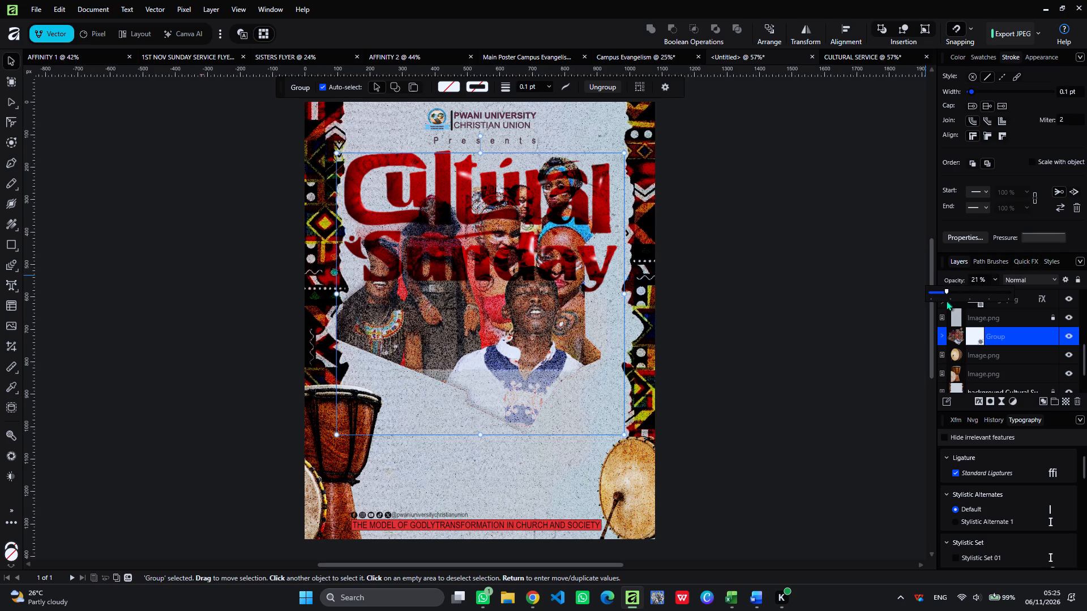
drag(946, 300, 956, 300)
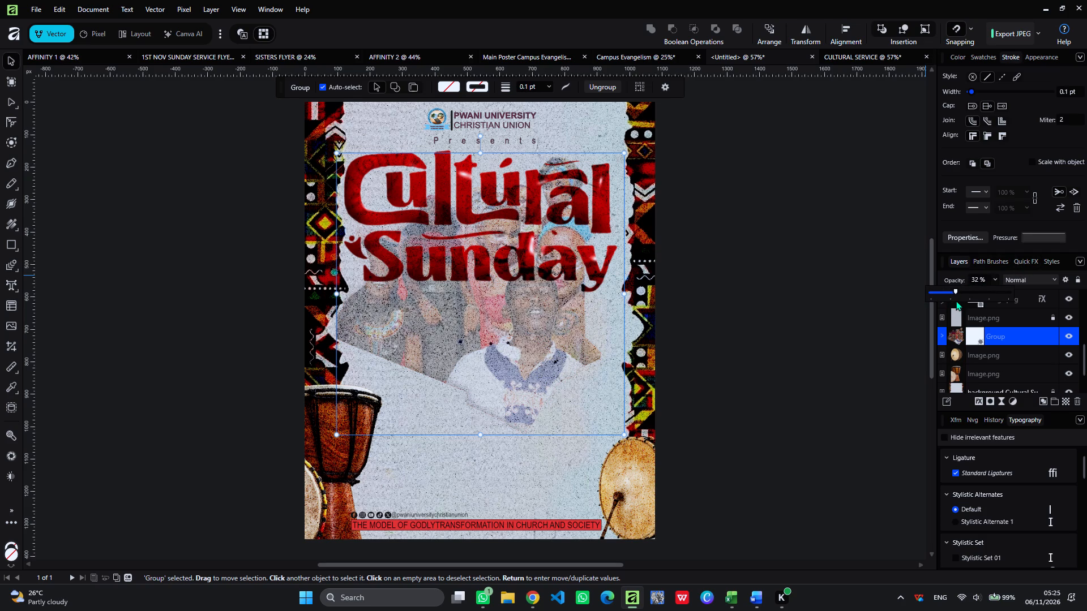
drag(956, 300, 956, 299)
drag(956, 299, 1019, 291)
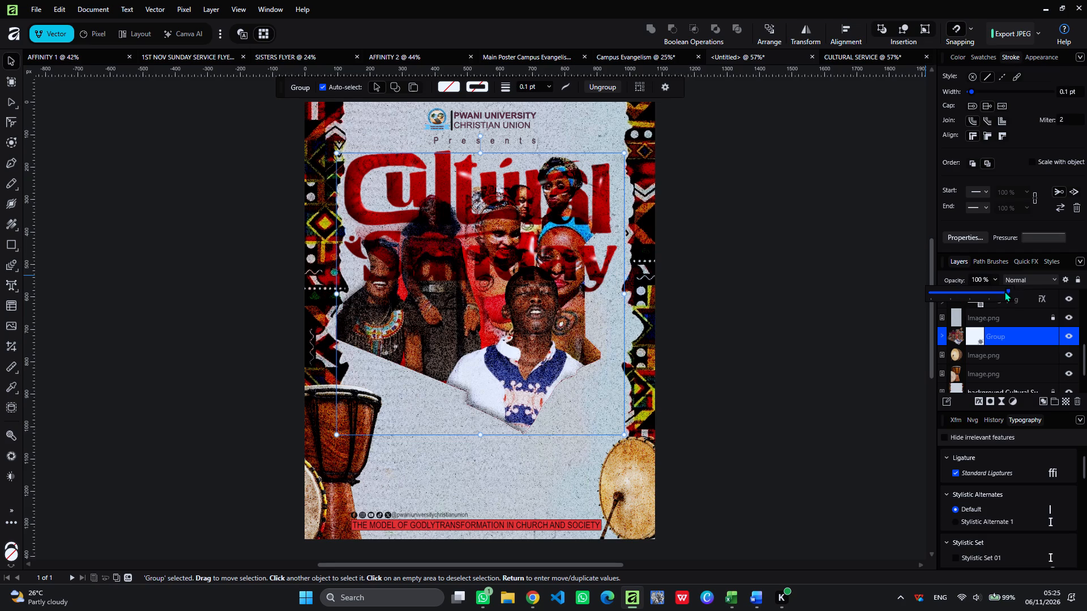
click(992, 292)
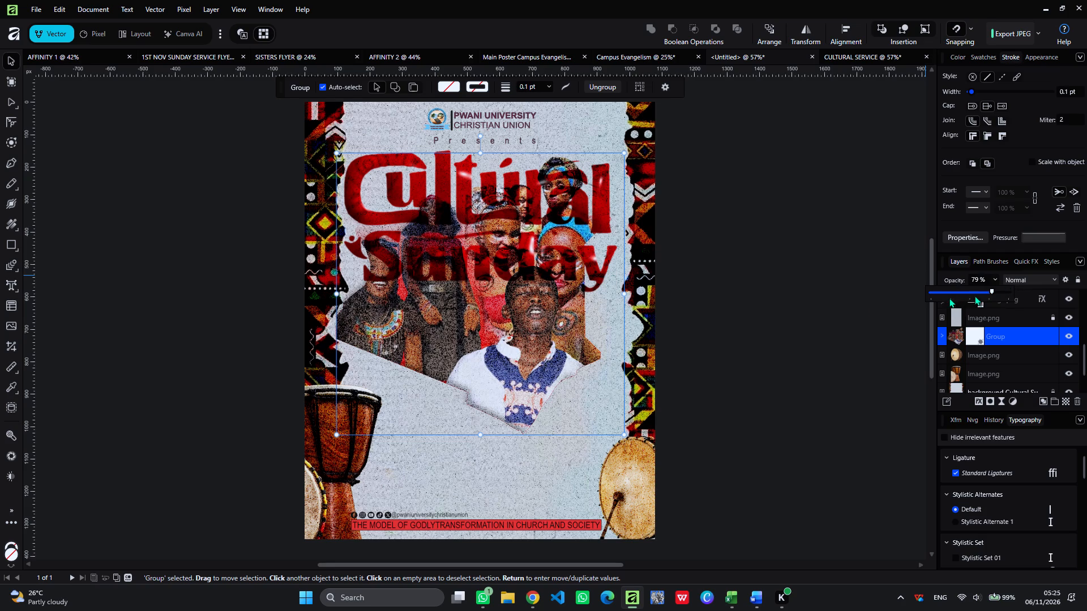
Move the photo collage group down so its frame starts midway through "Cultural" and the people overlap the "Sunday" lettering.
drag(540, 328, 540, 362)
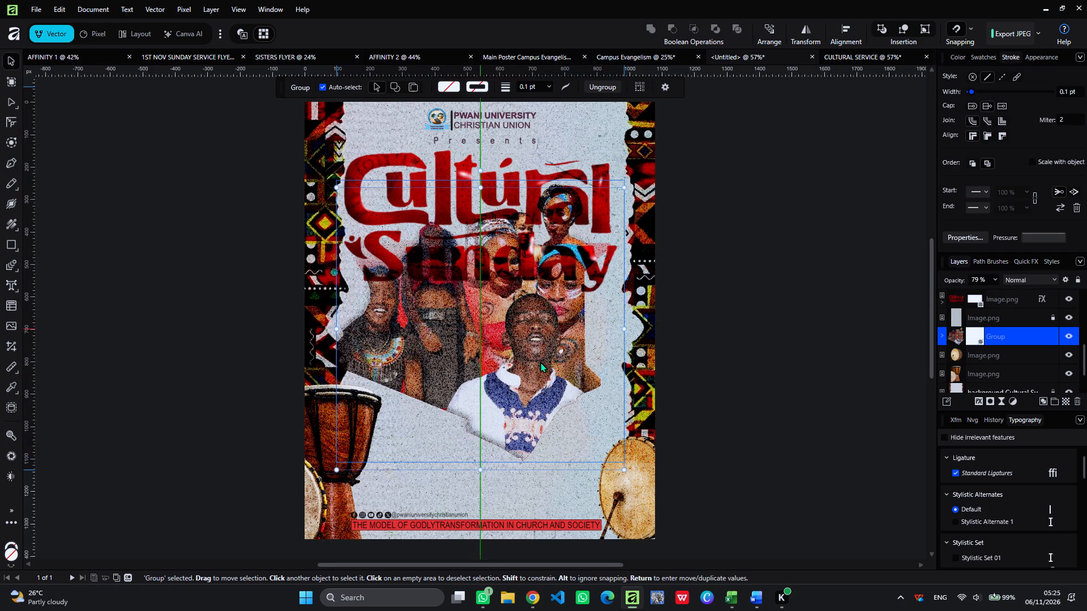
drag(540, 362, 544, 392)
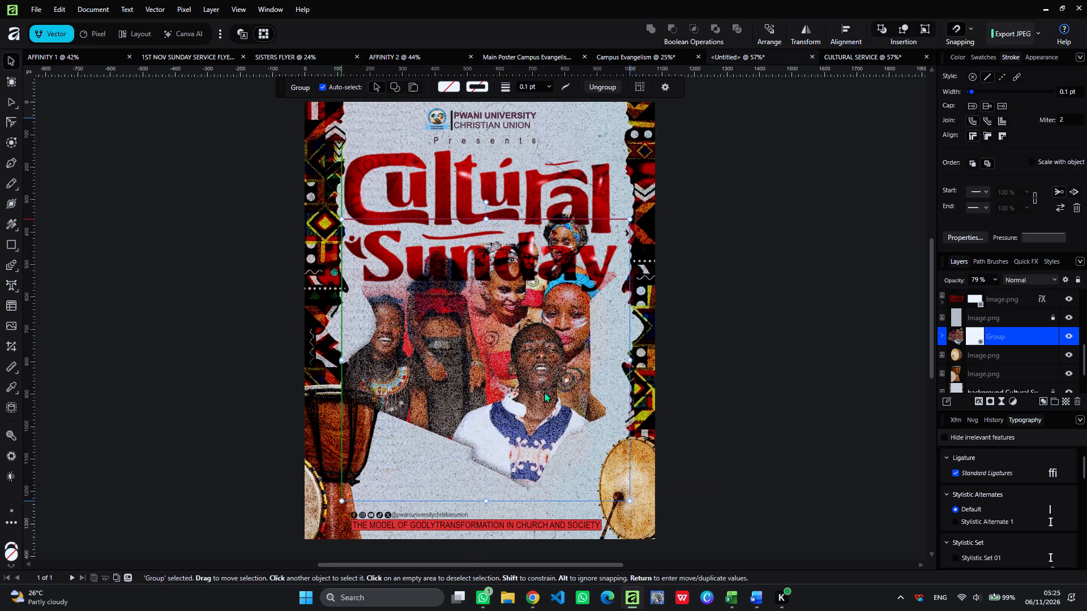
drag(544, 392, 549, 382)
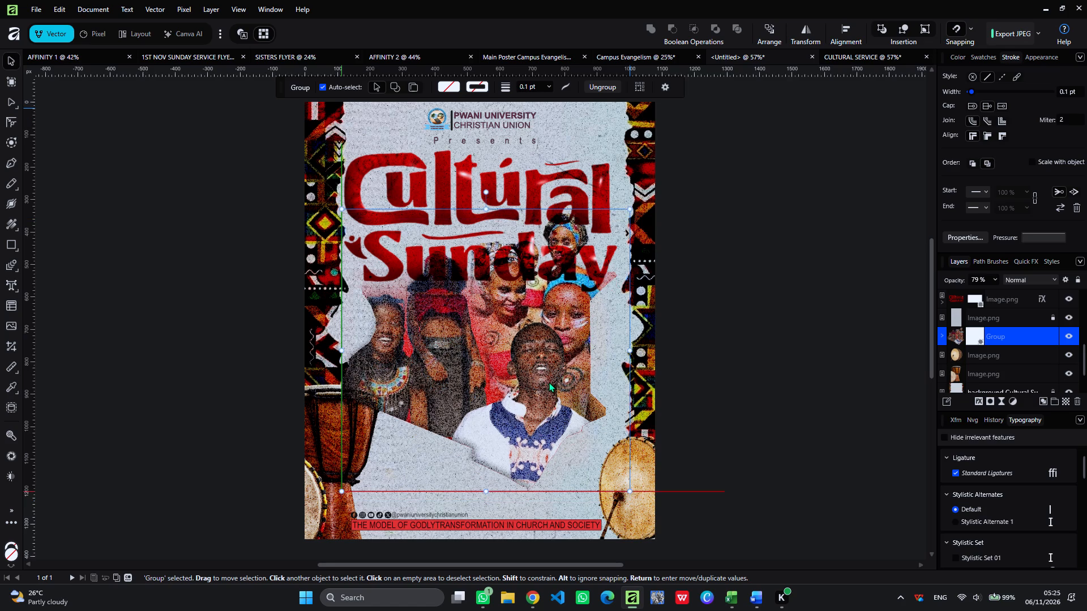
drag(549, 382, 550, 373)
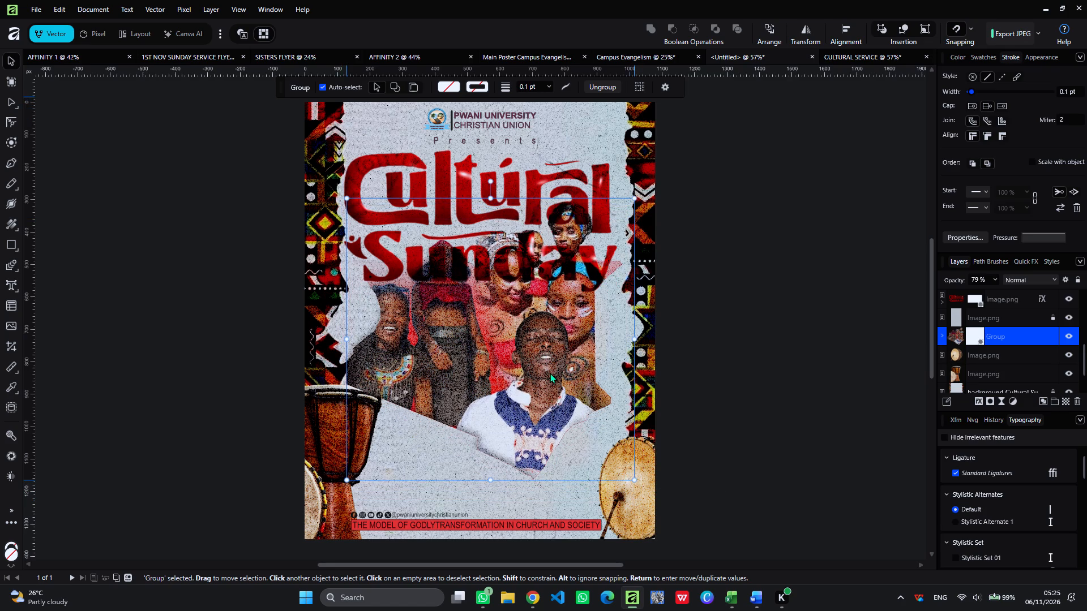
Move the photo collage group slightly to the right, keeping its vertical position behind the title.
drag(550, 373, 554, 373)
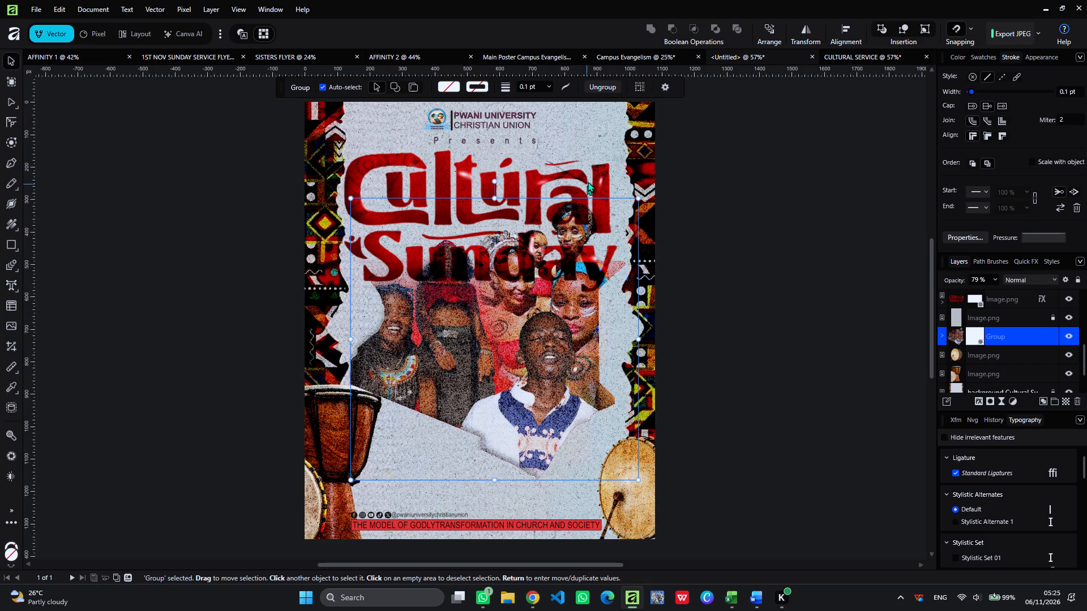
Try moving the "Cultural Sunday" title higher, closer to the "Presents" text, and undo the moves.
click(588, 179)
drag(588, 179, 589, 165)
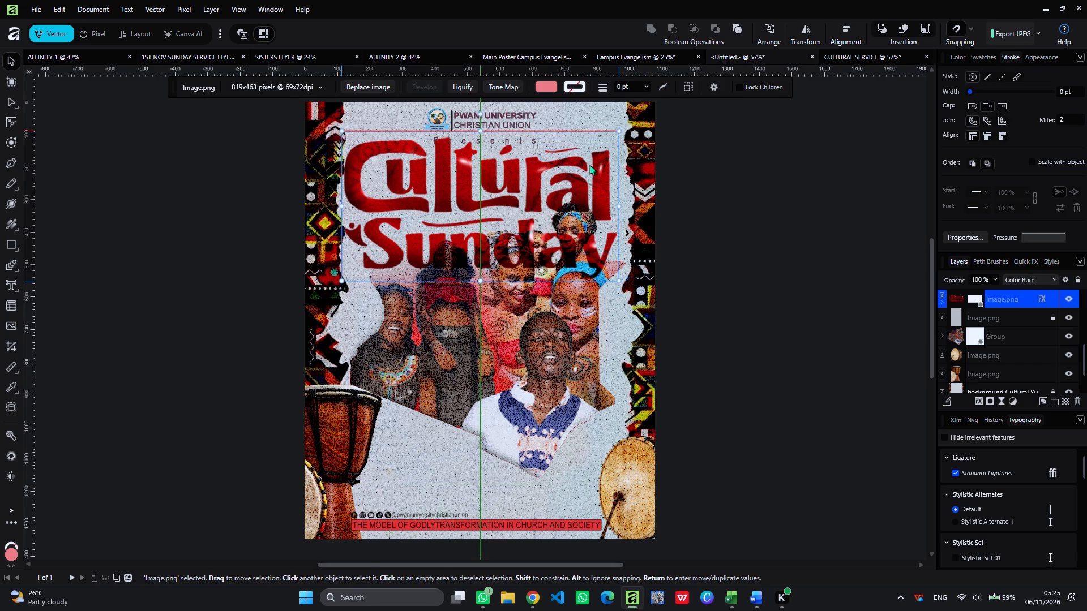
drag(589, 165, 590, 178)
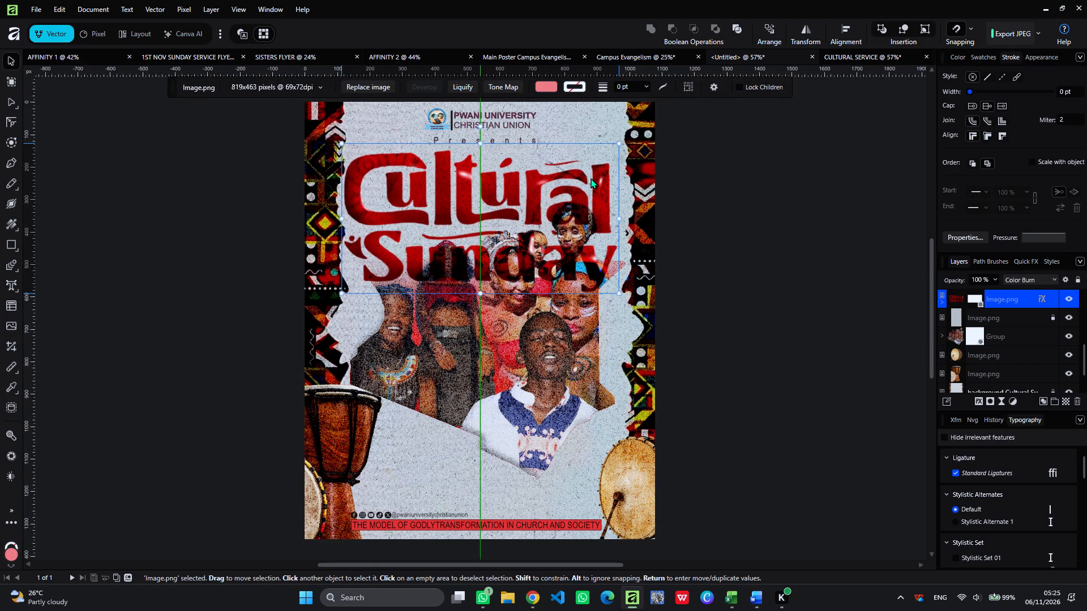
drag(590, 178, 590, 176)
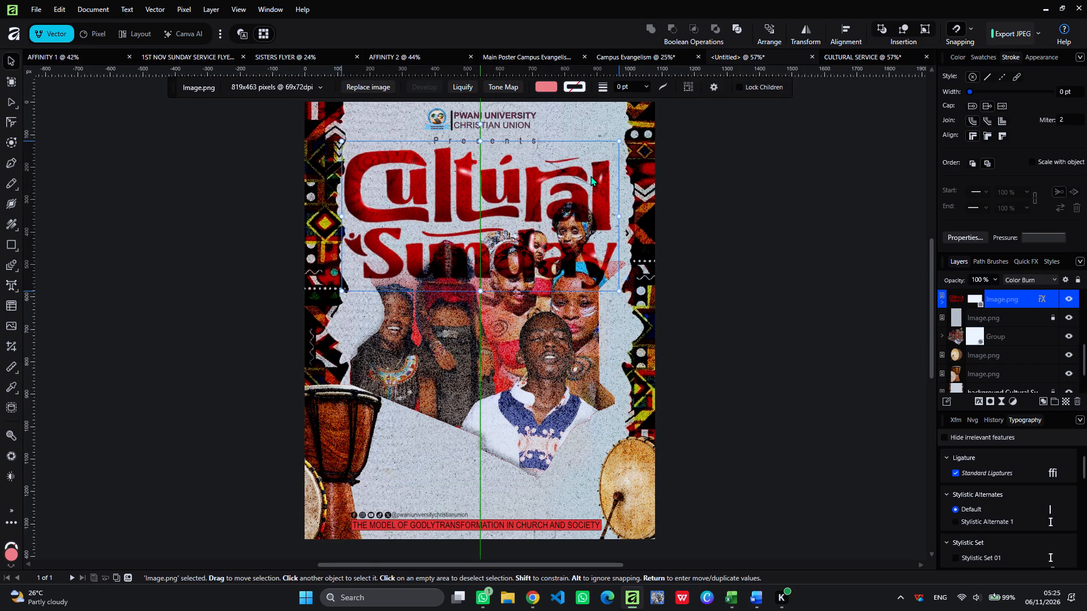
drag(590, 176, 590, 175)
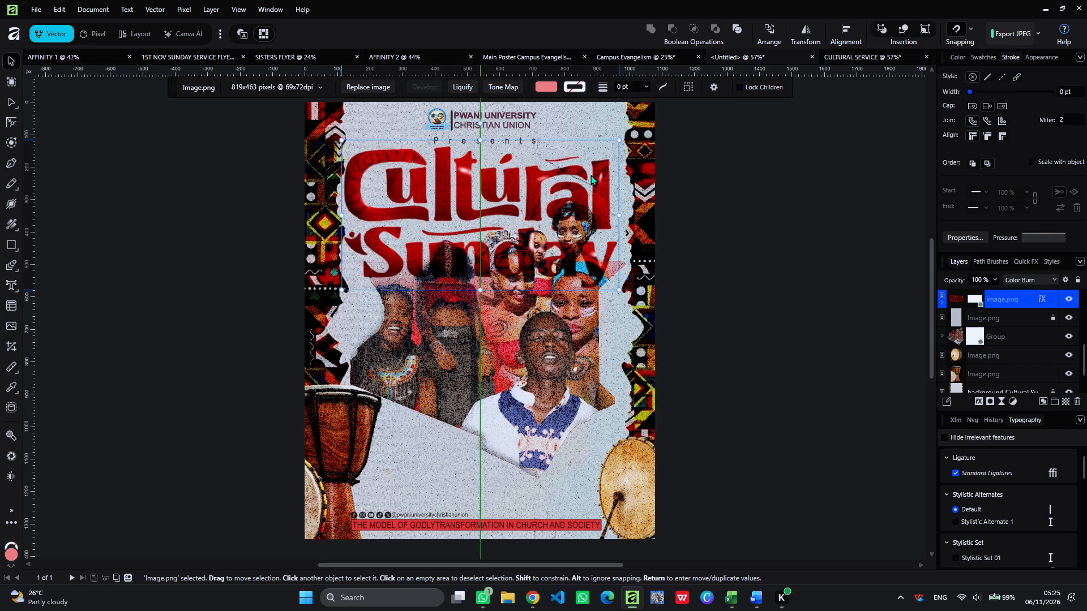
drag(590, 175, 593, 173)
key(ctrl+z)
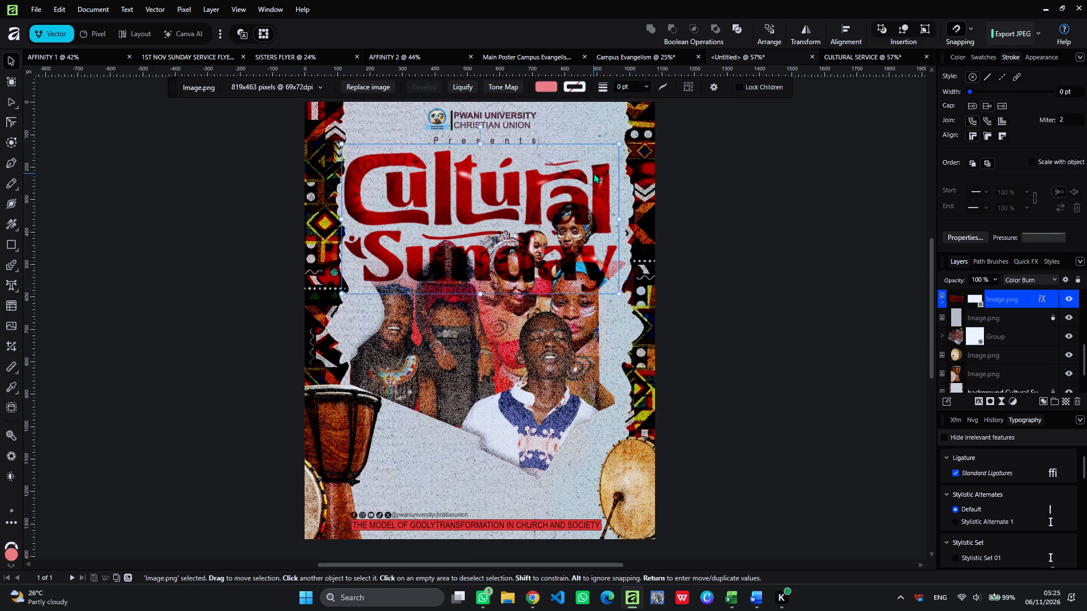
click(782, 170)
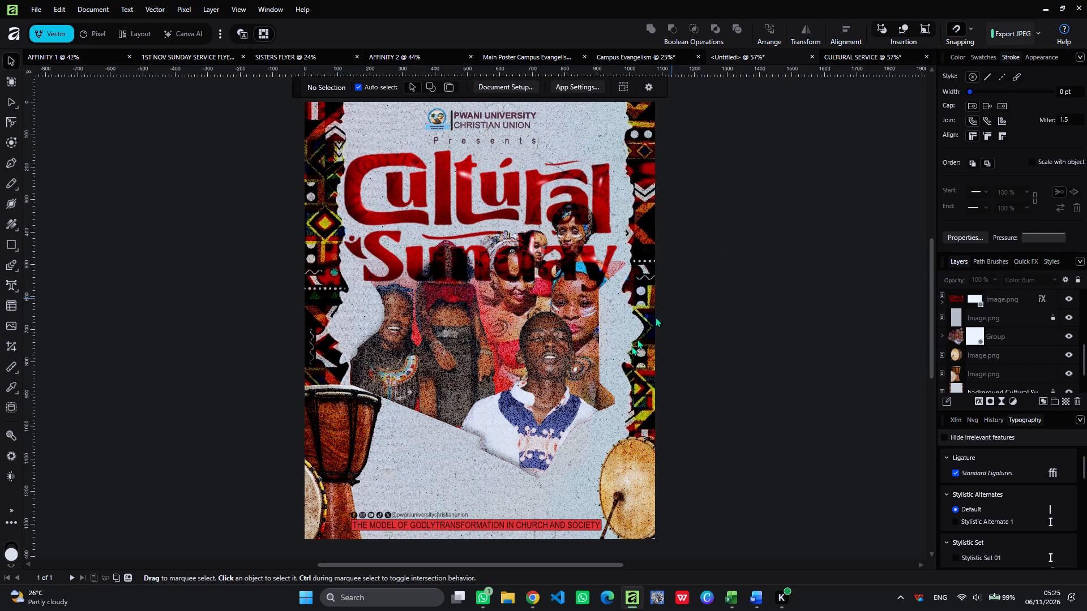
Nudge the photo collage group a few pixels to the left.
click(551, 399)
key(Left)
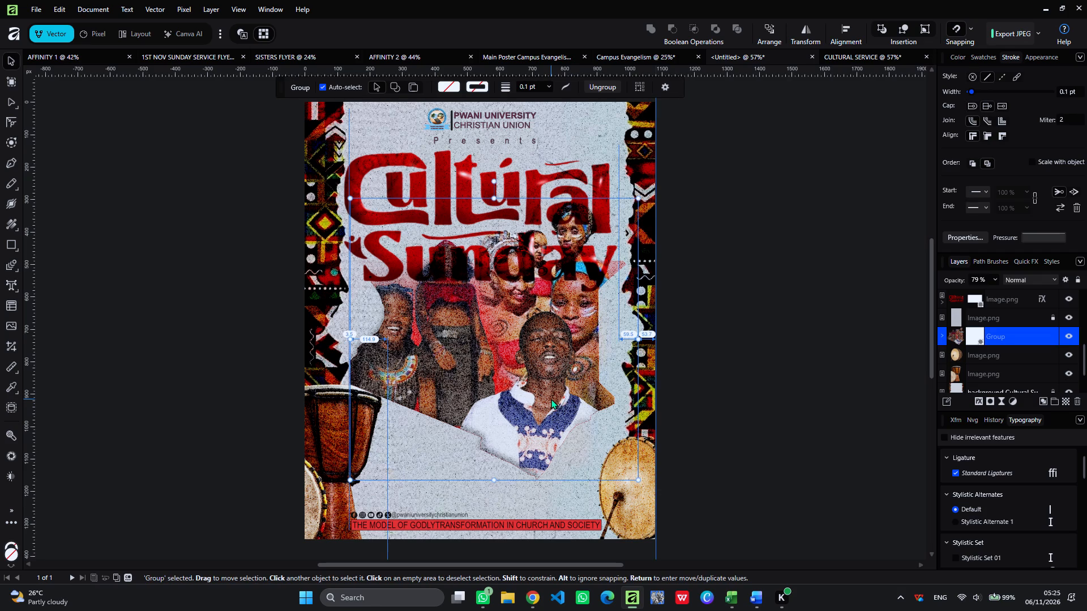
key(Left)
key(Left)
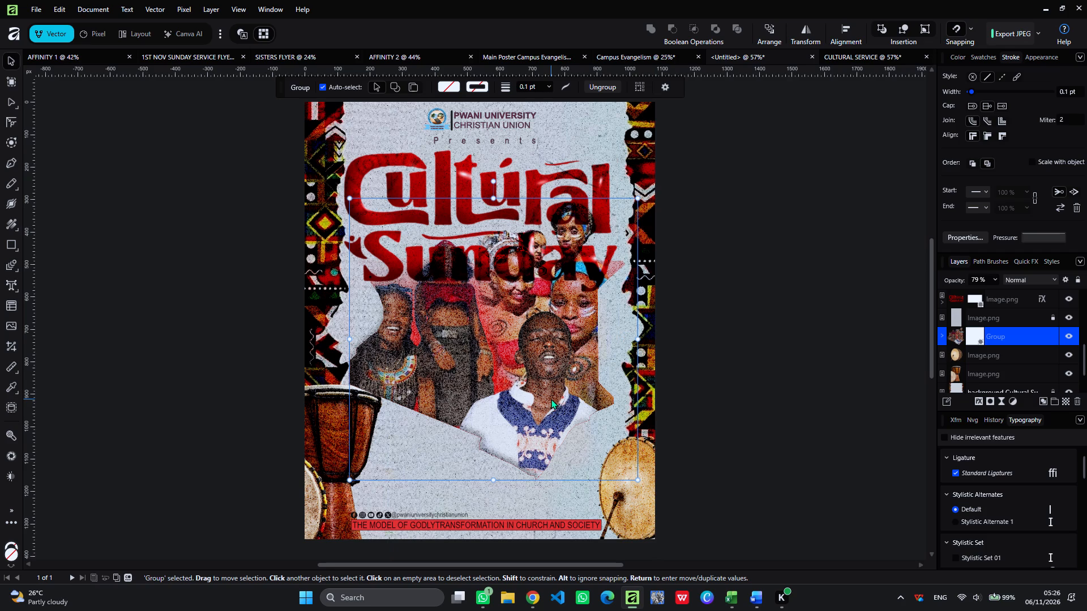
scroll(551, 399, down, 1)
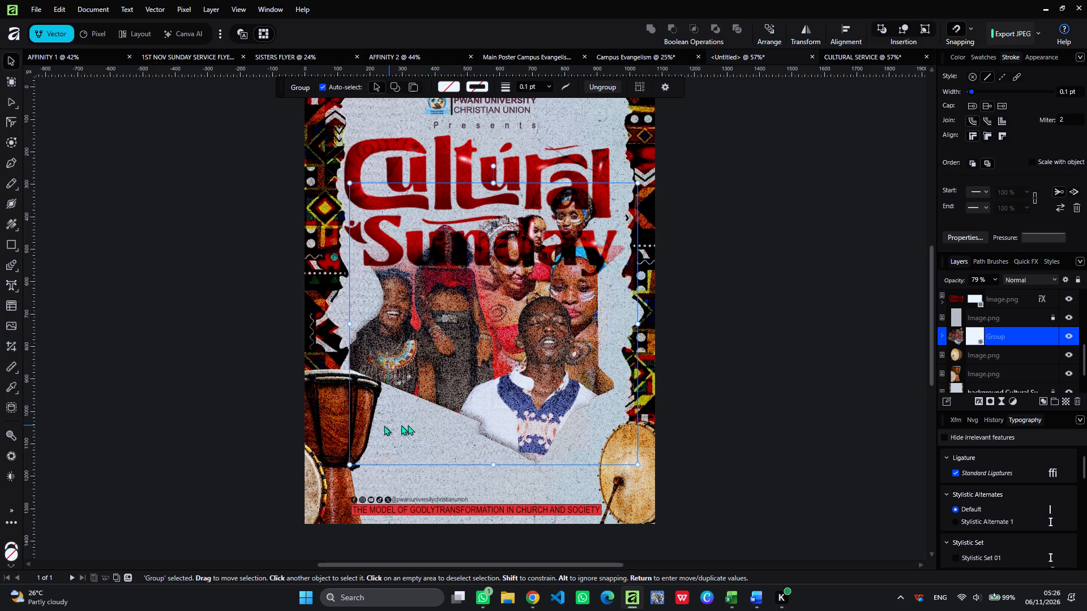
click(730, 410)
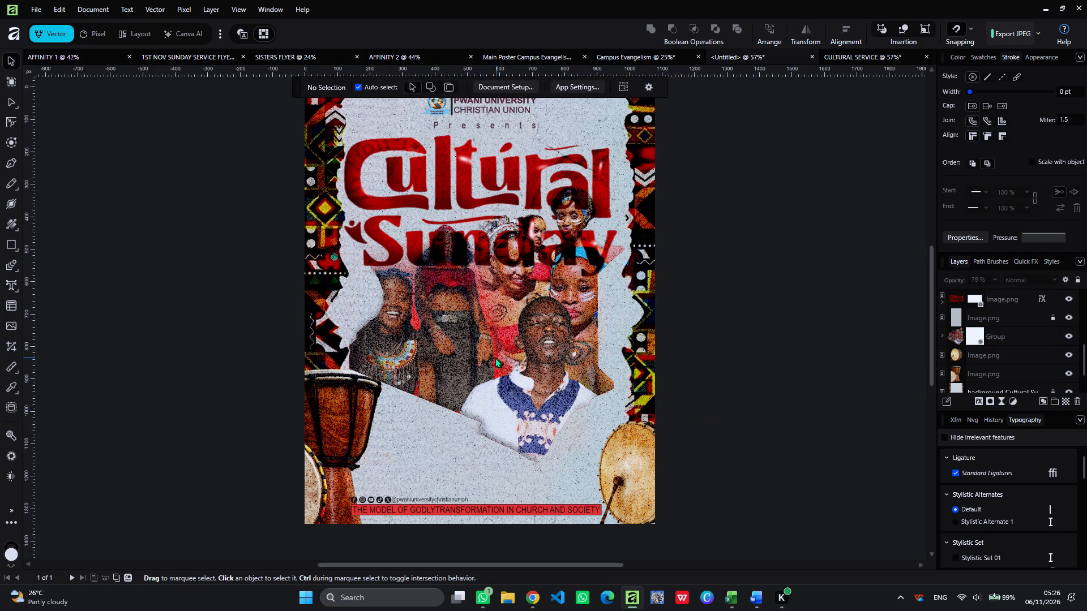
Move the "Cultural Sunday" title up slightly, keeping it centred horizontally, with its frame top level with "Presents".
scroll(487, 292, up, 1)
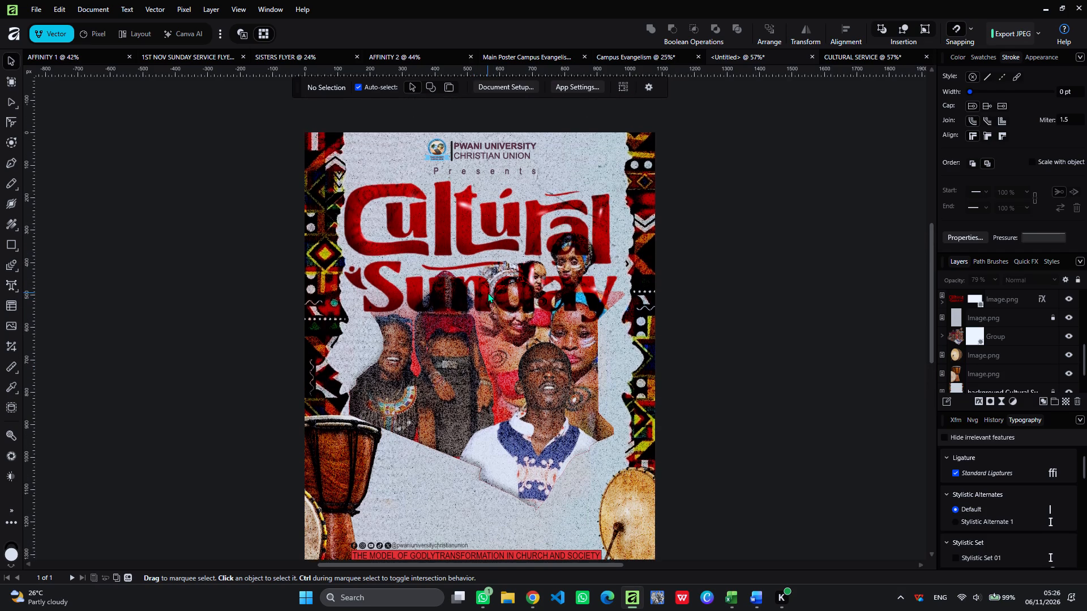
click(501, 239)
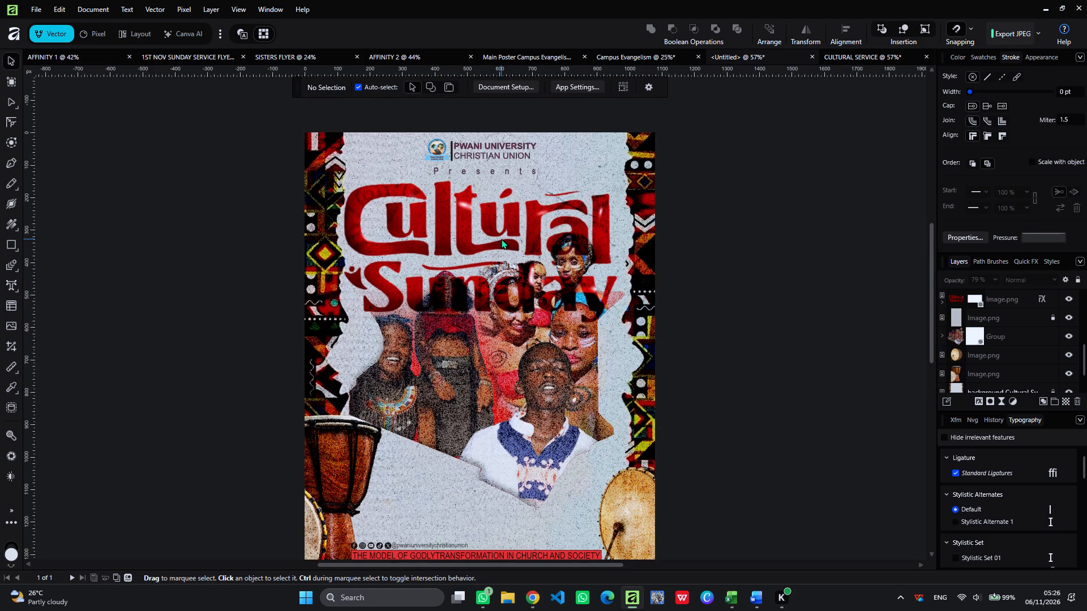
click(501, 239)
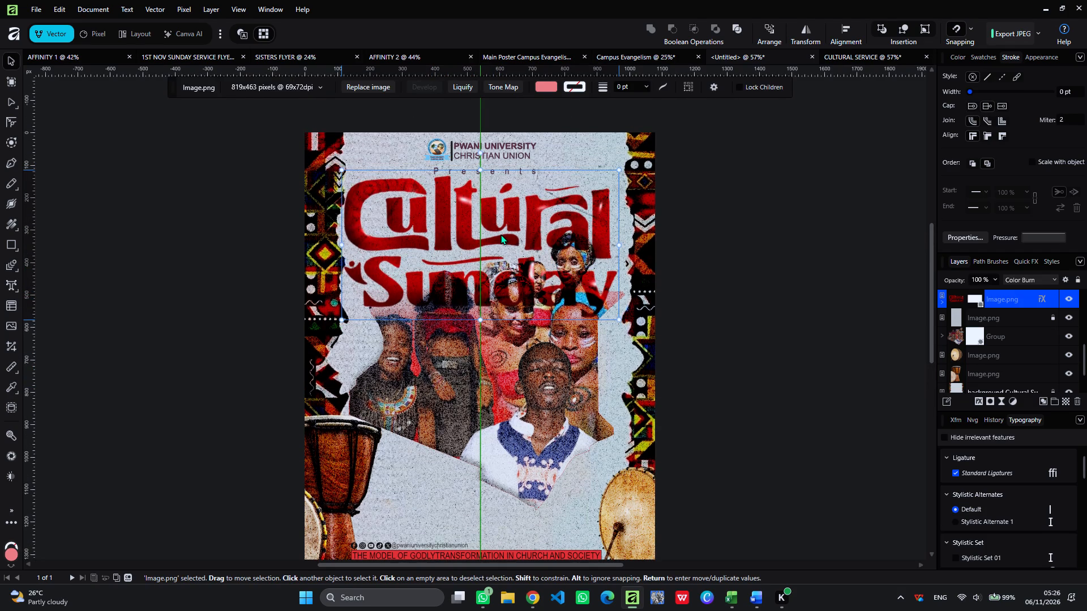
click(735, 240)
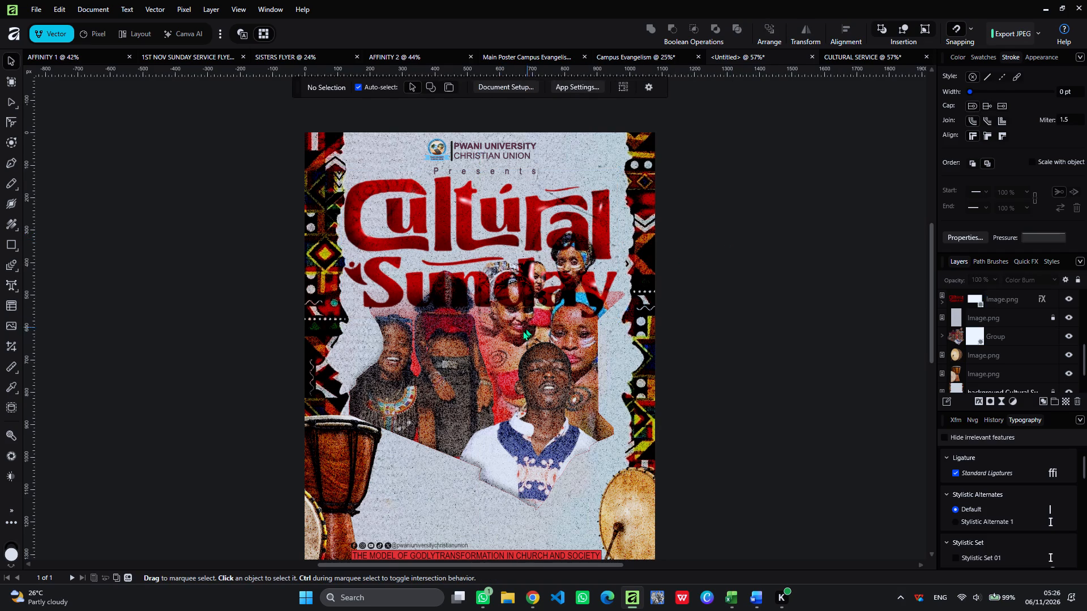
Enlarge the "Cultural Sunday" title proportionally from its upper-right corner to about 866 × 469 px.
click(589, 256)
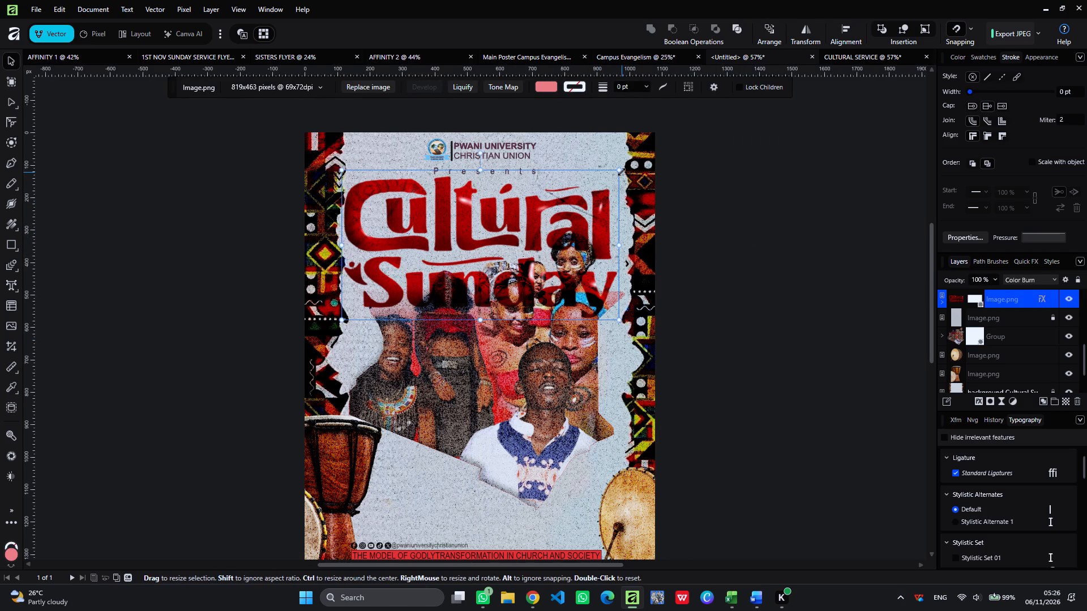
drag(622, 172, 627, 172)
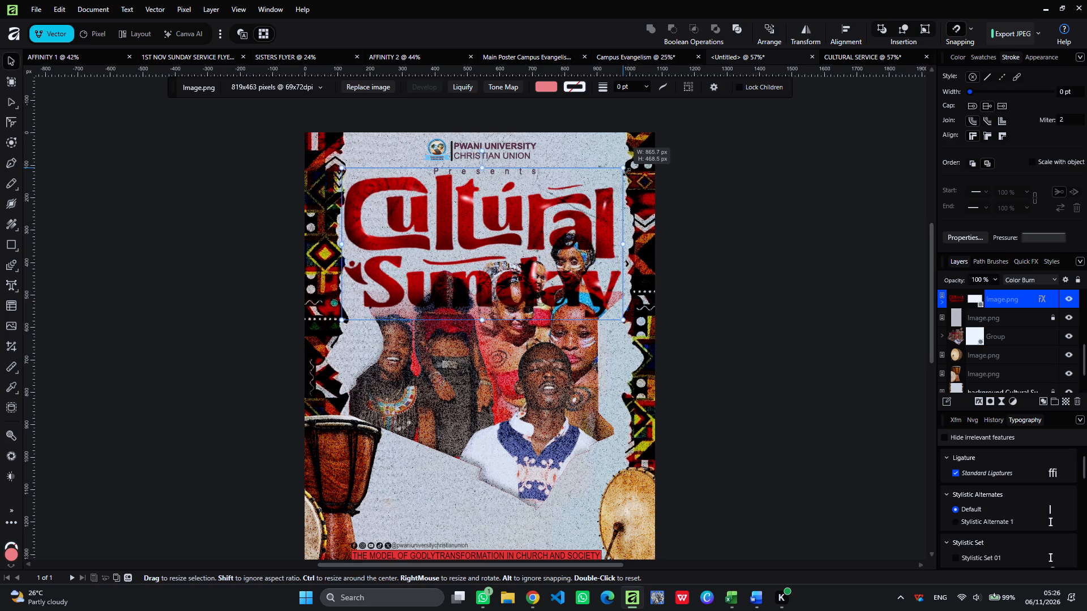
drag(627, 172, 628, 173)
Nudge the enlarged "Cultural Sunday" title to the right so the lettering sits evenly between the patterned side borders.
key(Right)
key(Right)
key(Right)
key(Right)
key(Right)
key(Right)
key(Right)
key(Right)
key(Right)
key(Right)
key(Right)
key(Right)
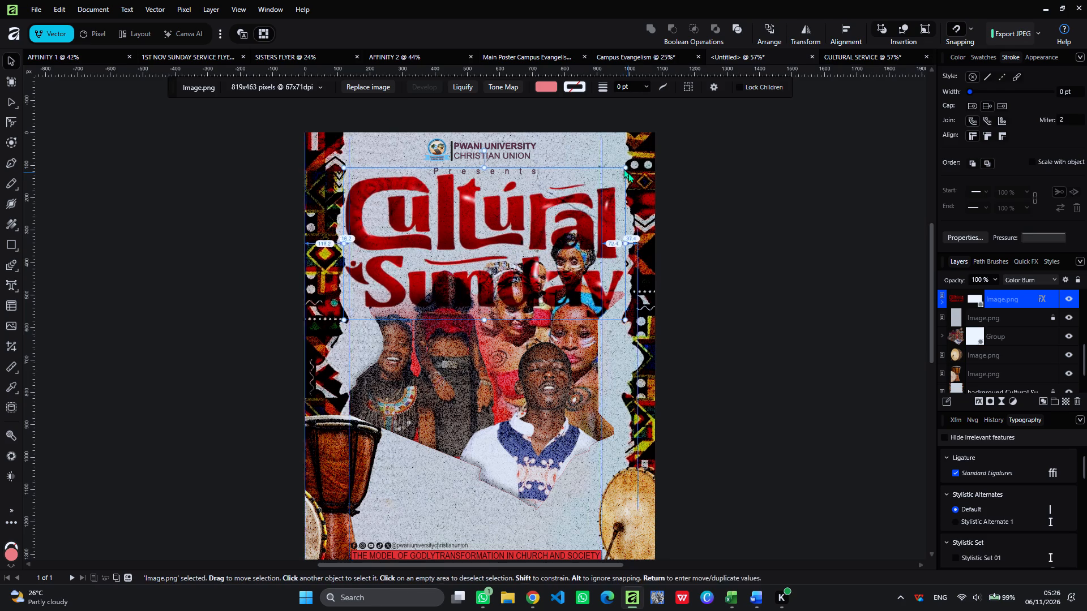
key(Right)
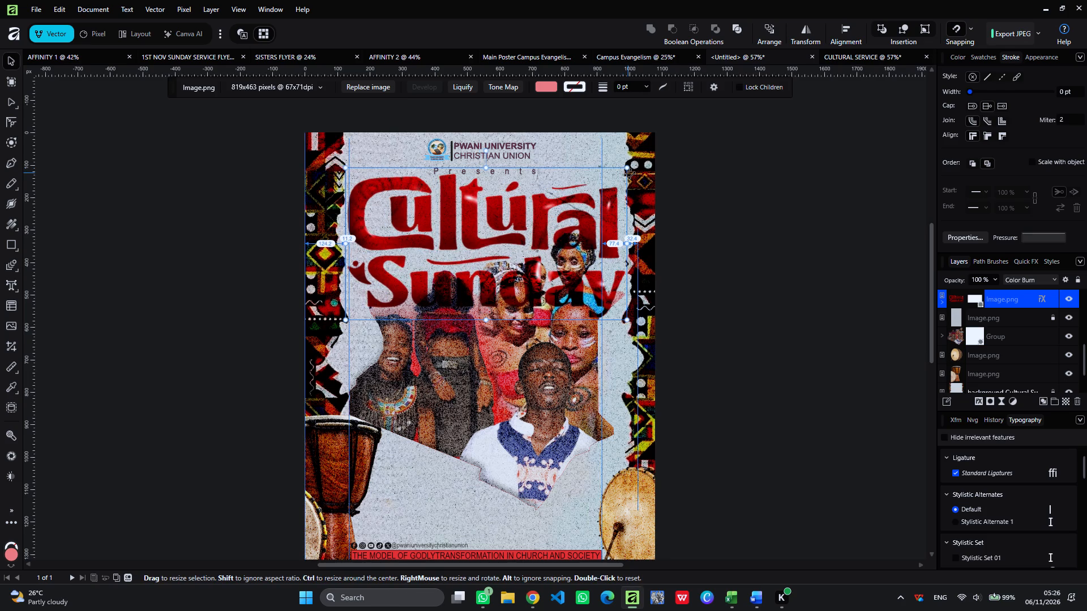
key(Left)
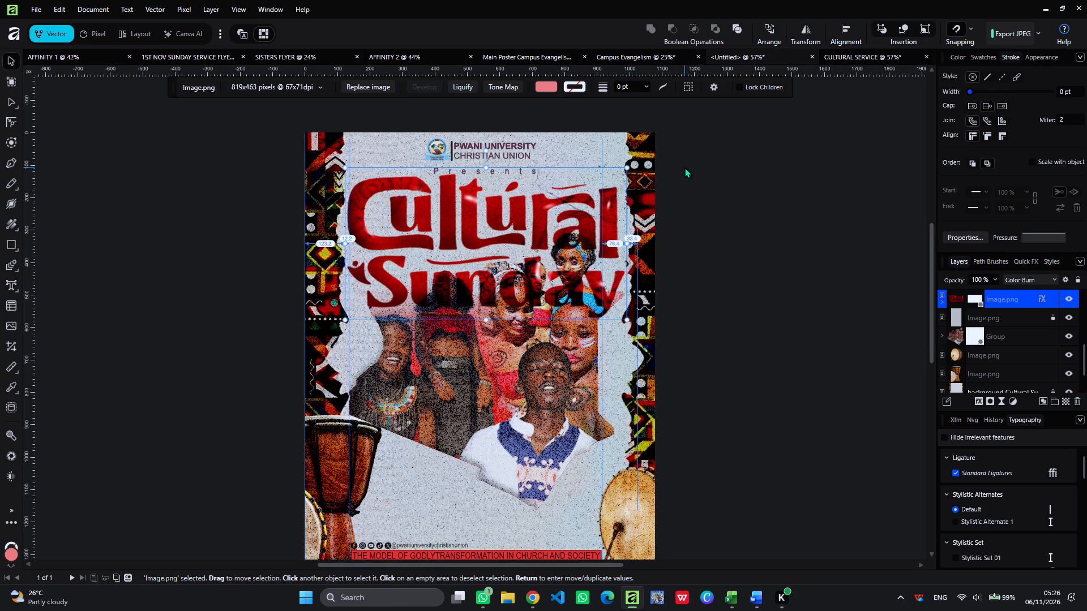
click(825, 199)
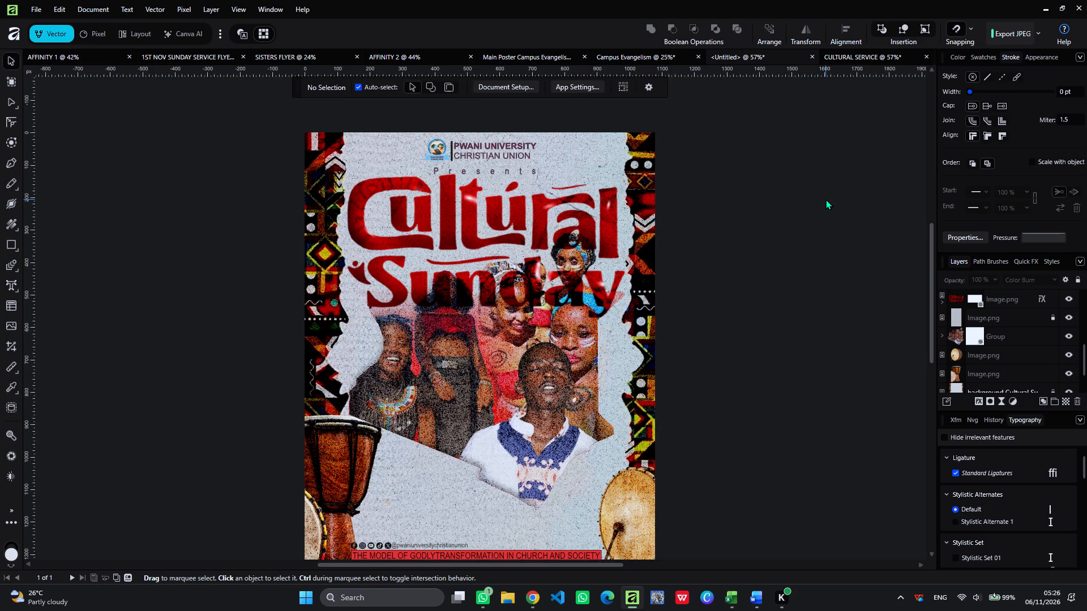
Apply a vertical linear transparency to the photo collage group, fading it upward from mid-collage to the middle of "Cultural".
click(524, 399)
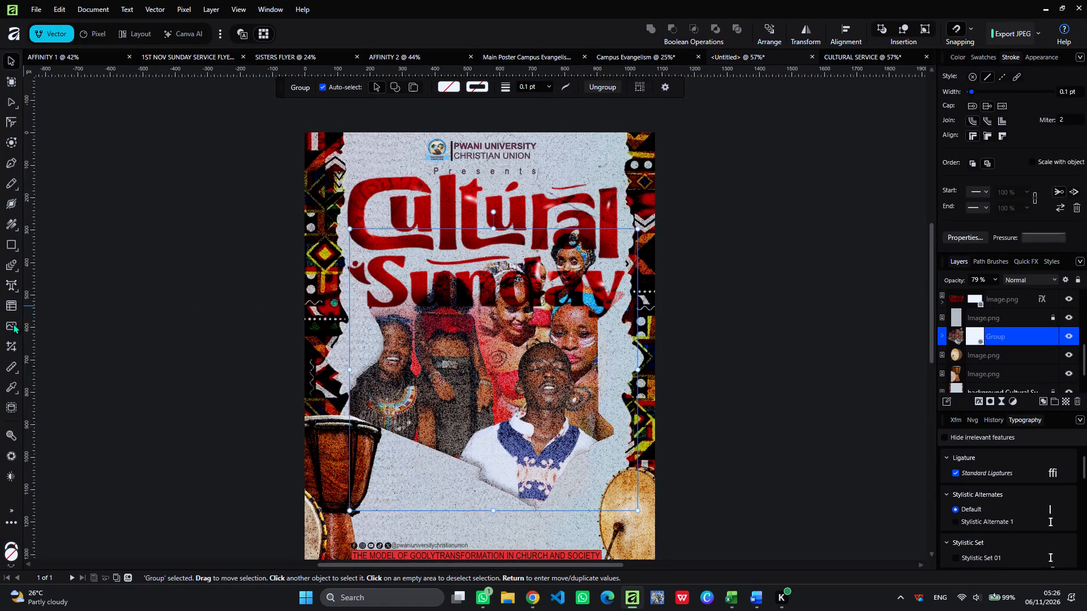
key(g)
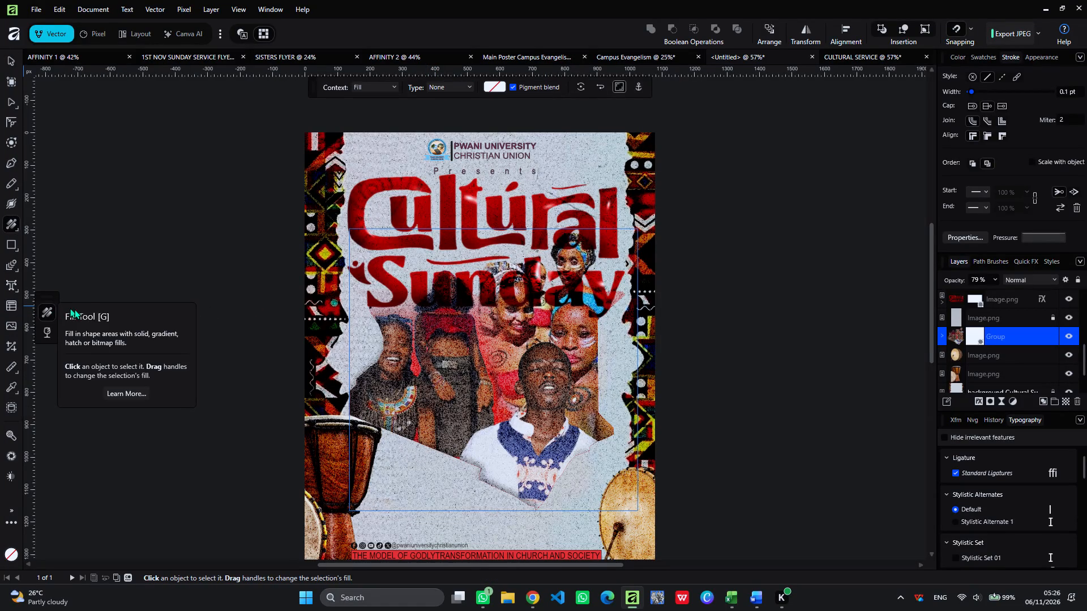
click(41, 326)
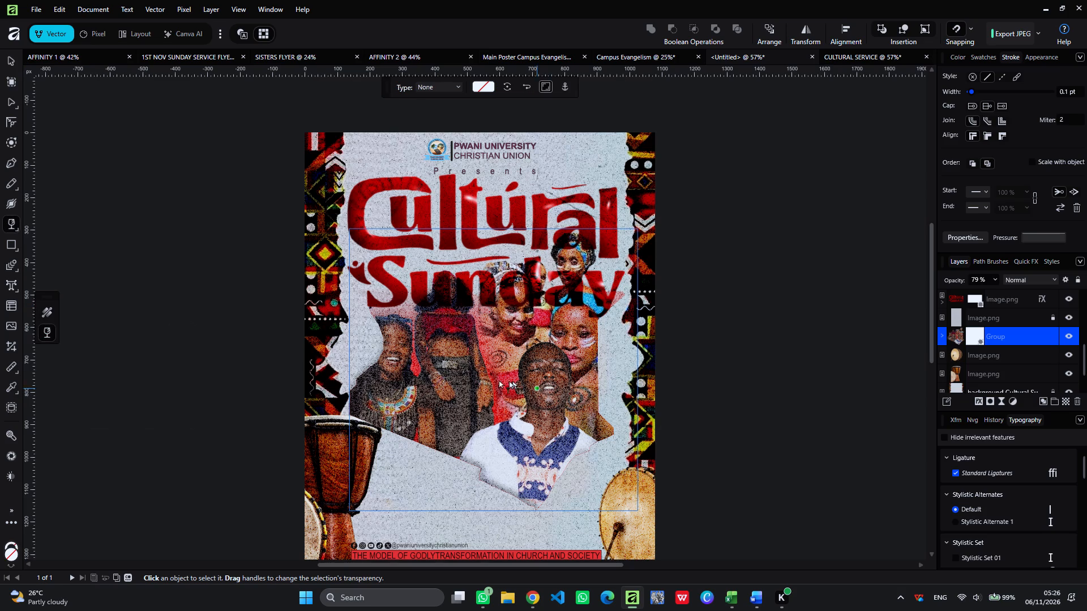
drag(488, 379, 490, 303)
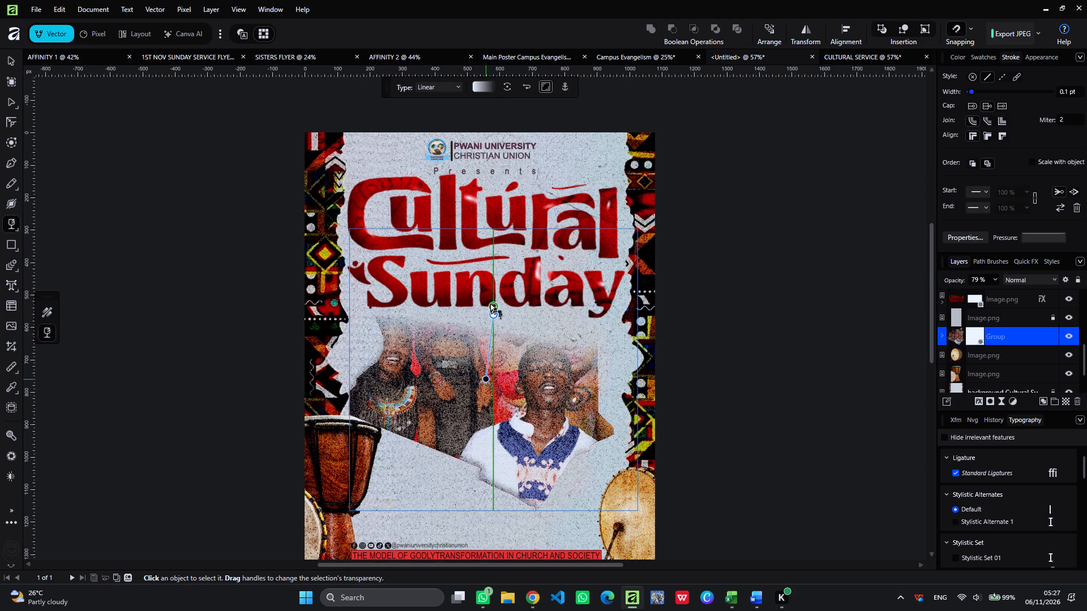
drag(490, 303, 470, 263)
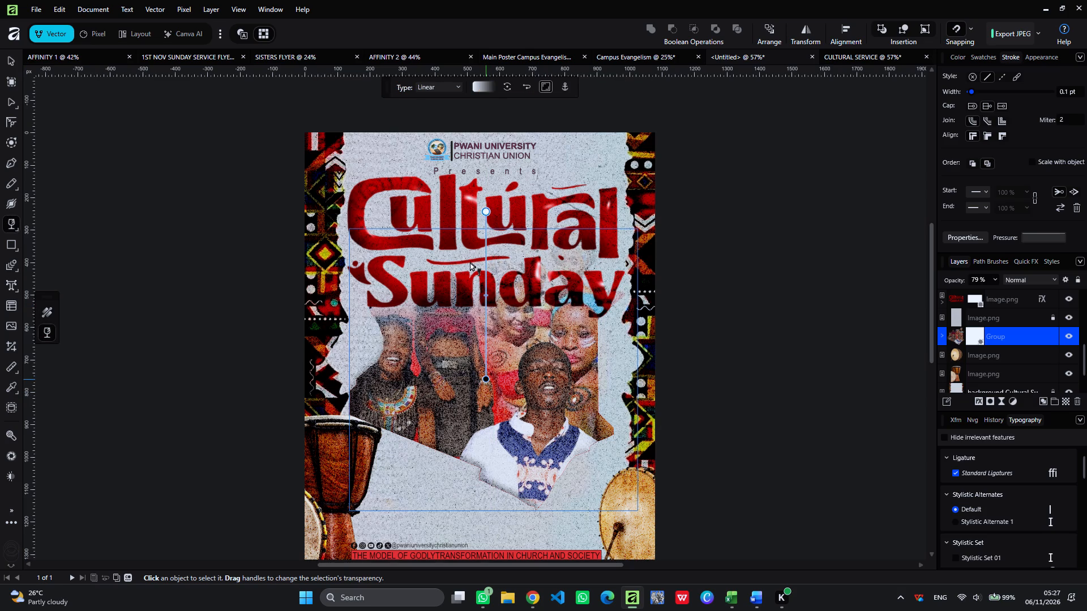
drag(470, 263, 494, 247)
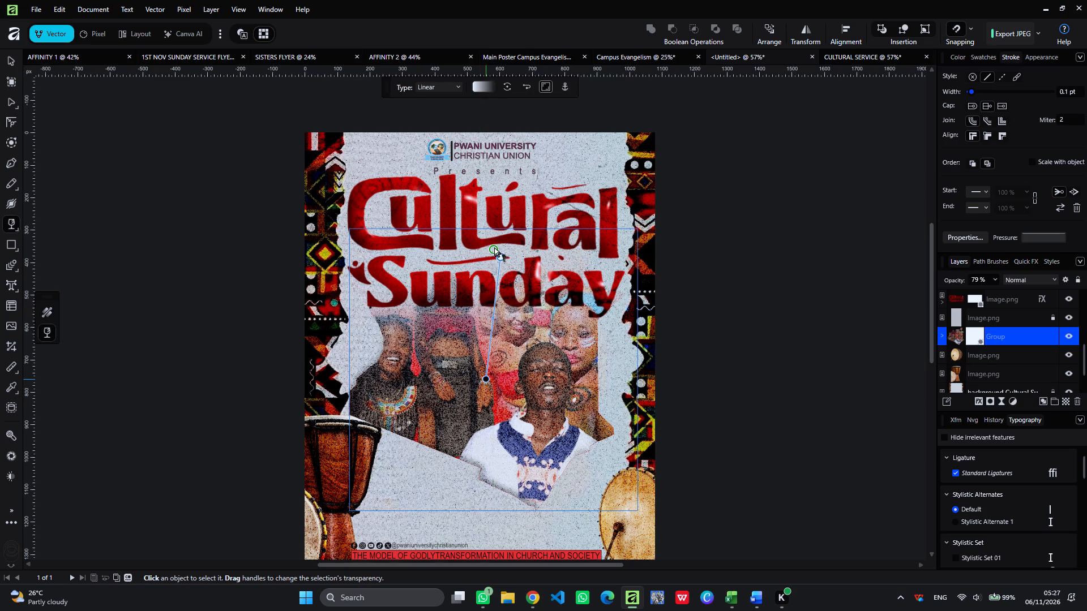
drag(494, 247, 489, 240)
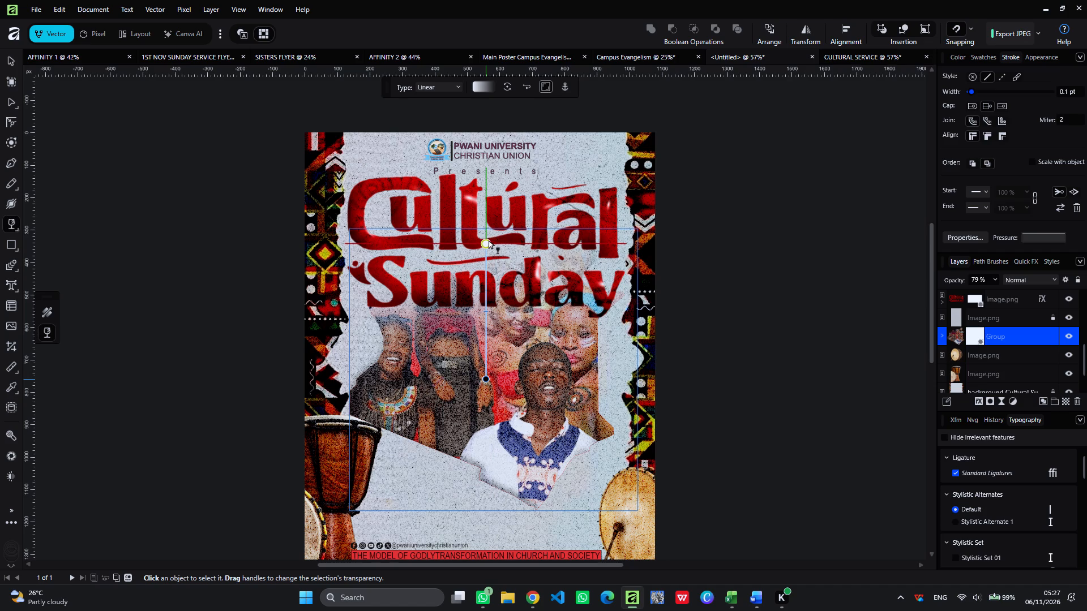
drag(489, 240, 487, 180)
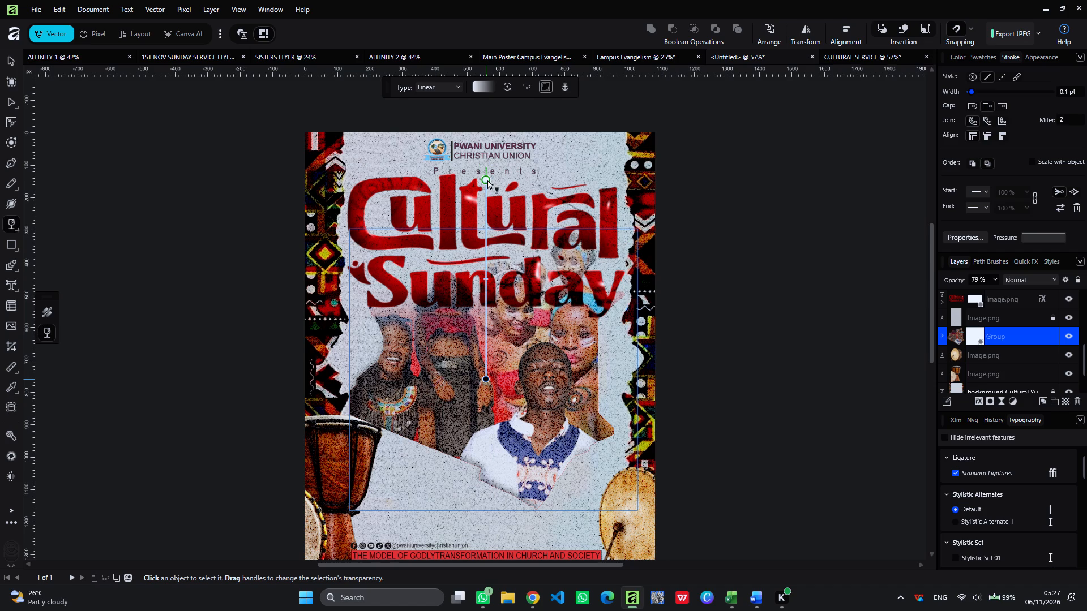
drag(487, 180, 482, 216)
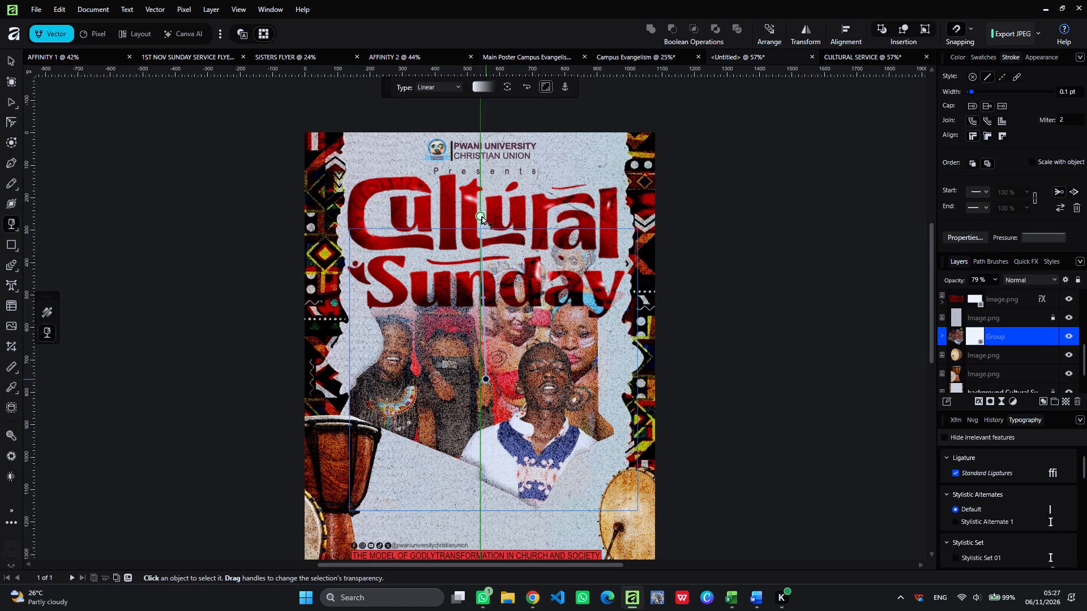
drag(482, 216, 486, 217)
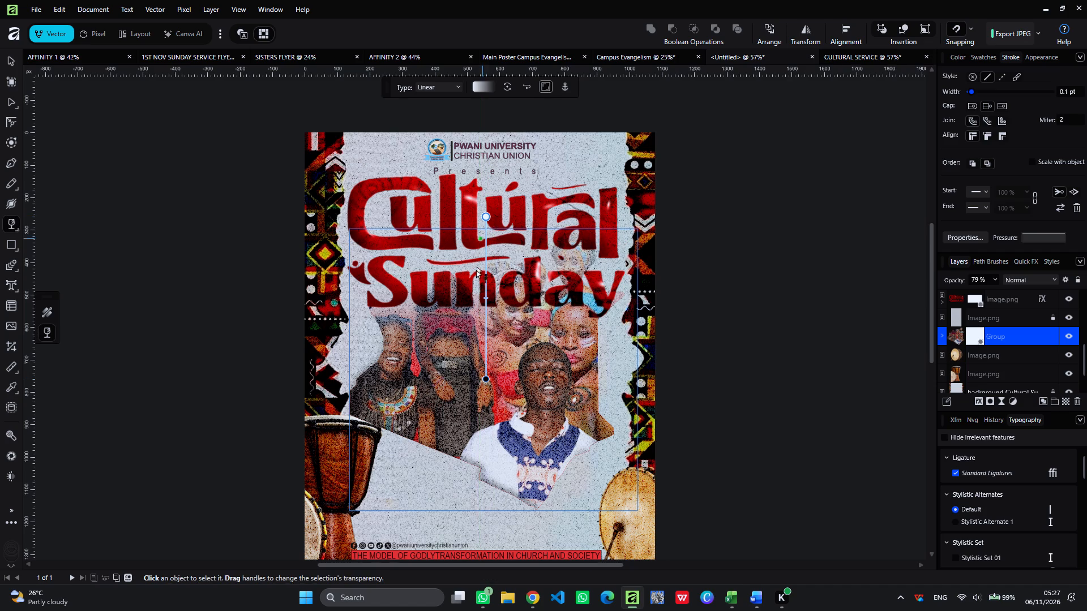
click(486, 299)
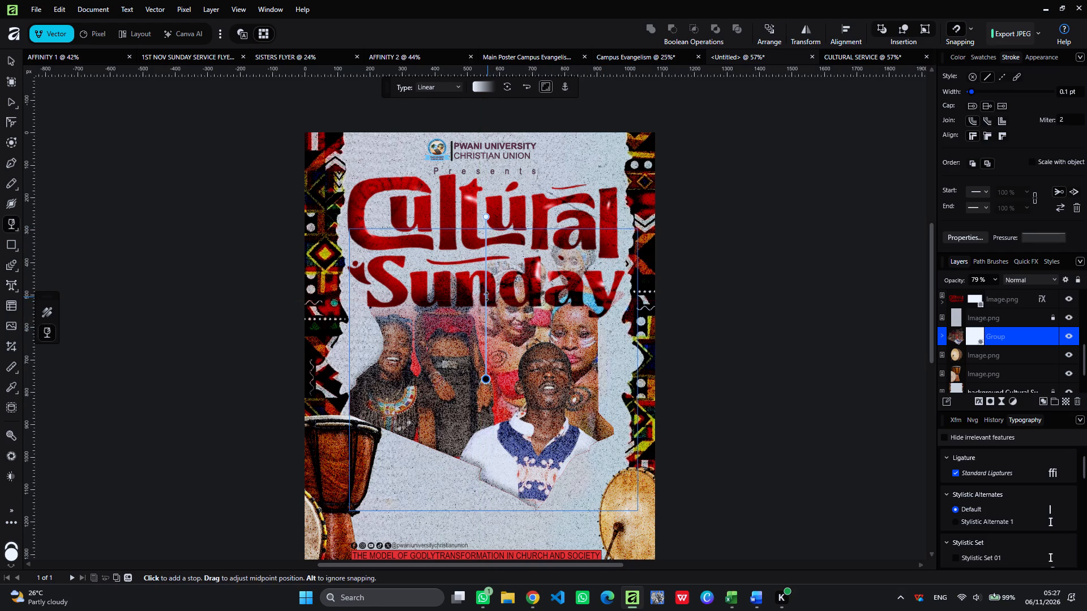
click(487, 296)
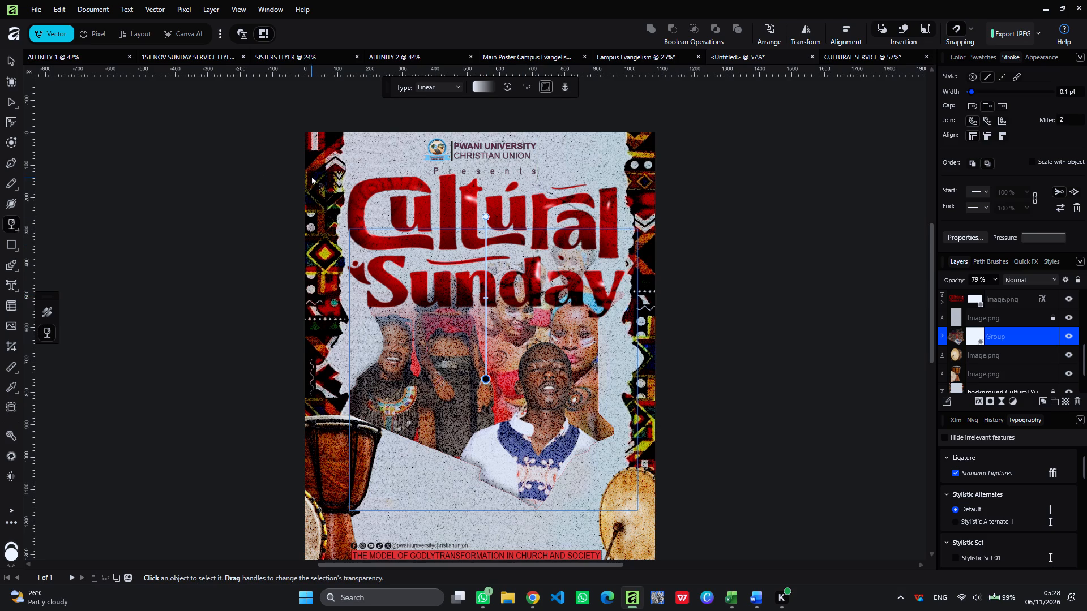
click(18, 57)
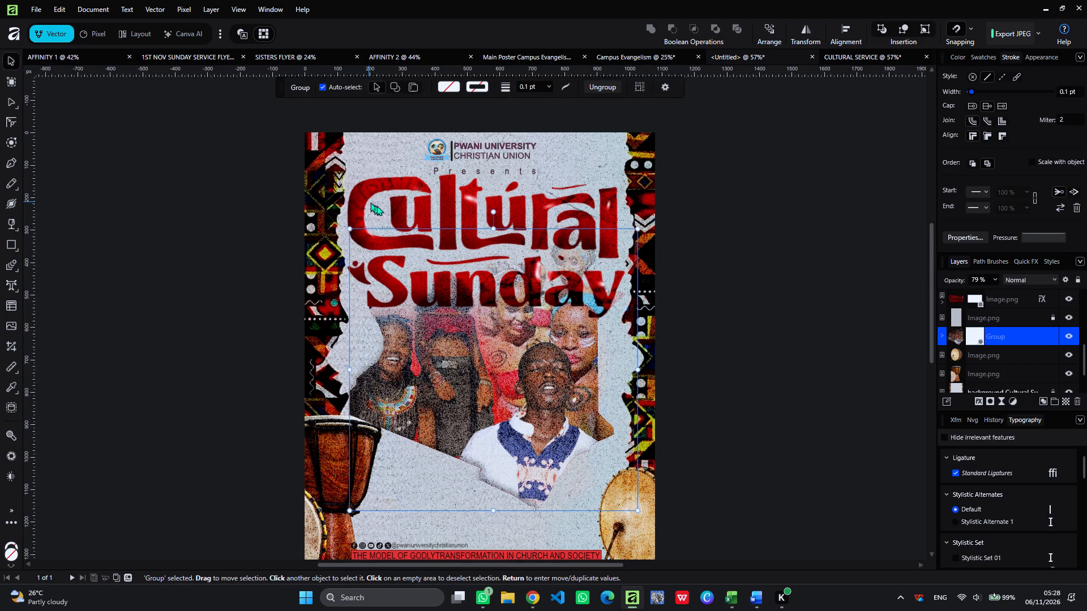
Scale the "Cultural Sunday" title down proportionally to about 837 px wide and shift it slightly right between the patterned side borders.
click(457, 214)
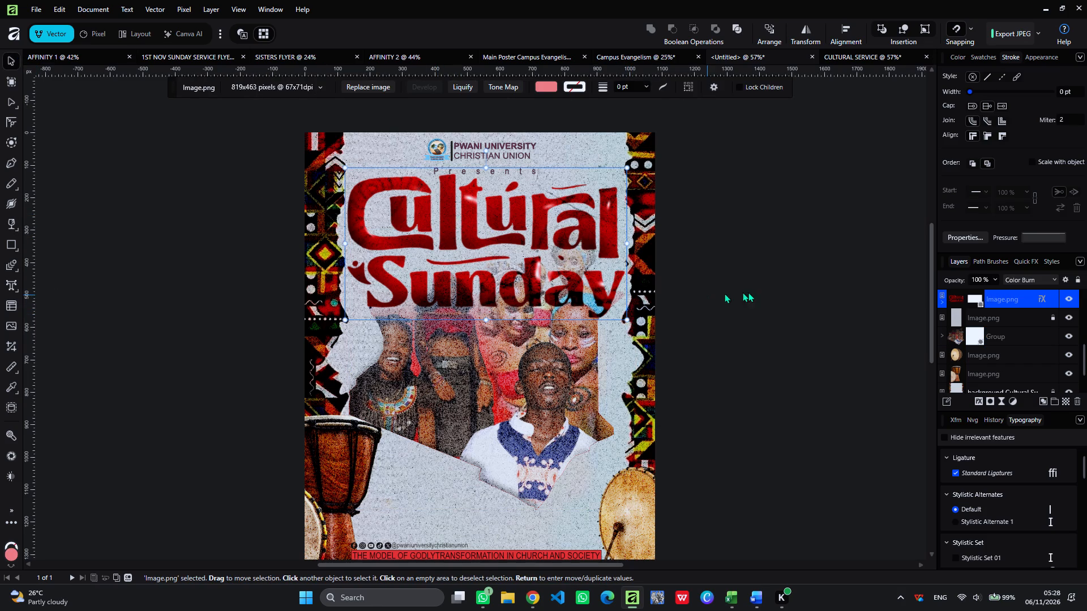
click(831, 303)
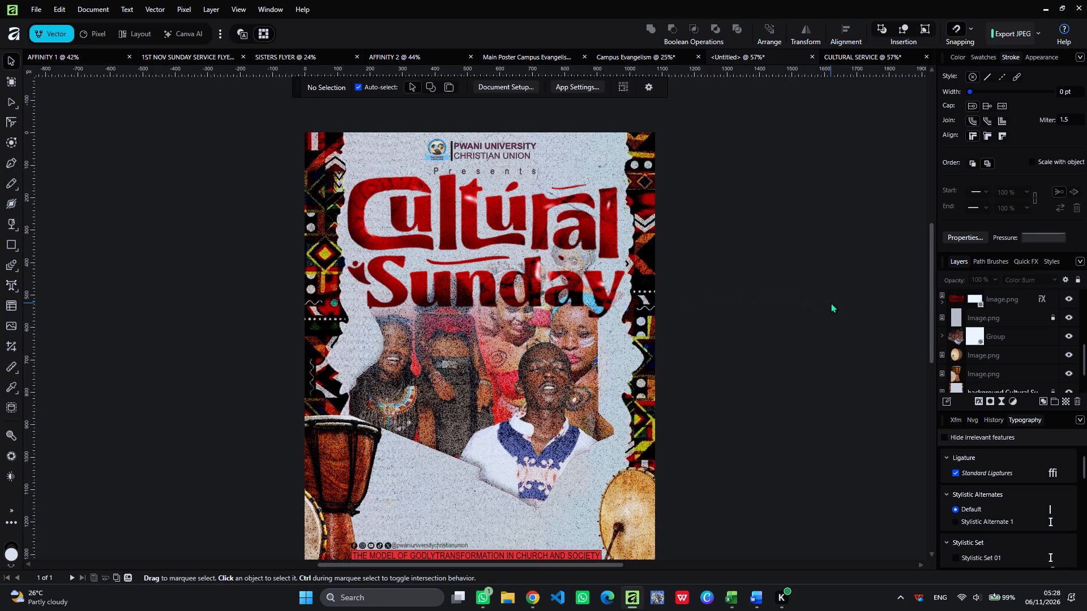
click(530, 233)
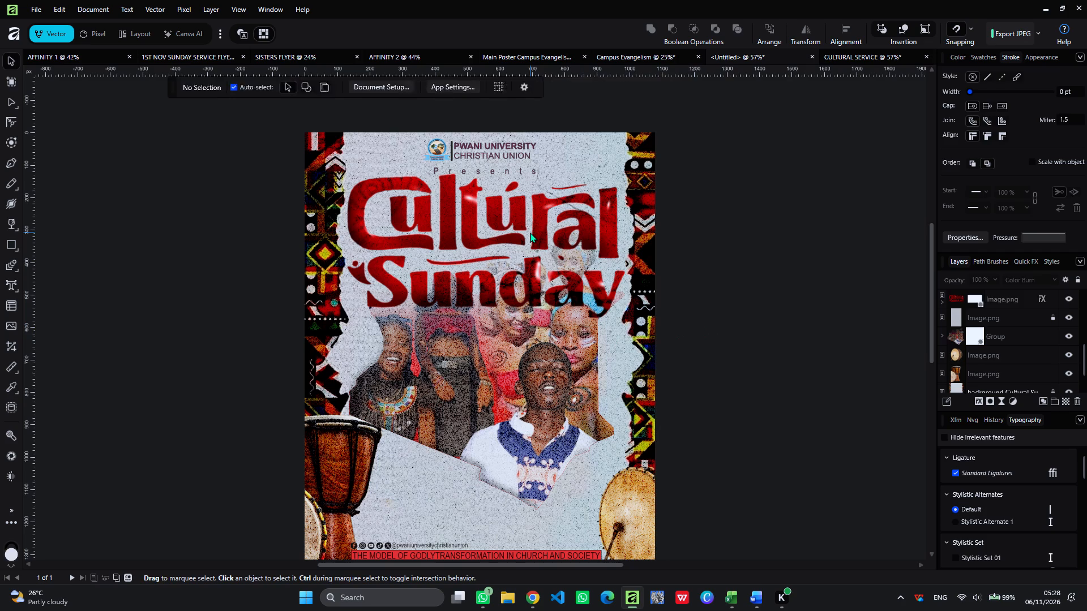
drag(627, 166, 626, 166)
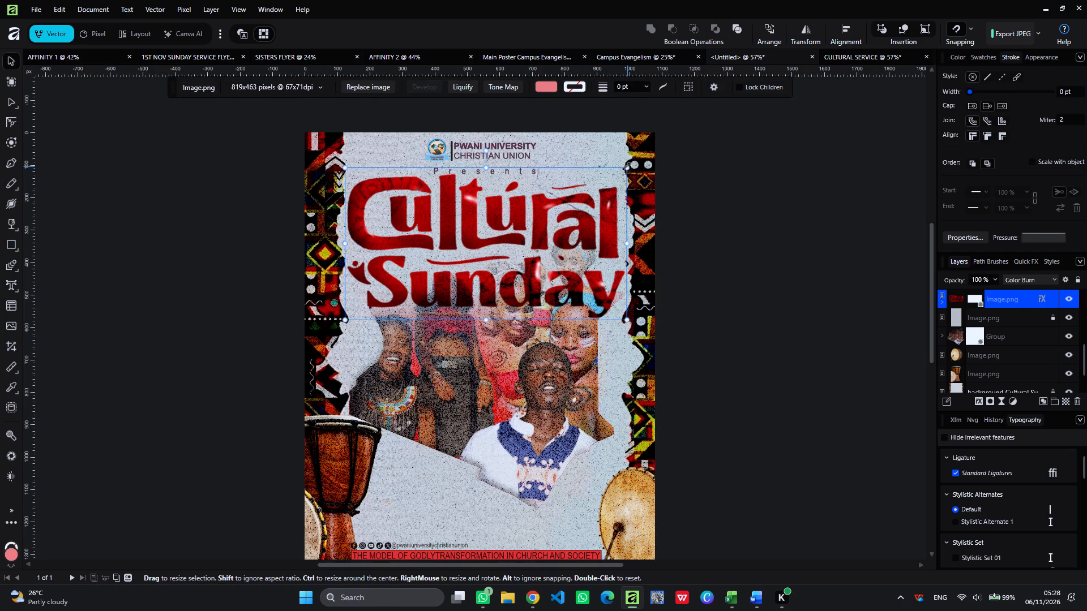
drag(626, 166, 612, 171)
drag(535, 214, 540, 215)
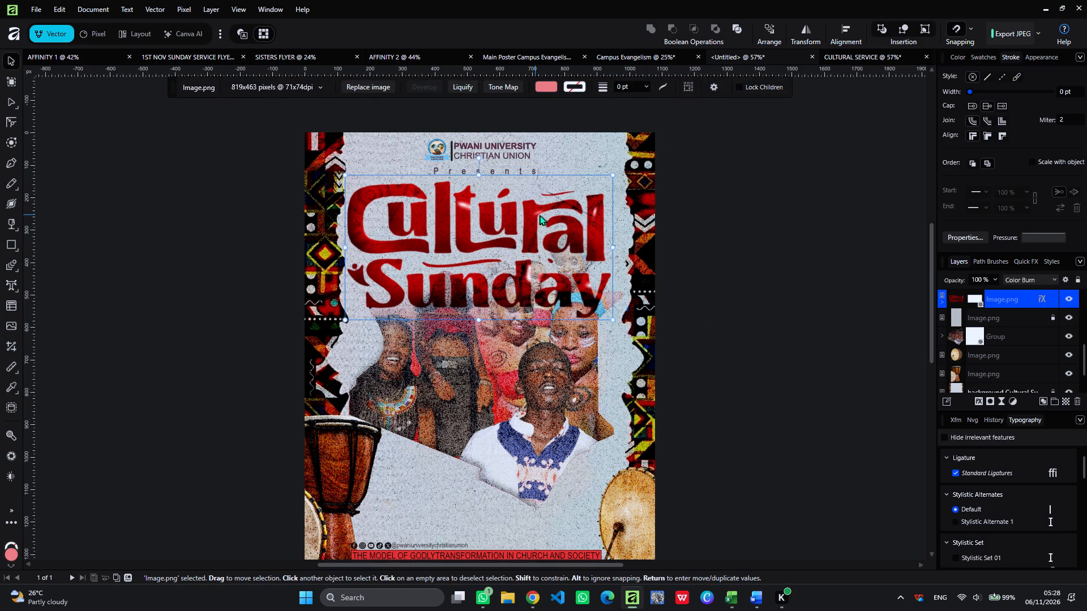
drag(540, 215, 542, 216)
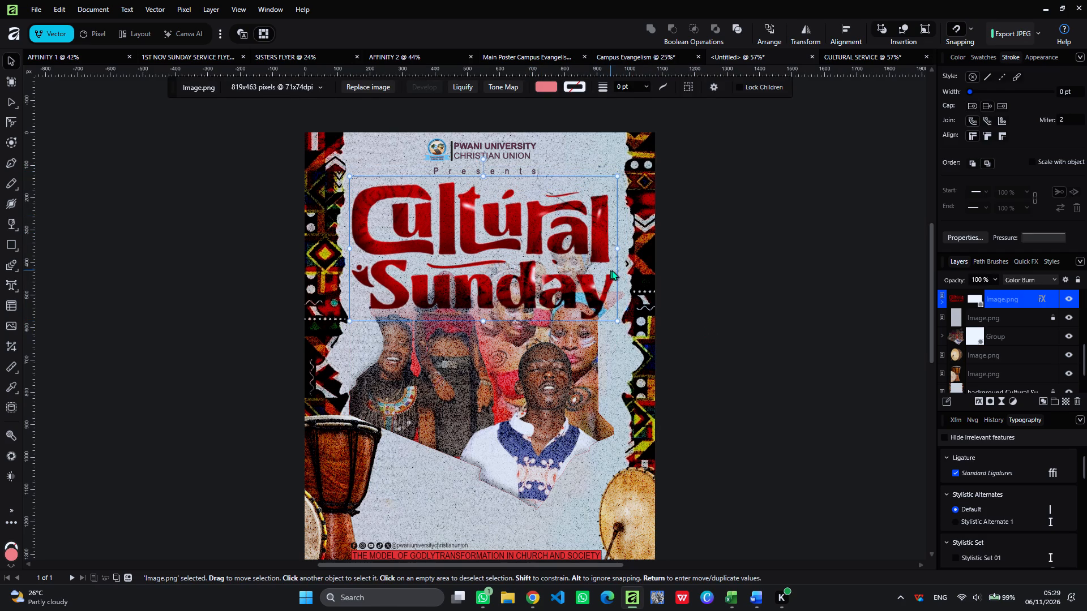
click(618, 247)
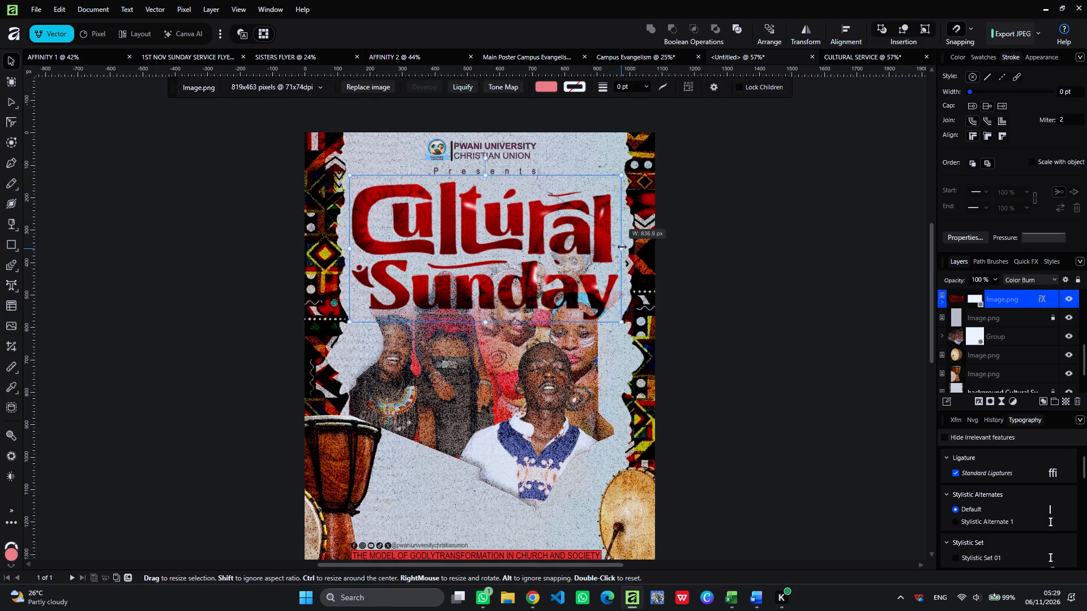
Nudge the resized "Cultural Sunday" title a few pixels left to even out its gaps to the side borders.
click(565, 246)
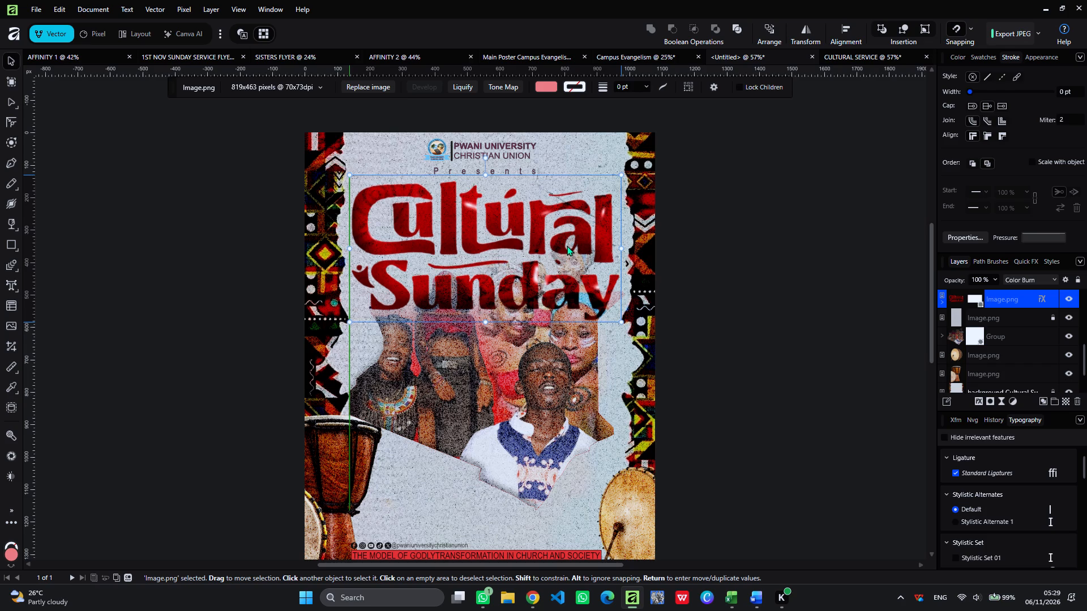
key(Left)
key(Left)
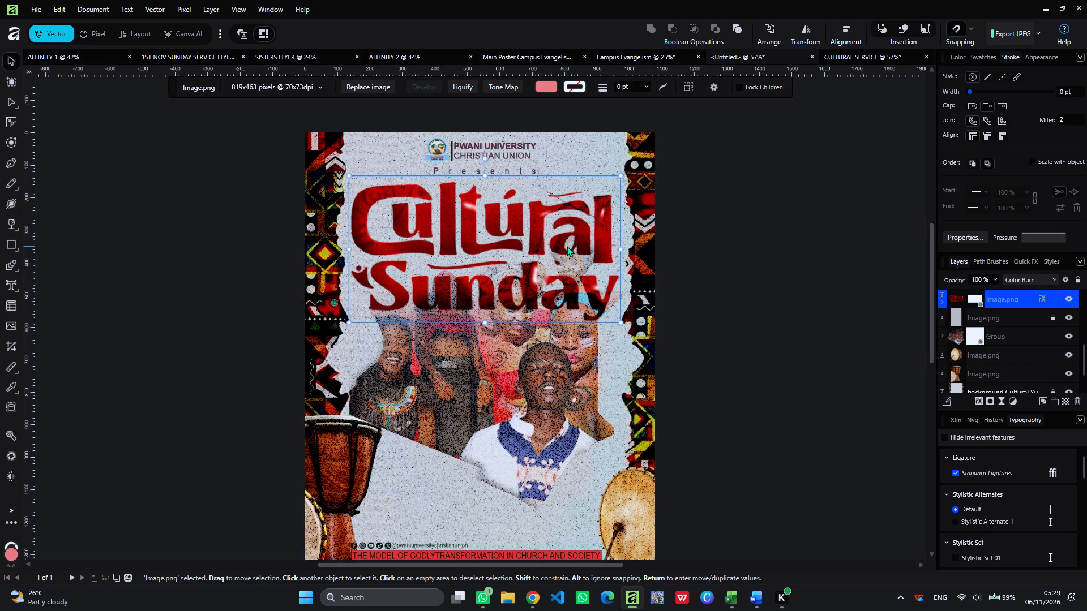
key(Left)
key(Left)
key(Left)
key(Left)
key(Down)
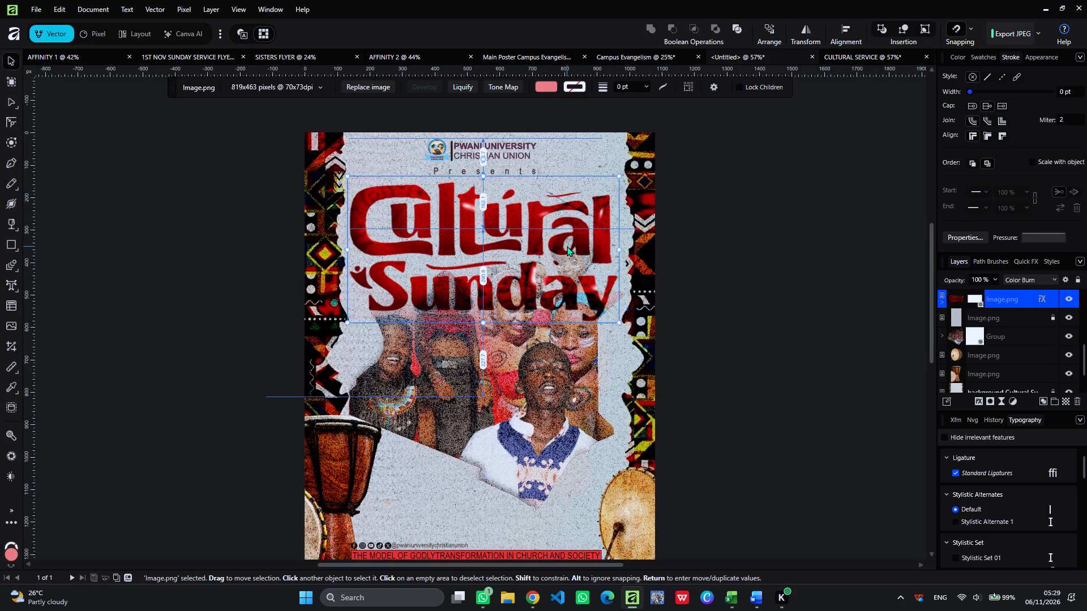
key(Right)
key(Right)
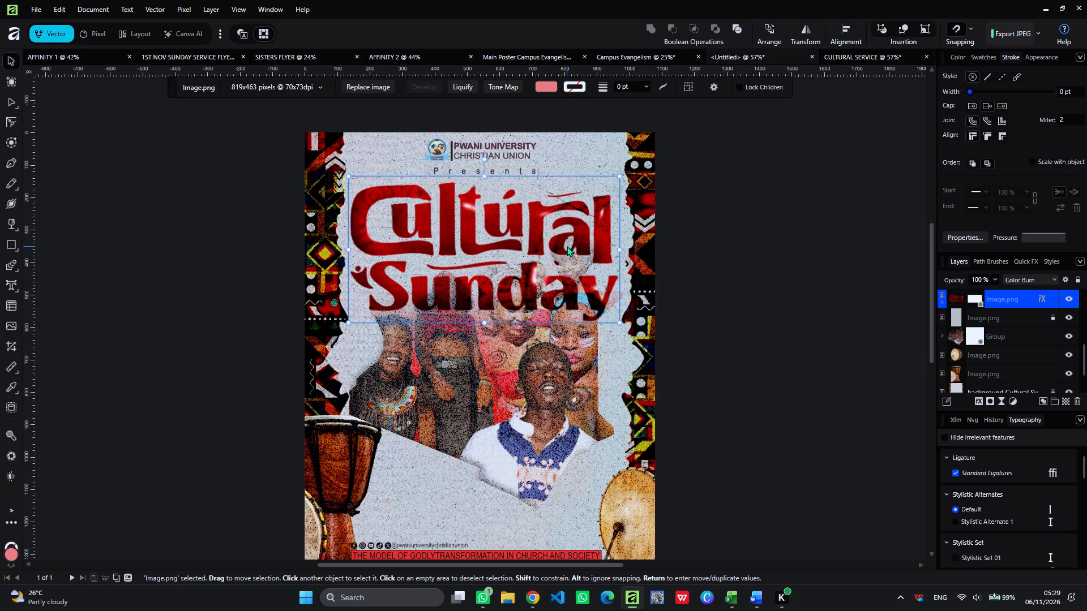
Fine-tune the "Cultural Sunday" title's vertical position so the top of its frame sits just below "Presents".
key(Up)
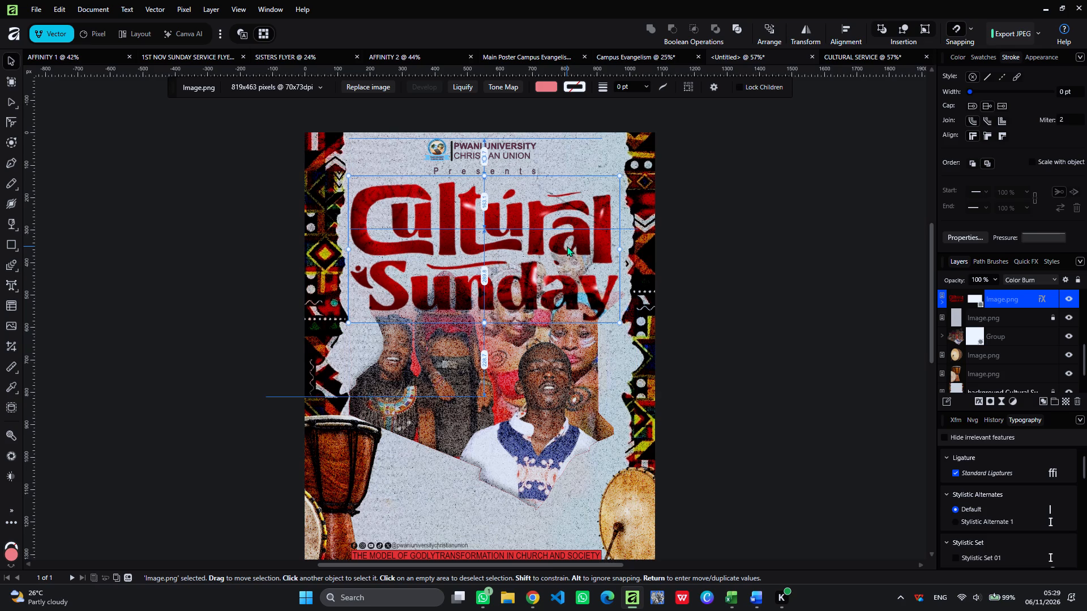
key(Up)
key(Up)
key(Up)
key(Up)
key(Down)
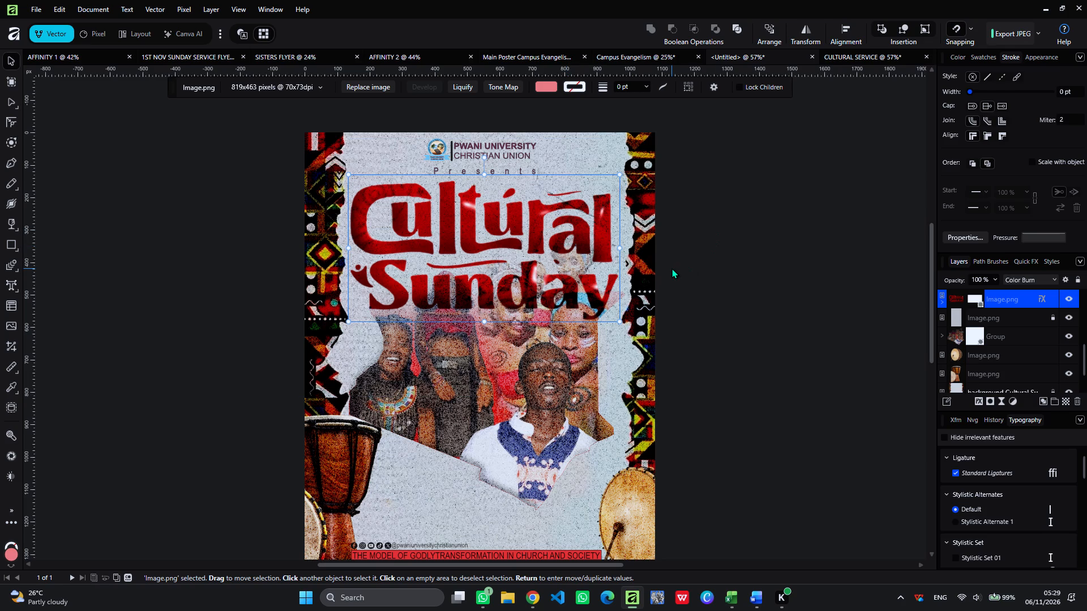
key(Up)
key(Up)
key(Up)
key(Up)
key(Up)
key(Up)
key(Up)
key(Up)
key(Up)
key(Up)
key(Up)
key(Up)
key(Up)
key(Up)
key(Up)
key(Up)
key(Down)
key(Down)
key(Down)
key(Down)
key(Down)
key(Down)
key(Down)
key(Down)
key(Down)
key(Down)
key(Down)
key(Down)
key(Down)
key(Down)
key(Down)
key(Down)
key(Down)
key(Down)
key(Down)
key(Down)
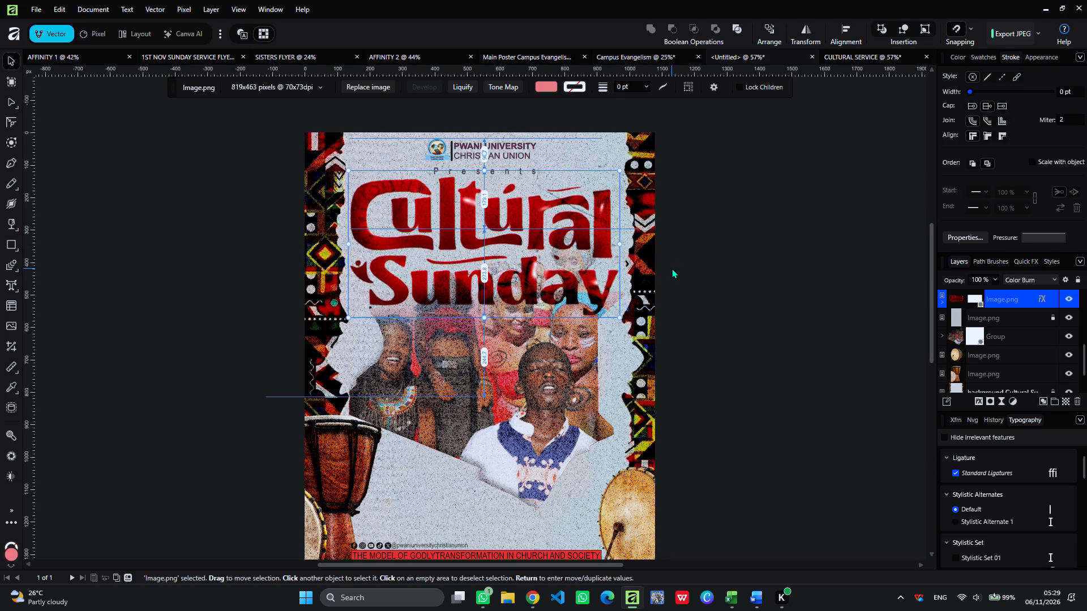
key(Down)
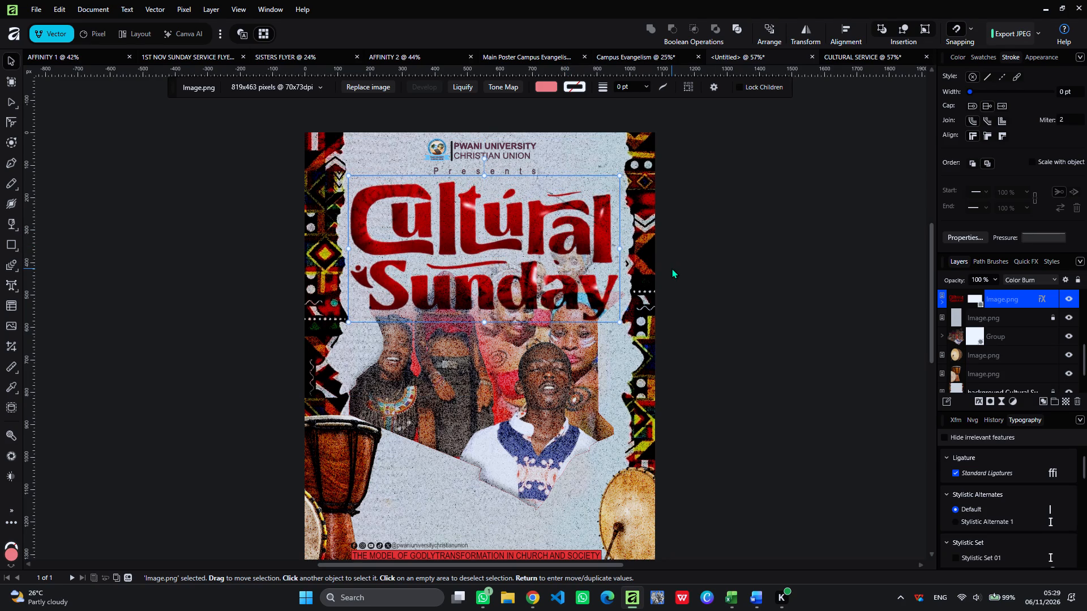
click(823, 285)
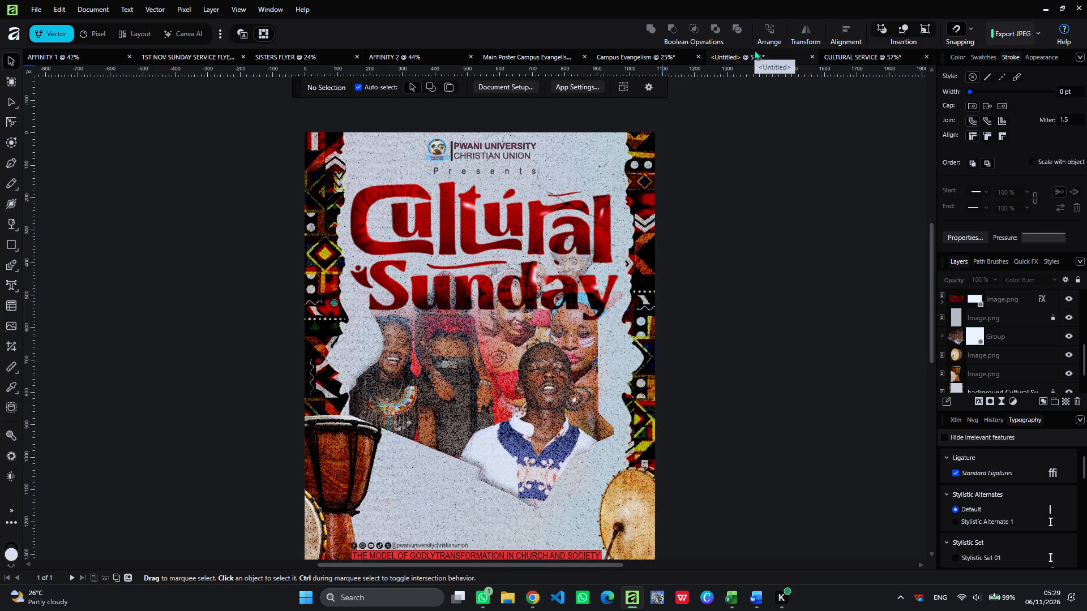
In the Campus Evangelism document, delete the RCCG "Cultural Sunday" poster image covering the Kiondo flyer.
click(639, 54)
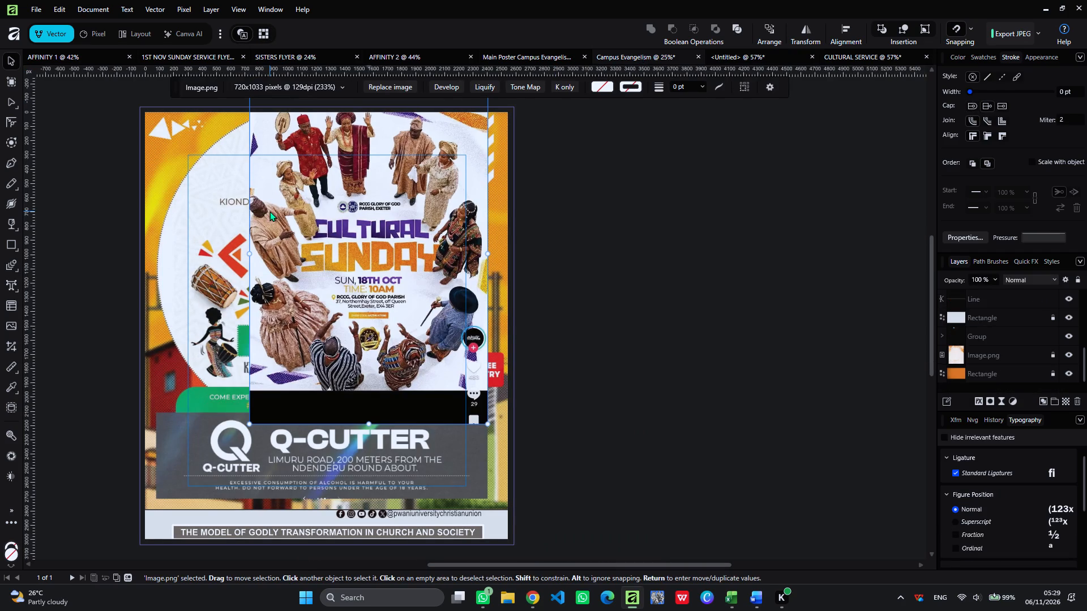
drag(345, 200, 511, 233)
key(BackSpace)
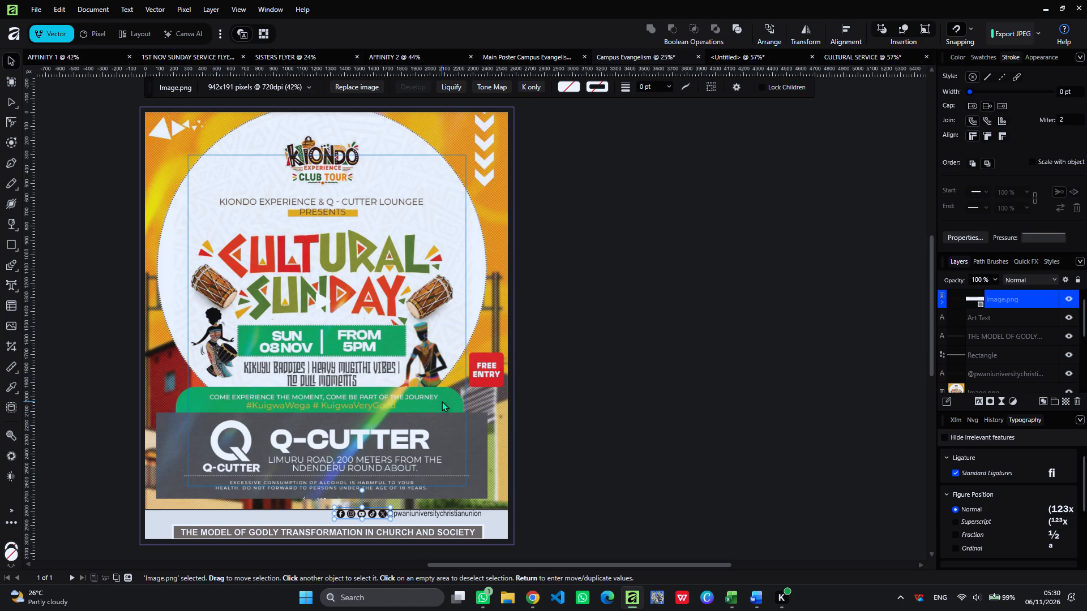
Back in the untitled flyer document, draw a pale rectangle about 837 × 274 px across the lower part of the photo collage.
click(759, 54)
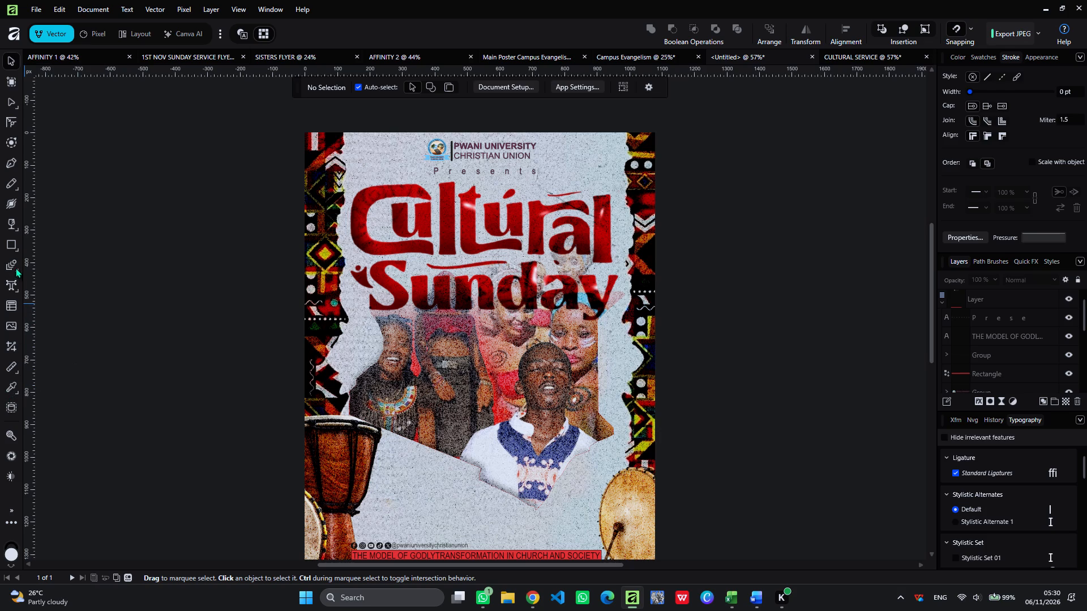
click(10, 245)
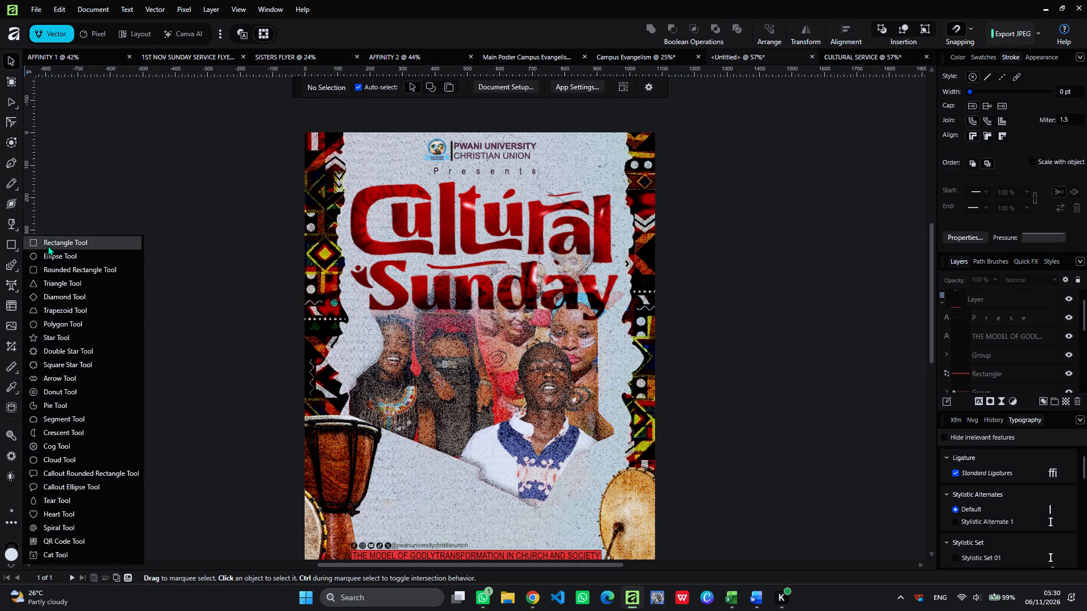
click(48, 246)
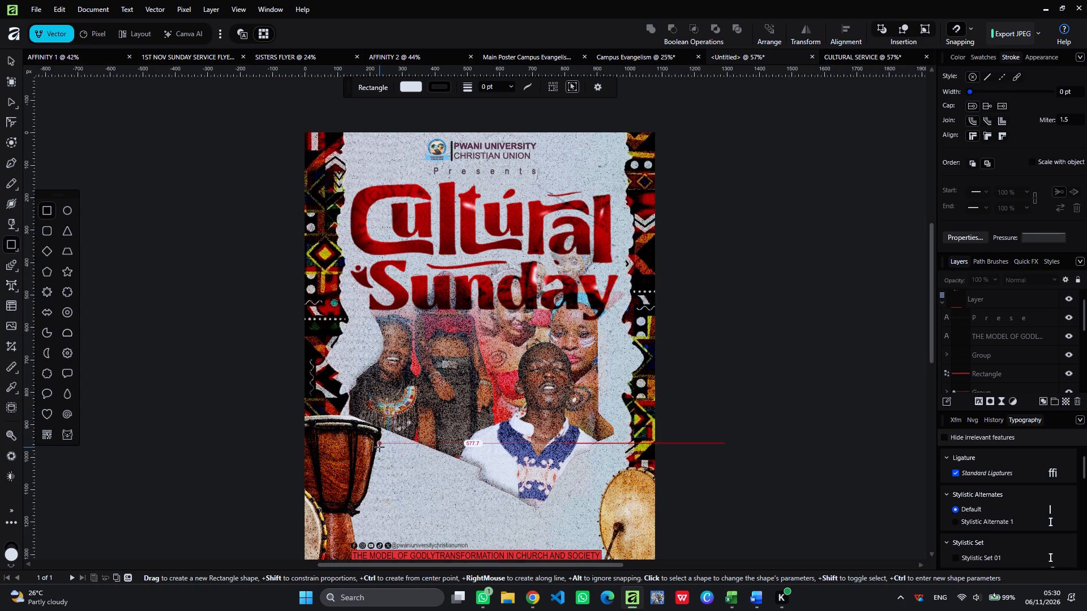
drag(345, 406, 577, 482)
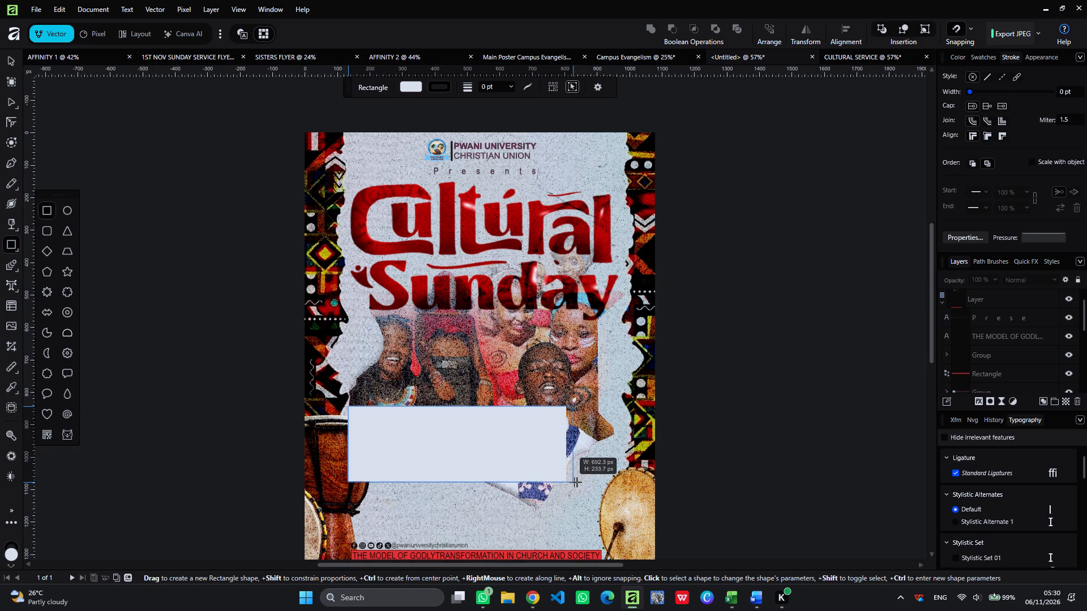
drag(577, 482, 617, 489)
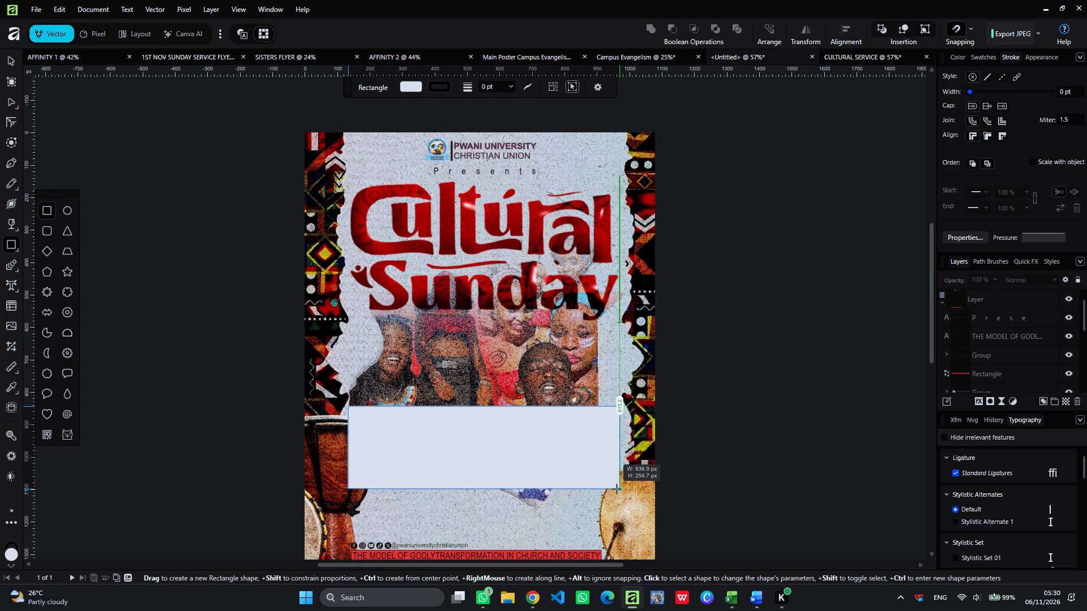
drag(617, 489, 617, 495)
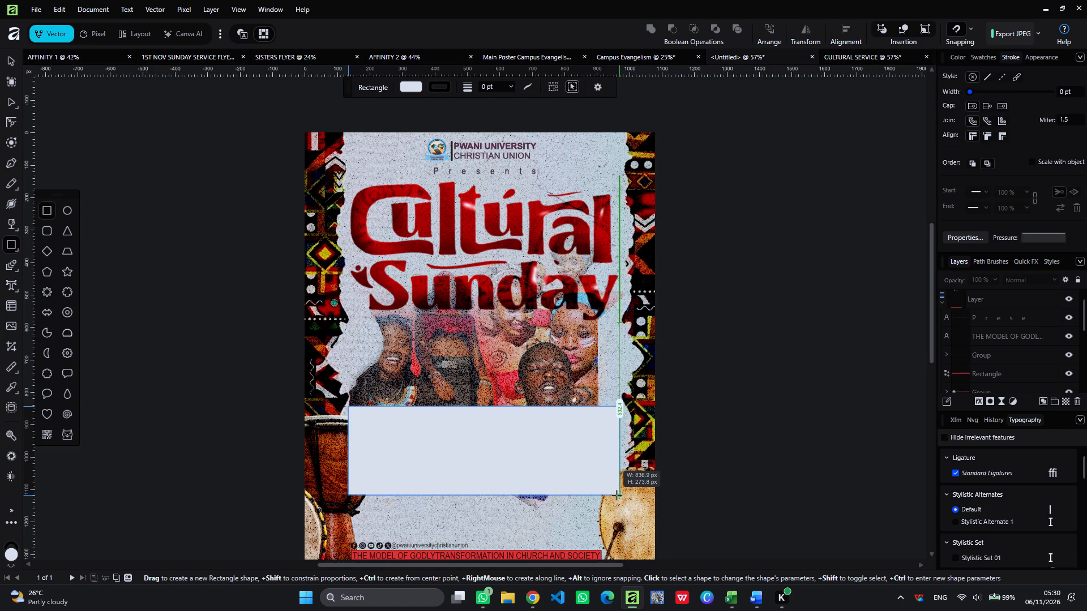
drag(617, 495, 617, 494)
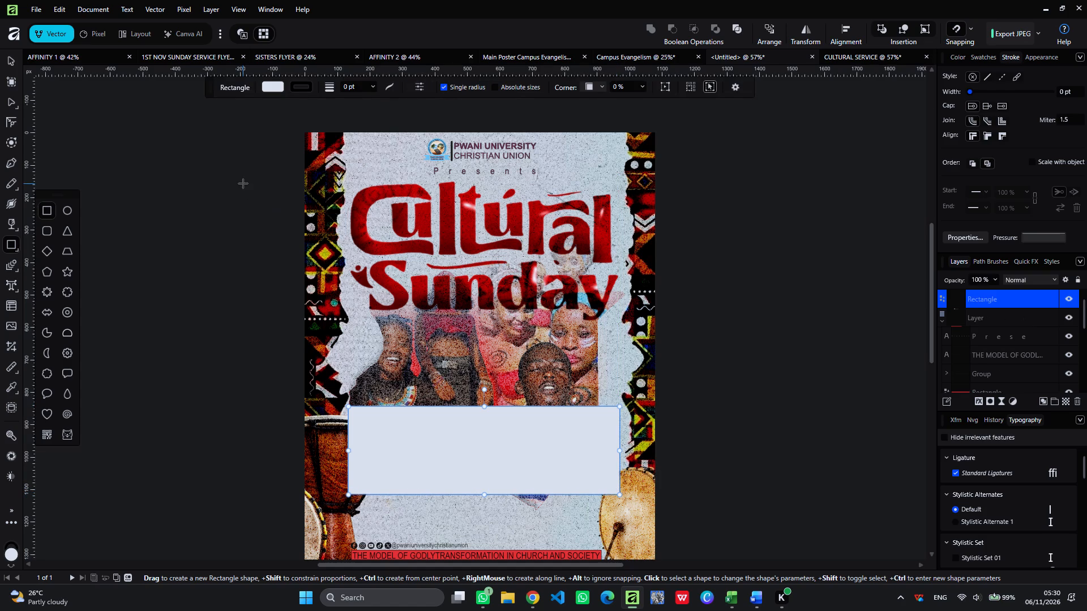
Move the pale rectangle down and slightly left, placing its bottom edge just above the footer's social media handle line.
click(12, 61)
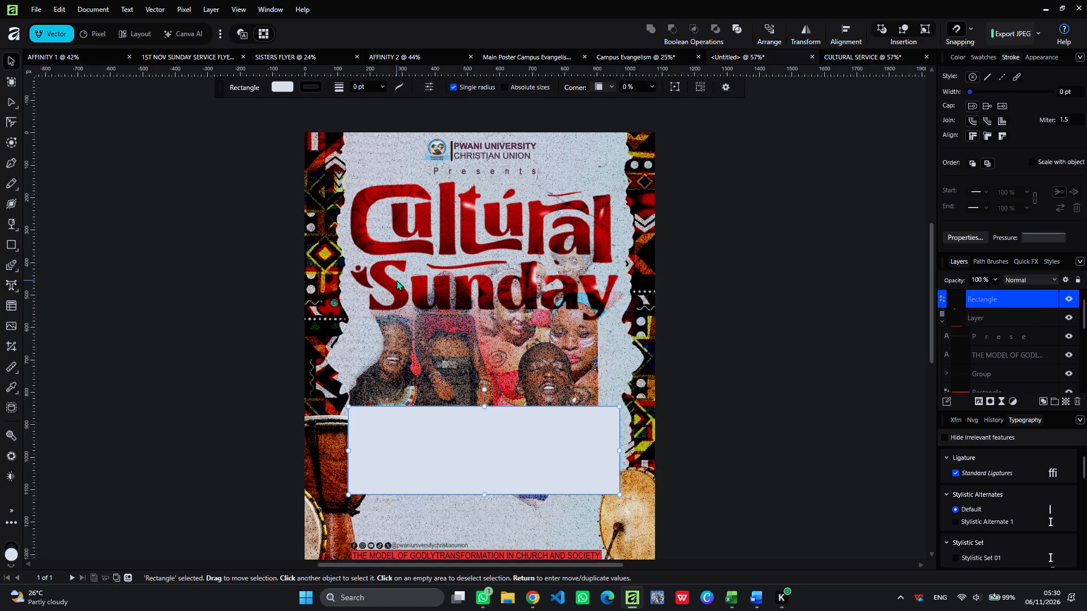
drag(489, 441, 474, 453)
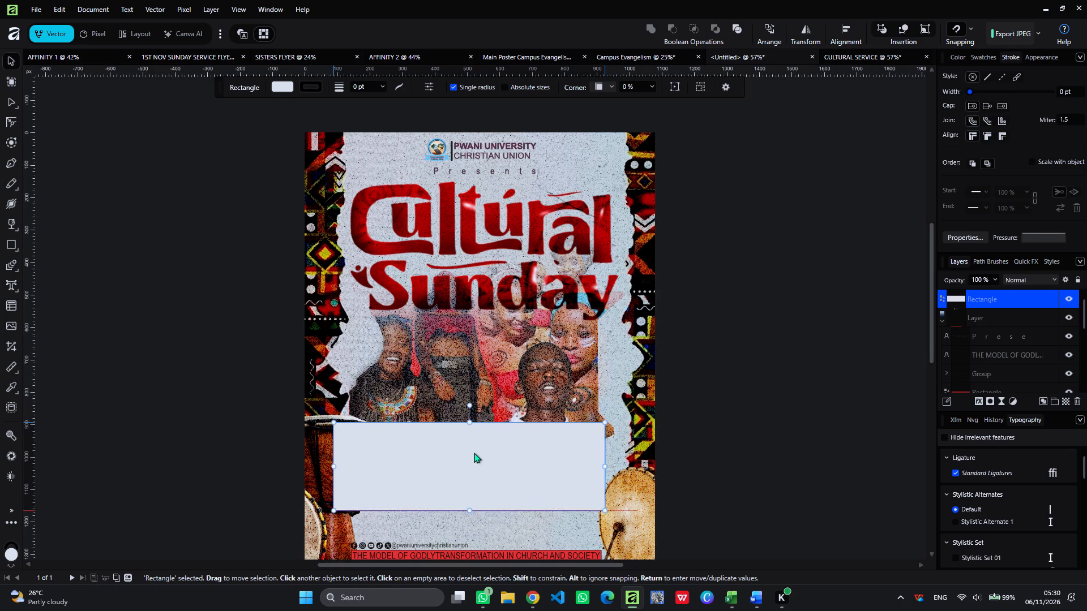
drag(474, 453, 483, 470)
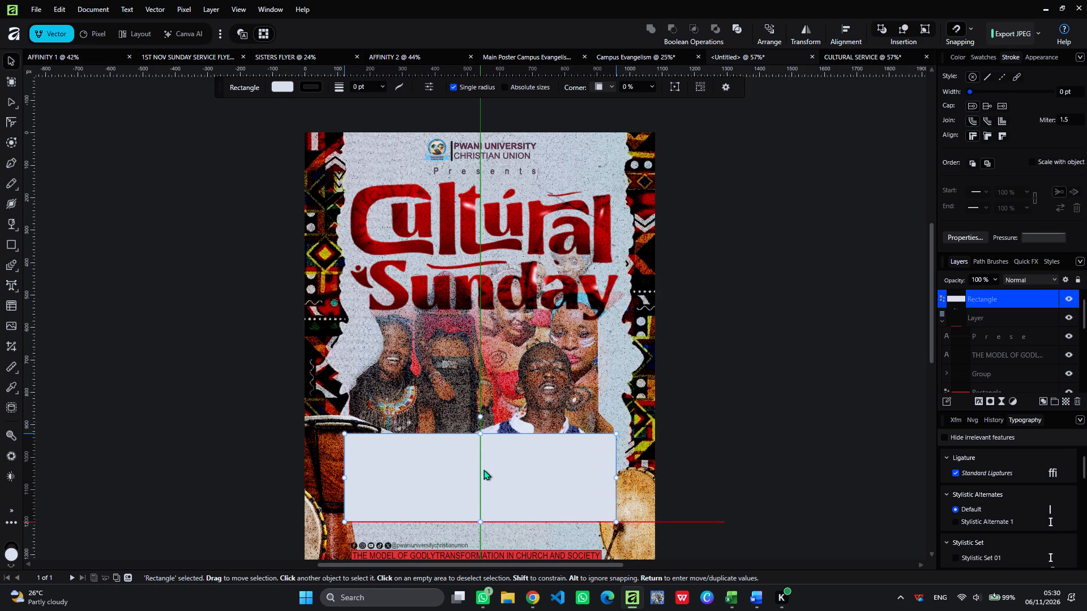
drag(483, 470, 483, 474)
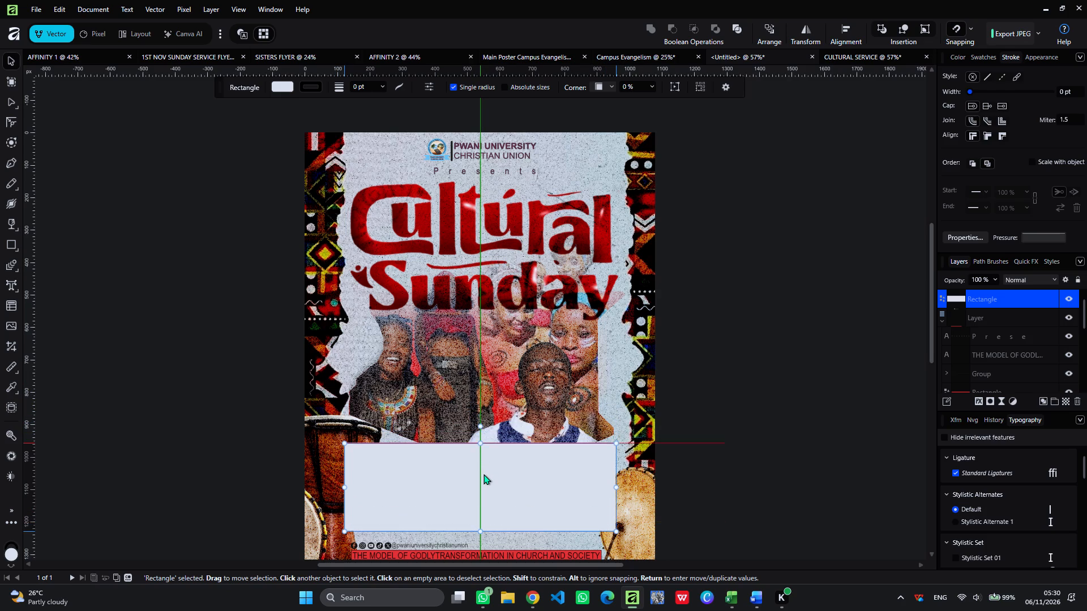
drag(483, 474, 485, 467)
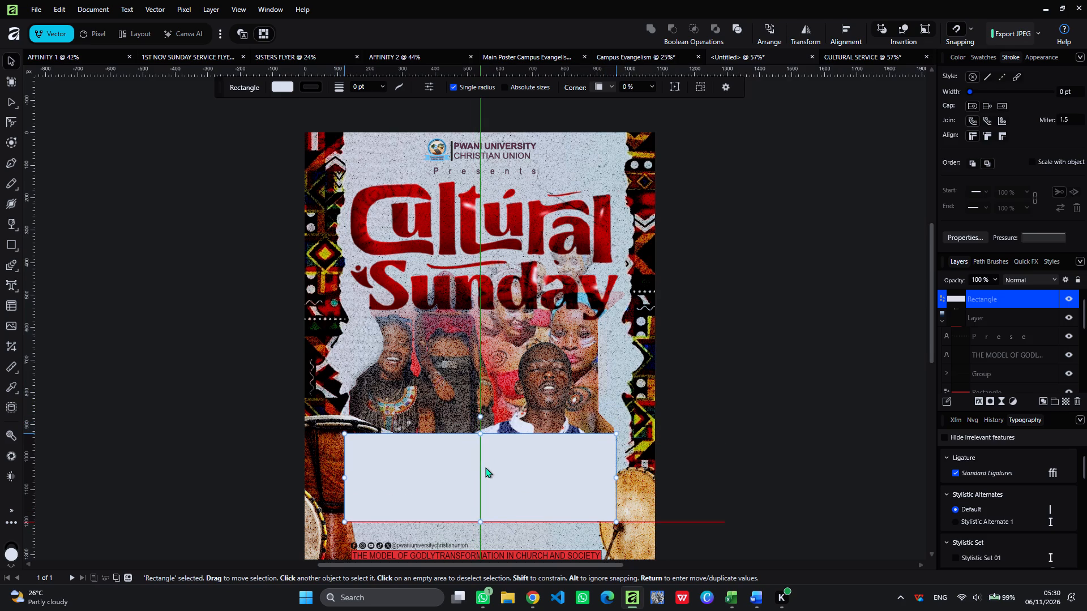
drag(485, 467, 481, 461)
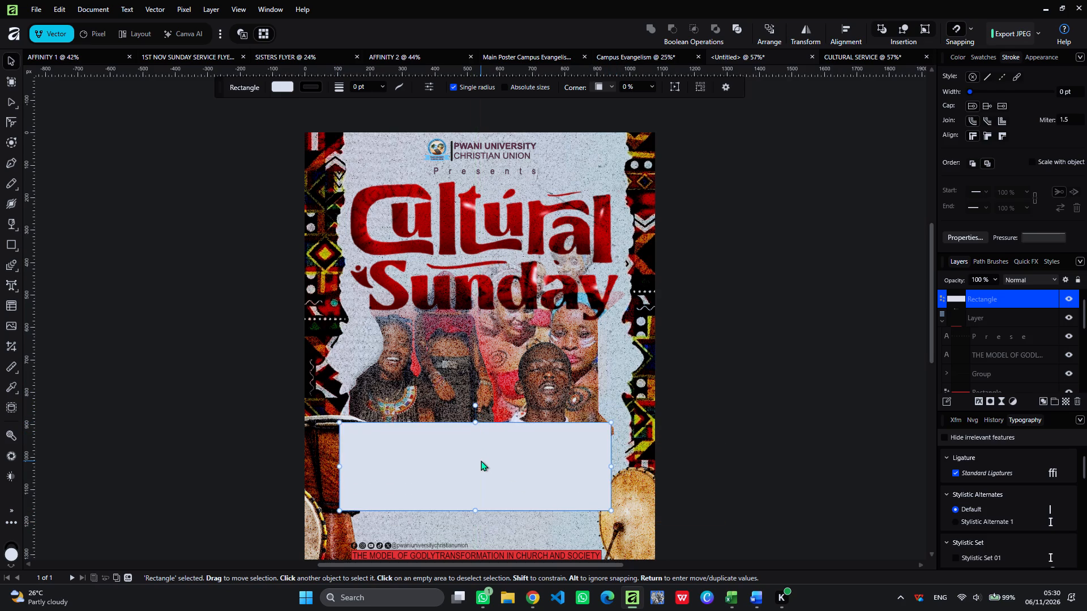
key(Down)
key(Down)
key(Down)
key(Down)
key(Down)
key(Down)
key(Down)
key(Down)
key(Down)
key(Down)
key(Down)
key(Down)
key(Down)
key(Down)
key(Down)
key(Down)
key(Down)
key(Down)
key(Down)
key(Down)
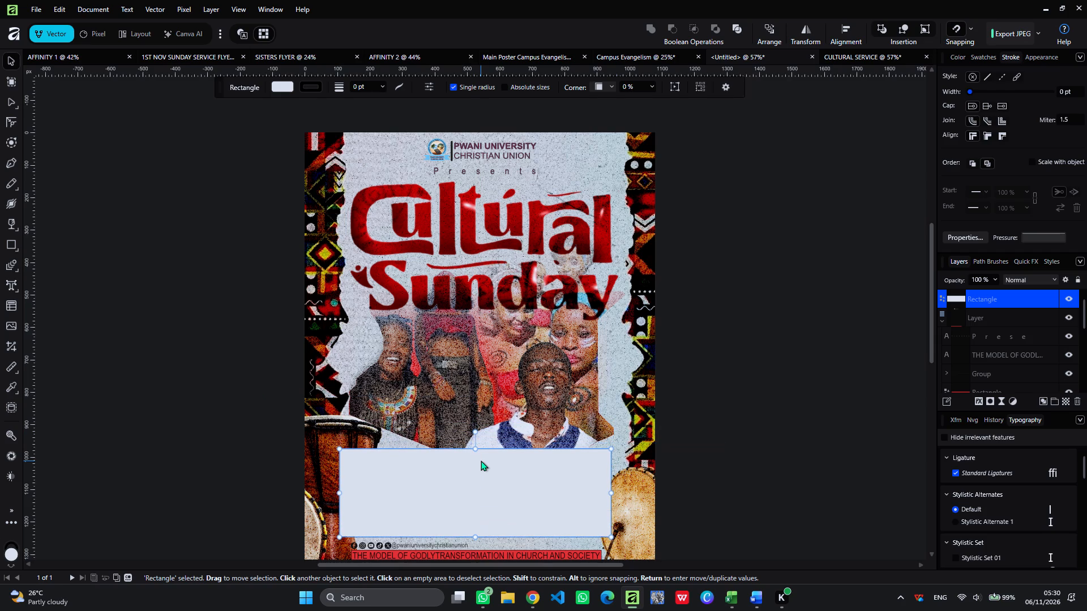
click(730, 484)
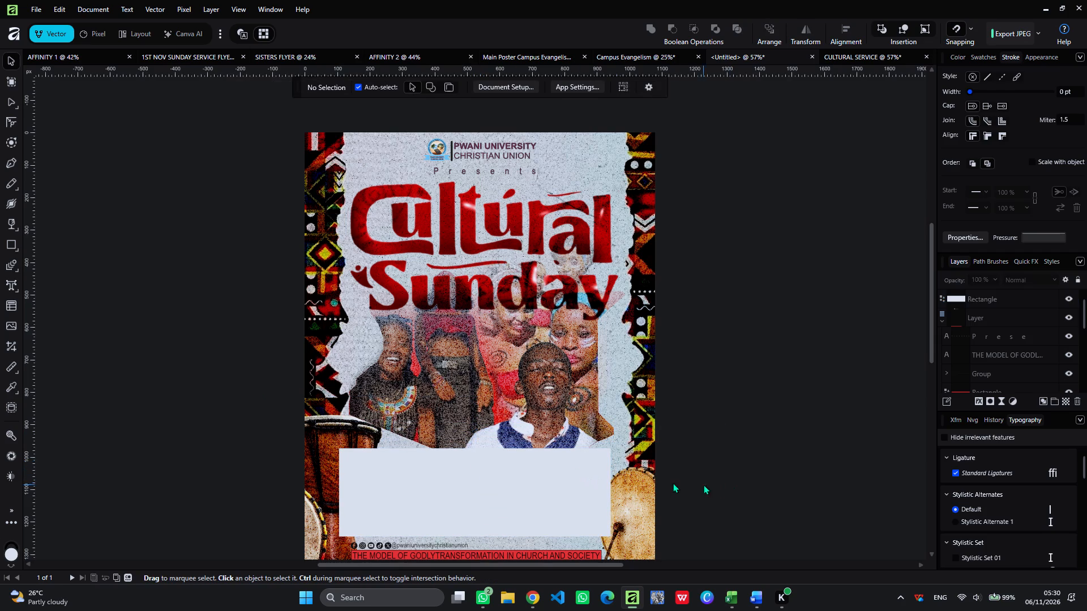
click(573, 480)
click(814, 451)
click(493, 481)
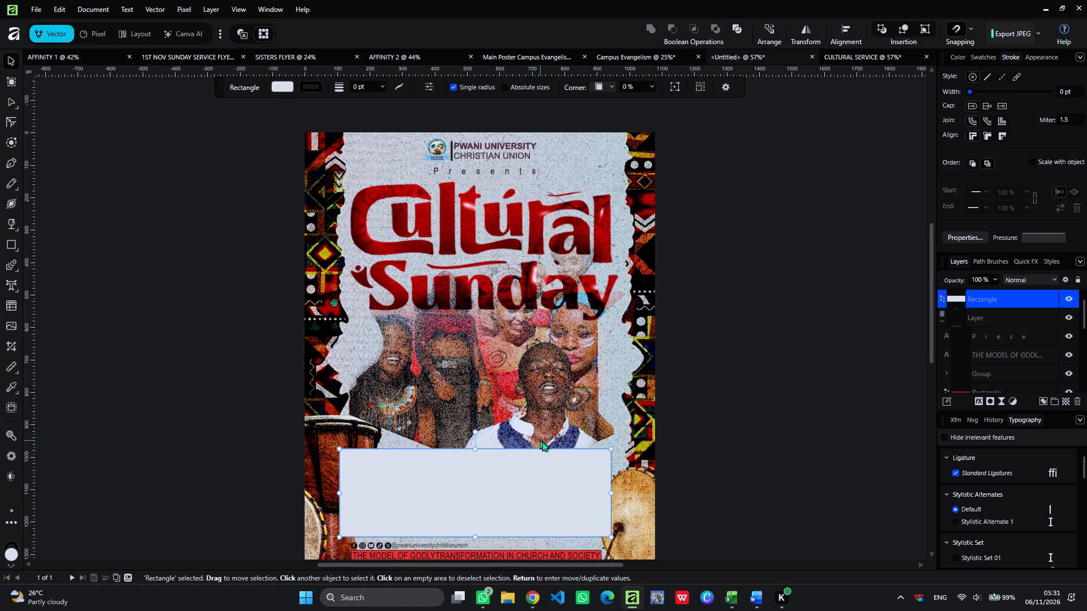
Shift the pale rectangle slightly down and shorten it from the top, uncovering more of the embroidered shirt while keeping its bottom above the social media line.
click(542, 483)
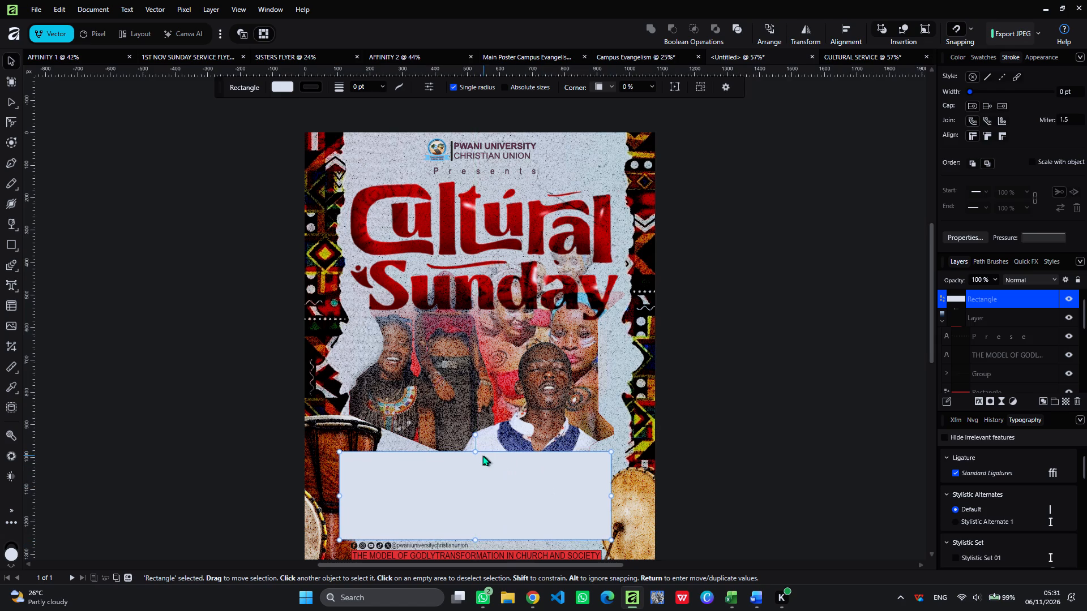
drag(477, 451, 479, 476)
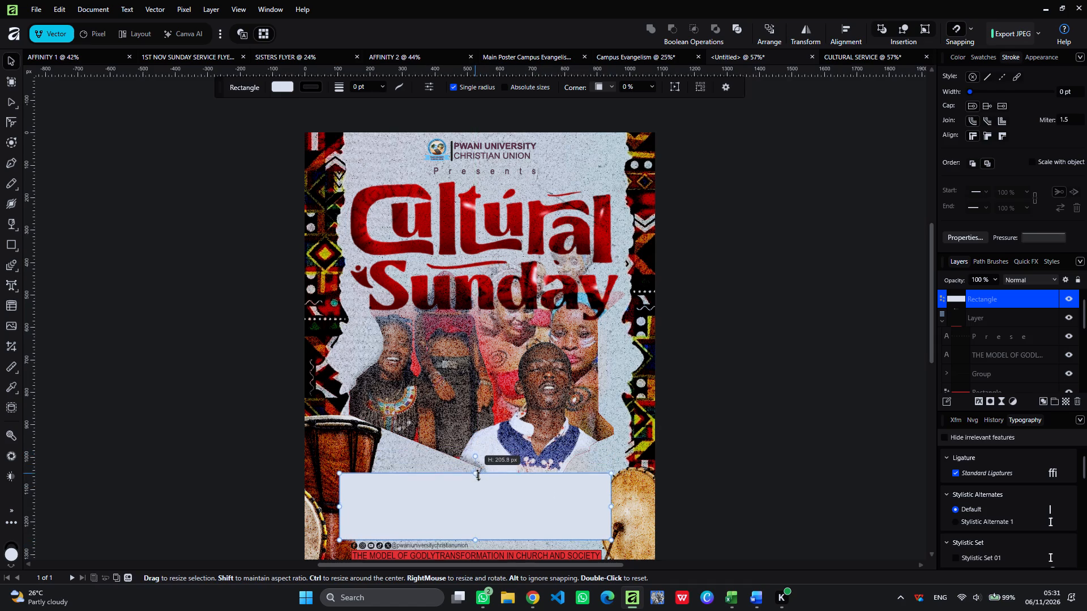
drag(479, 476, 482, 484)
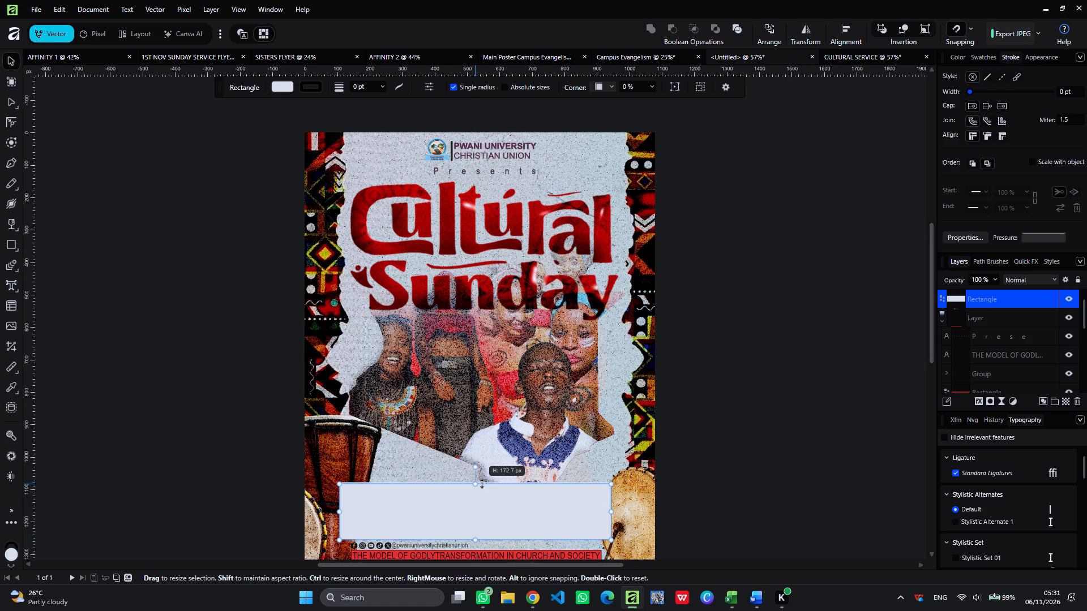
drag(482, 484, 485, 487)
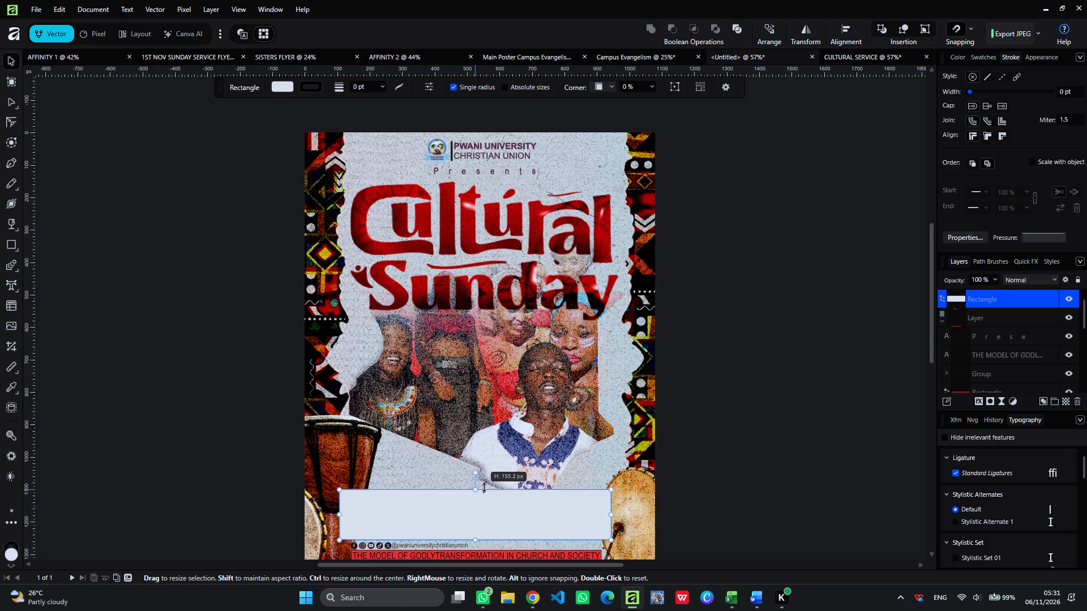
drag(485, 487, 486, 486)
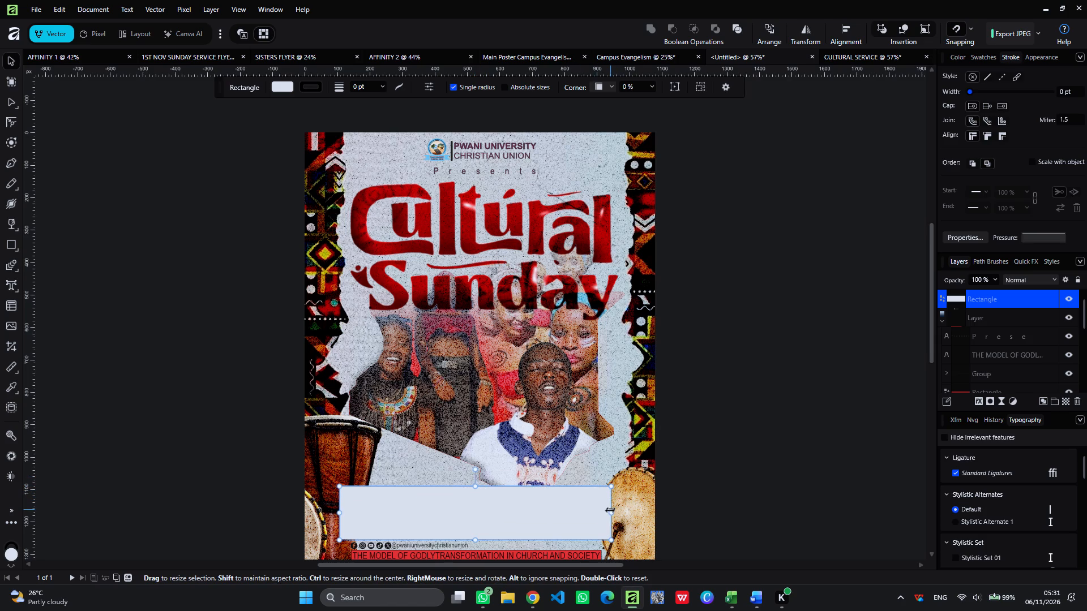
Narrow the pale rectangle from both sides so its width roughly matches the red footer motto bar.
drag(610, 511, 602, 511)
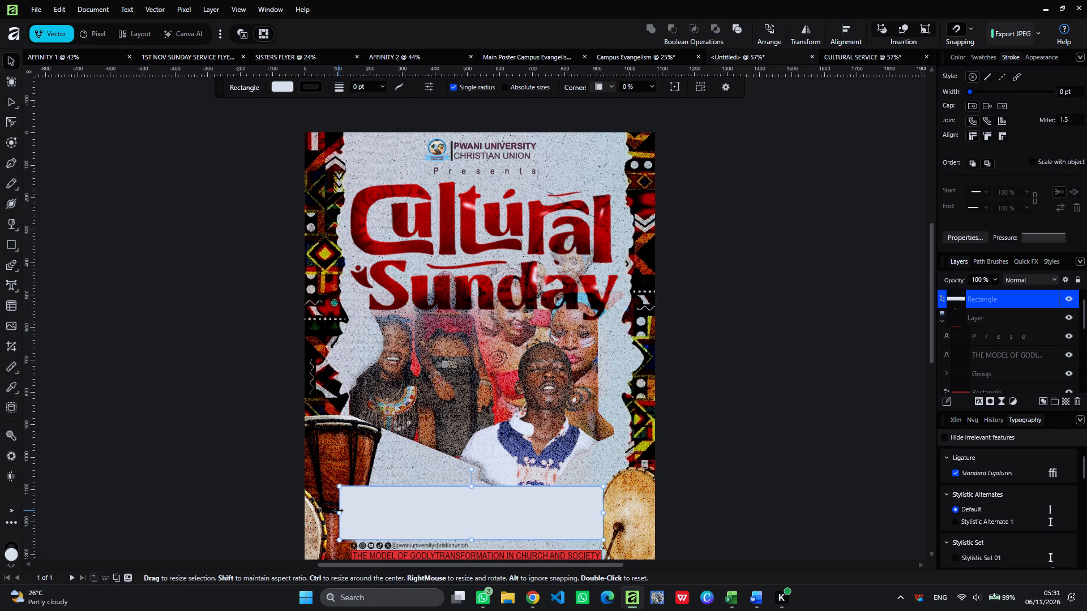
drag(339, 510, 349, 513)
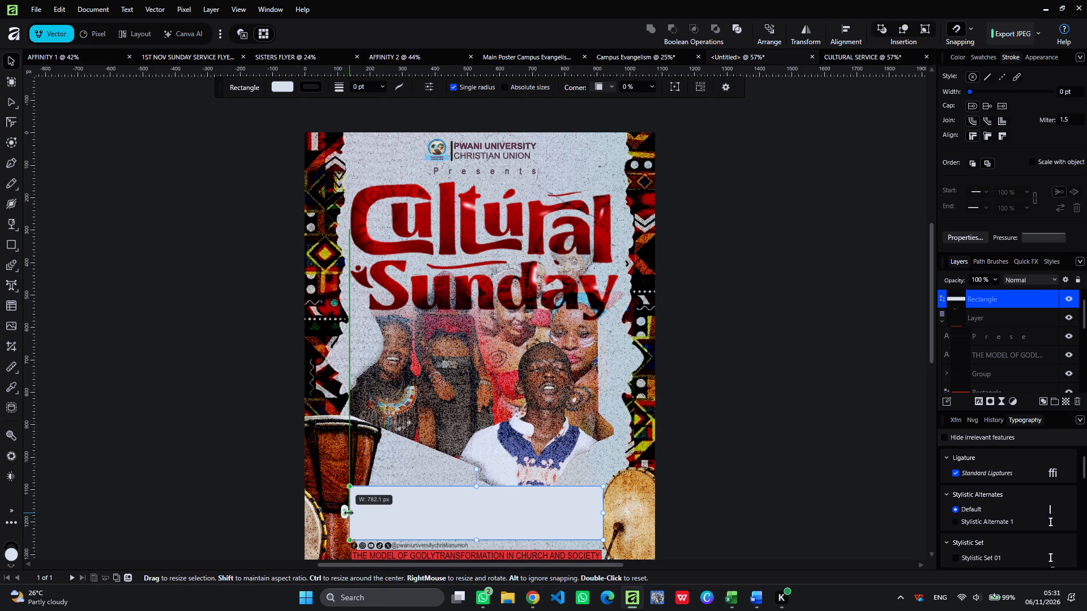
drag(349, 513, 349, 514)
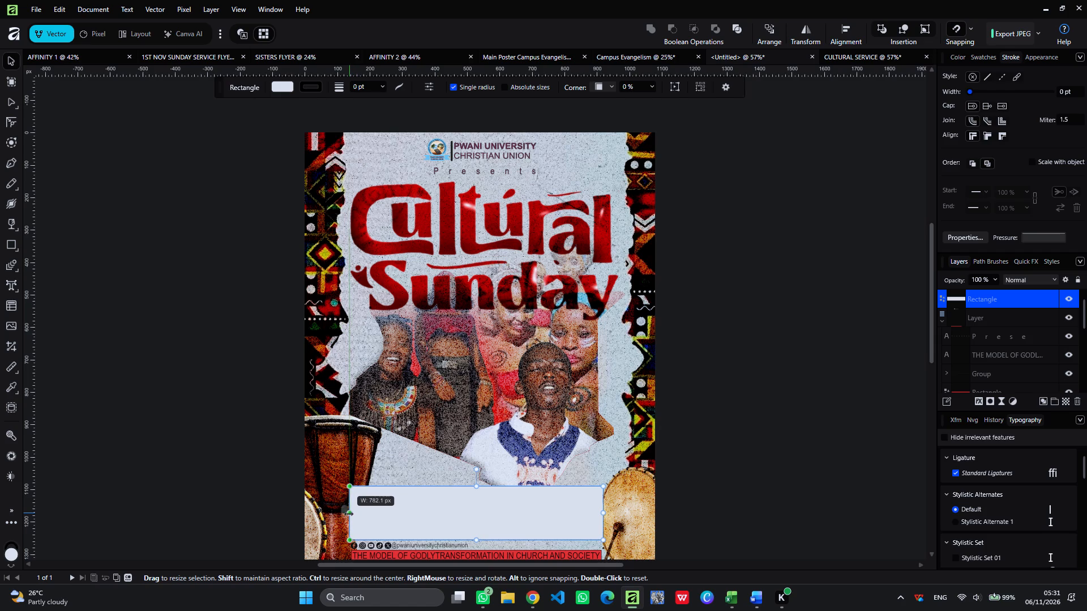
drag(349, 514, 349, 513)
click(253, 490)
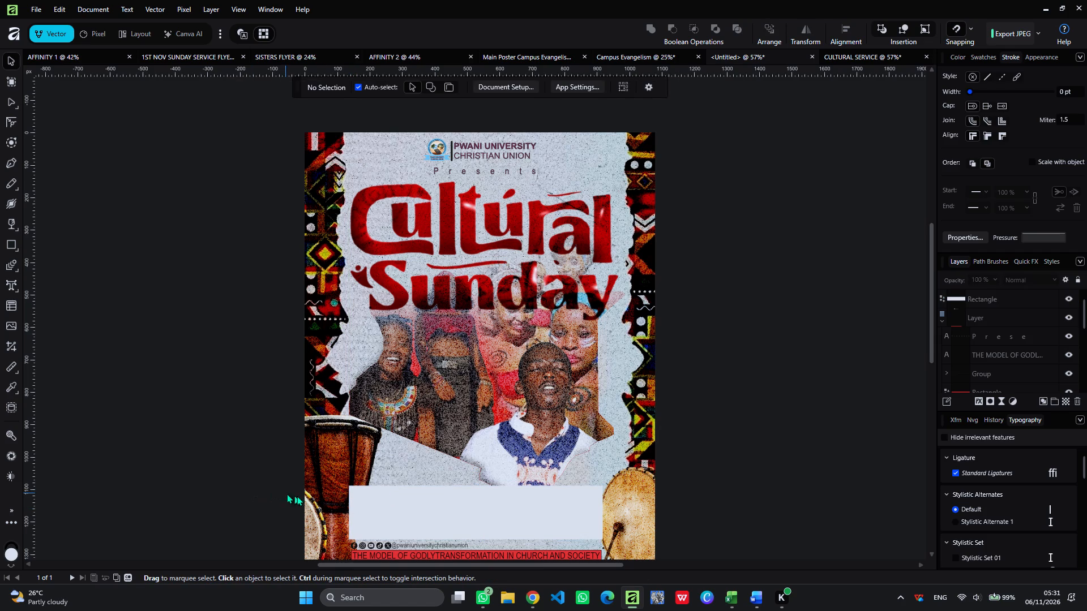
click(362, 504)
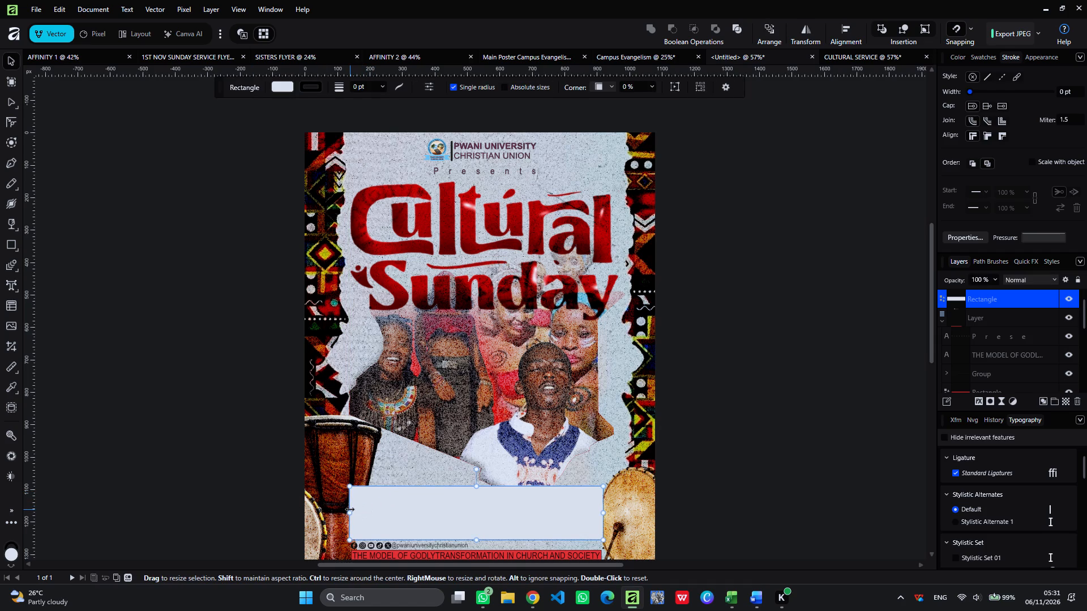
drag(350, 509, 355, 509)
click(729, 476)
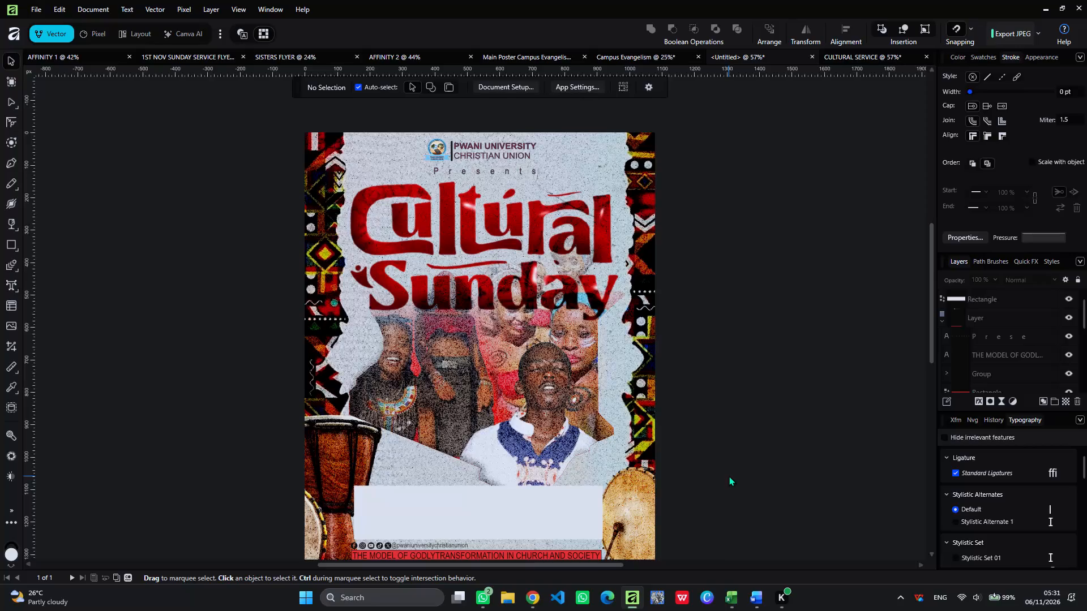
Nudge the pale rectangle slightly left to line it up with the red footer motto bar.
click(580, 498)
key(Left)
key(Left)
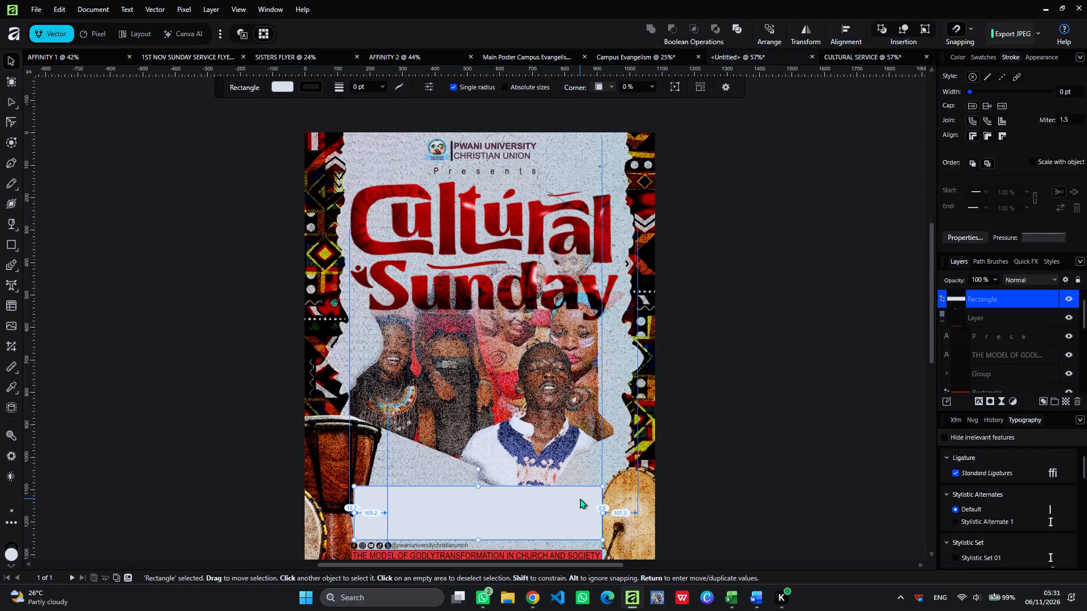
key(Left)
key(Left)
key(Left)
click(773, 463)
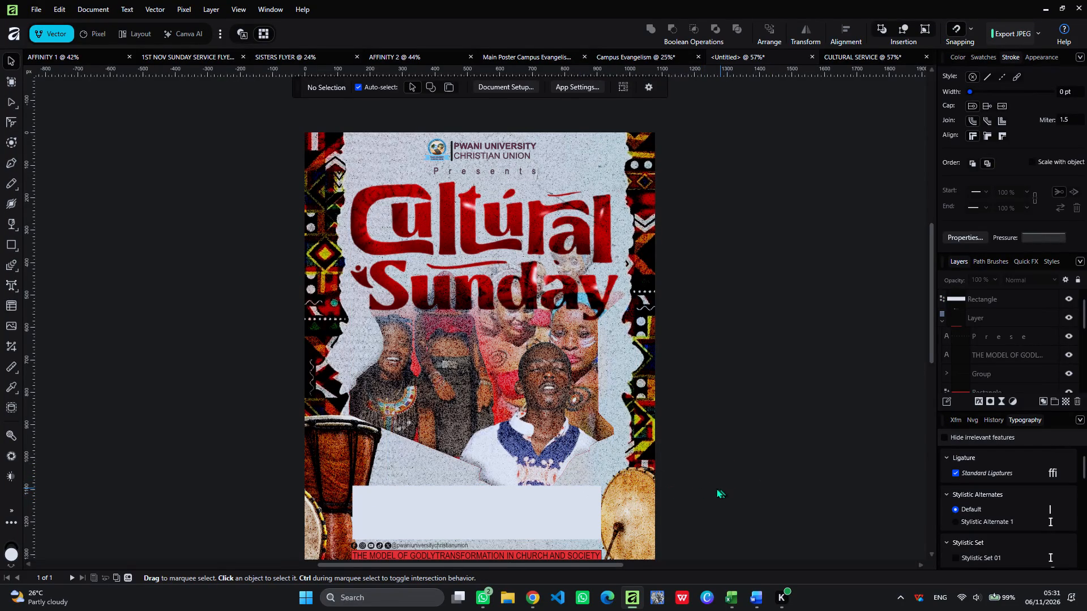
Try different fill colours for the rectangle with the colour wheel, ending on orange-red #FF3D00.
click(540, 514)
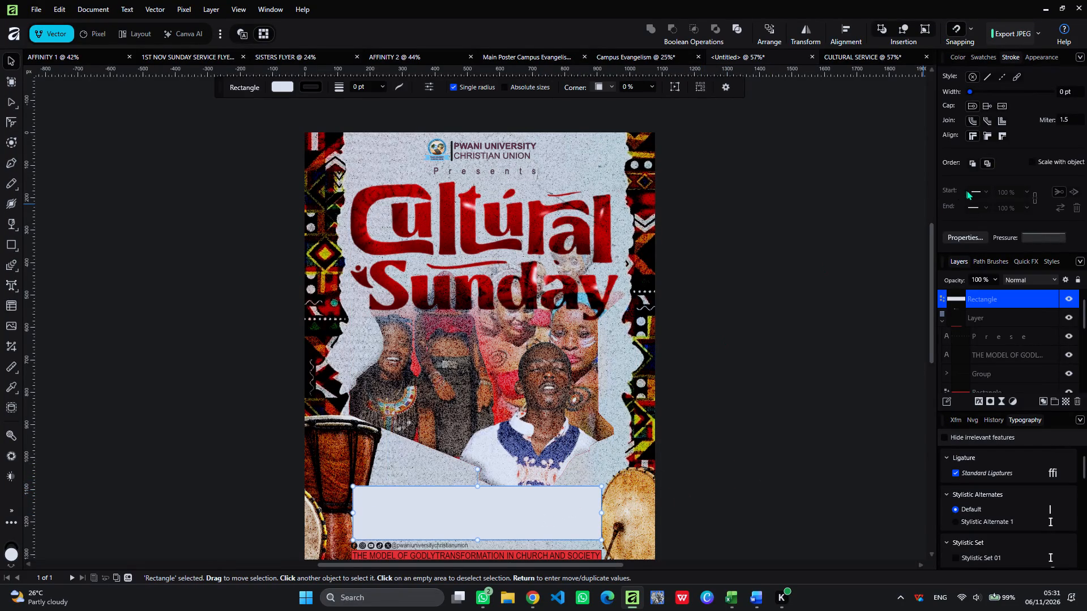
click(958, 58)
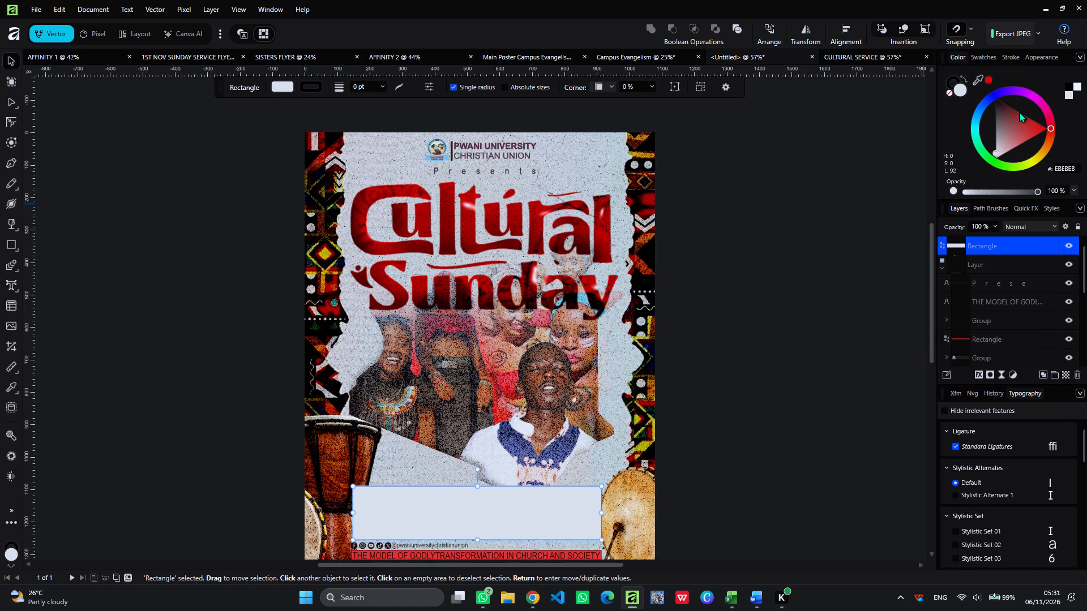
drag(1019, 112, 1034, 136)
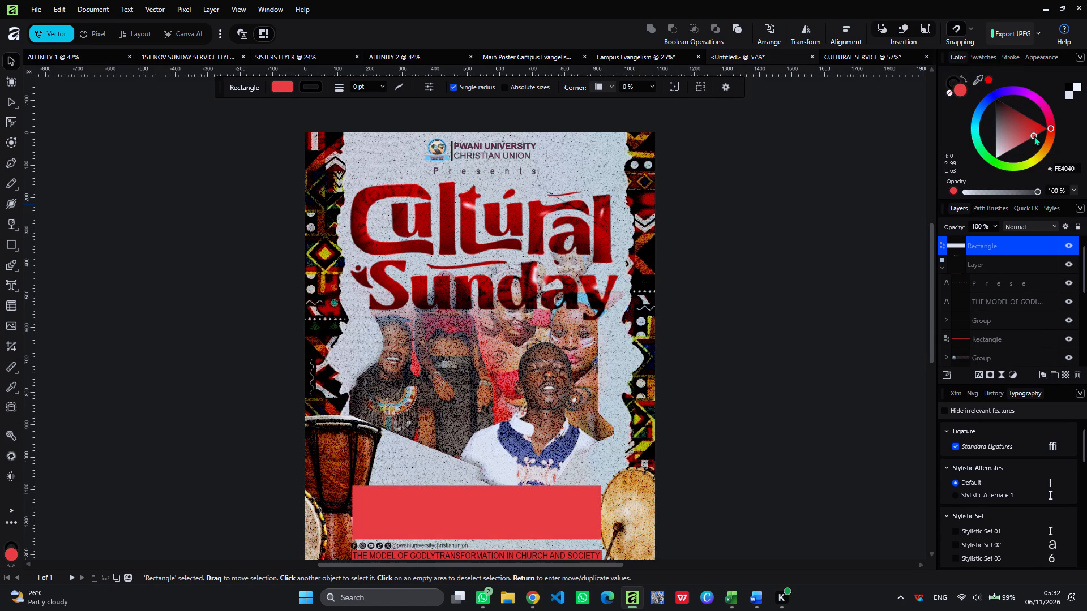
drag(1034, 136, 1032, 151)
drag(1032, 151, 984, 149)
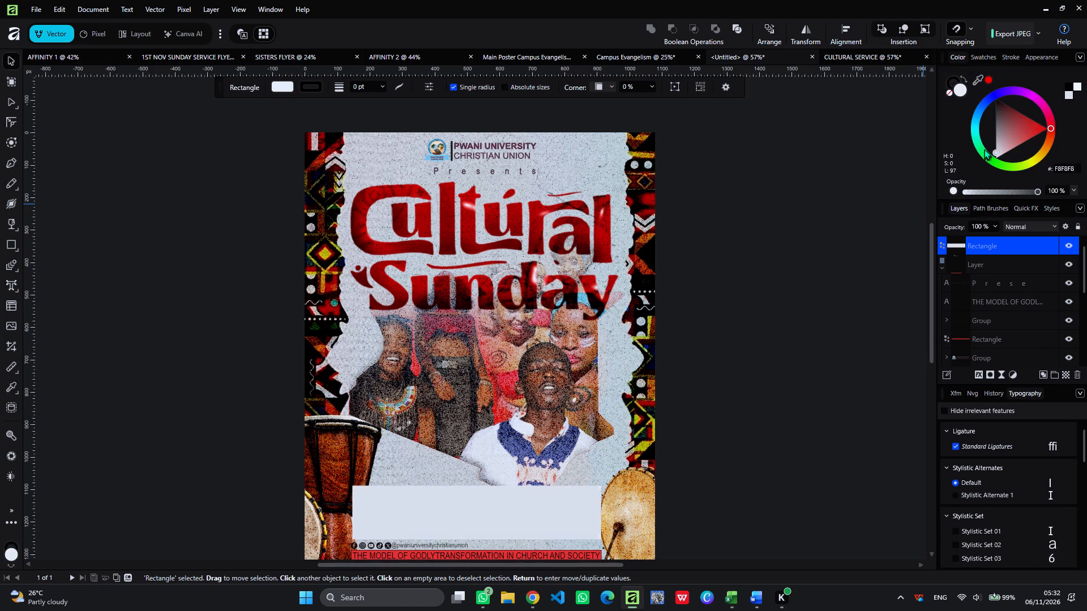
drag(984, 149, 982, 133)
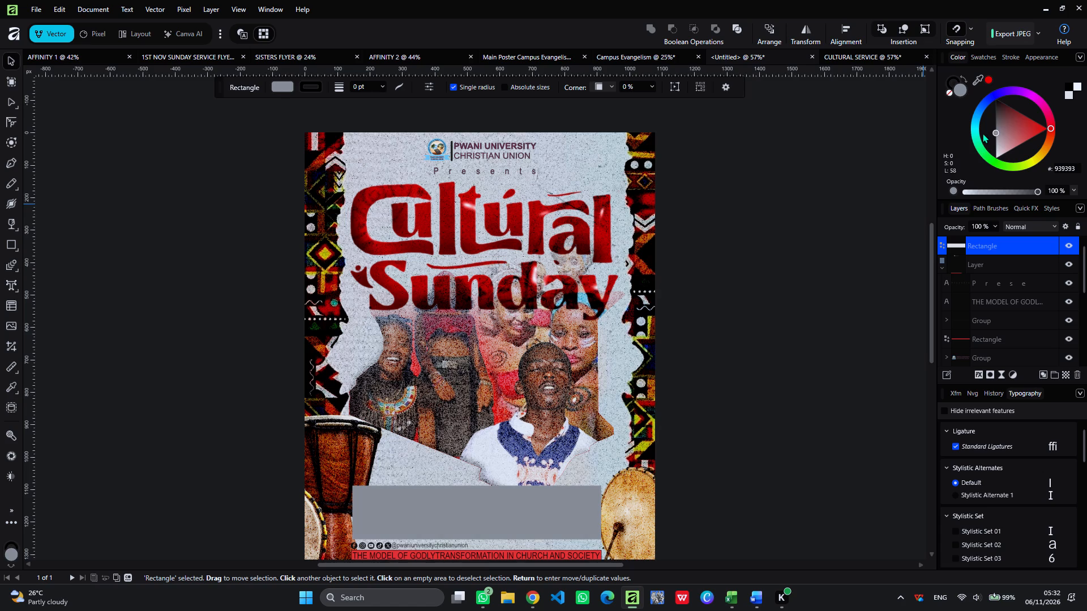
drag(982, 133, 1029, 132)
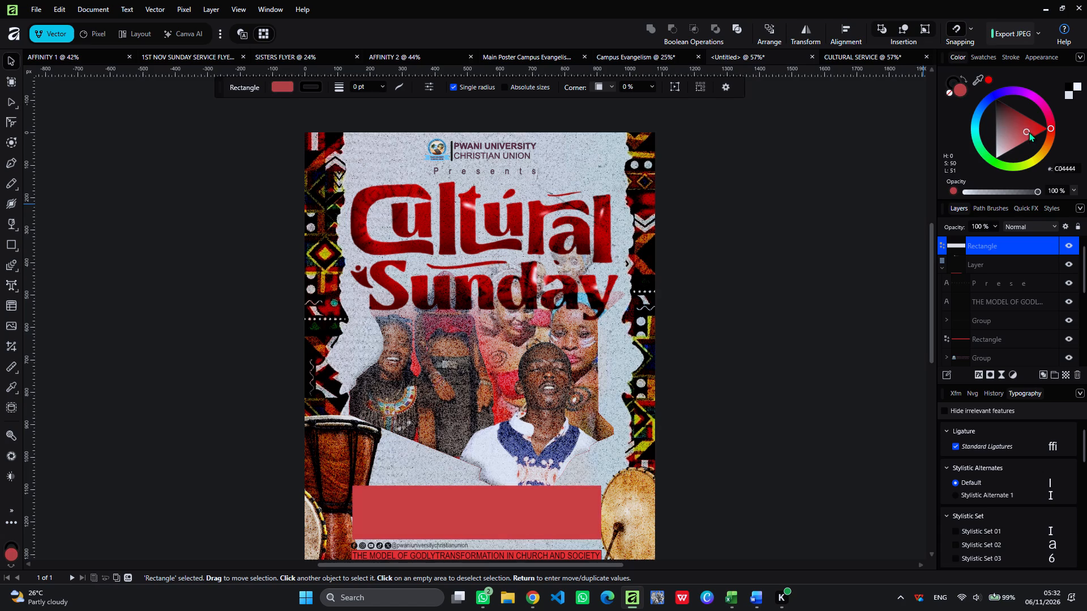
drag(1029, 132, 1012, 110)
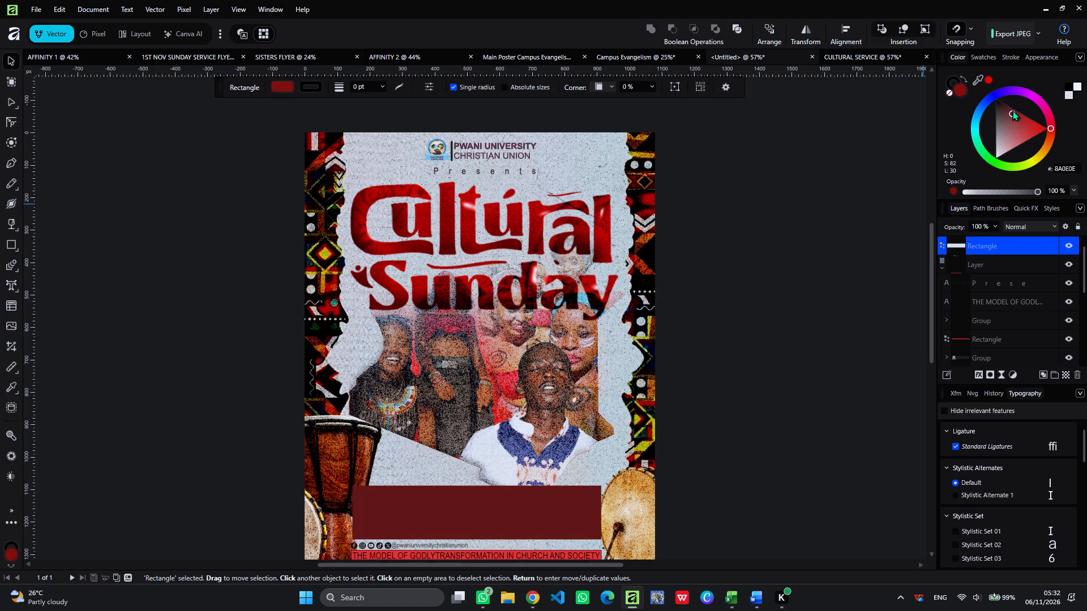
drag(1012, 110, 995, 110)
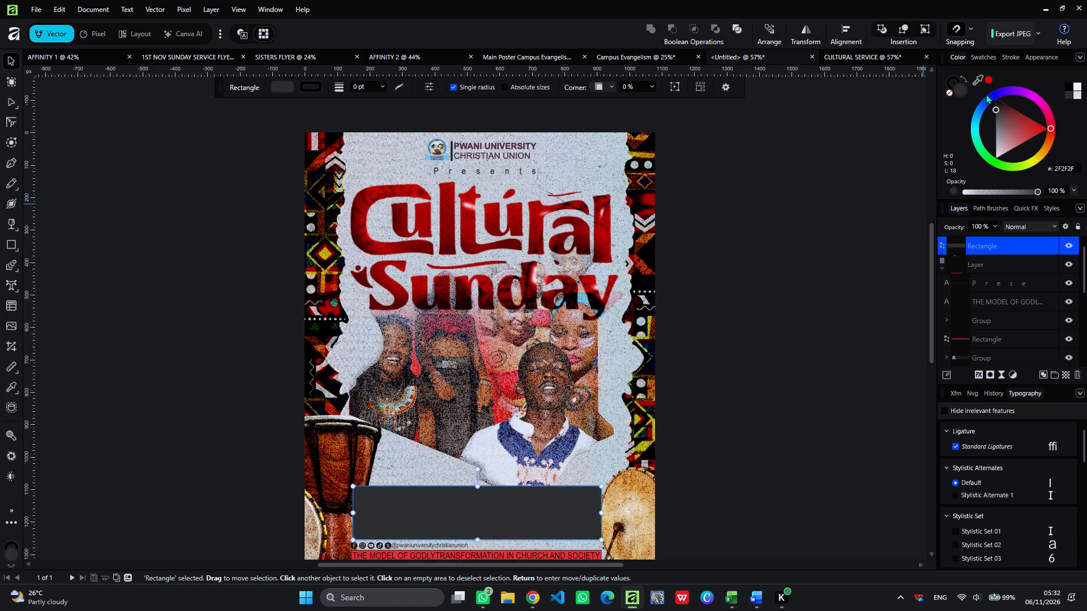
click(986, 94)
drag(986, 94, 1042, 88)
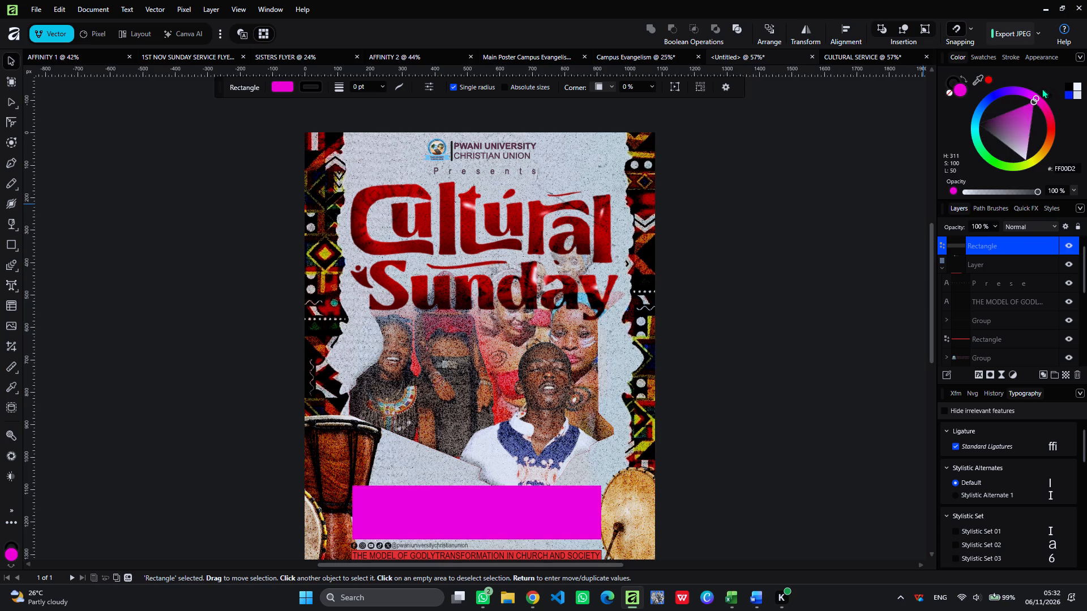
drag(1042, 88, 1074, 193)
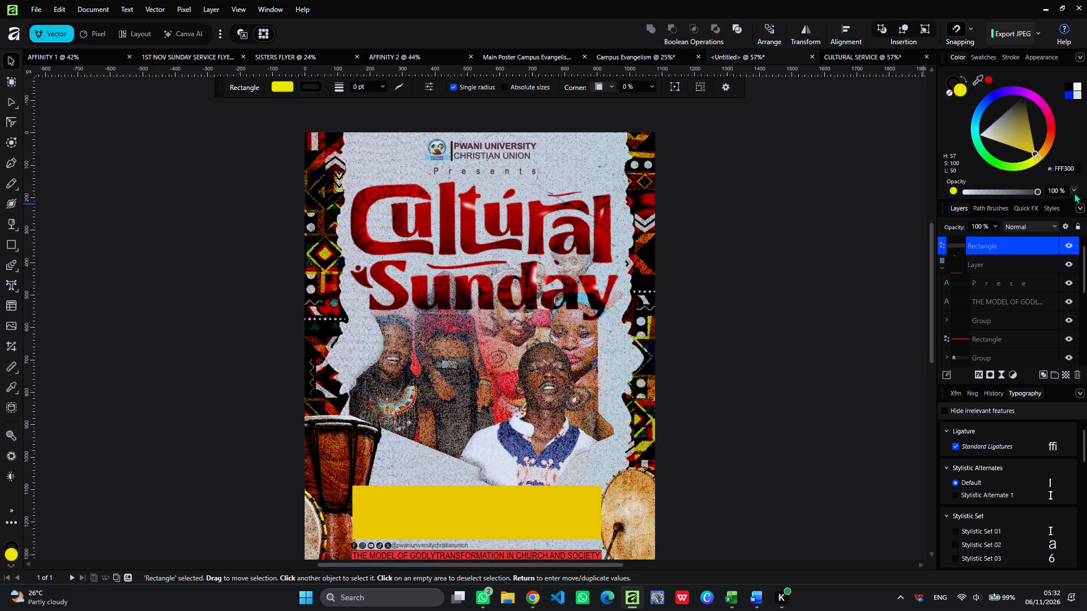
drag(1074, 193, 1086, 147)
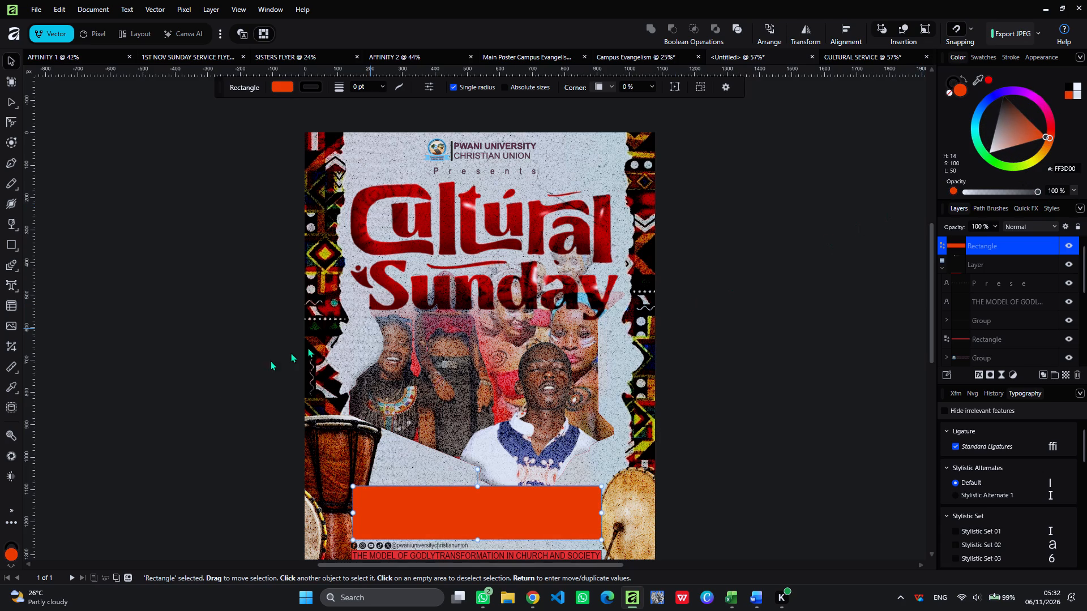
Try fill colours for the rectangle sampled from the flyer artwork with the Color Picker, ending on the patterned border's orange #C46300.
click(12, 383)
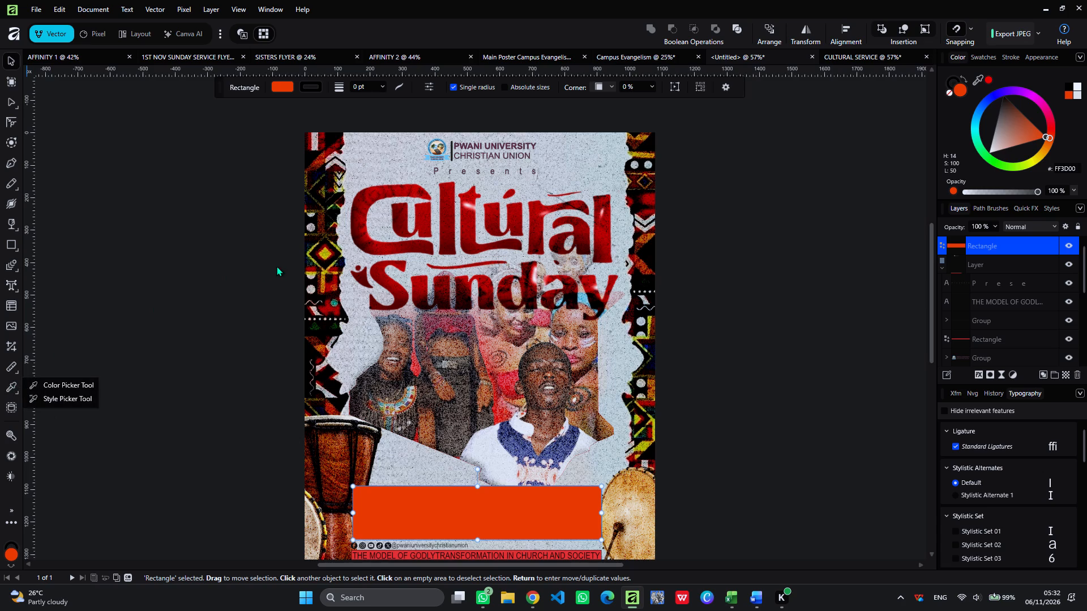
click(53, 385)
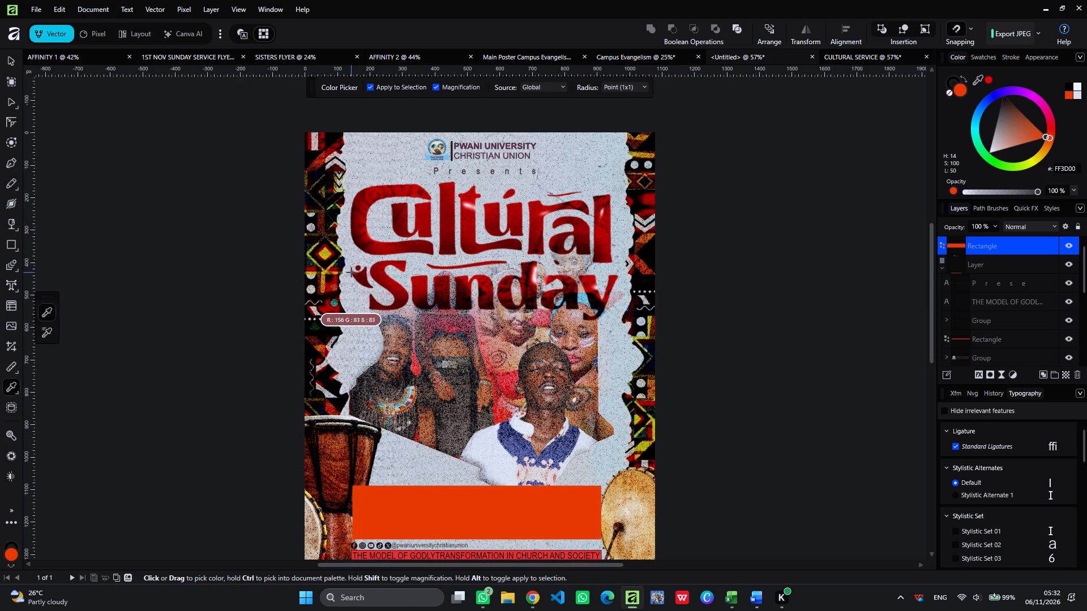
click(335, 273)
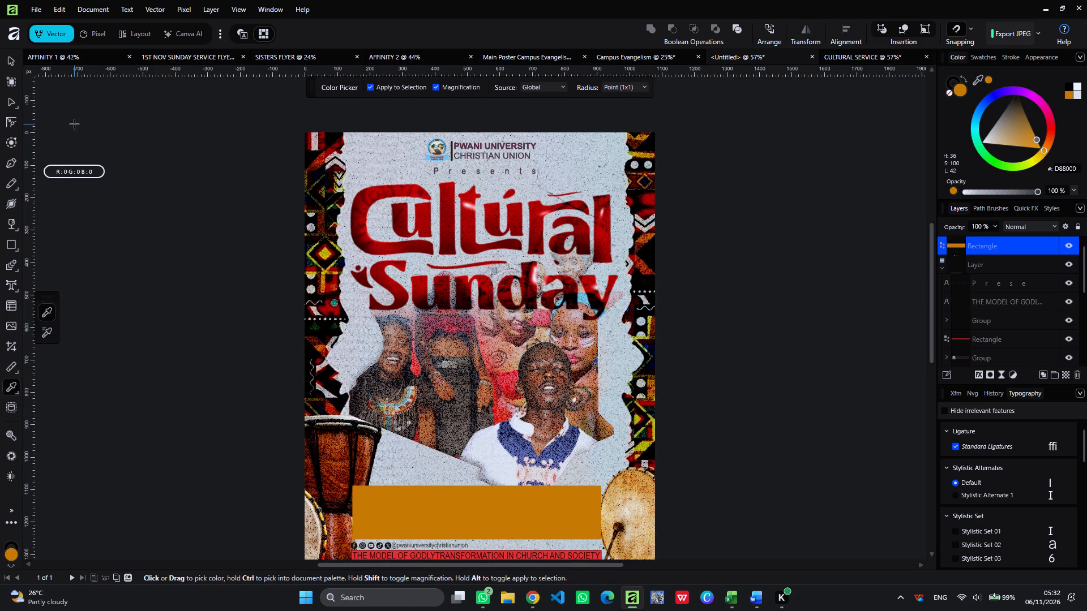
click(323, 253)
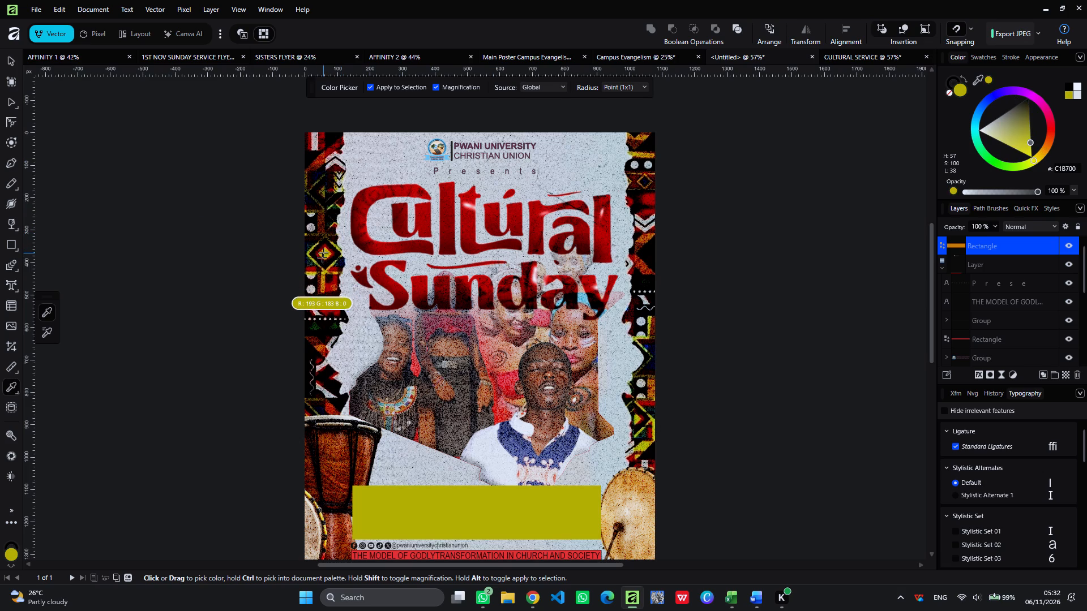
click(334, 287)
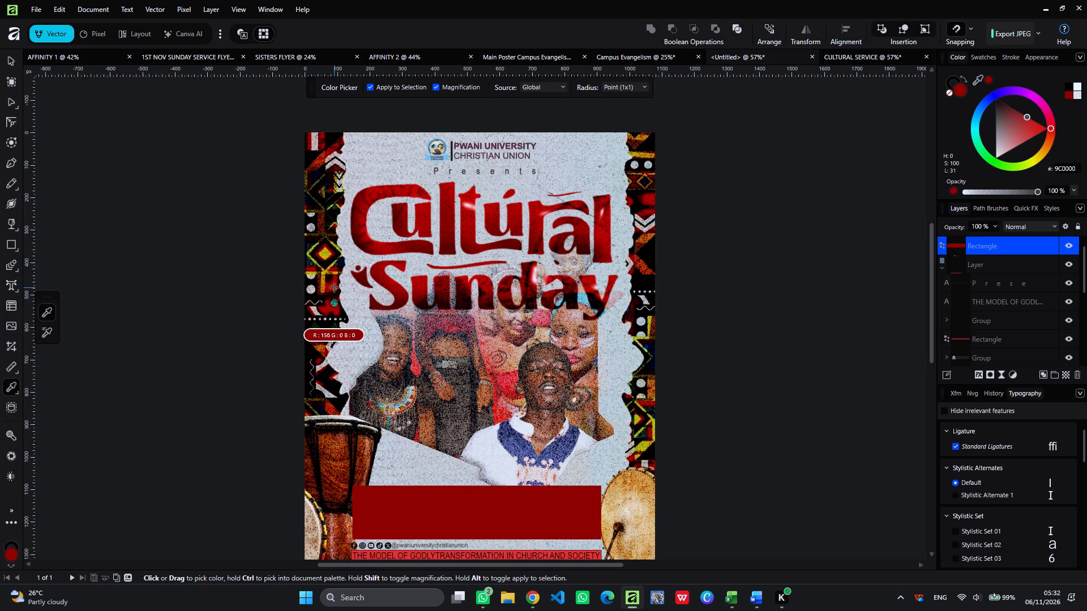
click(472, 331)
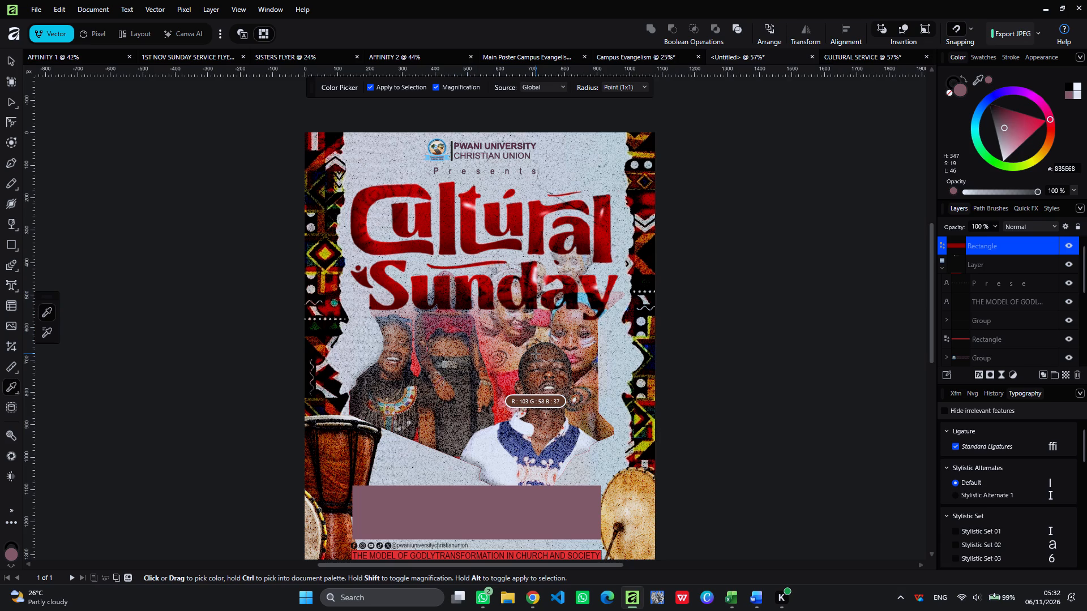
click(536, 354)
click(626, 493)
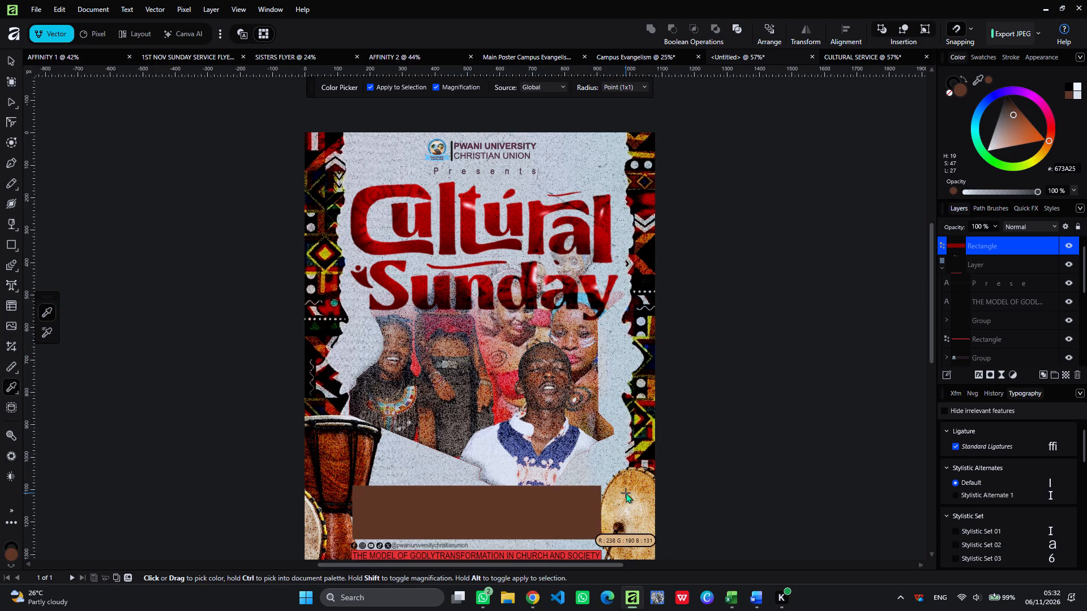
click(623, 411)
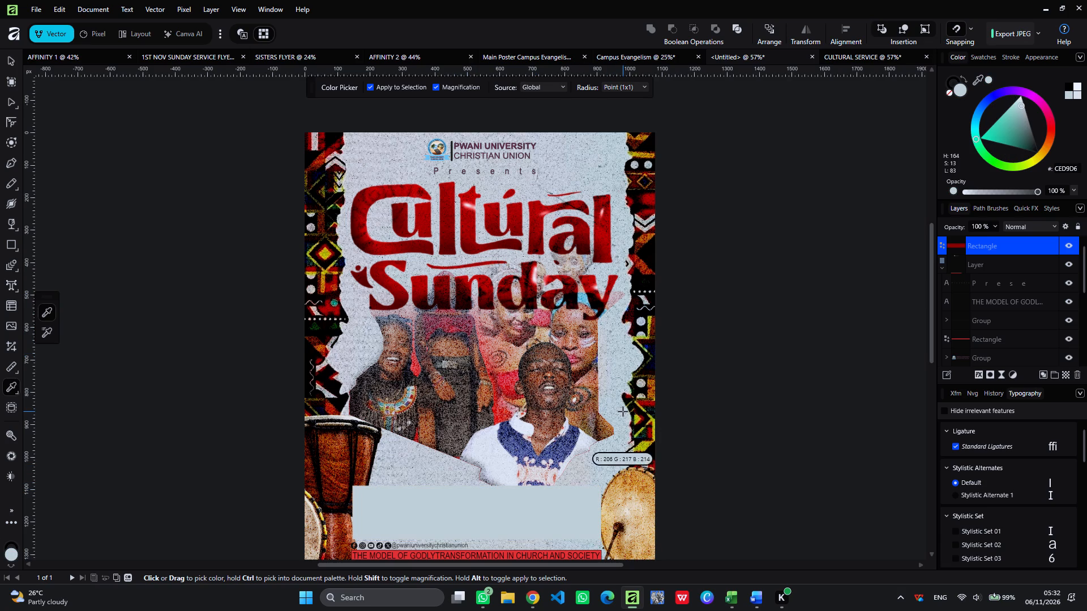
click(571, 345)
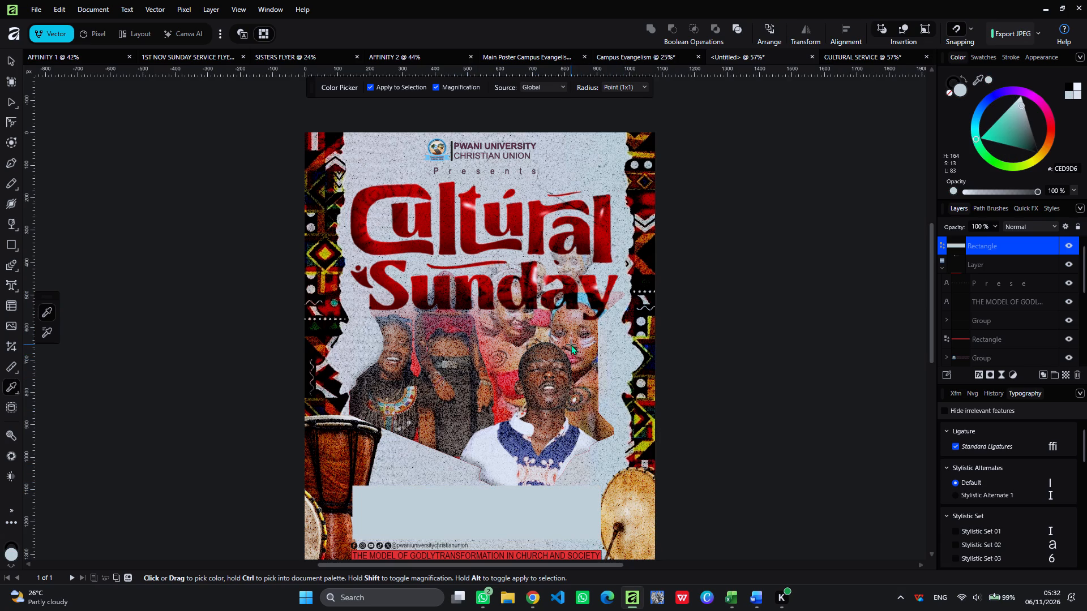
click(570, 314)
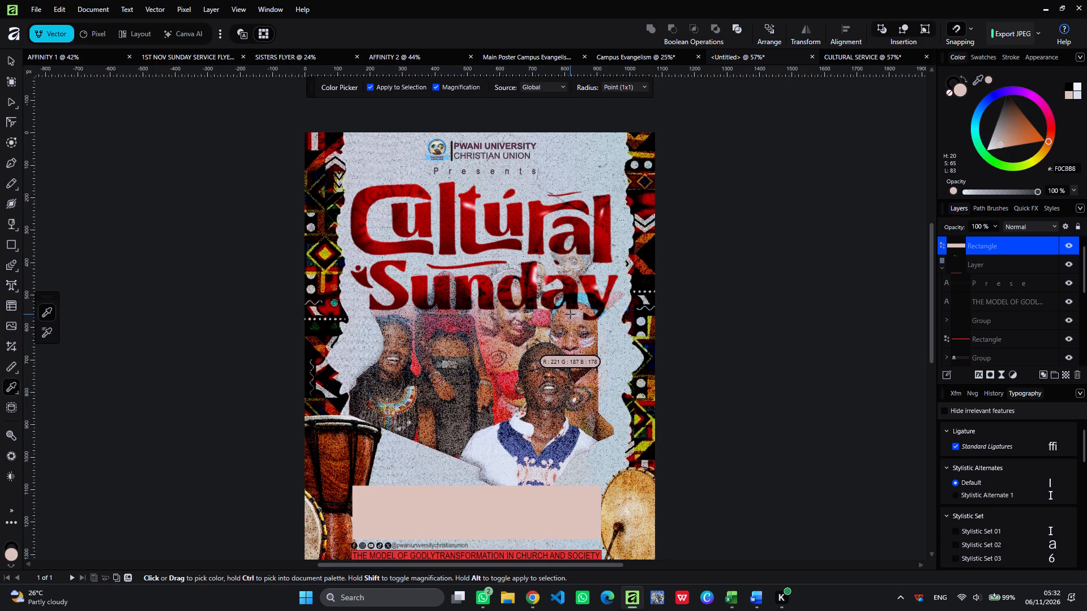
click(597, 256)
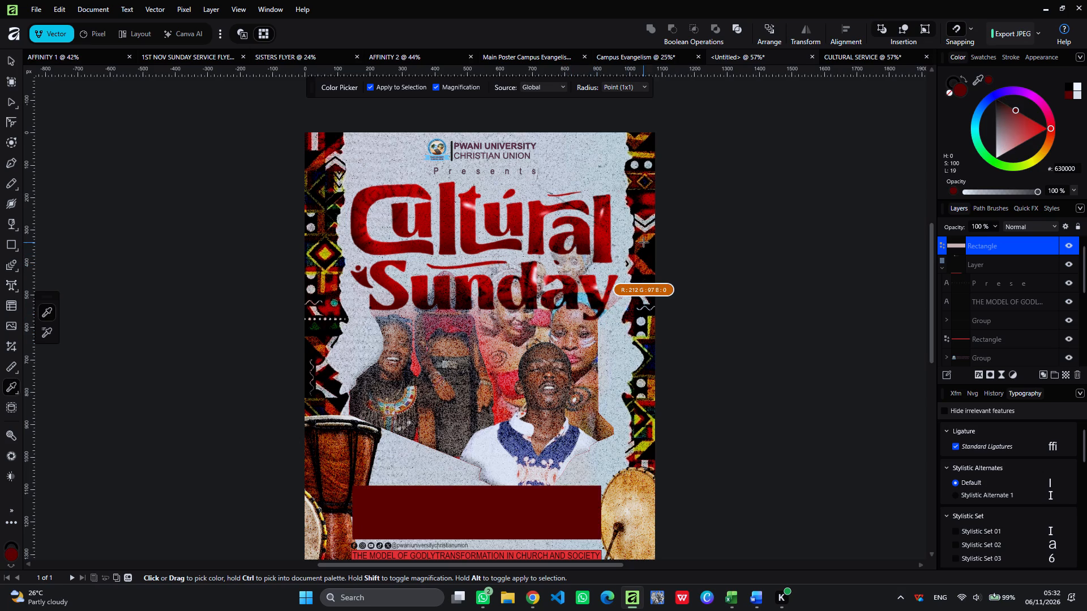
click(645, 242)
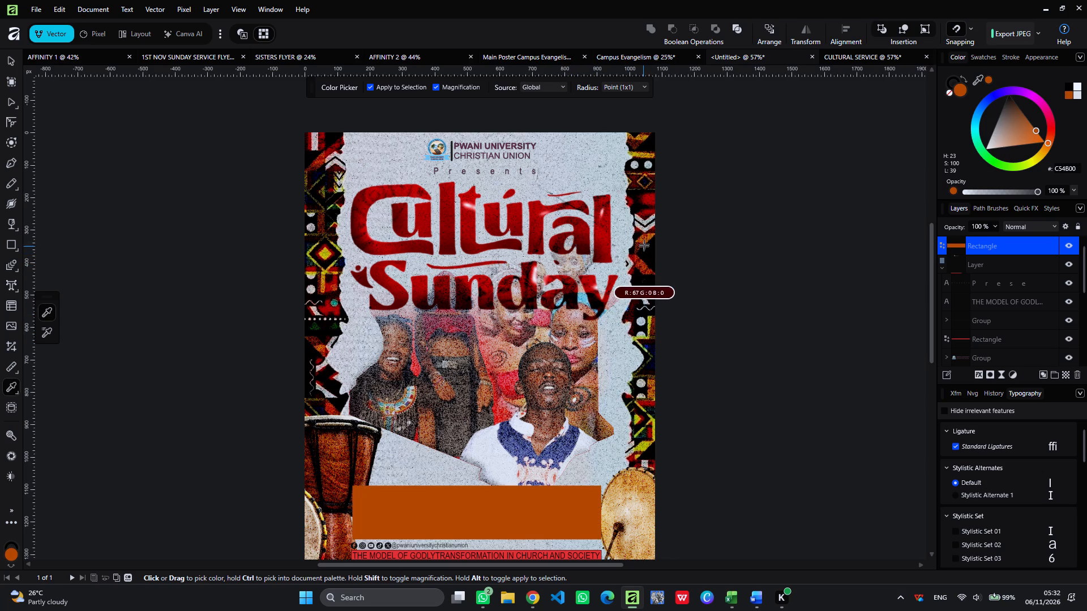
click(647, 242)
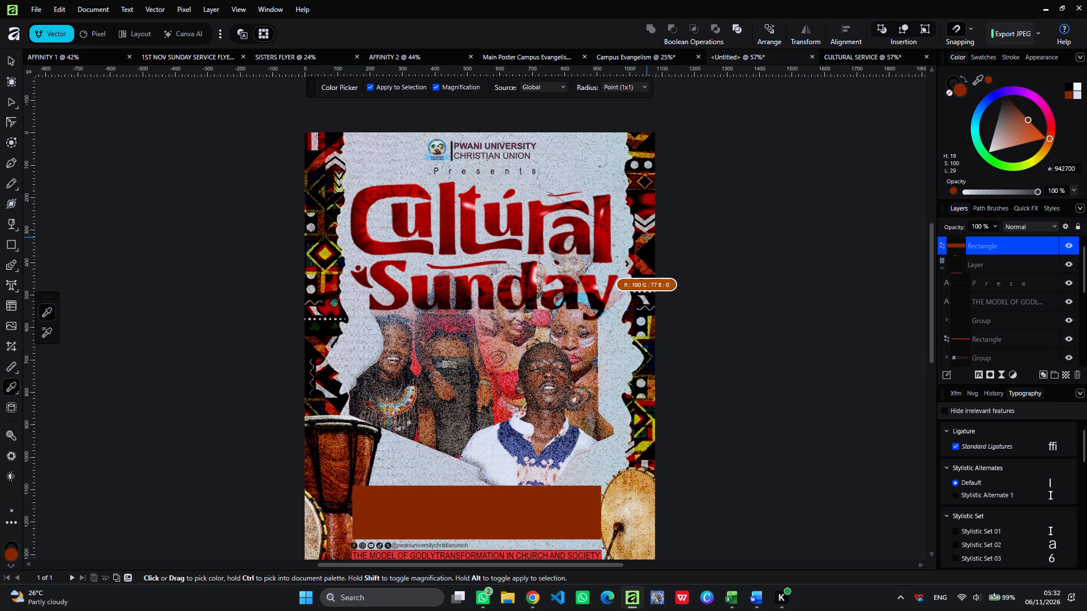
click(647, 236)
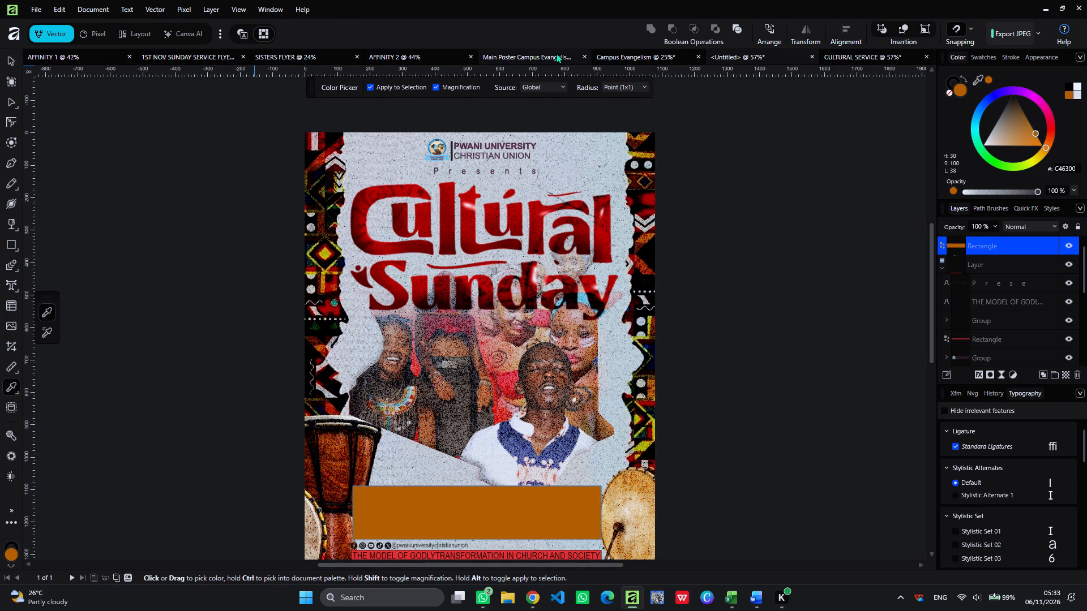
Check the Campus Evangelism and CULTURAL SERVICE flyers for reference, and draw a rounded rectangle about 130 px tall overlapping the orange panel's top edge.
click(653, 54)
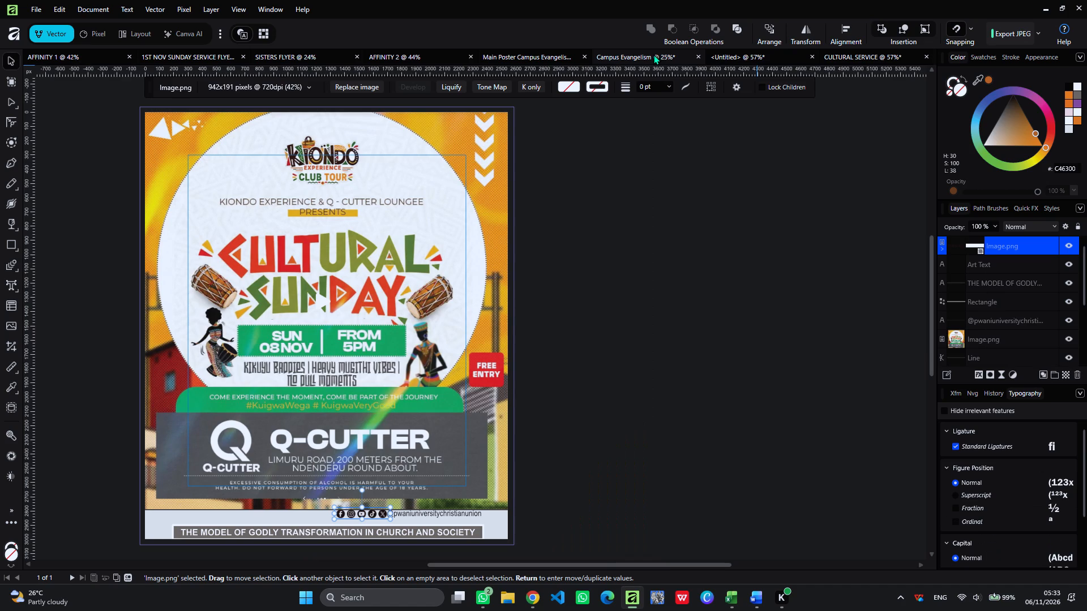
click(850, 53)
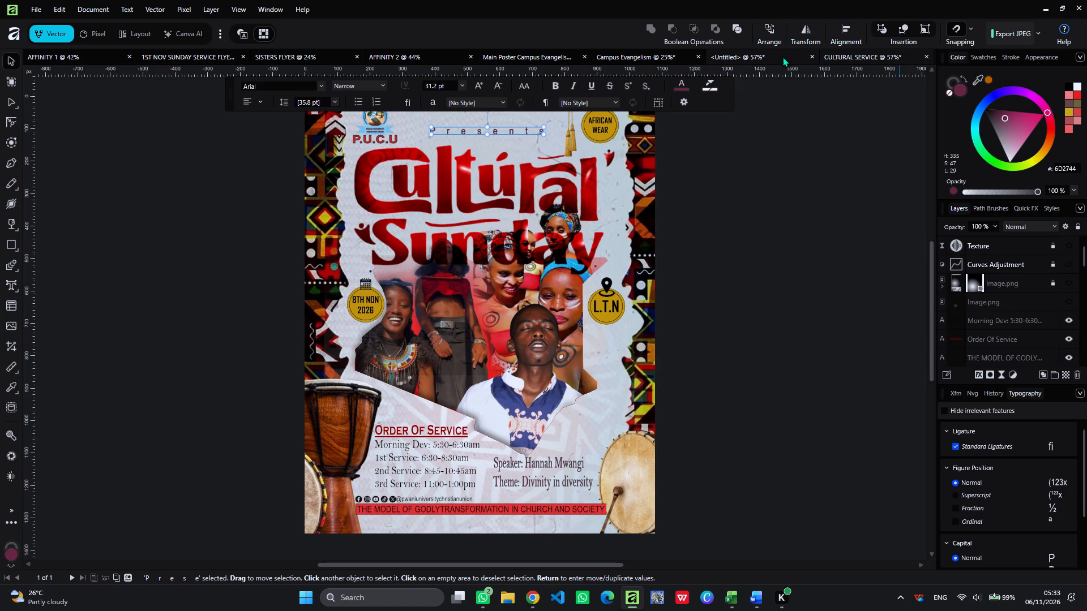
click(768, 55)
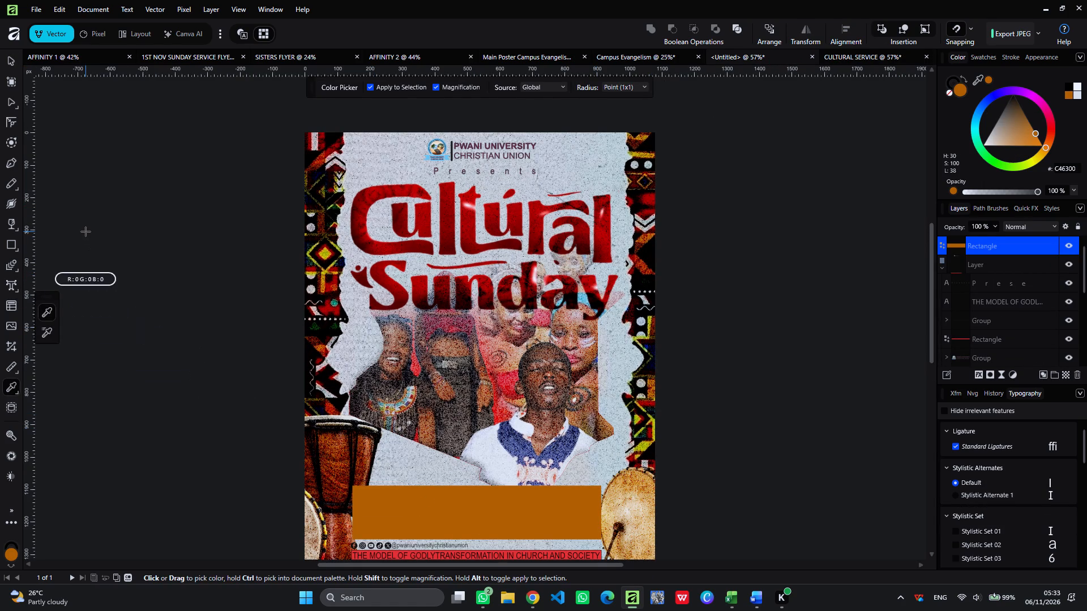
click(8, 64)
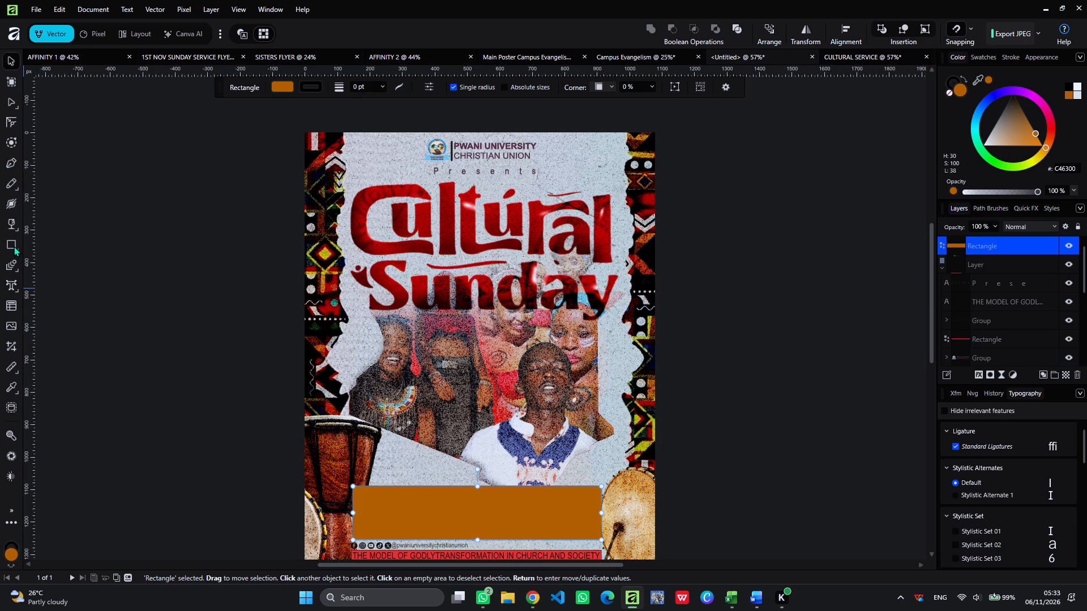
click(14, 246)
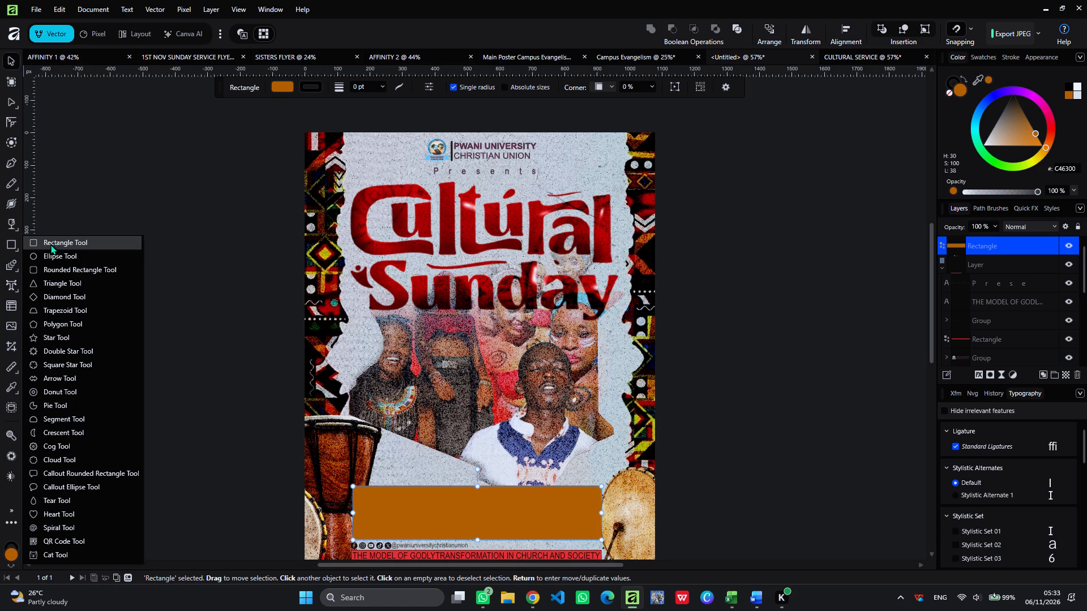
click(53, 276)
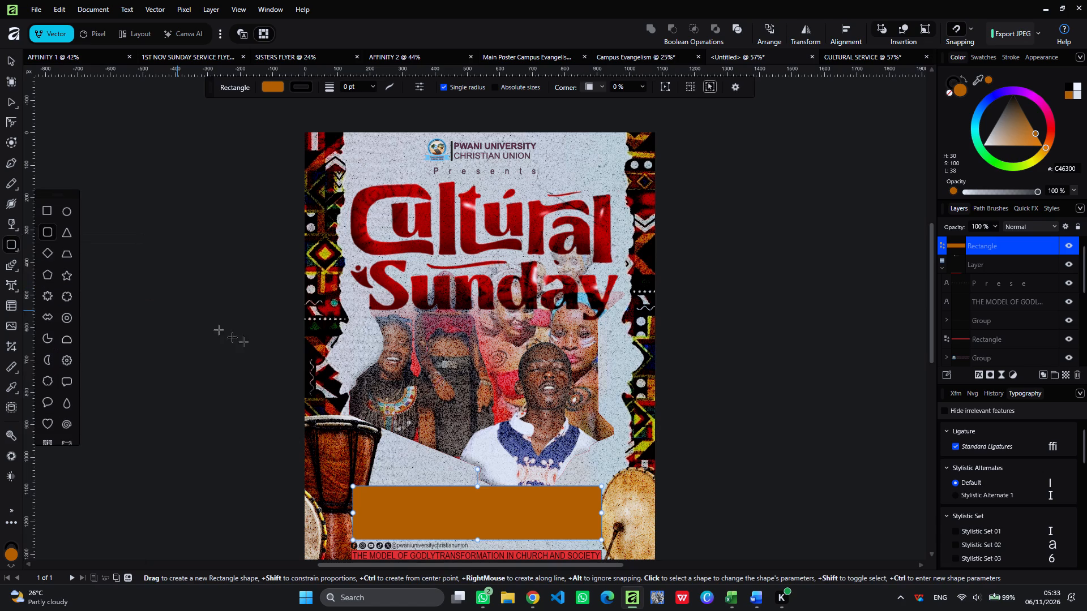
drag(379, 468, 434, 470)
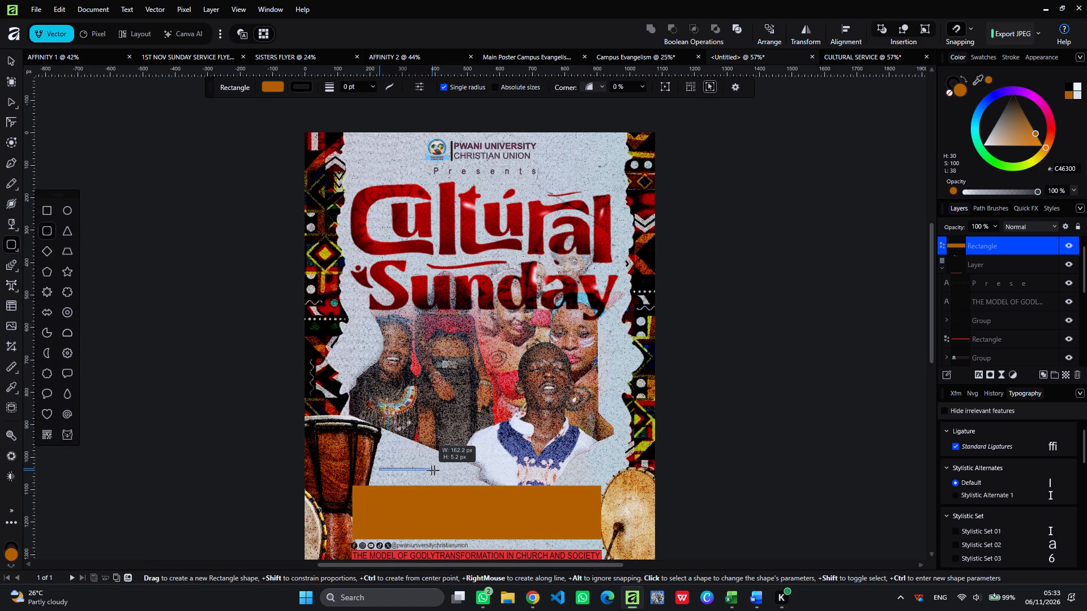
drag(434, 470, 572, 511)
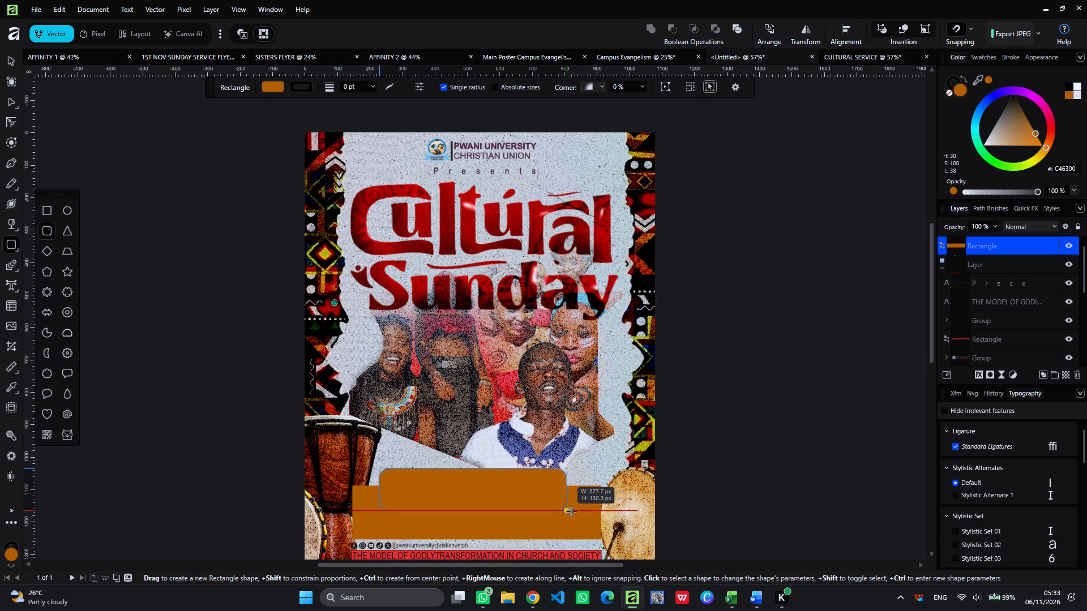
drag(572, 511, 585, 511)
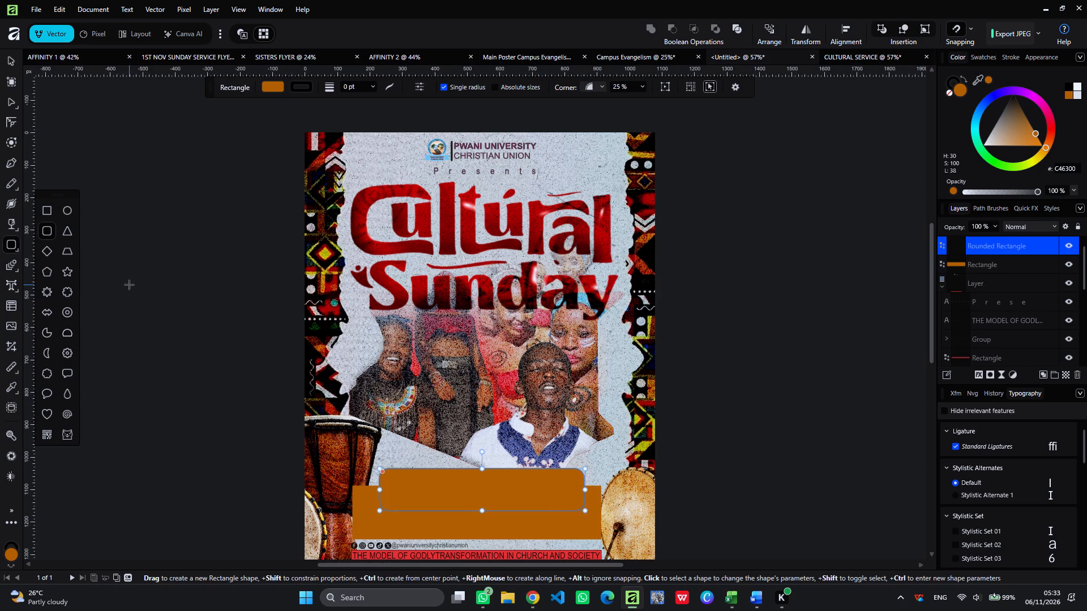
Shift the rounded rectangle slightly up and left so it sits centred like a tab on the orange panel.
click(8, 62)
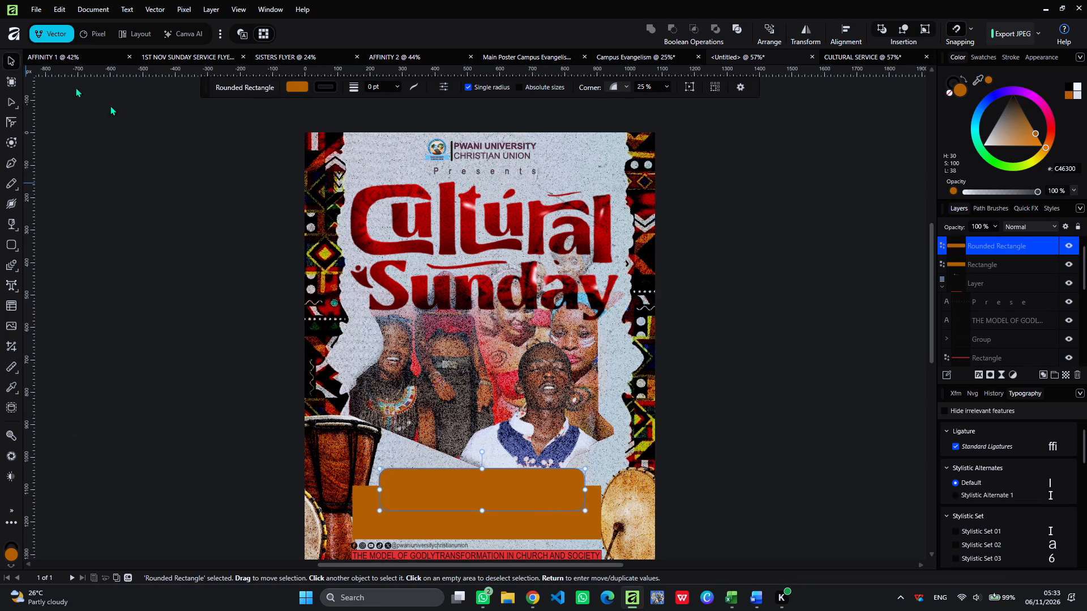
drag(458, 485, 457, 476)
click(379, 480)
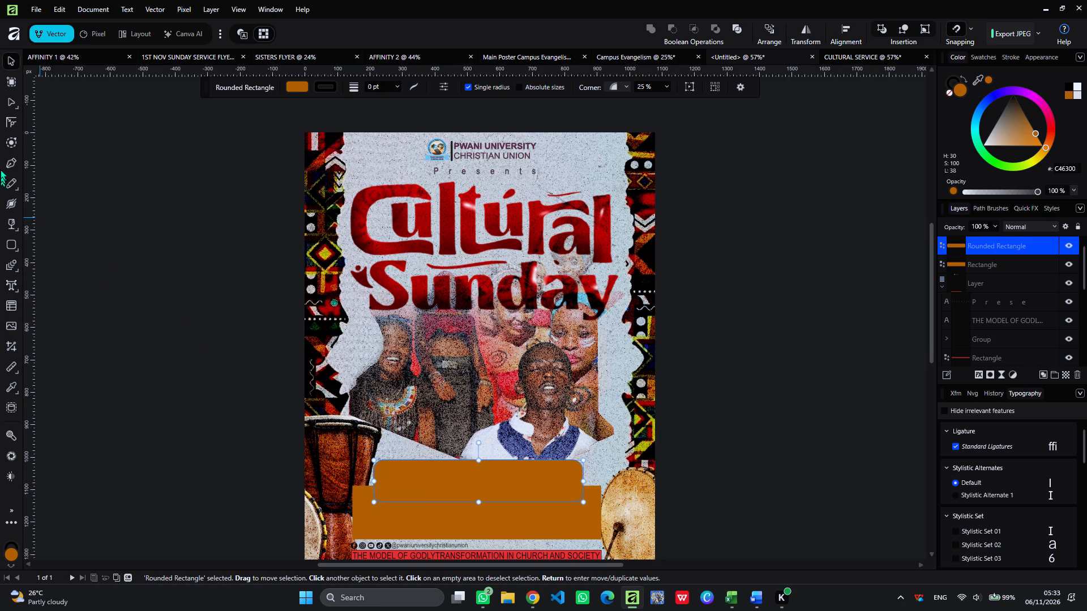
Round the rounded rectangle's top-left corner node with the Corner tool, using a radius of about 30 px.
click(12, 124)
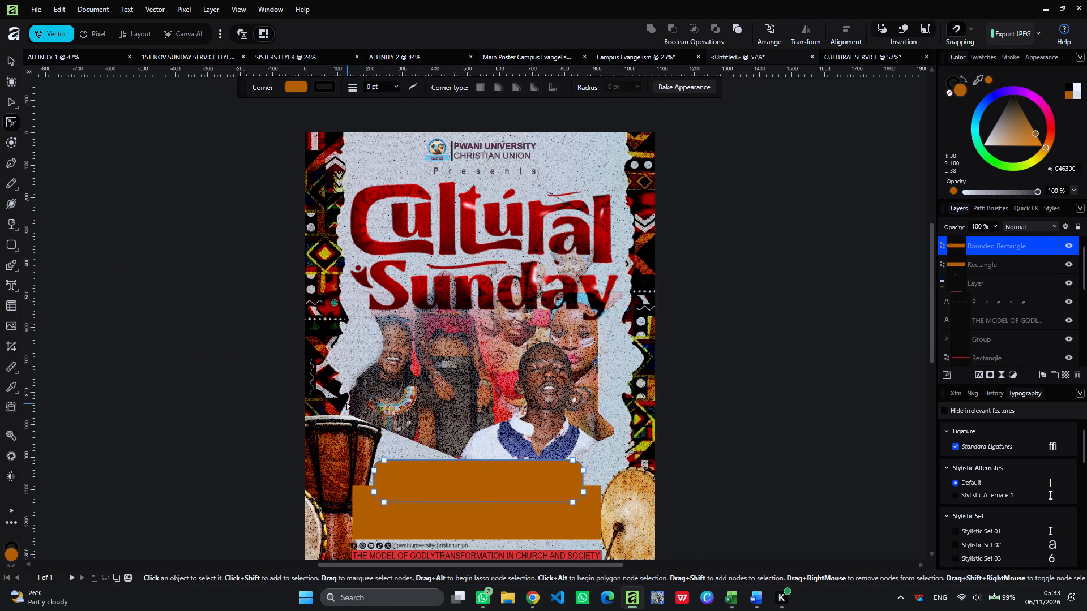
drag(385, 463, 389, 466)
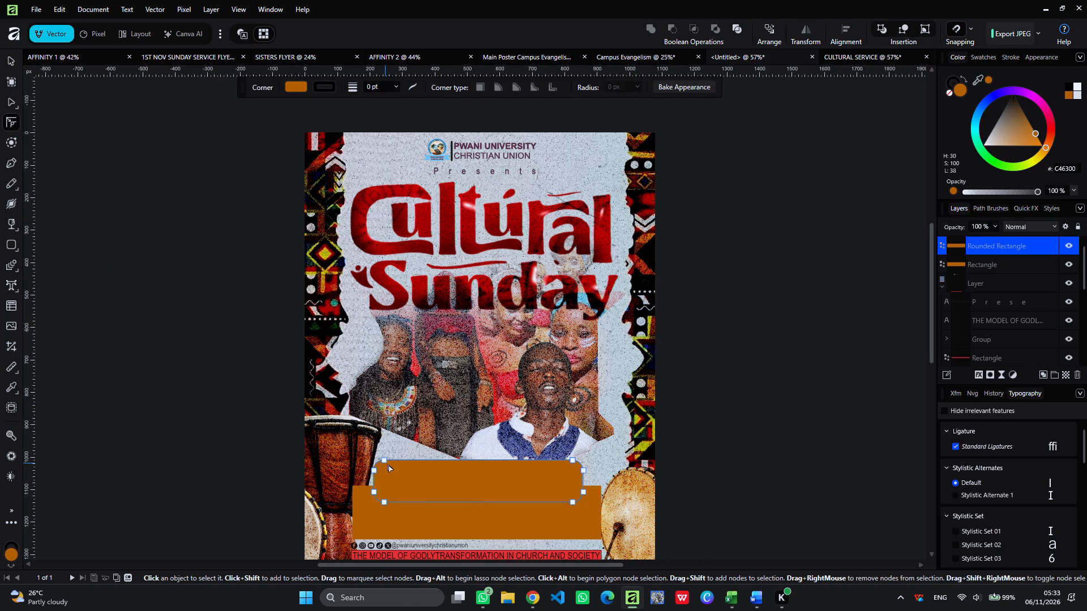
drag(389, 466, 394, 471)
click(382, 462)
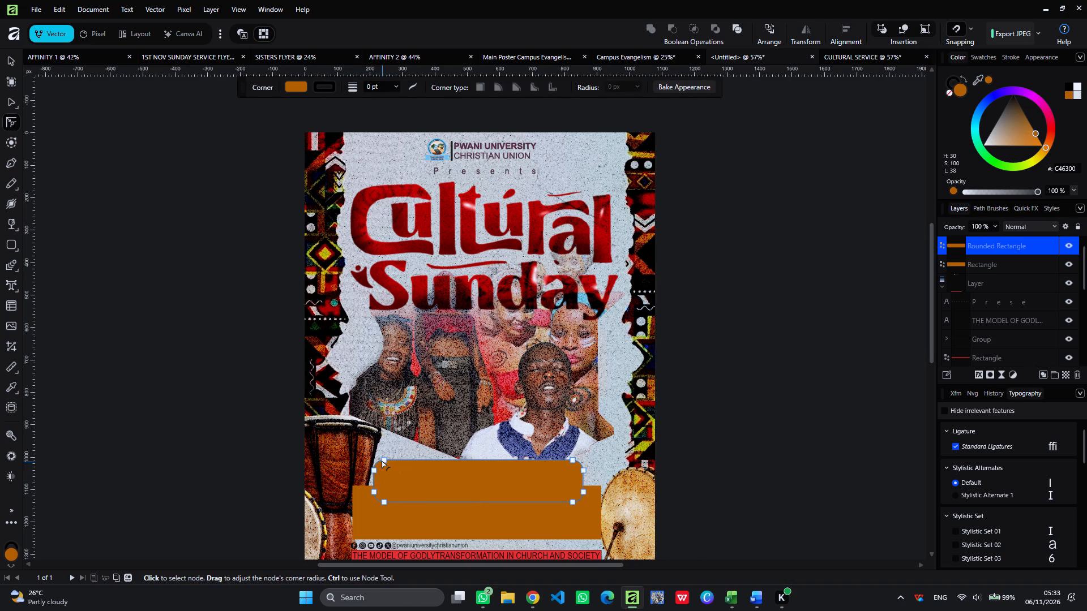
drag(384, 462, 400, 472)
drag(400, 472, 427, 483)
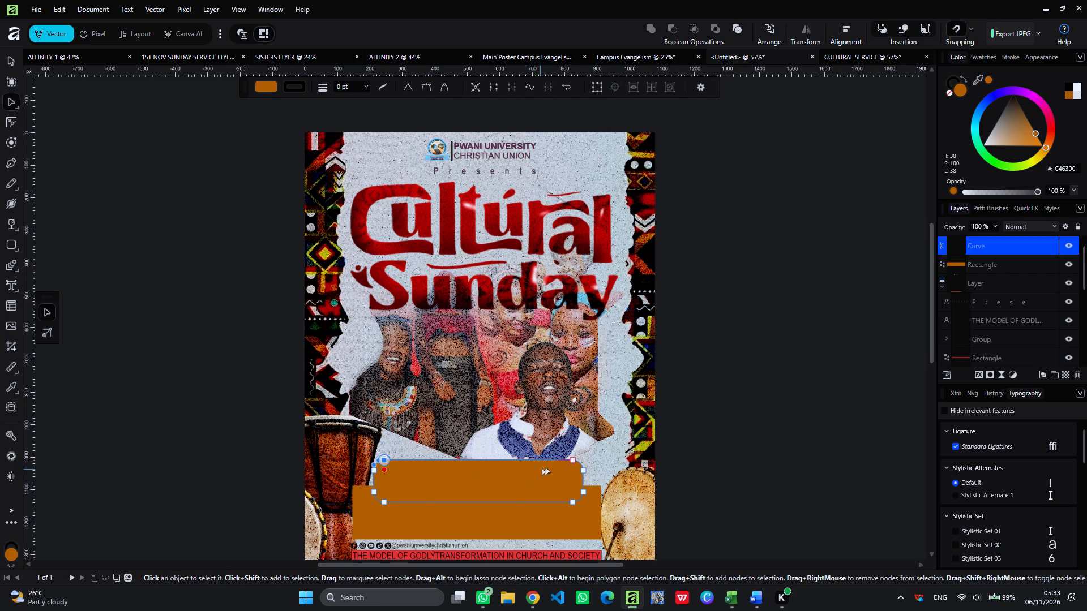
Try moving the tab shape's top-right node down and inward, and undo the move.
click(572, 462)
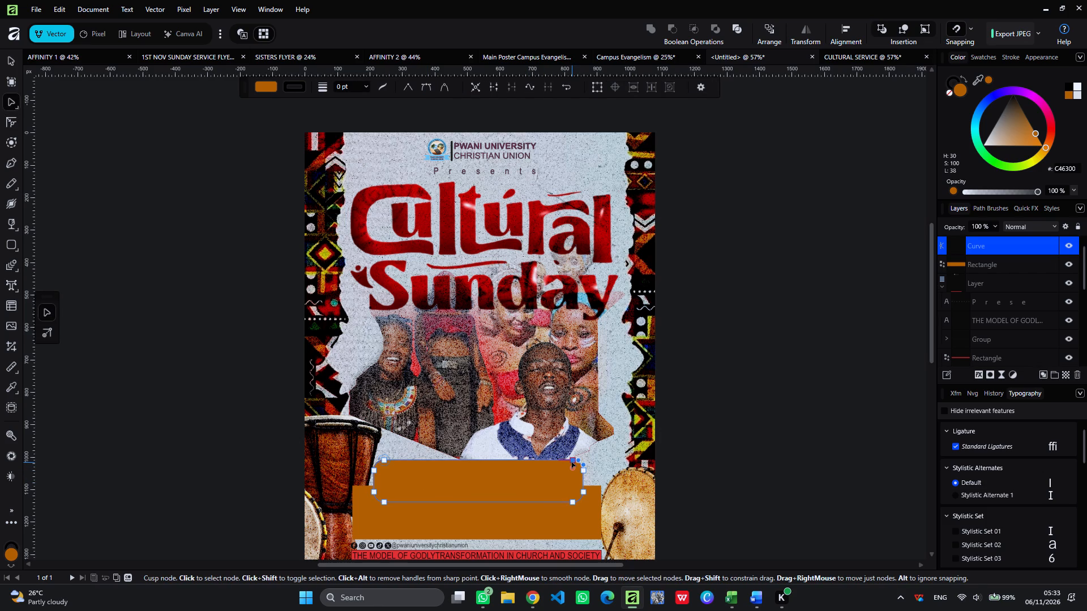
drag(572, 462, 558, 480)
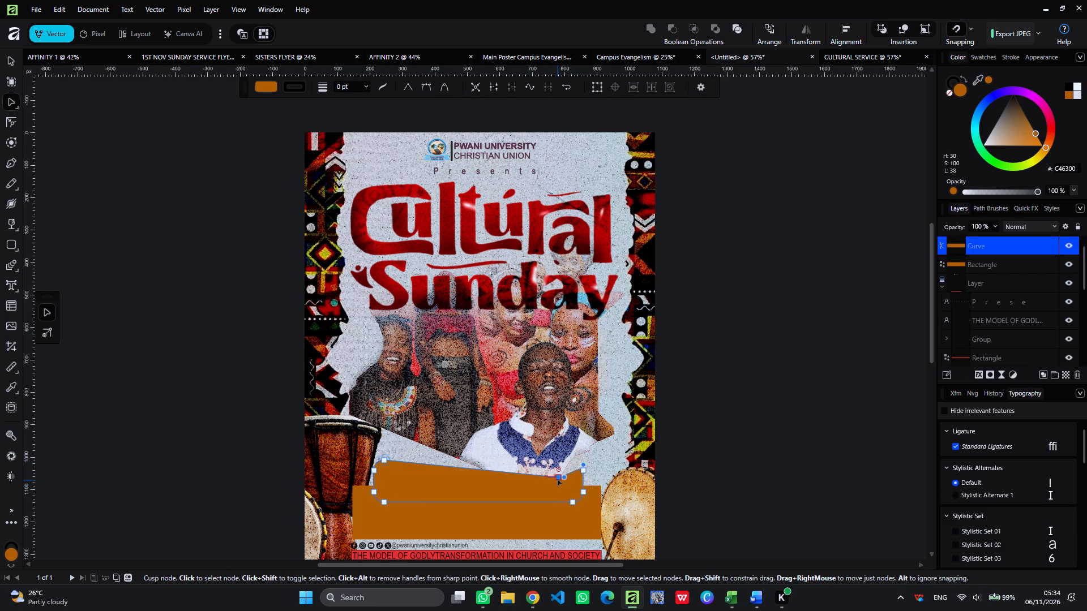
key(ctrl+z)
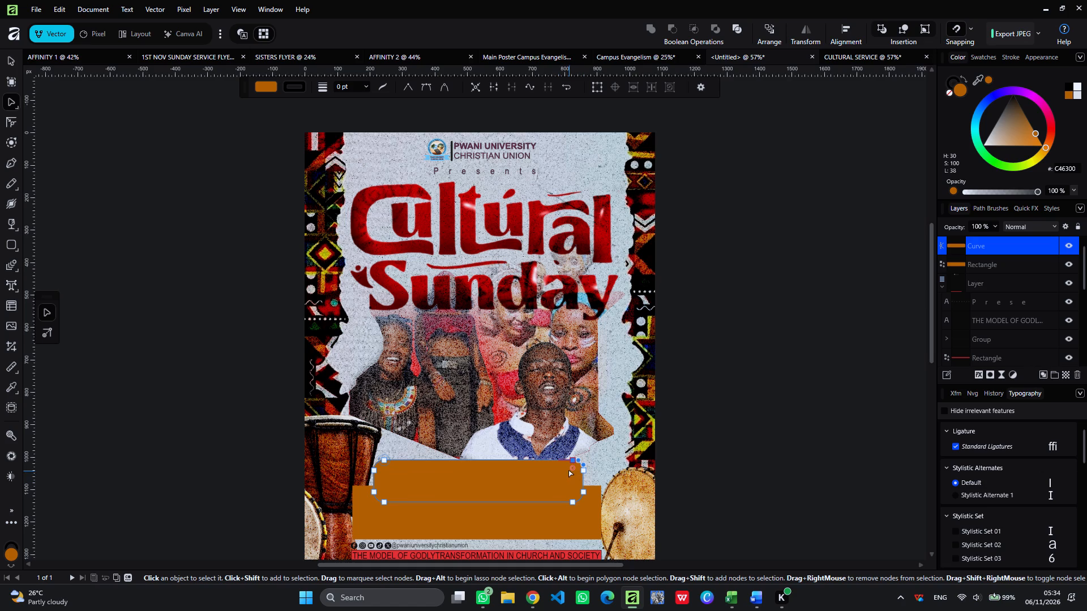
Round the tab shape's top-right corner node to match the top-left one.
drag(574, 467, 571, 468)
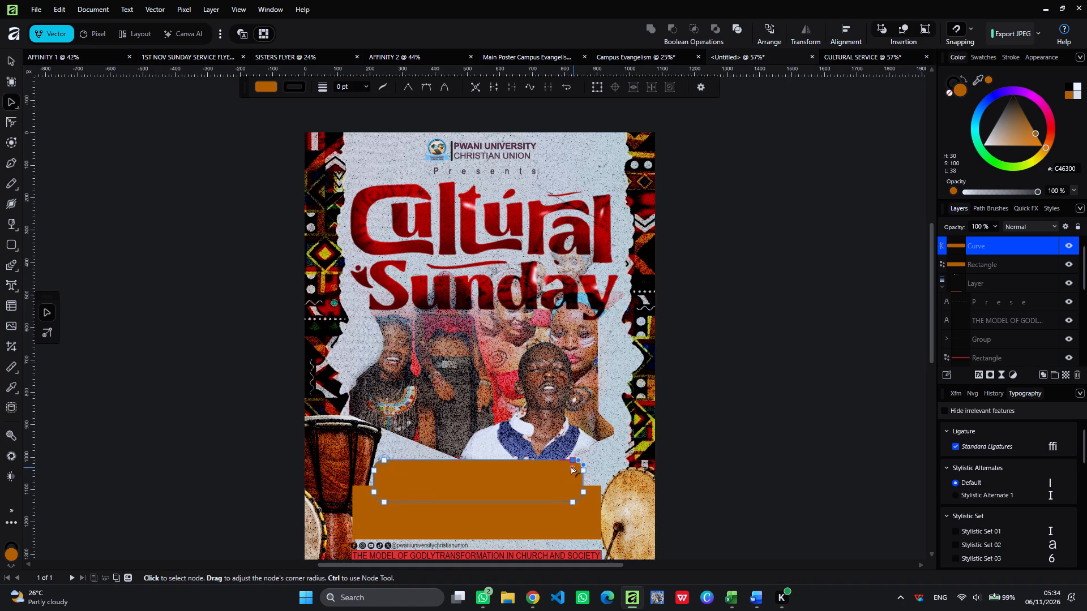
drag(571, 468, 426, 489)
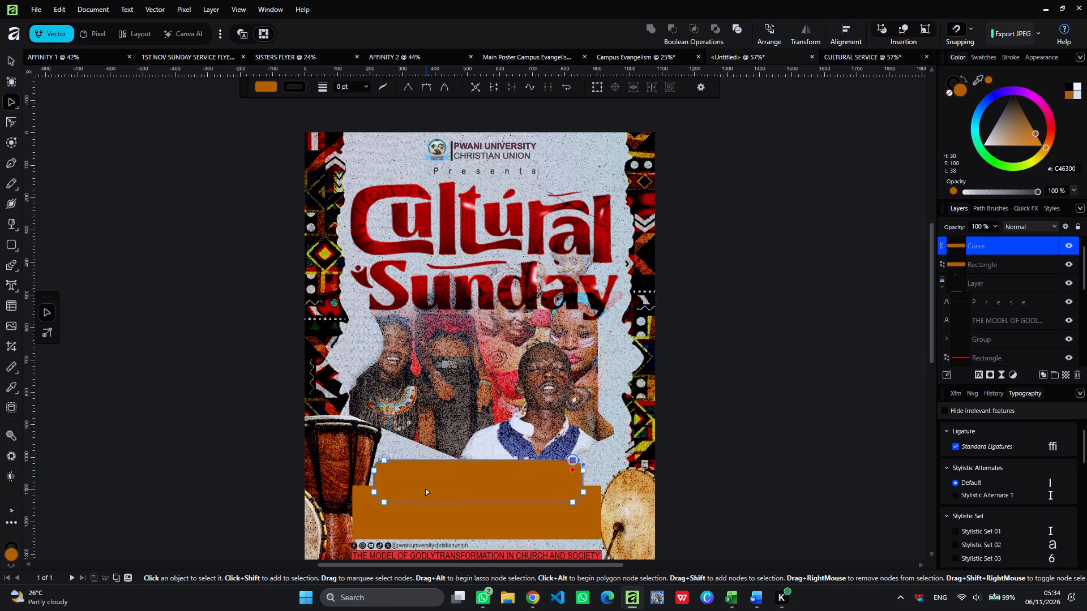
Select the rounded tab shape with the Move tool and shift it about 20 px to the right along the orange panel.
click(11, 62)
click(243, 270)
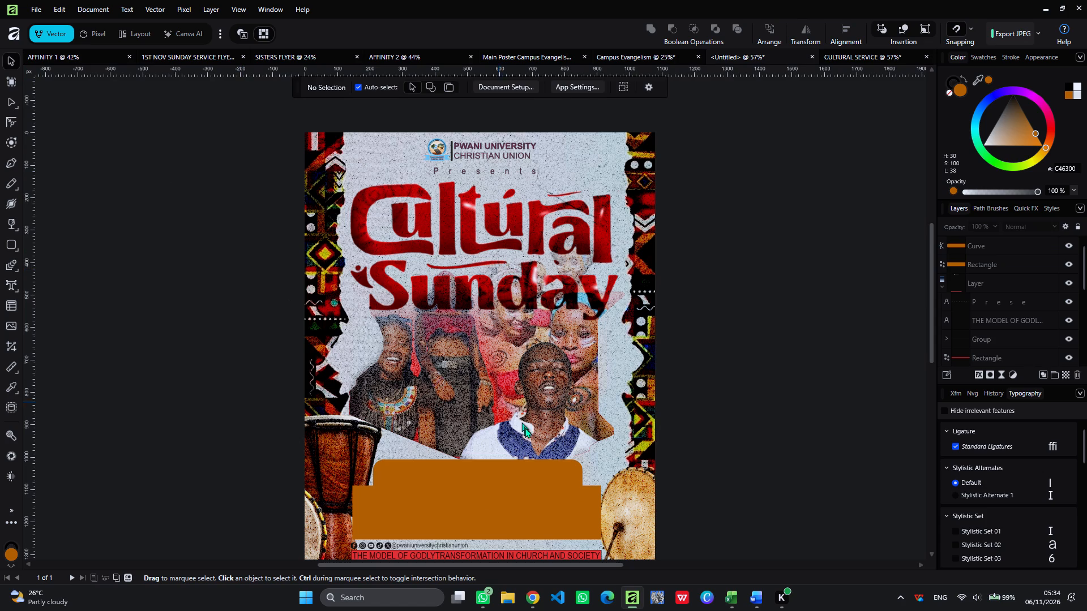
click(504, 476)
click(504, 476)
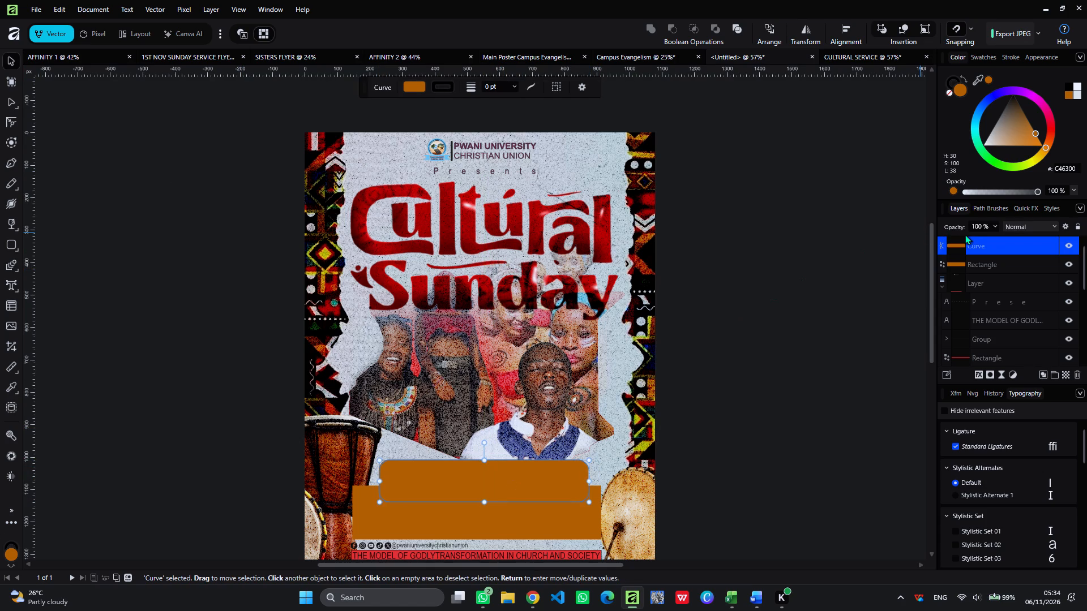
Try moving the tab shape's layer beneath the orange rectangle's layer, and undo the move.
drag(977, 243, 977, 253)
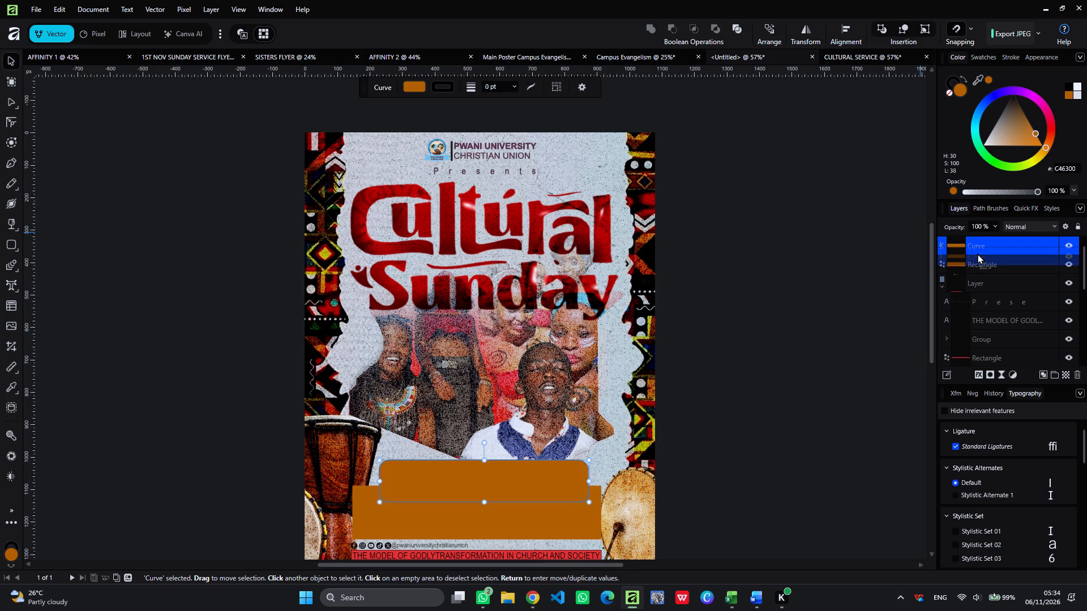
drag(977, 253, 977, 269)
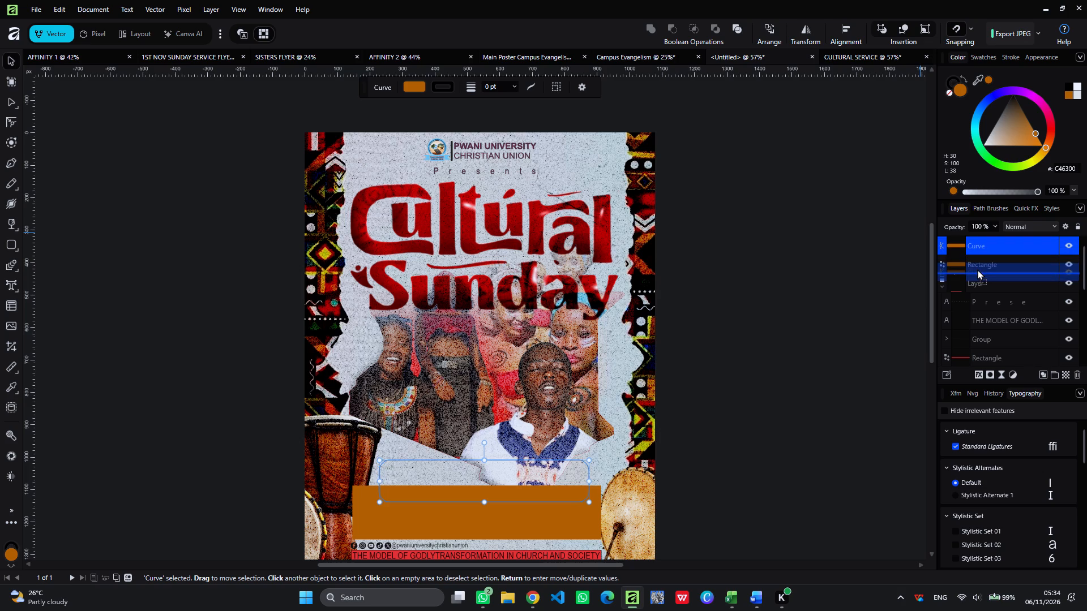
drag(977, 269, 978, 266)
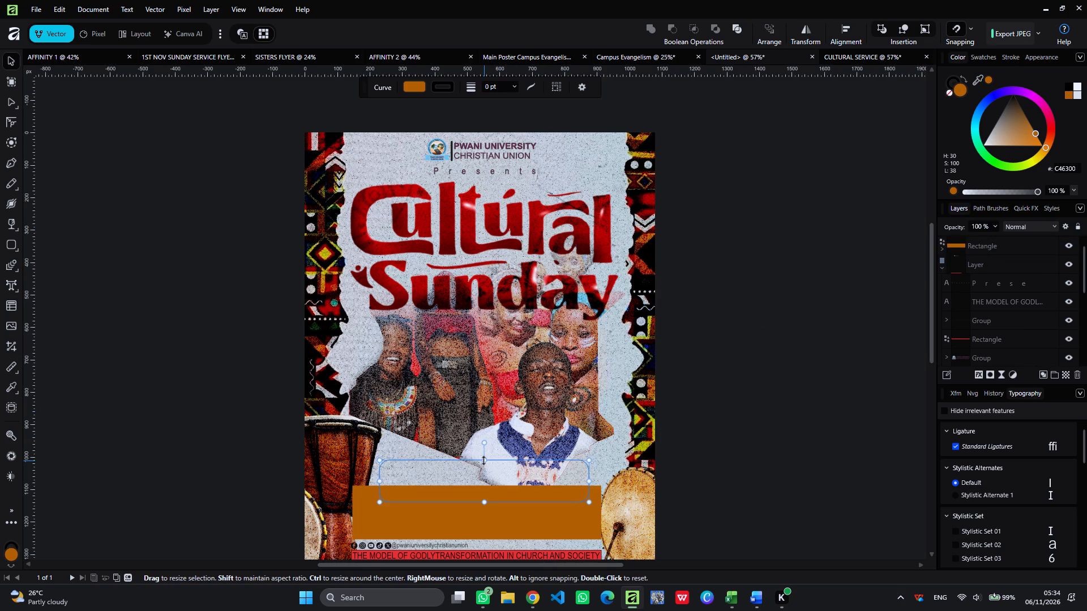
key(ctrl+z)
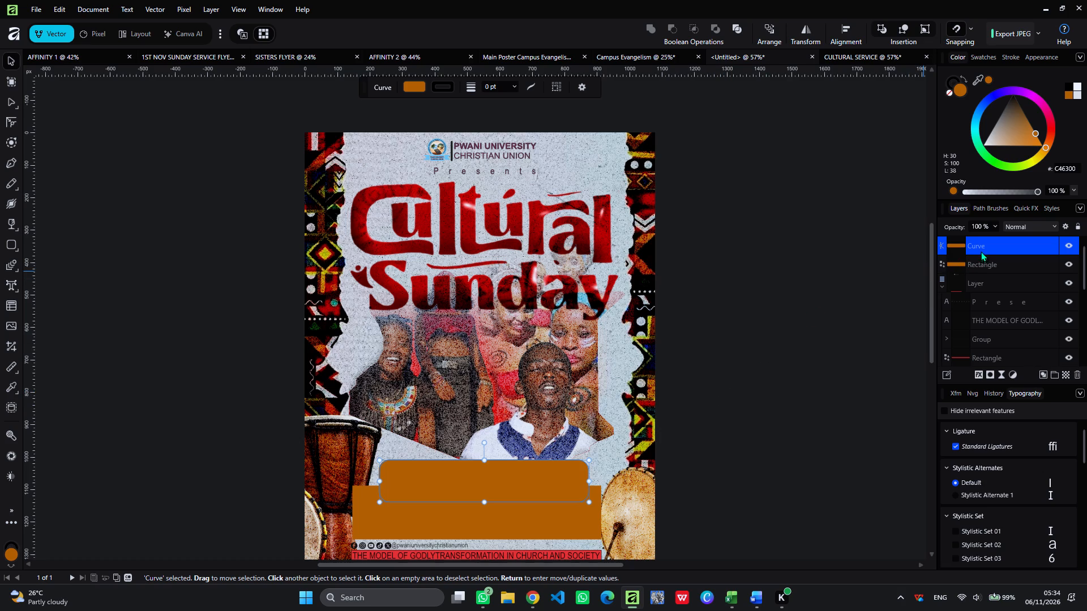
Reorder the tab shape's layer so it sits directly beneath the orange rectangle and above the Layer group.
drag(980, 246, 980, 266)
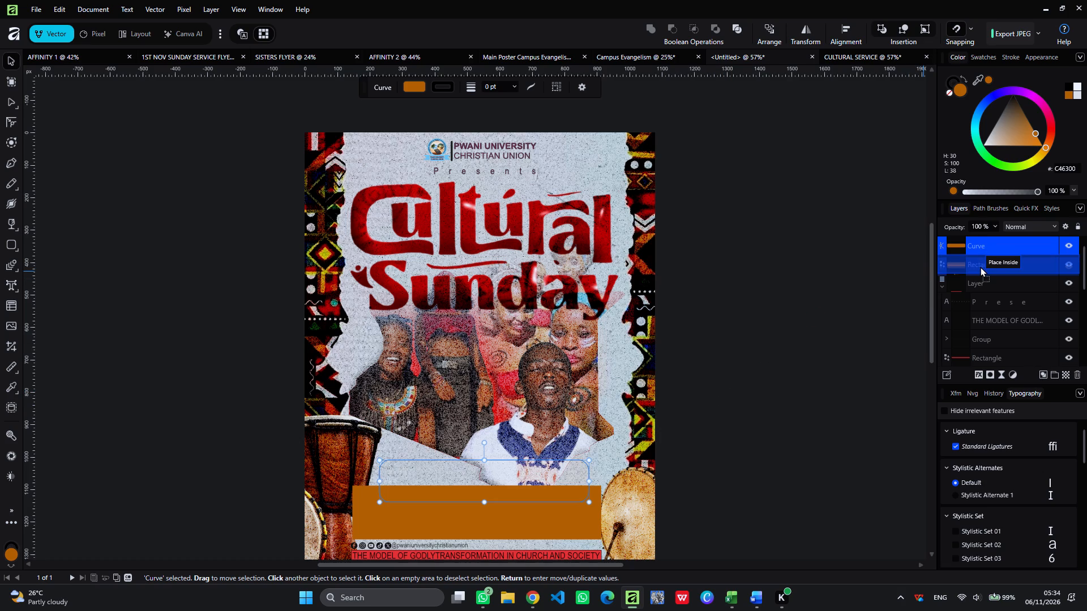
drag(980, 266, 981, 268)
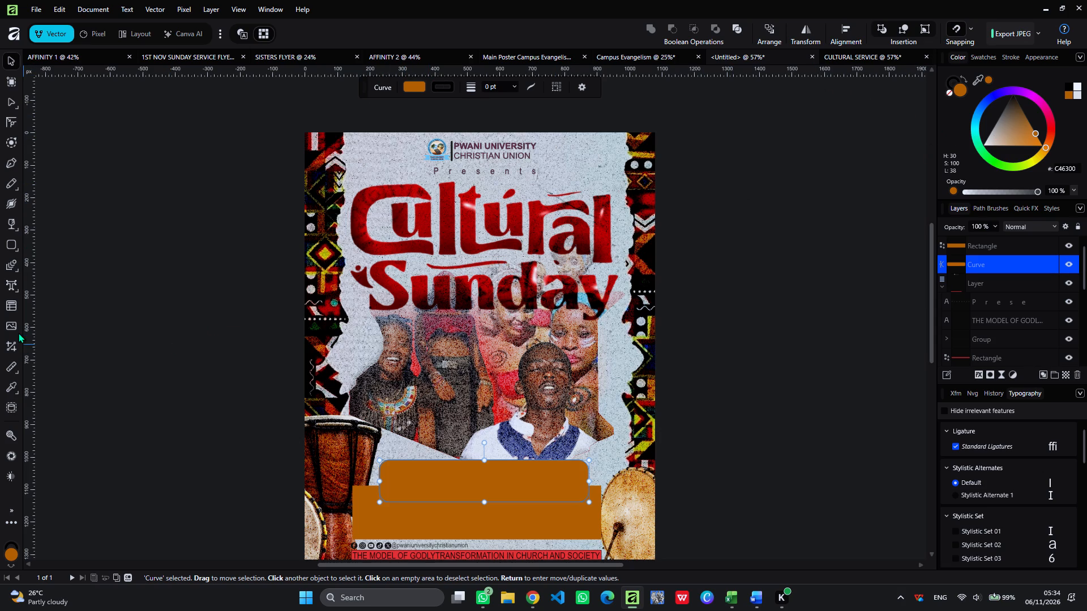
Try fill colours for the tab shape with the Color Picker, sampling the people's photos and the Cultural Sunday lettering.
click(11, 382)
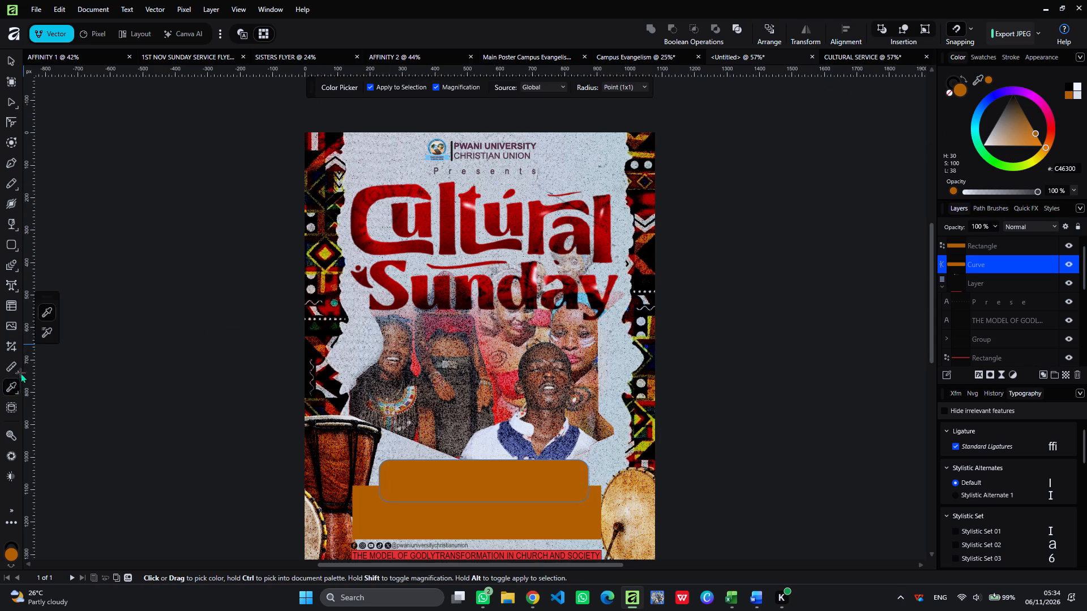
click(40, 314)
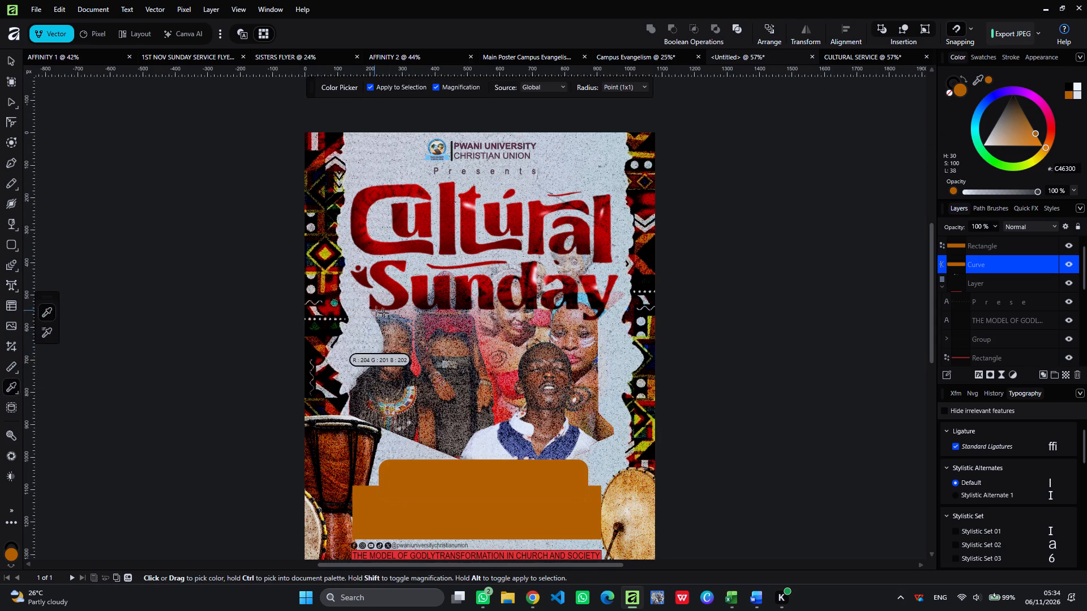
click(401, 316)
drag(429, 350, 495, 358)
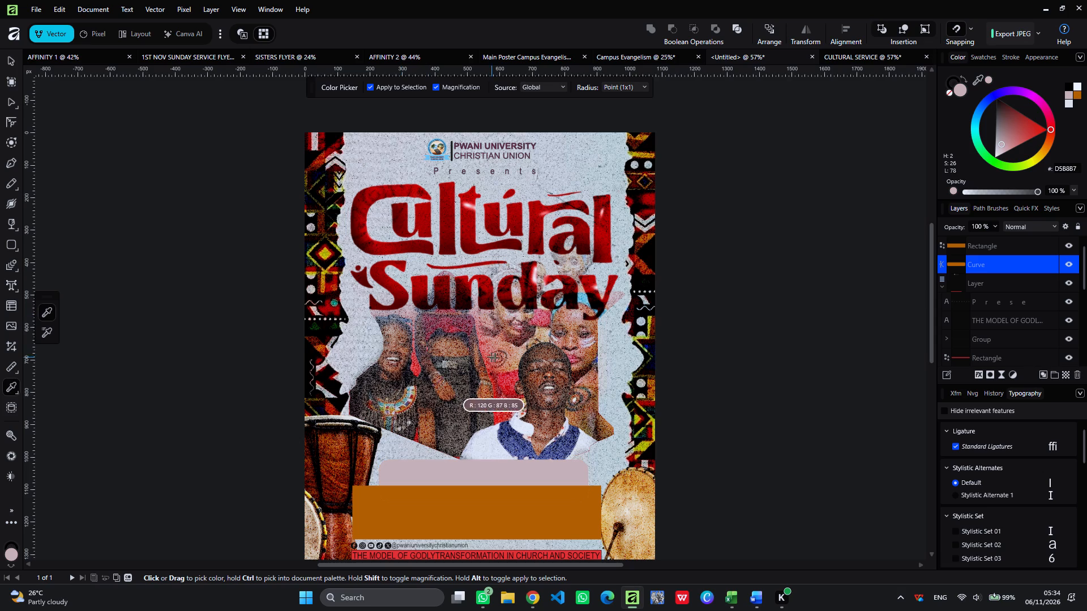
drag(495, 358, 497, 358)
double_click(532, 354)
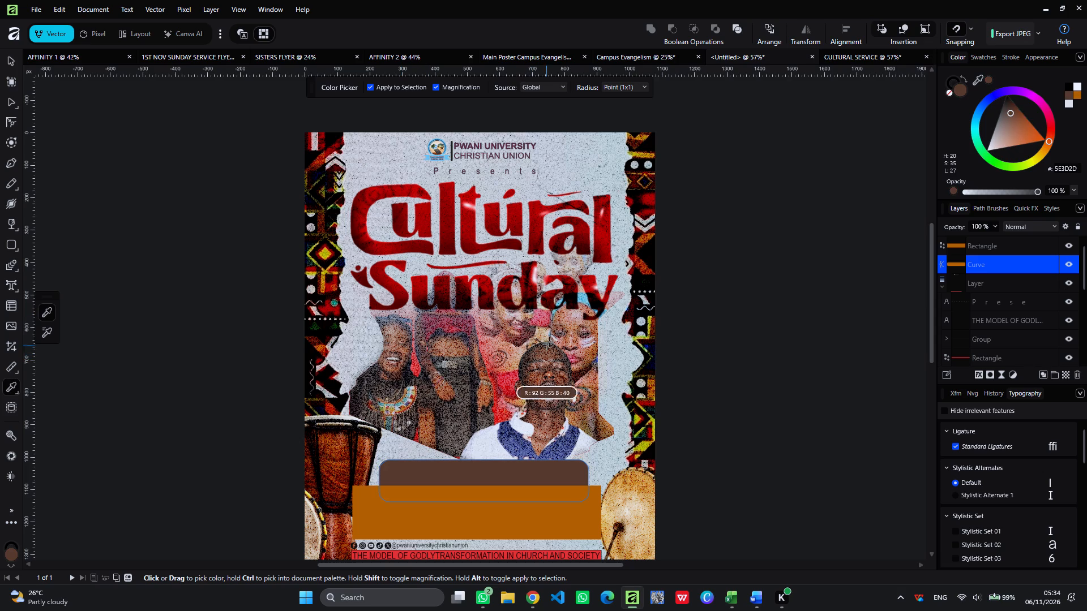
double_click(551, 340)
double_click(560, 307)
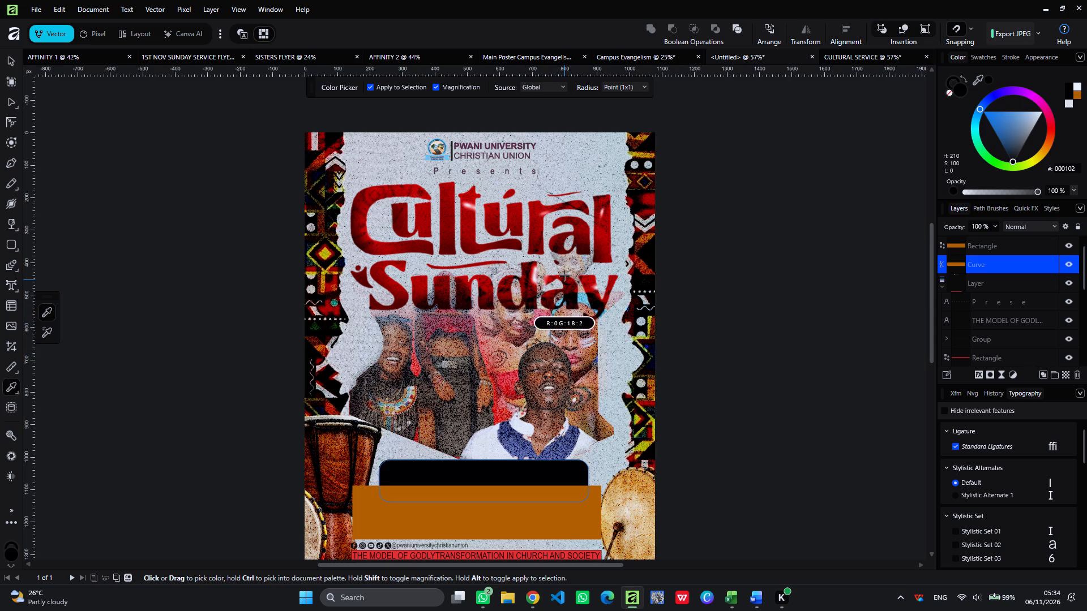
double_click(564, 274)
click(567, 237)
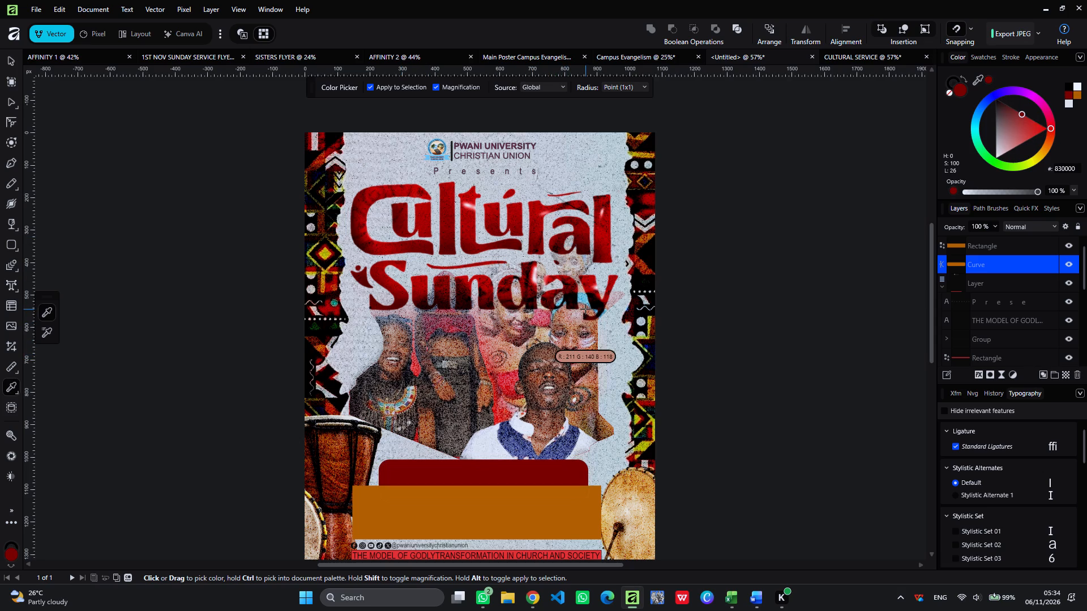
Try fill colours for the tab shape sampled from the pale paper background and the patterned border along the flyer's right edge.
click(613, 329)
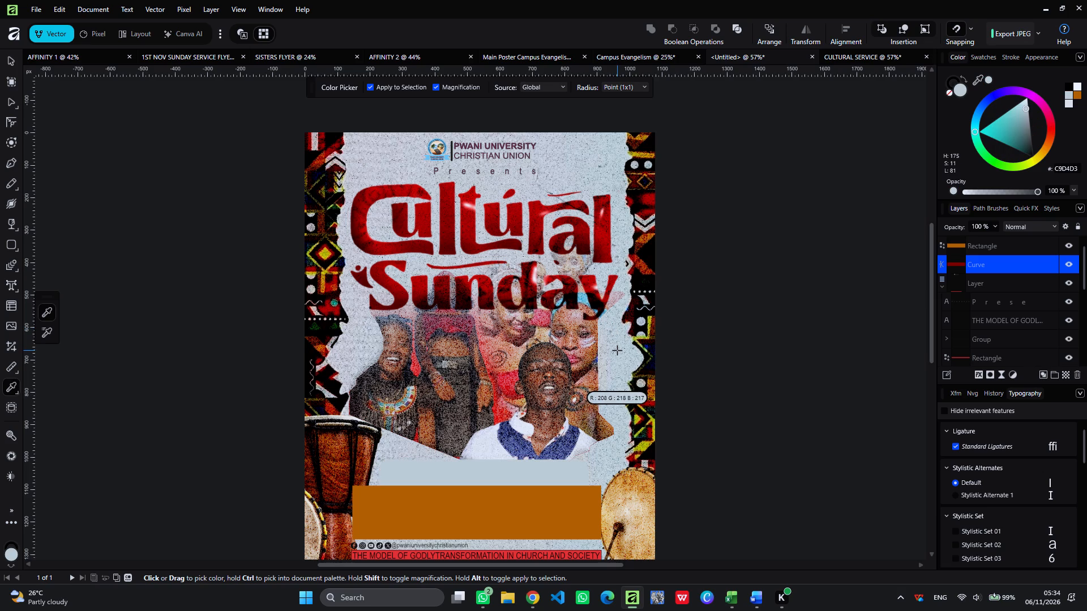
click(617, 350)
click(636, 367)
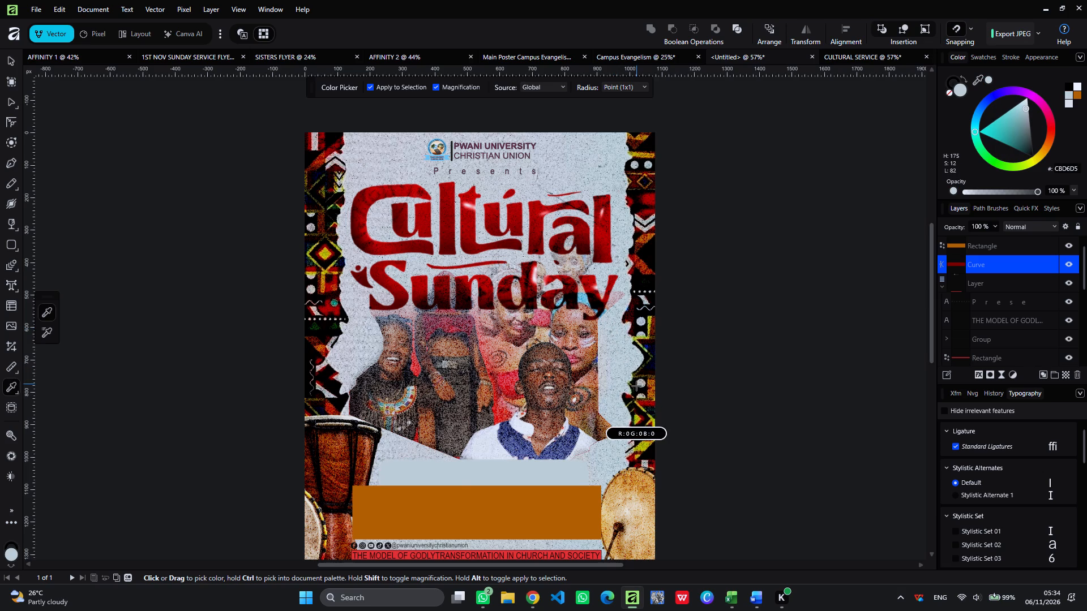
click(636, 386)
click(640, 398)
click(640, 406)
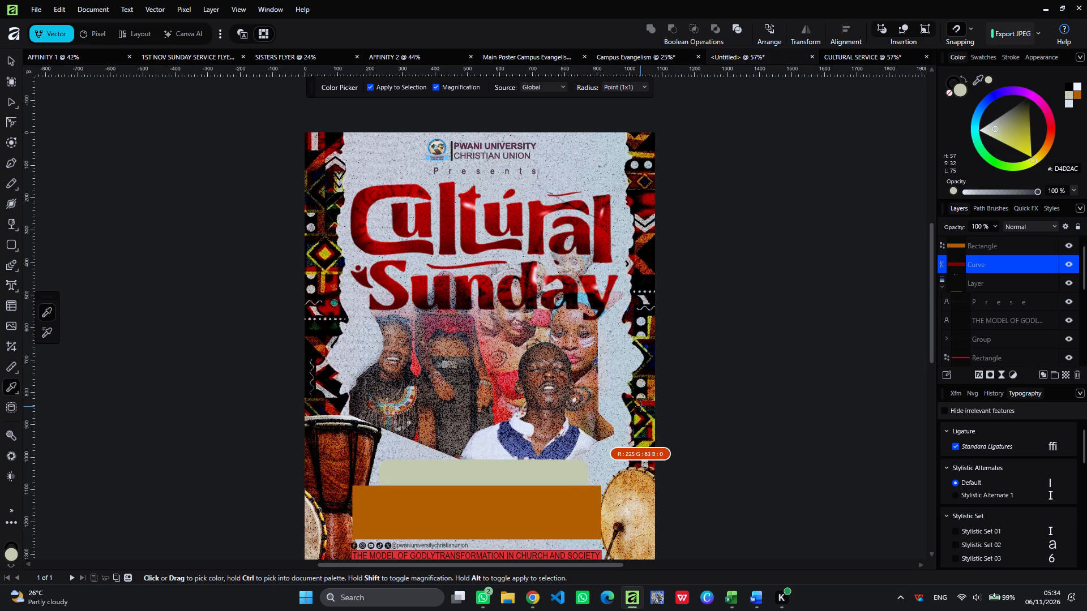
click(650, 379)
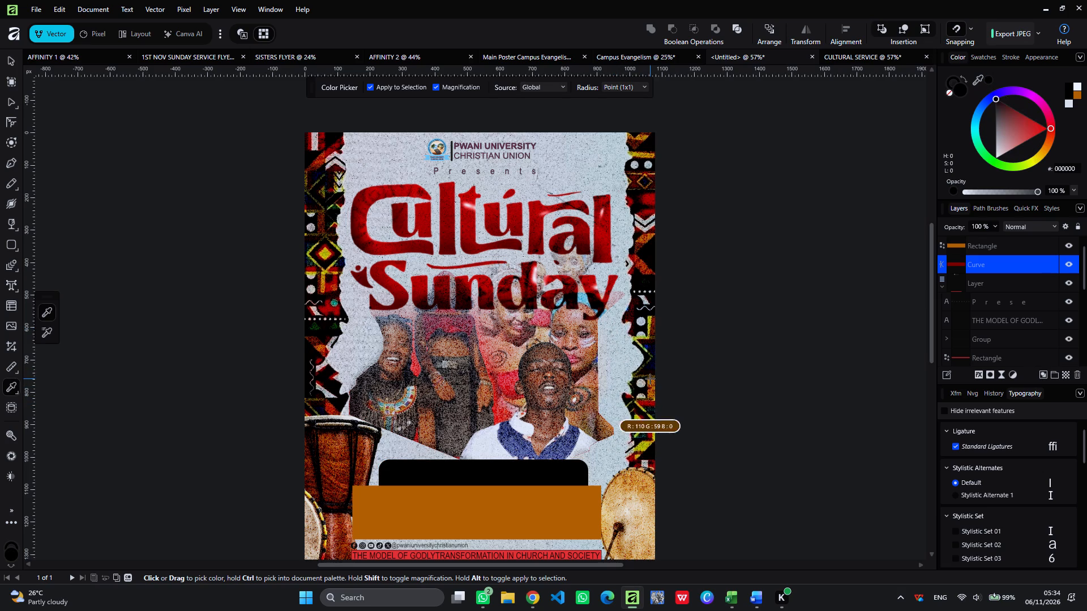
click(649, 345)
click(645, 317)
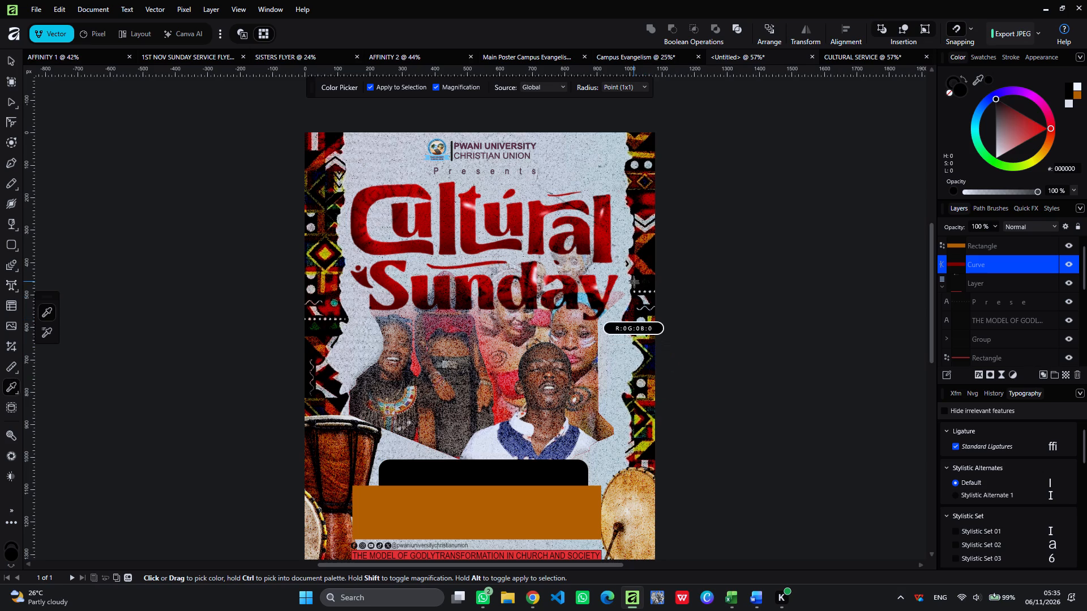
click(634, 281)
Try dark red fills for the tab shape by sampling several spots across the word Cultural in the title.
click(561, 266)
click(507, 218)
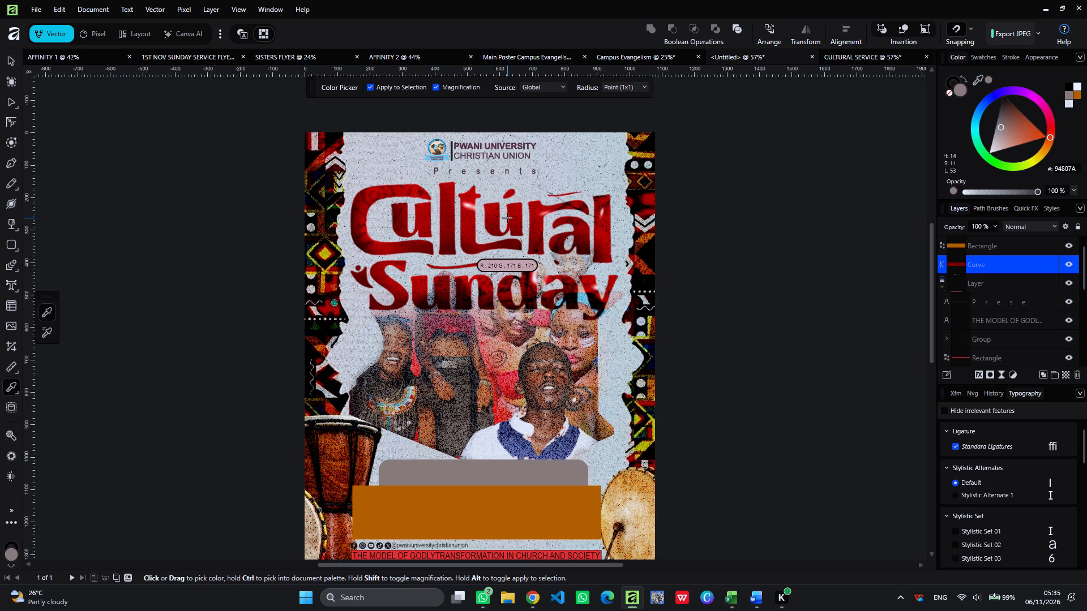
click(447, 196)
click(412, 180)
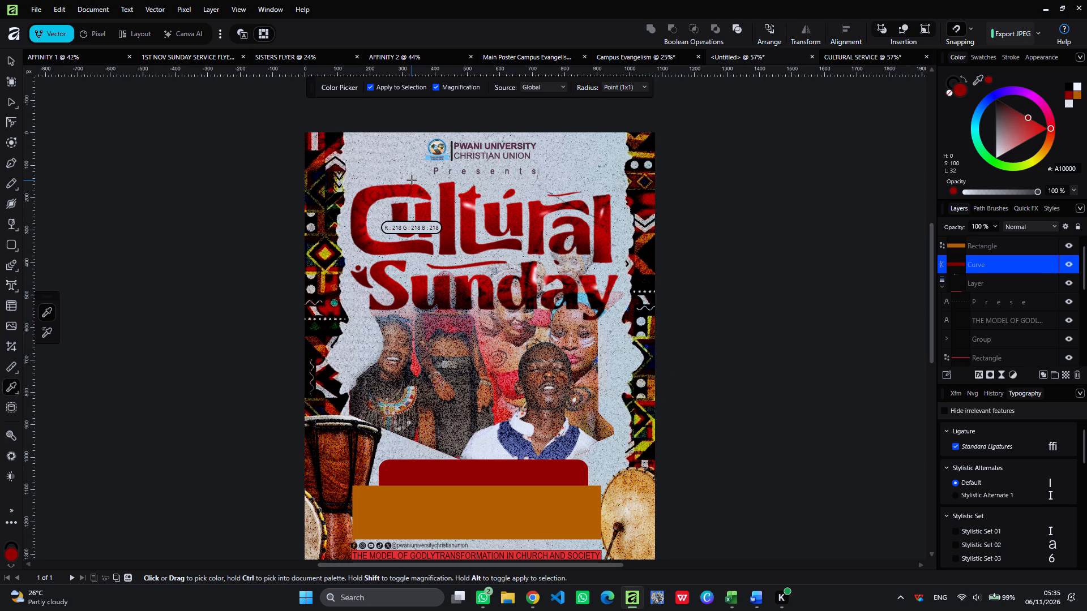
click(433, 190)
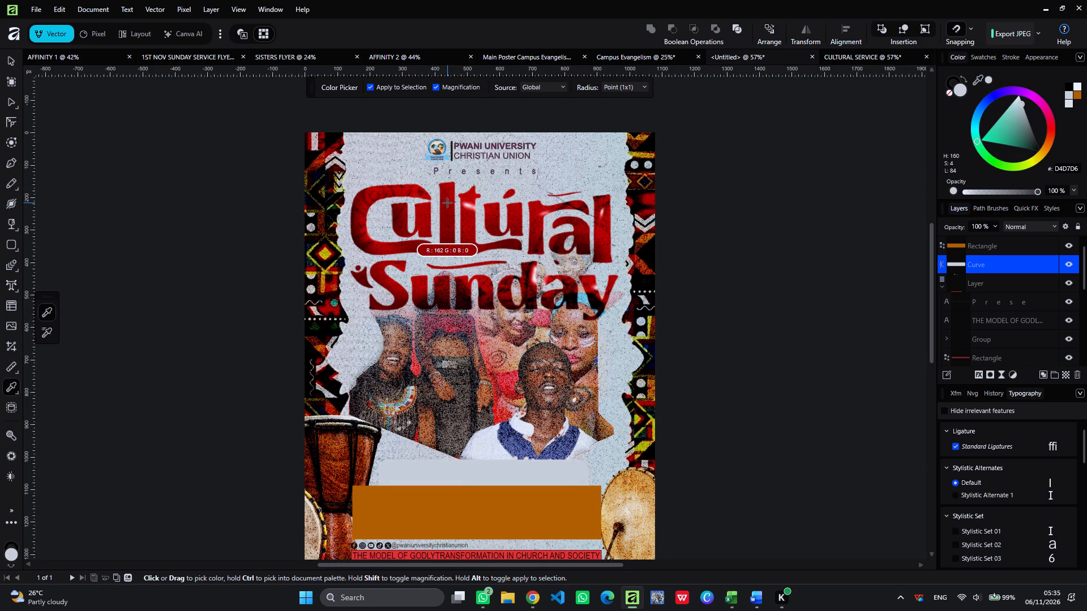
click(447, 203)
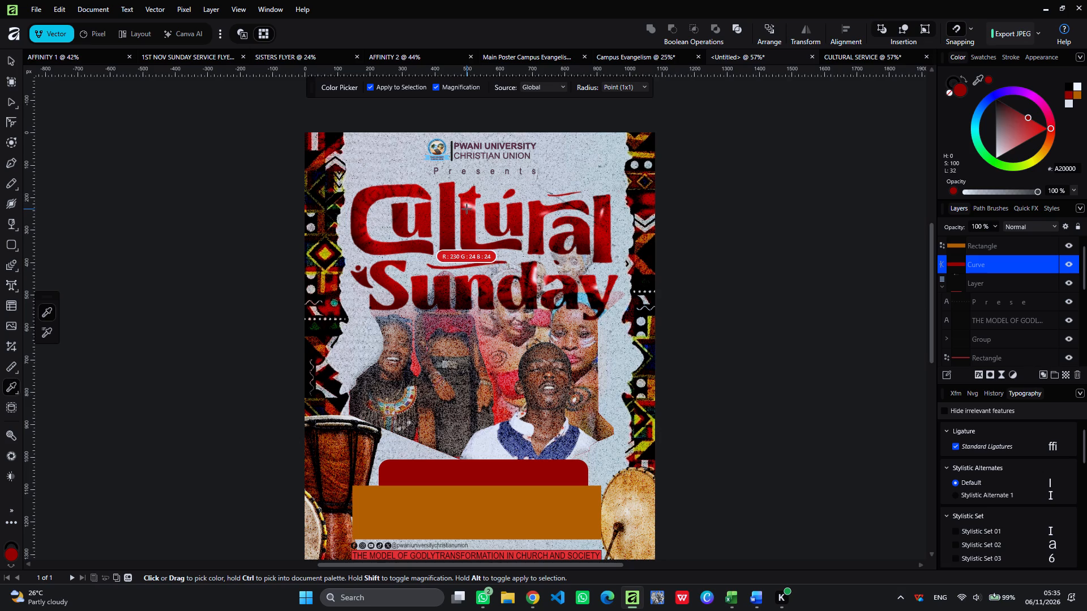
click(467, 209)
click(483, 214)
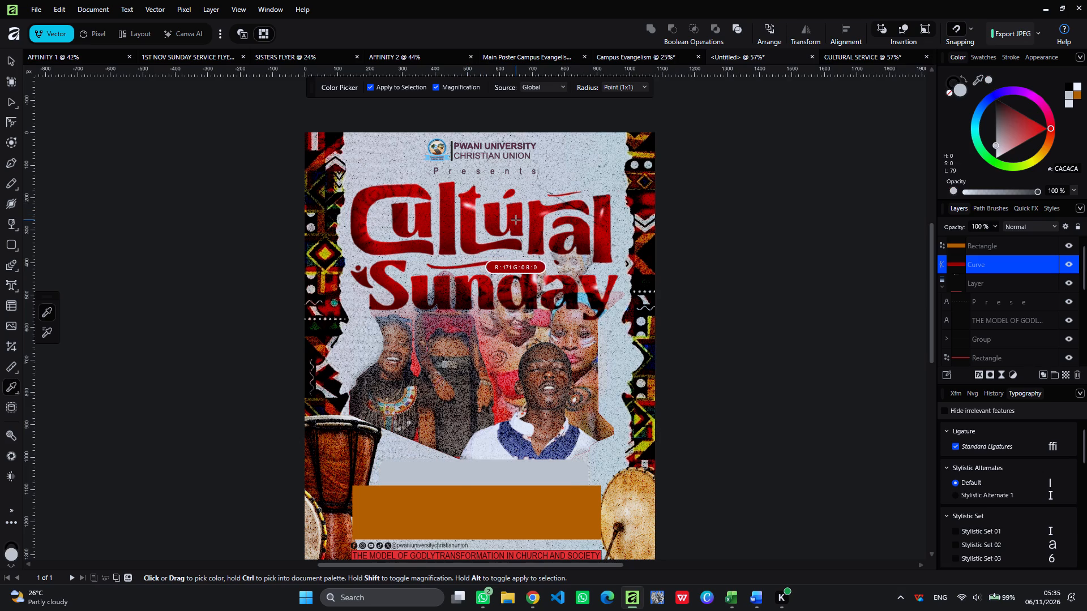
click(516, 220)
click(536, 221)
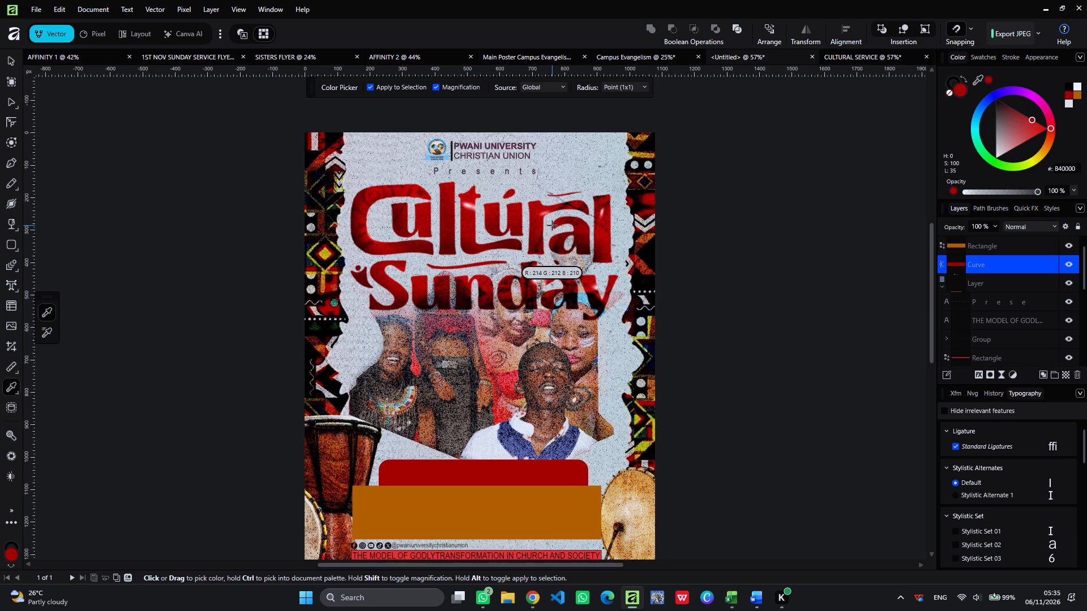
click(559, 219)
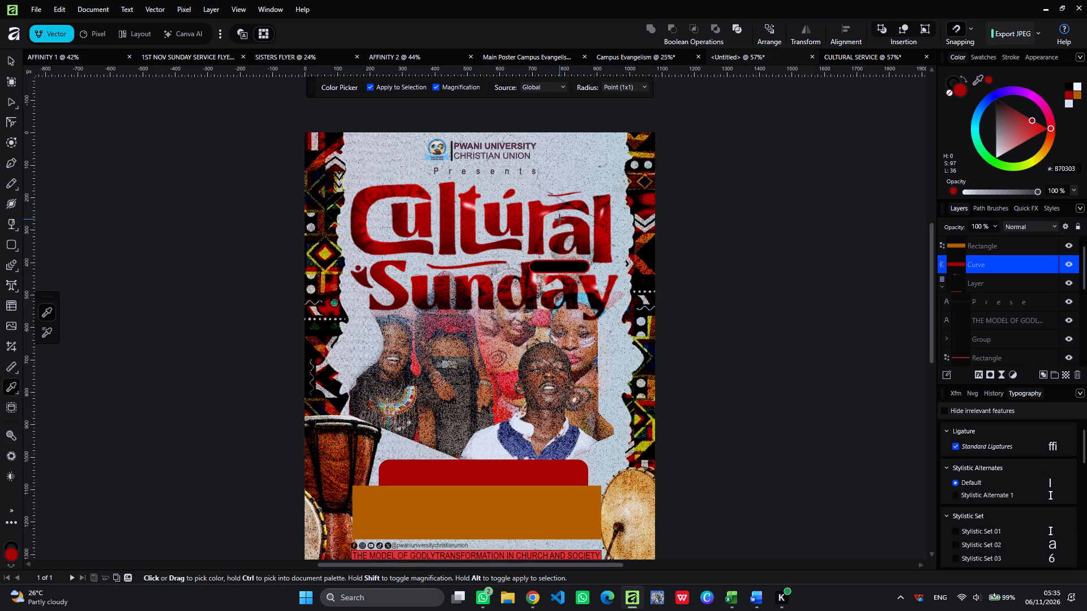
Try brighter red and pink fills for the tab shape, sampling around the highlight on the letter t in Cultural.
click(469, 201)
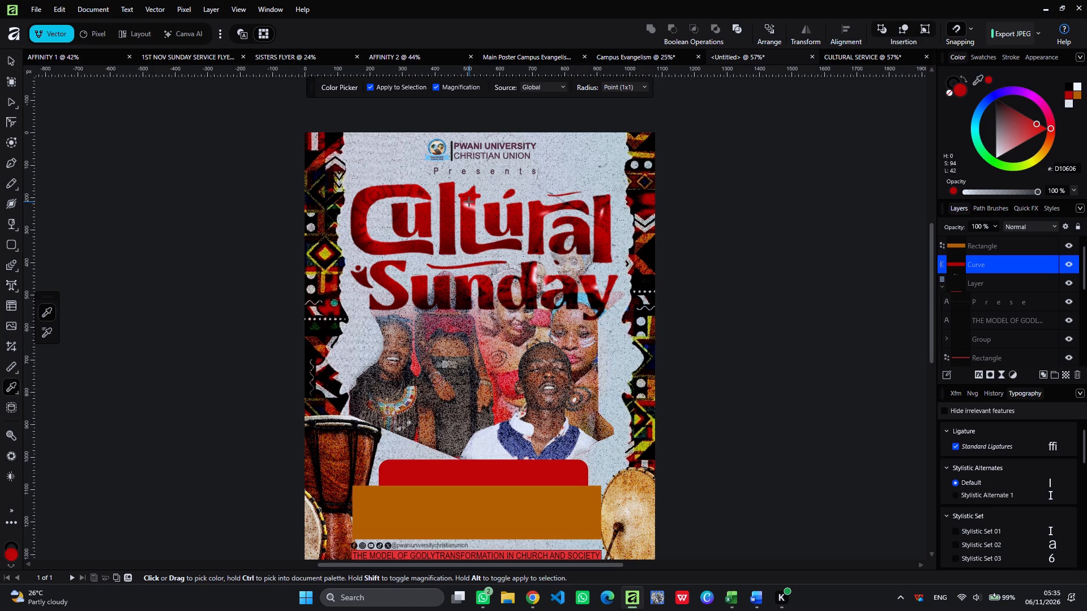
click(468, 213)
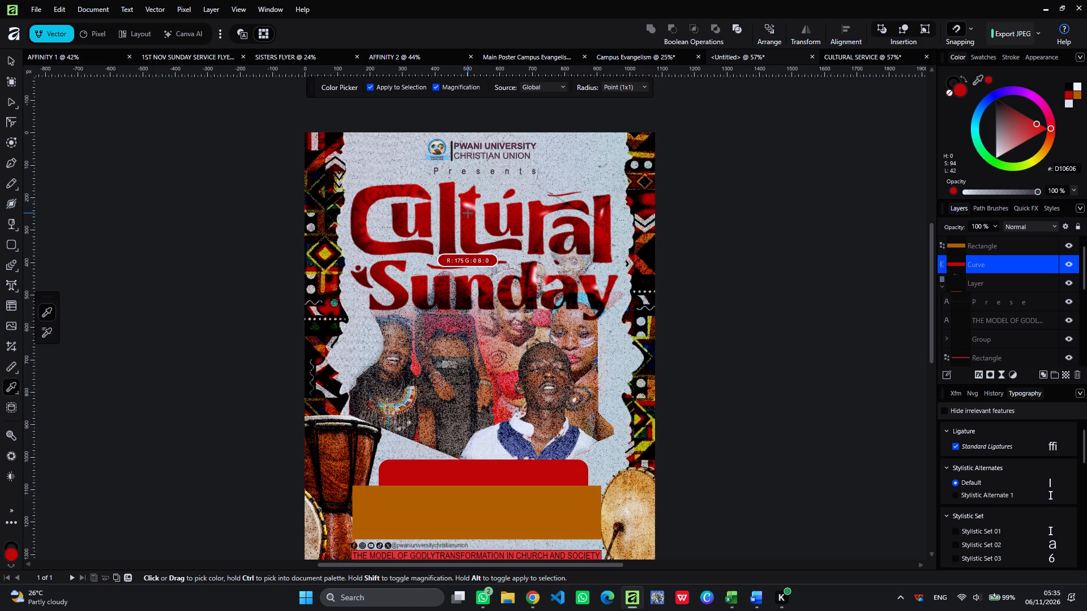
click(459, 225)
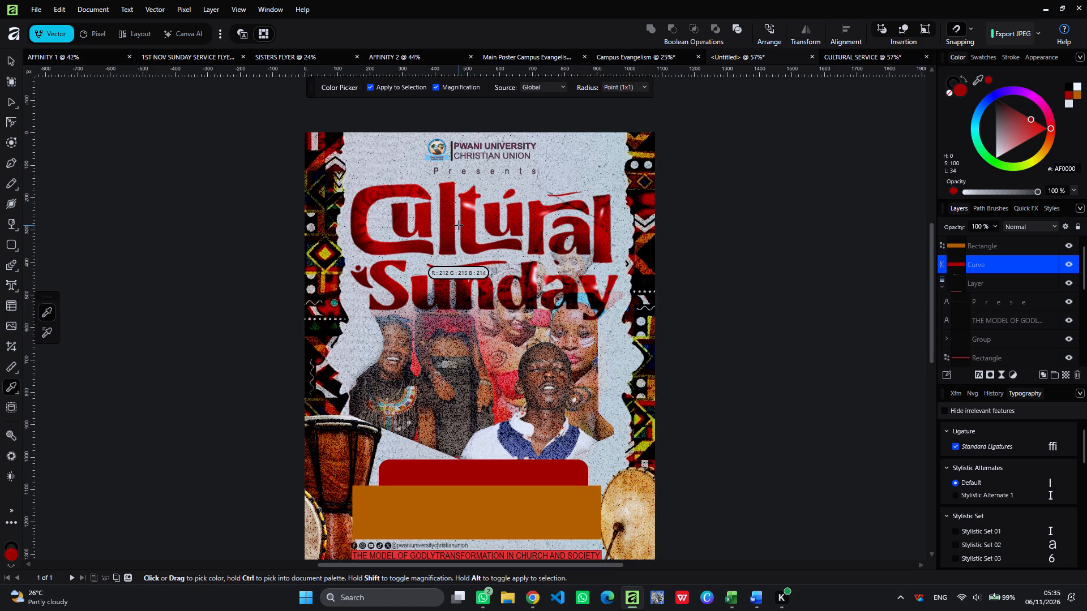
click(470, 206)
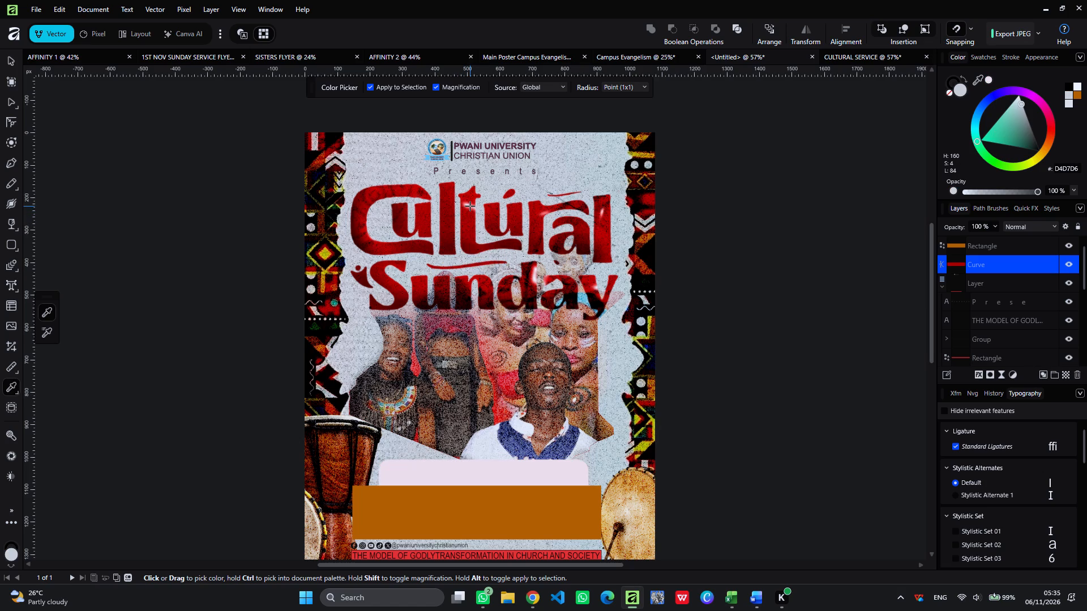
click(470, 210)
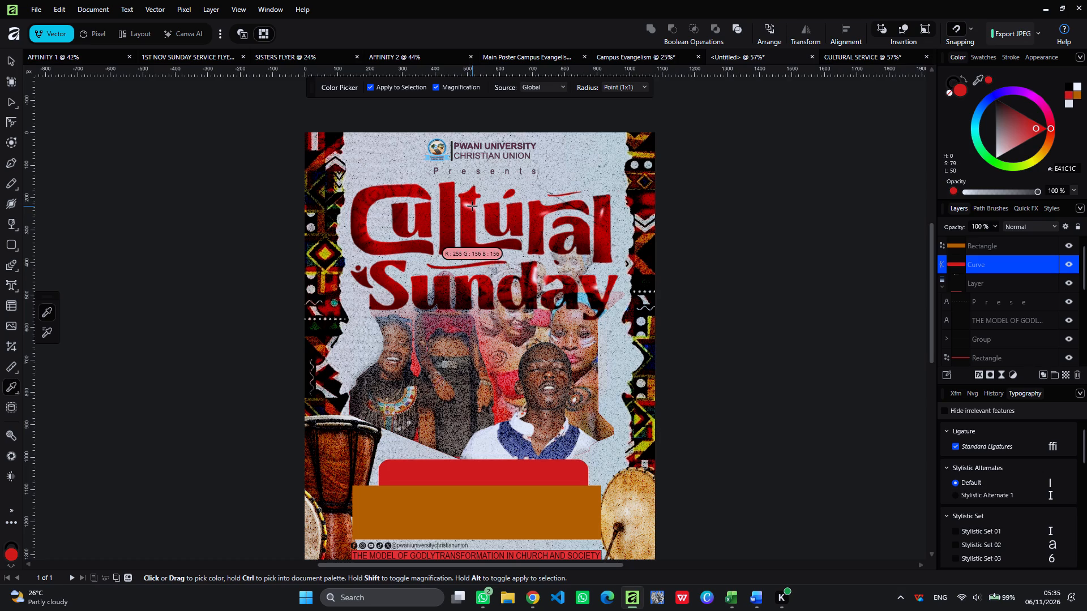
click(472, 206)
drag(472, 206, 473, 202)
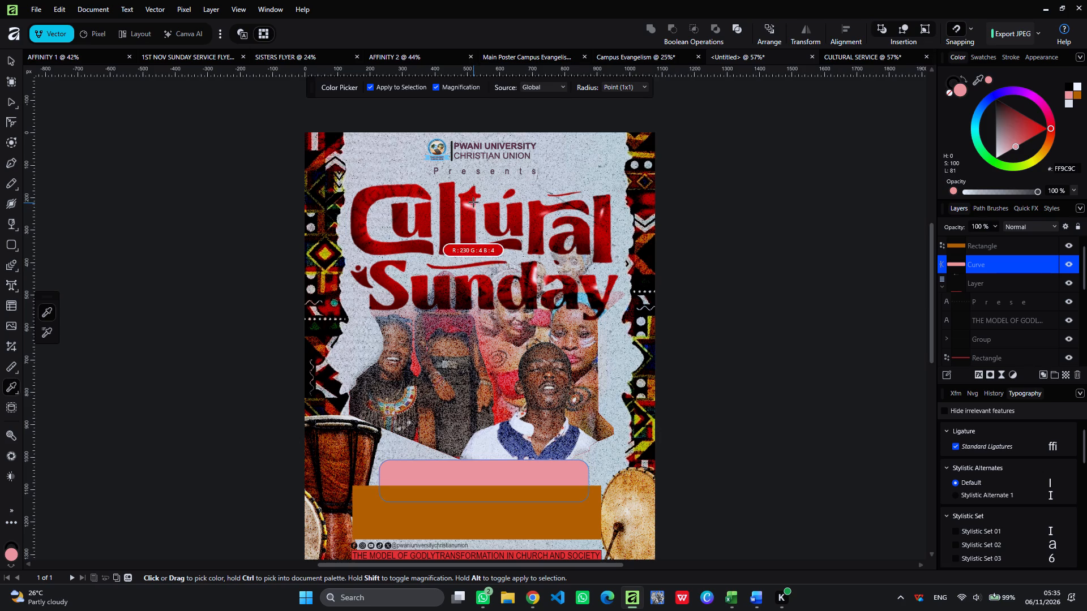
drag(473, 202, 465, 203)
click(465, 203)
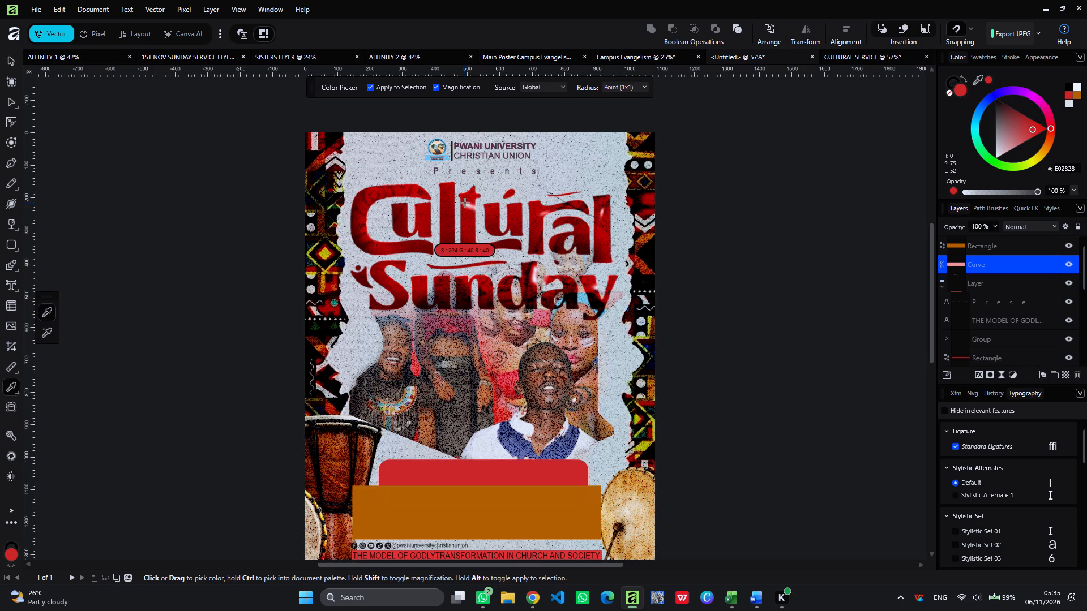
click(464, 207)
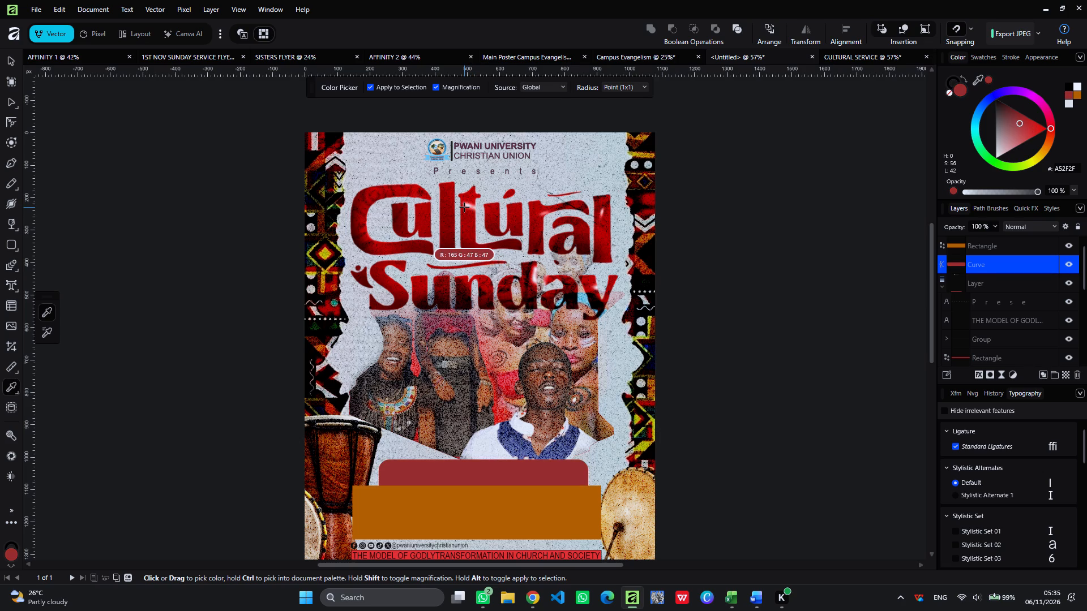
Fill the tab shape with the pale grey #D5D9DB sampled from the paper background just above the title.
click(571, 176)
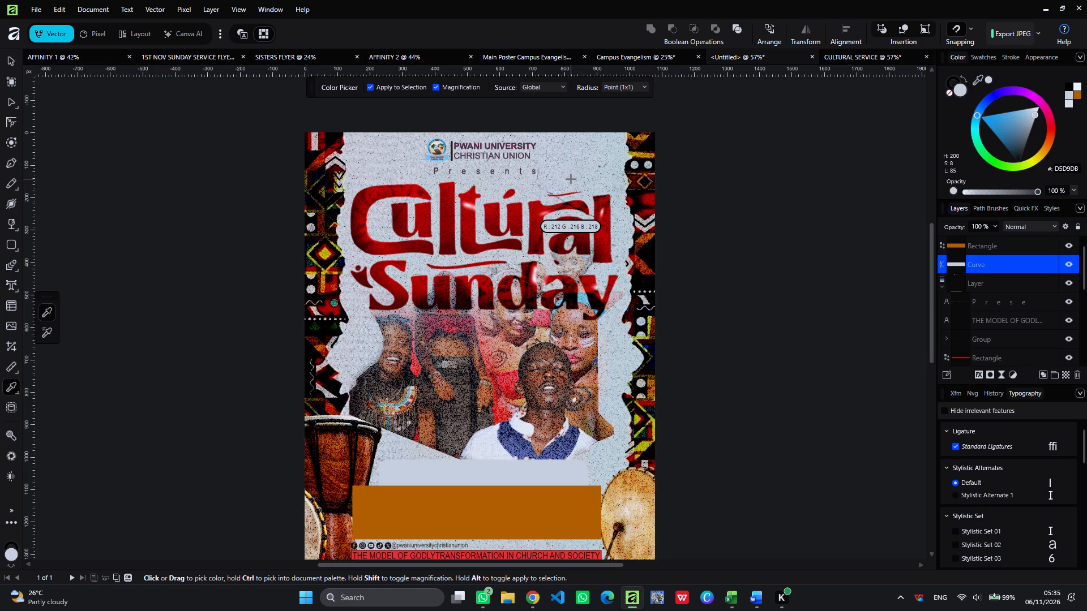
Fill the tab shape with the dark red #B50000 sampled from the lettering of the word Cultural in the title.
click(571, 178)
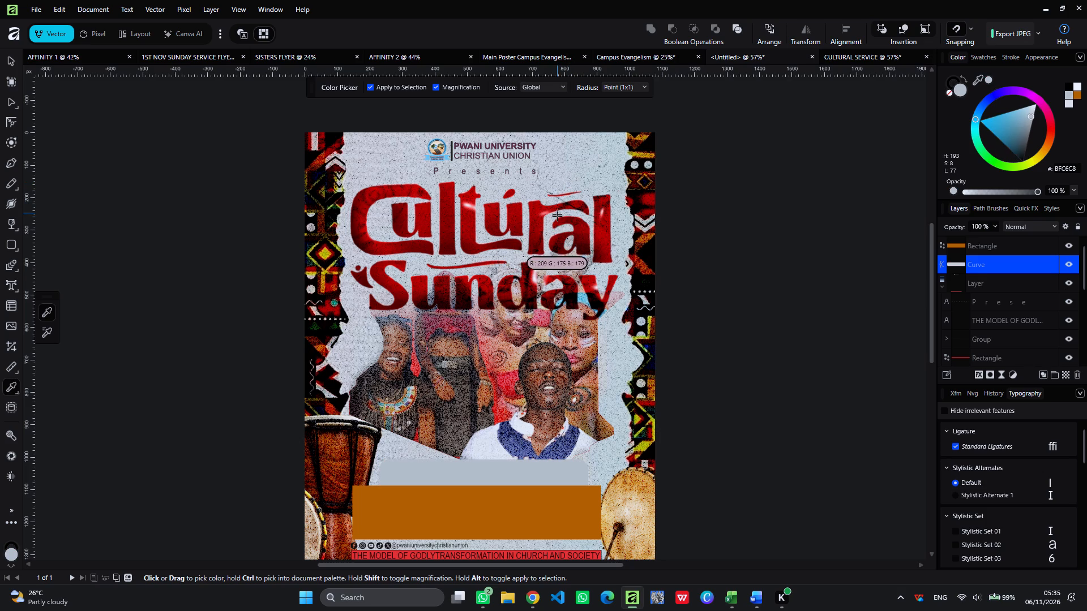
click(560, 236)
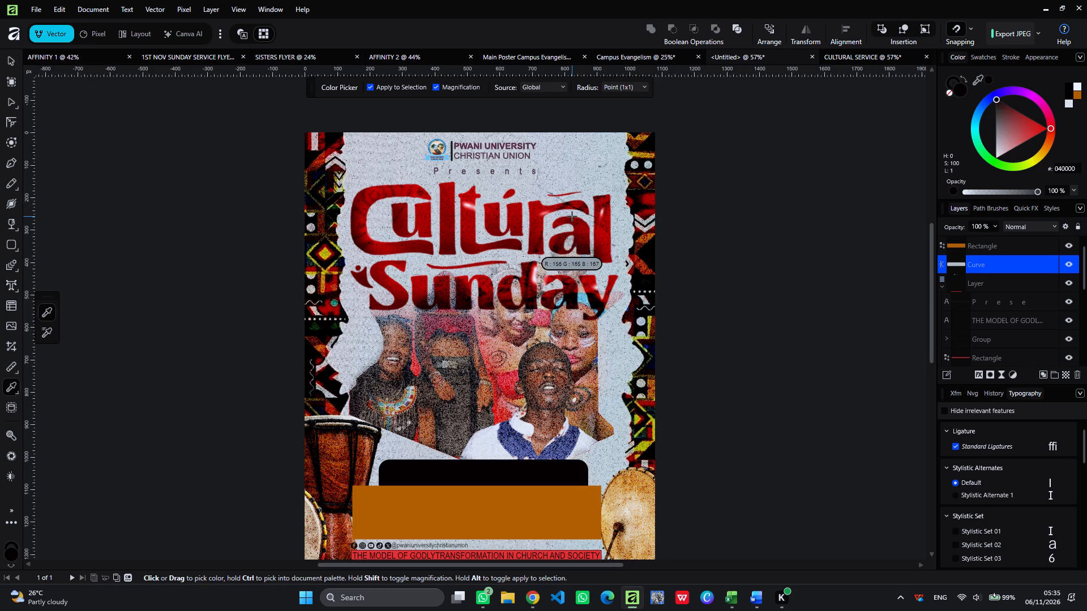
click(572, 216)
click(532, 216)
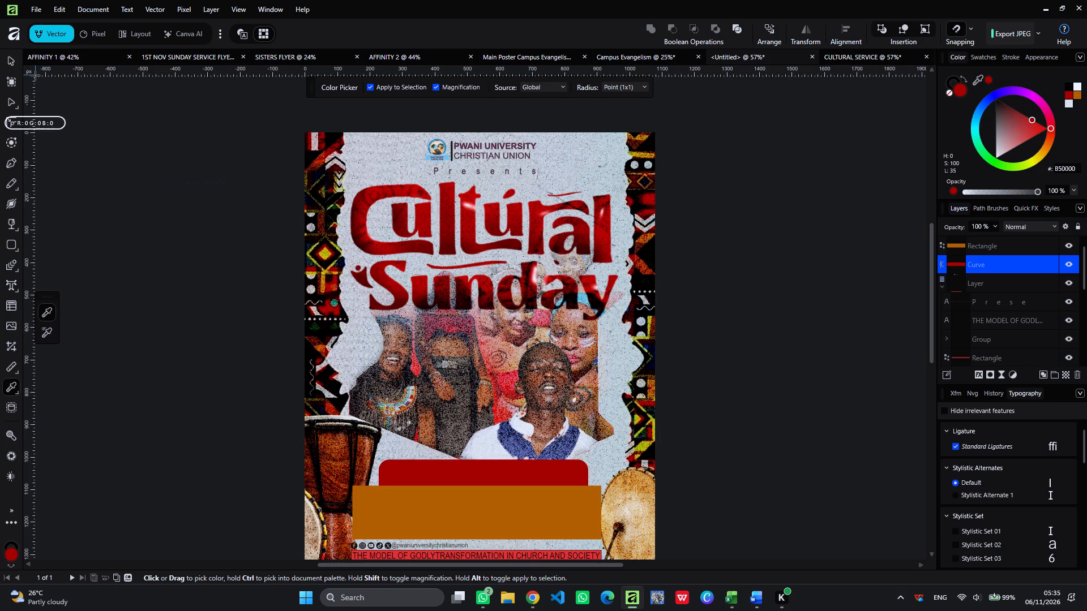
click(11, 61)
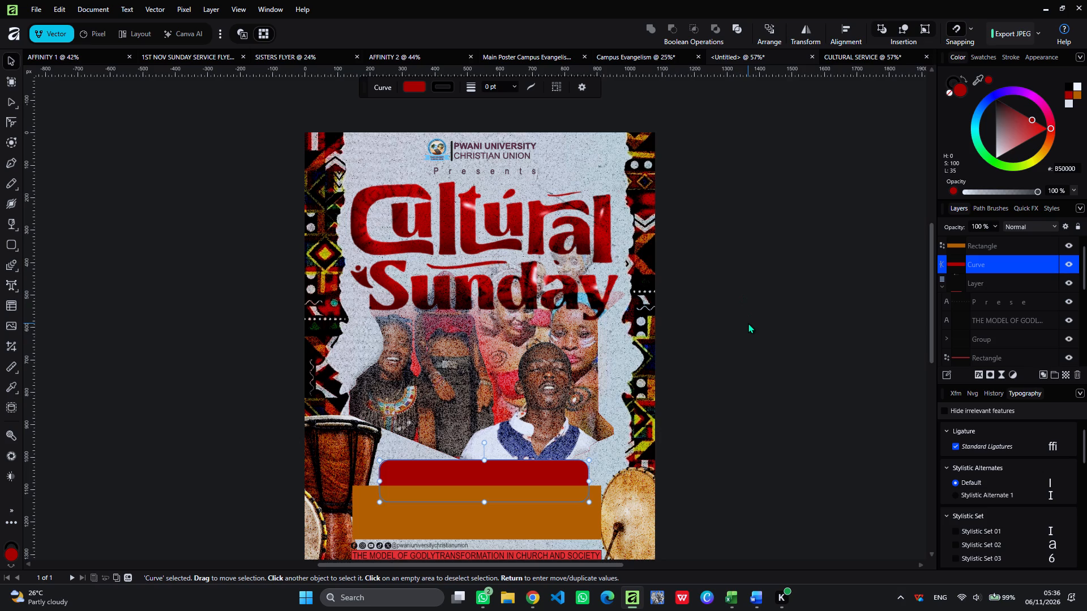
Enlarge the photo group of people below the title very slightly, keeping its bottom edge in place.
click(422, 365)
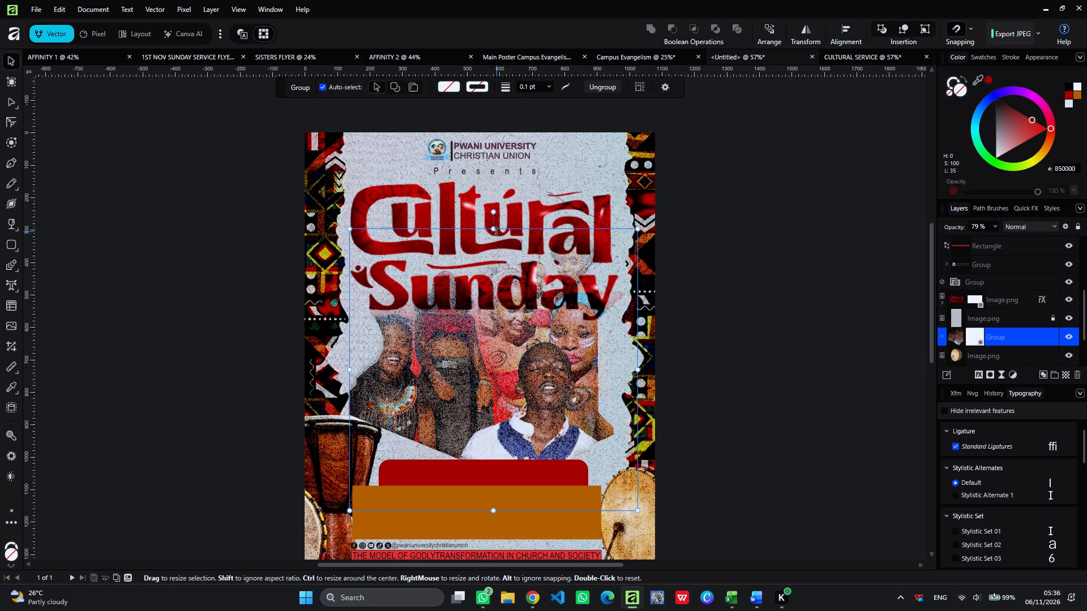
drag(497, 231, 497, 224)
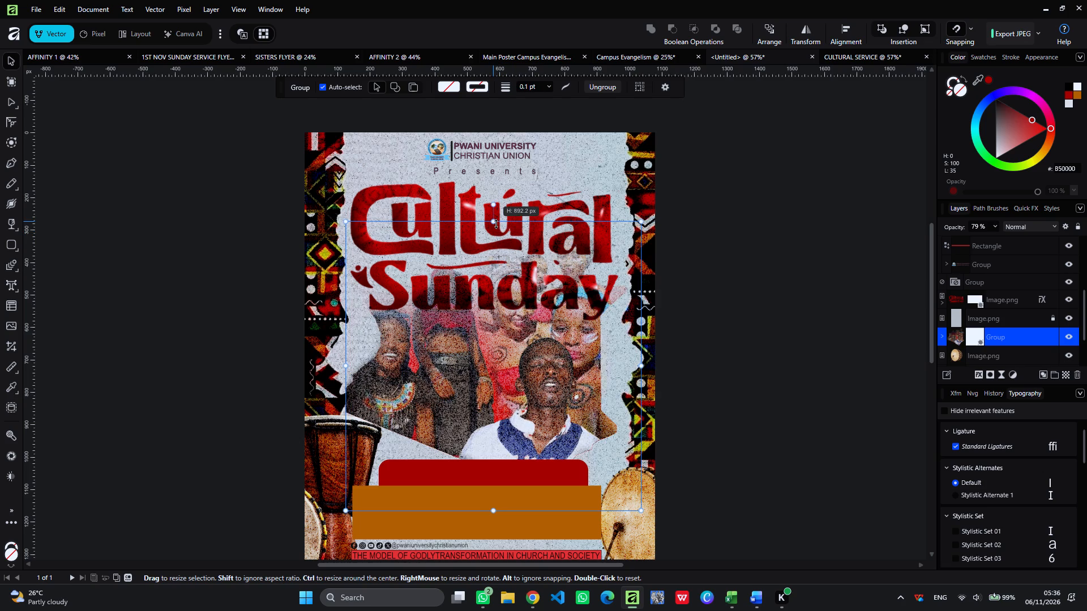
drag(497, 224, 497, 220)
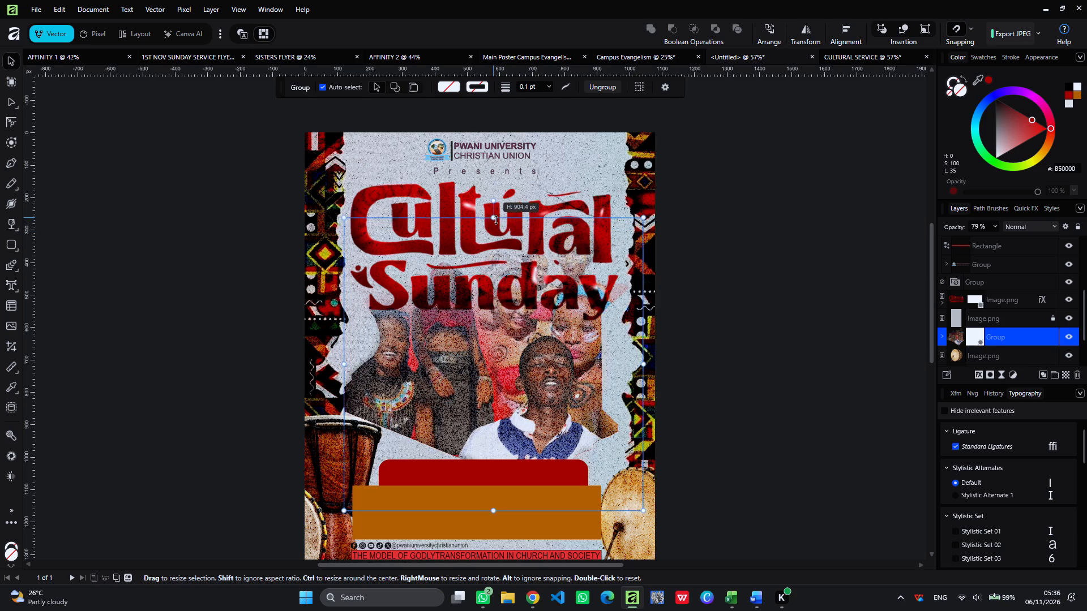
drag(497, 220, 497, 222)
click(482, 323)
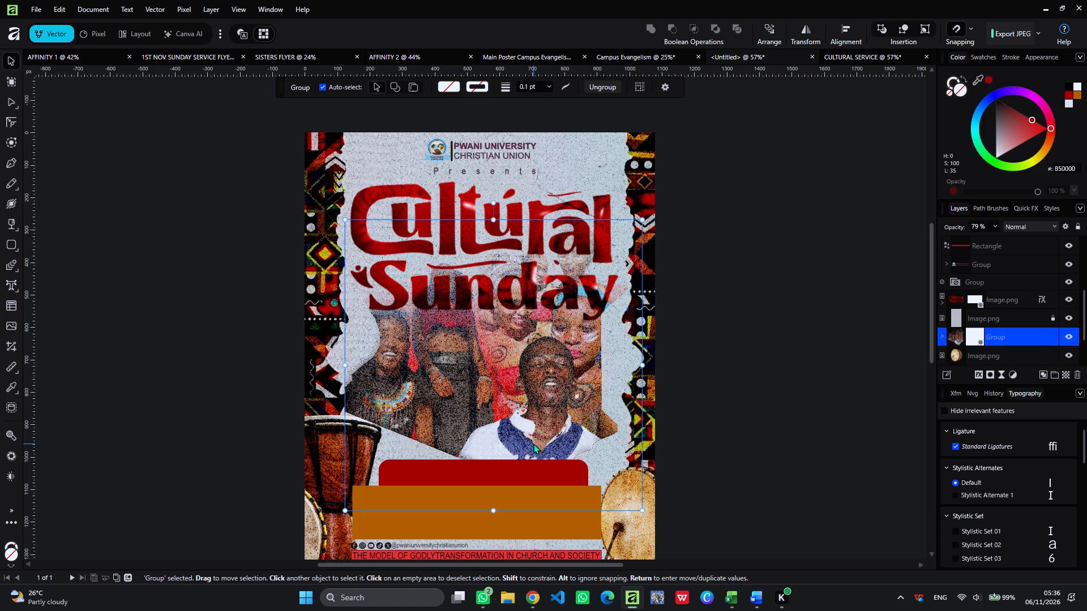
drag(495, 221, 498, 223)
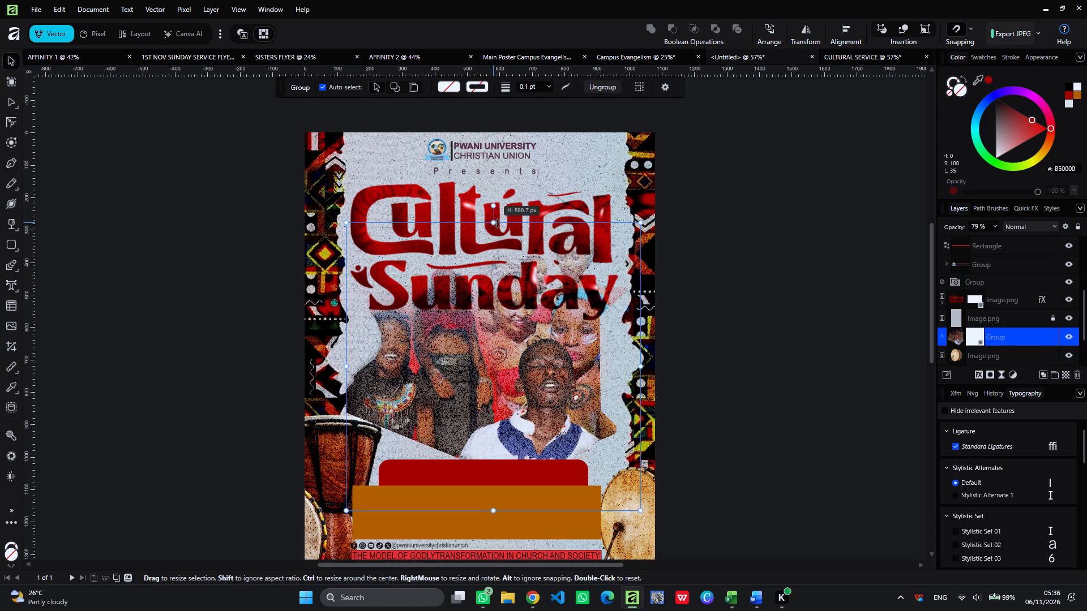
drag(498, 223, 507, 226)
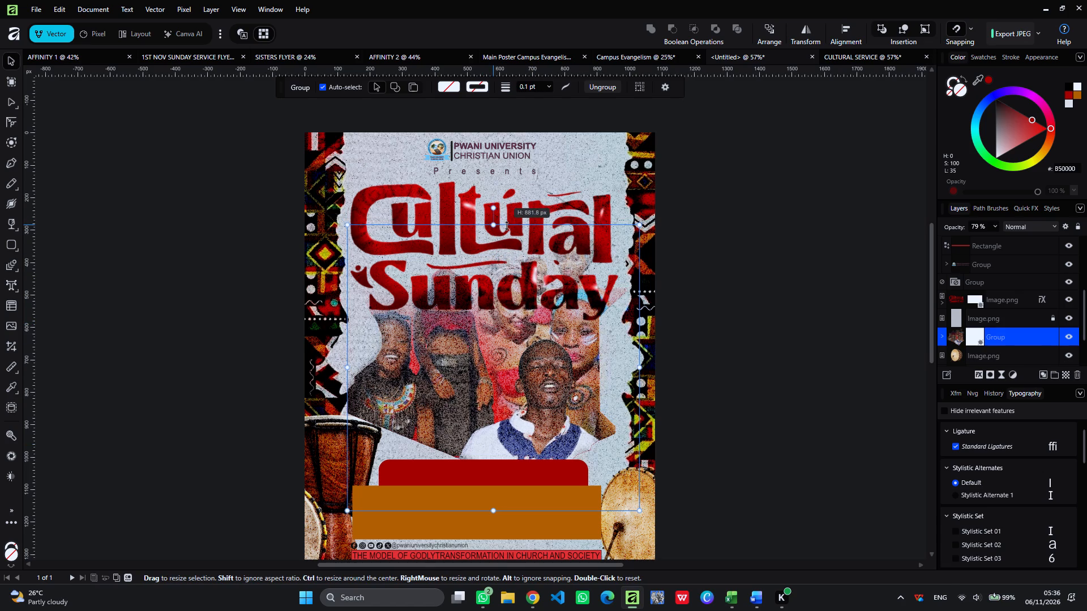
drag(507, 226, 511, 229)
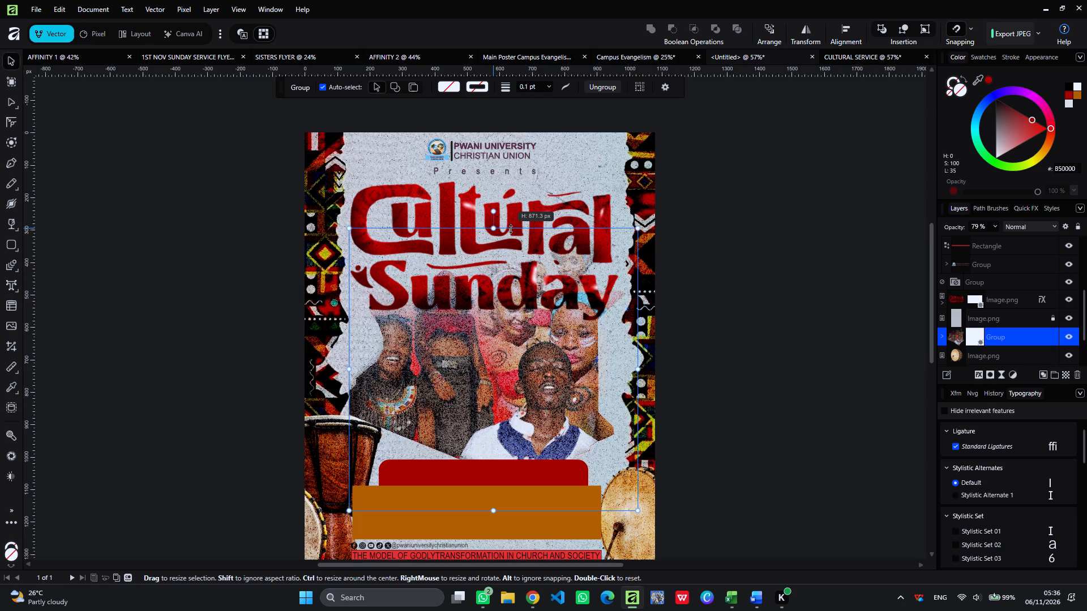
drag(511, 229, 511, 226)
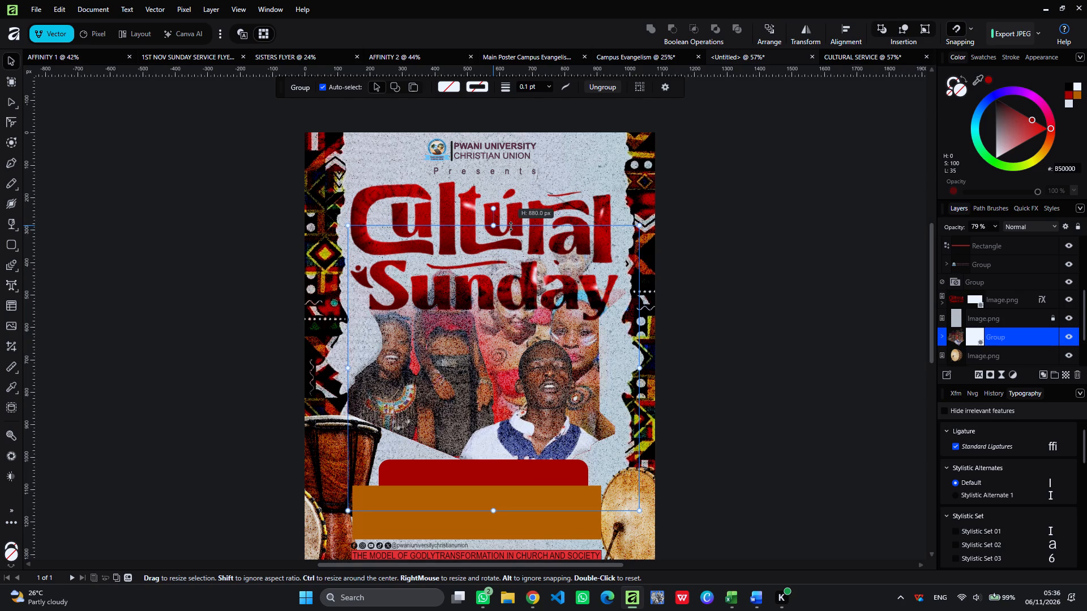
drag(511, 226, 511, 229)
click(231, 111)
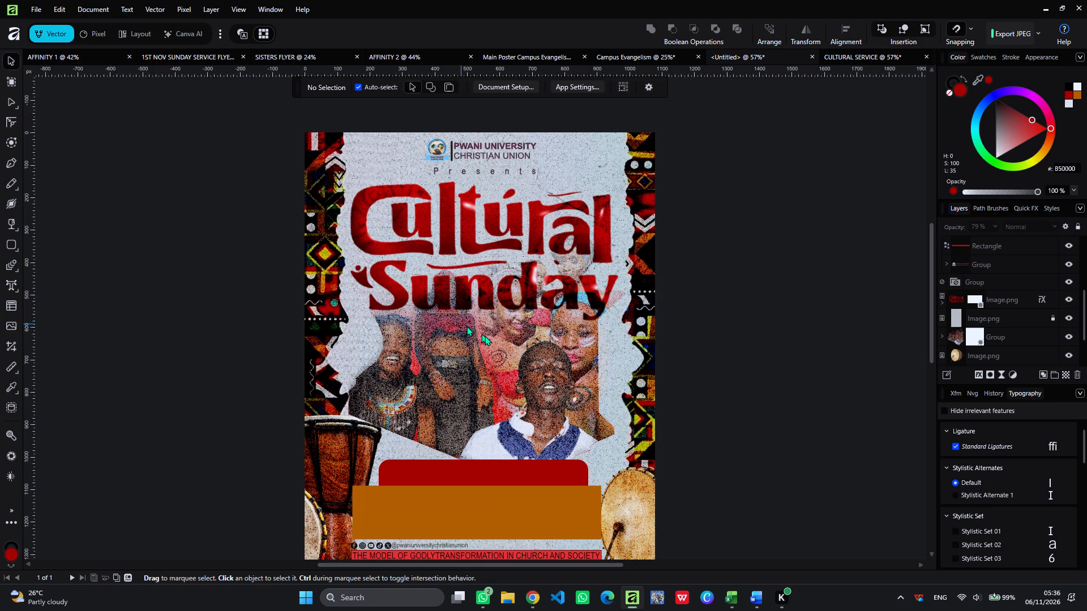
Nudge the photo group of people very slightly to the left for fine alignment and deselect it.
click(511, 352)
key(Left)
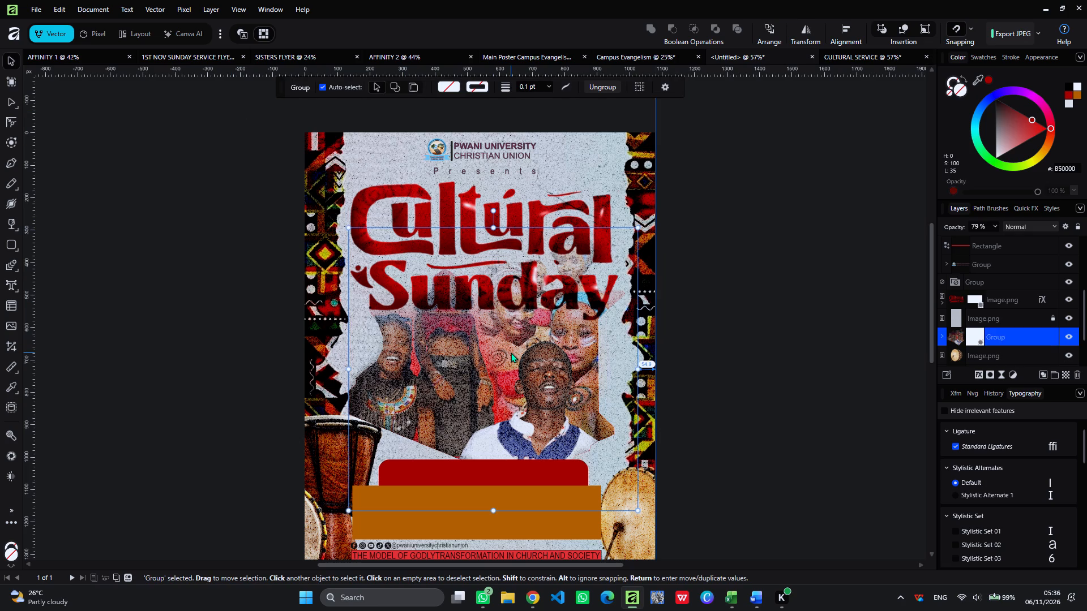
key(Left)
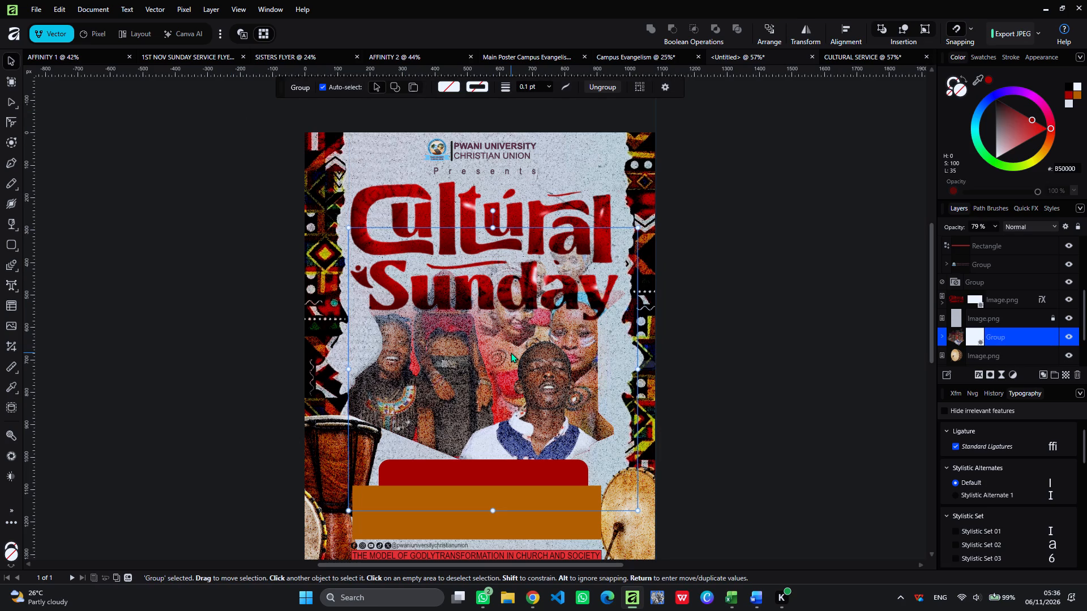
key(Right)
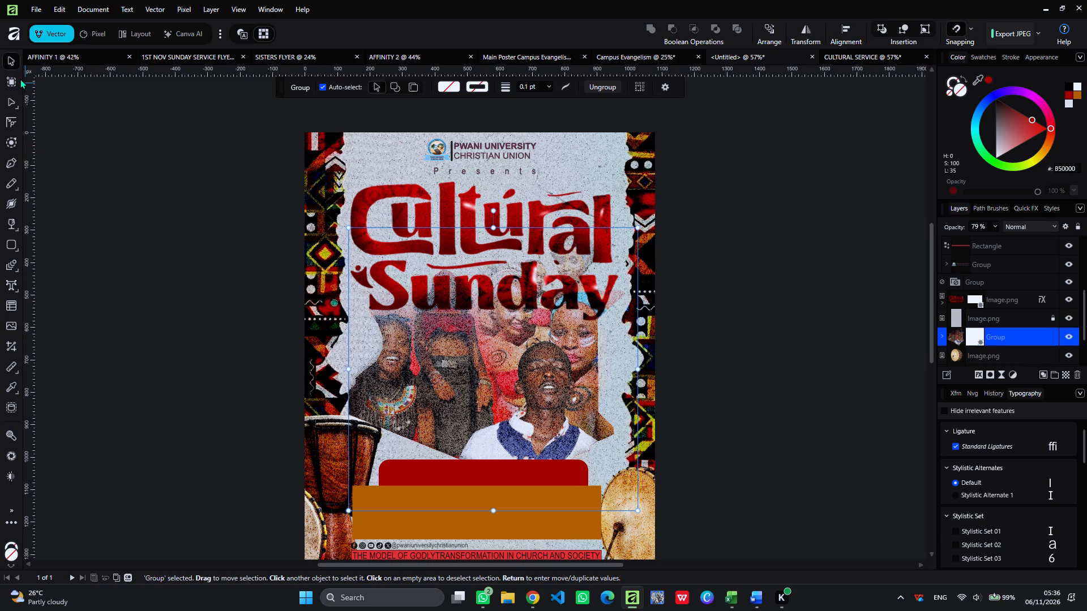
click(72, 131)
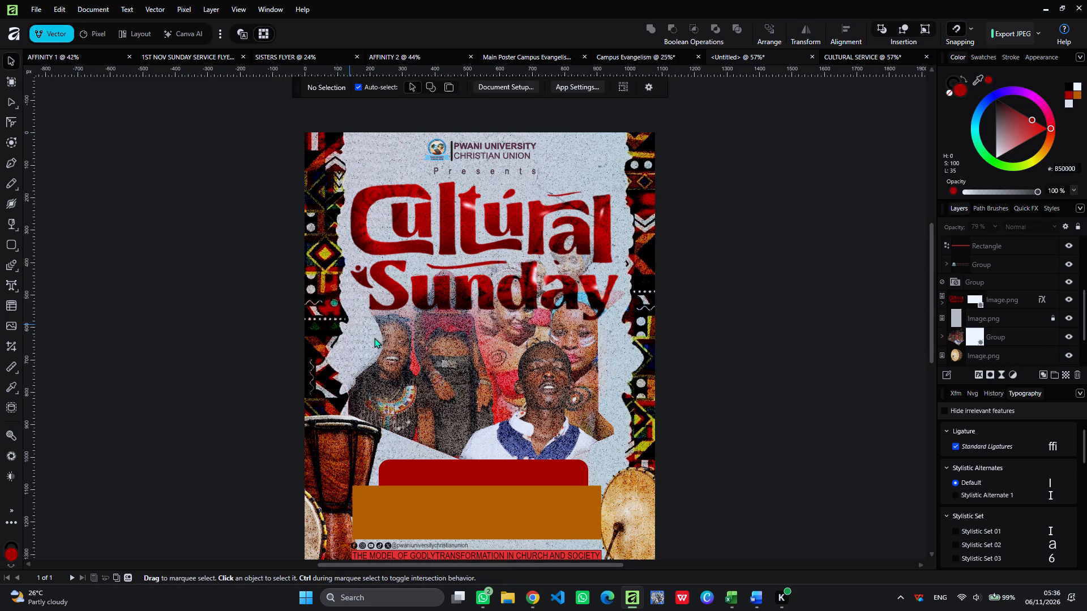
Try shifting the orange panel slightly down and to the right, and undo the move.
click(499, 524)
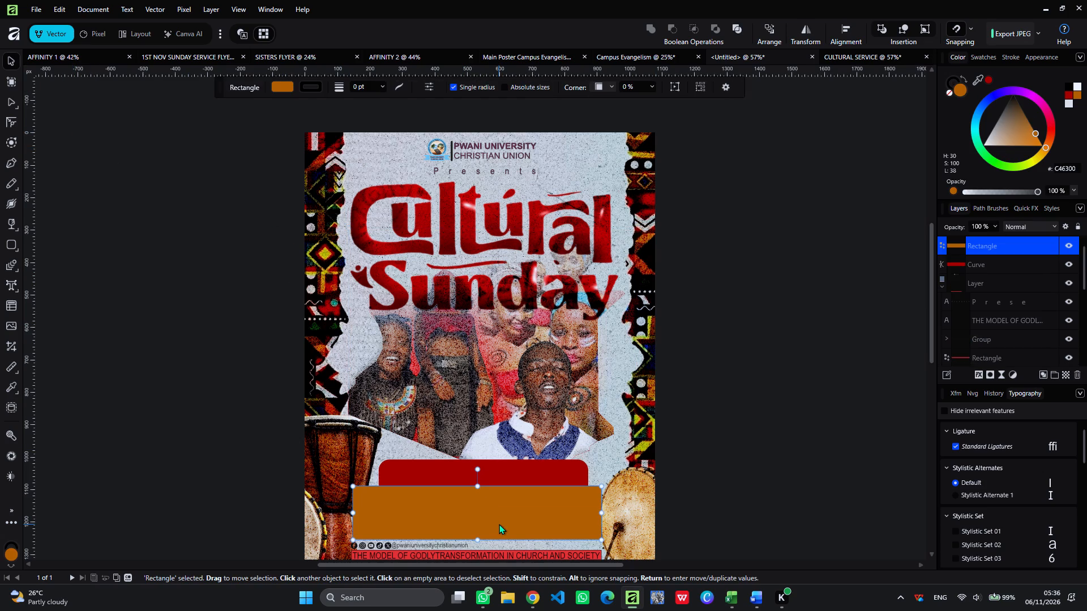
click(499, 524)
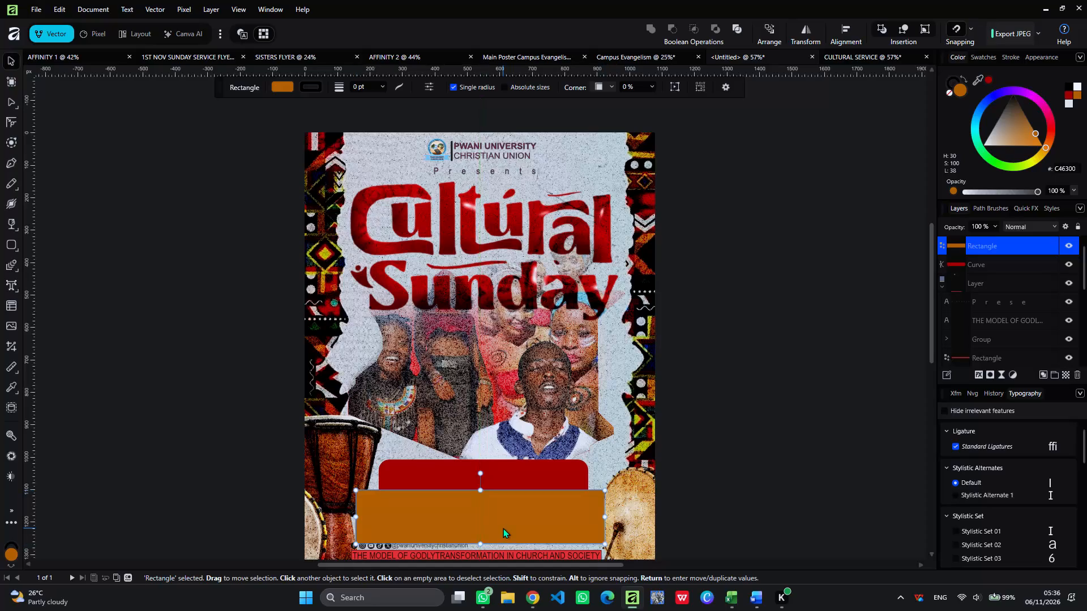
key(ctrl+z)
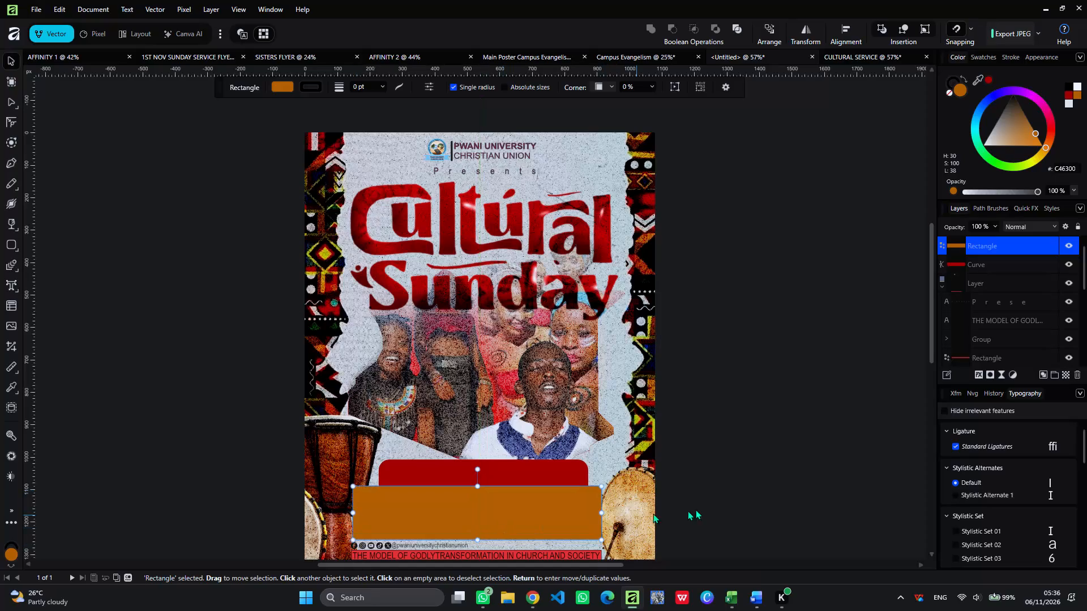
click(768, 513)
Shift the dark red tab slightly left so it sits roughly centred behind the orange panel.
click(564, 471)
drag(564, 471, 557, 471)
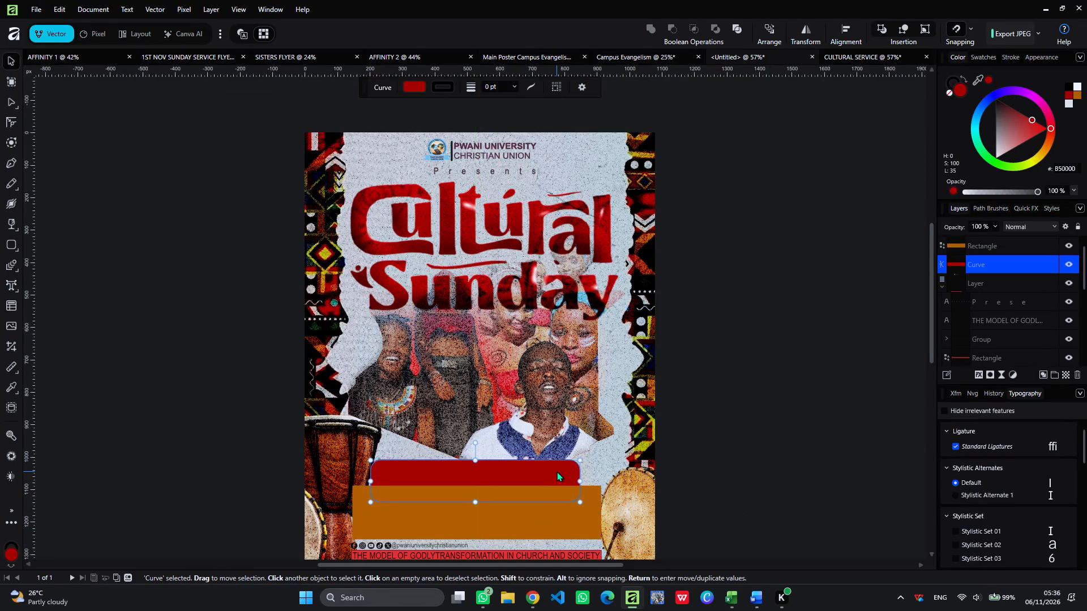
click(756, 436)
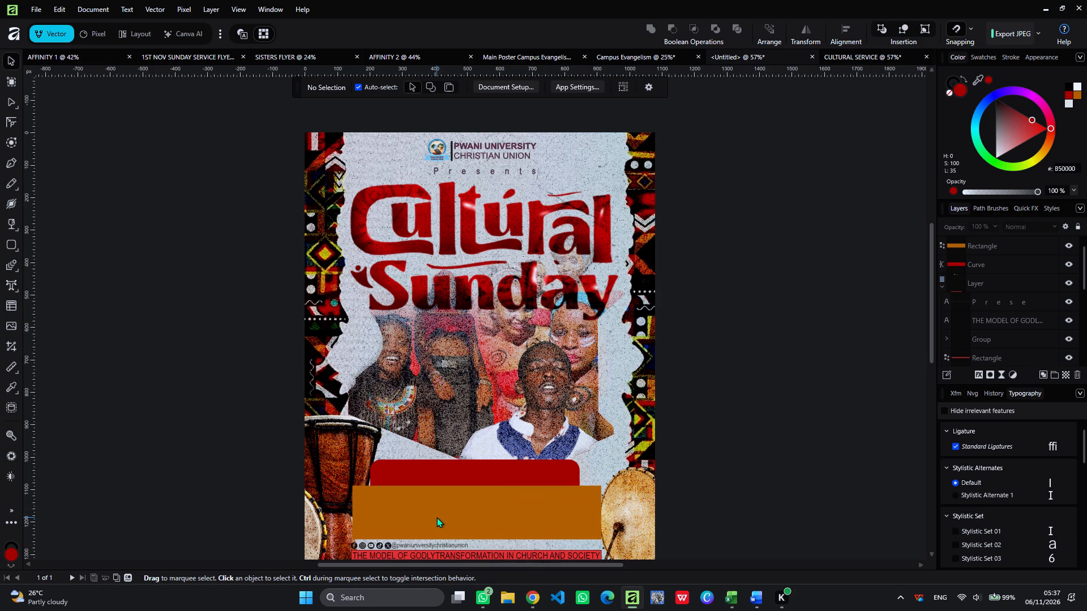
Nudge the dark red tab slightly upward so more of it shows above the orange panel.
click(474, 476)
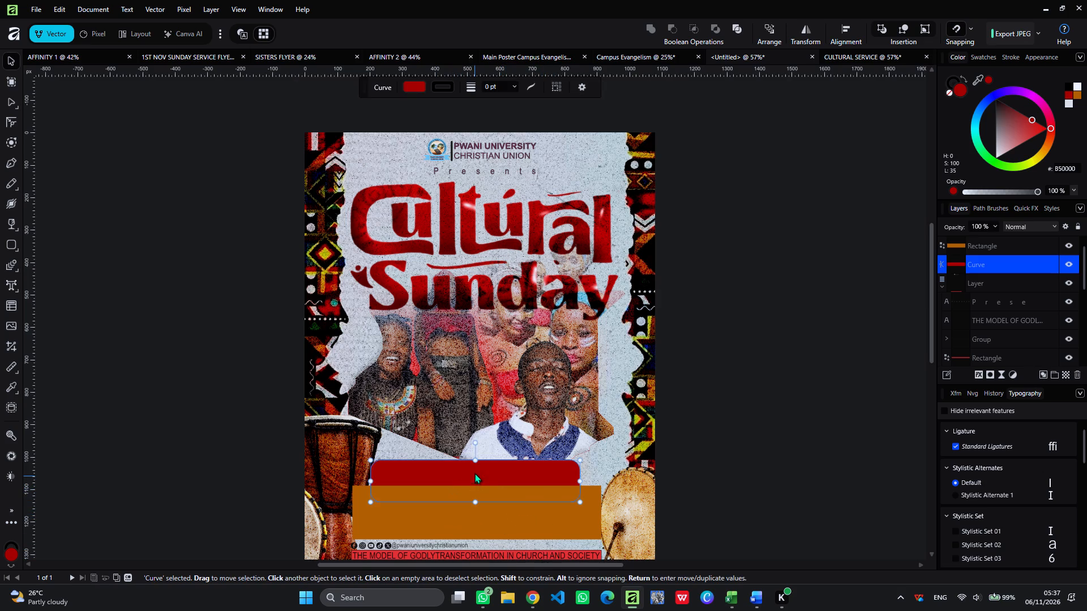
click(474, 462)
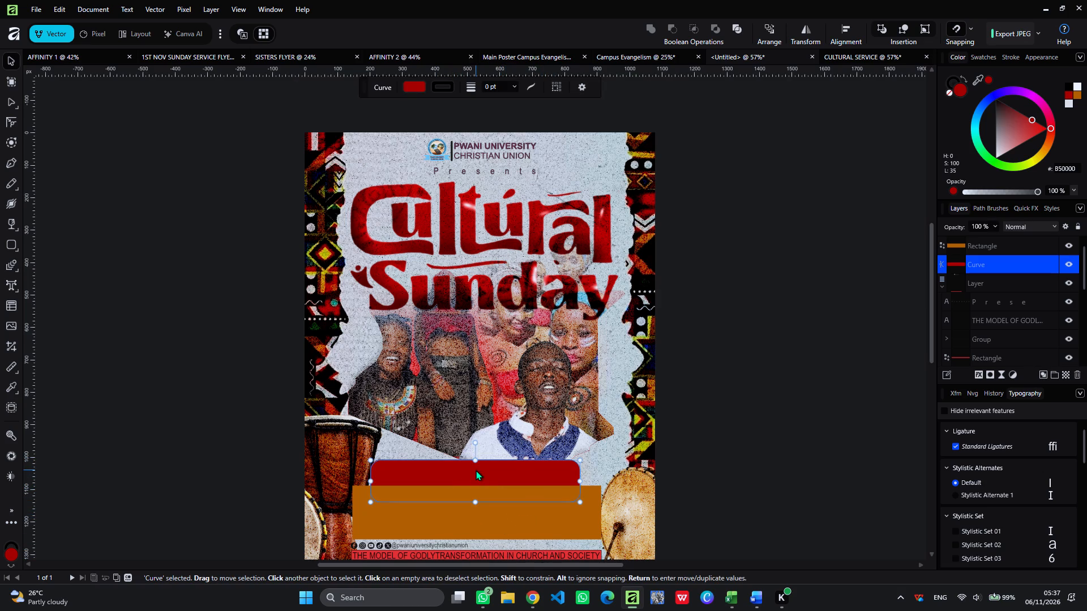
click(476, 472)
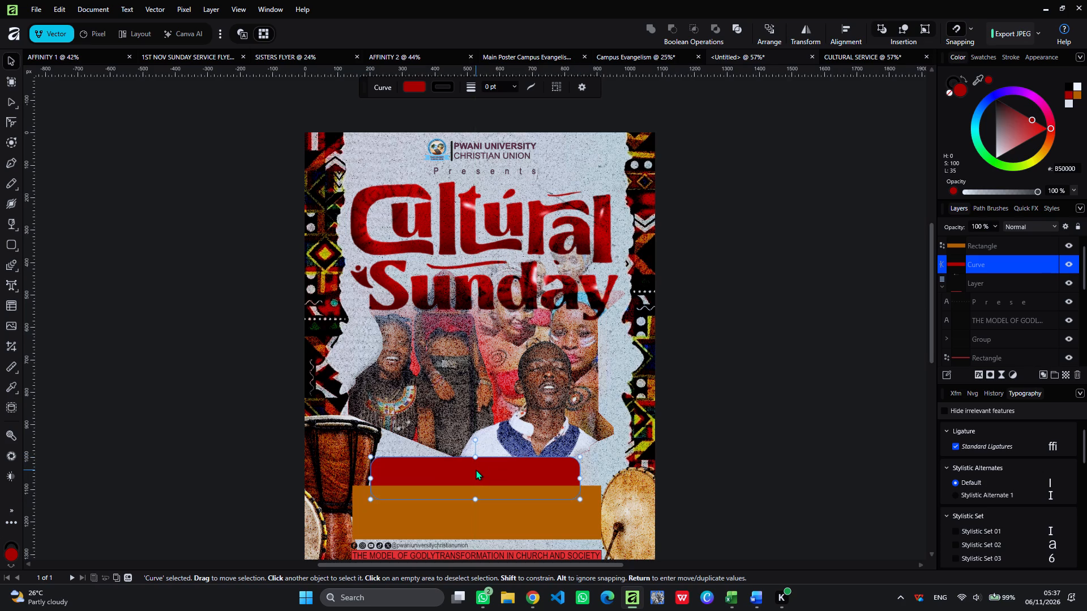
key(Up)
key(Up)
key(Up)
key(Up)
key(Up)
key(Up)
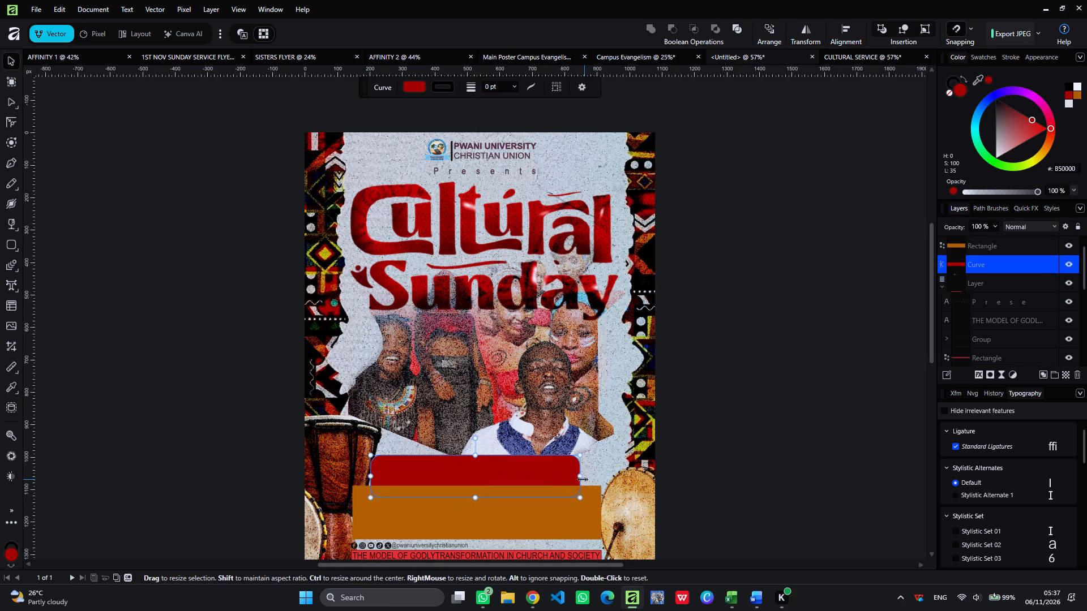
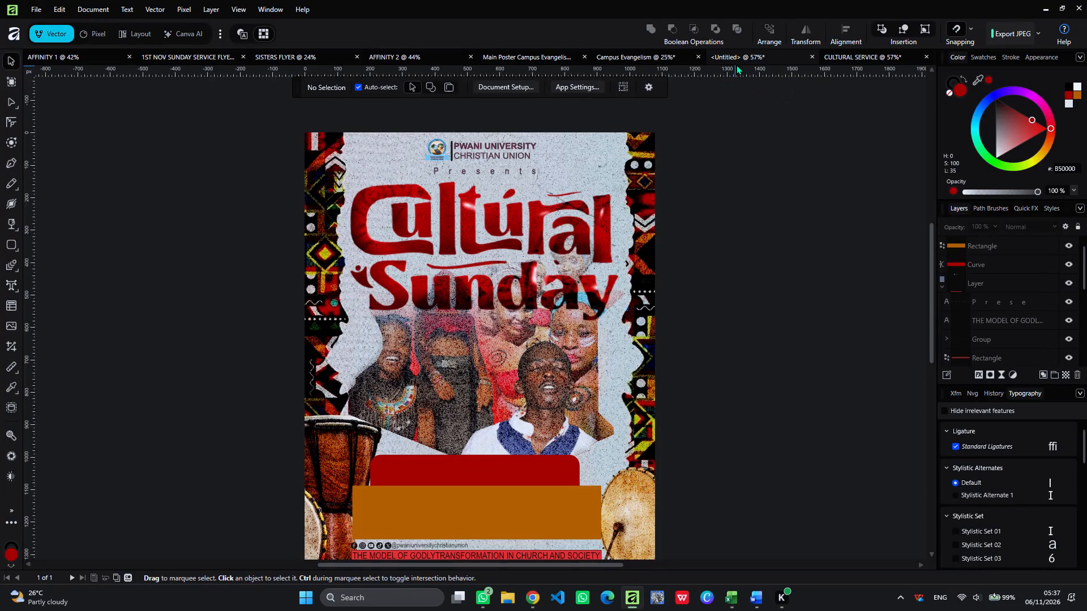
Copy the speaker line from the CULTURAL SERVICE document into the untitled flyer, after checking the Campus Evangelism reference.
click(642, 55)
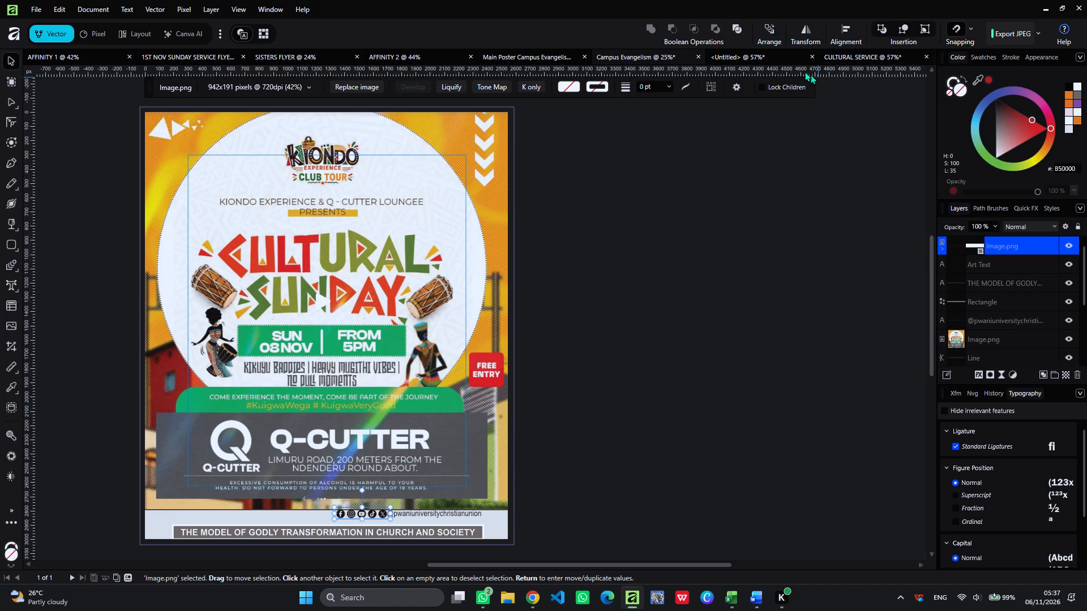
click(748, 53)
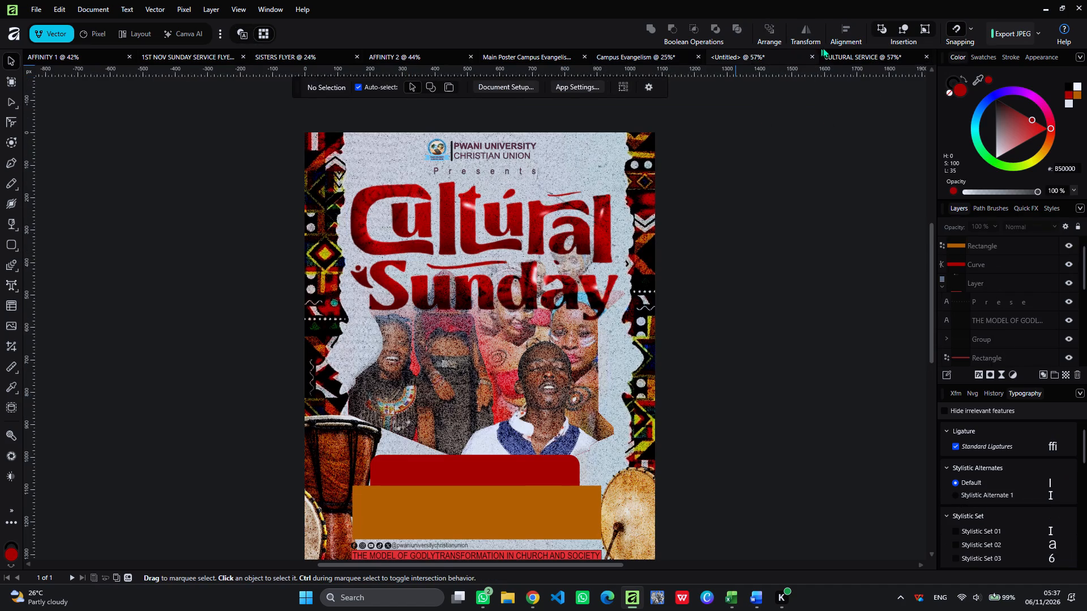
click(850, 53)
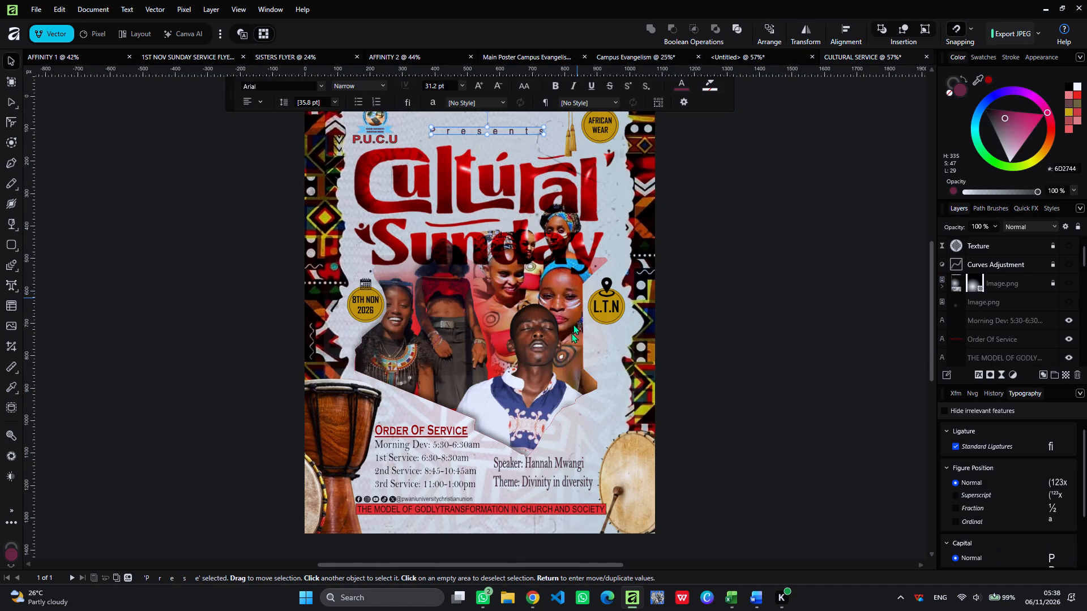
click(573, 461)
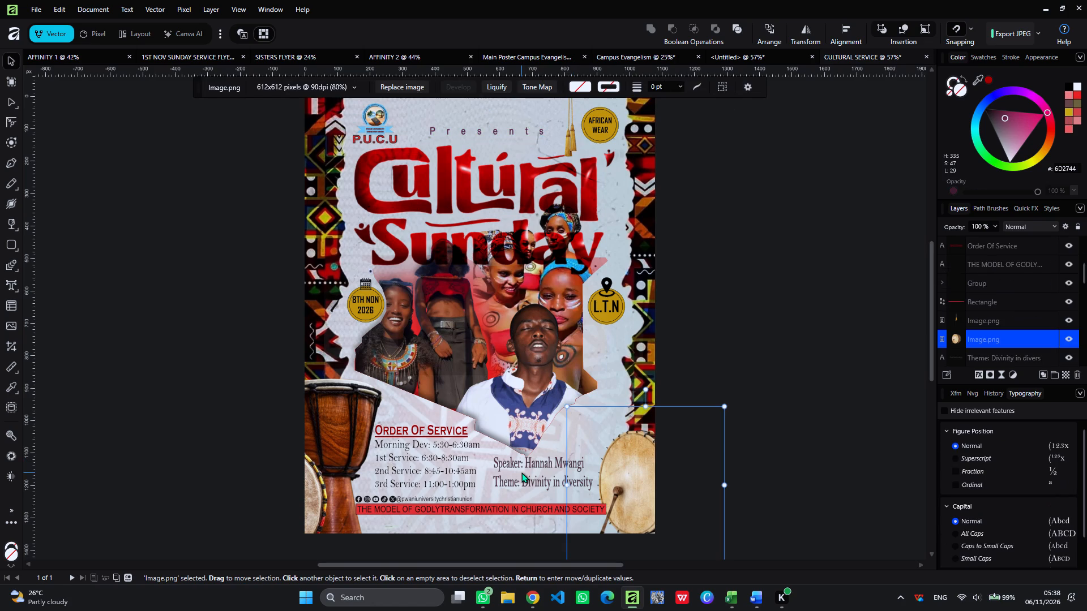
click(521, 472)
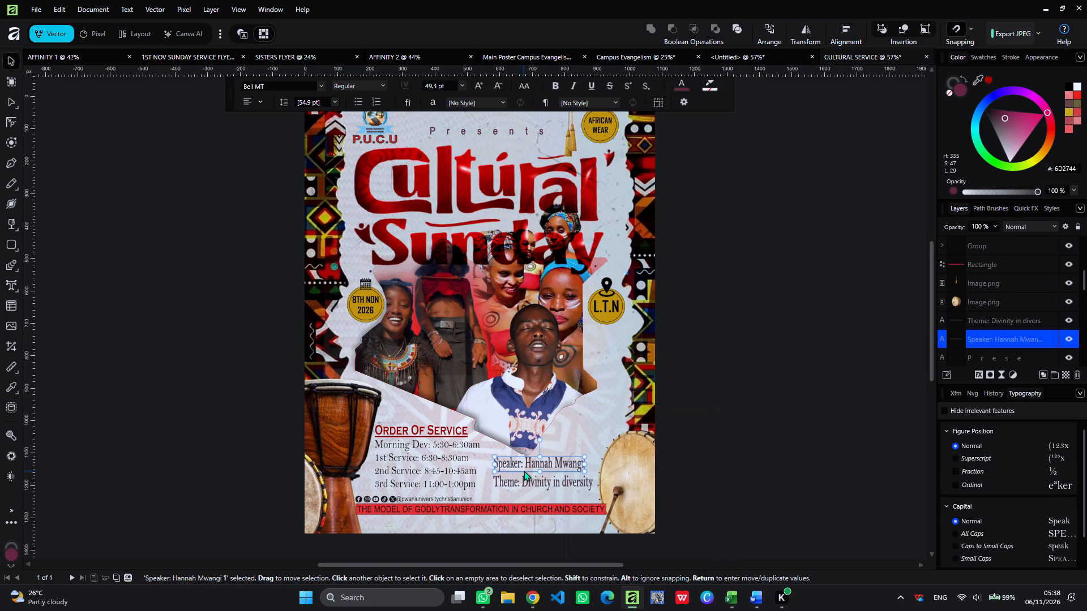
key(ctrl+c)
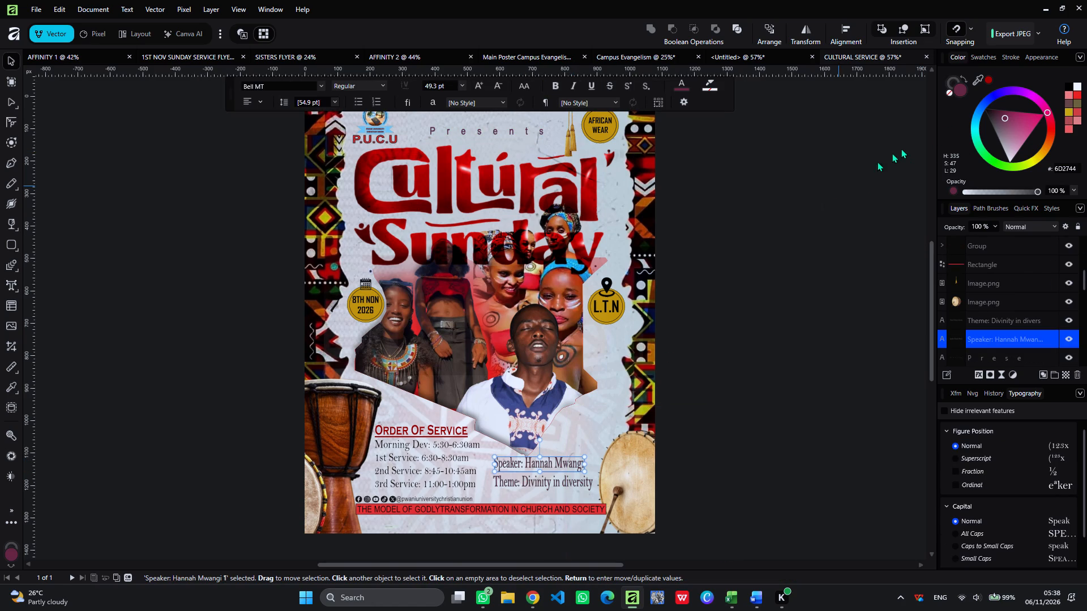
click(769, 52)
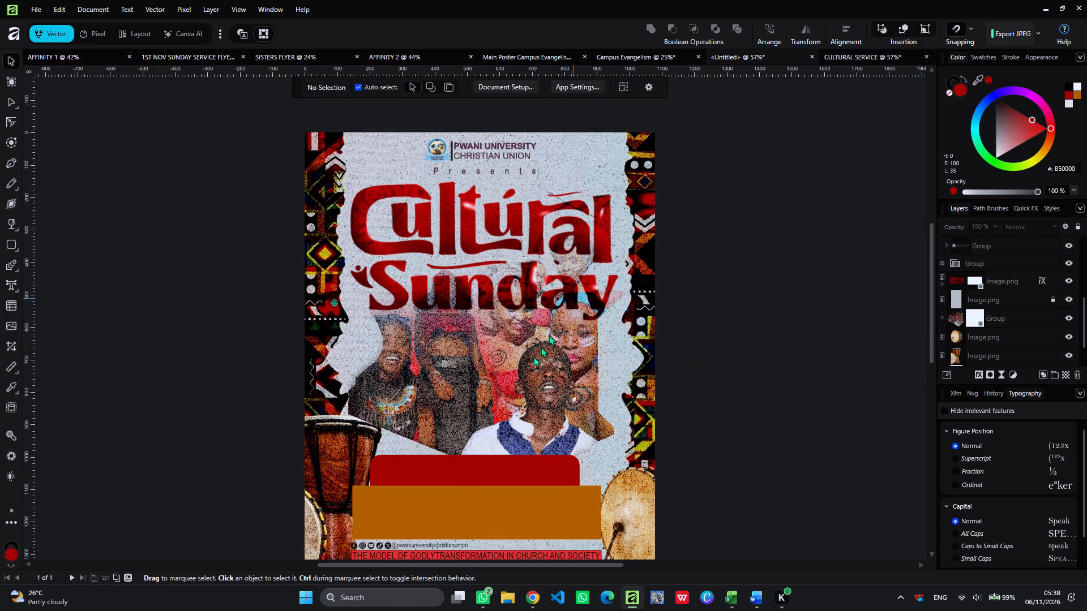
key(ctrl+v)
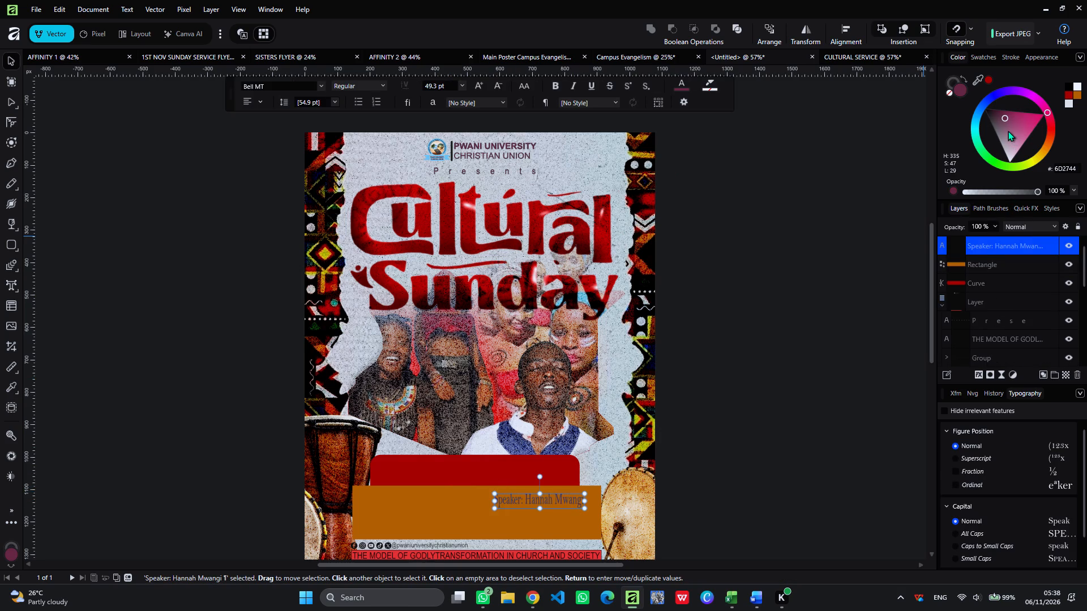
Recolour the pasted speaker line near-white (F8F8F8) and remove its outline.
drag(1008, 131, 1002, 164)
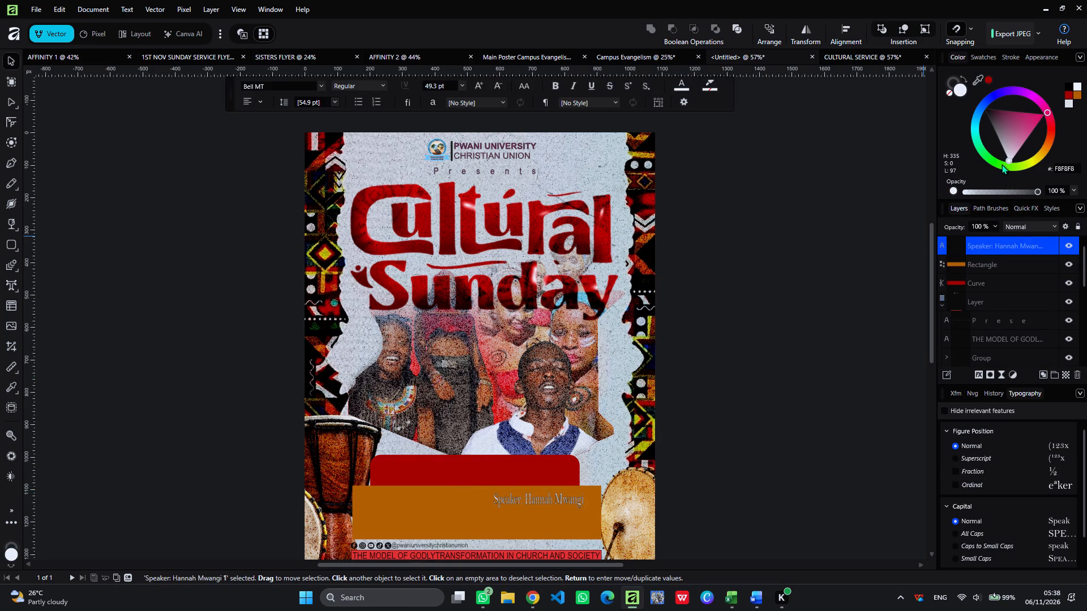
click(950, 77)
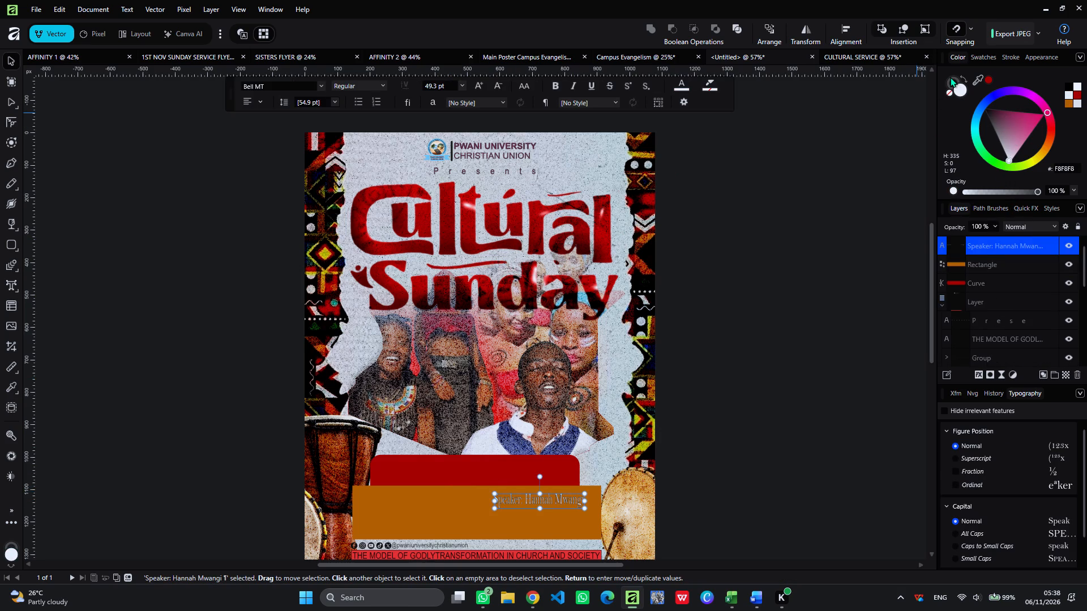
click(949, 95)
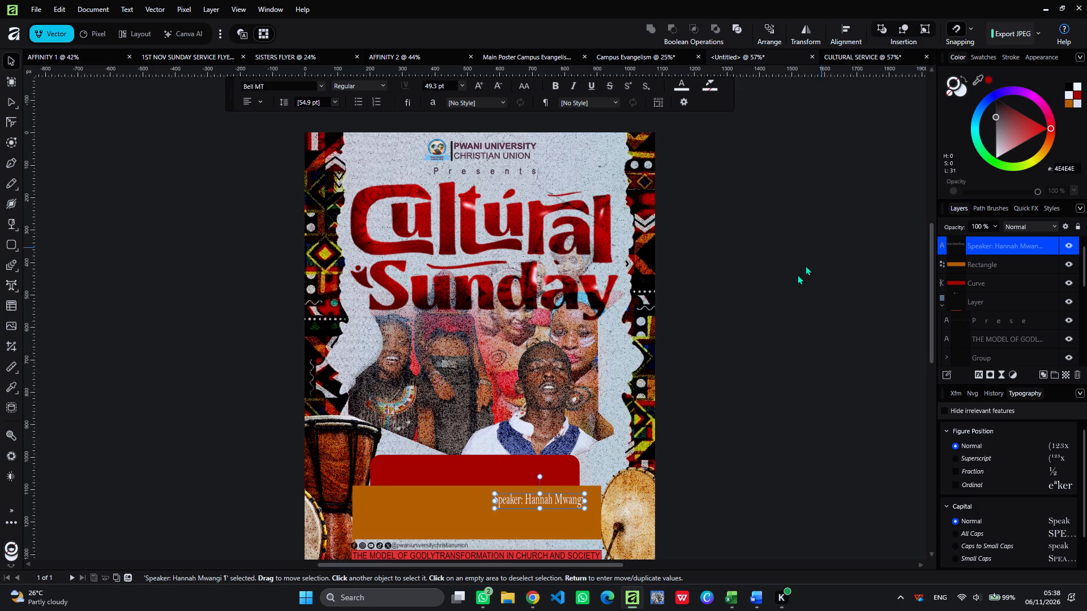
Position the speaker line on the dark red tab, near its upper-left corner.
drag(556, 501, 498, 479)
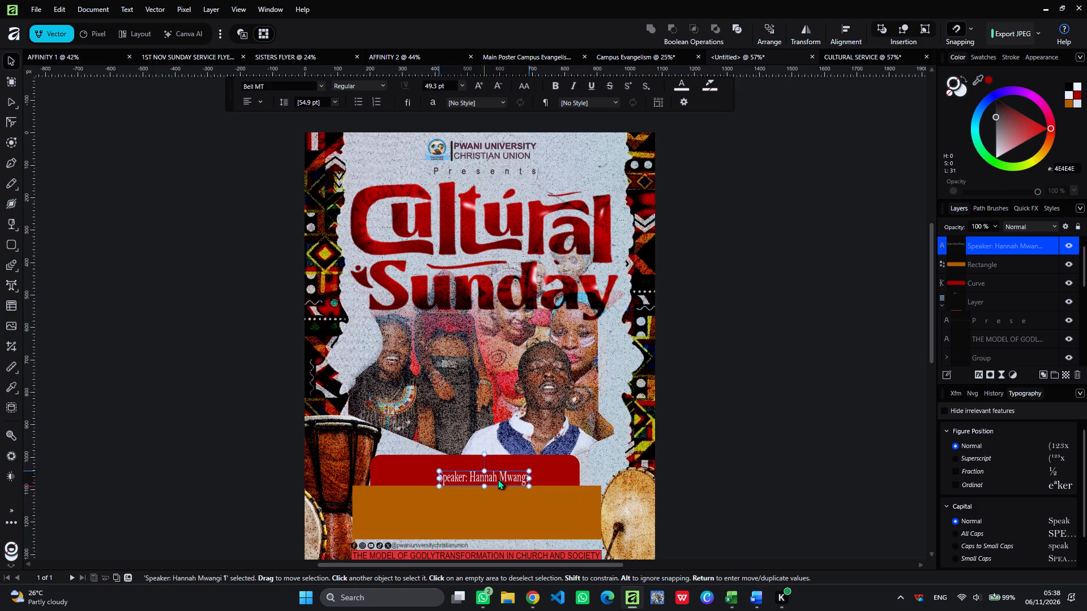
drag(498, 479, 452, 471)
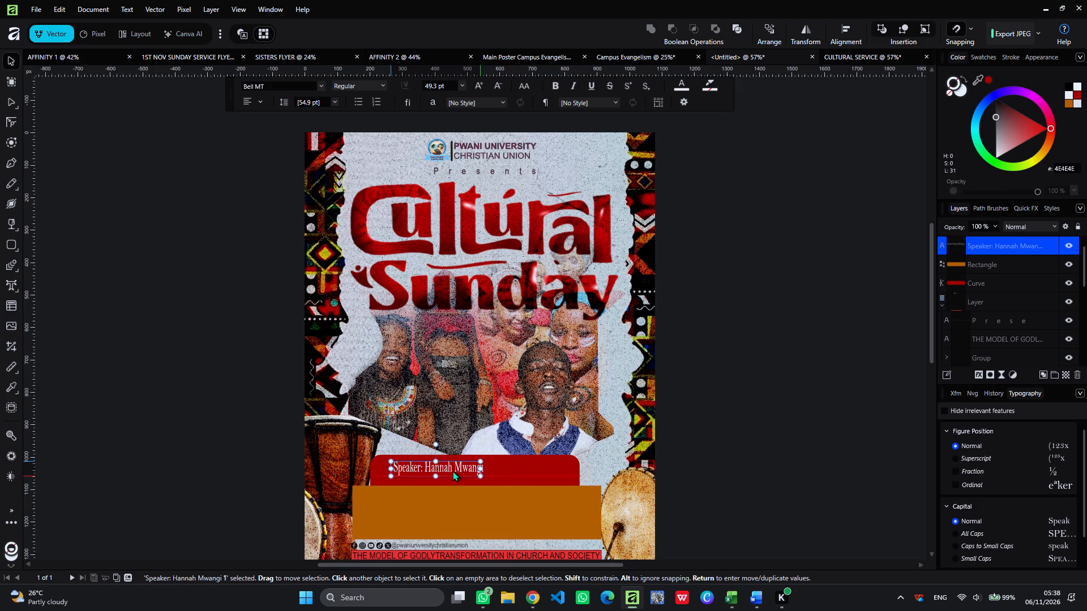
drag(452, 471, 446, 470)
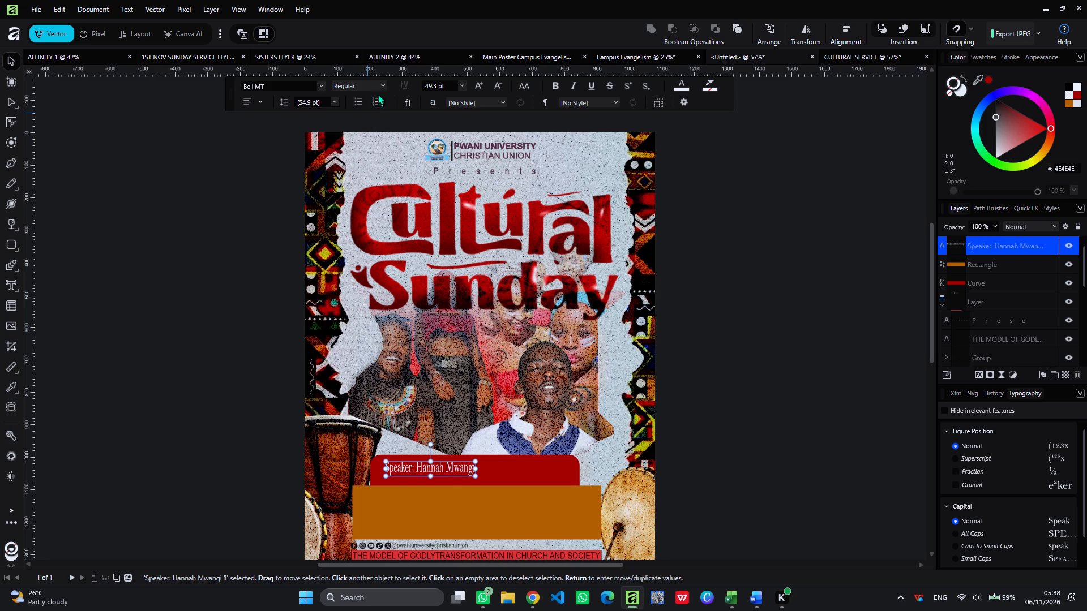
Convert the speaker line to uppercase, set its font to Berlin Sans FB Demi and deselect it.
click(522, 81)
click(540, 104)
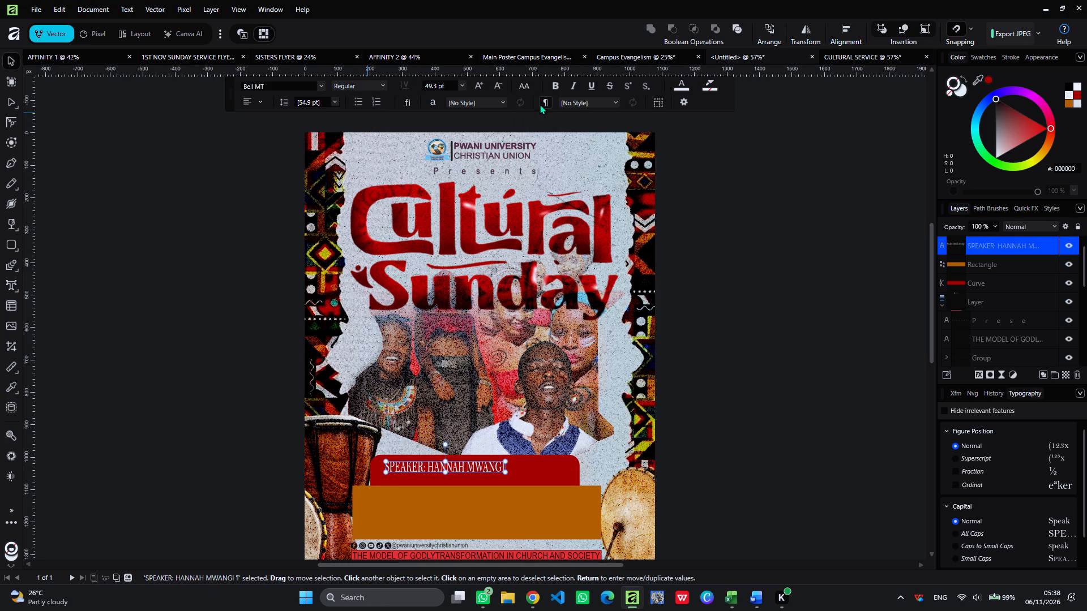
click(315, 78)
click(319, 84)
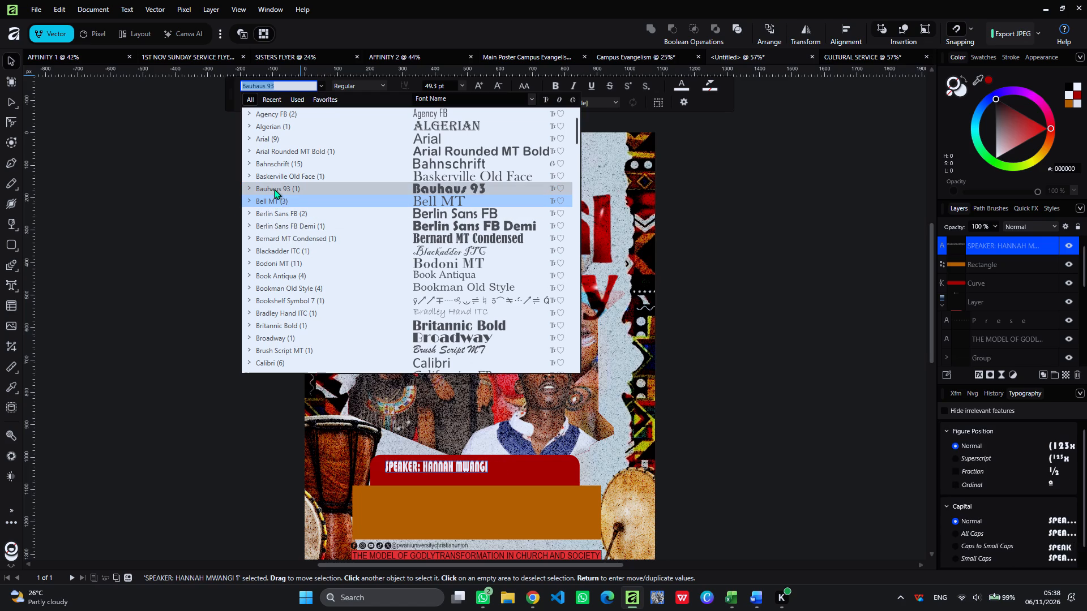
click(274, 220)
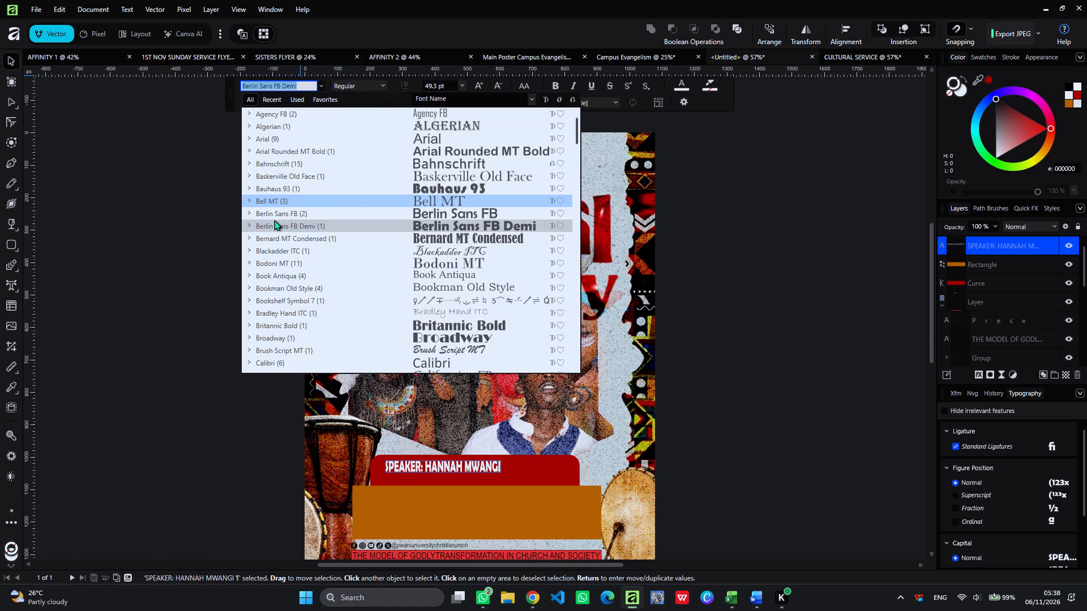
click(779, 421)
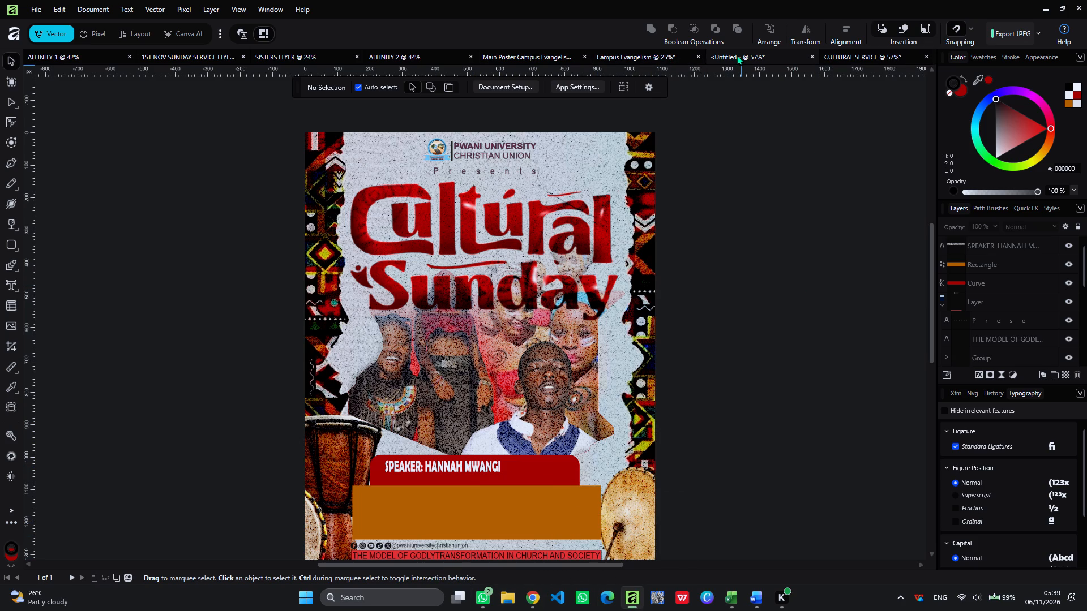
Copy the line "Theme: Divinity in diversity" from the CULTURAL SERVICE document into the untitled flyer.
click(653, 54)
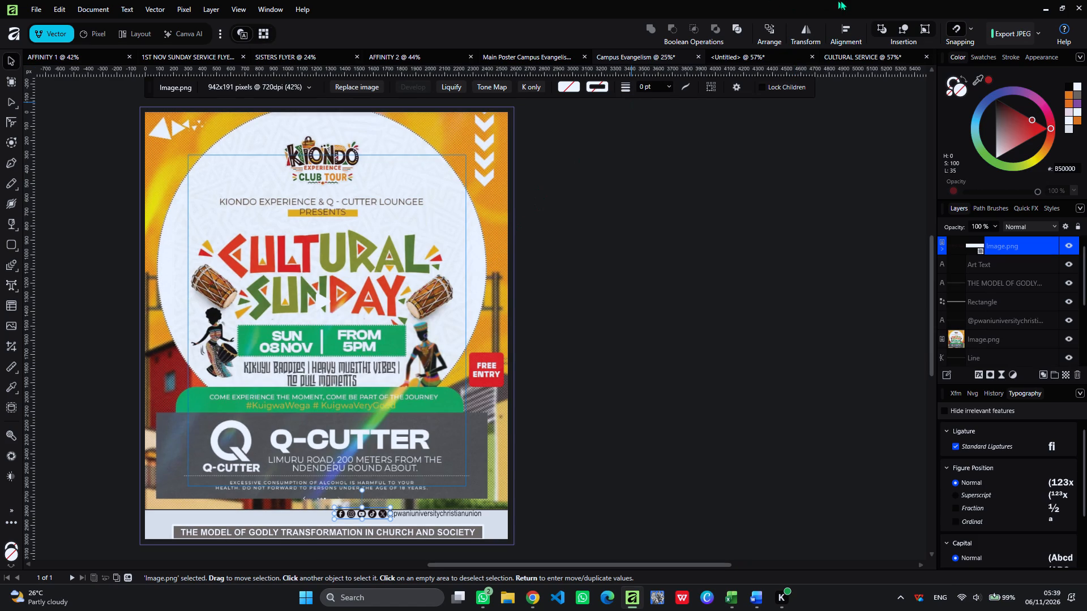
click(852, 51)
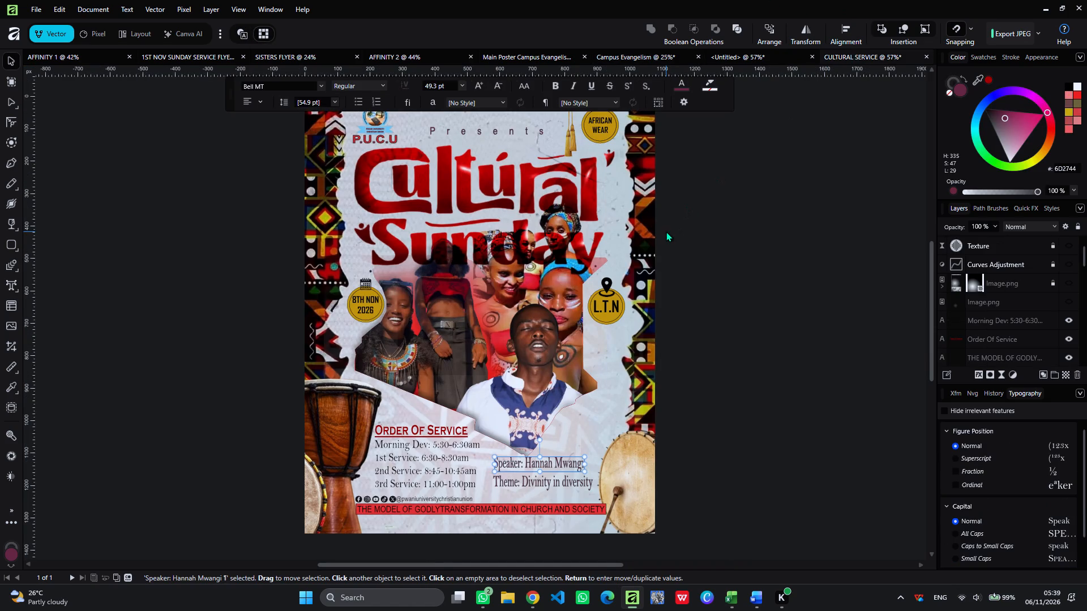
click(556, 479)
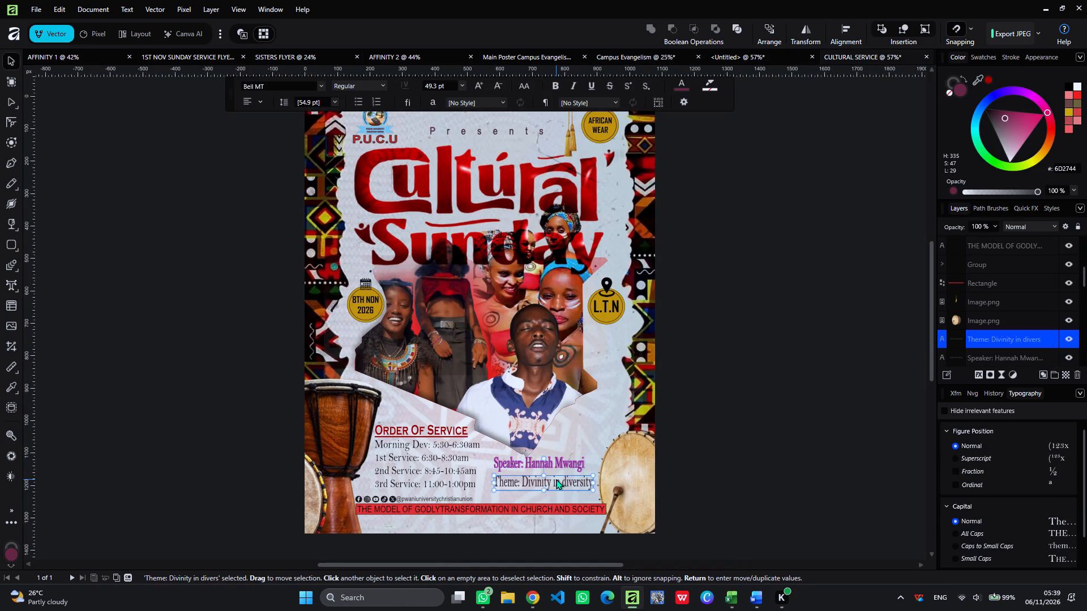
key(ctrl+c)
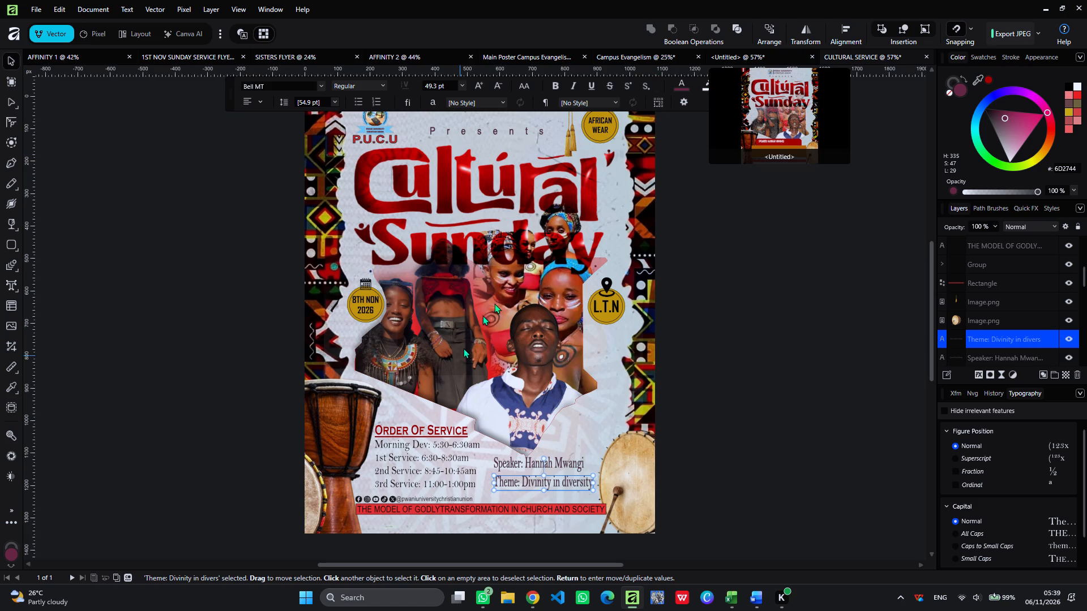
click(744, 53)
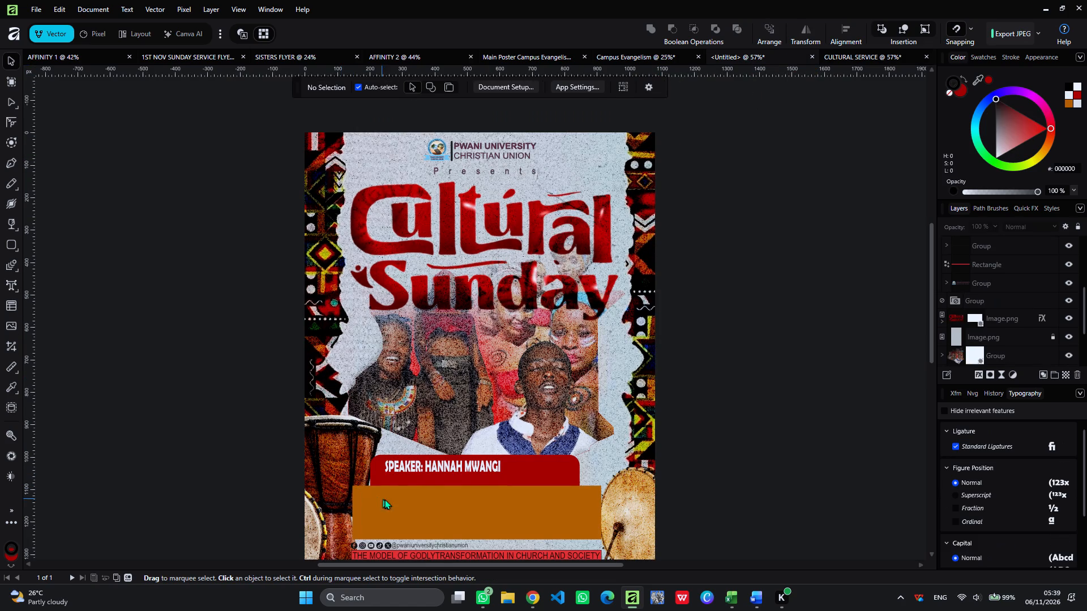
key(ctrl+v)
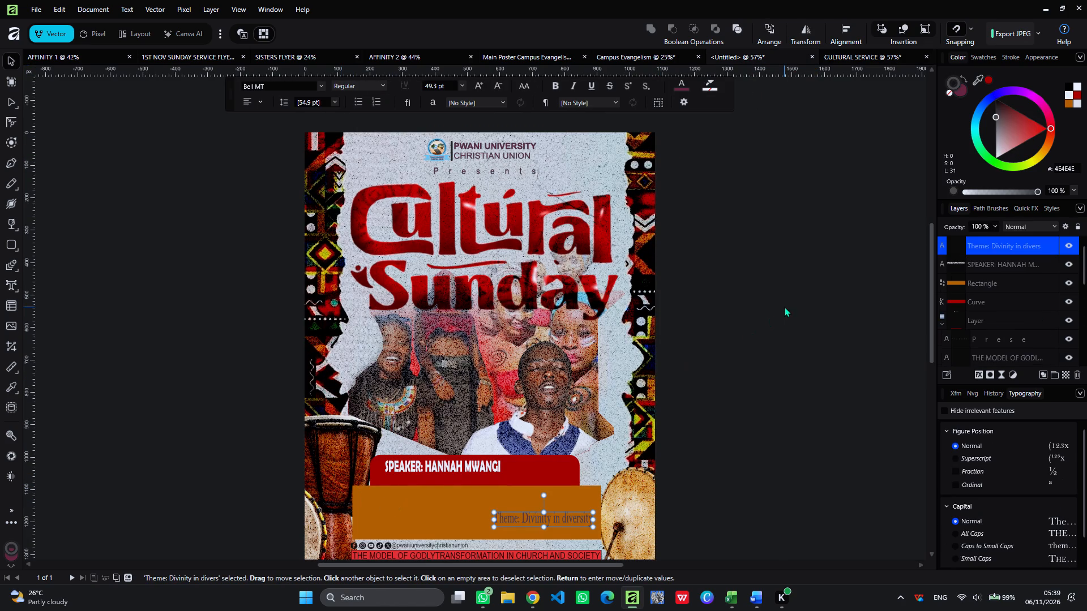
Remove the theme line's outline and recolour its text near-white (FFFBFC).
click(949, 92)
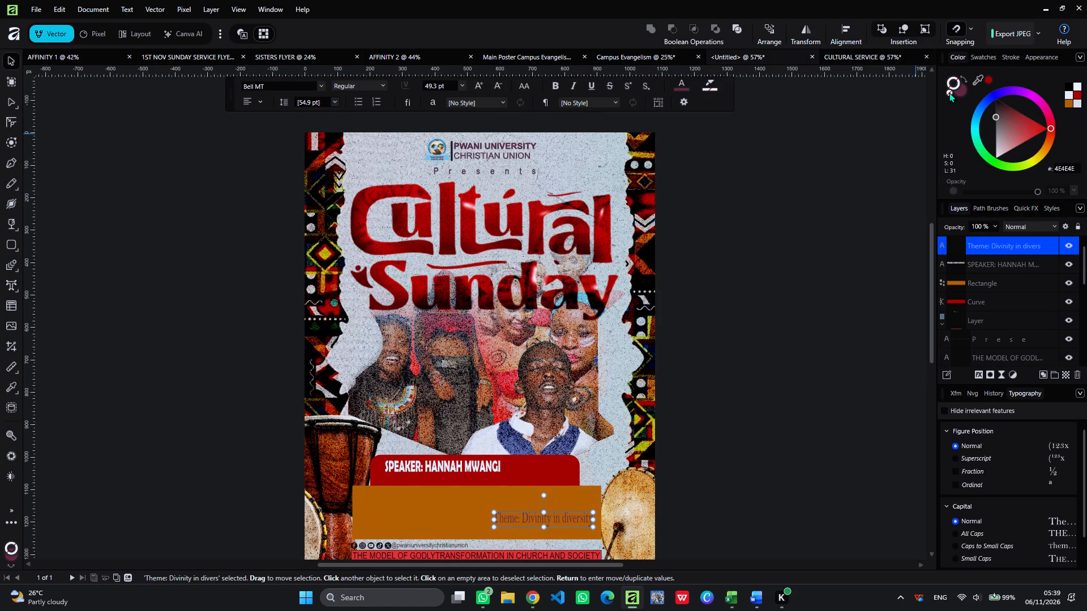
click(960, 91)
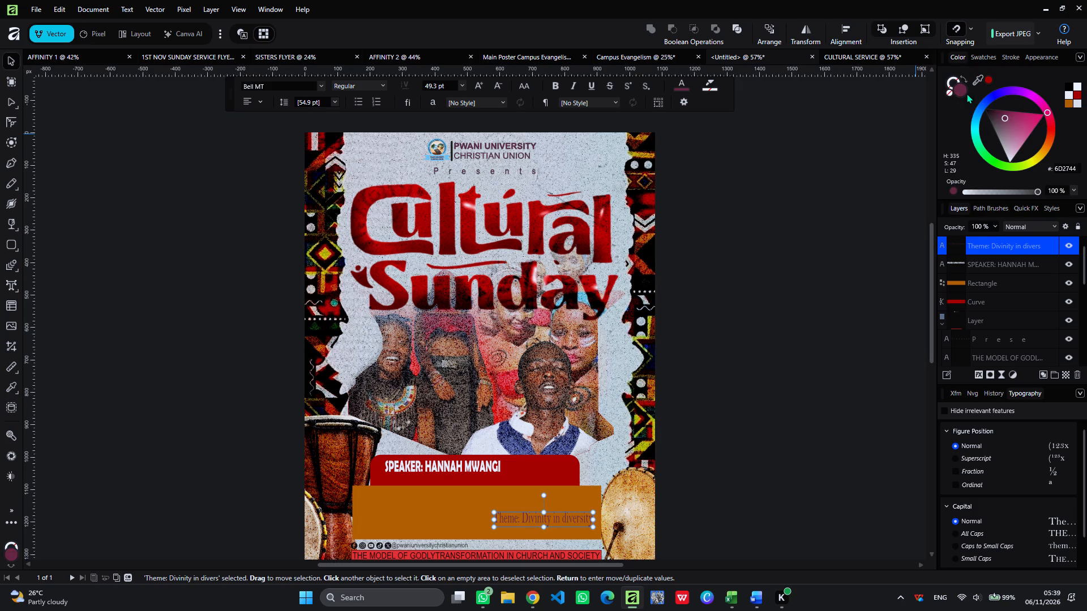
drag(1007, 117, 1008, 160)
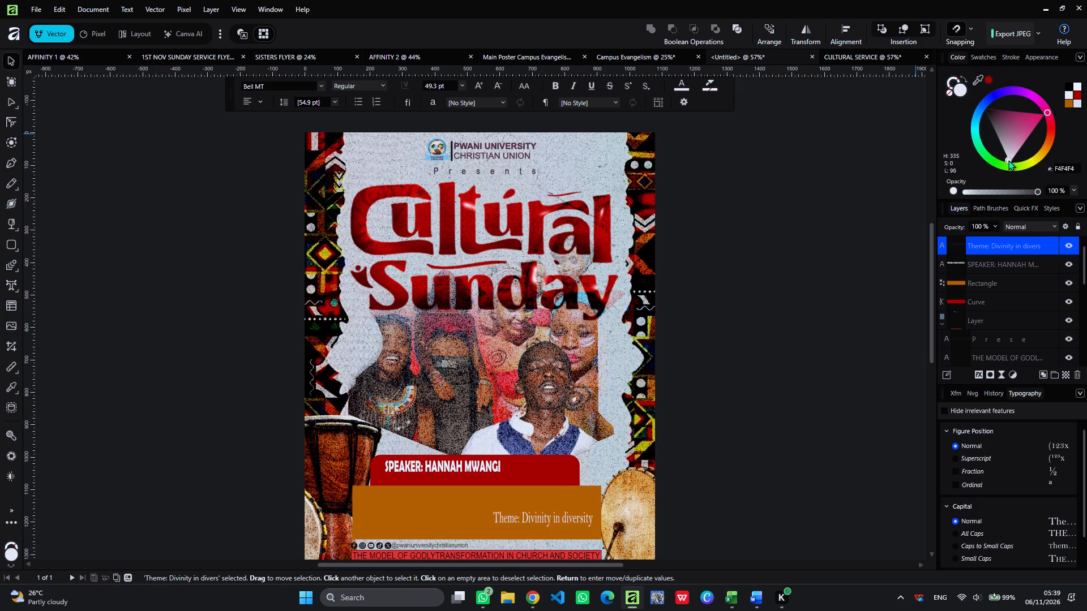
drag(1008, 160, 1011, 163)
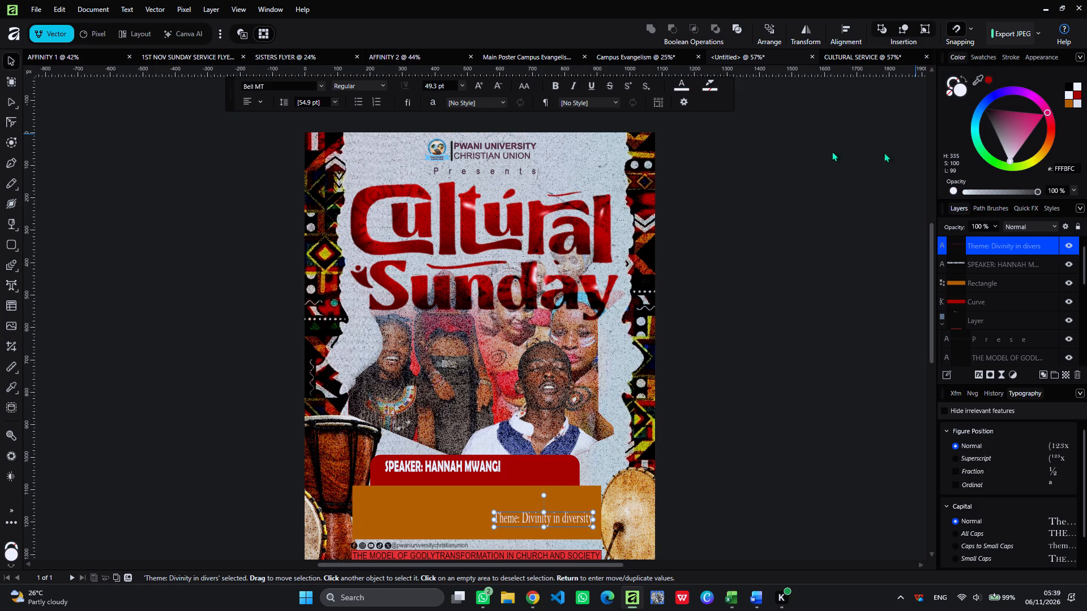
Convert the theme line to uppercase and match the speaker line's font, Berlin Sans FB Demi.
click(524, 79)
click(524, 83)
click(542, 102)
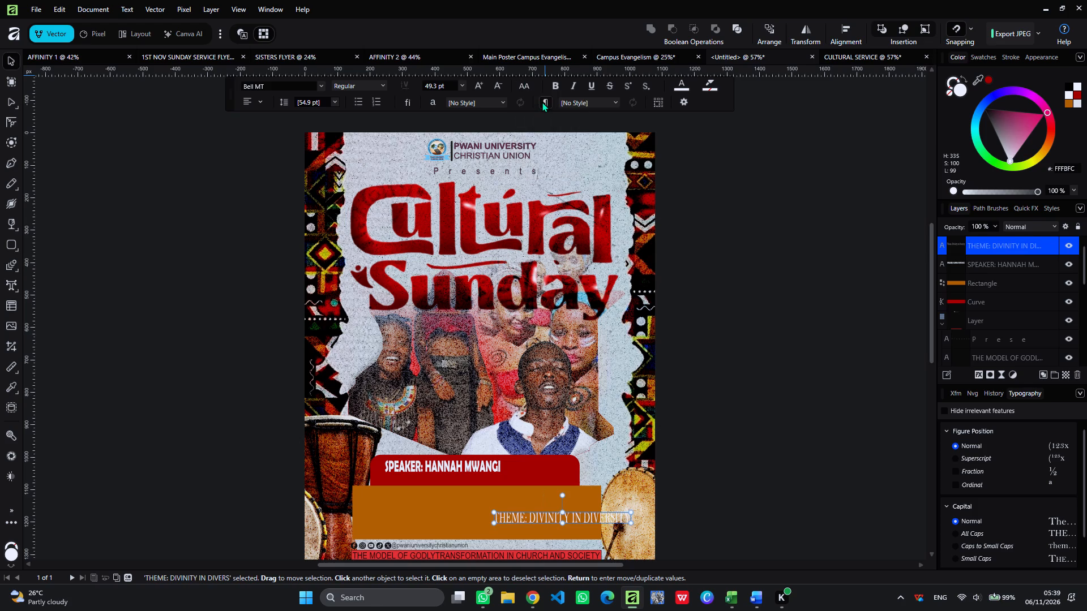
click(449, 467)
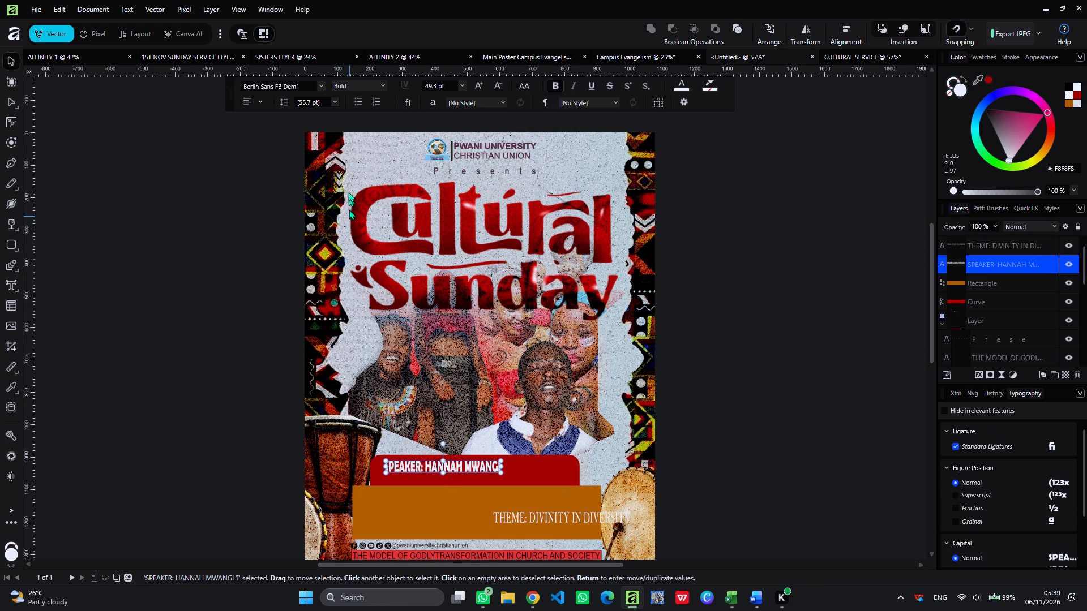
click(553, 519)
click(279, 82)
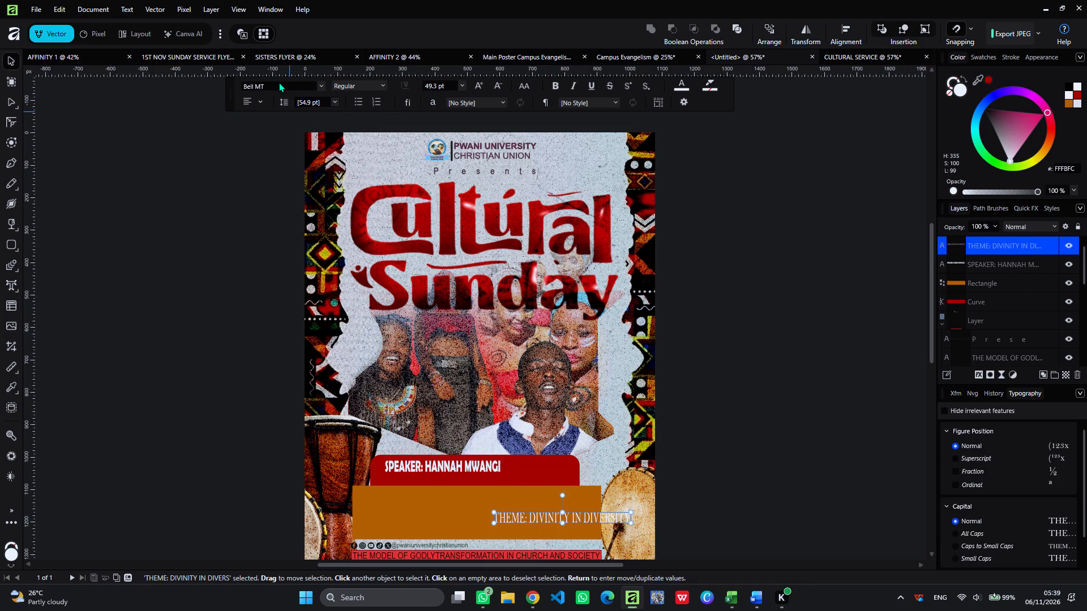
text(BER)
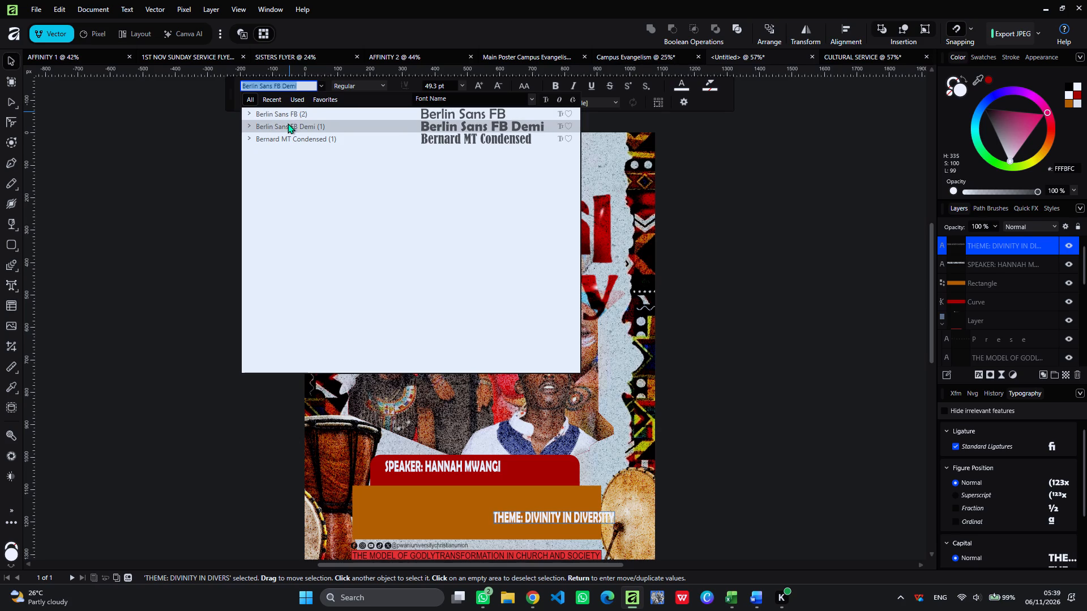
click(288, 121)
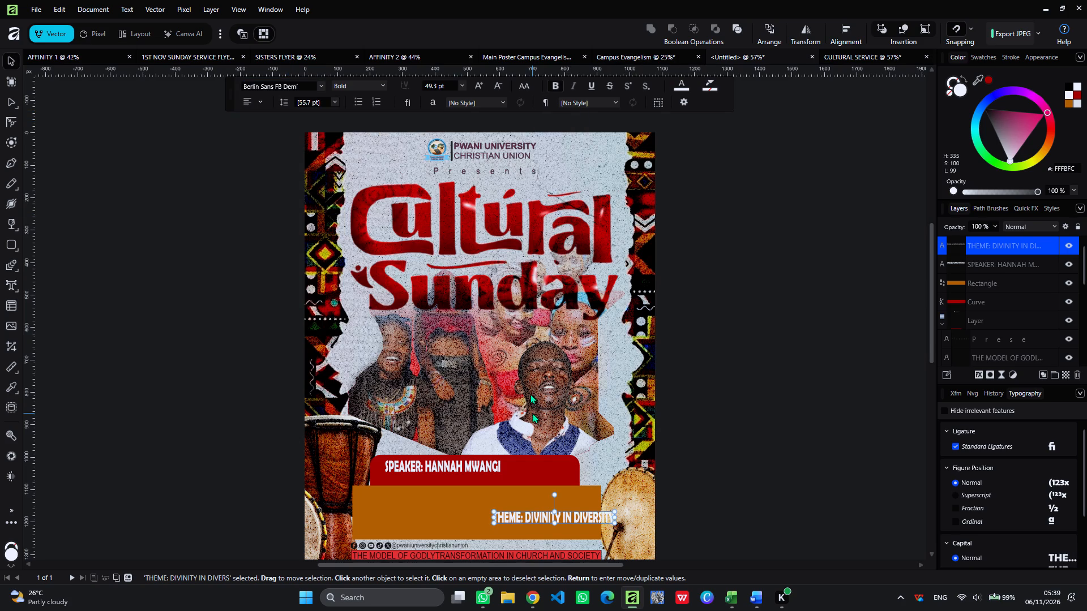
Move the theme line onto the dark red tab, directly beneath the speaker line with their starting edges aligned.
drag(568, 515, 483, 479)
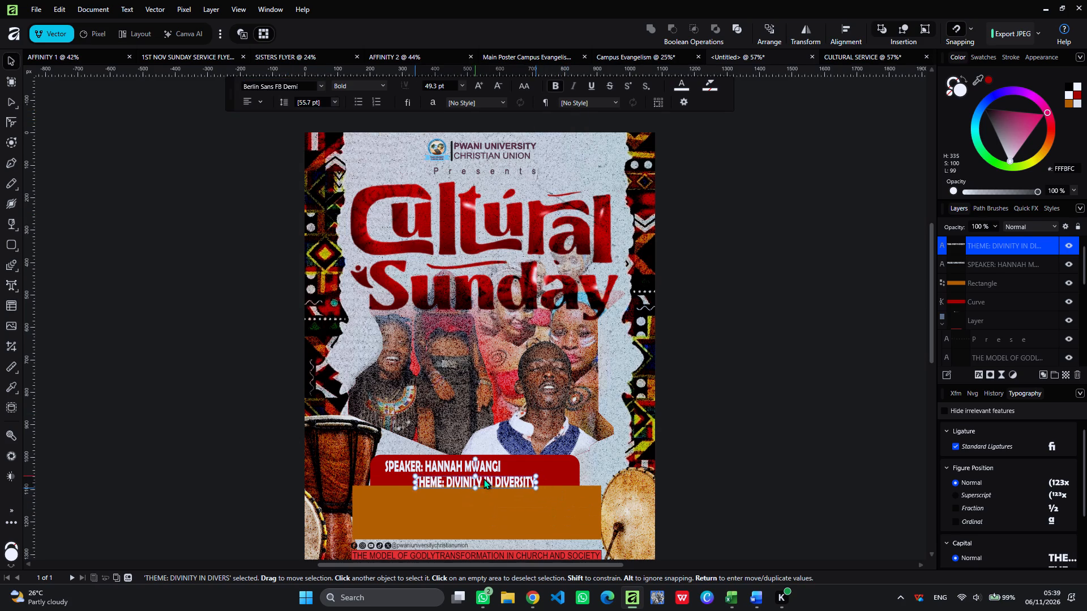
drag(483, 479, 465, 476)
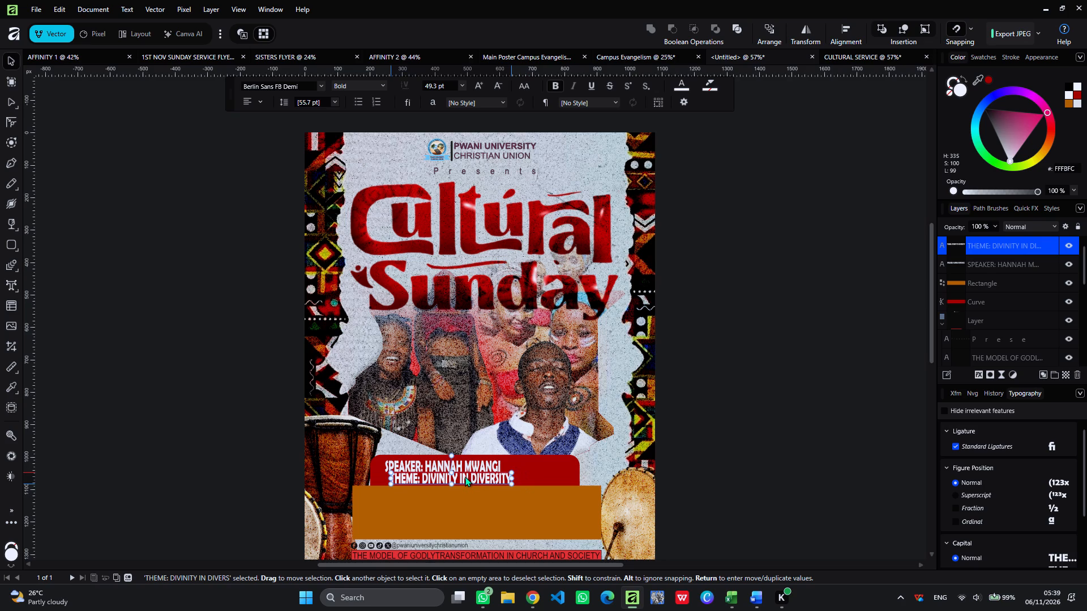
drag(465, 476, 463, 476)
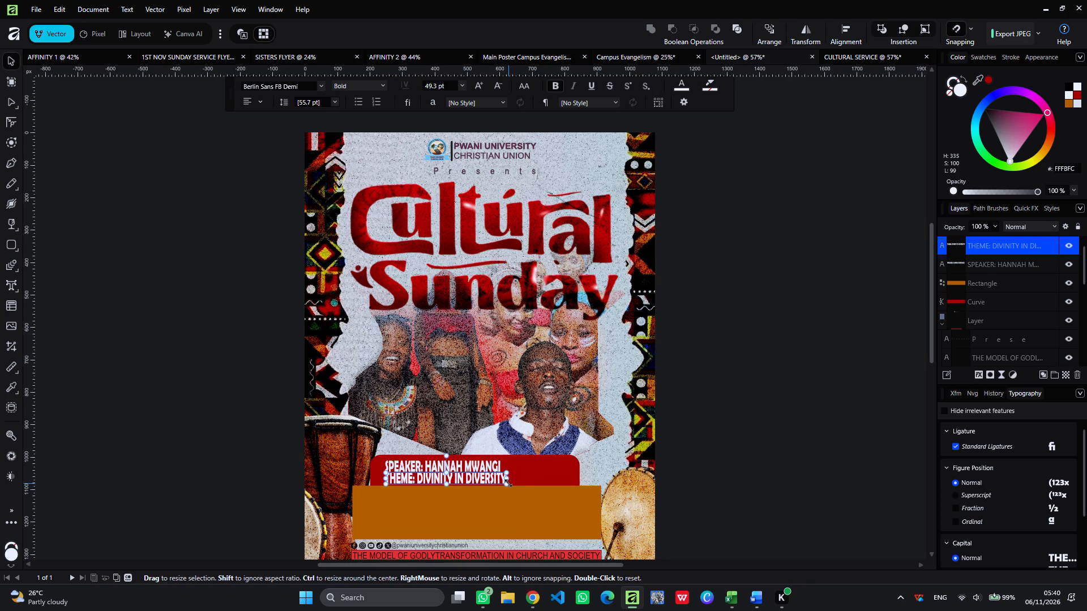
click(488, 463)
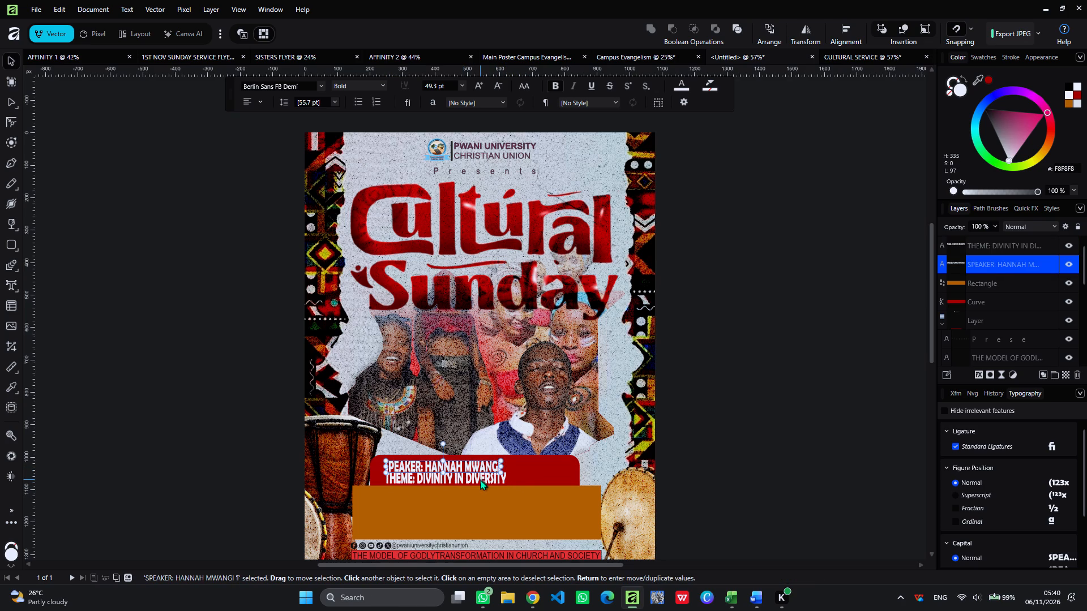
click(480, 480)
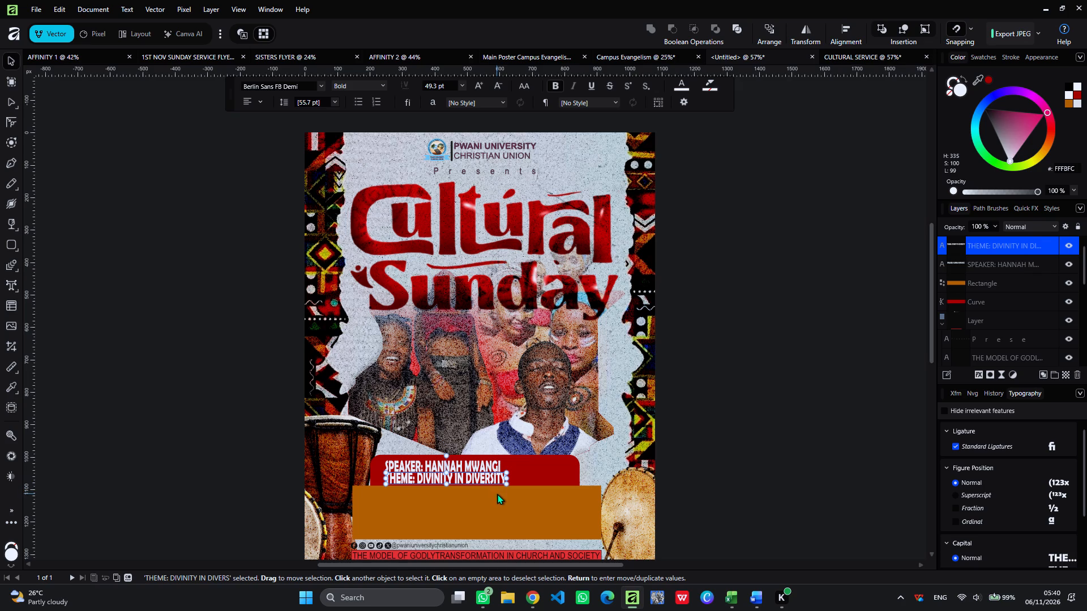
Lock the dark red tab curve, the orange rectangle and the masked group of people photos behind them, leaving nothing selected.
click(541, 467)
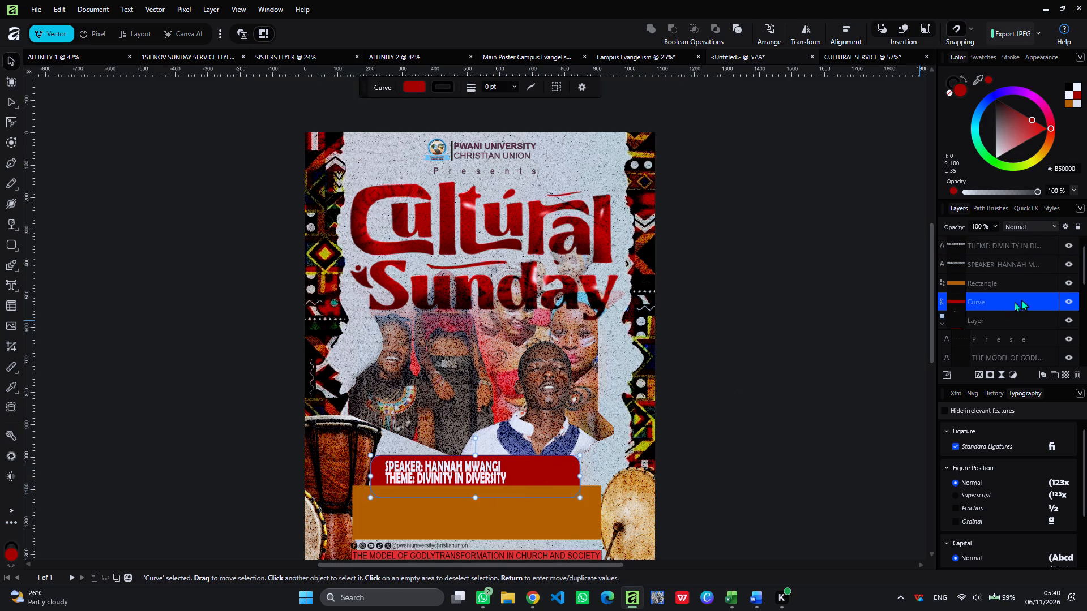
click(1056, 300)
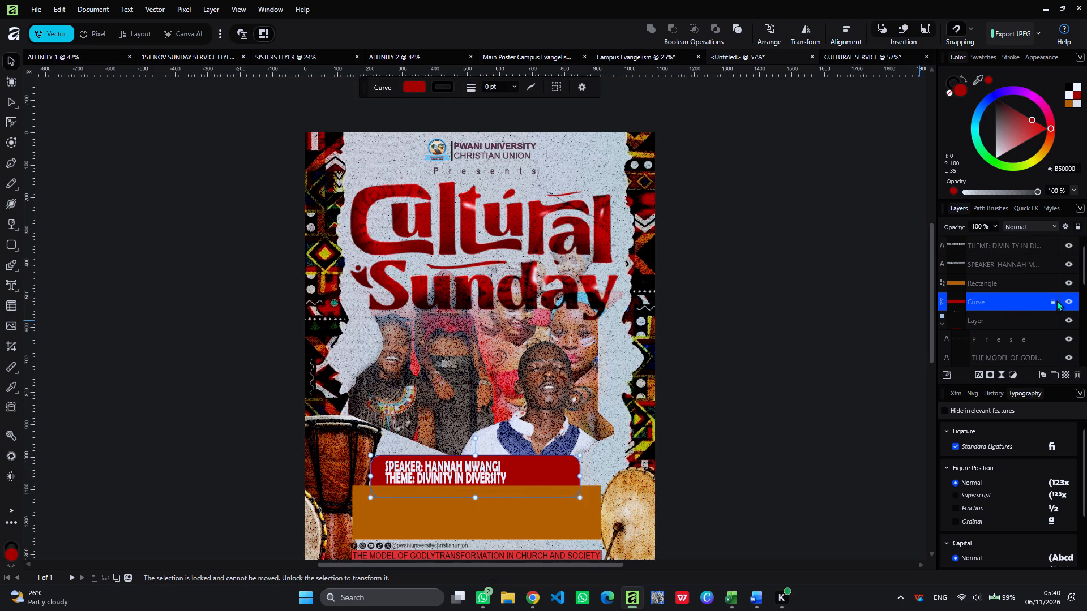
click(587, 508)
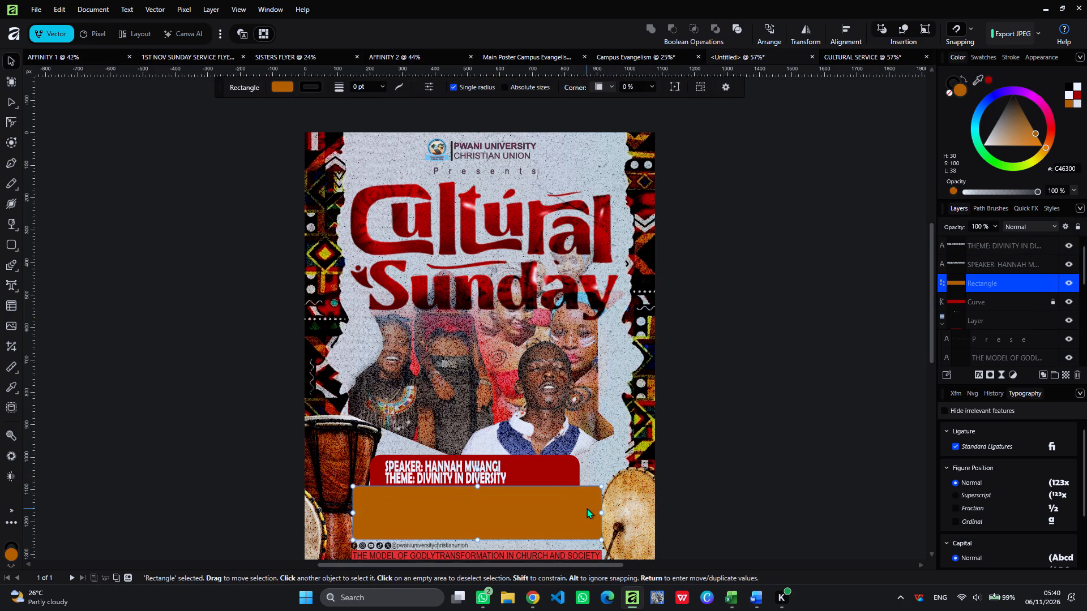
click(1052, 282)
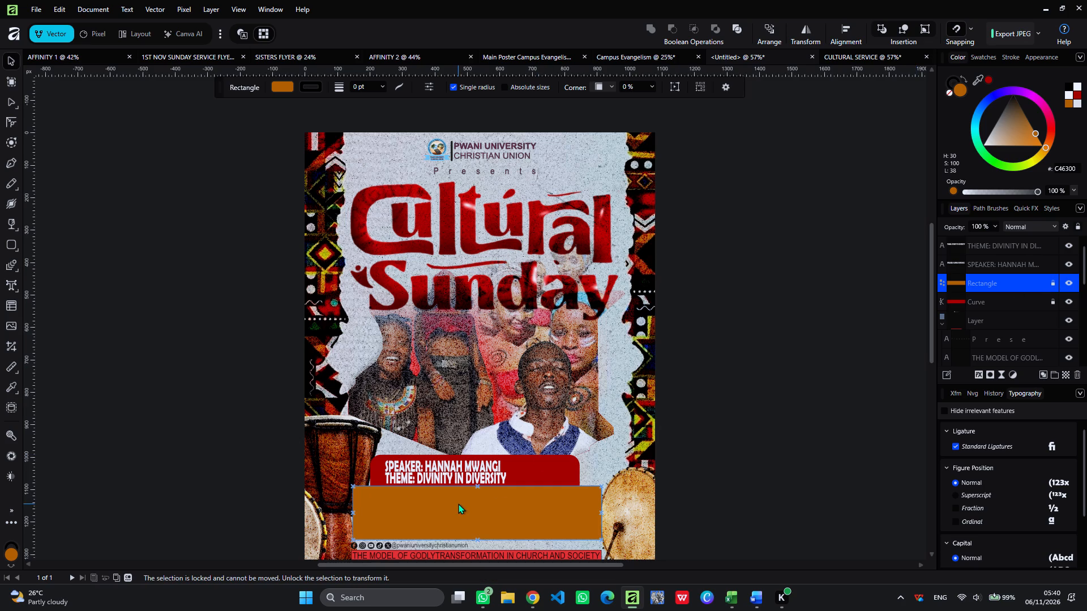
click(458, 504)
drag(457, 507, 457, 494)
key(ctrl+z)
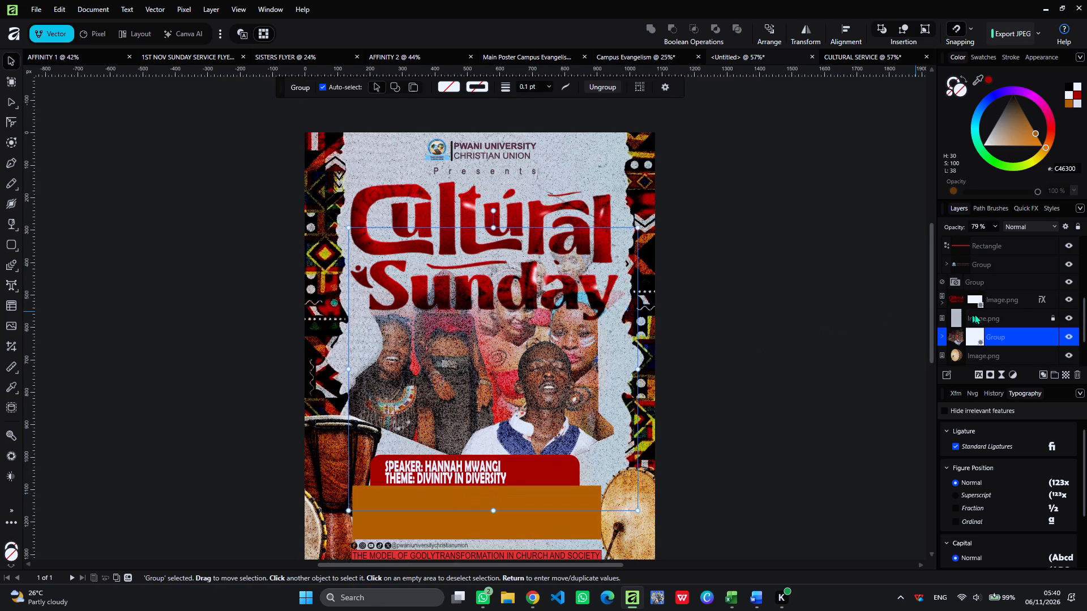
click(1054, 336)
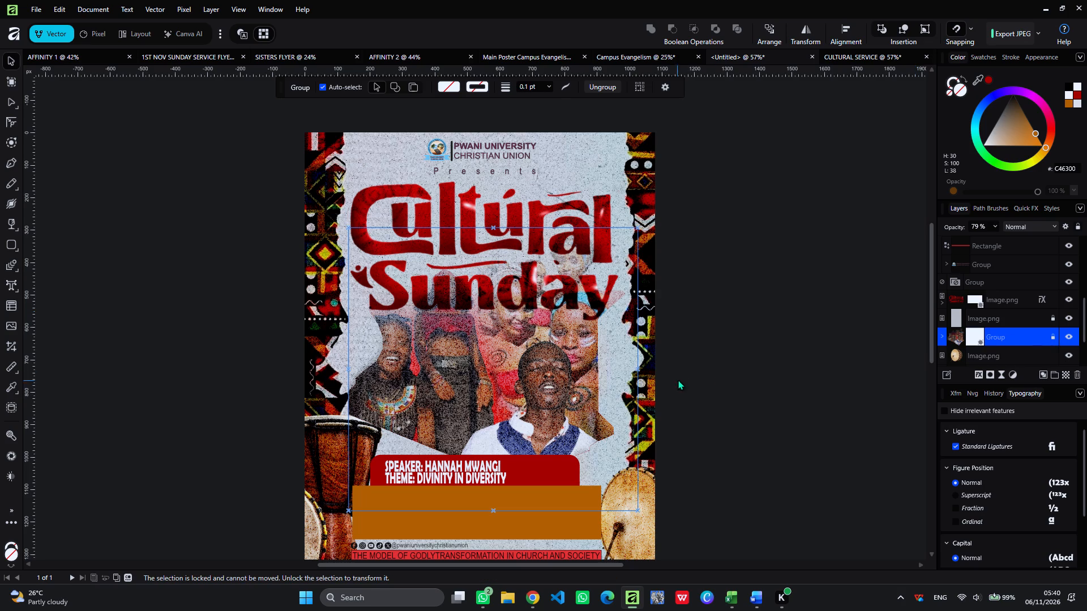
click(805, 377)
Select the speaker and theme lines together, stretch them across the dark red tab's width and flatten them to 42.6 pt text.
click(432, 525)
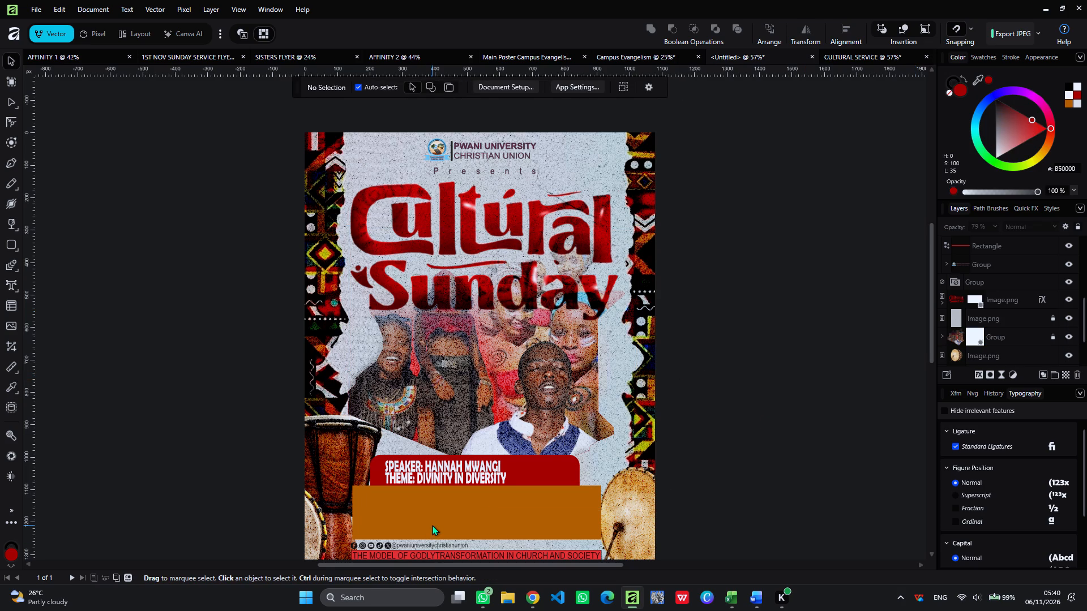
drag(440, 525, 443, 464)
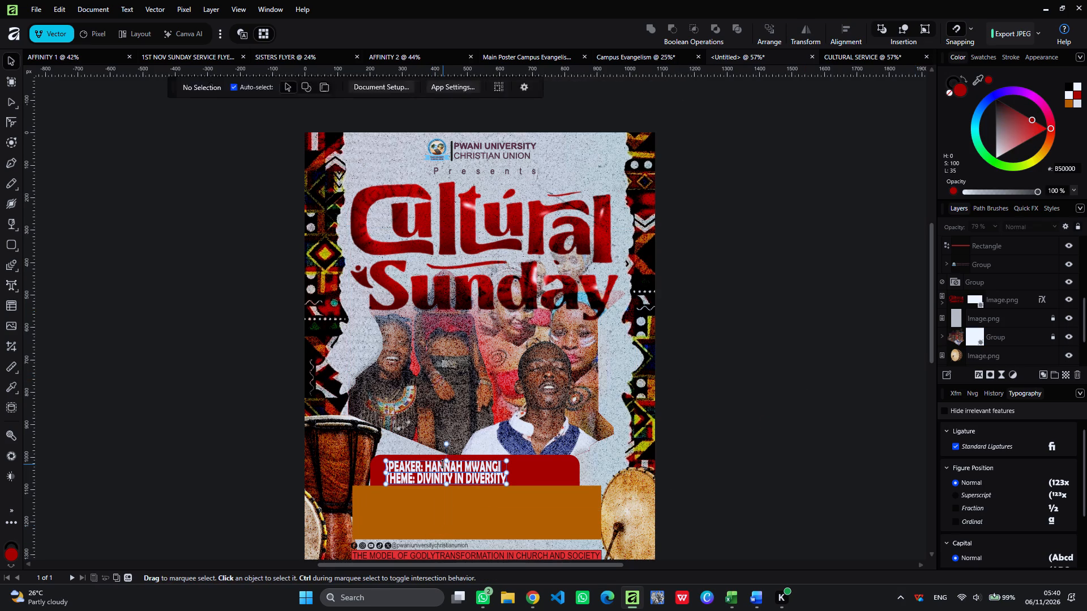
drag(508, 487, 492, 487)
drag(468, 476, 460, 474)
drag(487, 474, 534, 476)
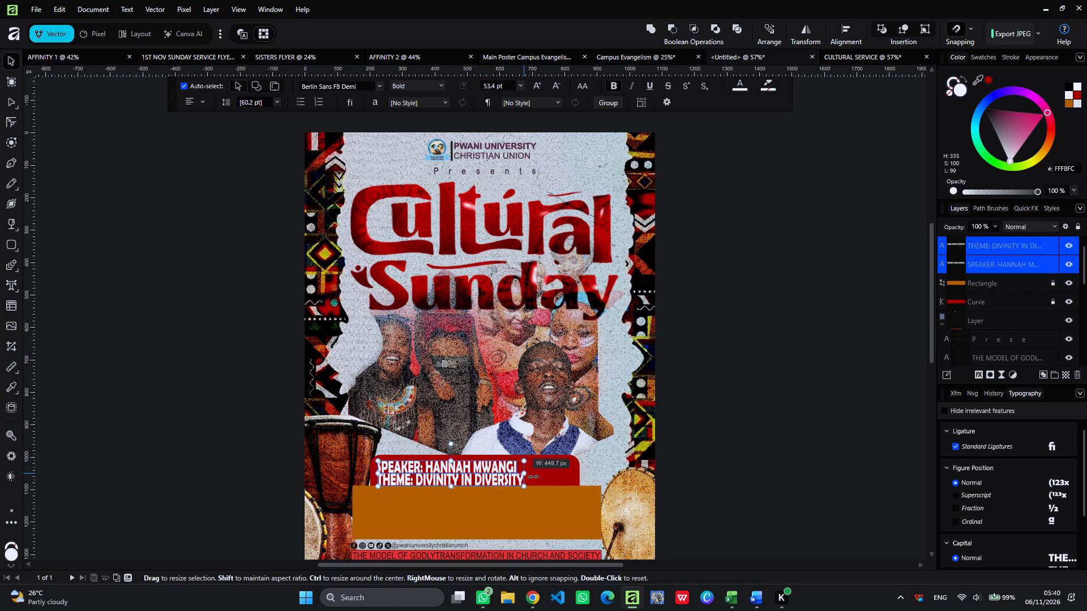
drag(534, 476, 576, 479)
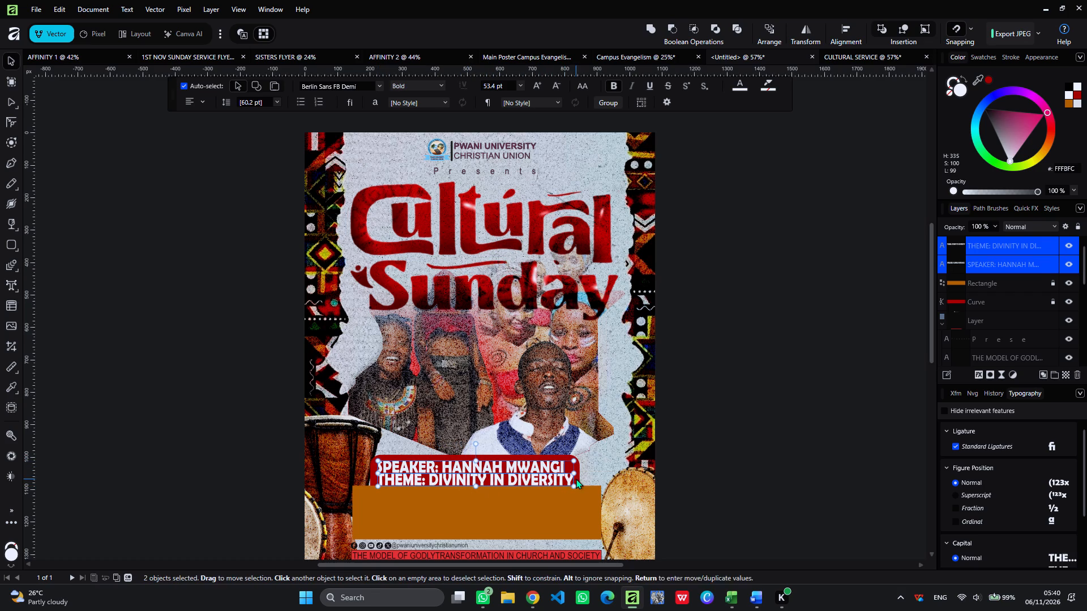
drag(479, 484, 479, 479)
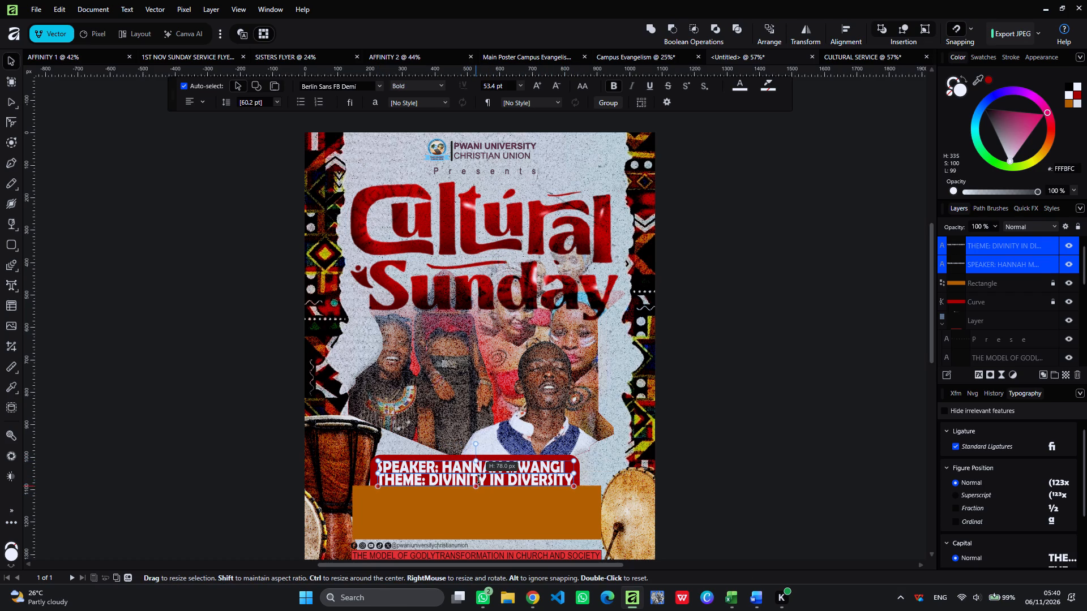
drag(479, 479, 479, 479)
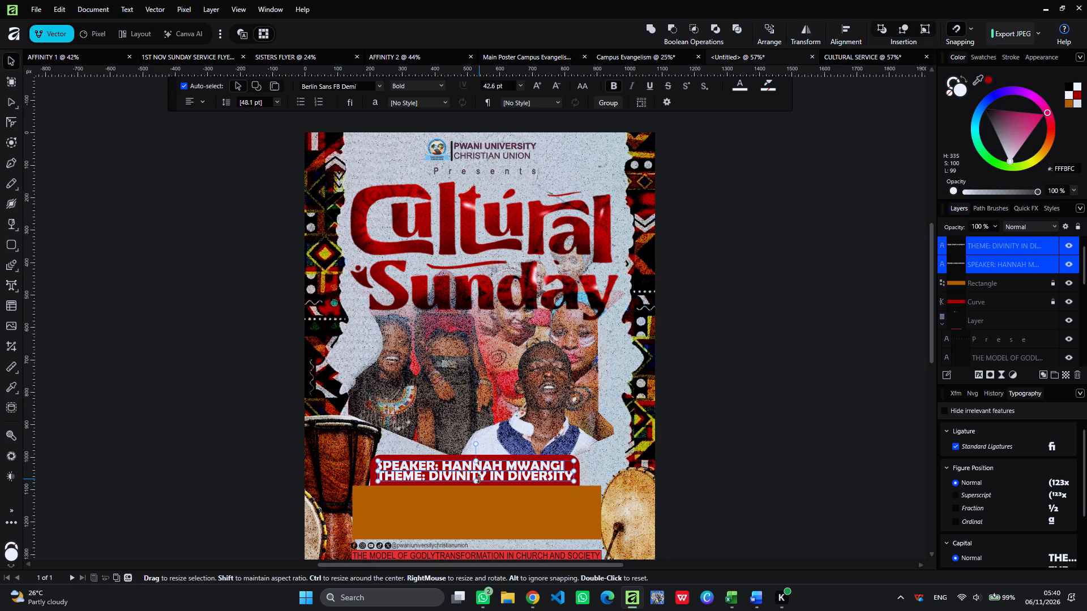
click(197, 208)
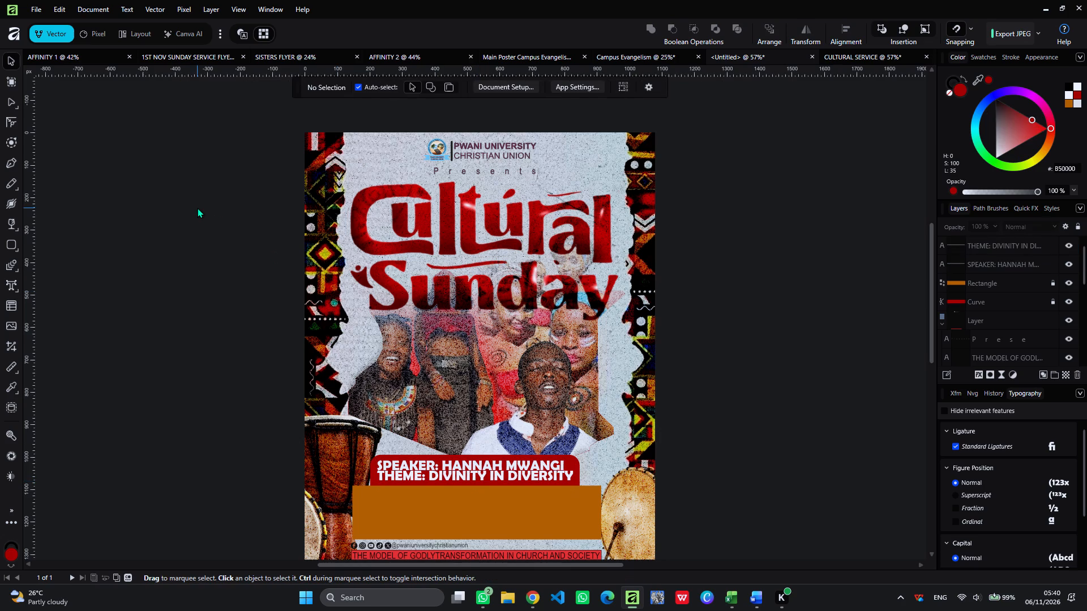
Nudge the theme line down towards the orange panel to open a gap below the speaker line.
click(486, 476)
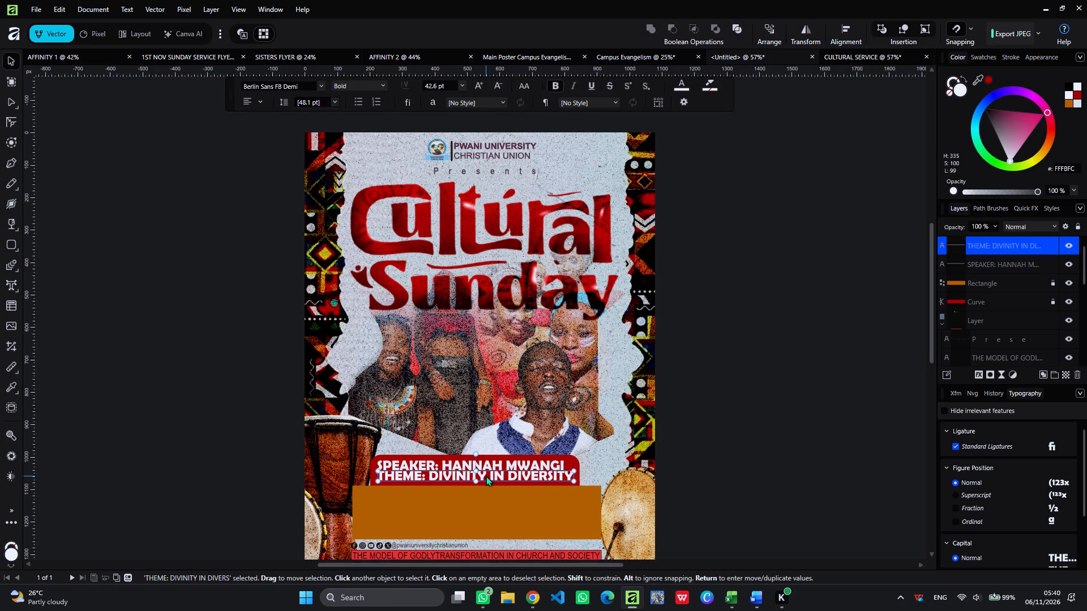
key(Down)
key(Down)
key(Down)
key(Down)
key(Down)
key(Down)
key(Down)
key(Down)
key(Down)
key(Down)
key(Down)
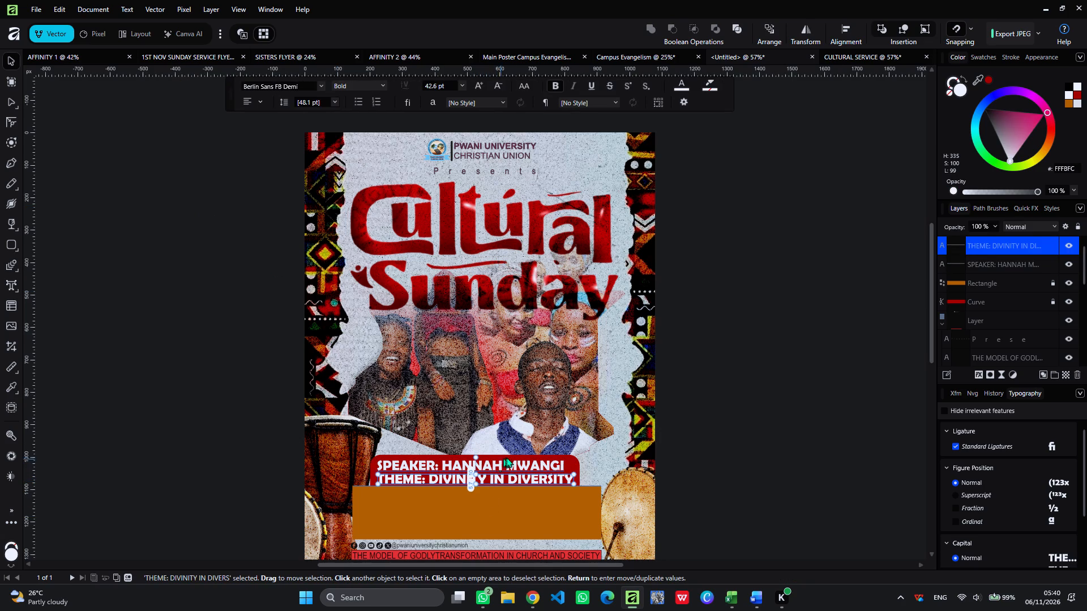
Nudge the speaker line slightly up and to the right within the dark red tab.
click(514, 463)
key(Up)
key(Up)
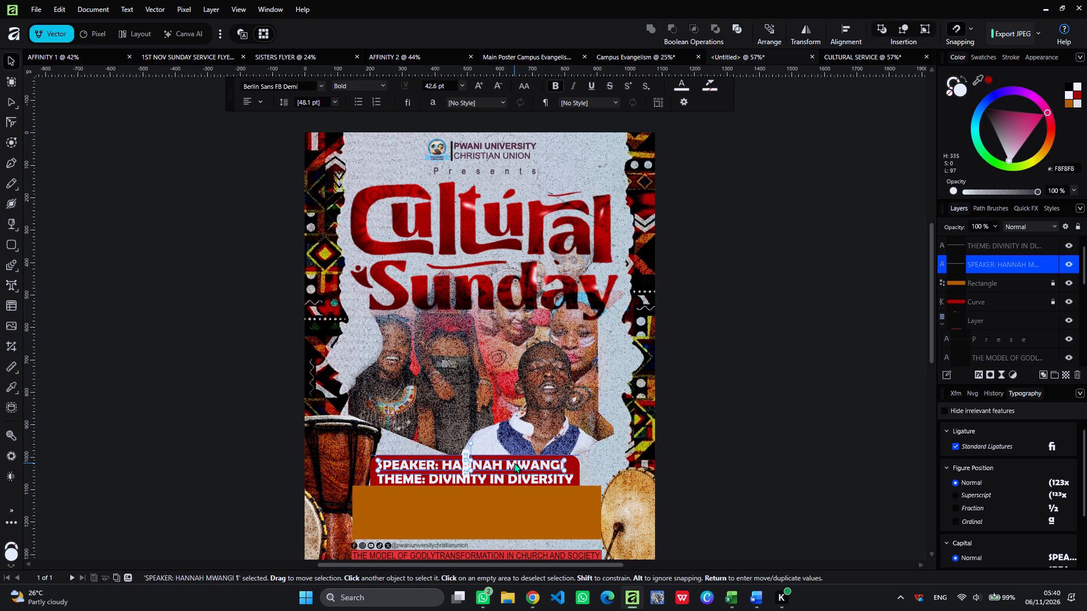
key(Up)
key(Up)
click(748, 448)
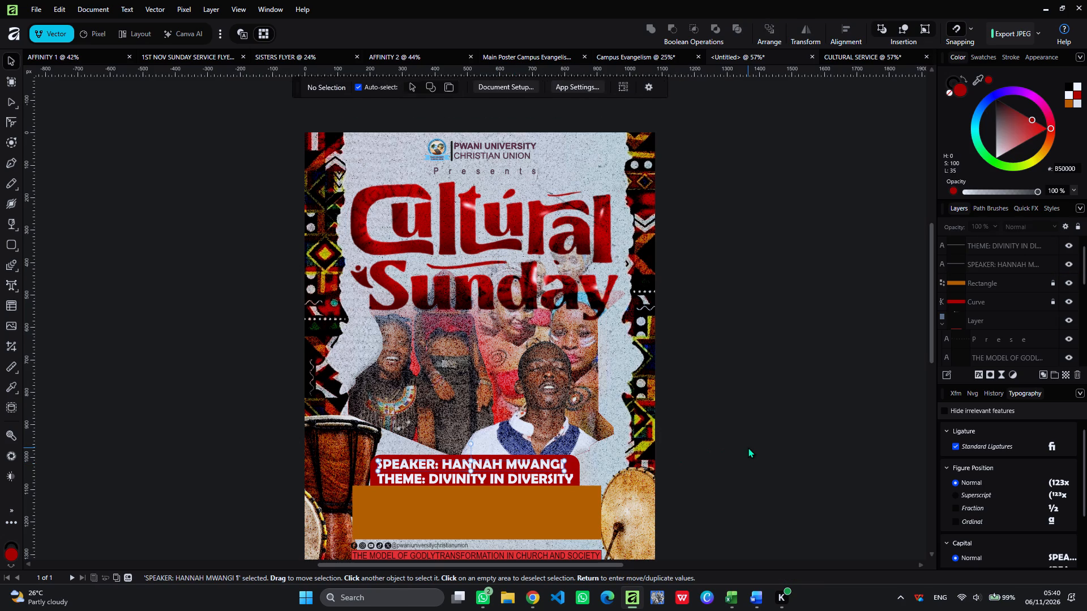
click(536, 465)
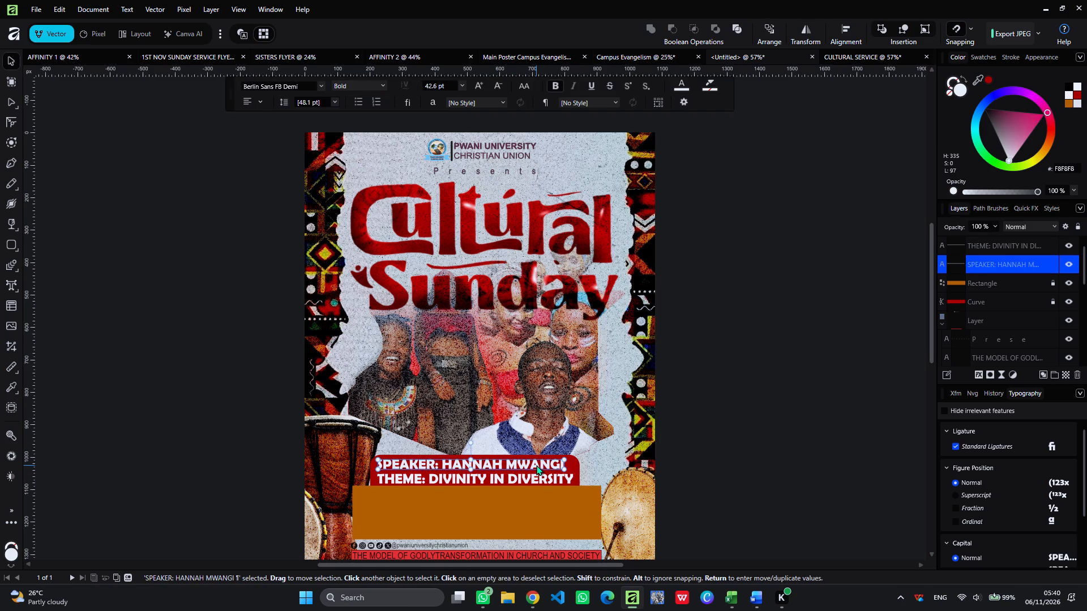
key(Right)
key(Right)
key(Right)
key(Right)
key(Right)
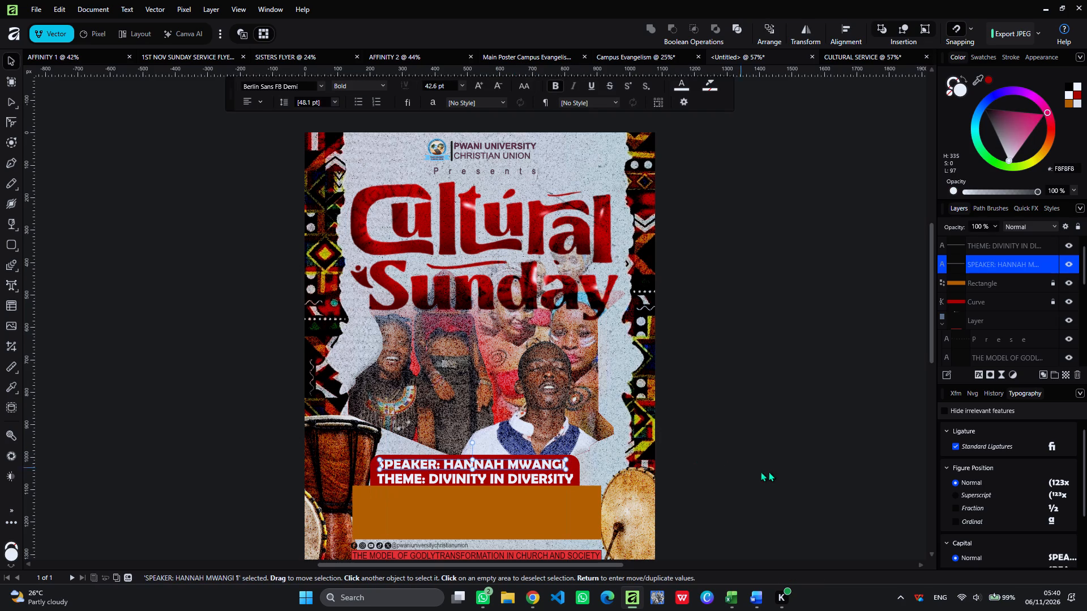
click(768, 471)
Centre the speaker line horizontally on the dark red tab and nudge it up clear of the theme line.
click(551, 455)
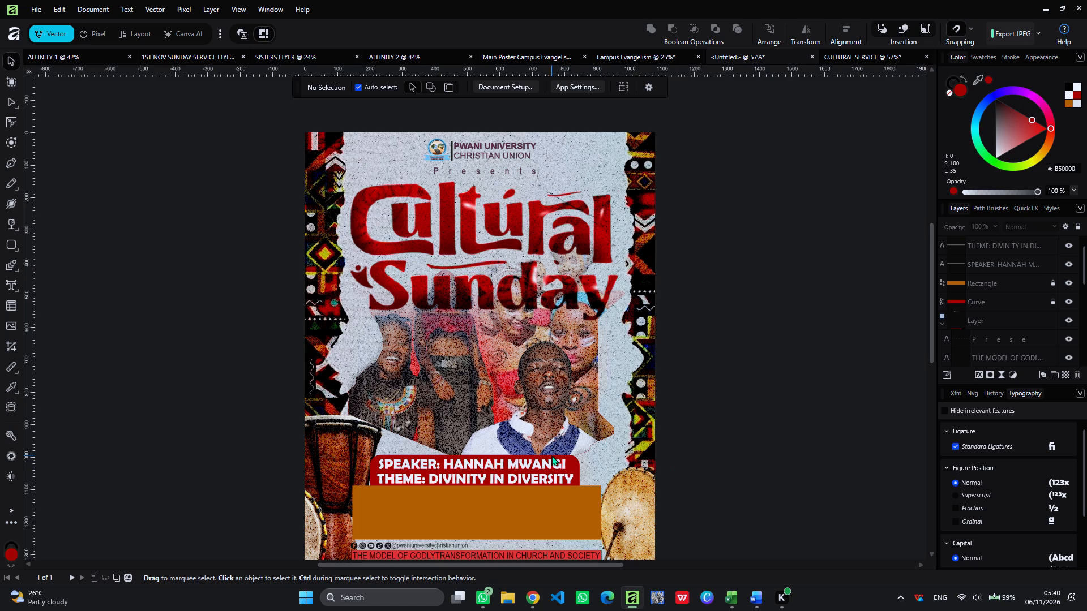
click(541, 461)
click(541, 461)
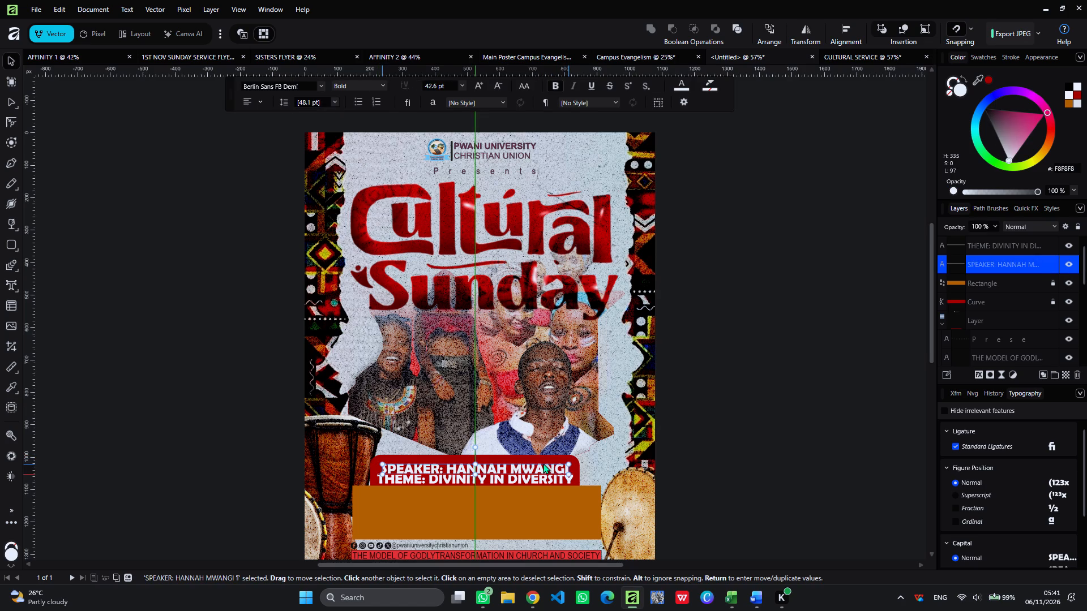
key(Up)
key(Up)
key(Up)
key(Up)
key(Up)
key(Up)
key(Up)
key(Up)
key(Up)
key(Up)
key(Up)
key(Up)
key(Up)
key(Up)
key(Up)
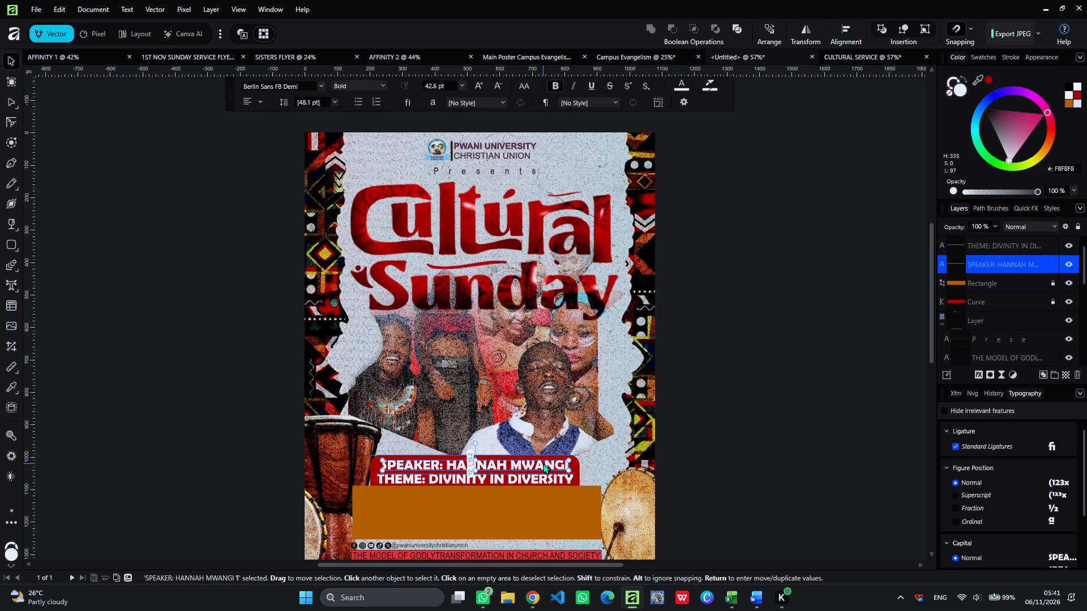
key(Up)
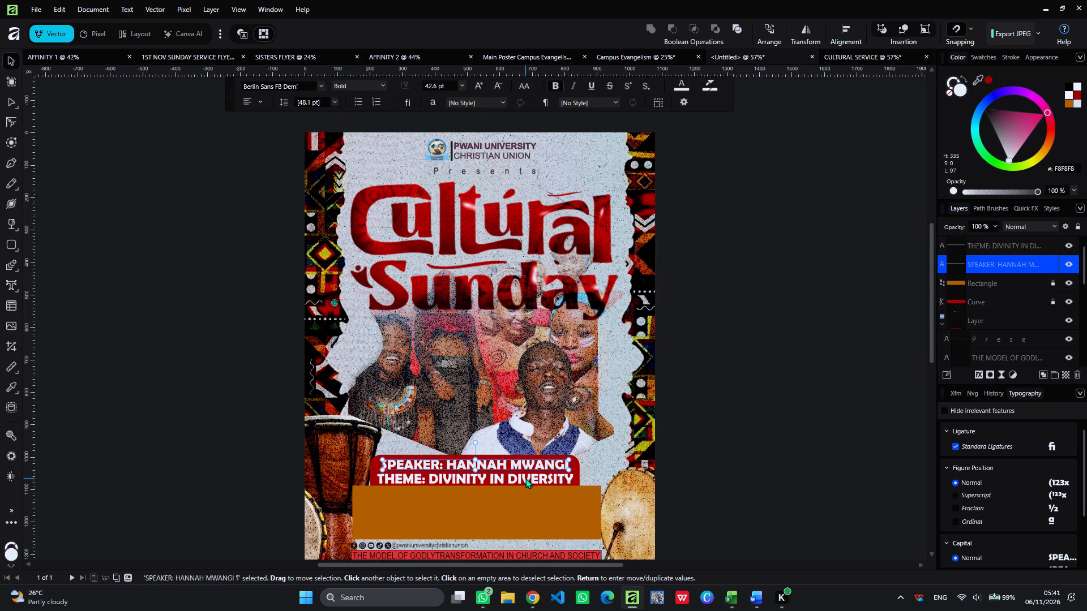
Align the theme line's centre with the tab and nudge it up slightly off the orange panel's edge.
click(525, 478)
click(525, 478)
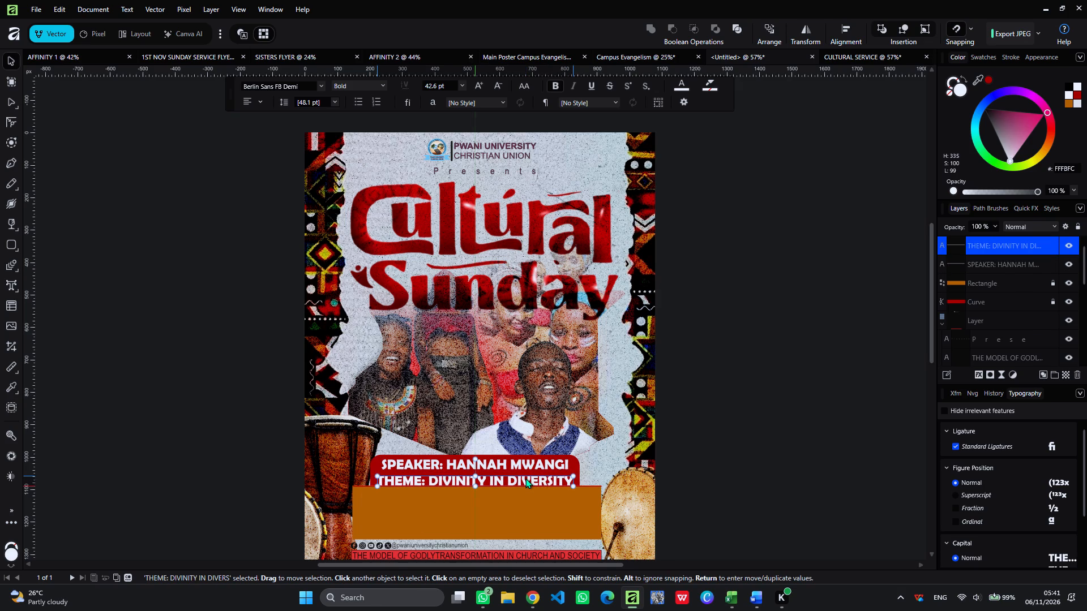
key(Up)
key(Up)
key(Up)
key(Up)
key(Up)
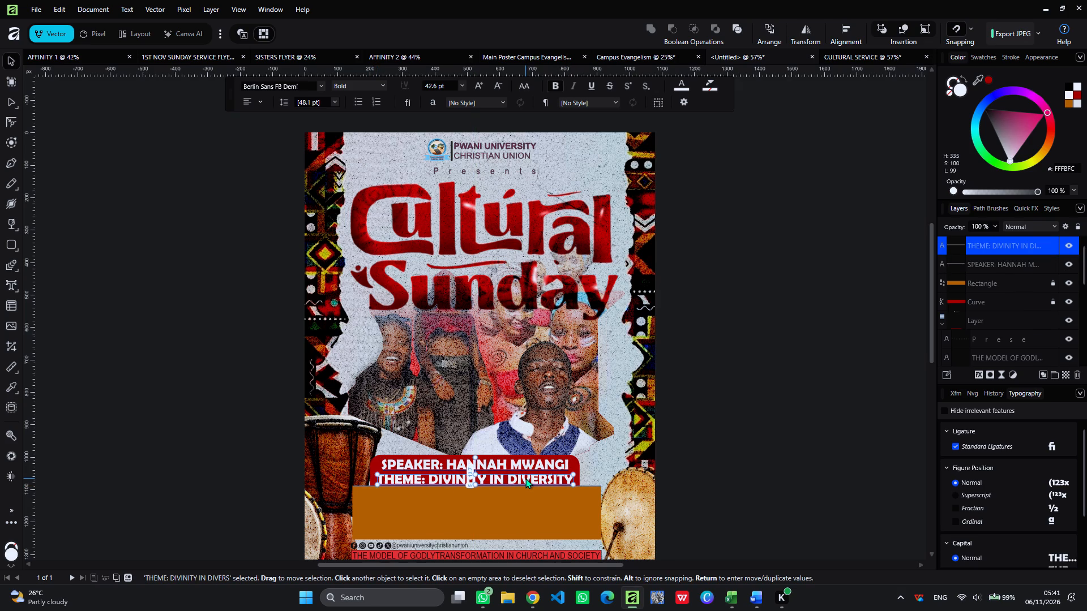
key(Up)
key(Up)
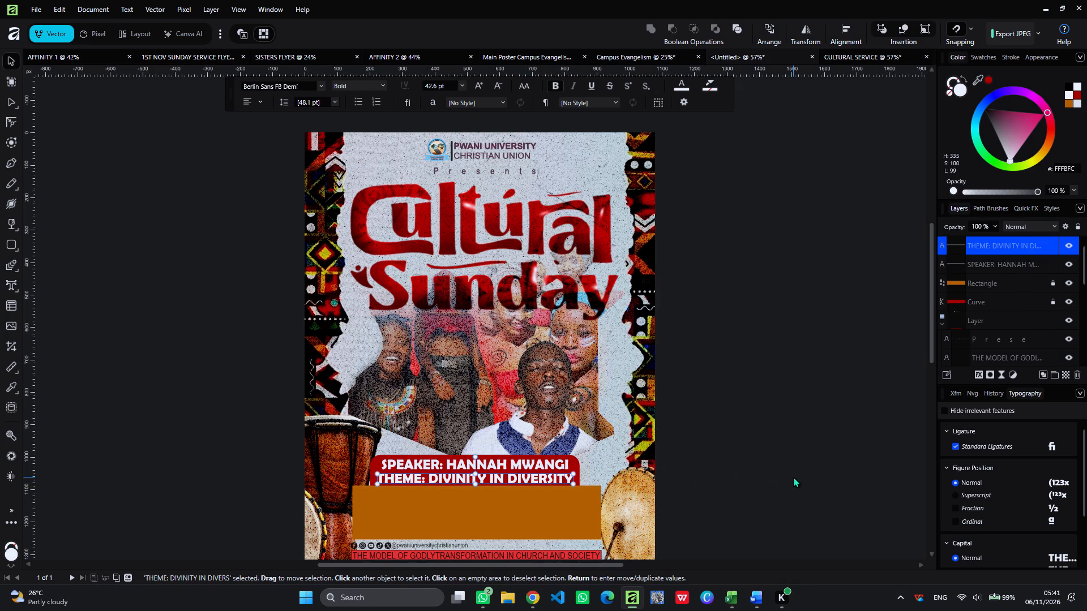
Select the speaker and theme lines together and widen them slightly at both ends within the dark red tab.
click(793, 477)
drag(487, 509, 500, 464)
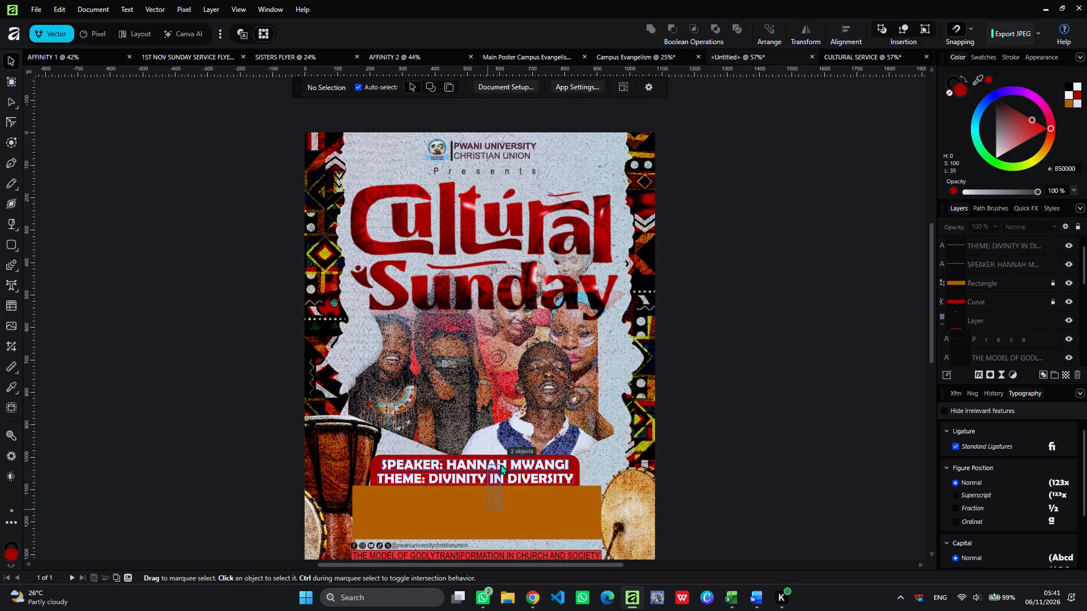
drag(500, 464, 501, 459)
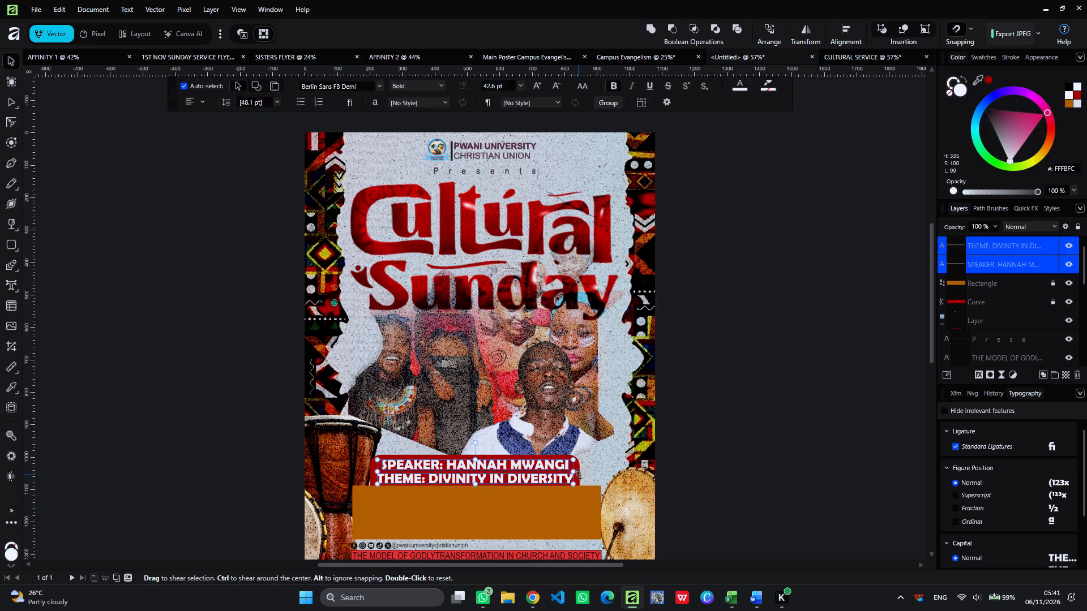
click(576, 475)
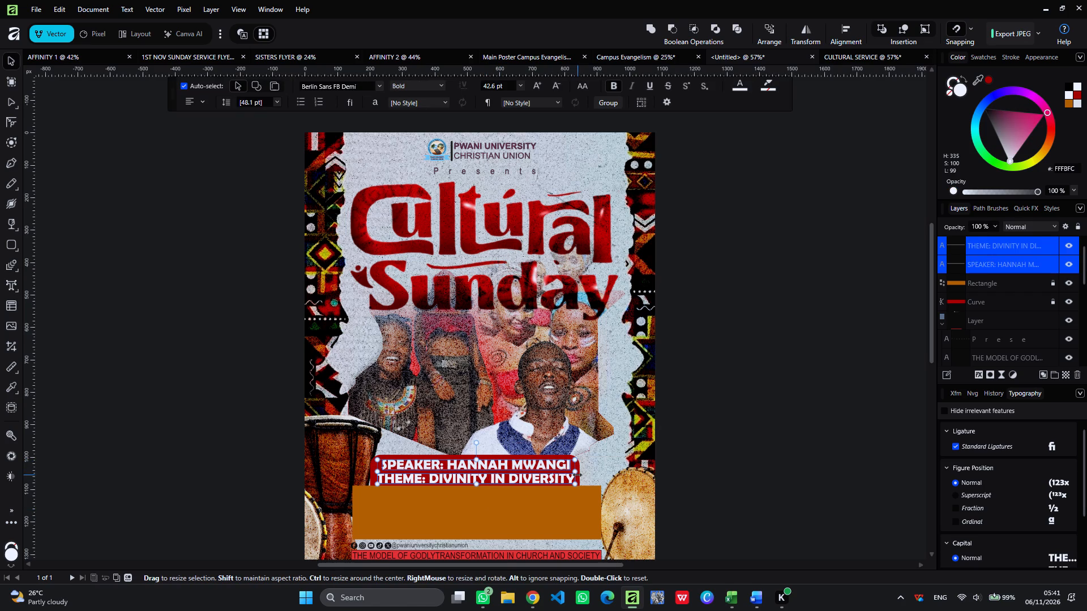
click(376, 471)
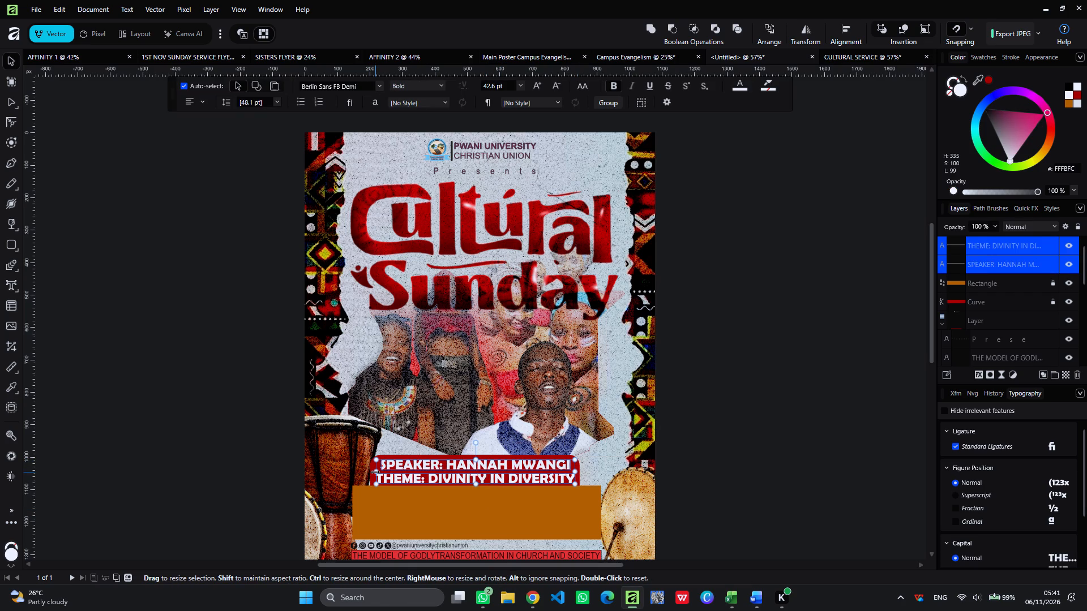
Nudge the speaker and theme lines together horizontally to fine-tune their centring on the dark red tab.
key(Left)
key(Left)
key(Left)
key(Left)
key(Left)
key(Left)
key(Left)
key(Left)
key(Left)
key(Left)
key(Left)
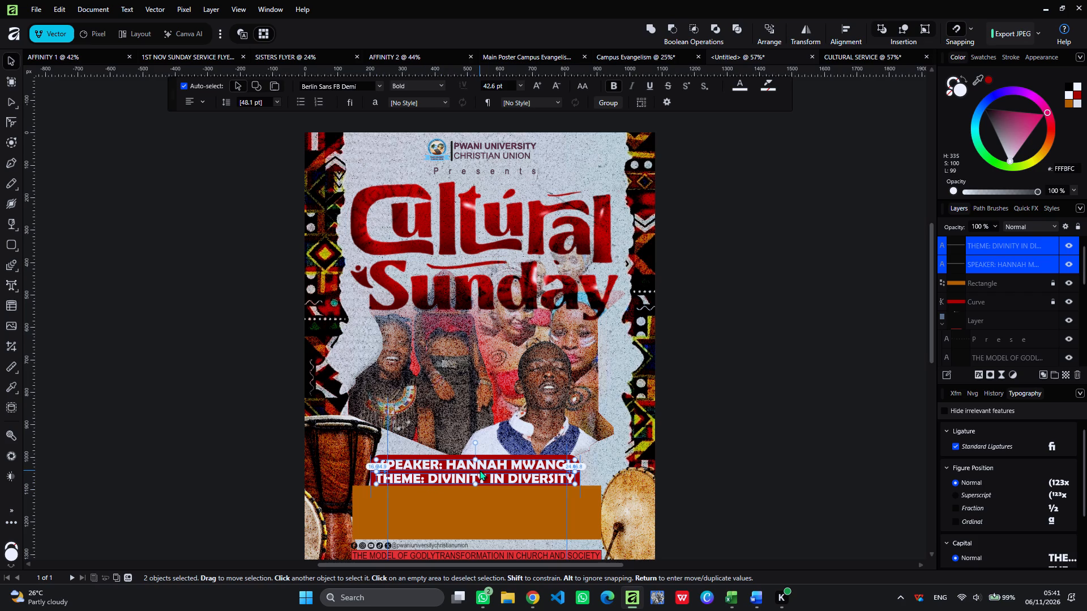
key(Right)
key(Right)
key(Right)
key(Right)
key(Right)
key(Right)
key(Right)
key(Right)
key(Right)
key(Right)
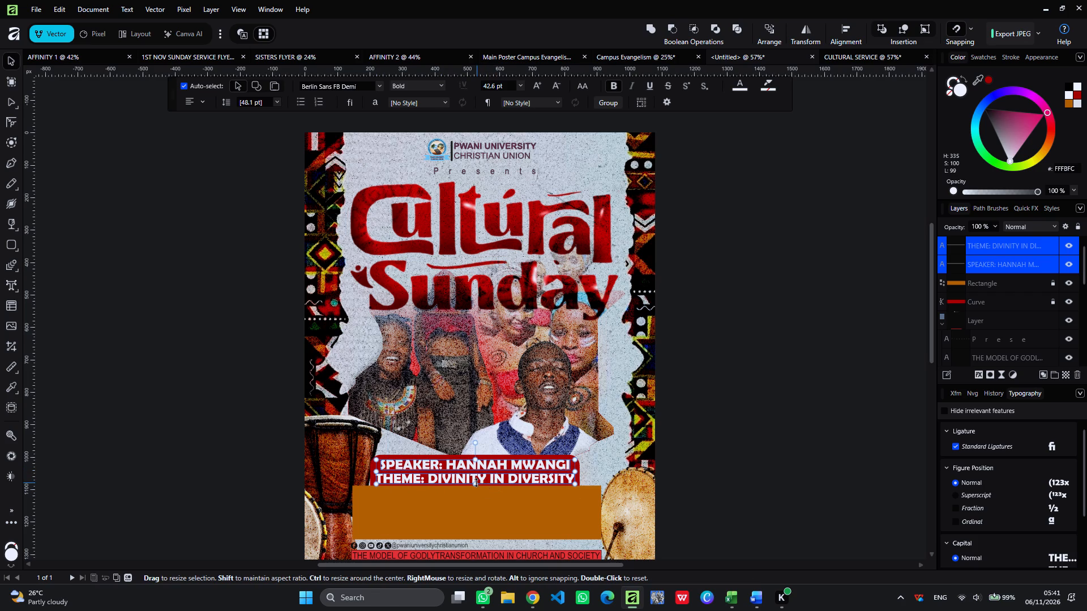
Reduce the combined height of the speaker and theme lines to about 67 px and adjust their vertical position within the tab.
click(477, 483)
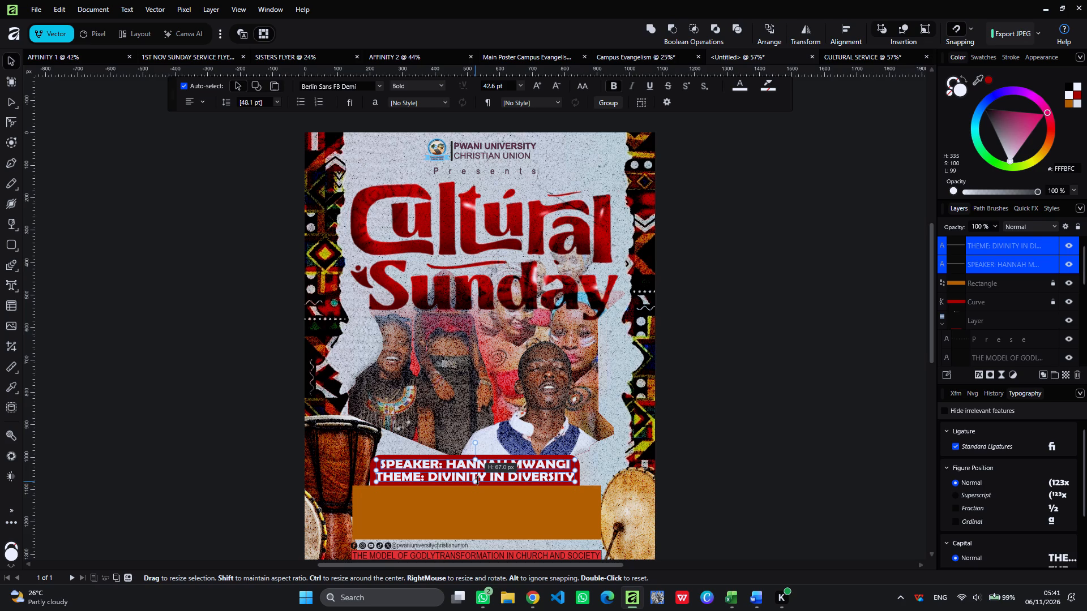
key(Down)
key(Down)
key(Down)
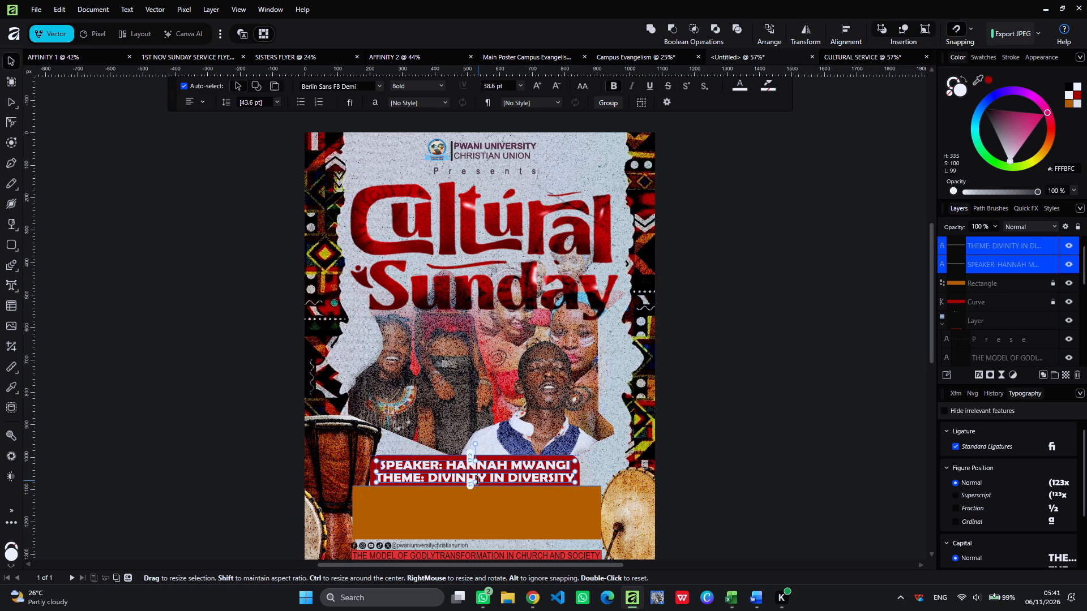
key(Up)
key(Up)
key(Down)
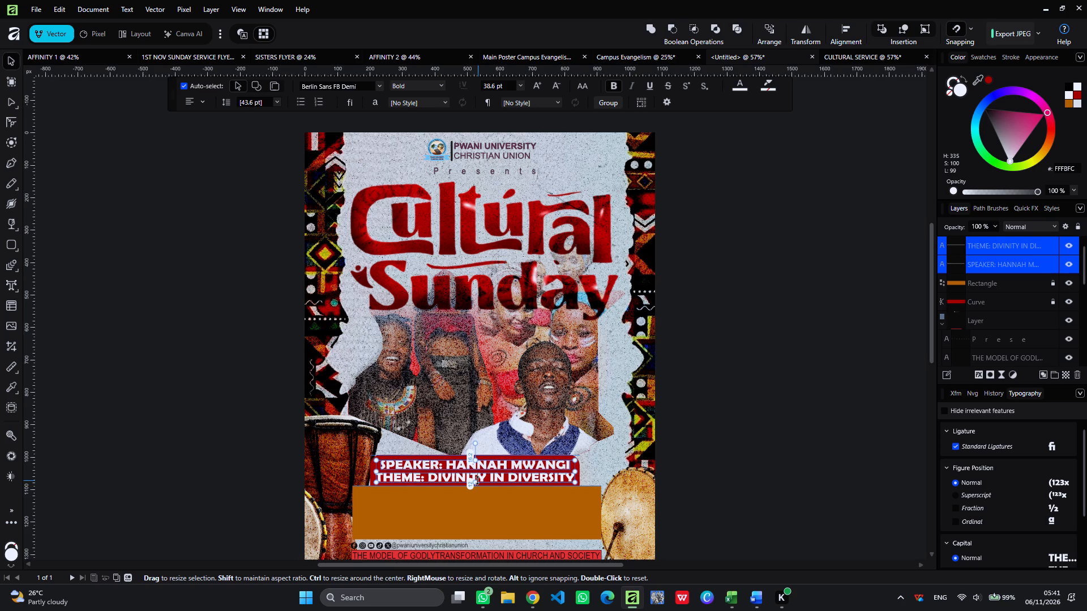
click(717, 394)
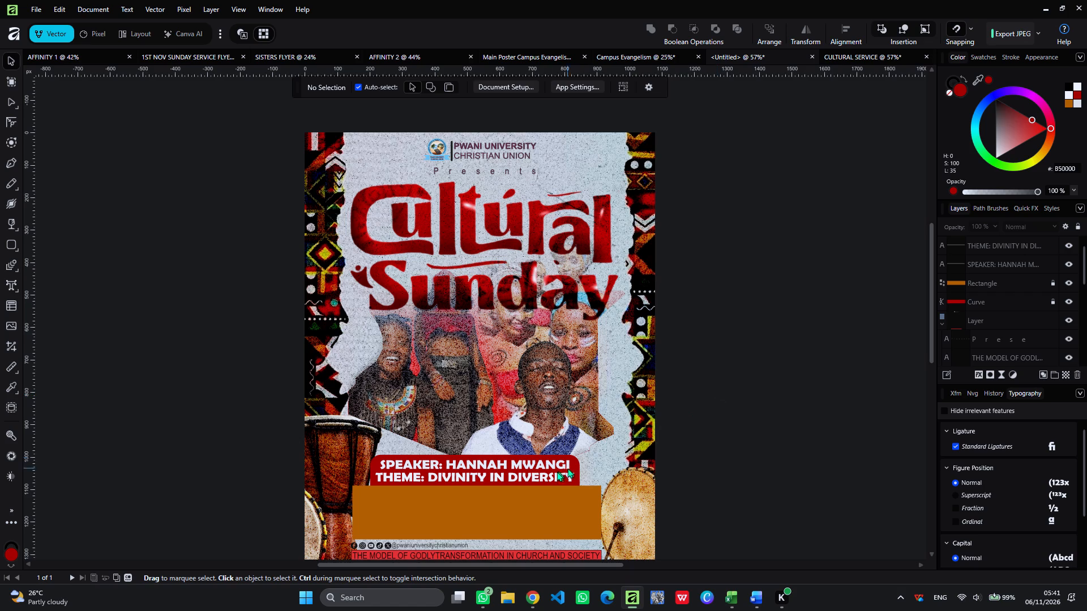
Preview alternative fonts on the speaker line and check which font styles are available for it.
click(532, 466)
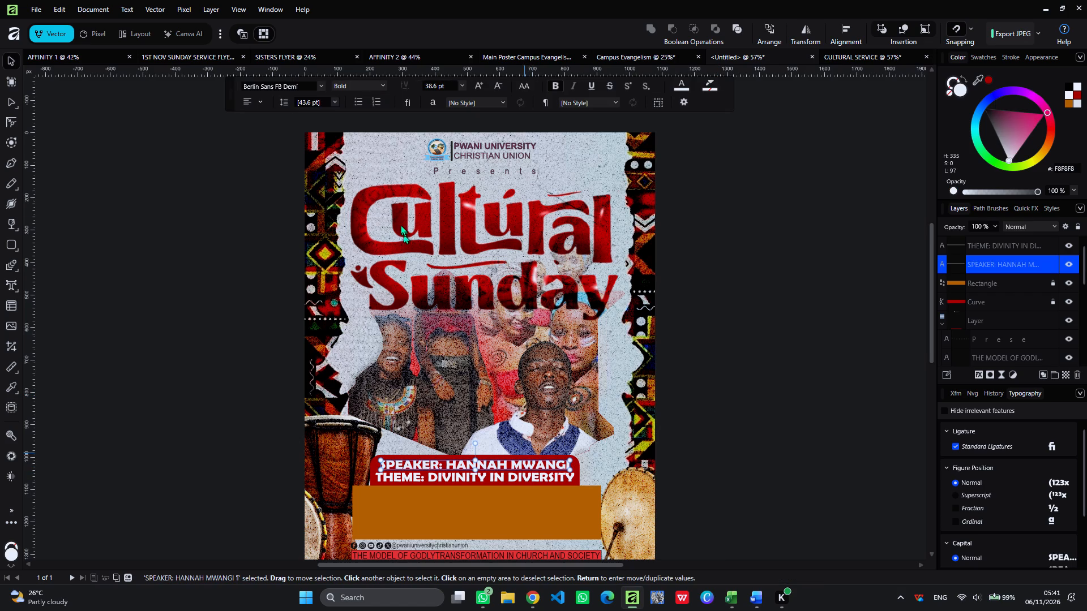
click(318, 87)
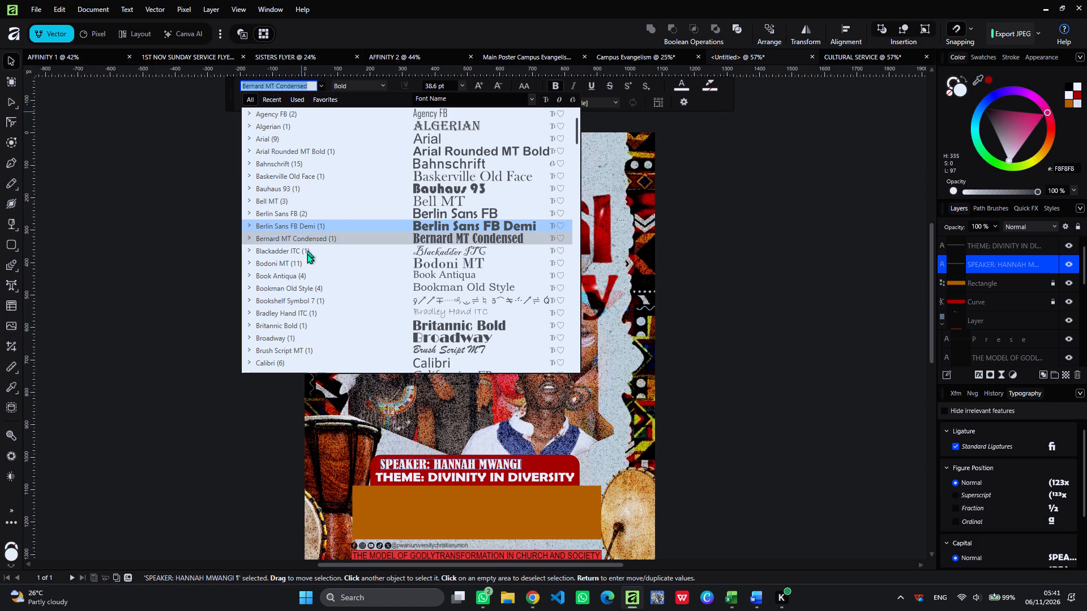
scroll(309, 283, down, 2)
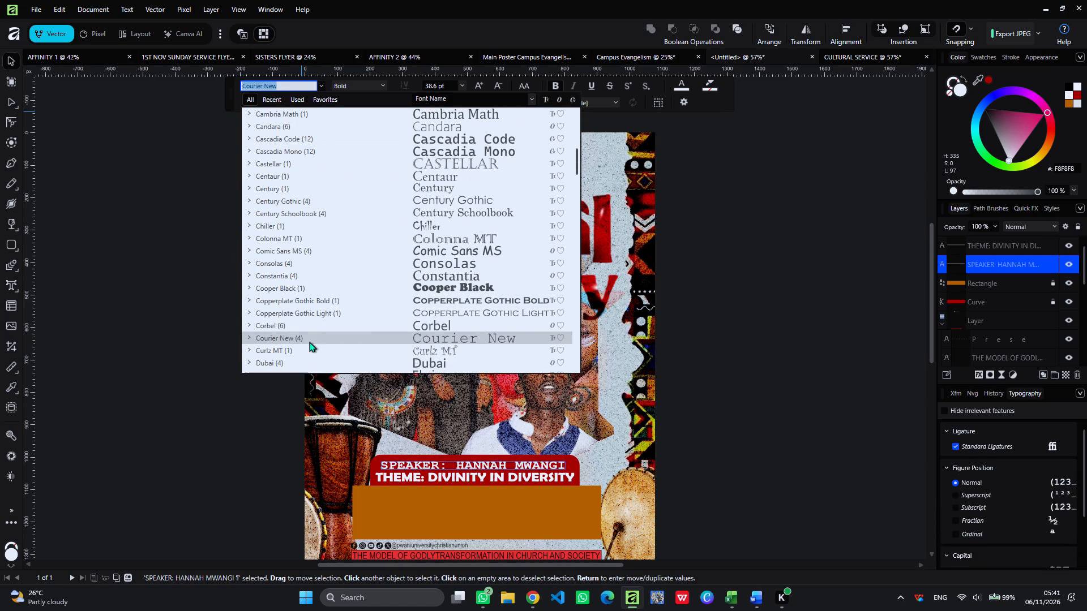
scroll(311, 359, down, 2)
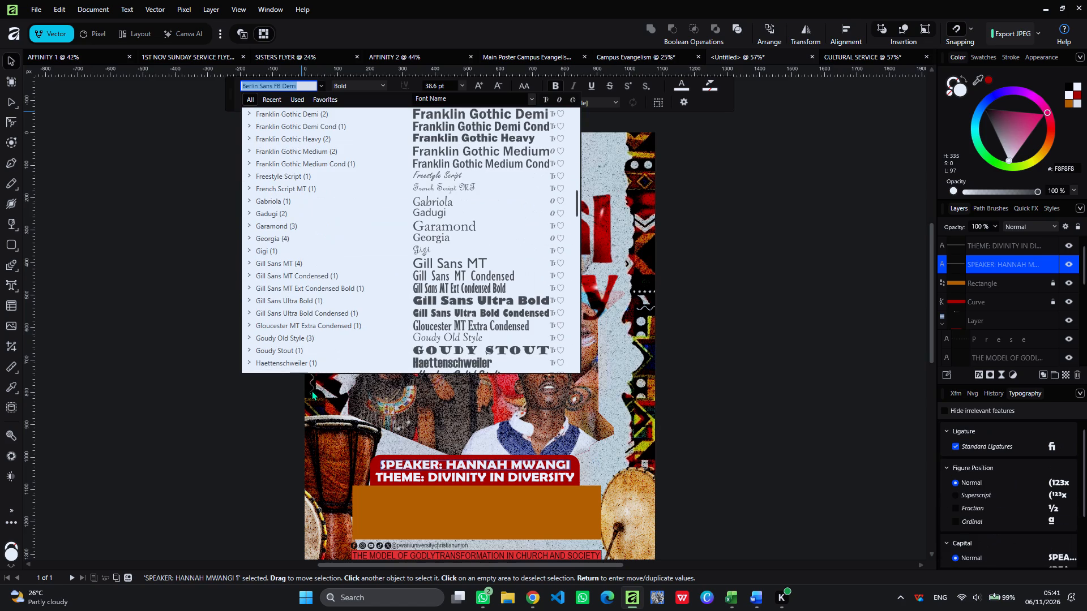
scroll(316, 336, down, 3)
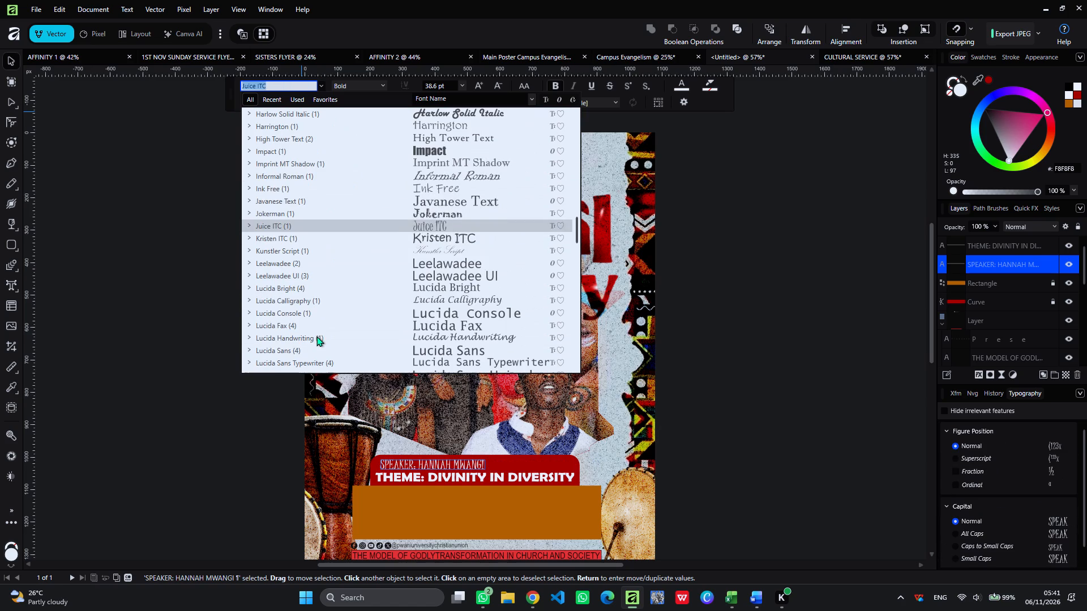
scroll(316, 336, down, 3)
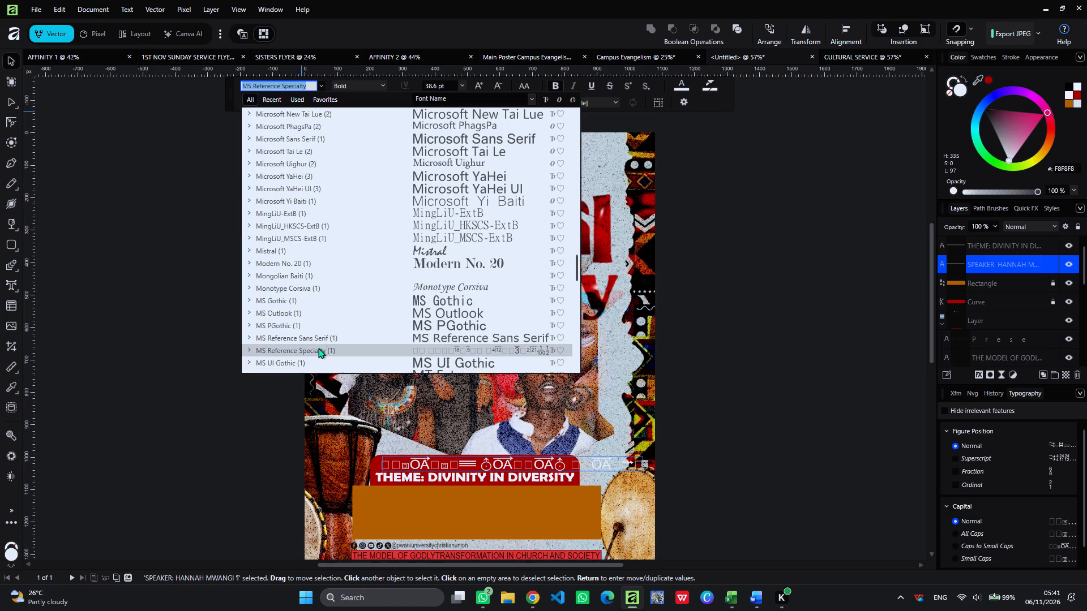
scroll(319, 312, down, 3)
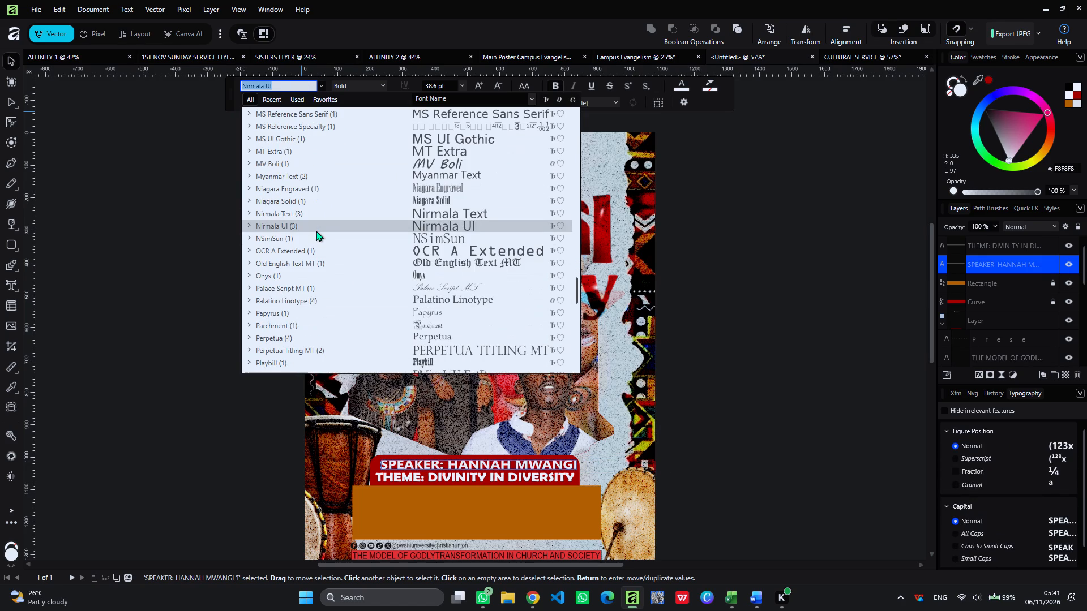
scroll(316, 231, up, 1)
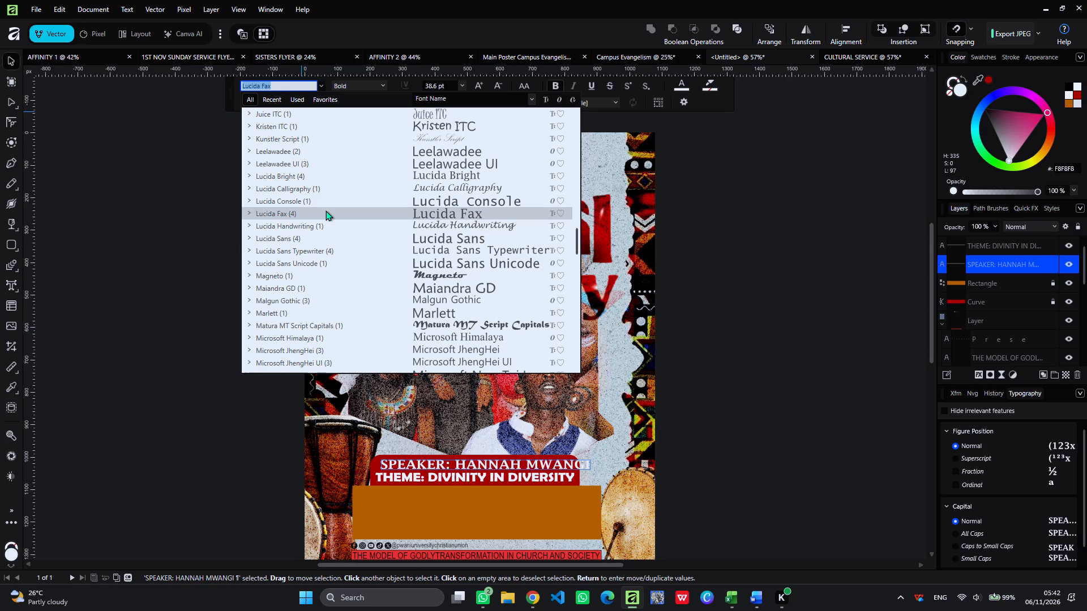
click(866, 265)
click(866, 265)
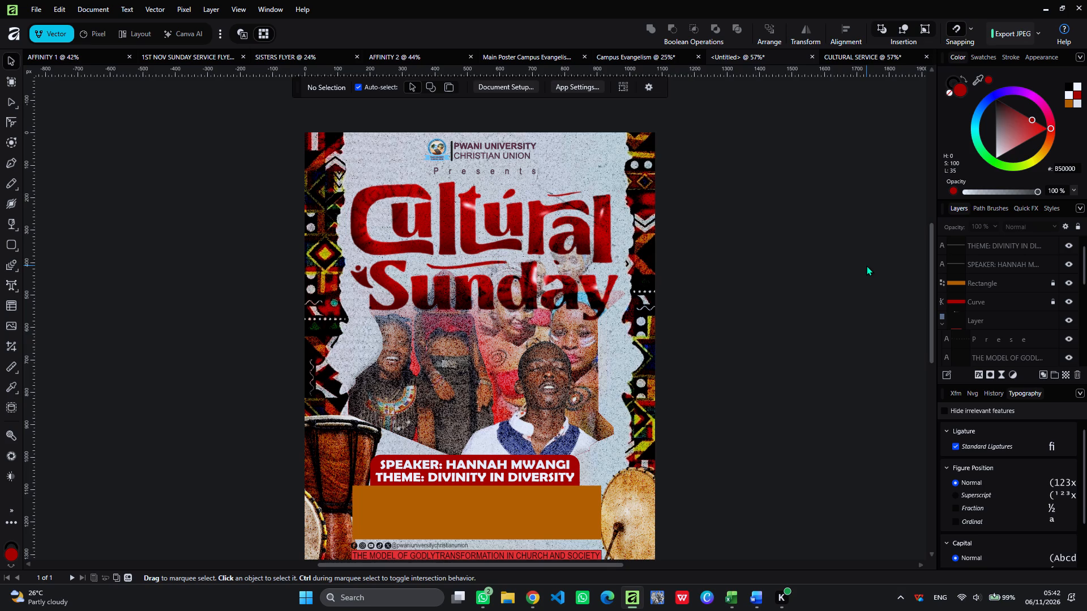
click(537, 463)
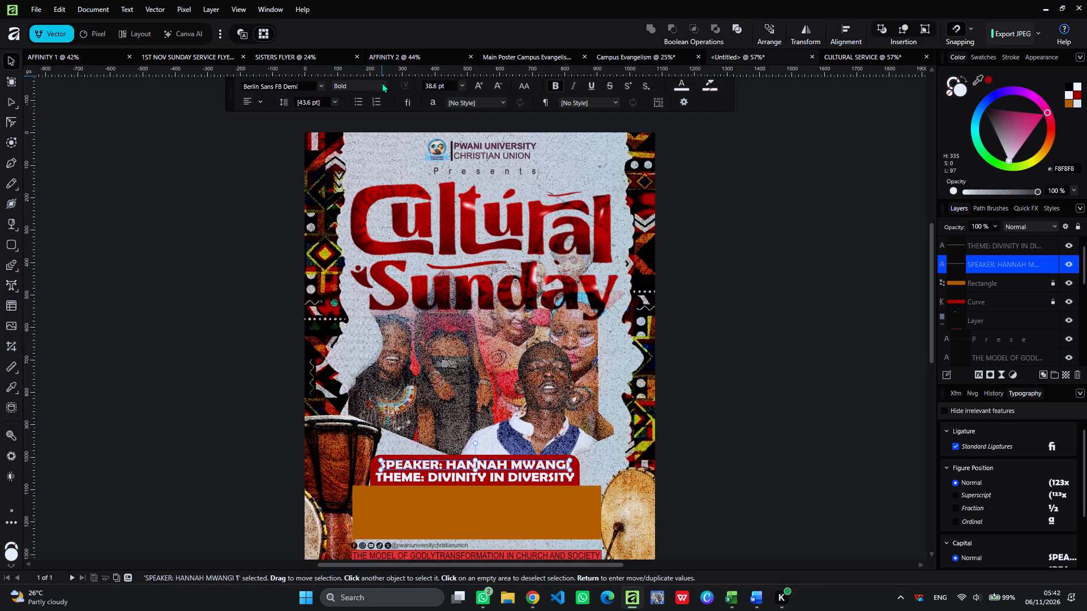
click(382, 82)
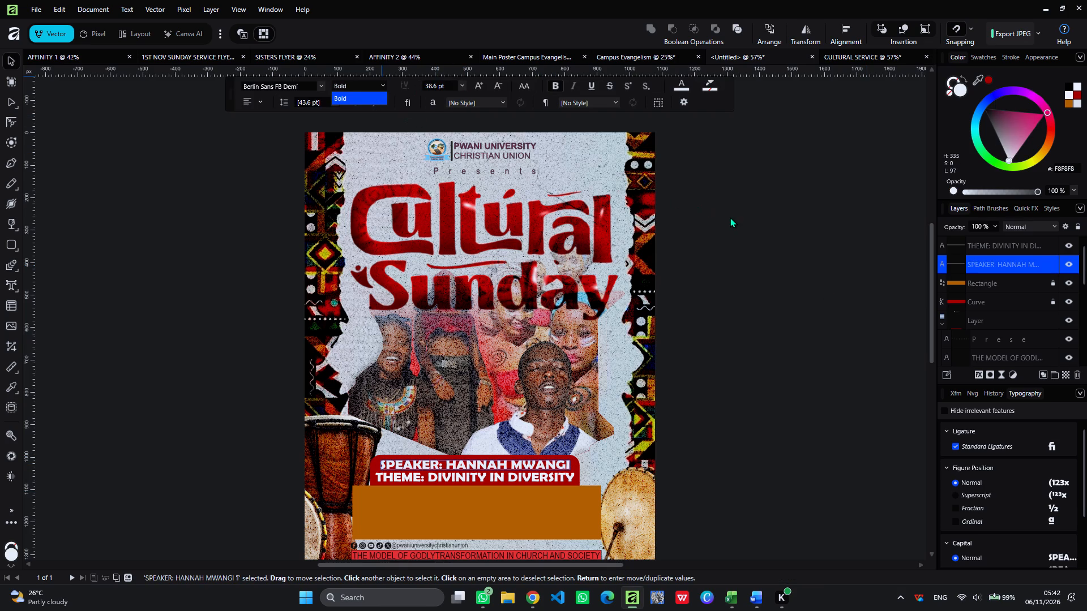
click(730, 217)
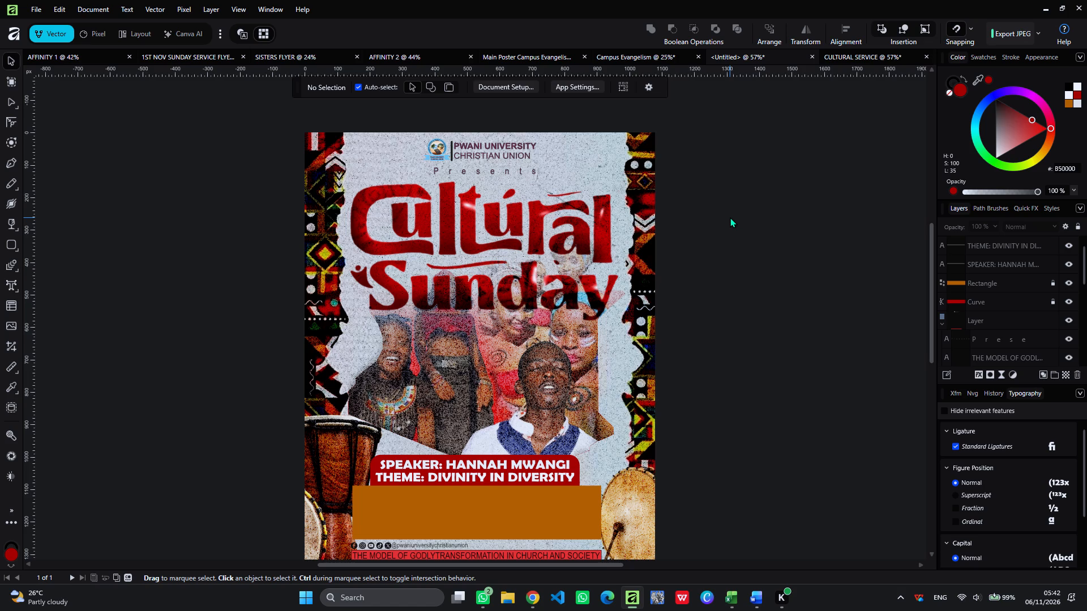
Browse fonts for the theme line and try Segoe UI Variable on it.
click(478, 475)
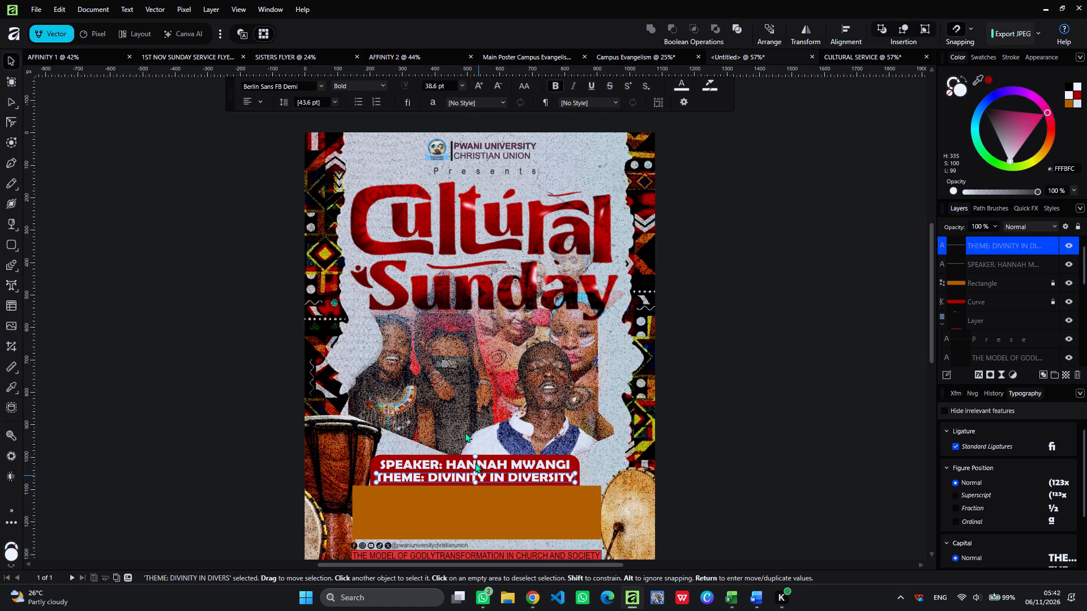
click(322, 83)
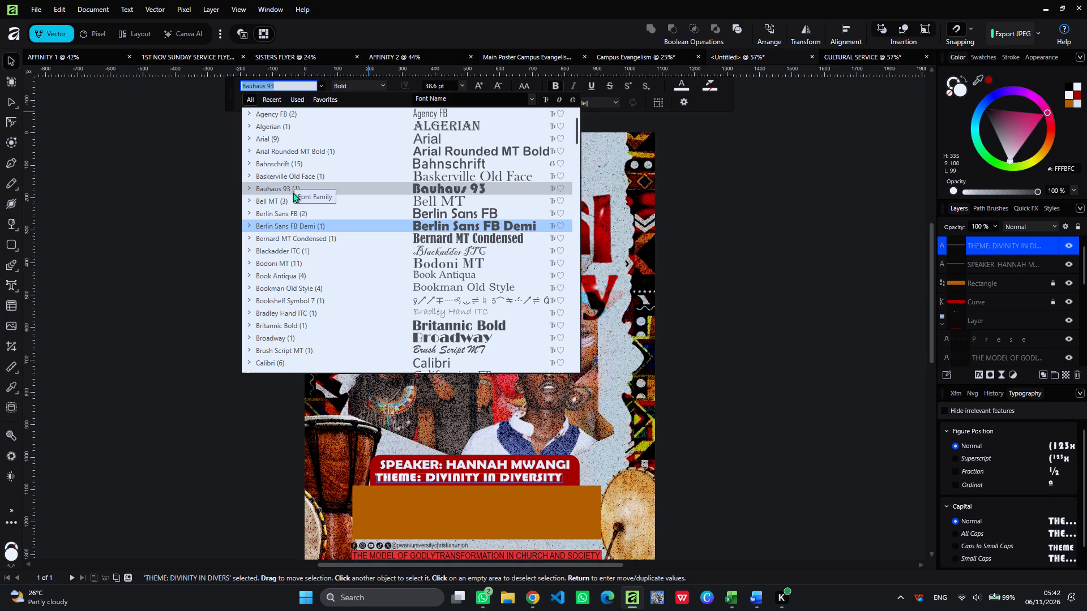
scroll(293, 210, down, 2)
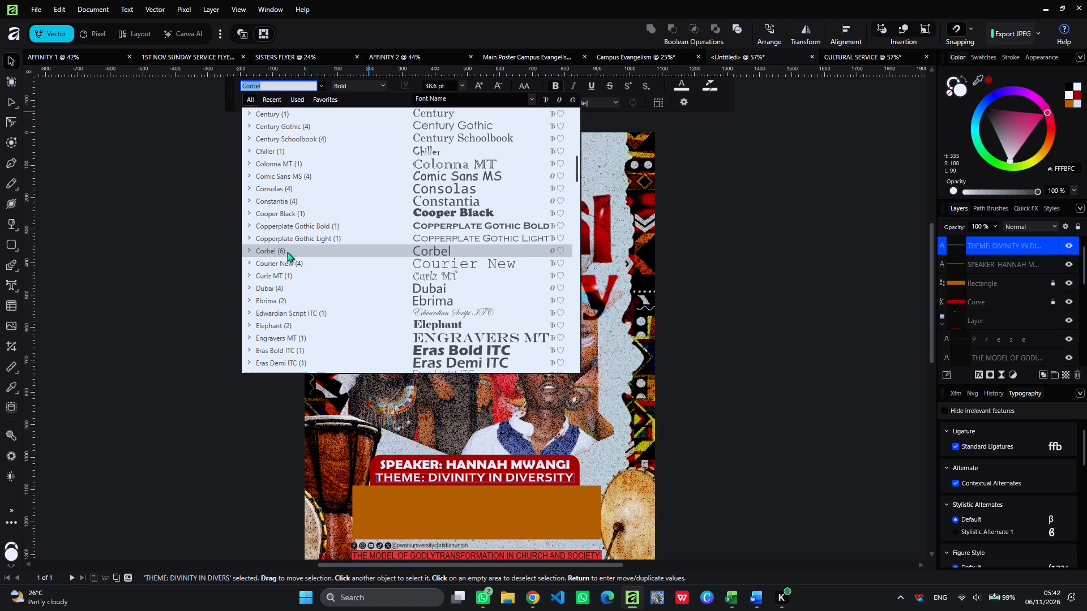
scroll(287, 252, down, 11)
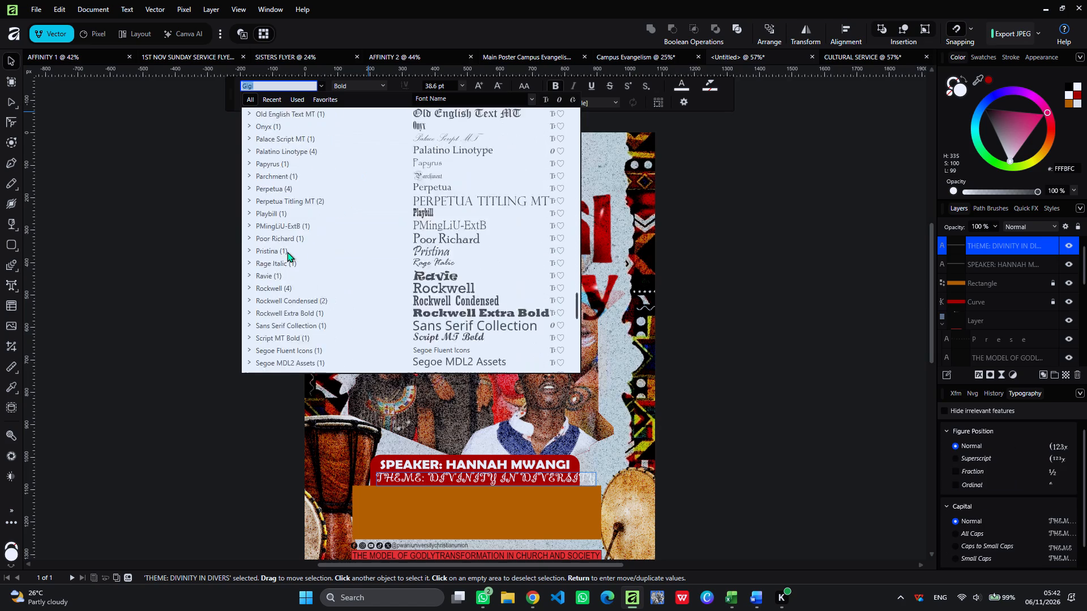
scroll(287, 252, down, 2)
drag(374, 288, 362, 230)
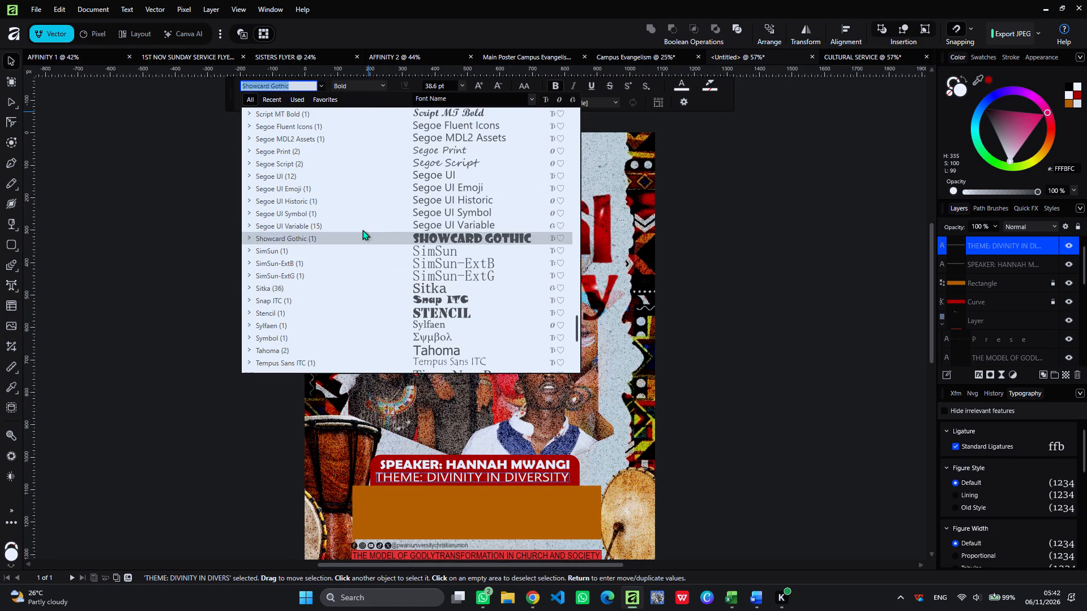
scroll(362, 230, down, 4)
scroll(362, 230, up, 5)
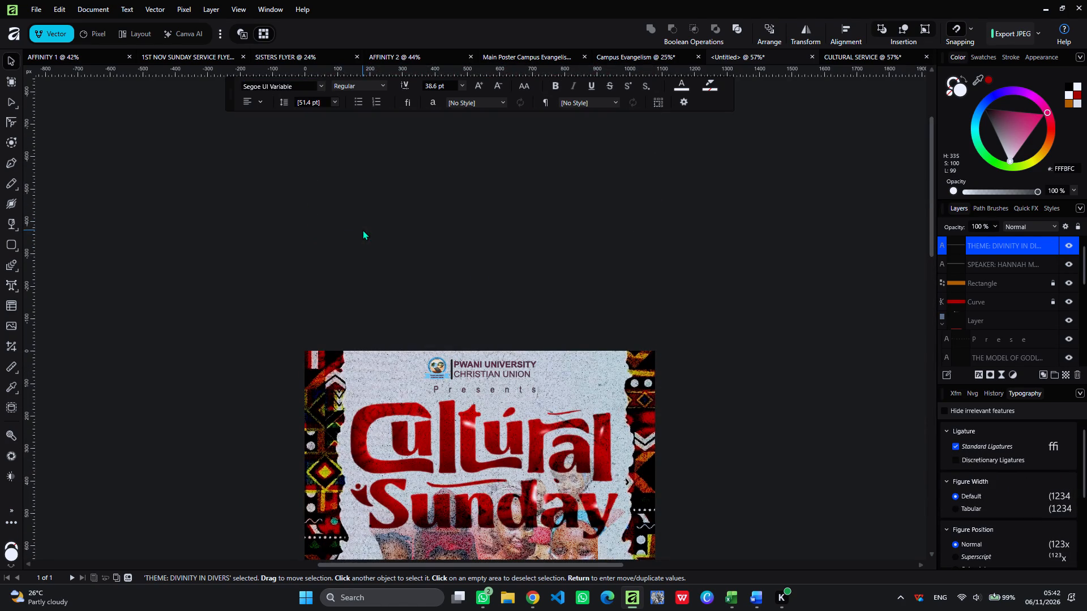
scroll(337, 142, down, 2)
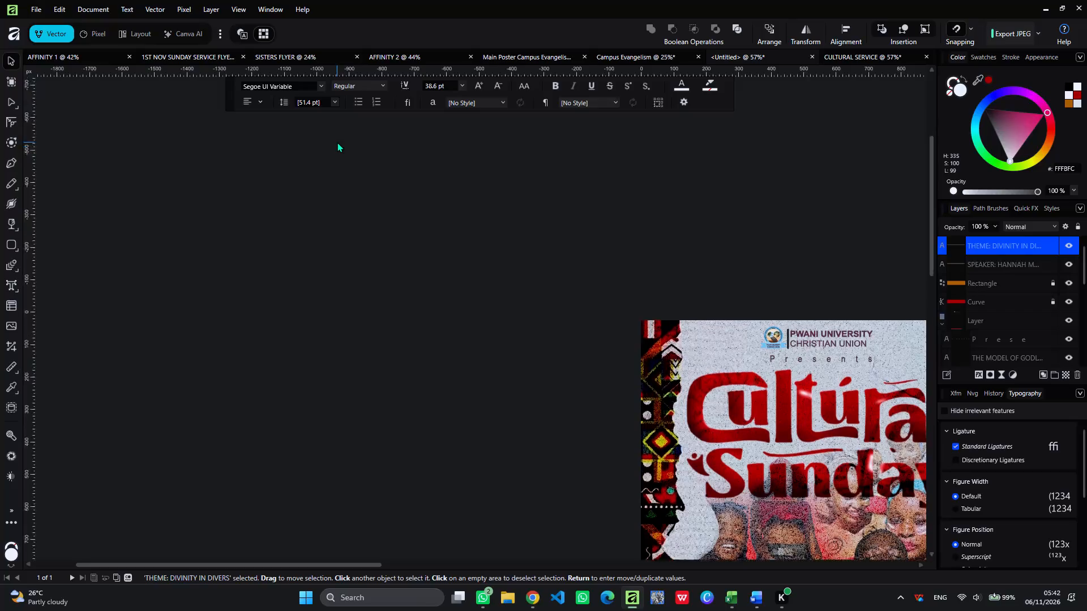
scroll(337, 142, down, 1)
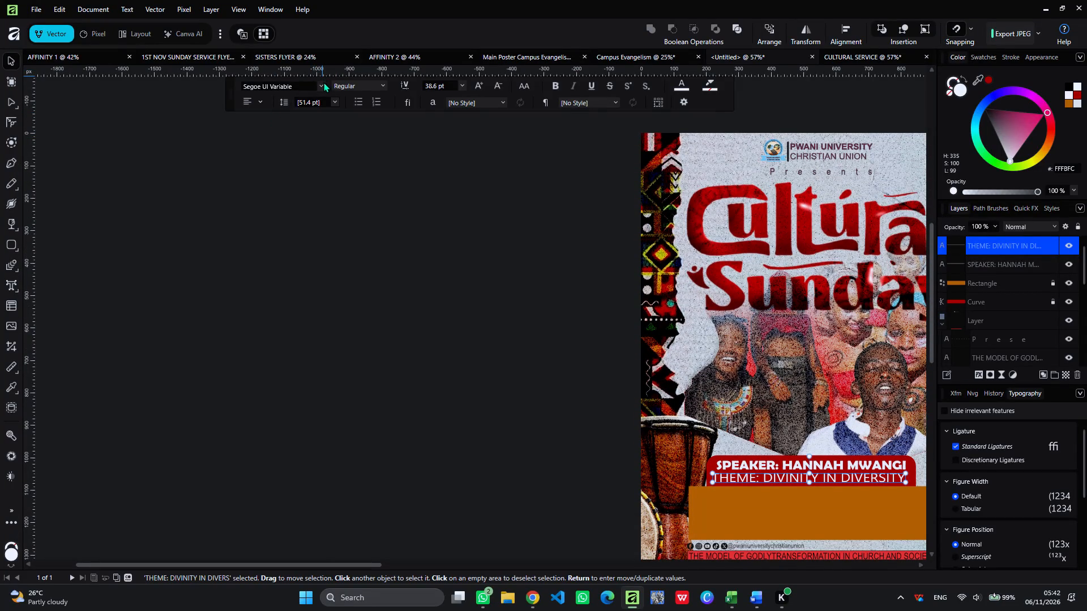
Set the theme line's font to Tw Cen MT Condensed Extra Bold.
click(323, 84)
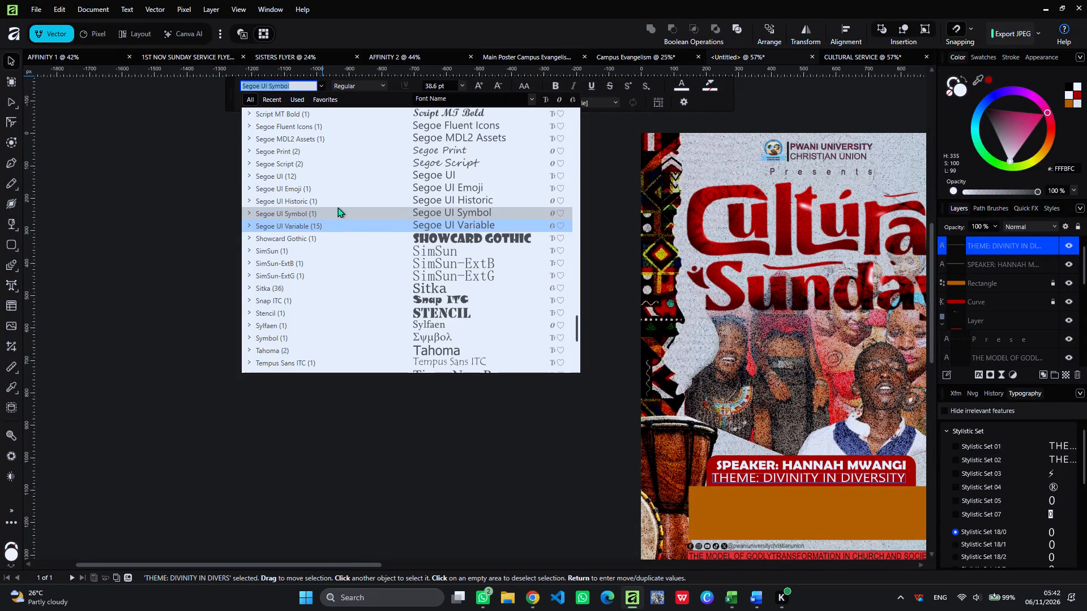
scroll(337, 237, down, 5)
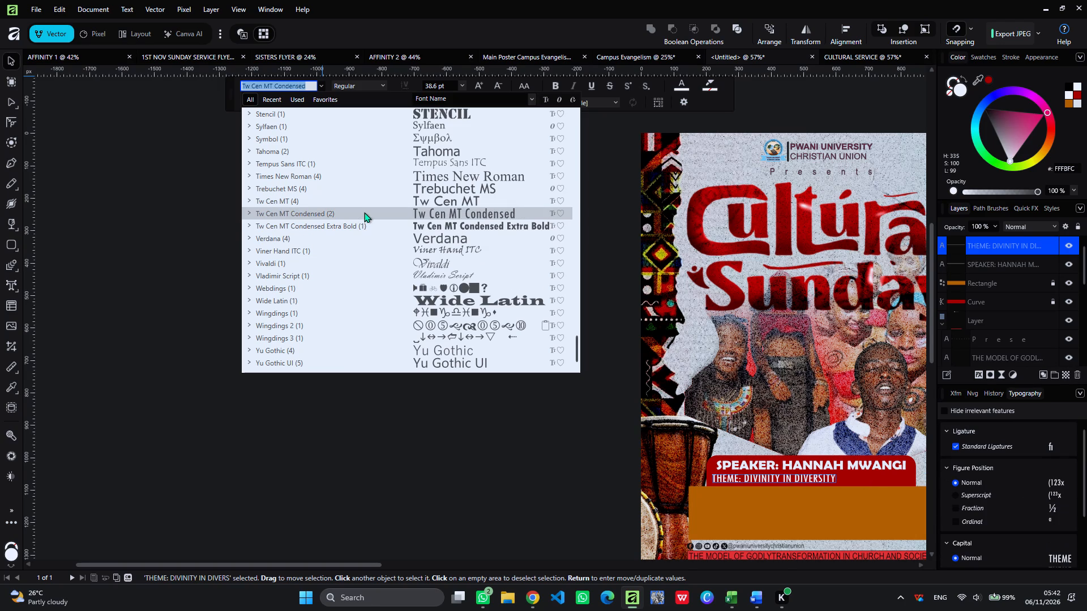
scroll(364, 203, up, 1)
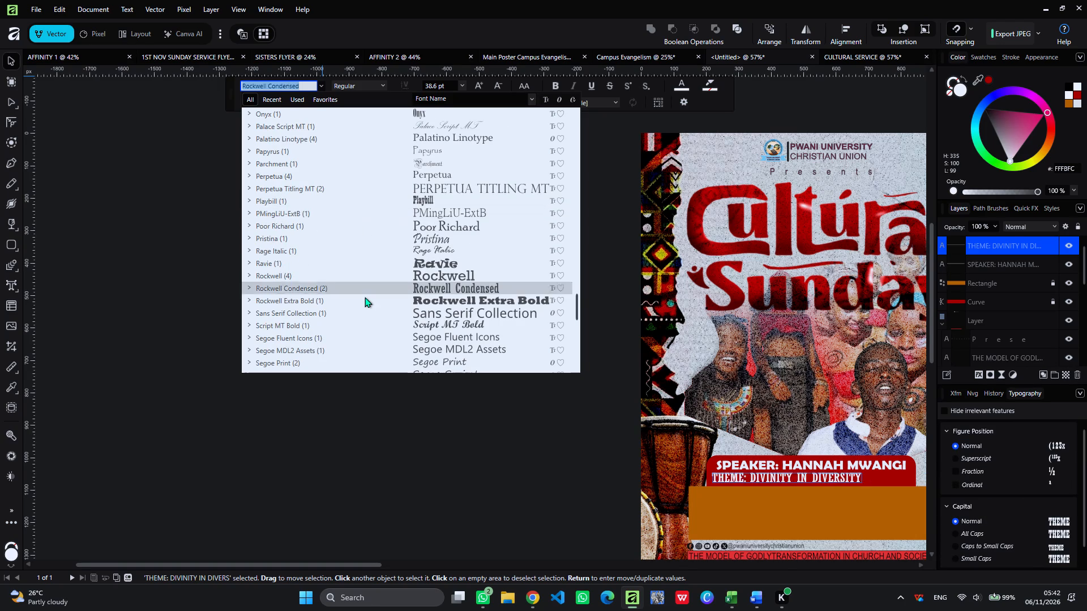
scroll(394, 353, down, 3)
scroll(405, 304, down, 1)
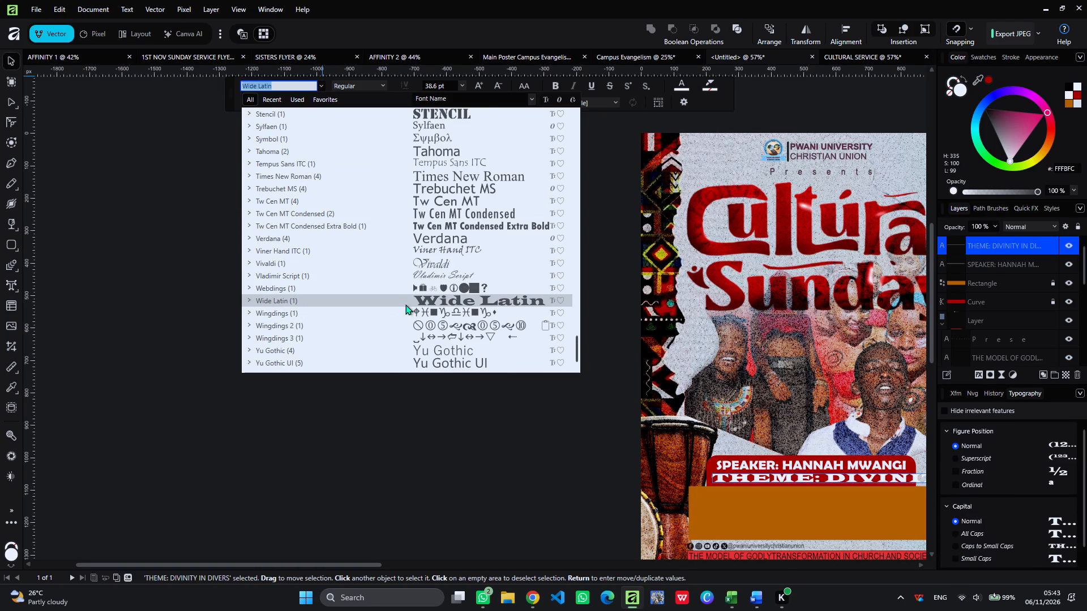
scroll(405, 304, down, 1)
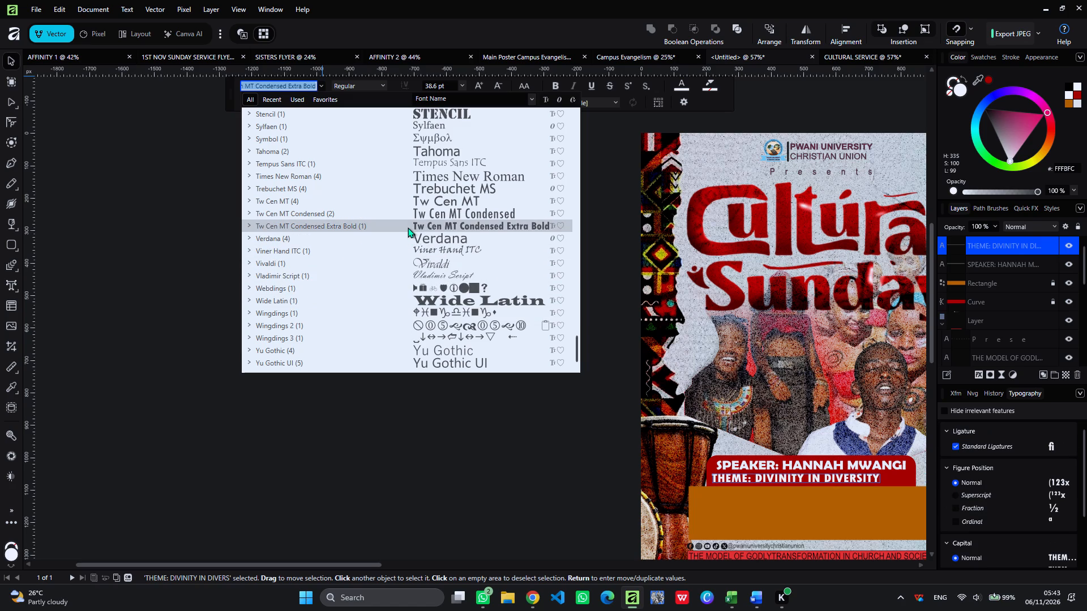
click(408, 227)
Set the speaker line's font to Tw Cen MT Condensed Extra Bold, matching the theme line.
scroll(658, 519, left, 1)
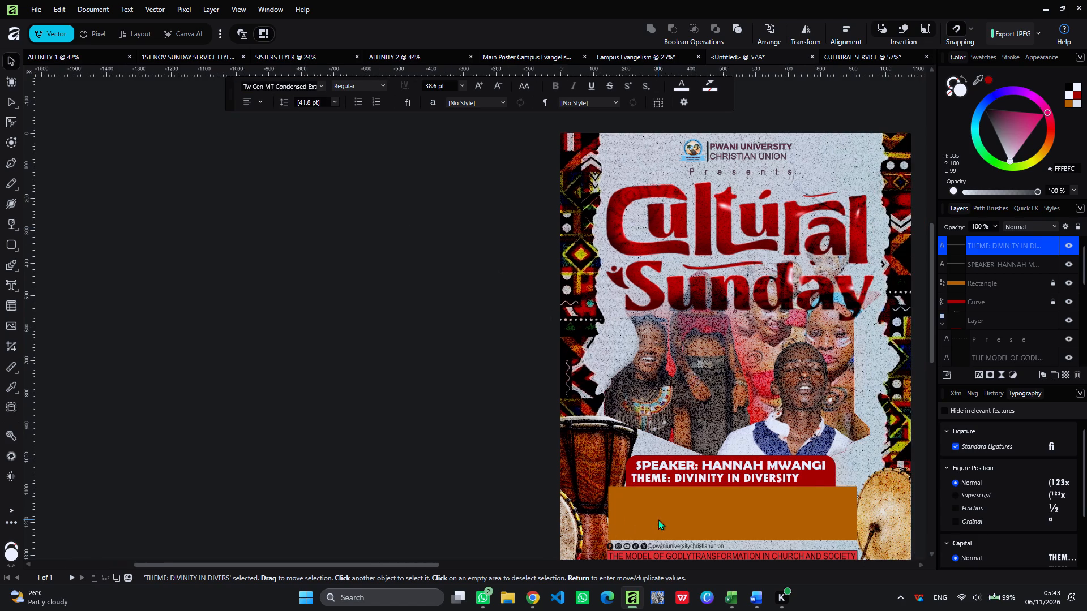
scroll(658, 519, left, 1)
click(736, 463)
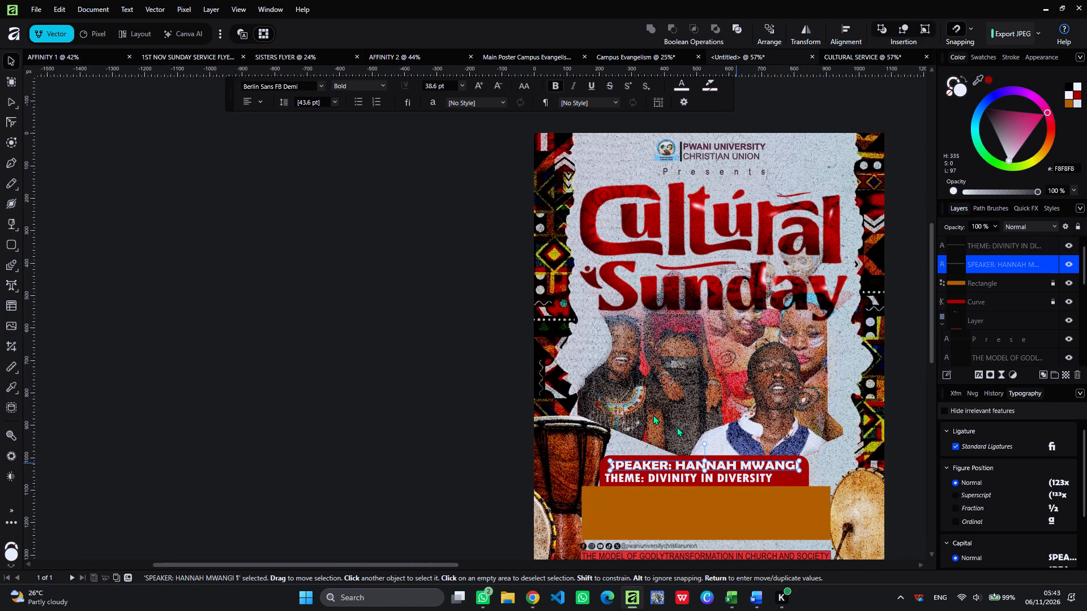
click(285, 85)
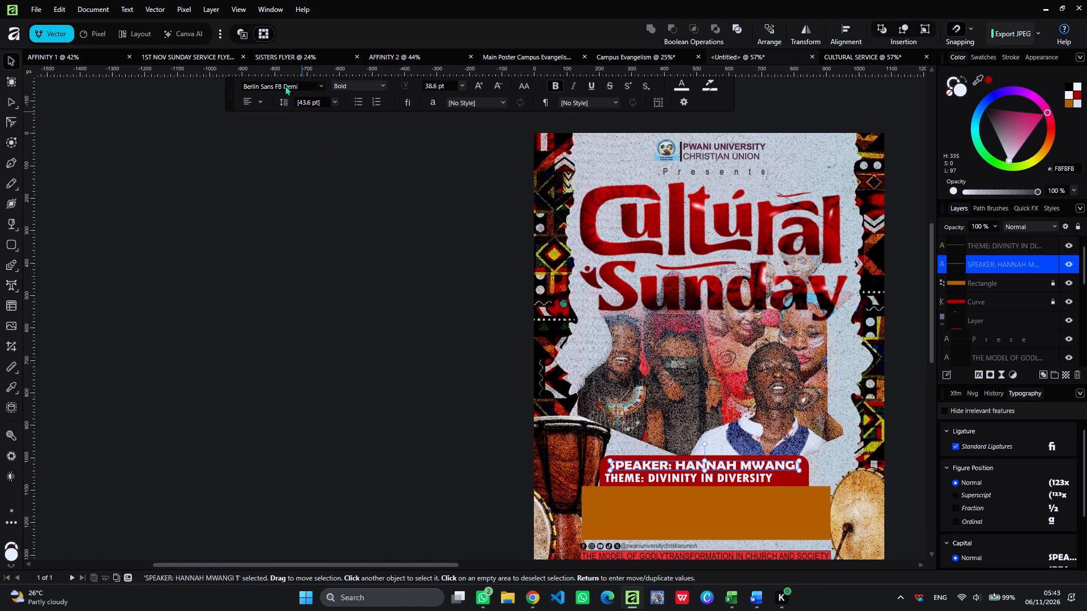
text(TW)
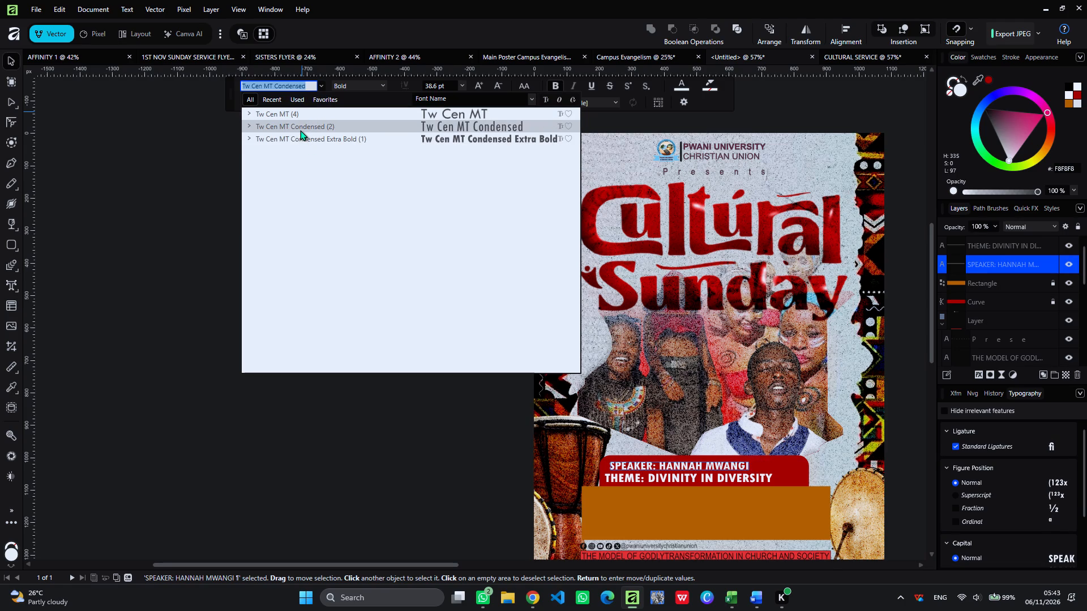
click(300, 139)
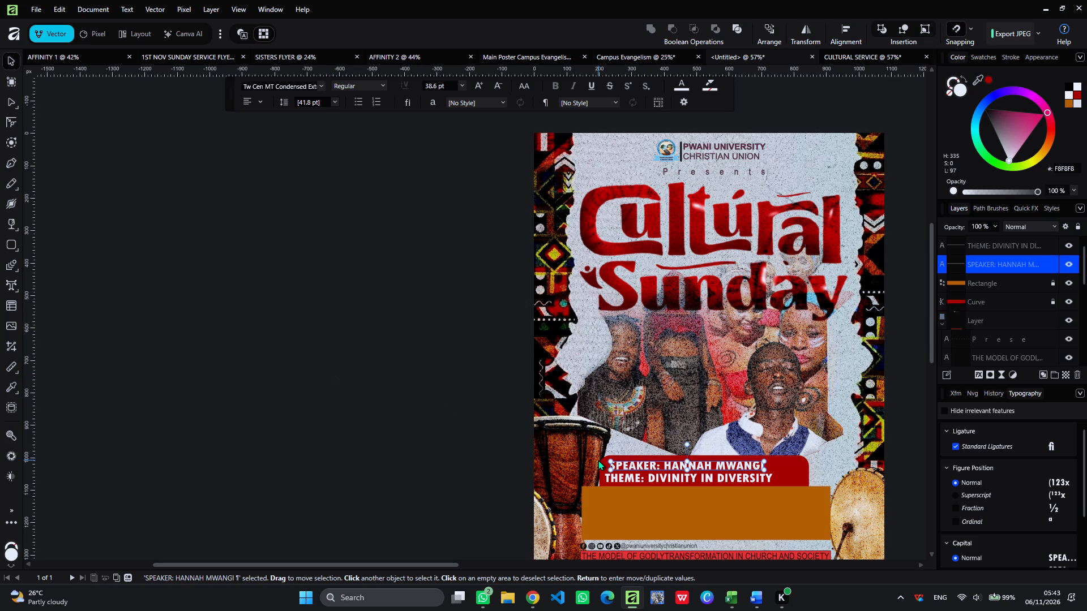
Select the speaker and theme lines together and move them toward the horizontal centre of the red tab.
click(661, 472)
click(889, 464)
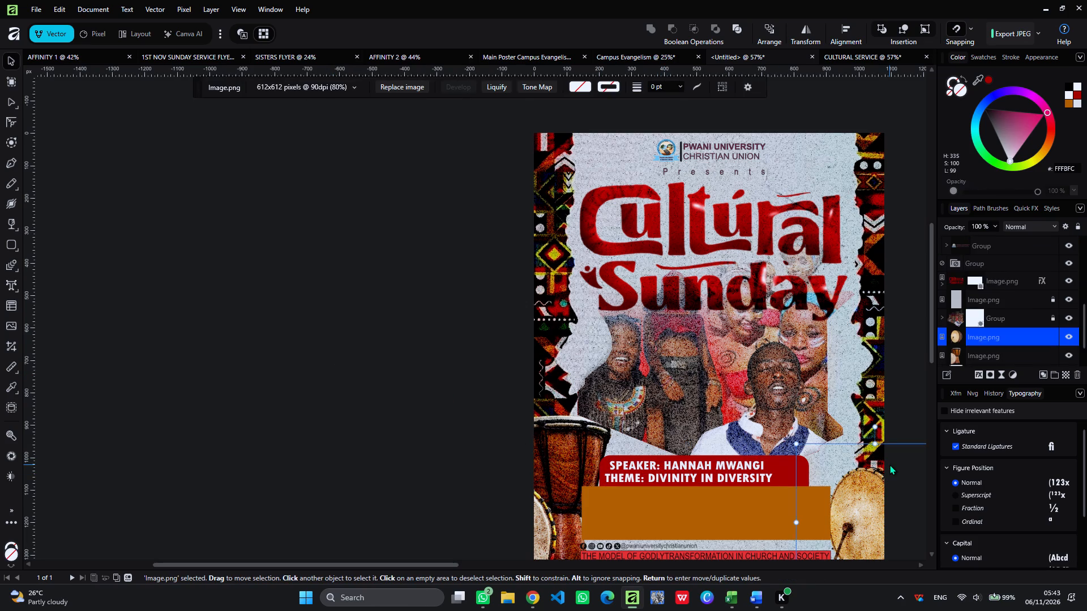
click(740, 464)
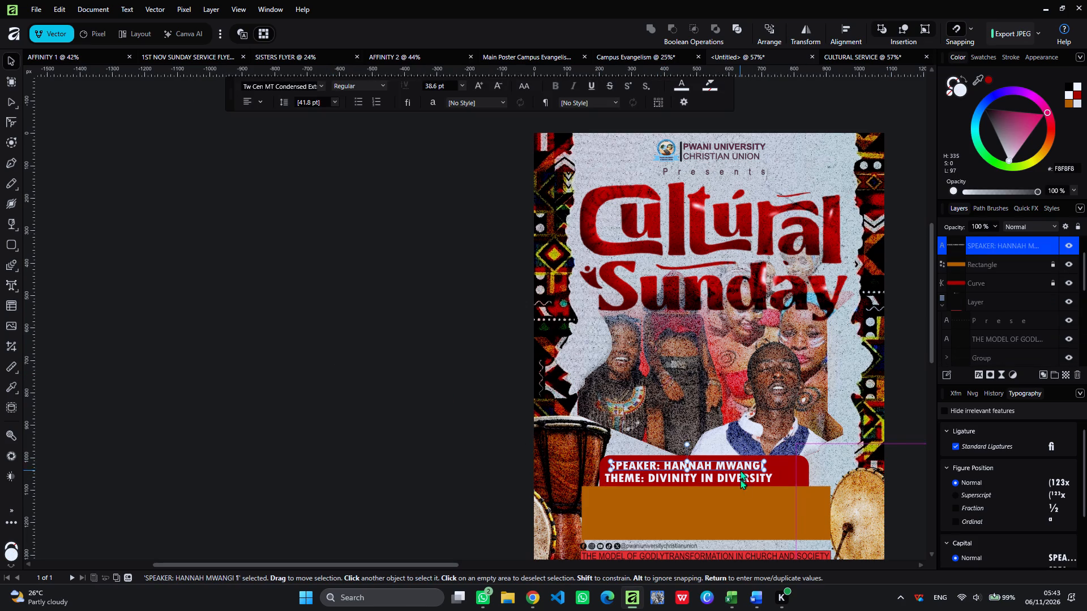
drag(736, 507, 729, 463)
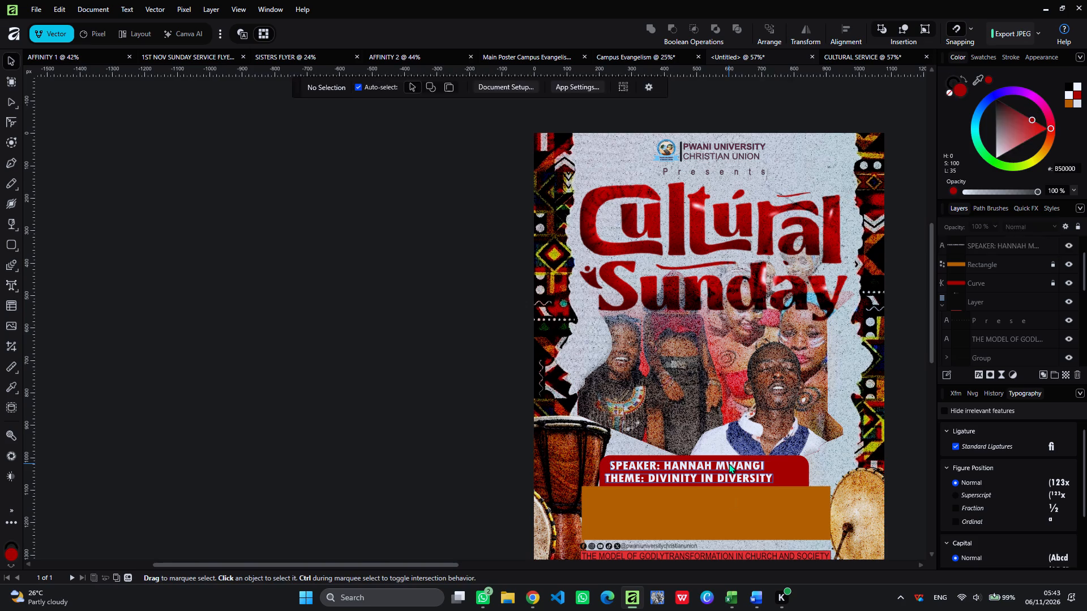
drag(726, 468, 740, 465)
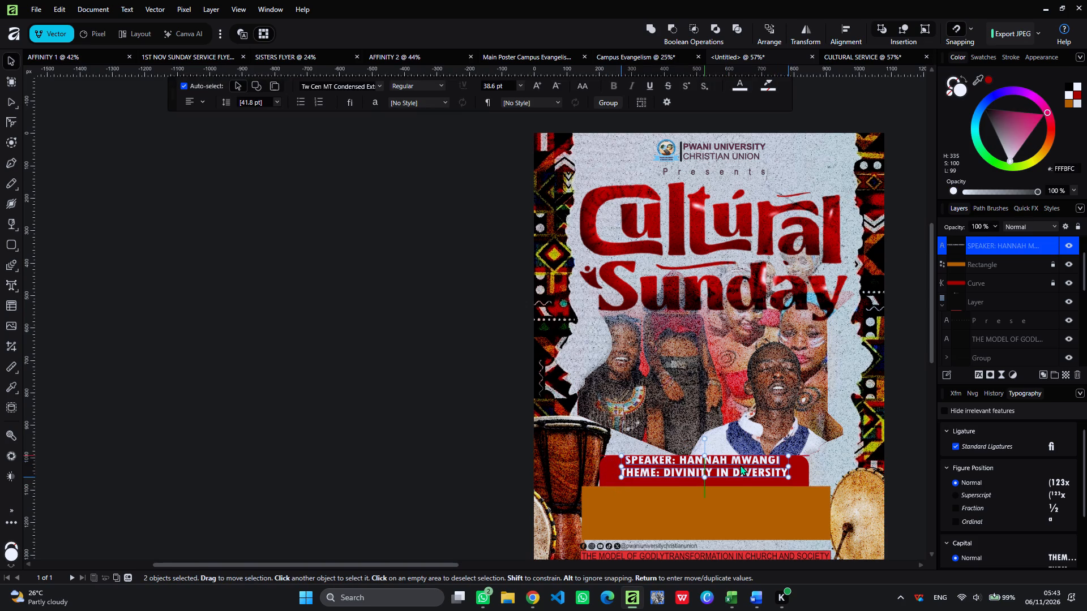
drag(740, 465, 740, 468)
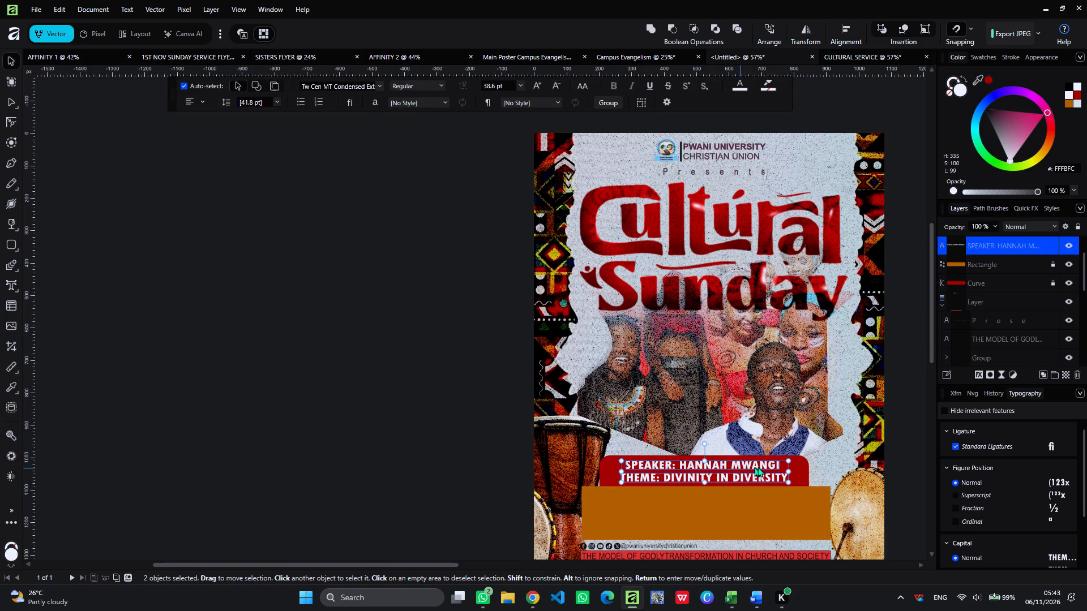
Stretch the speaker and theme lines together horizontally on both sides to nearly fill the red tab's width.
click(702, 482)
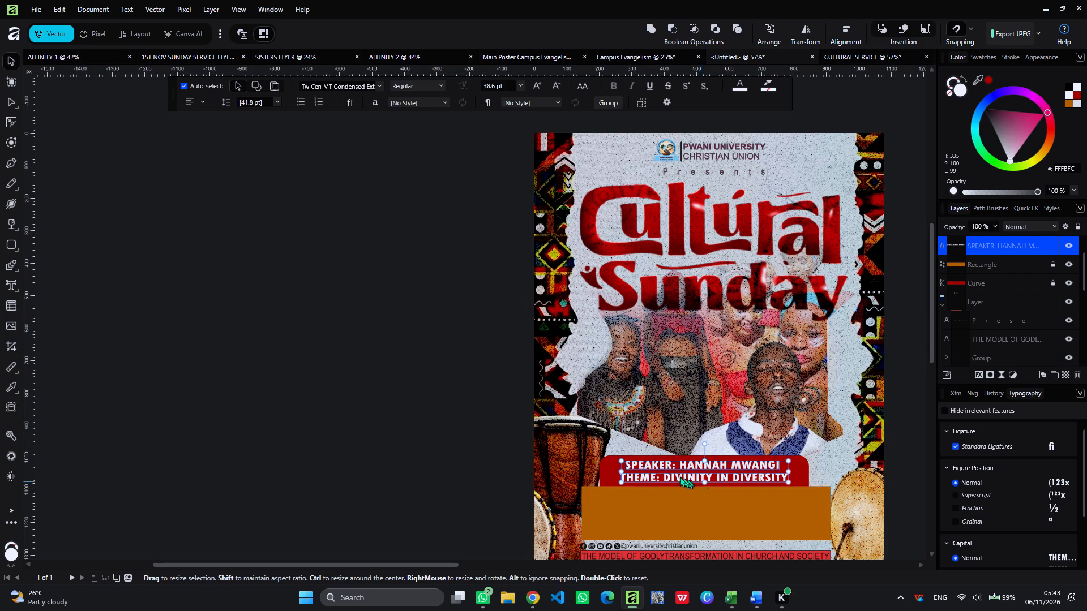
drag(622, 469, 614, 470)
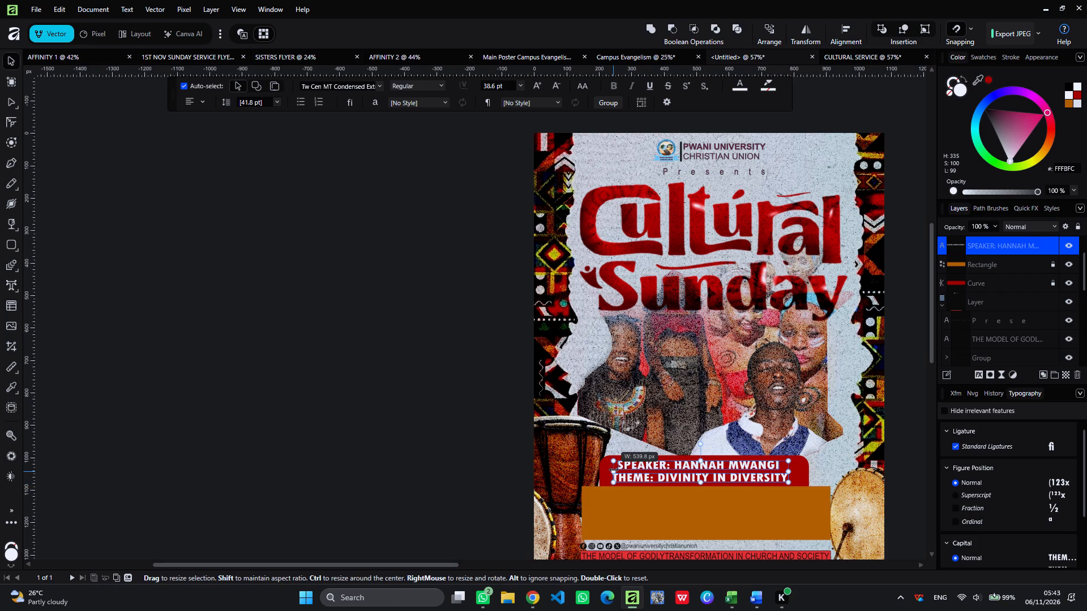
drag(614, 470, 613, 470)
drag(787, 468, 802, 473)
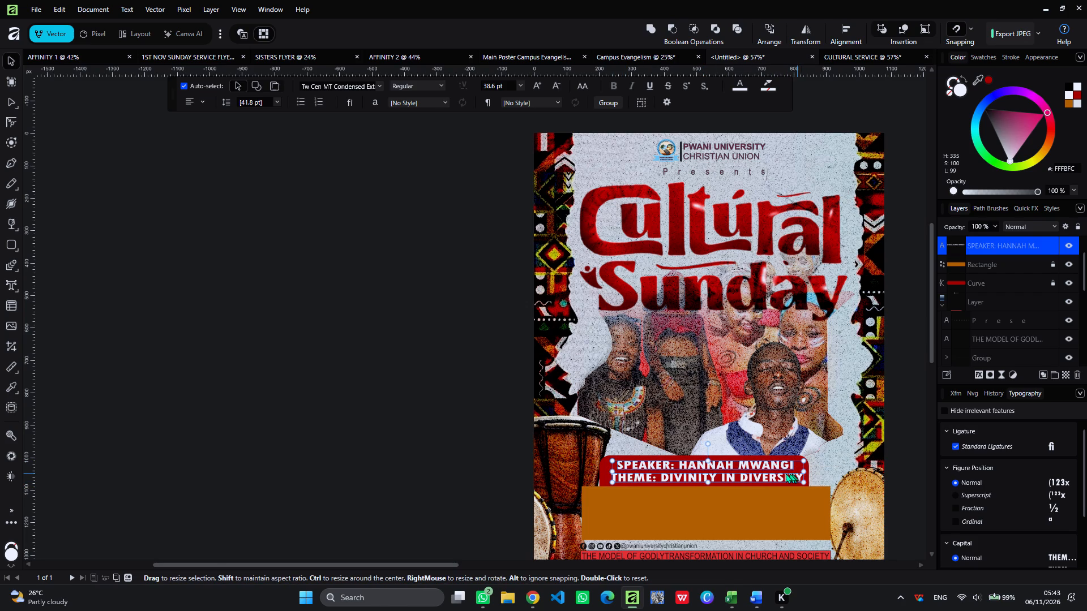
click(738, 472)
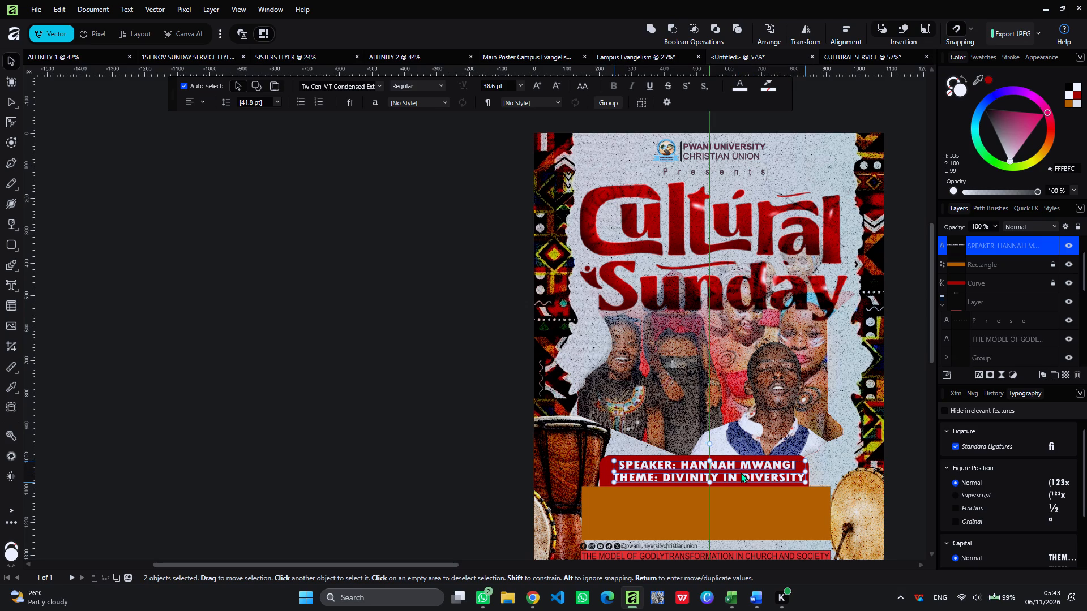
click(444, 346)
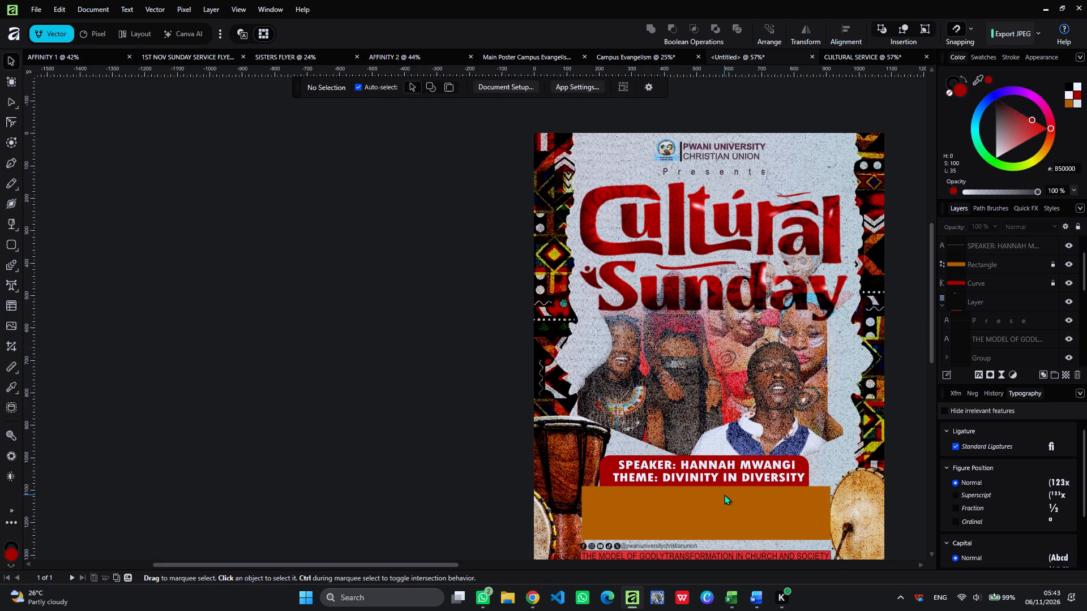
Shift the speaker and theme lines together slightly left so they sit evenly between the red tab's edges.
drag(724, 494, 721, 461)
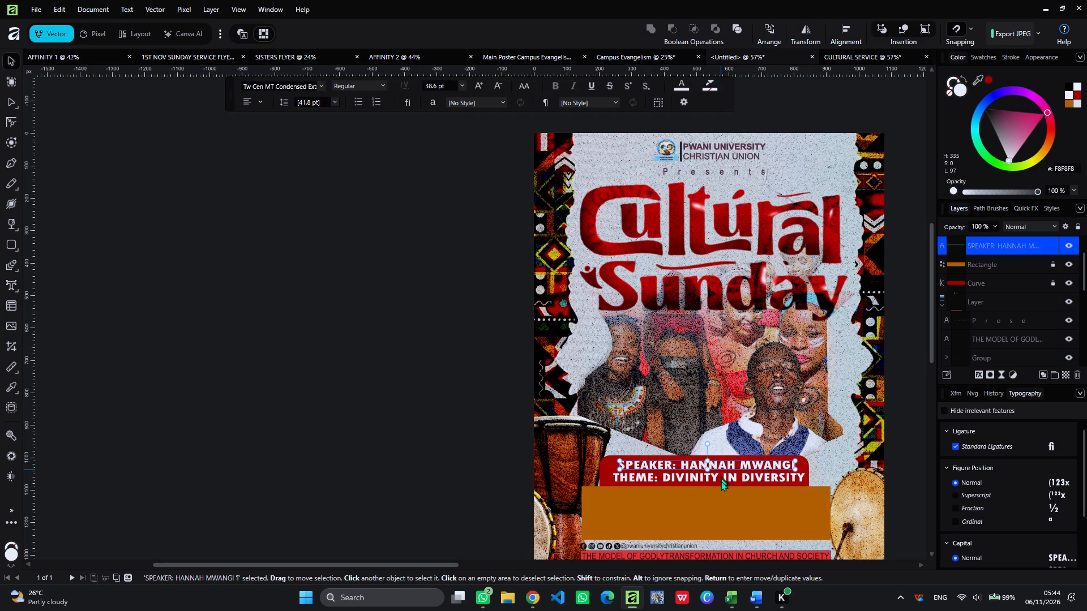
drag(721, 507, 708, 463)
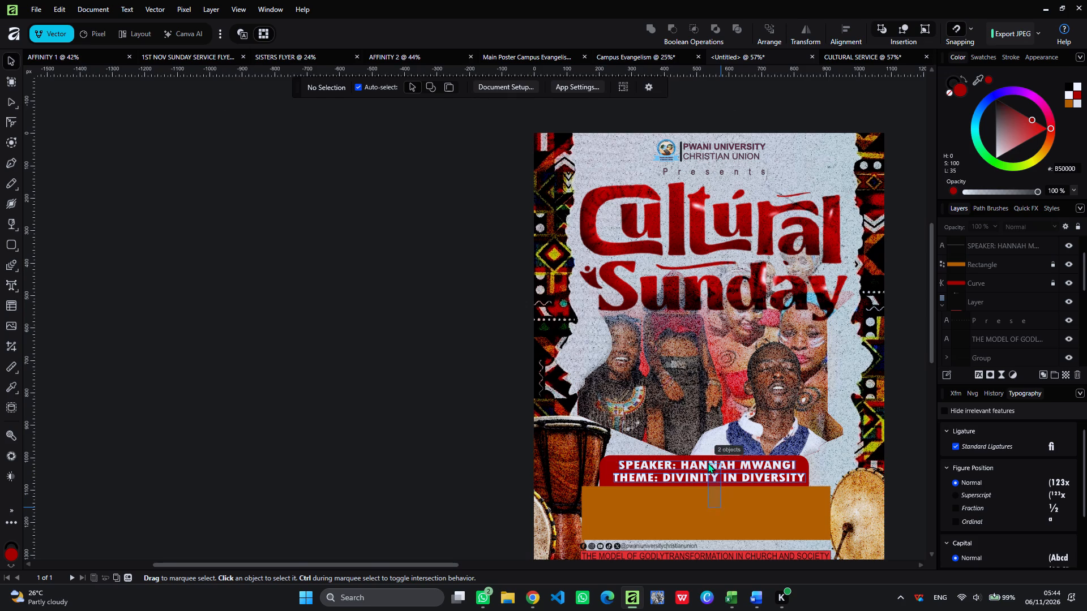
click(716, 467)
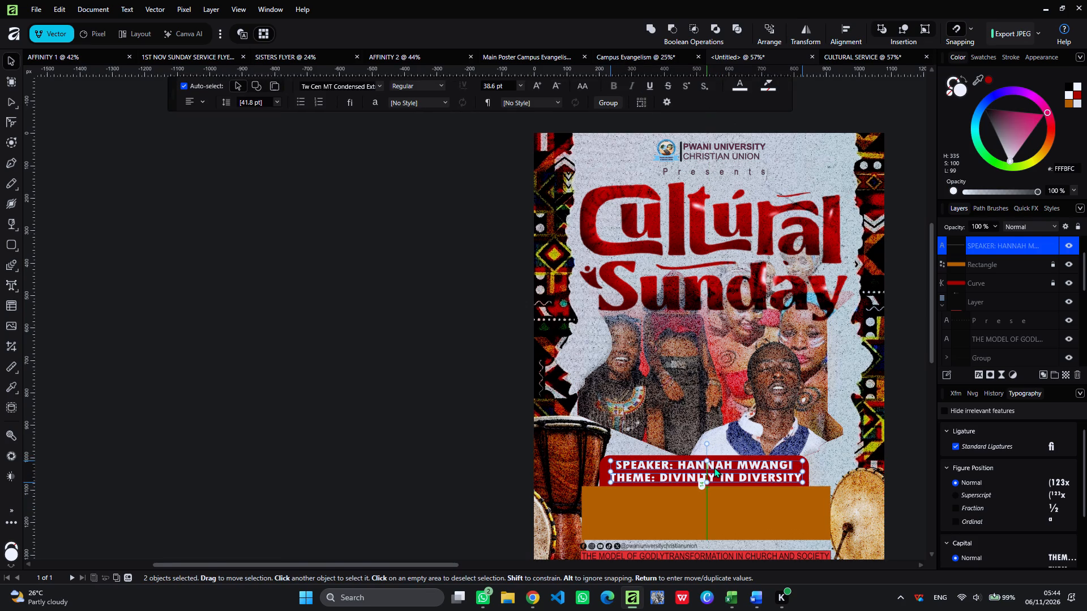
key(Left)
key(Left)
key(Left)
key(Left)
key(Left)
key(Left)
key(Left)
key(Left)
key(Left)
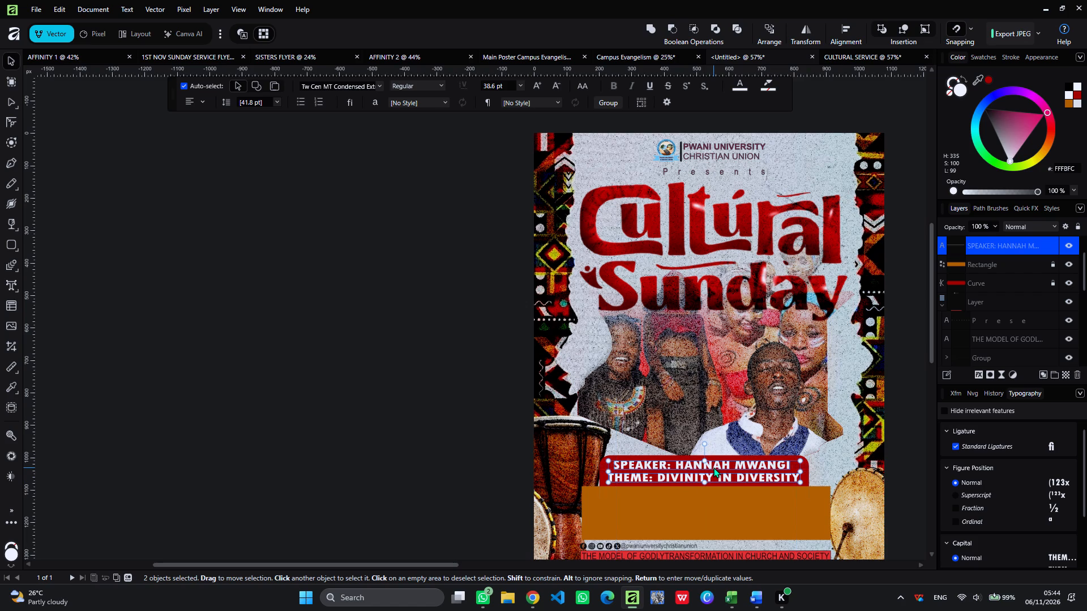
key(Left)
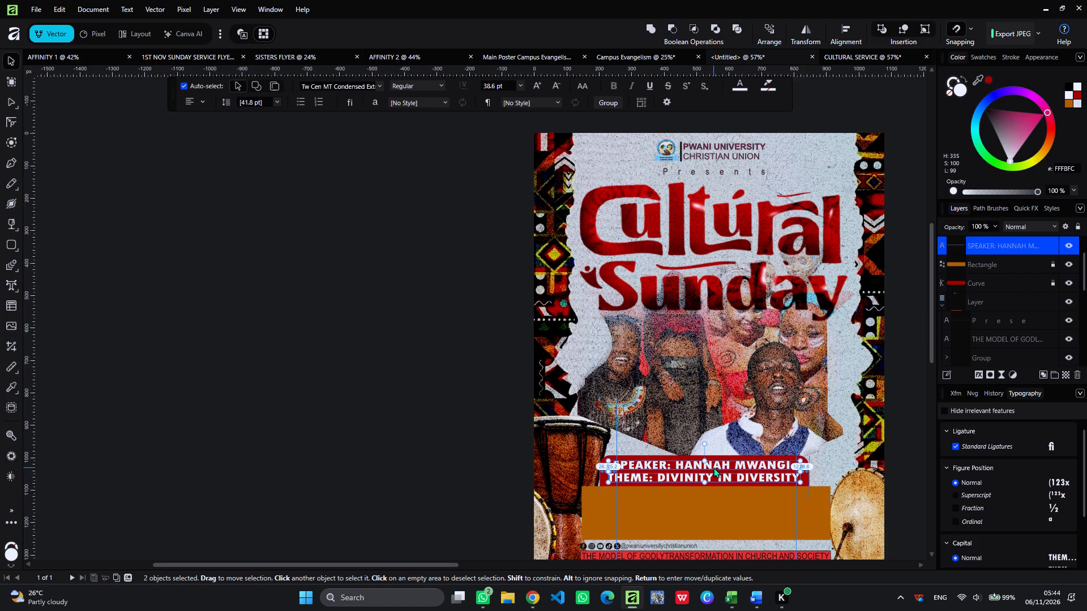
key(Left)
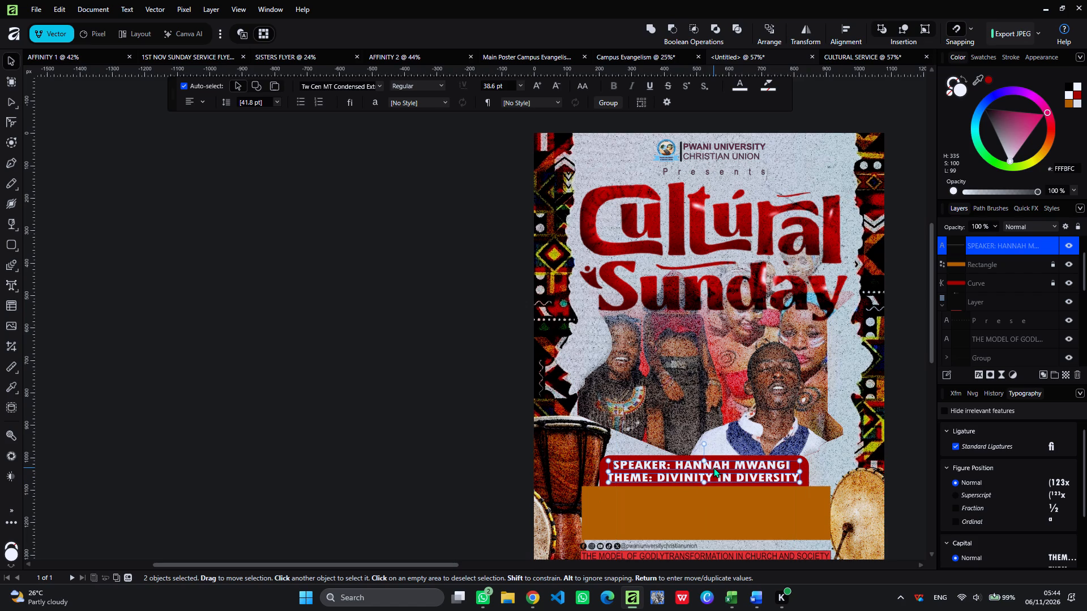
key(Right)
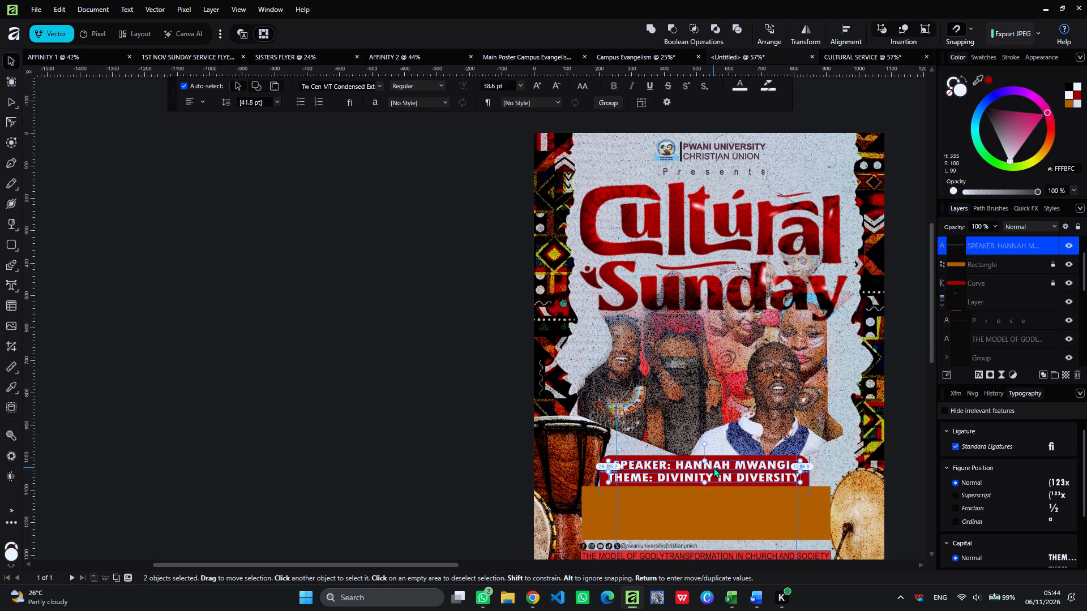
key(Right)
key(Left)
key(Left)
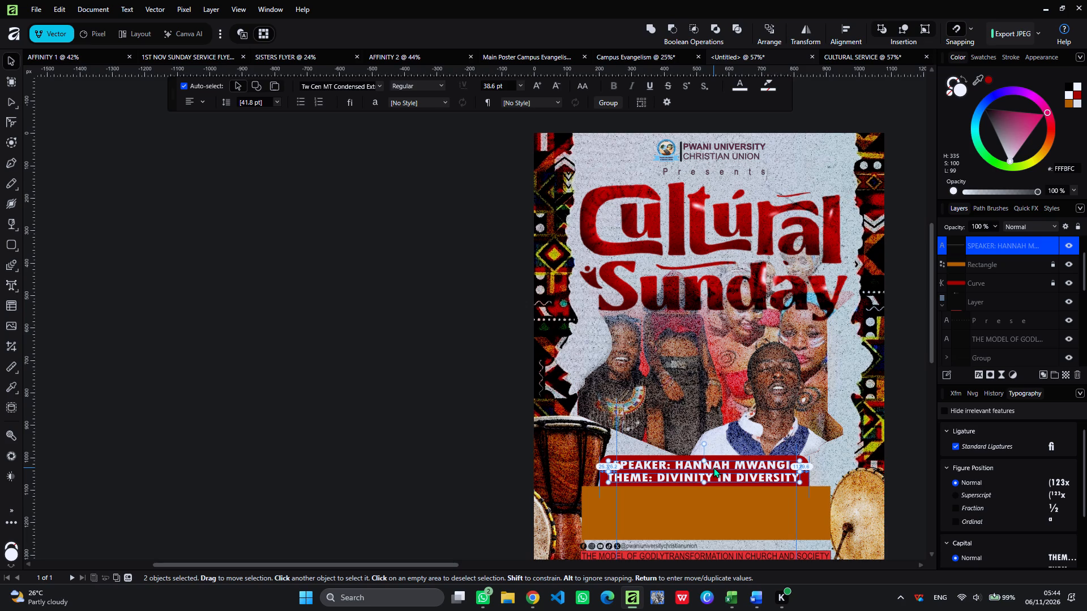
click(365, 358)
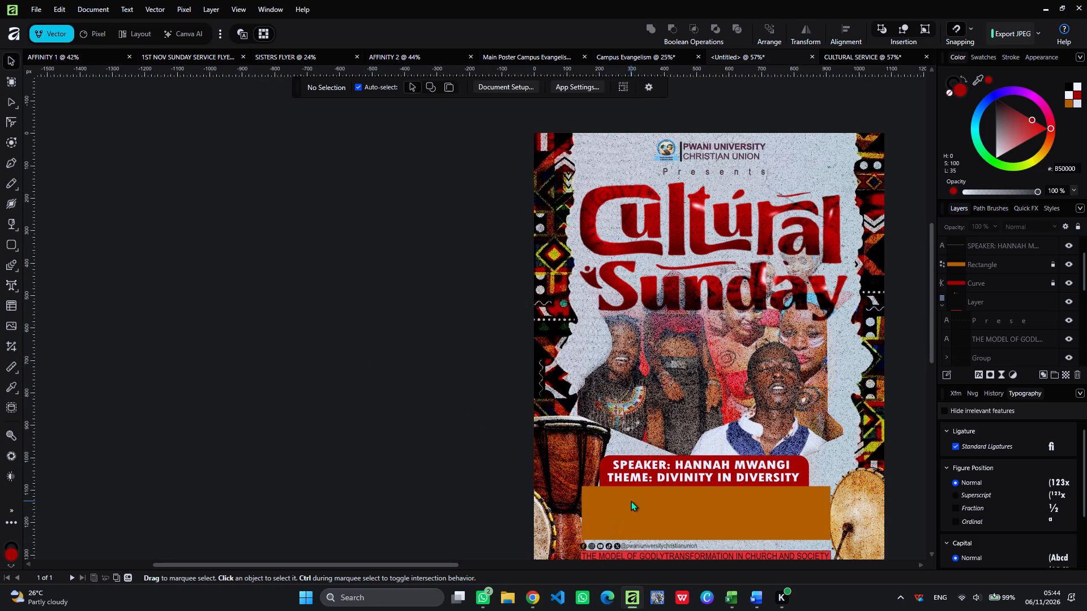
Browse the font list and preview alternatives such as Sitka, PMingLiU-ExtB and Arial on the speaker line.
click(688, 460)
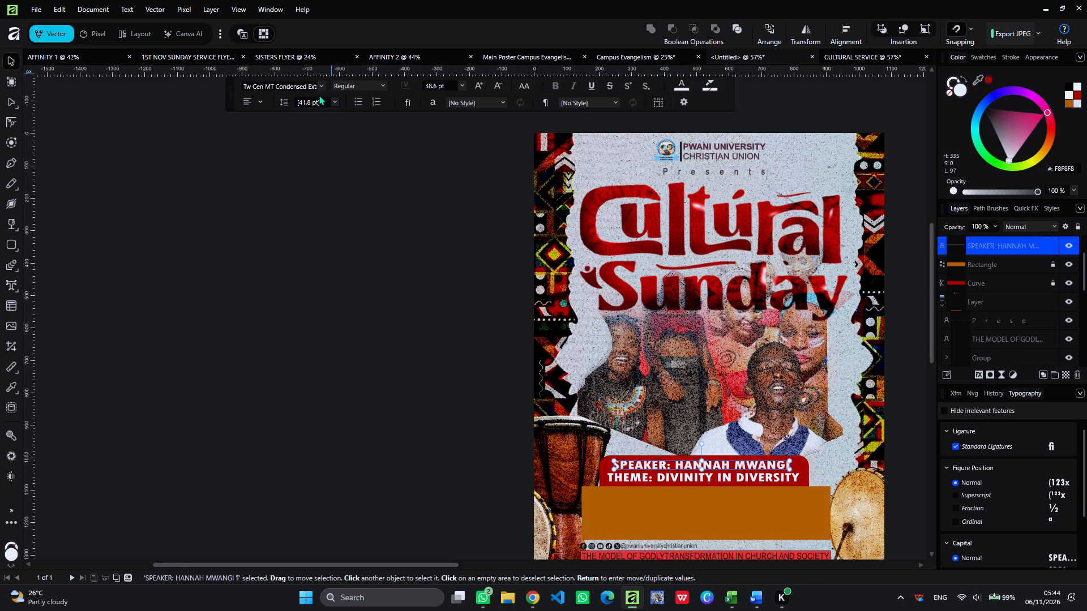
click(323, 84)
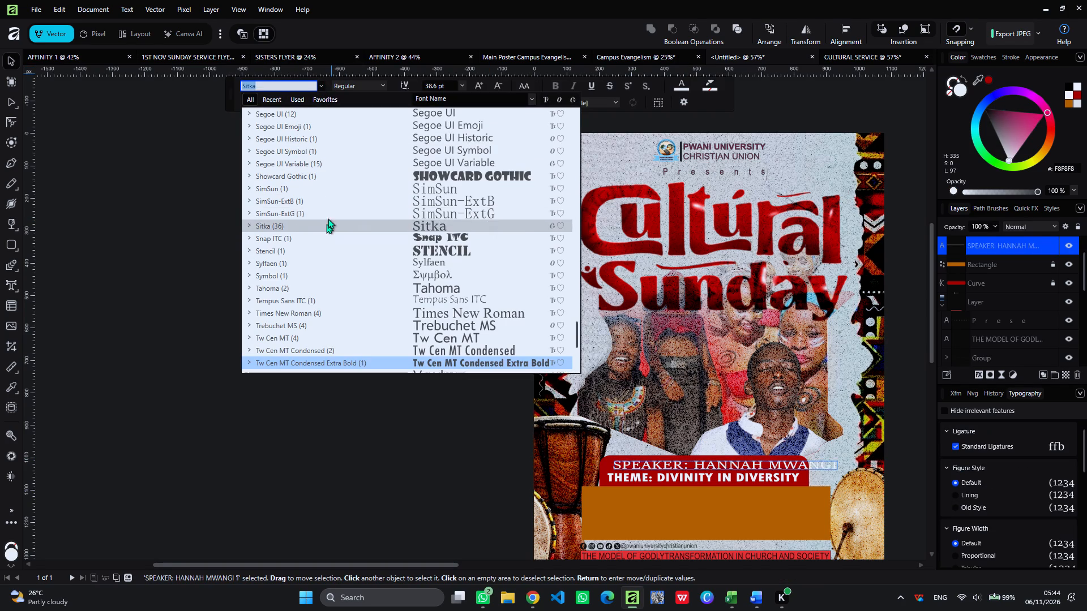
scroll(325, 127, up, 3)
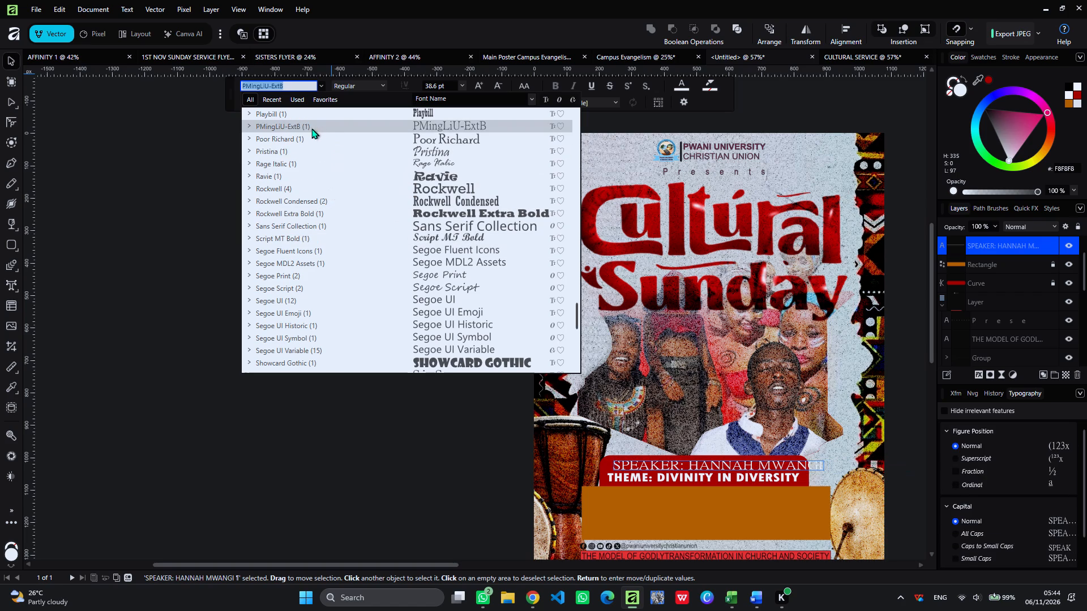
scroll(294, 115, up, 12)
scroll(294, 115, up, 17)
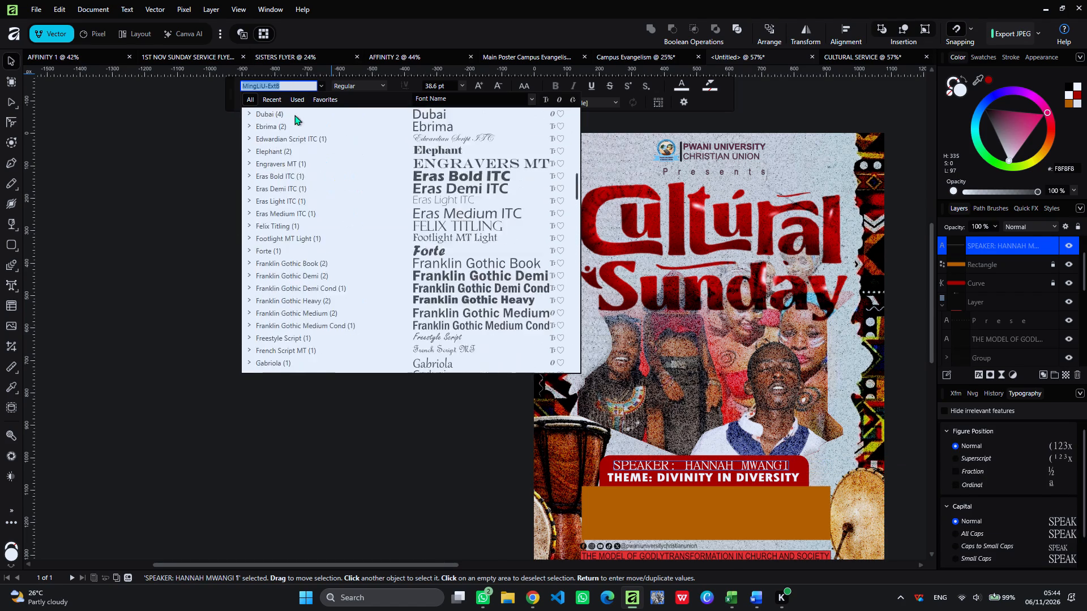
scroll(294, 115, up, 20)
scroll(294, 115, up, 6)
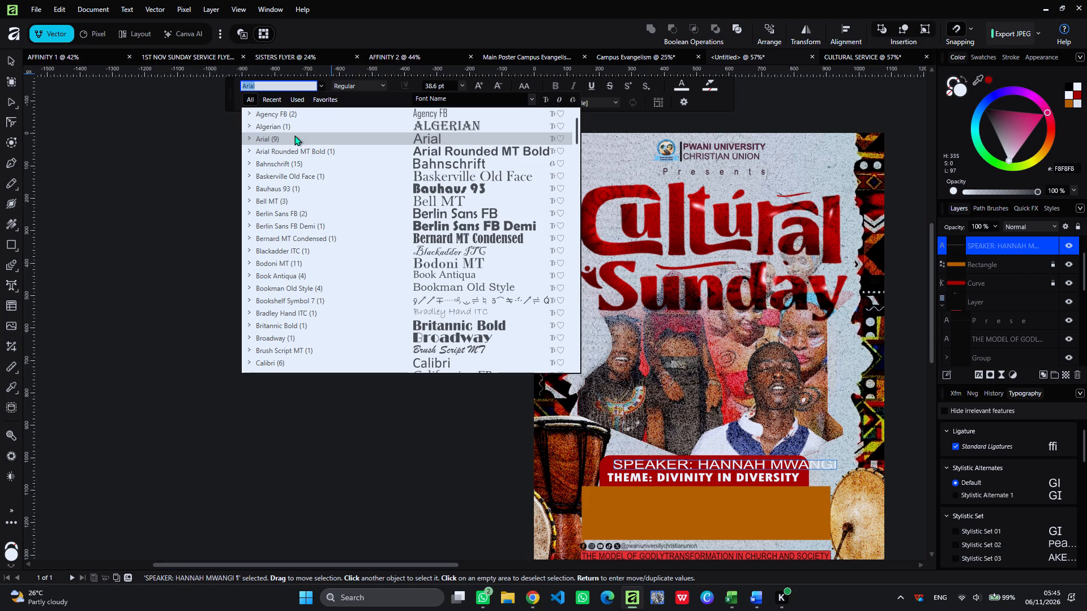
click(163, 213)
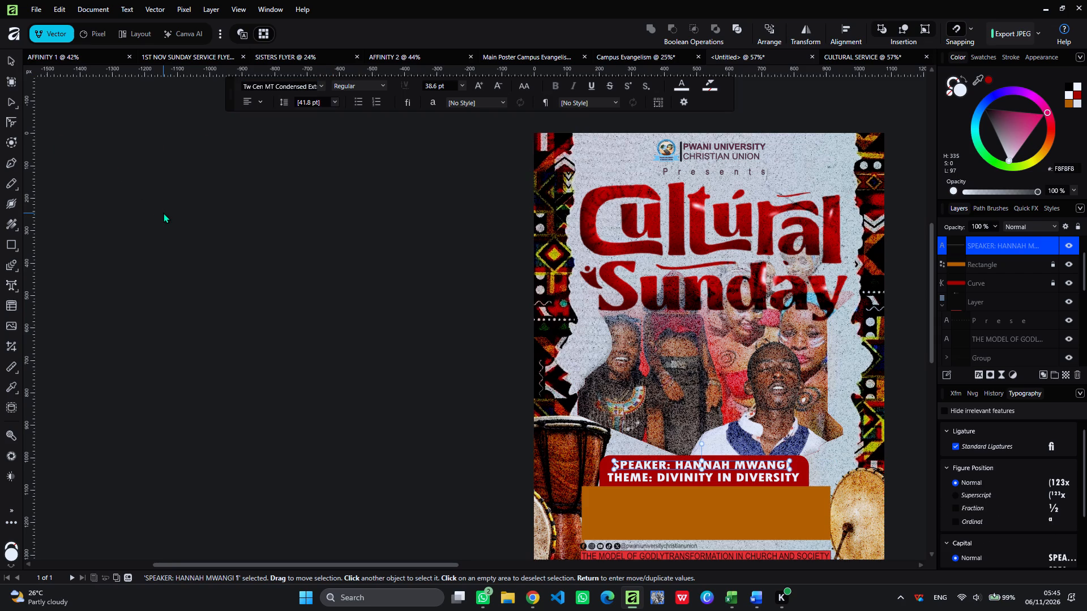
click(438, 329)
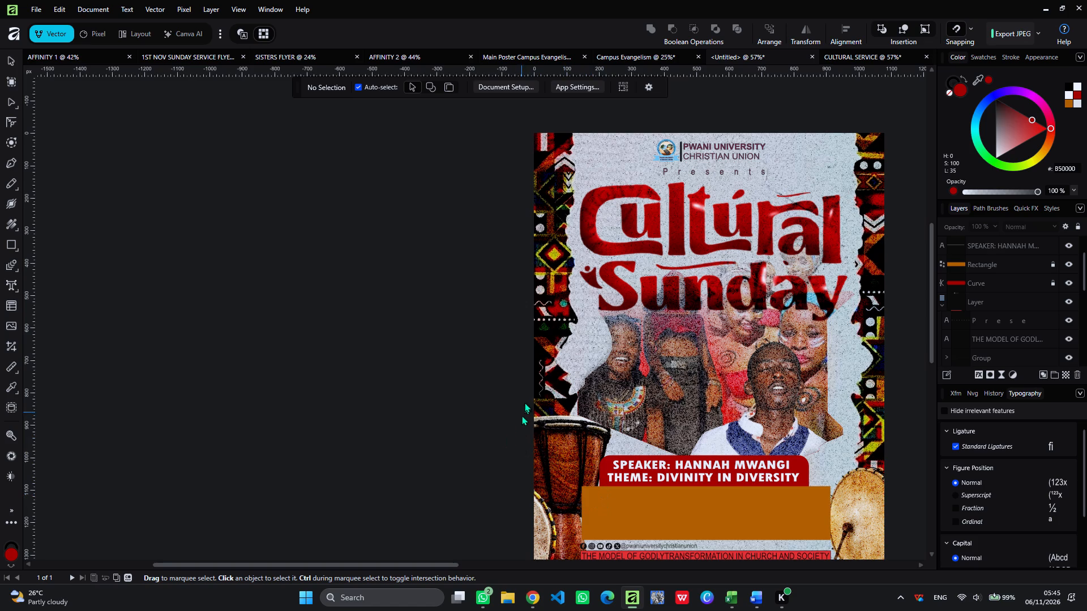
Copy the Order Of Service heading and service times from the CULTURAL SERVICE document and paste them into the untitled flyer.
click(732, 55)
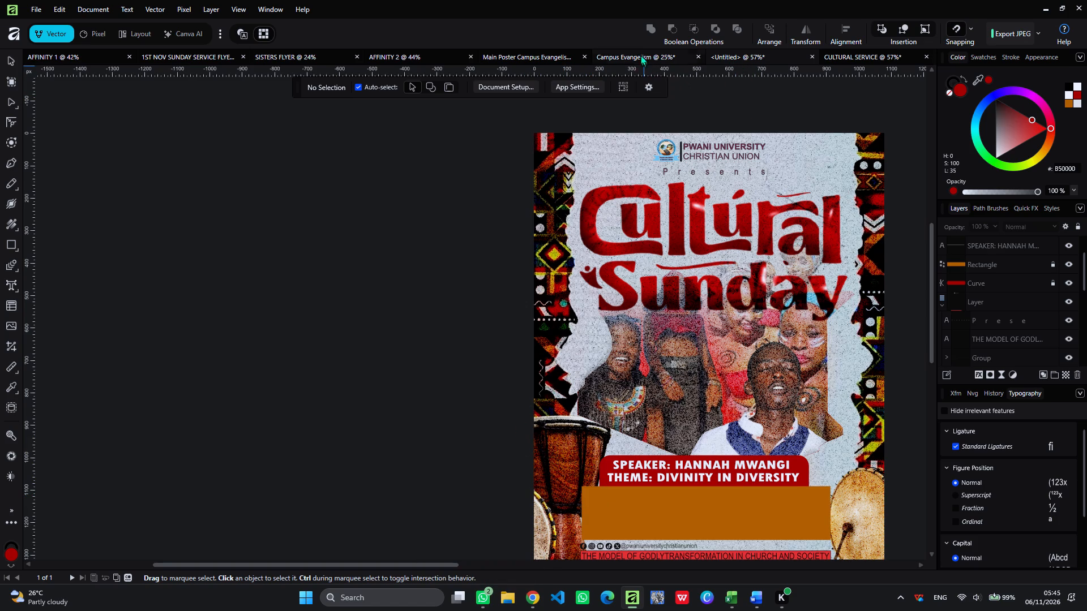
click(640, 51)
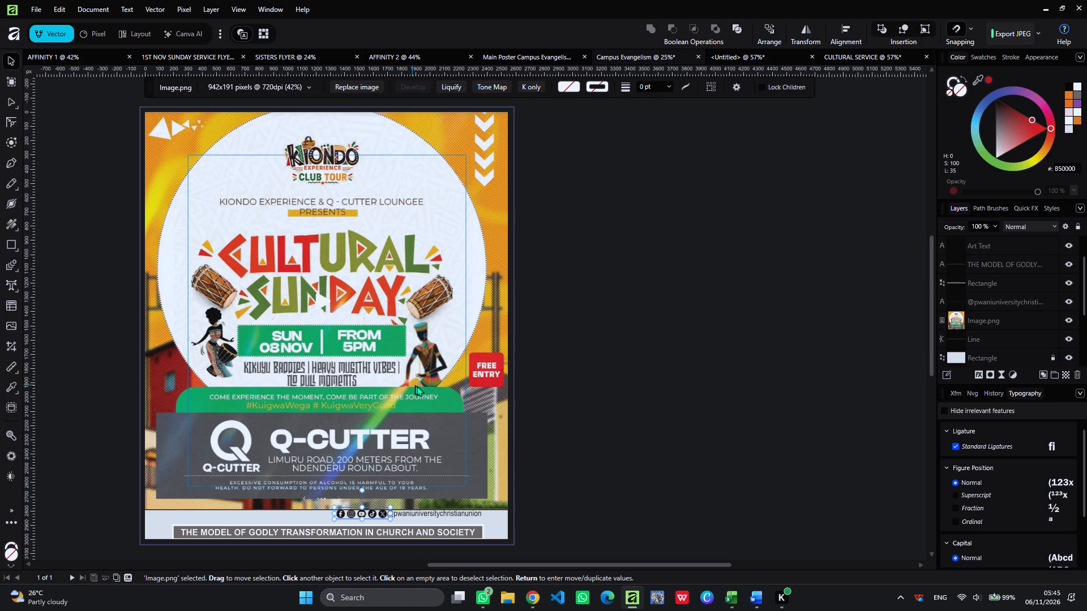
click(853, 54)
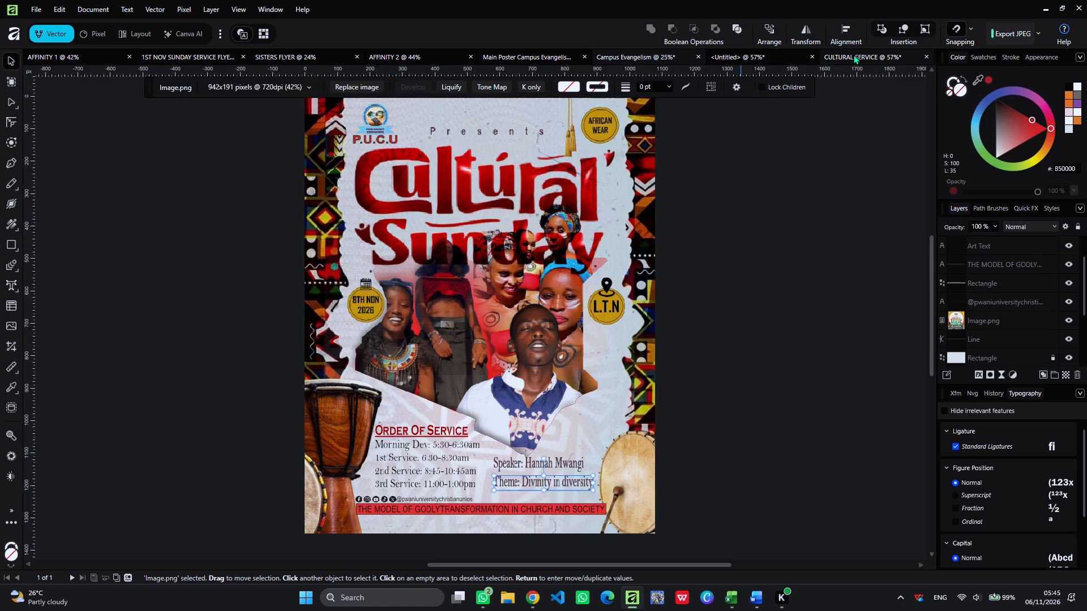
click(438, 446)
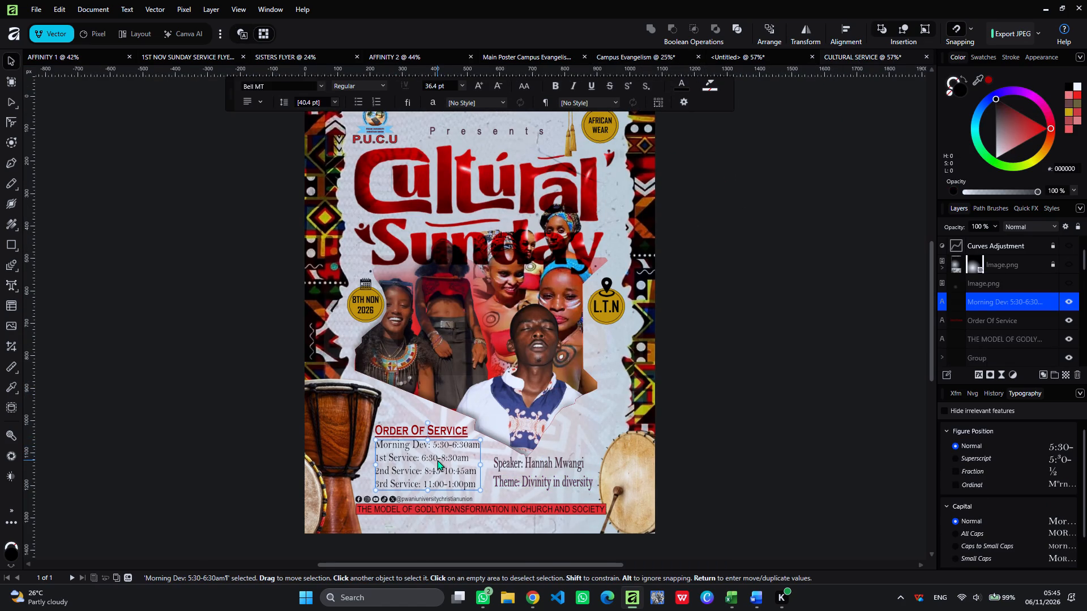
key(ctrl+c)
click(434, 434)
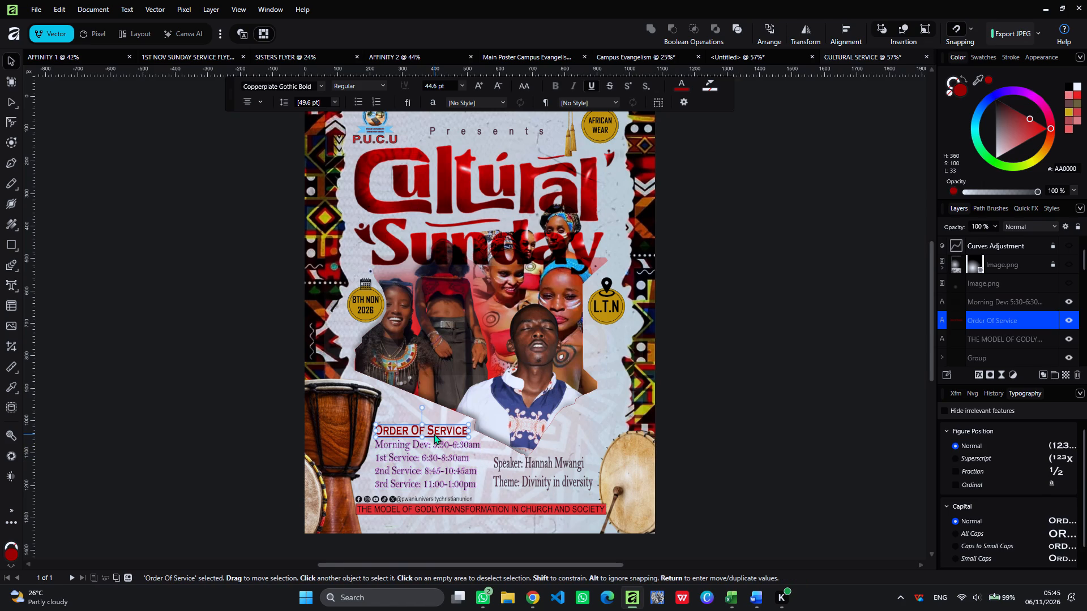
drag(413, 408, 415, 457)
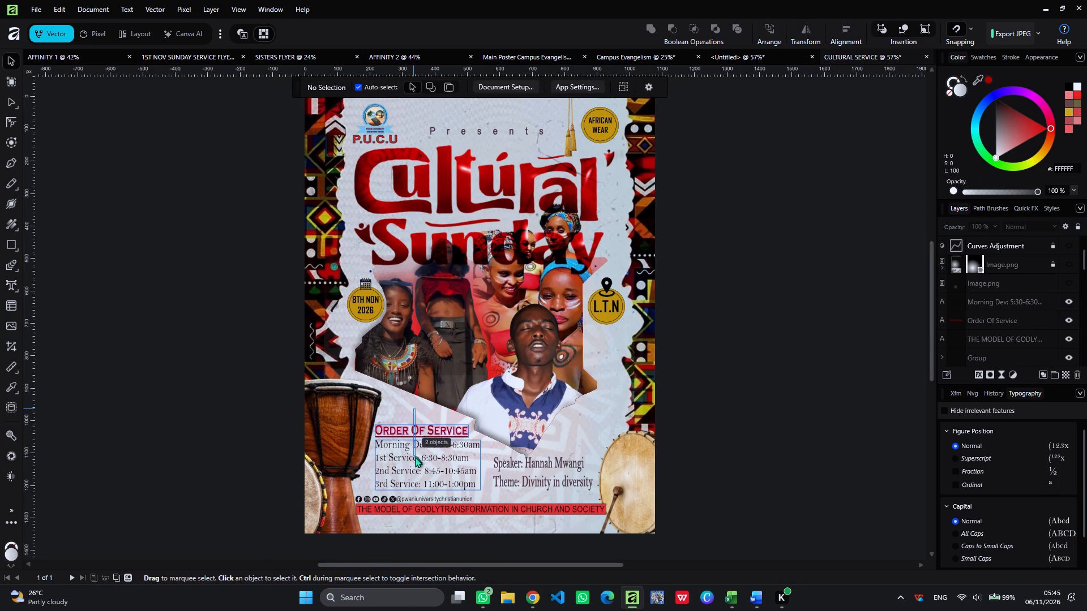
drag(415, 457, 415, 475)
key(ctrl+c)
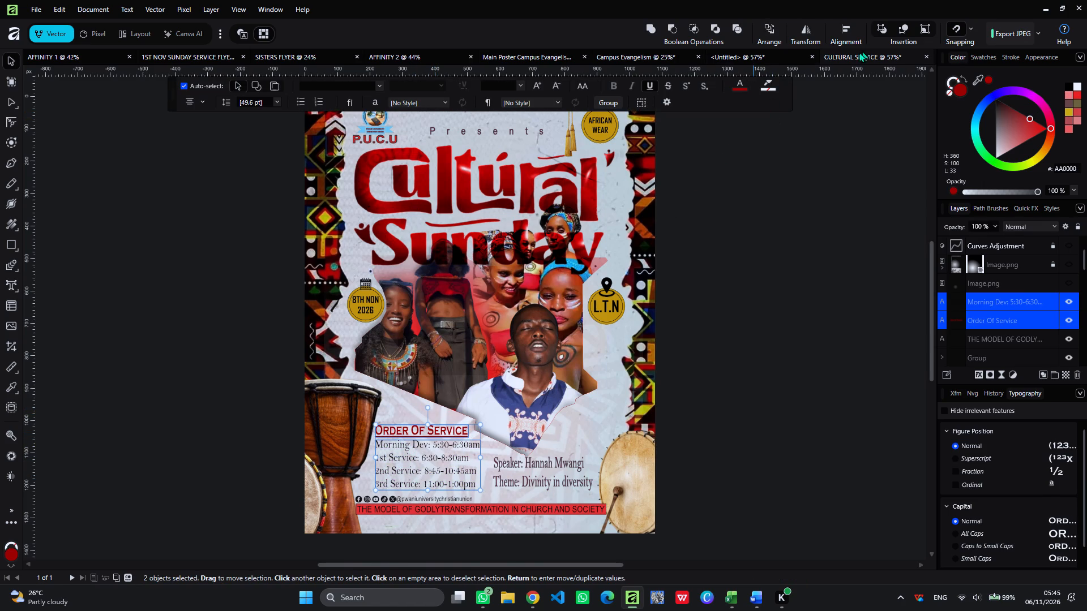
click(769, 50)
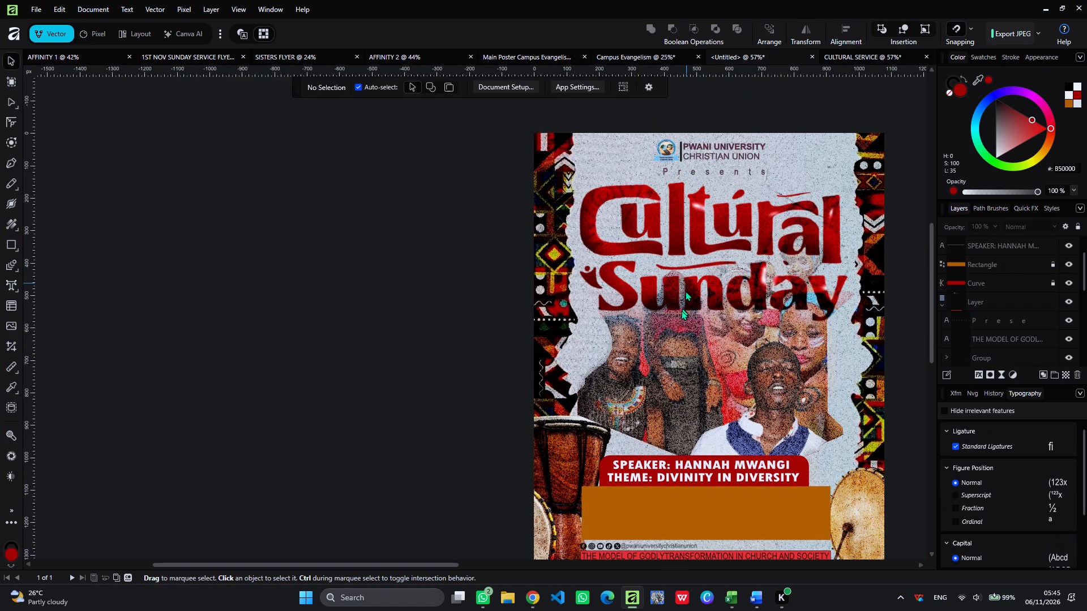
key(ctrl+v)
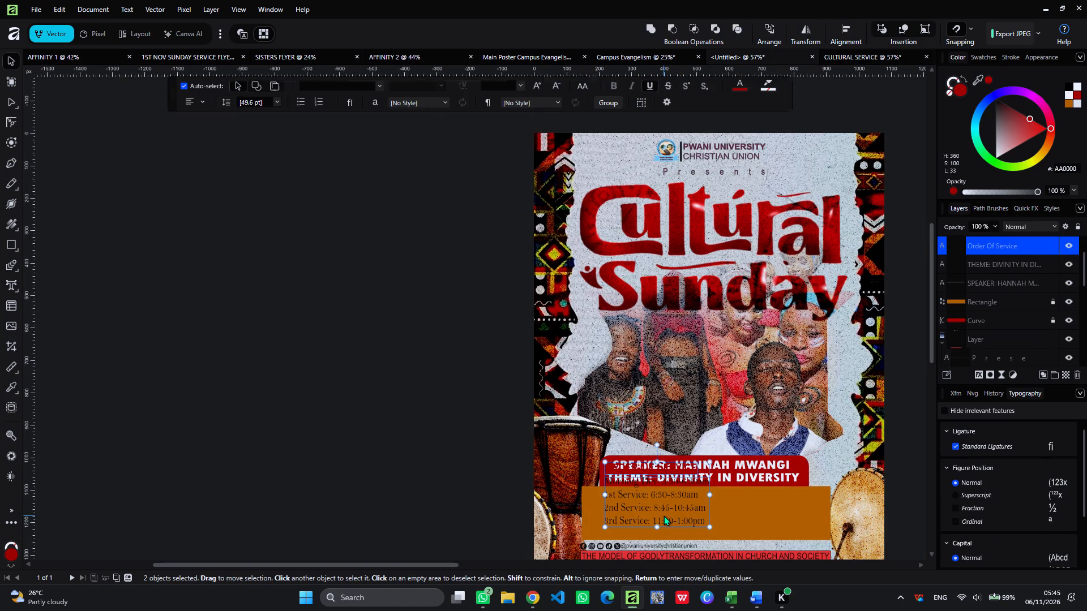
Move the pasted heading and service times onto the orange rectangle and squash them vertically to fit its height.
drag(664, 506, 670, 516)
drag(669, 474, 669, 477)
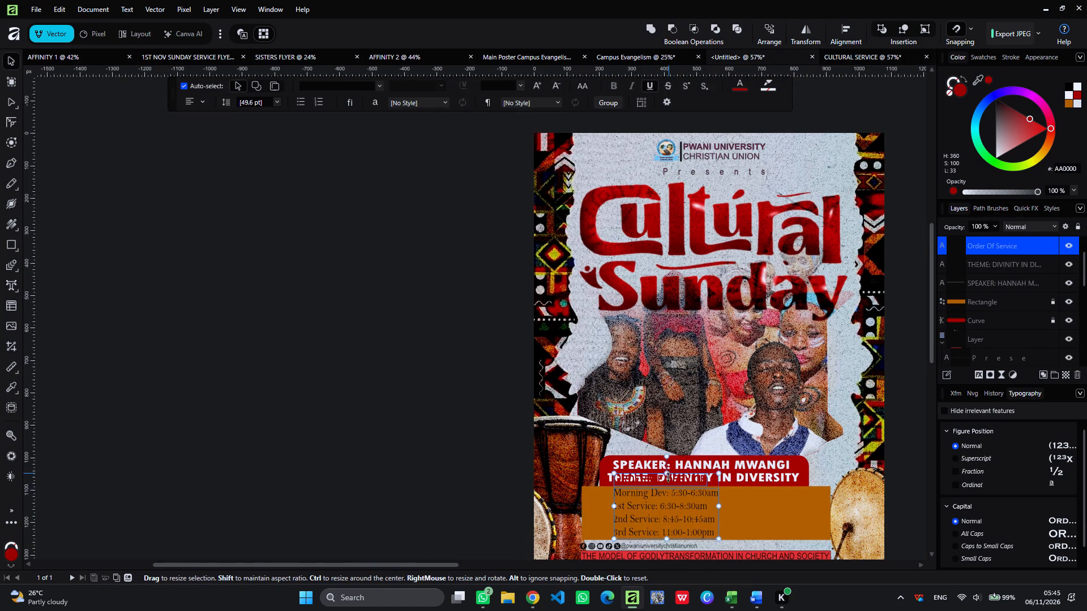
drag(669, 477, 670, 498)
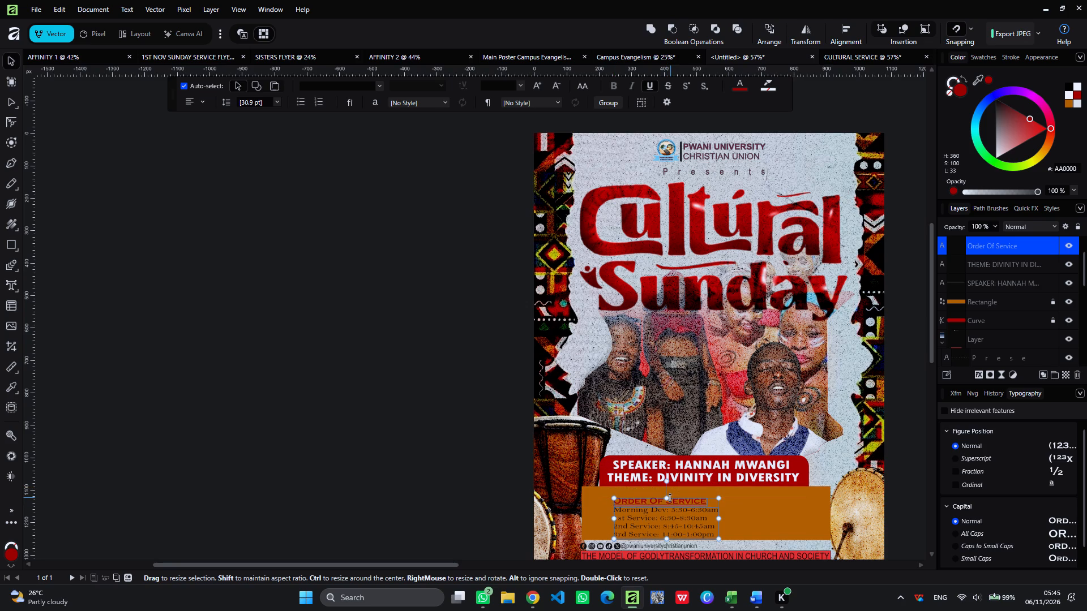
drag(679, 523, 697, 517)
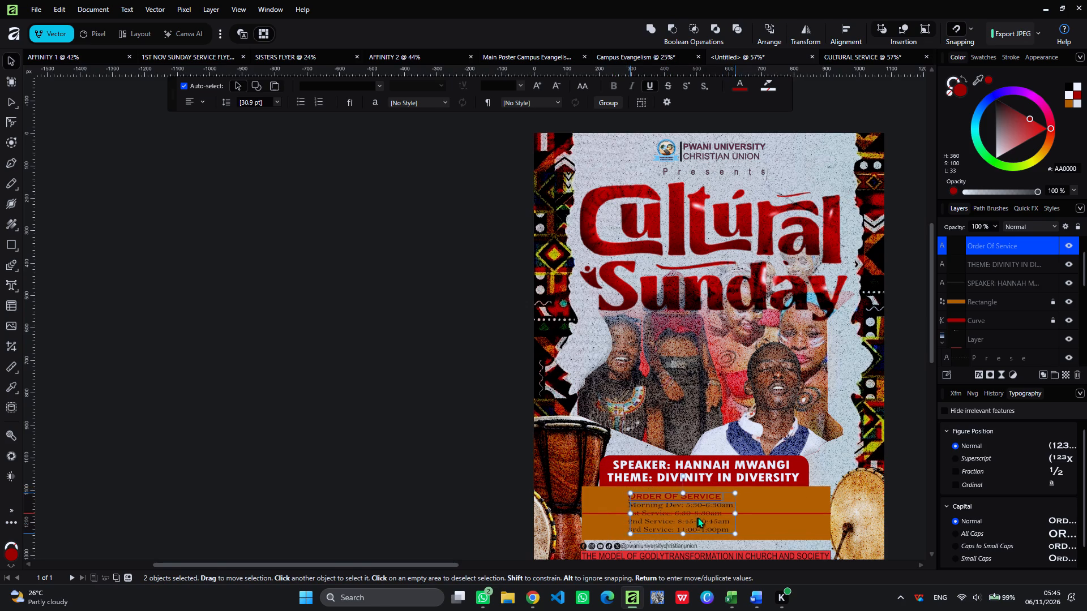
drag(697, 517, 706, 514)
Widen the heading and service times together so they span from near the orange rectangle's left edge to past its middle.
drag(746, 506, 751, 506)
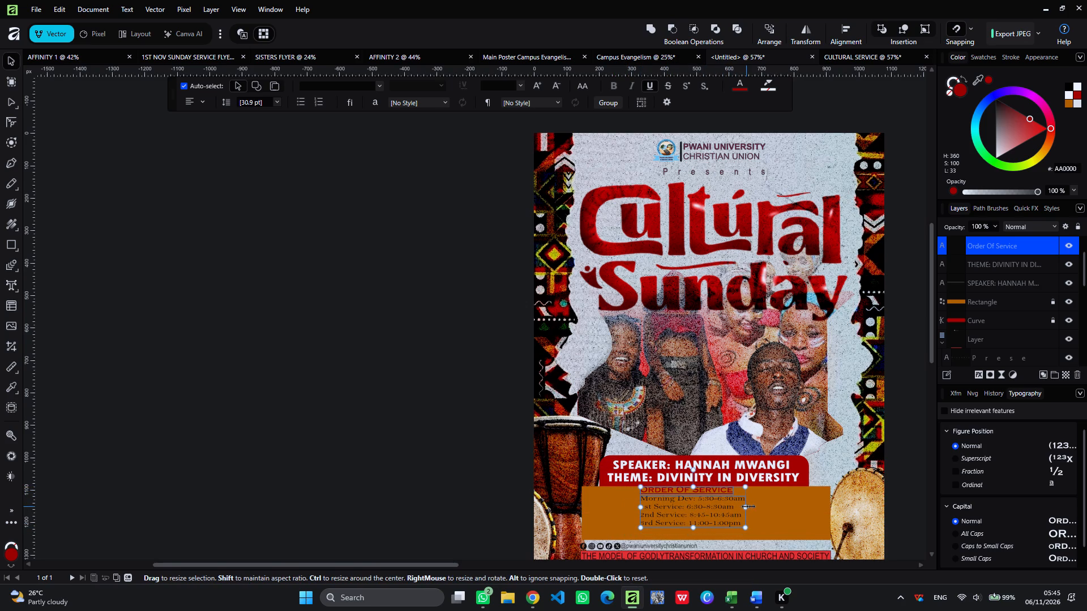
drag(751, 506, 774, 506)
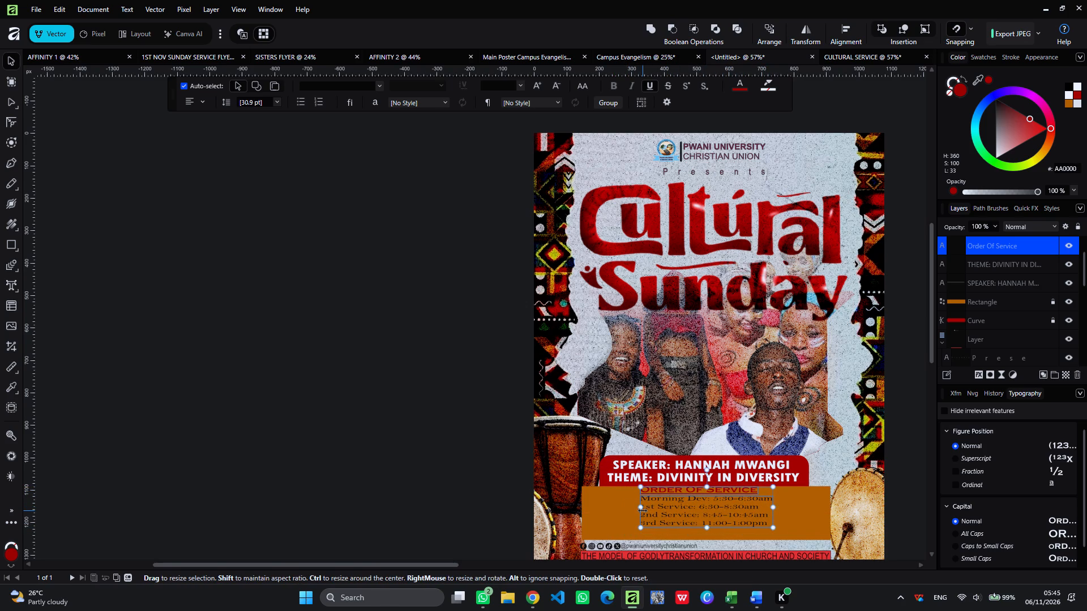
drag(643, 510, 599, 522)
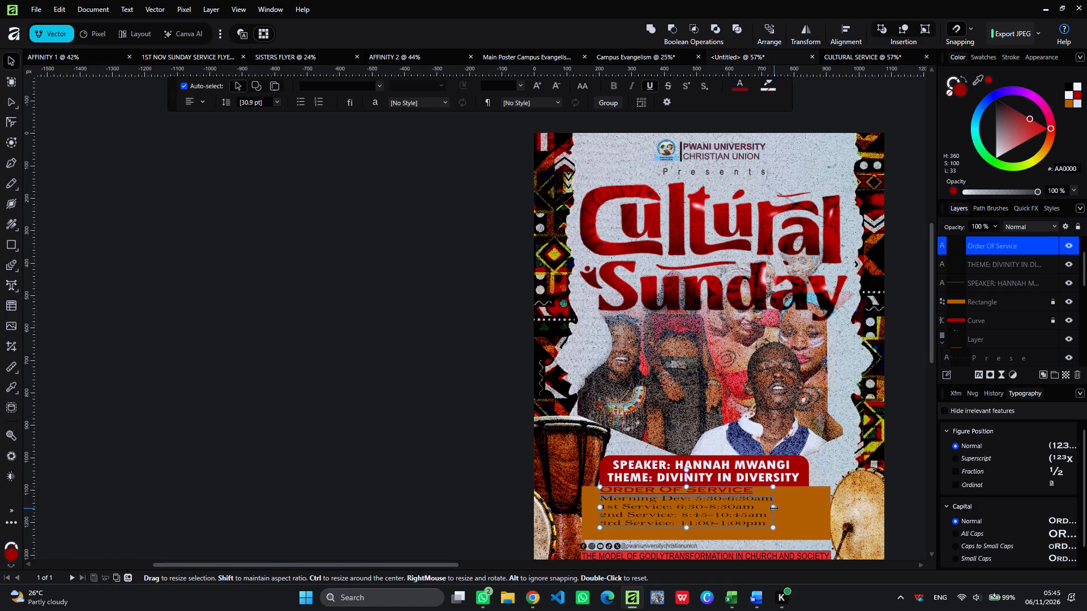
drag(774, 508, 739, 511)
Enlarge the service times text alone to 26 pt and move it right to the horizontal centre of the orange rectangle.
click(698, 514)
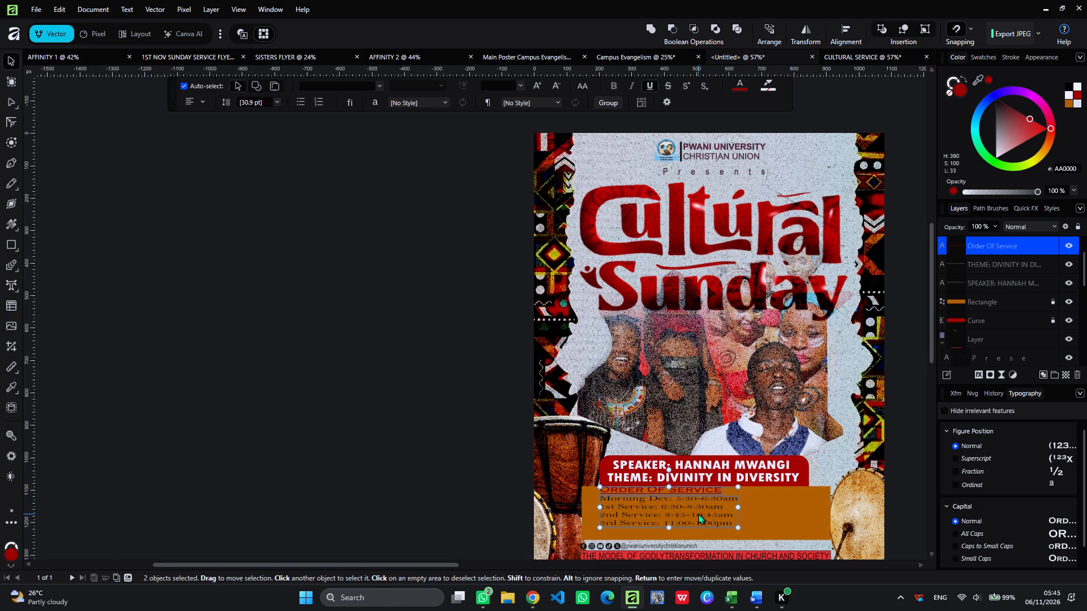
click(671, 528)
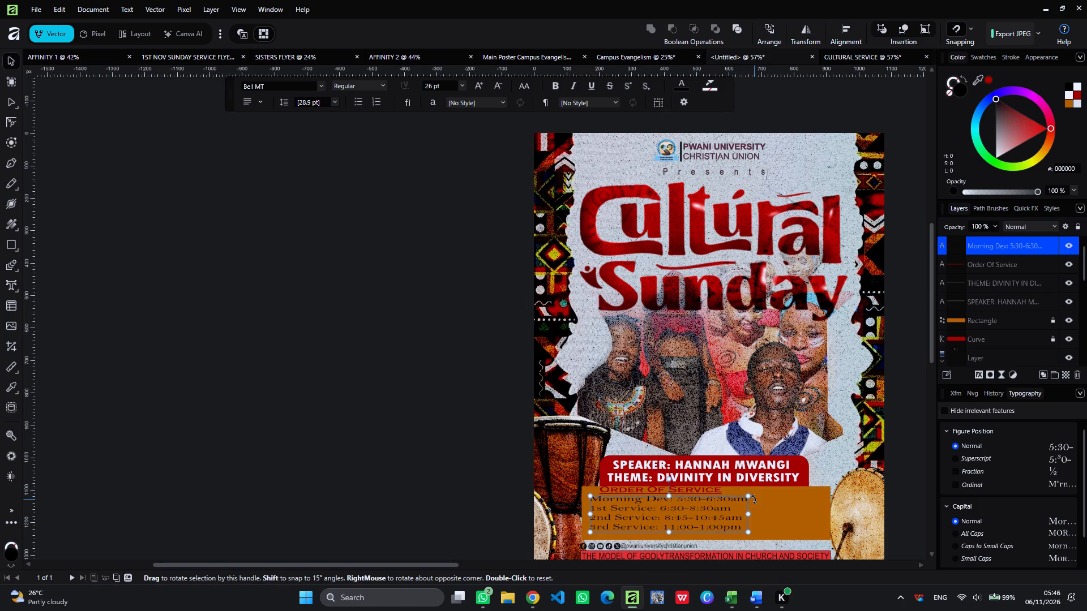
click(790, 511)
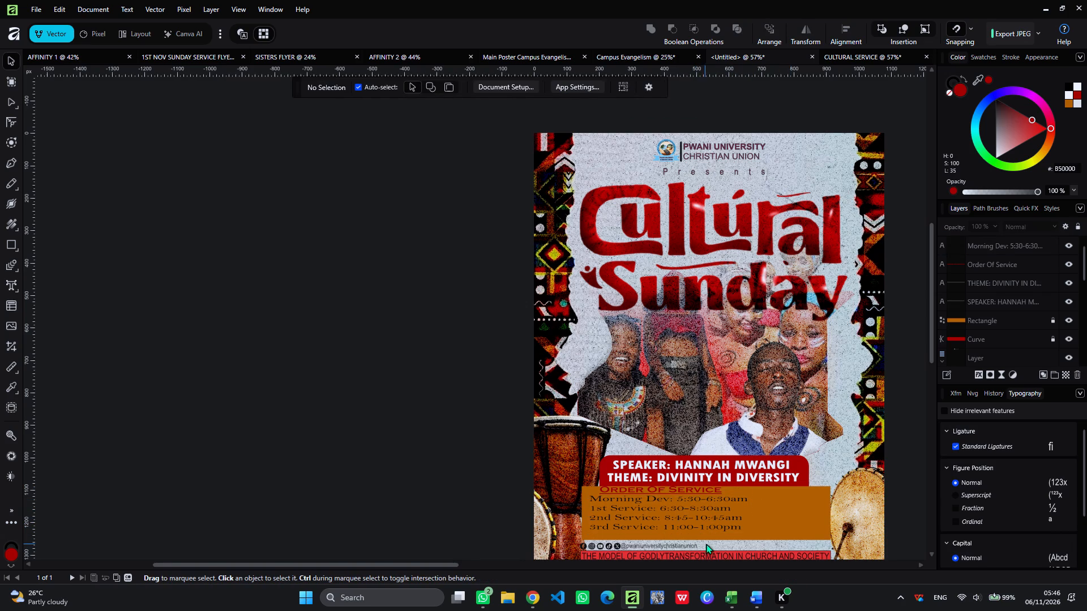
click(703, 514)
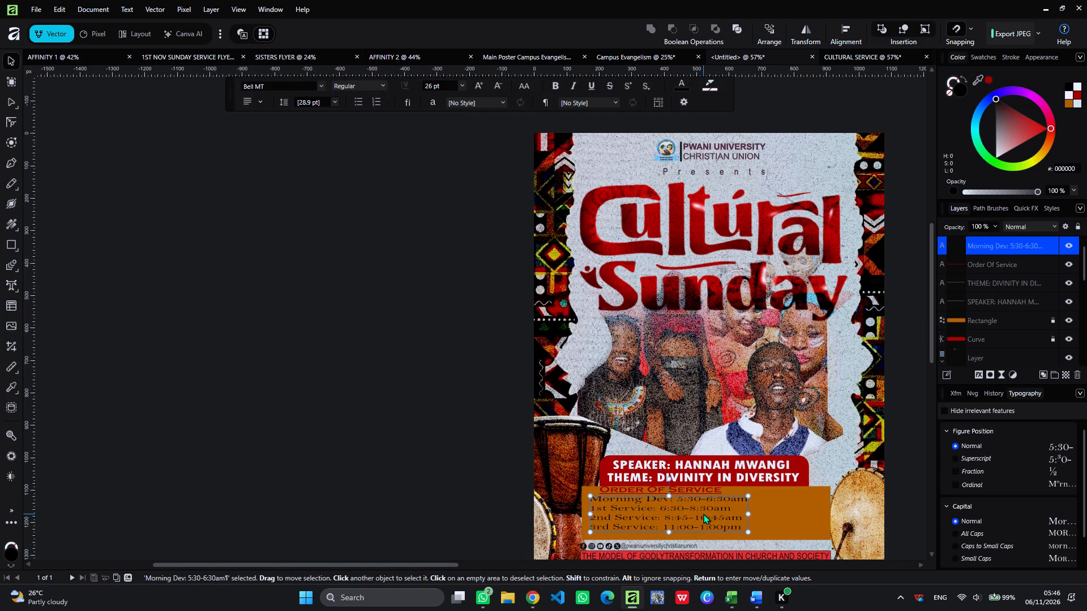
drag(703, 514, 735, 515)
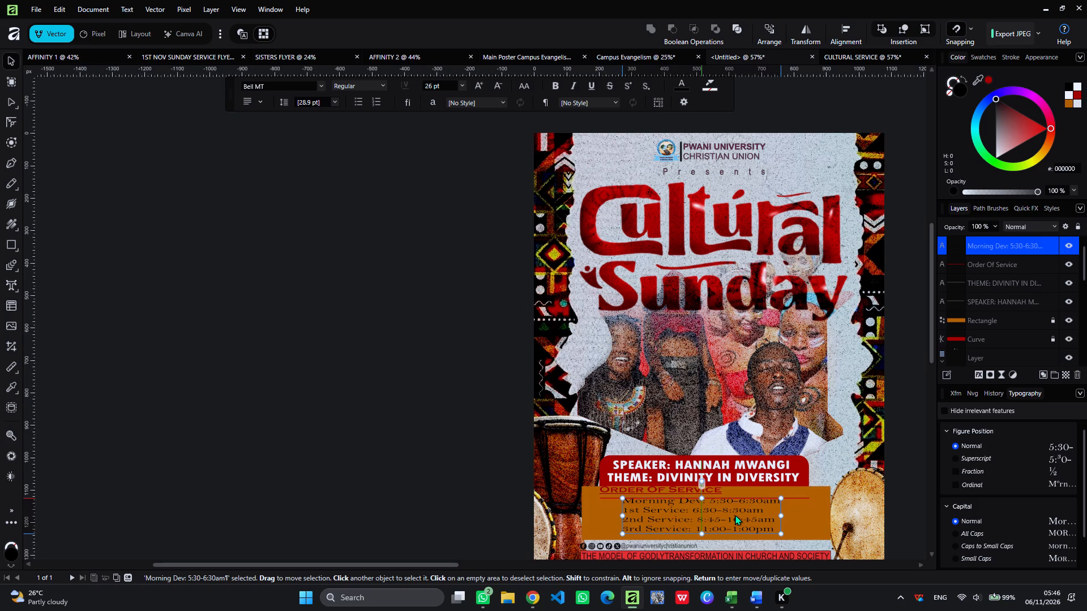
drag(735, 515, 735, 515)
click(798, 505)
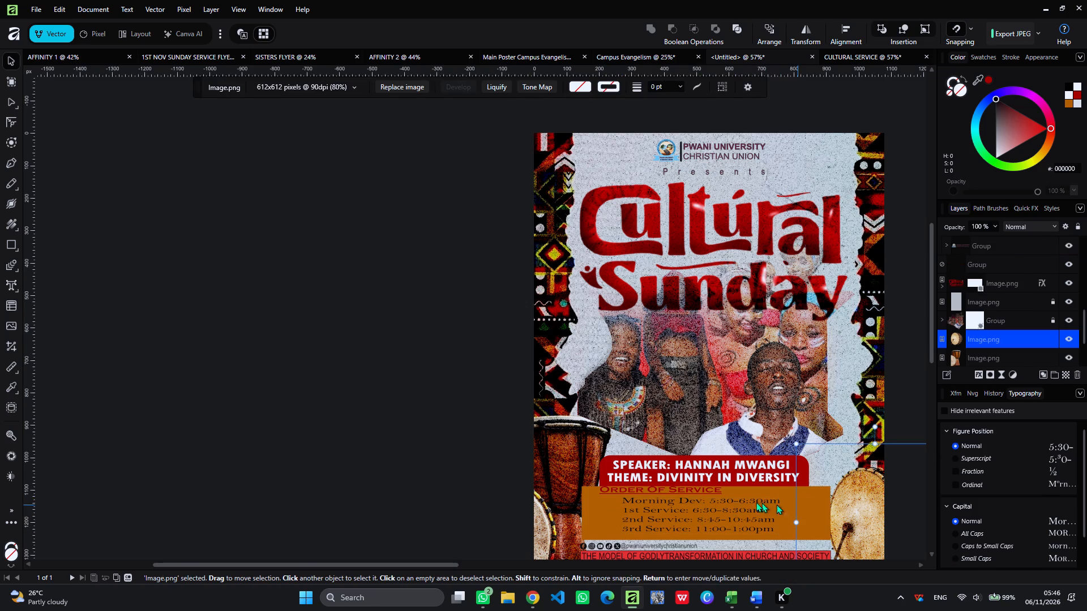
Shrink the Order Of Service heading to 24.6 pt and move it to the centre above the service times.
click(696, 490)
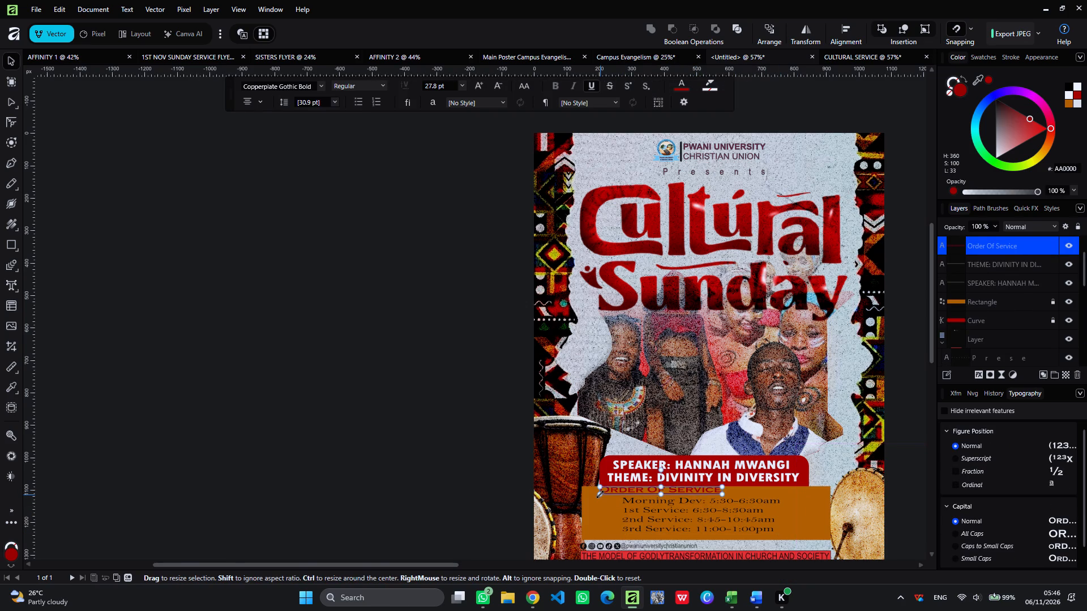
drag(600, 494, 613, 493)
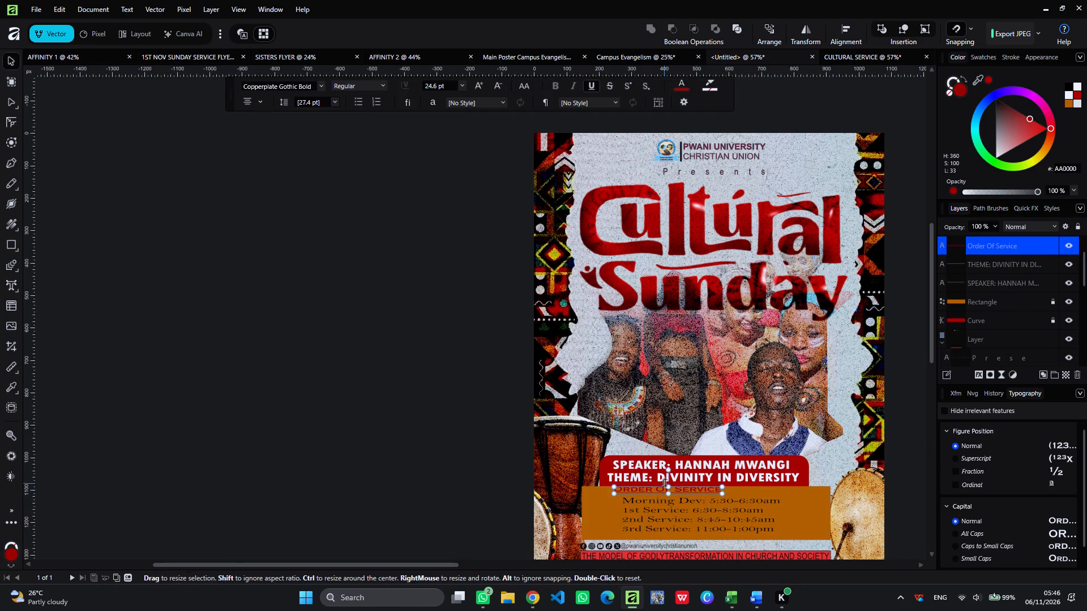
drag(681, 488, 692, 488)
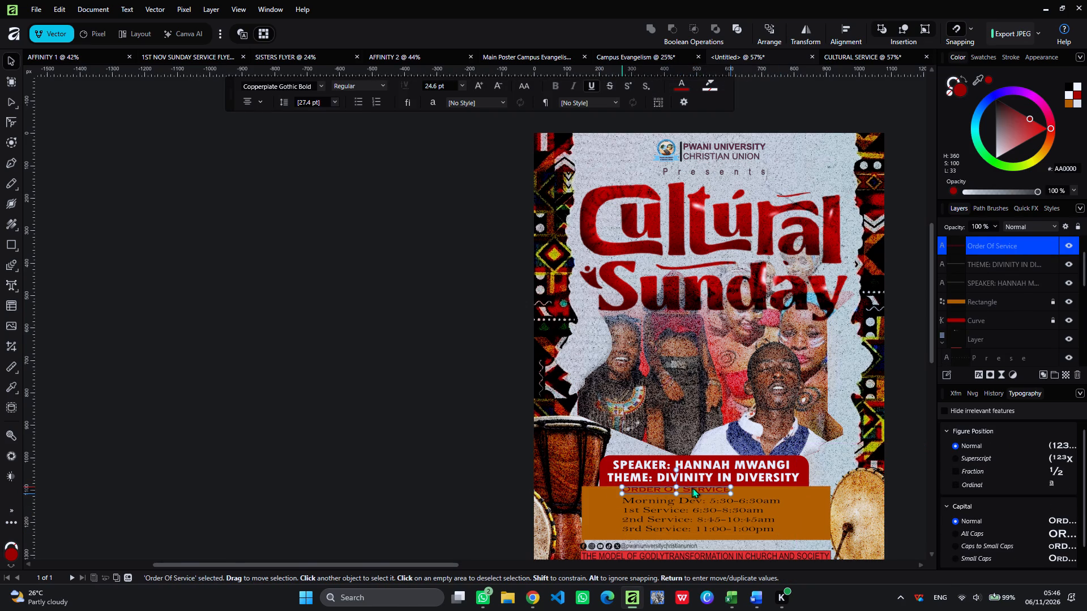
drag(692, 488, 704, 493)
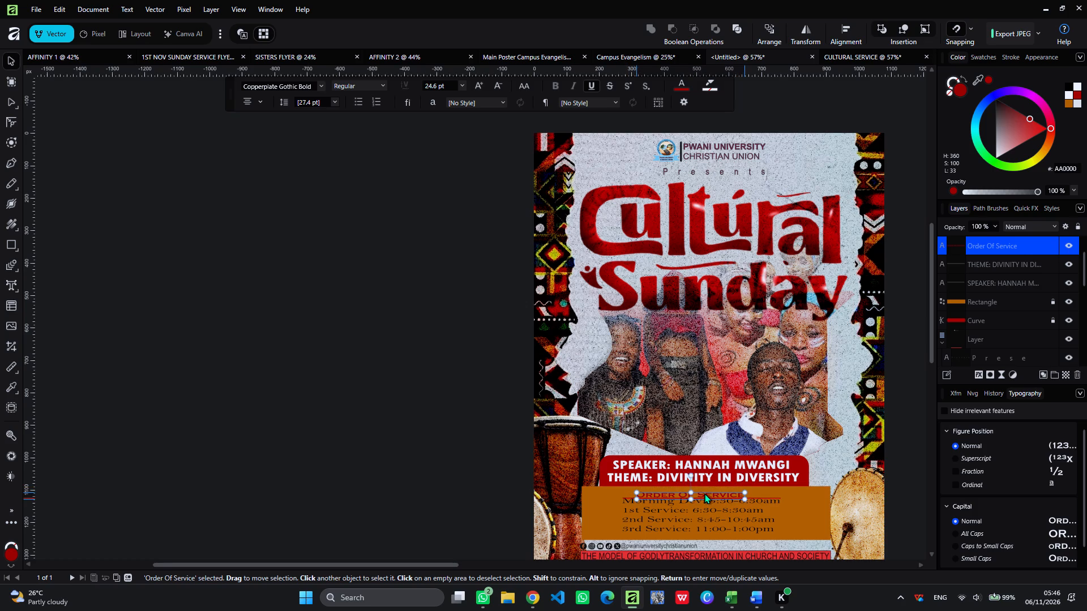
drag(704, 493, 710, 490)
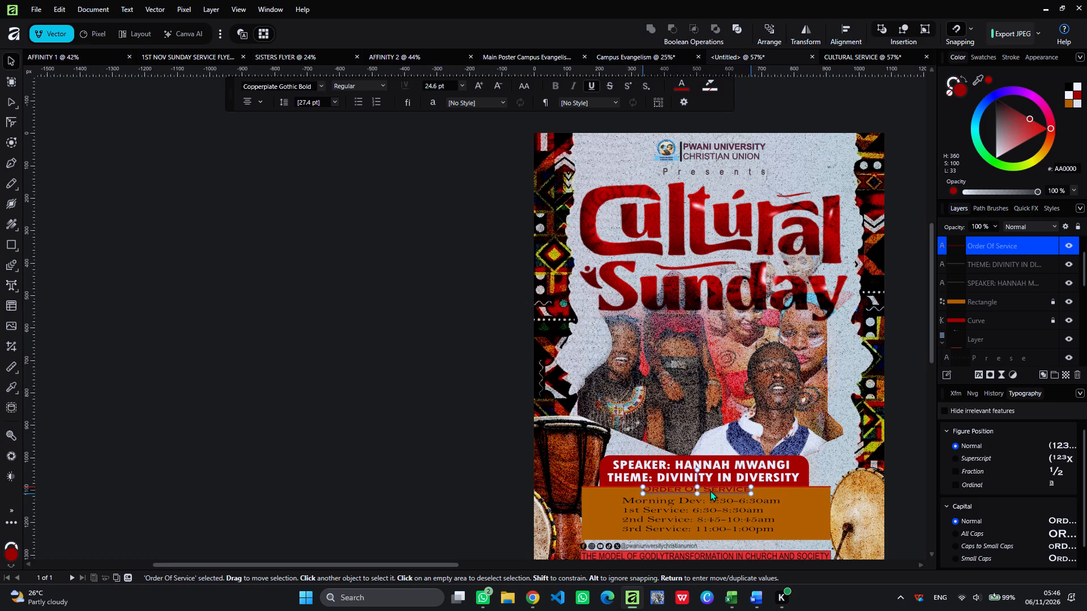
drag(710, 490, 713, 492)
Nudge the Order Of Service heading up and slightly left to sit just inside the orange rectangle's top edge.
key(Up)
key(Up)
key(Up)
key(Up)
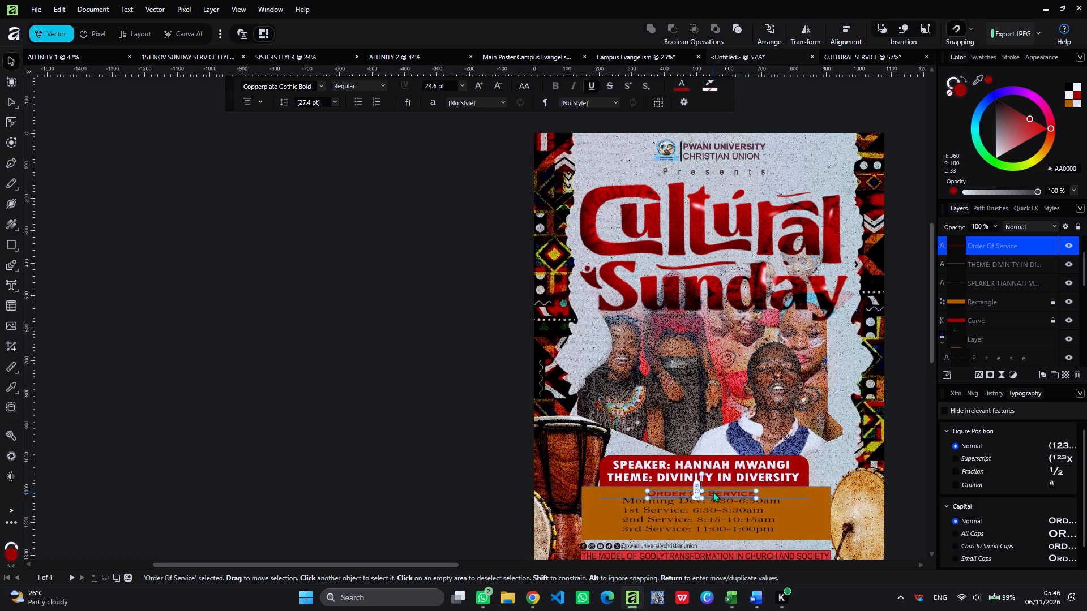
click(789, 508)
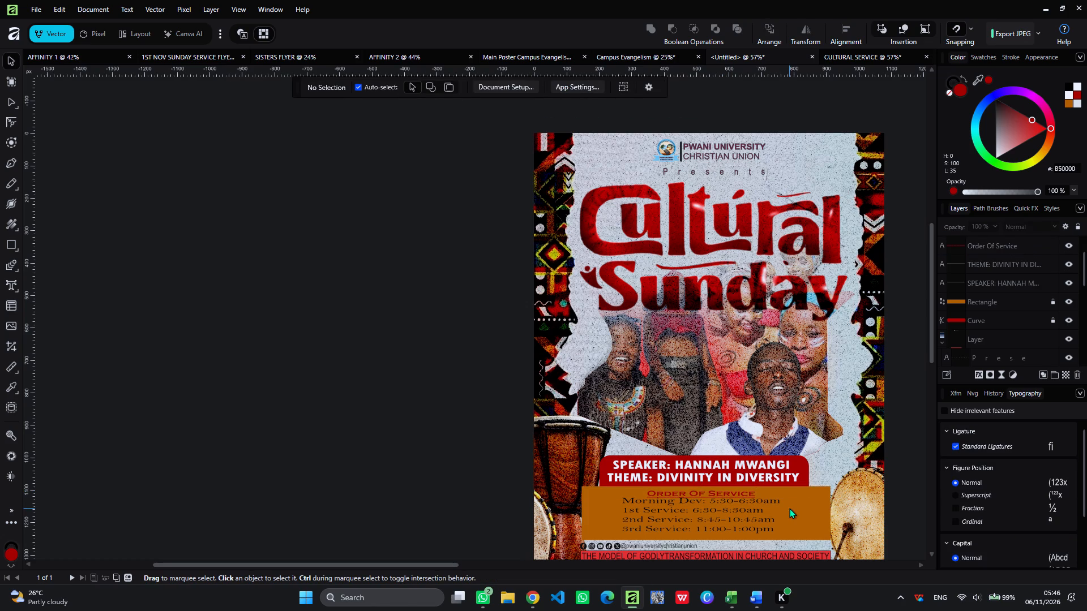
click(721, 490)
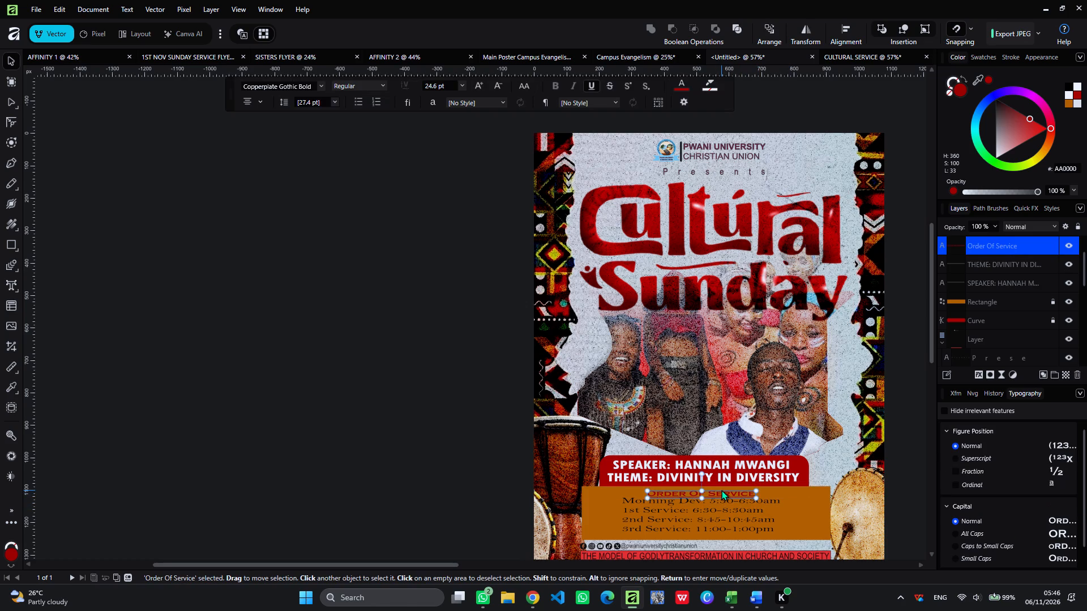
key(Up)
key(Left)
key(Left)
key(Left)
key(Up)
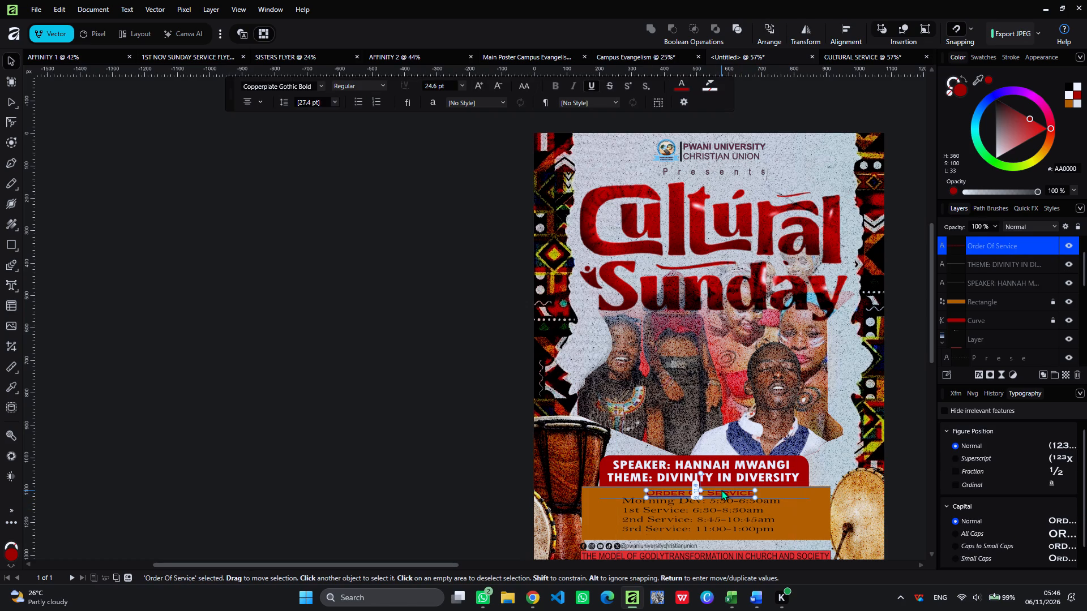
click(584, 516)
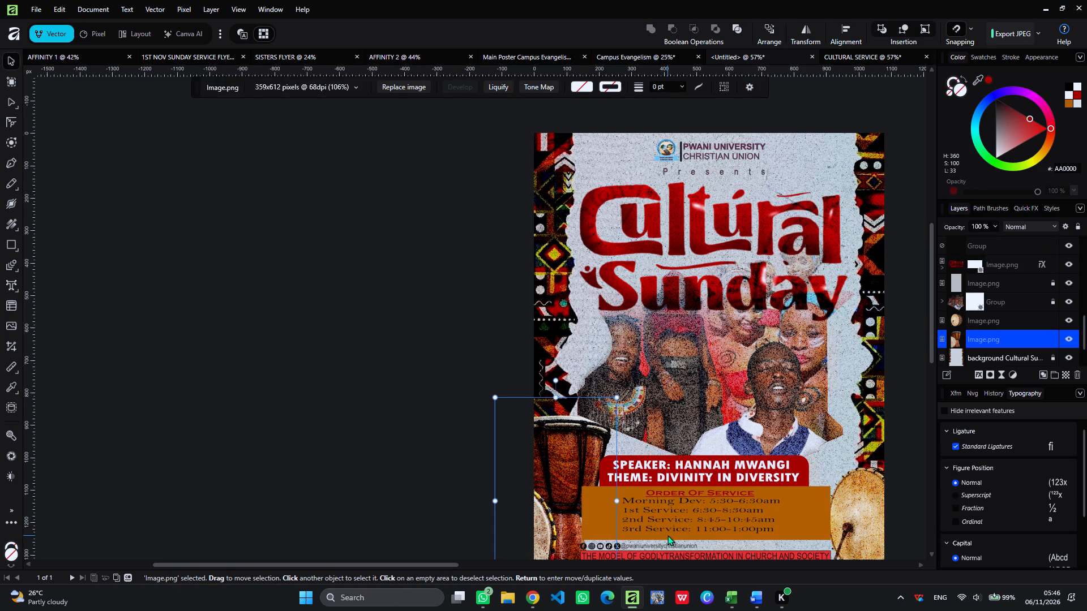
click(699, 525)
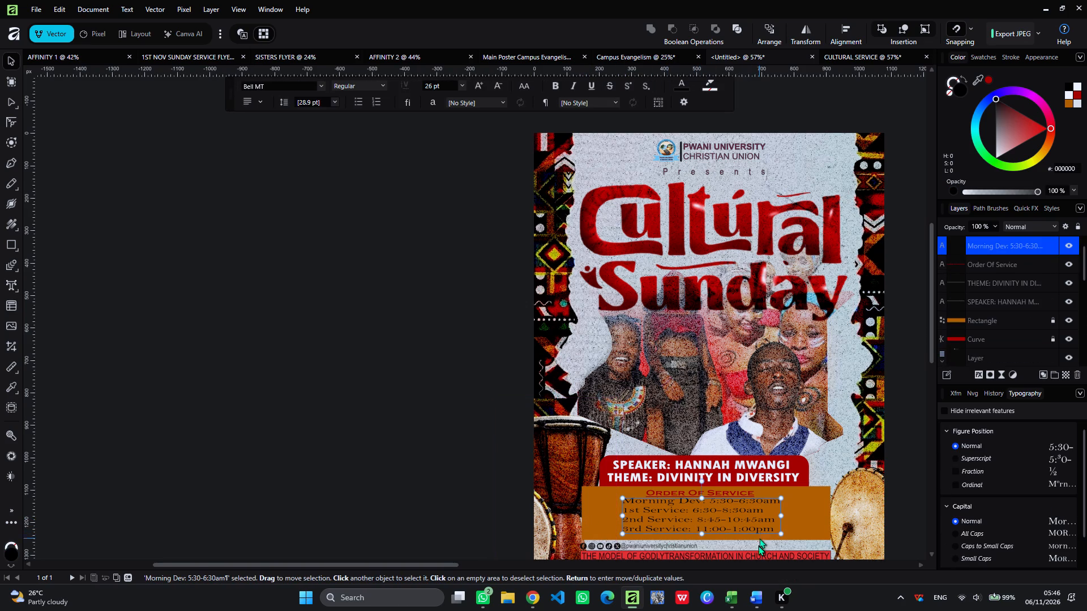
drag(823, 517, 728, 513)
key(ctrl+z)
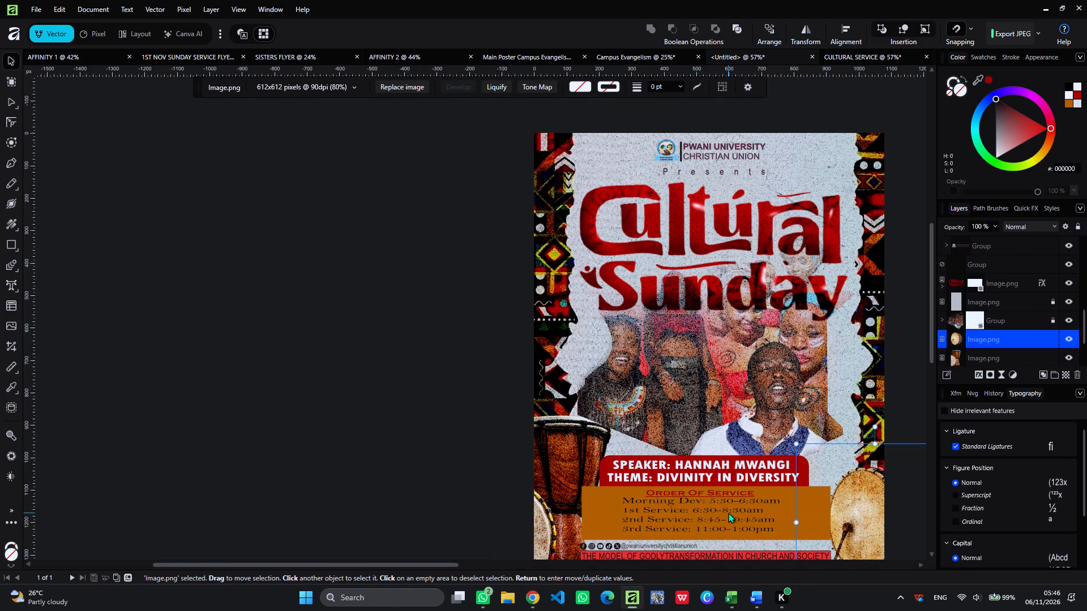
Lock the image layer of the drum on the flyer's right side.
click(1055, 336)
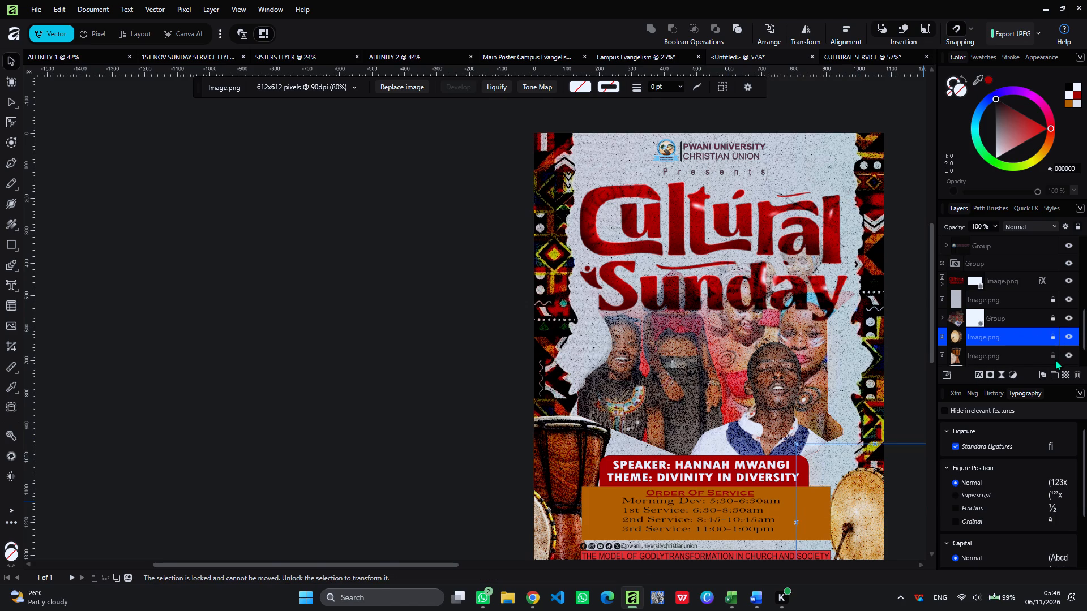
Lock the image layer directly beneath the already locked drum image layer.
click(1055, 355)
Enlarge the Order Of Service heading and service times together to about 579 px wide, and stretch them slightly taller.
click(777, 526)
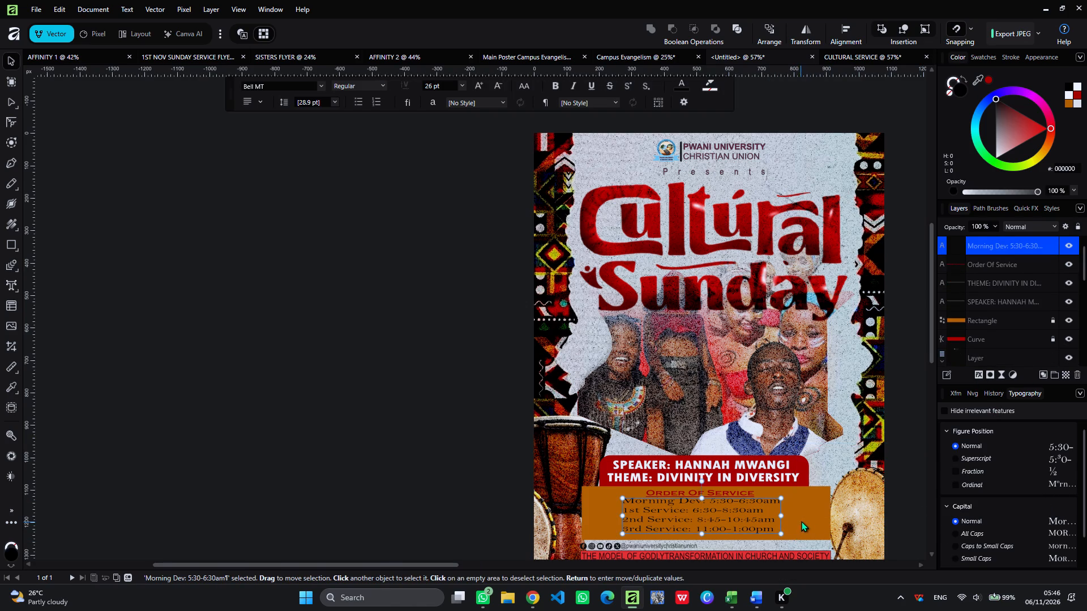
drag(802, 520, 714, 498)
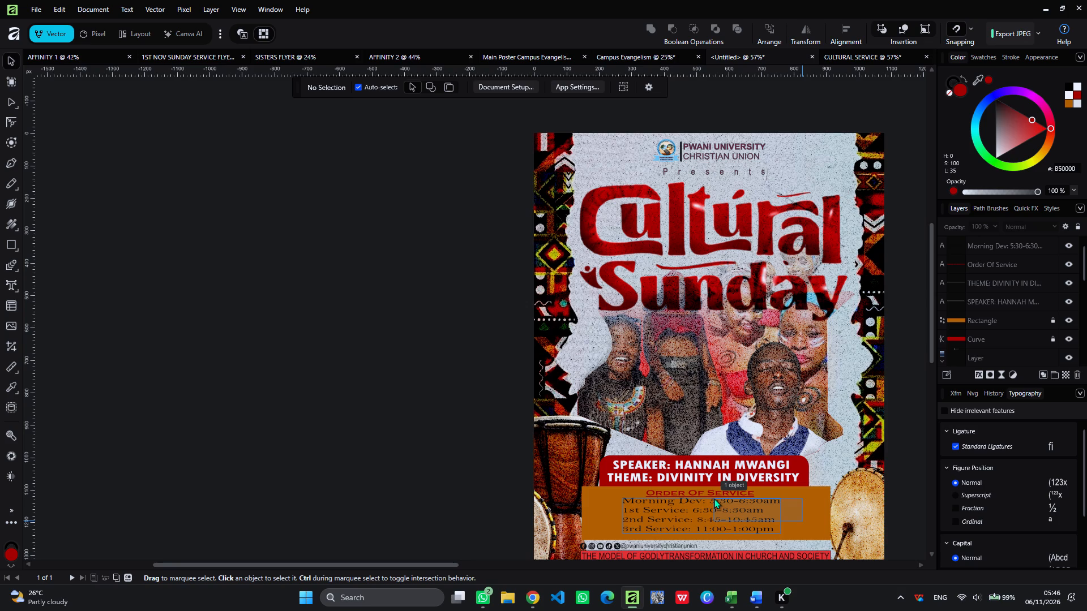
drag(714, 498, 713, 493)
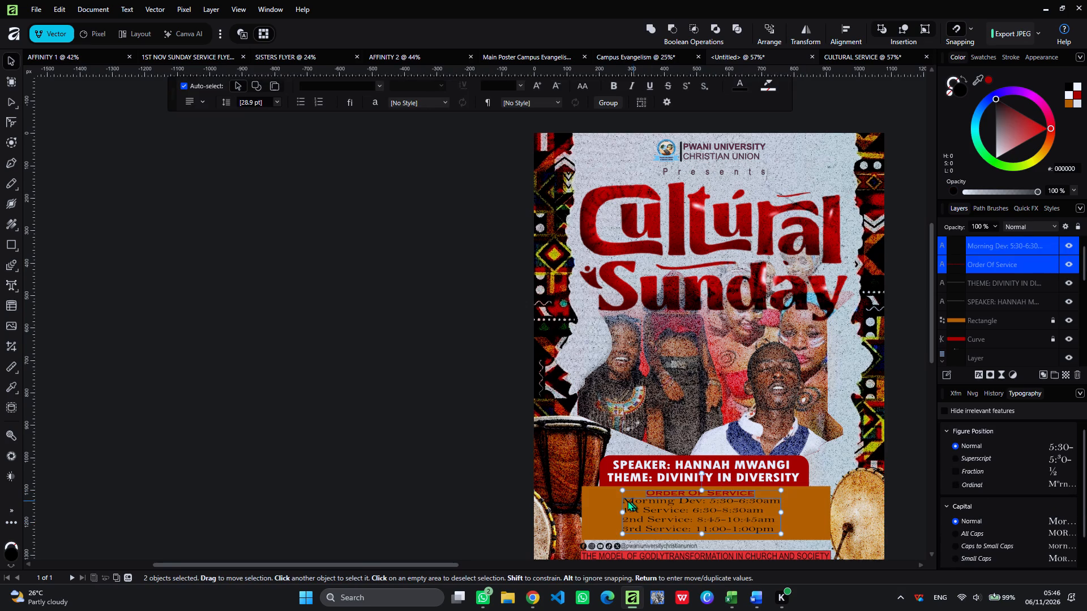
click(623, 504)
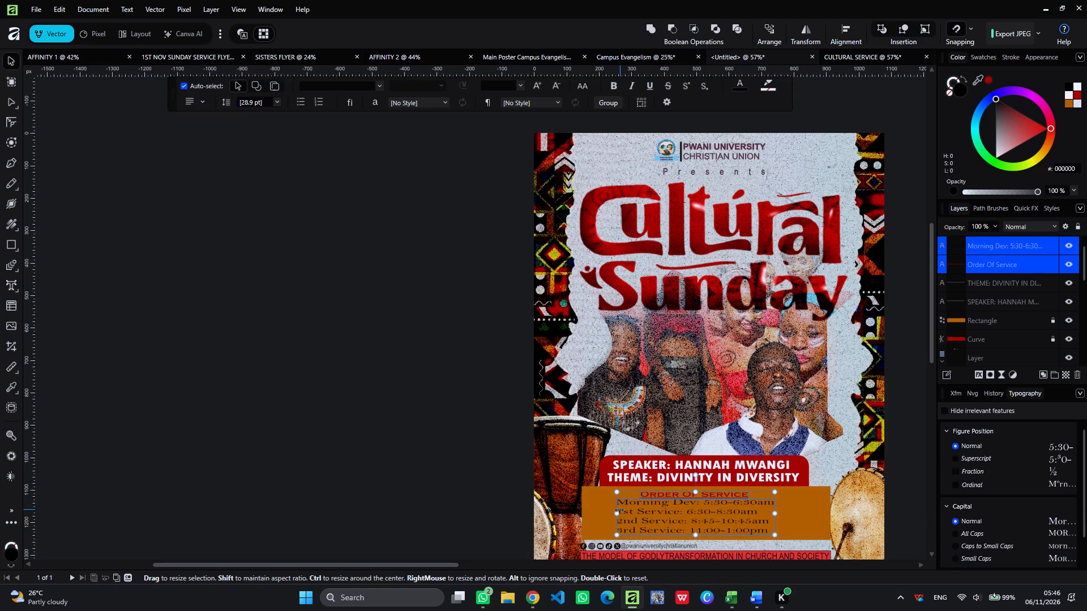
drag(617, 513, 609, 513)
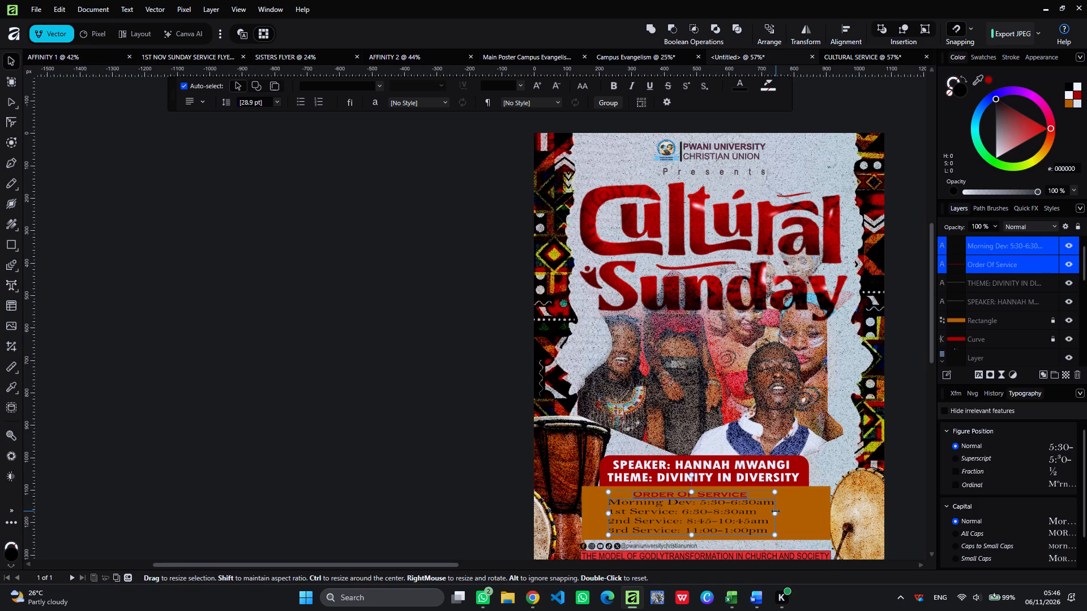
drag(776, 511, 794, 511)
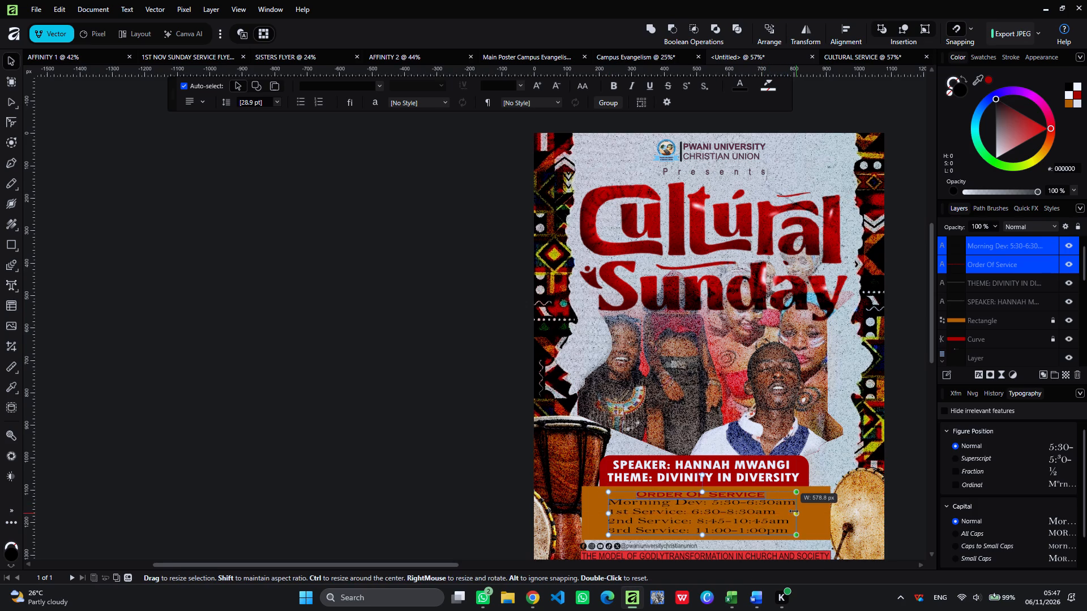
drag(794, 511, 794, 511)
click(706, 492)
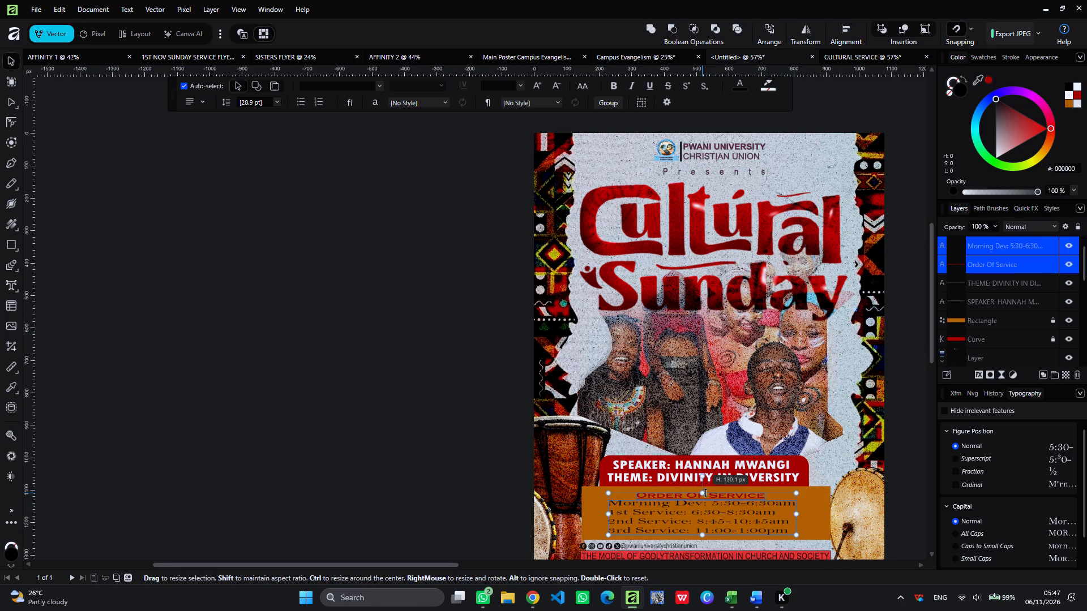
click(703, 535)
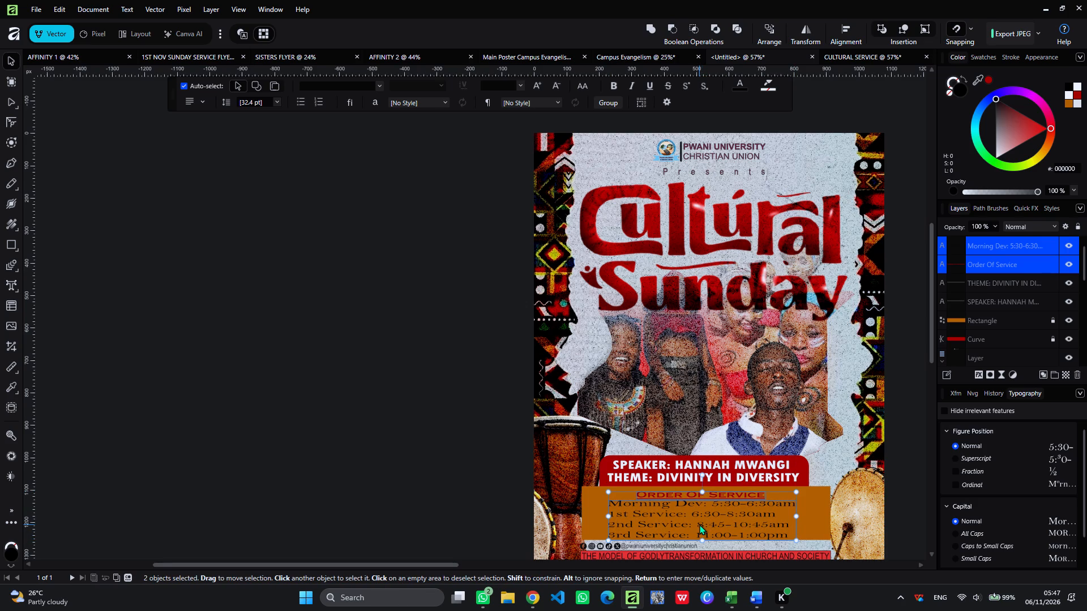
Centre the heading and service times together horizontally on the page and vertically within the orange rectangle.
drag(699, 524, 704, 520)
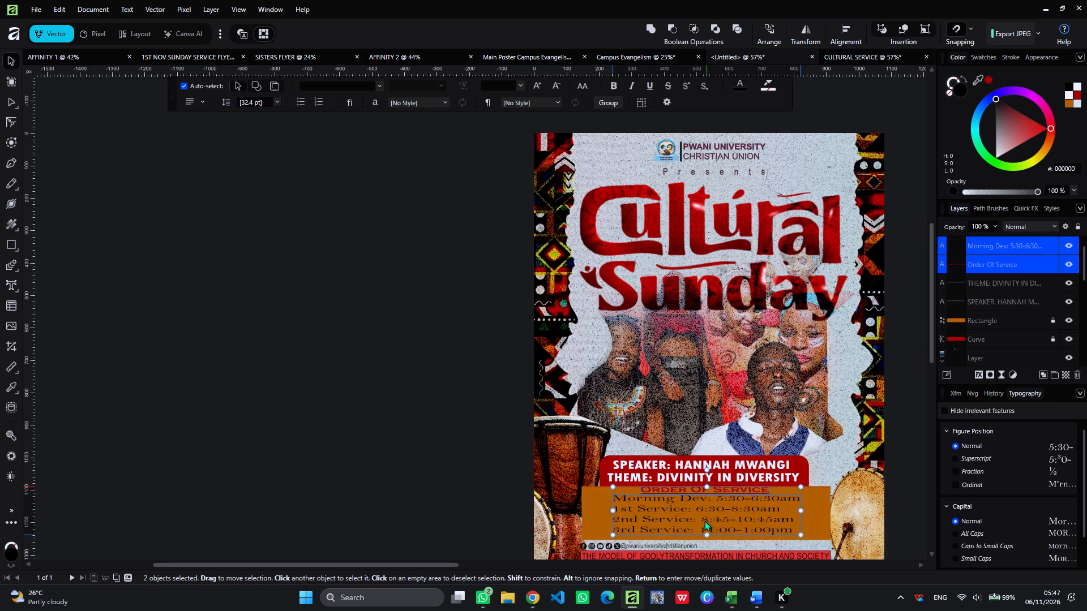
drag(704, 520, 701, 523)
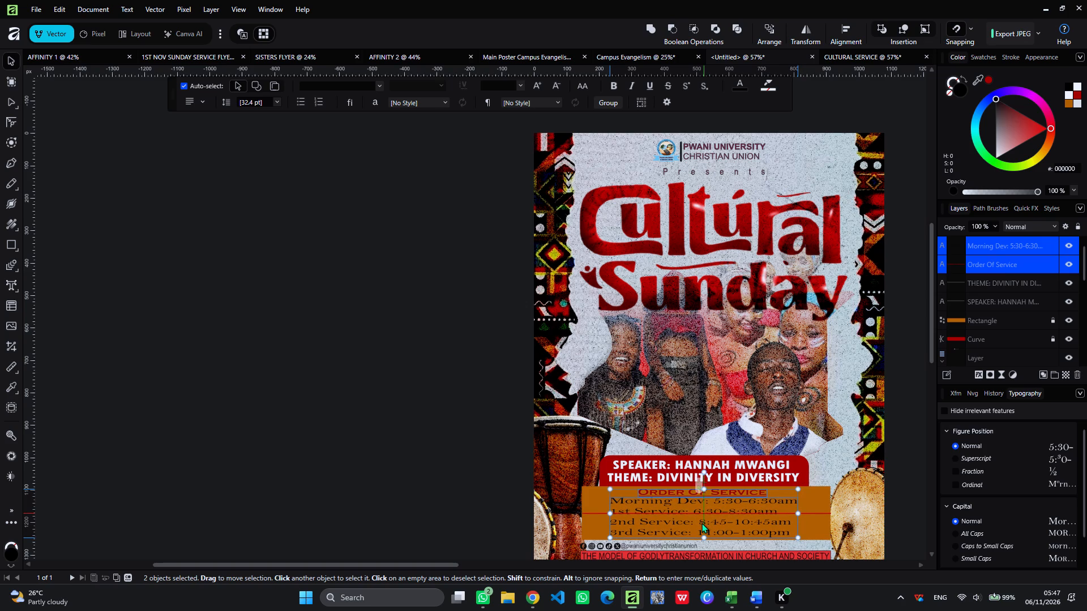
drag(701, 523, 693, 523)
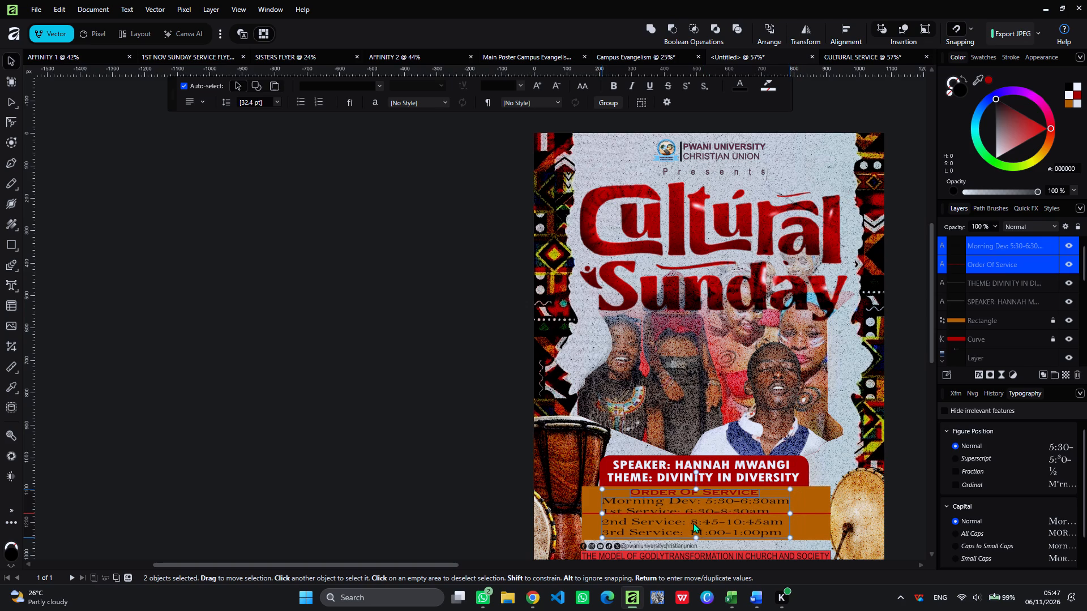
drag(693, 523, 710, 522)
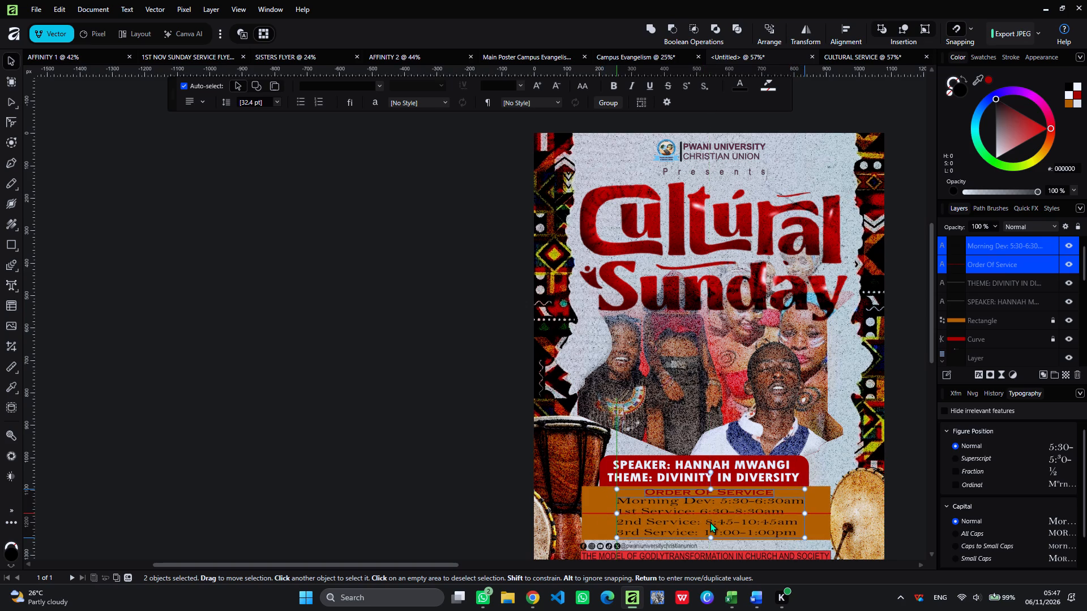
drag(710, 522, 703, 523)
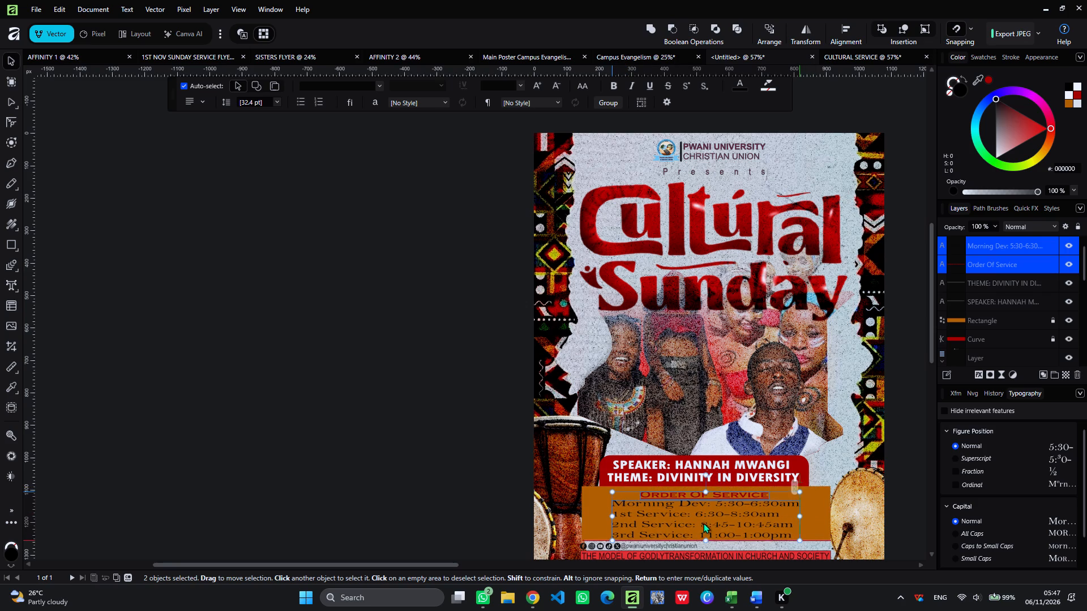
drag(703, 523, 700, 522)
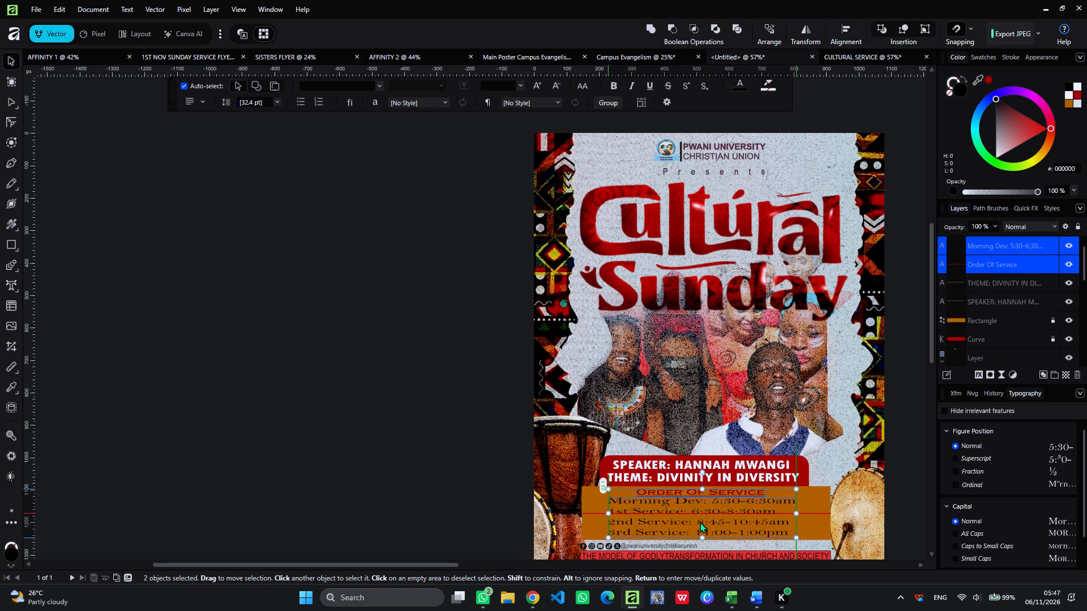
drag(700, 522, 705, 522)
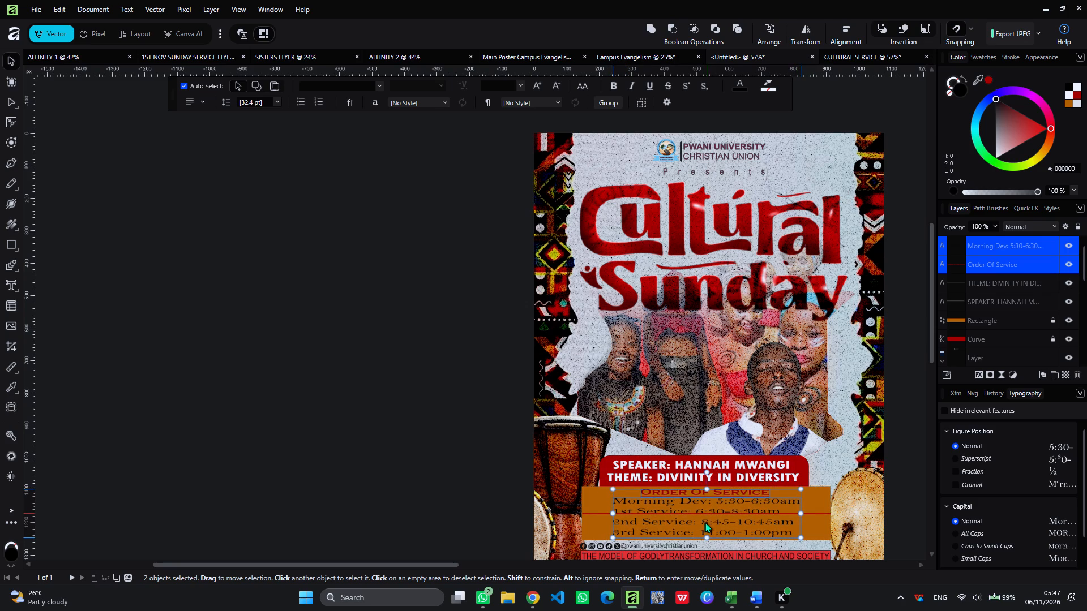
drag(705, 522, 688, 522)
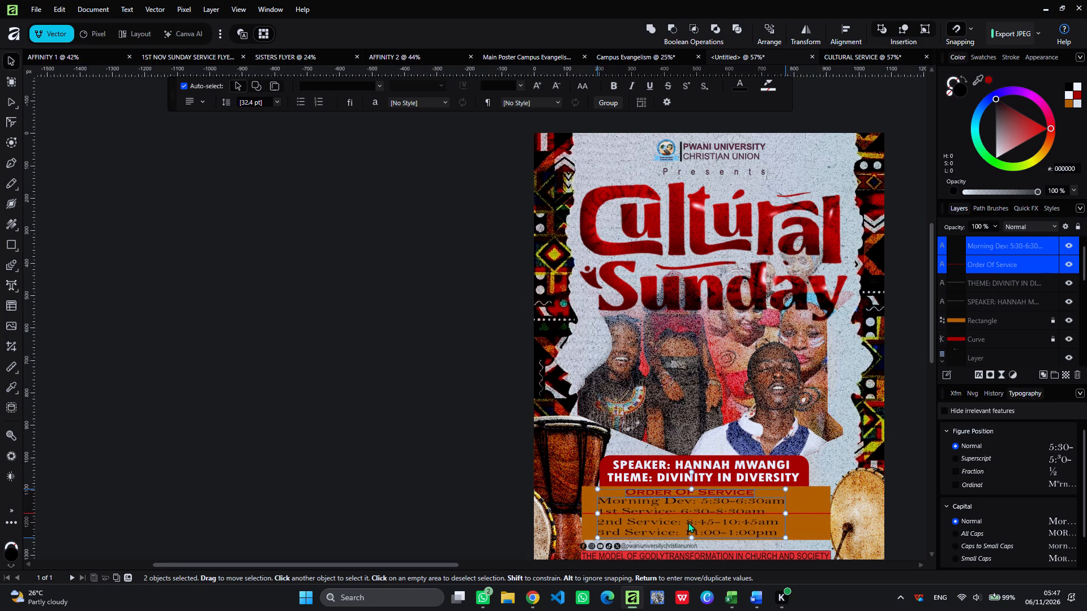
drag(688, 522, 704, 522)
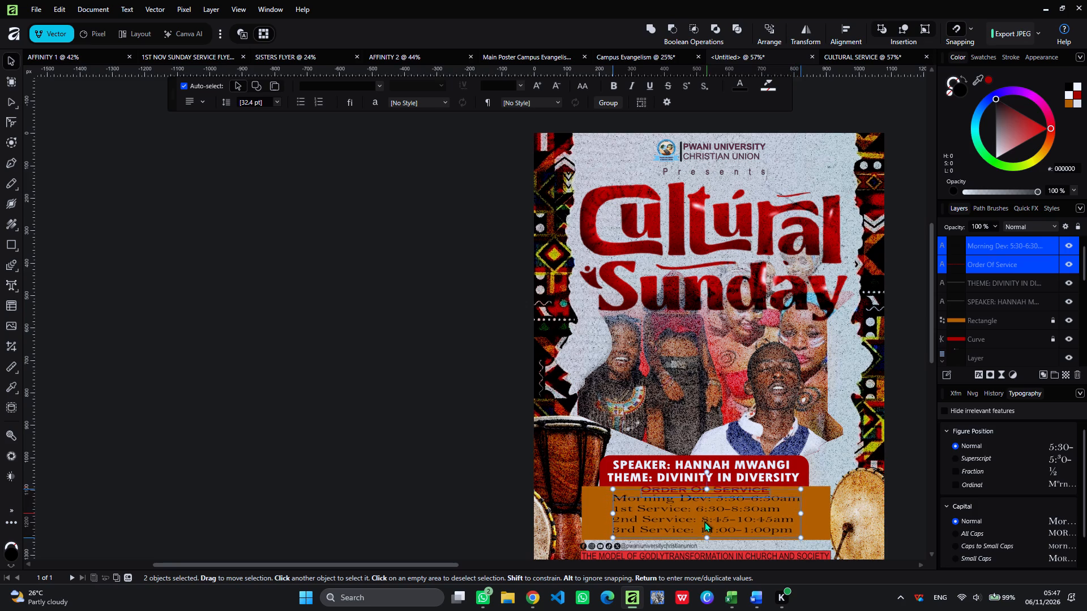
drag(704, 522, 707, 522)
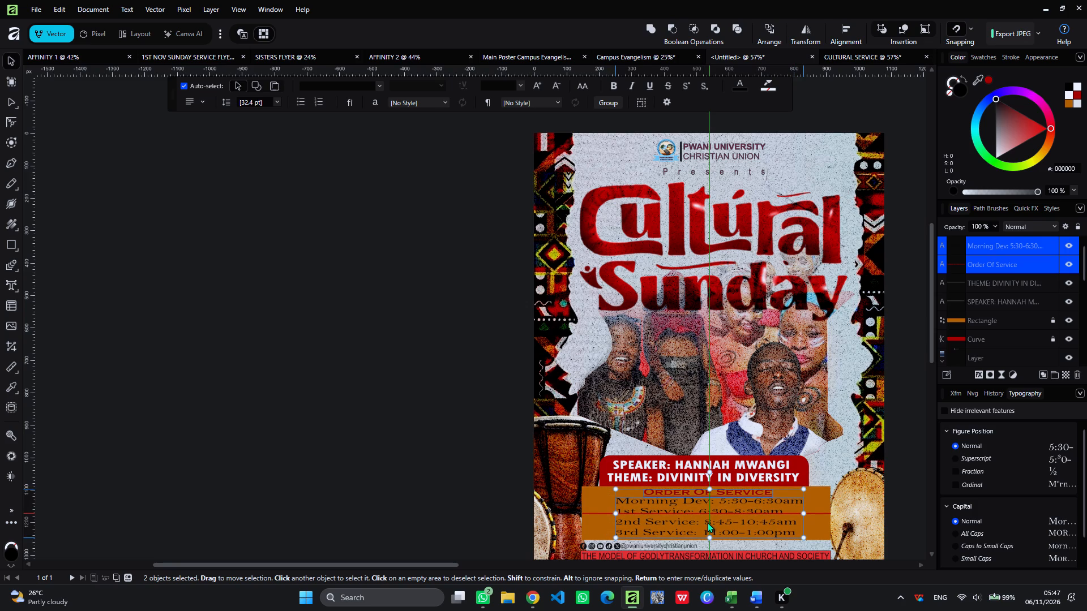
drag(707, 522, 707, 522)
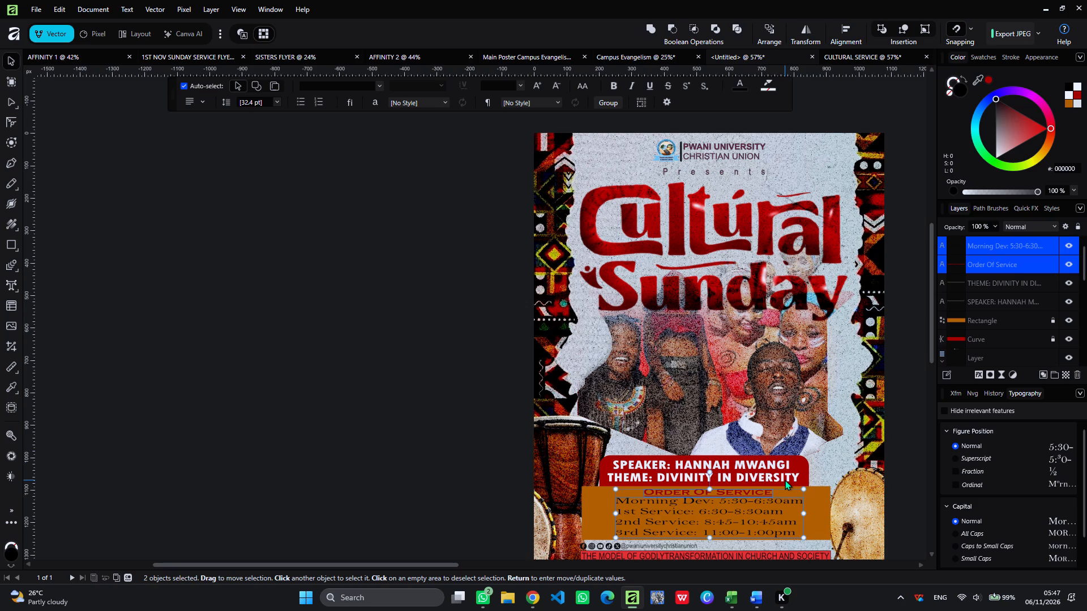
click(854, 446)
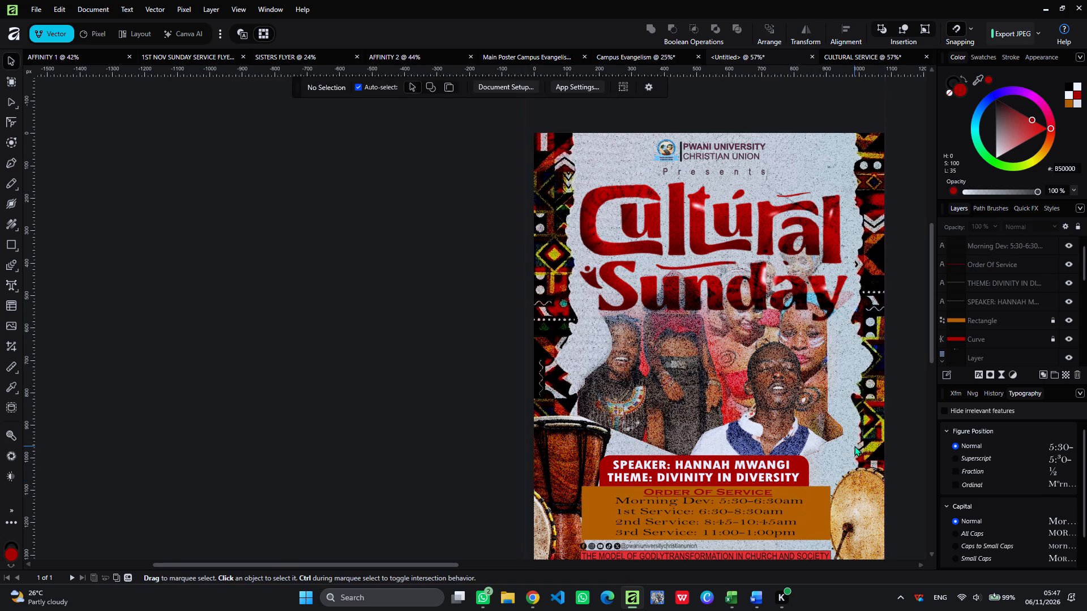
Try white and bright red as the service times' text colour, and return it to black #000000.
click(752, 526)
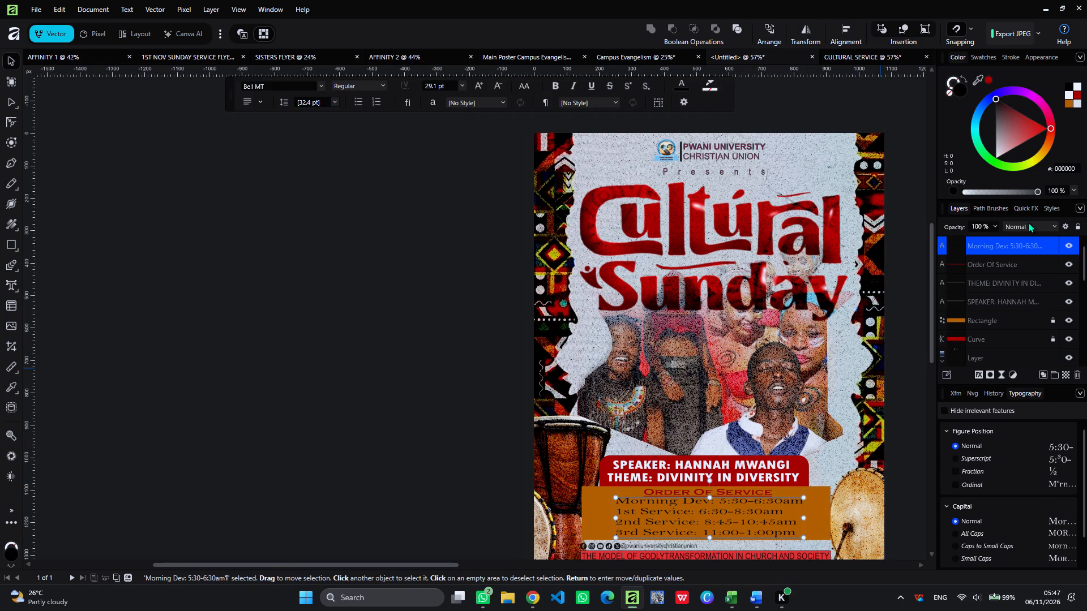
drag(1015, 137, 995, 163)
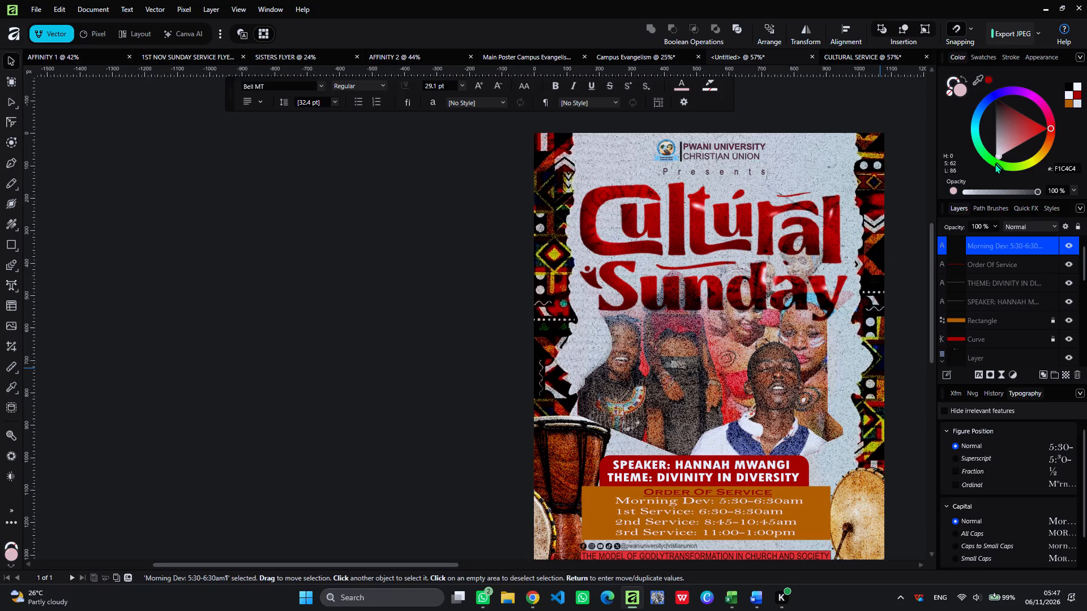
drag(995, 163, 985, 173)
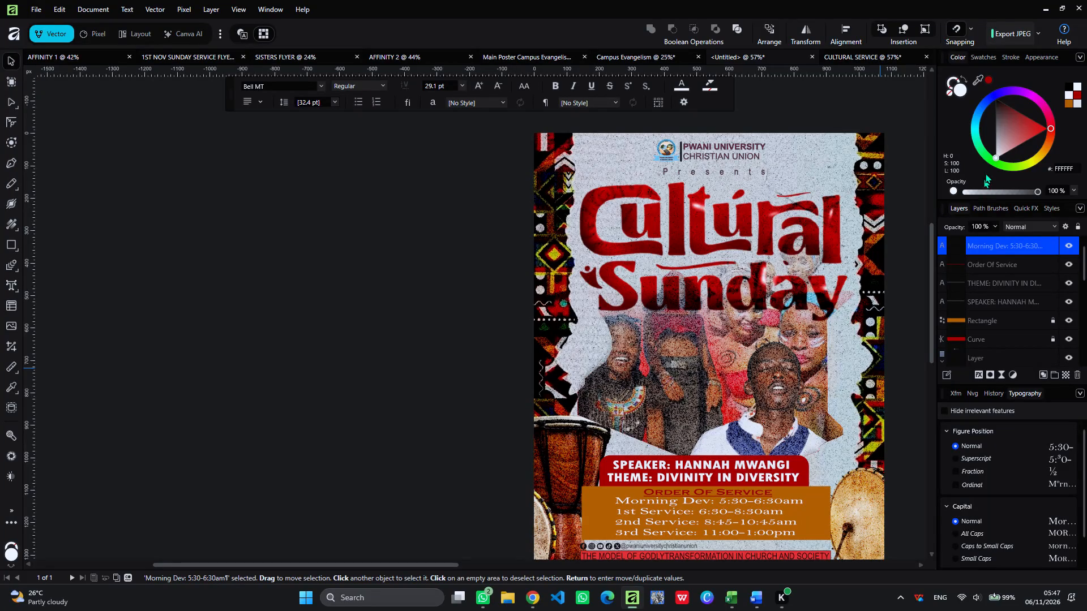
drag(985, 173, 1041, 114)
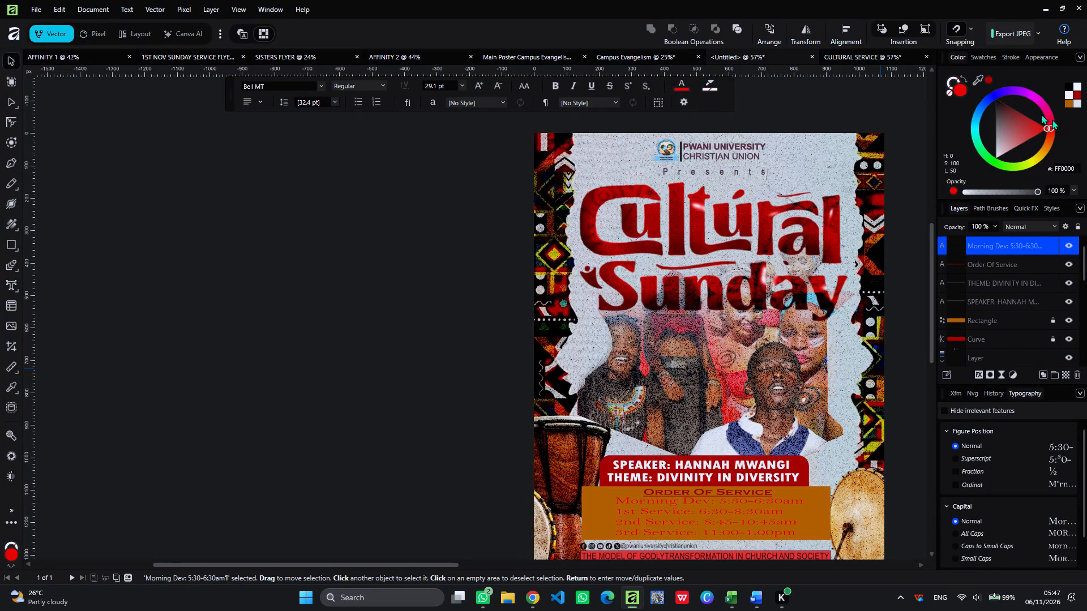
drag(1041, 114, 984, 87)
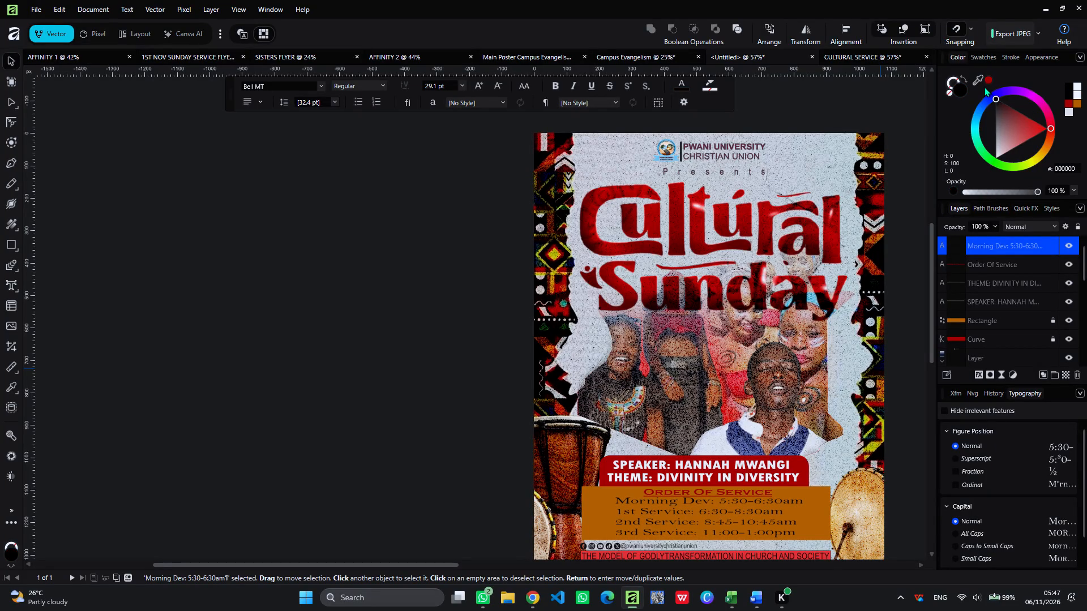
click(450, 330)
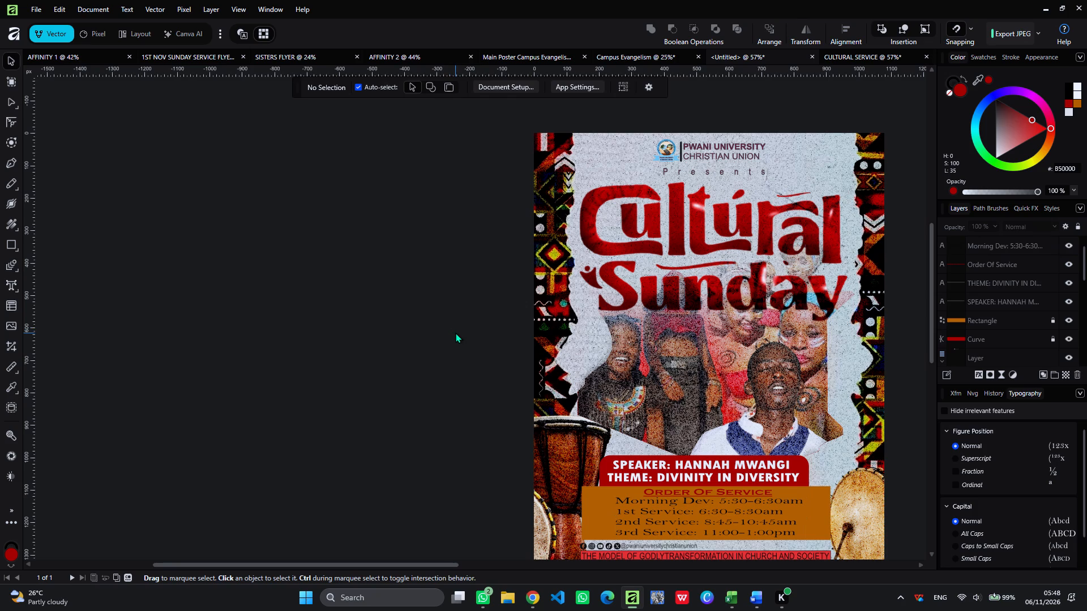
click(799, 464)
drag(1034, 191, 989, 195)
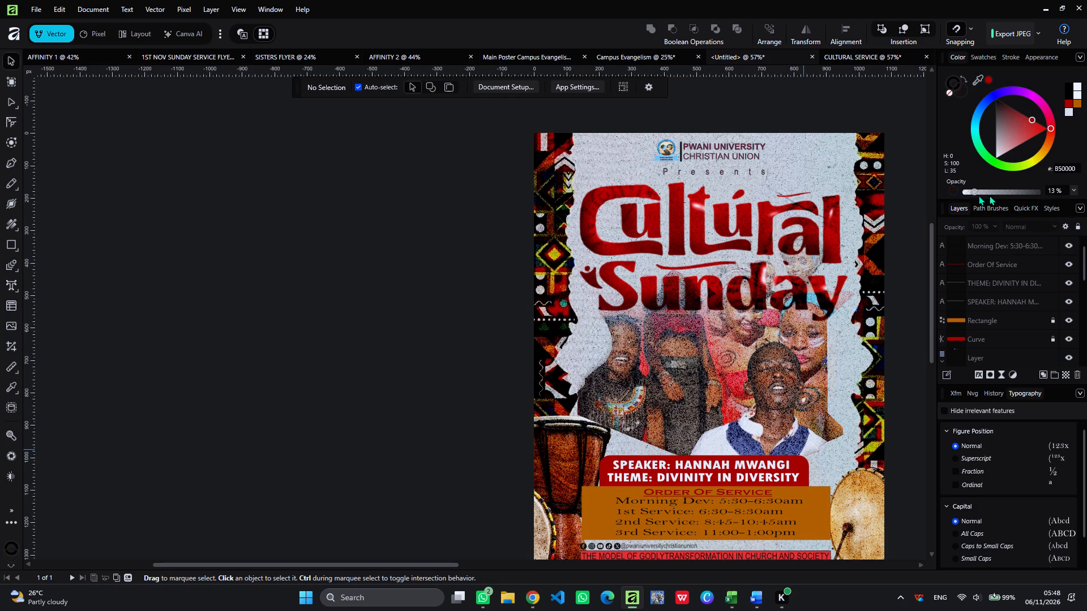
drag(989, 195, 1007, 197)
Try pink, grey and bright red fills on the panel behind the speaker and theme text, and settle on dark red #9D0404.
click(987, 333)
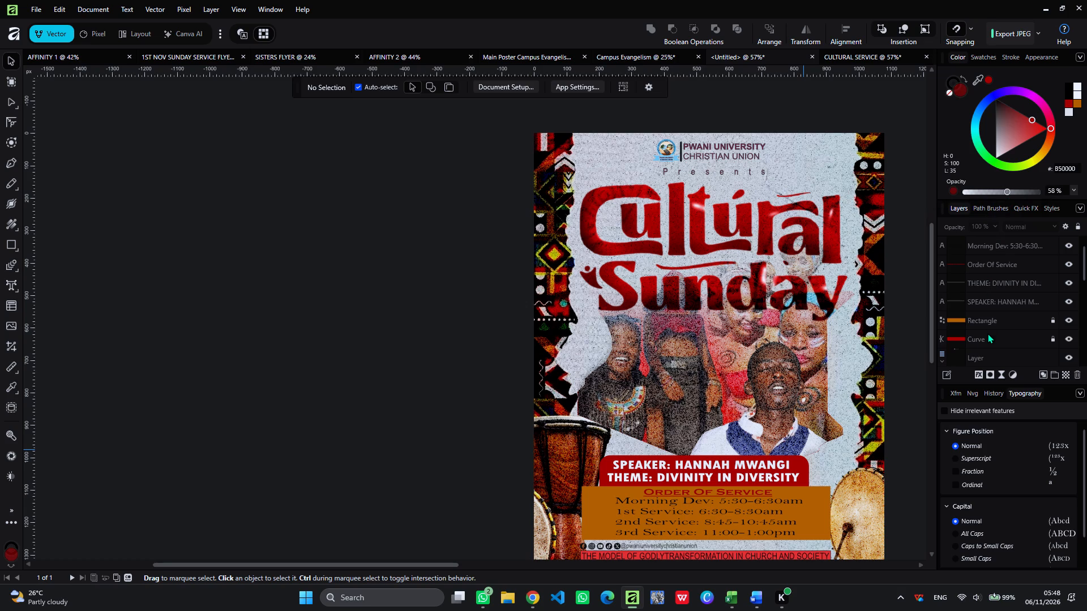
drag(1001, 133, 1022, 153)
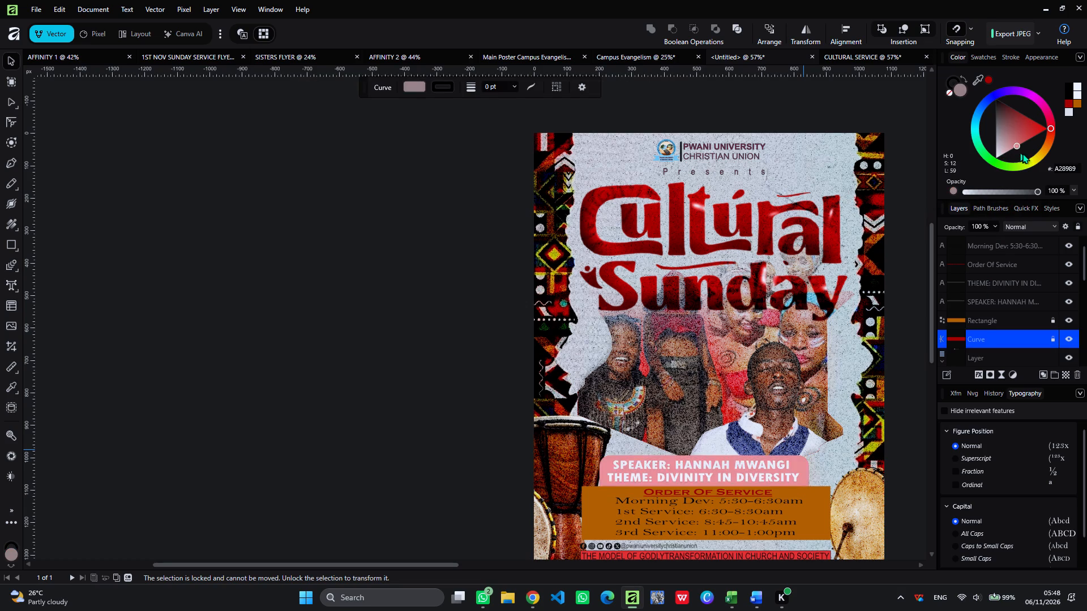
drag(1022, 153, 1041, 125)
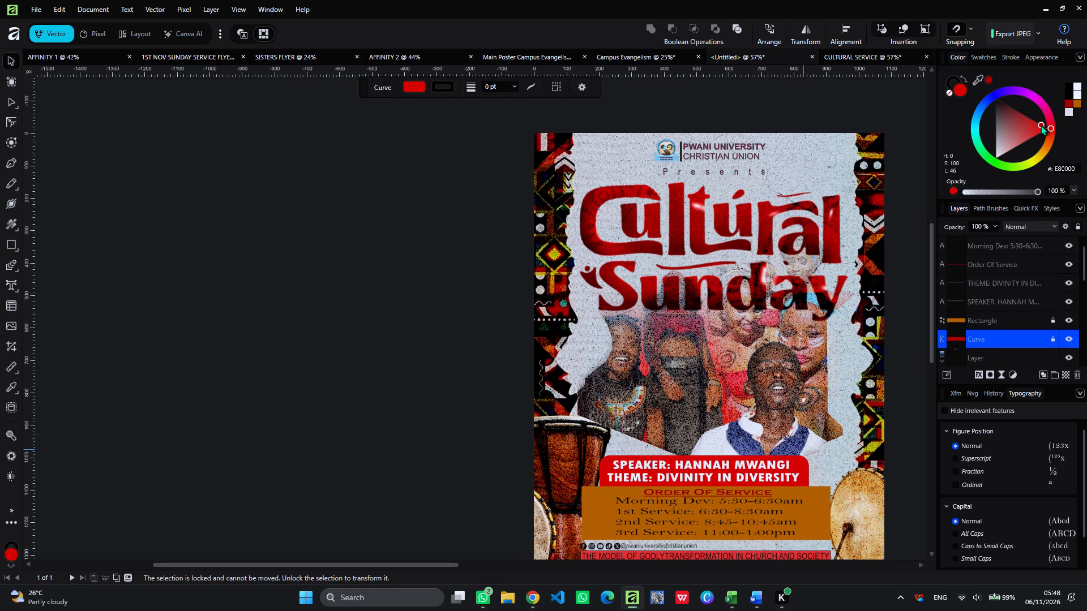
drag(1041, 125, 1016, 149)
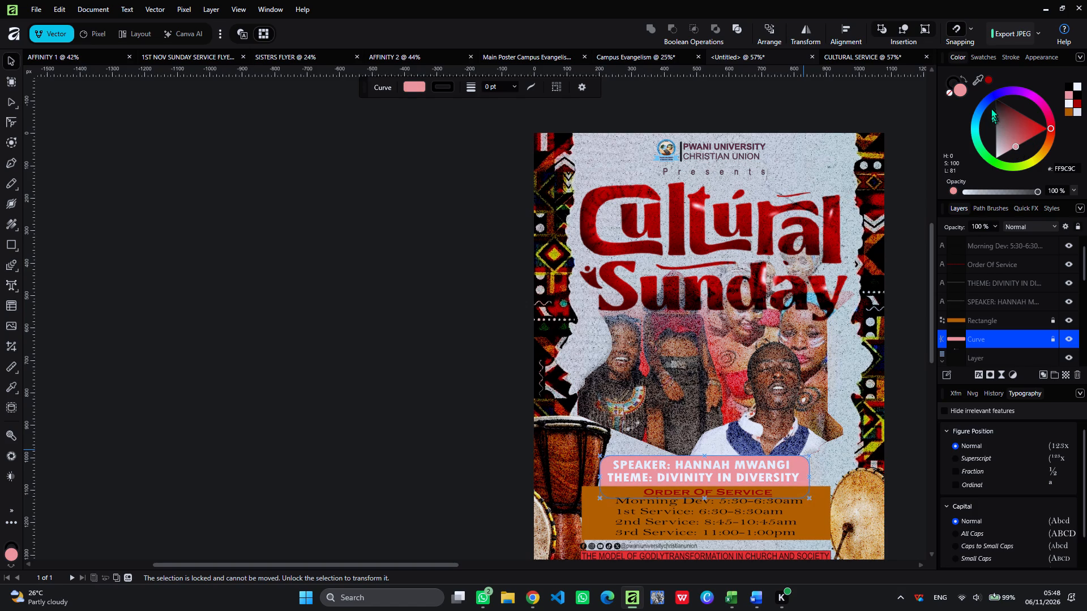
click(1017, 128)
drag(1017, 128, 1056, 128)
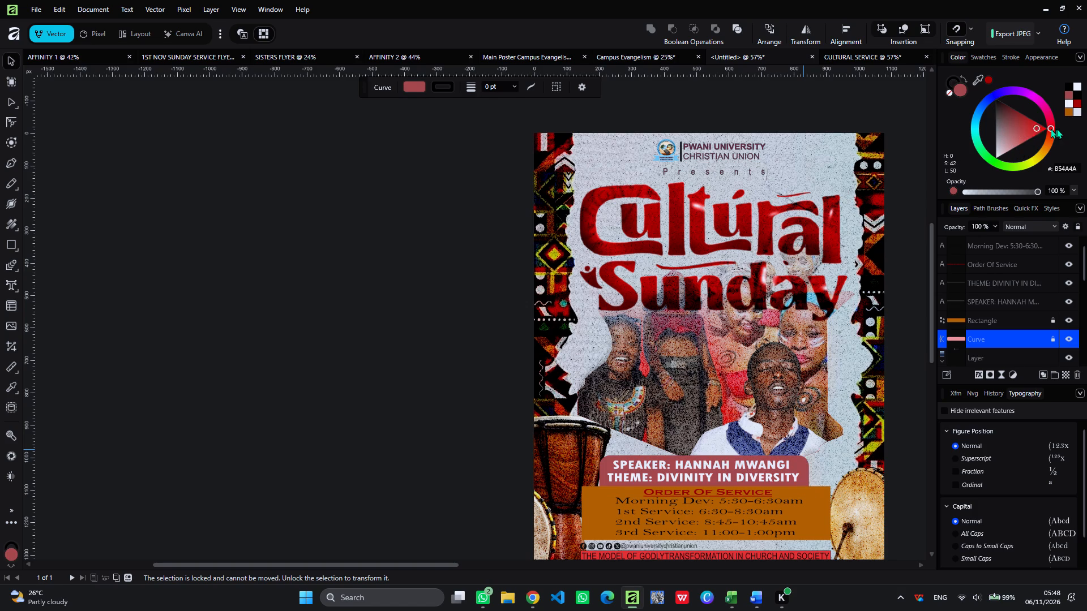
drag(1056, 128, 1040, 126)
drag(1040, 126, 1025, 144)
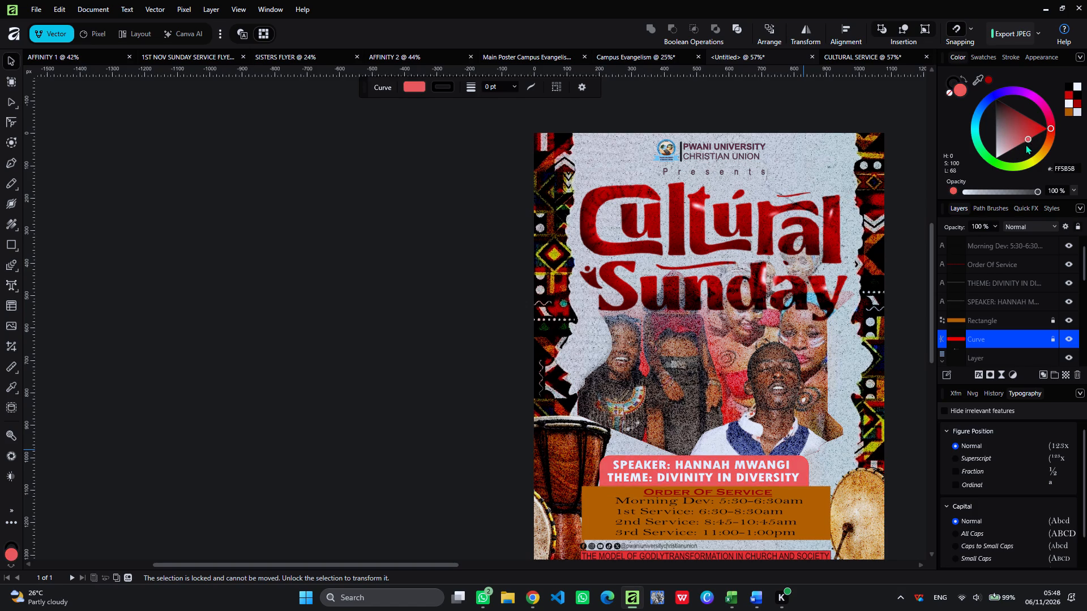
drag(1025, 144, 1033, 120)
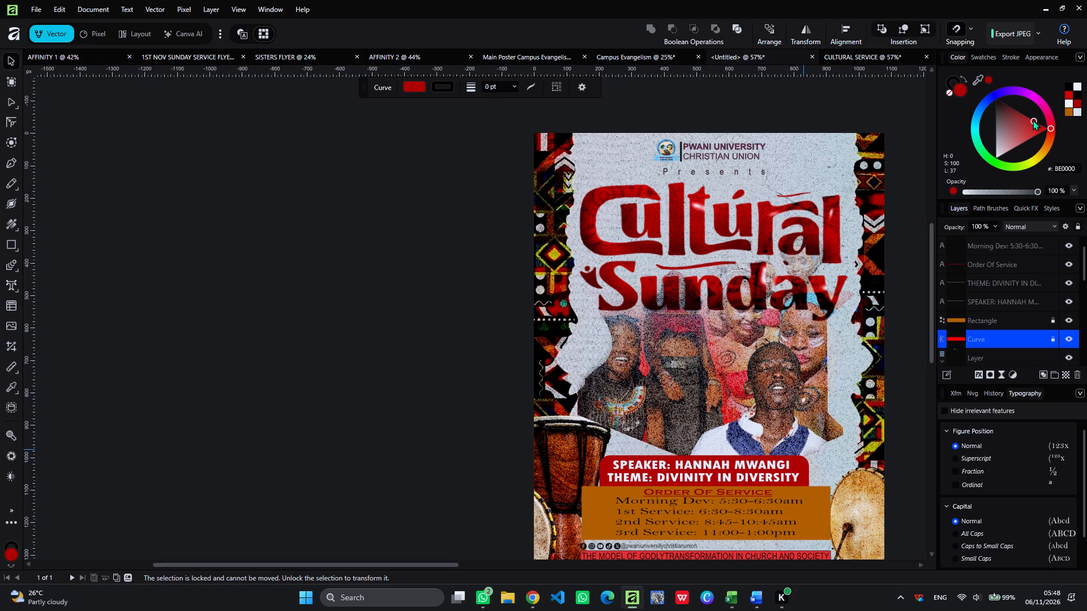
drag(1033, 120, 1026, 102)
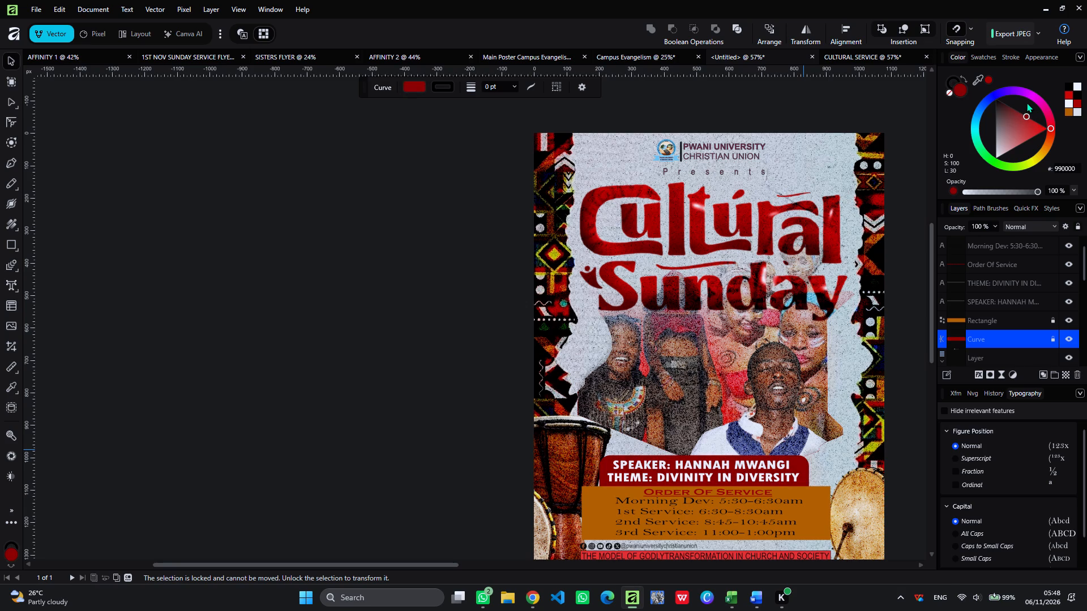
drag(1026, 102, 1002, 119)
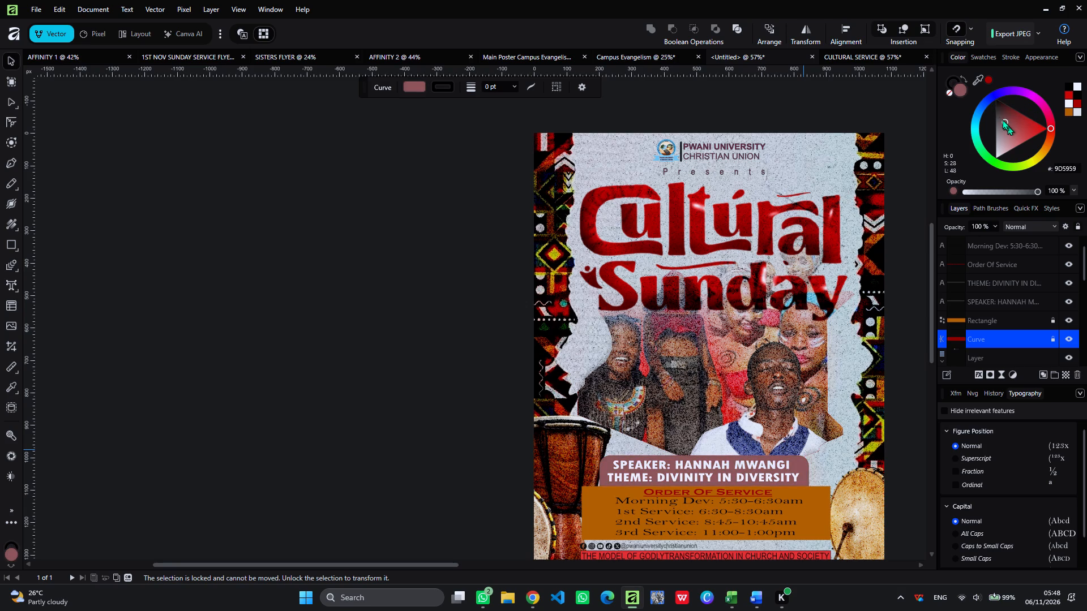
drag(1002, 119, 1021, 149)
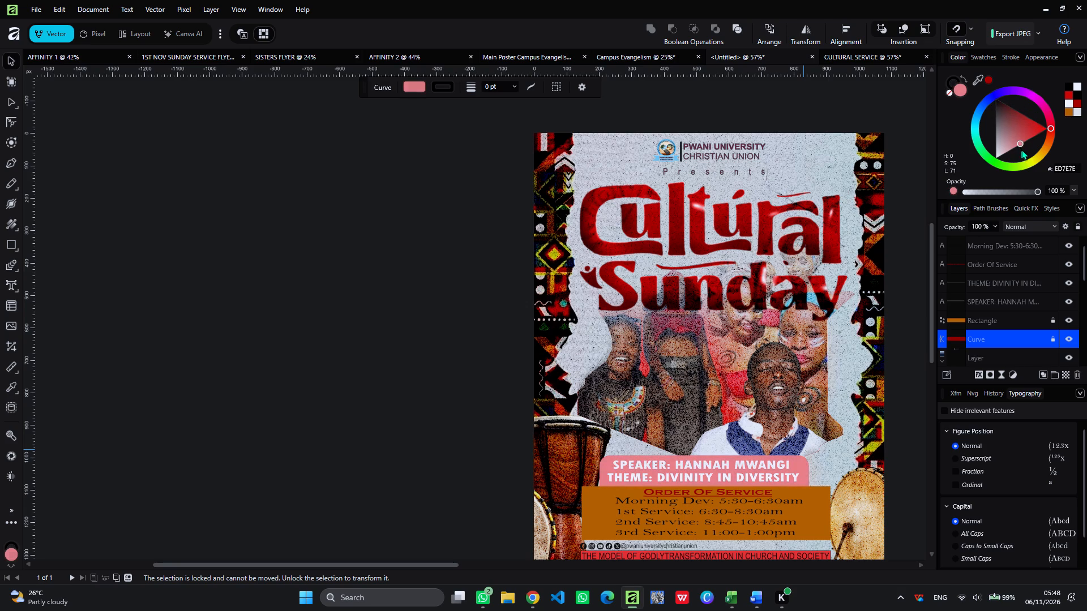
drag(1021, 149, 1084, 150)
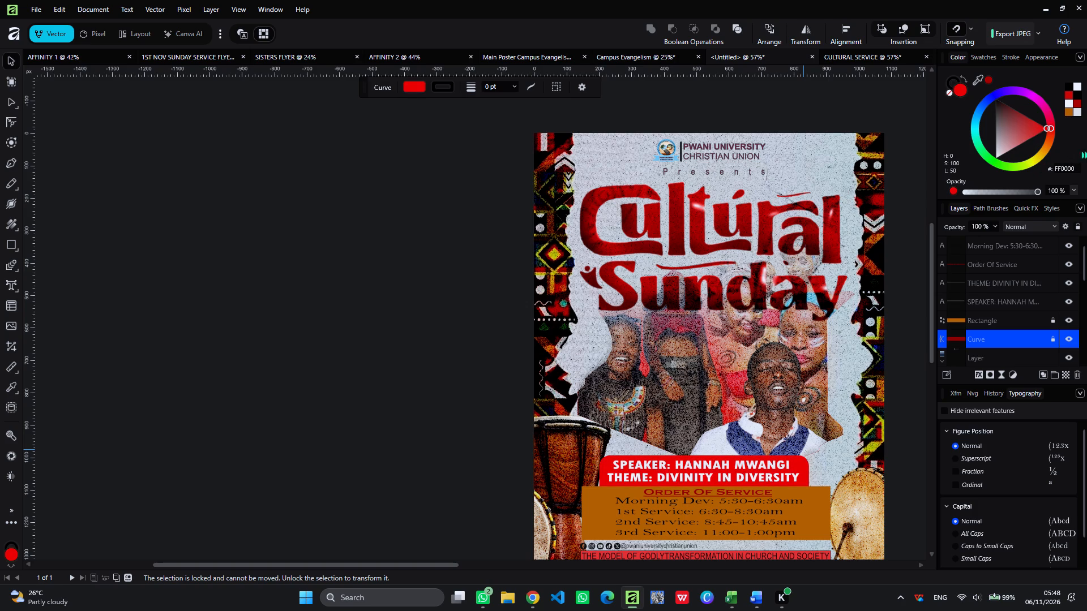
drag(1084, 150, 1021, 136)
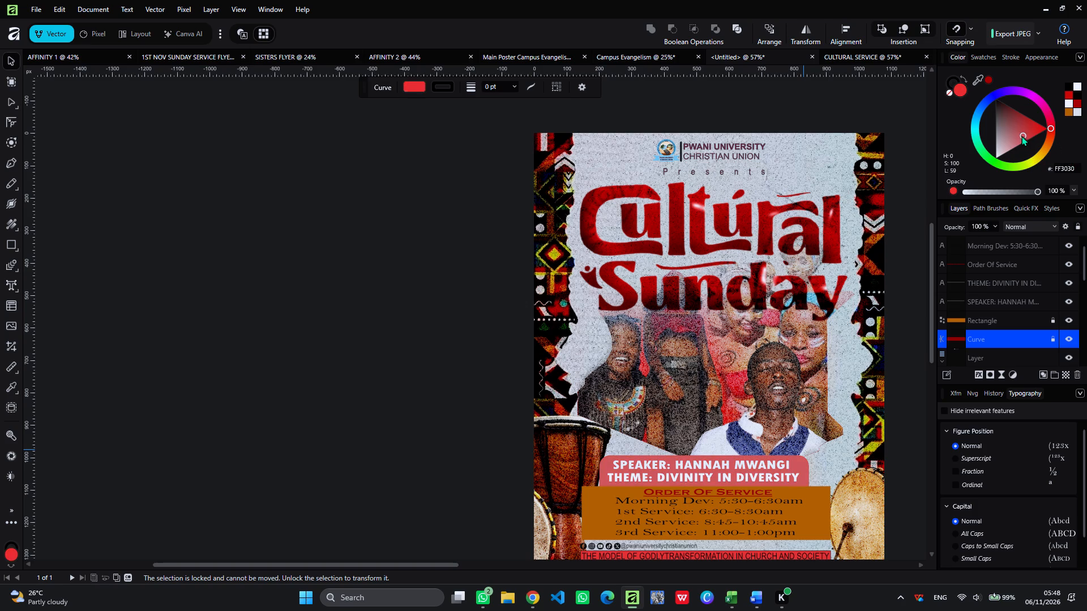
drag(1021, 136, 1001, 134)
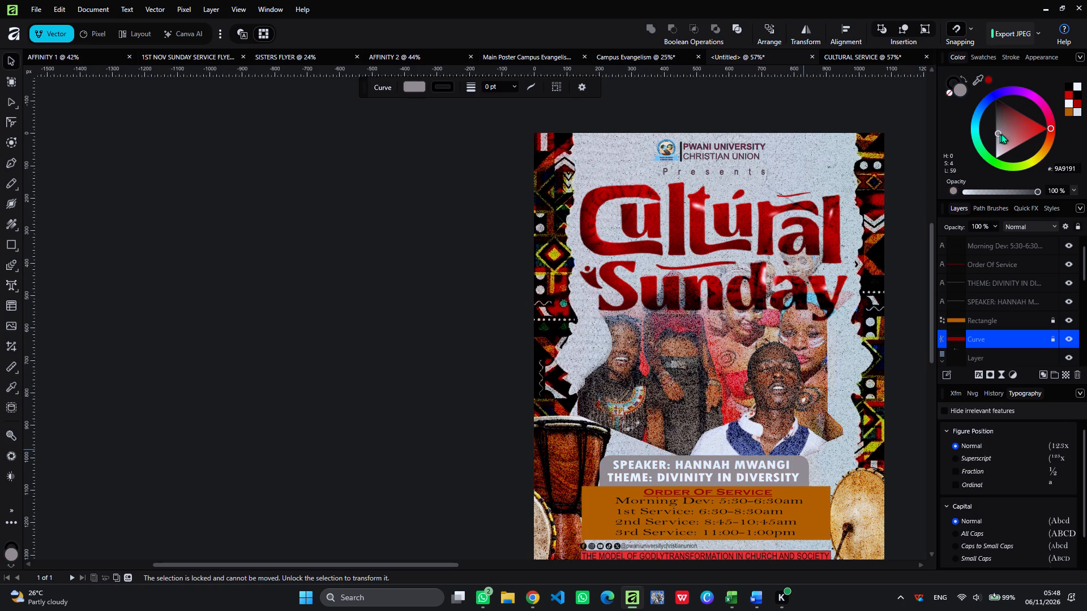
drag(1001, 134, 1015, 134)
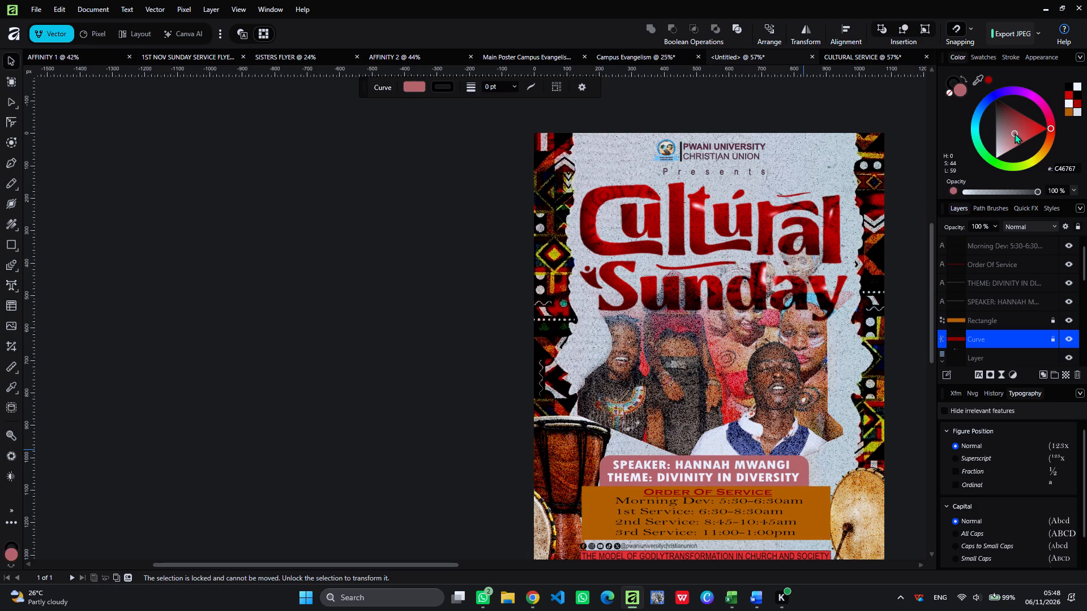
drag(1015, 134, 1007, 178)
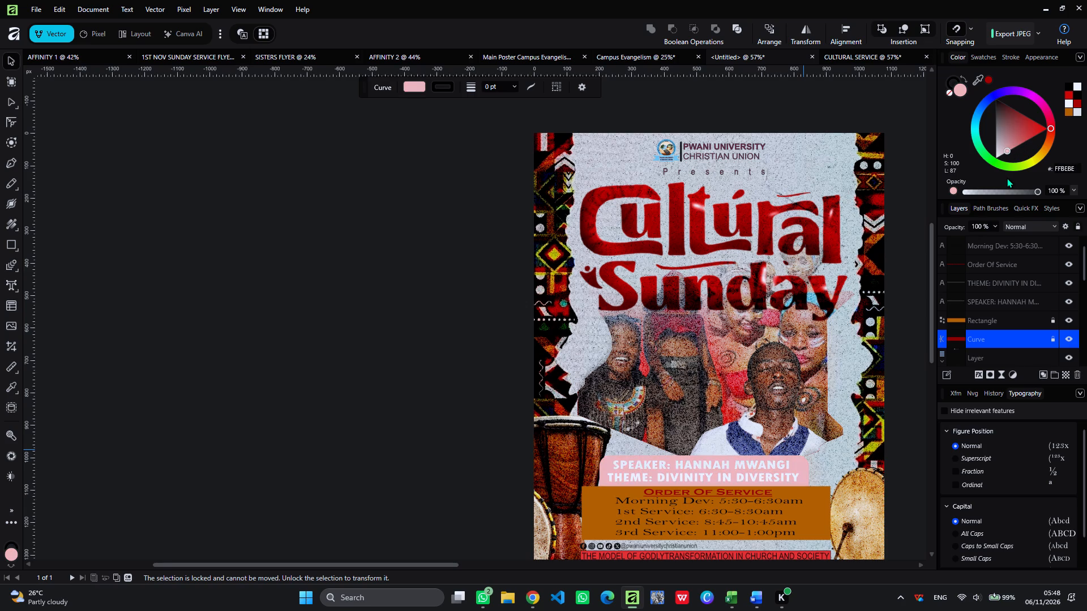
drag(1007, 178, 996, 127)
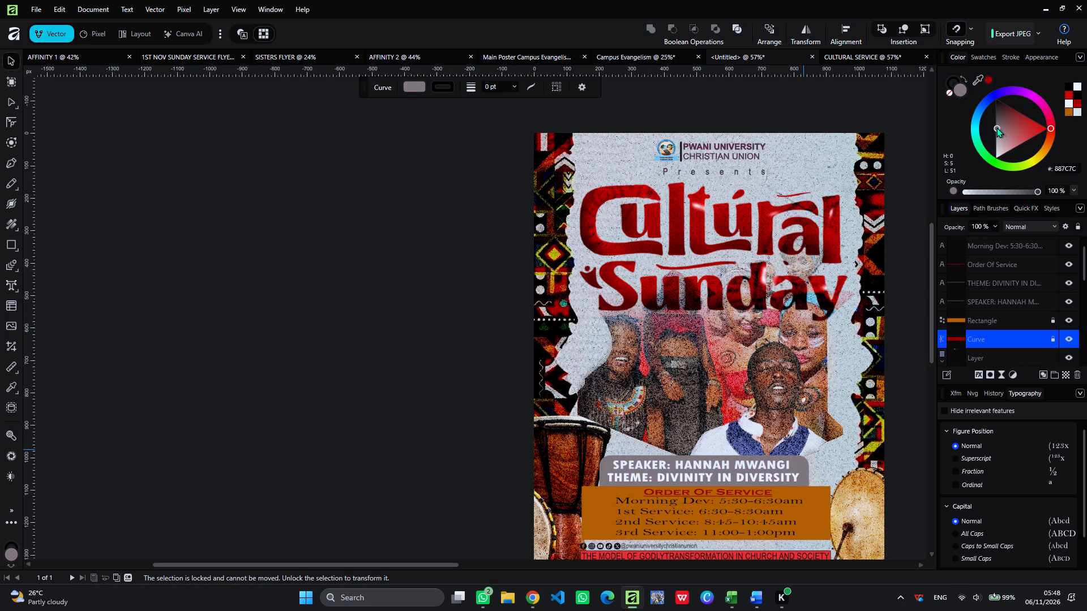
drag(996, 127, 1003, 115)
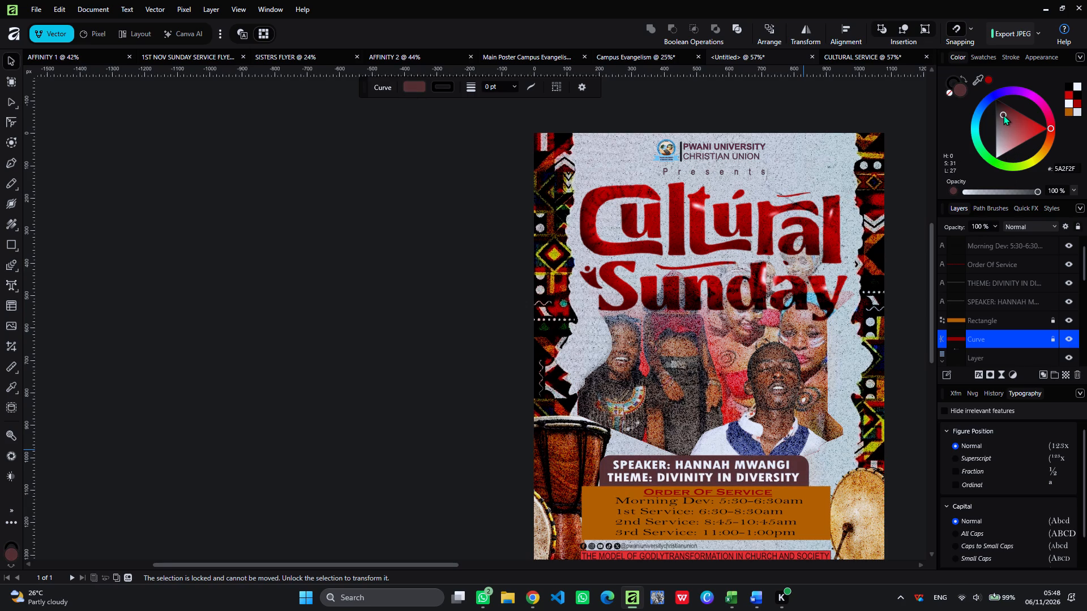
drag(1003, 115, 1005, 113)
drag(1005, 113, 1016, 111)
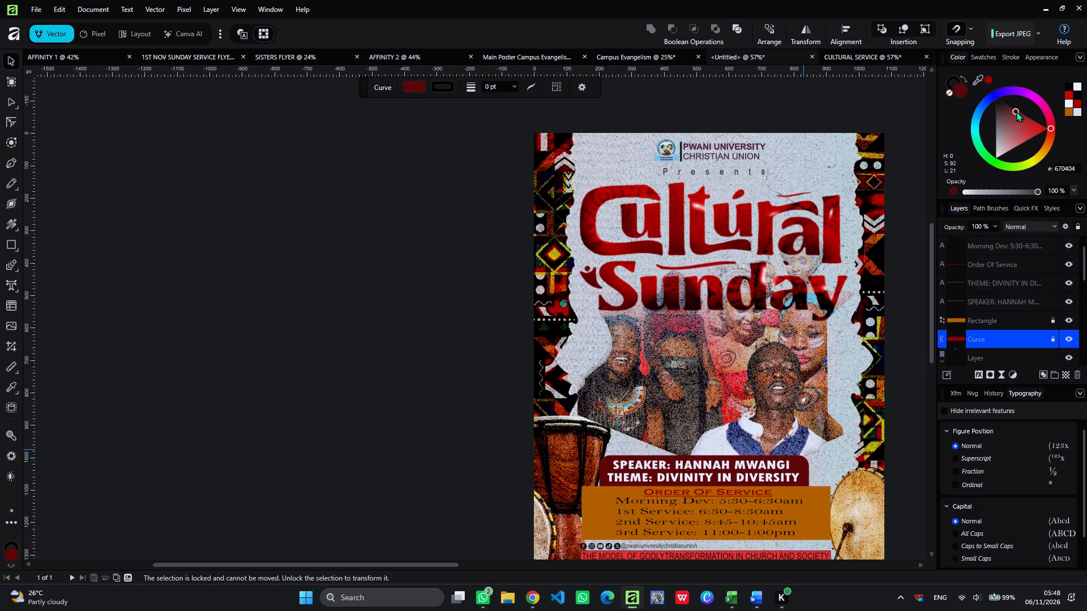
drag(1016, 111, 1026, 109)
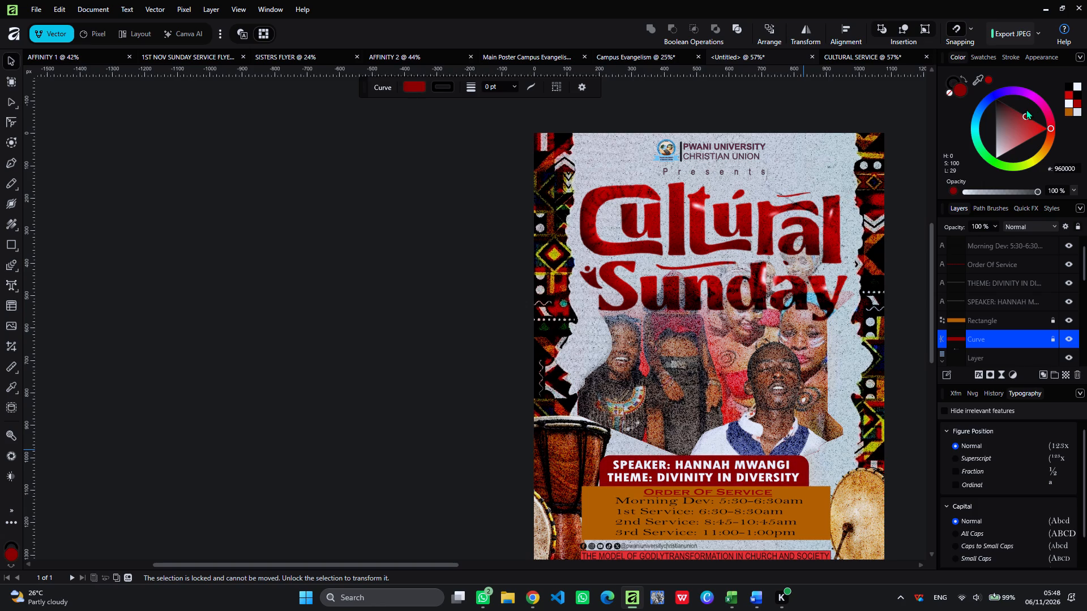
drag(1026, 109, 1017, 115)
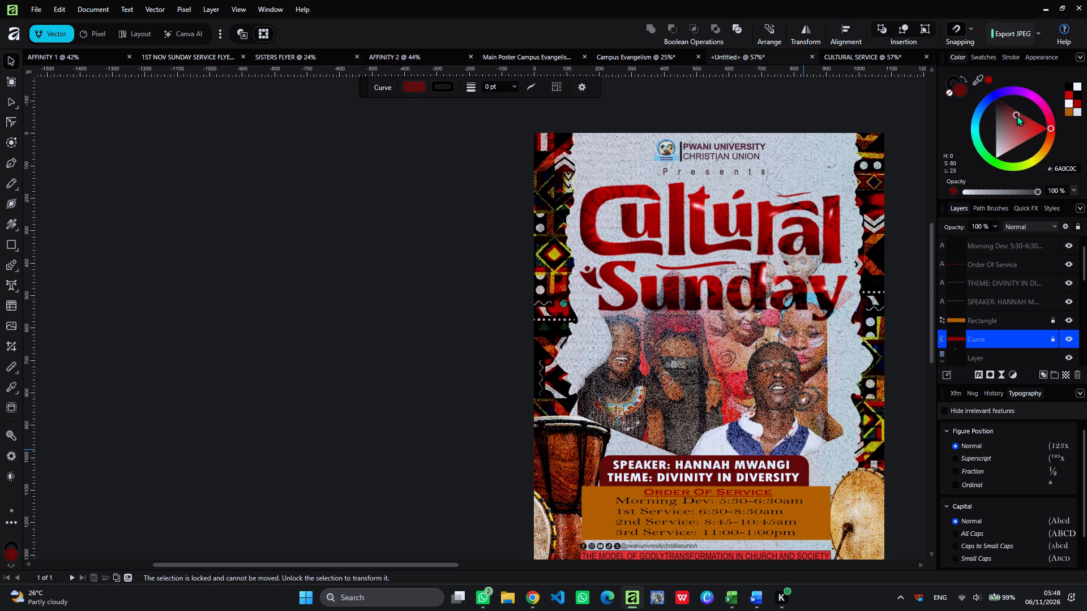
drag(1017, 115, 1051, 139)
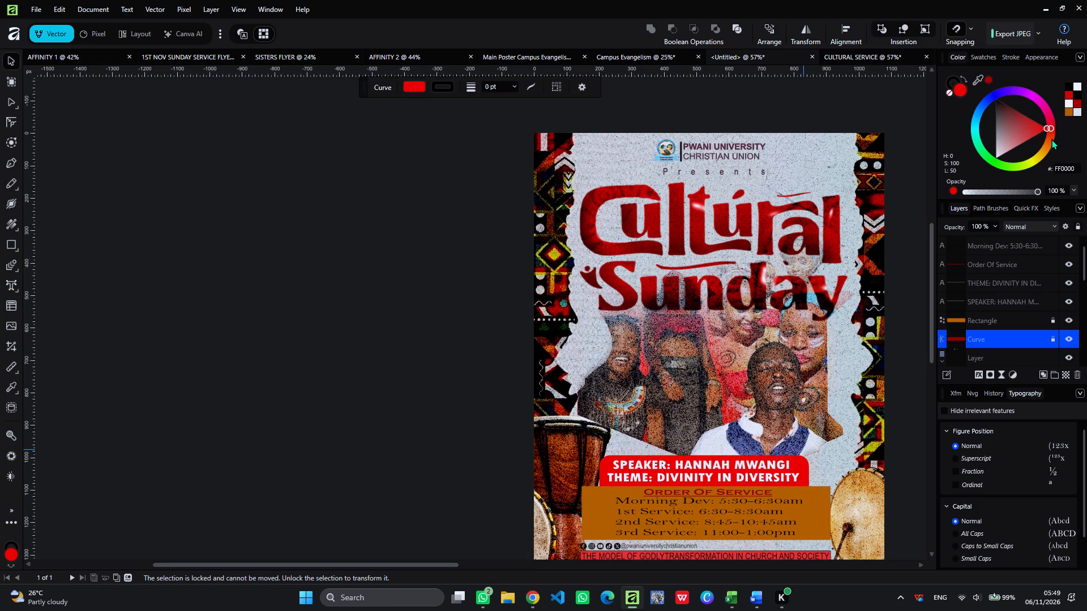
drag(1051, 139, 1014, 125)
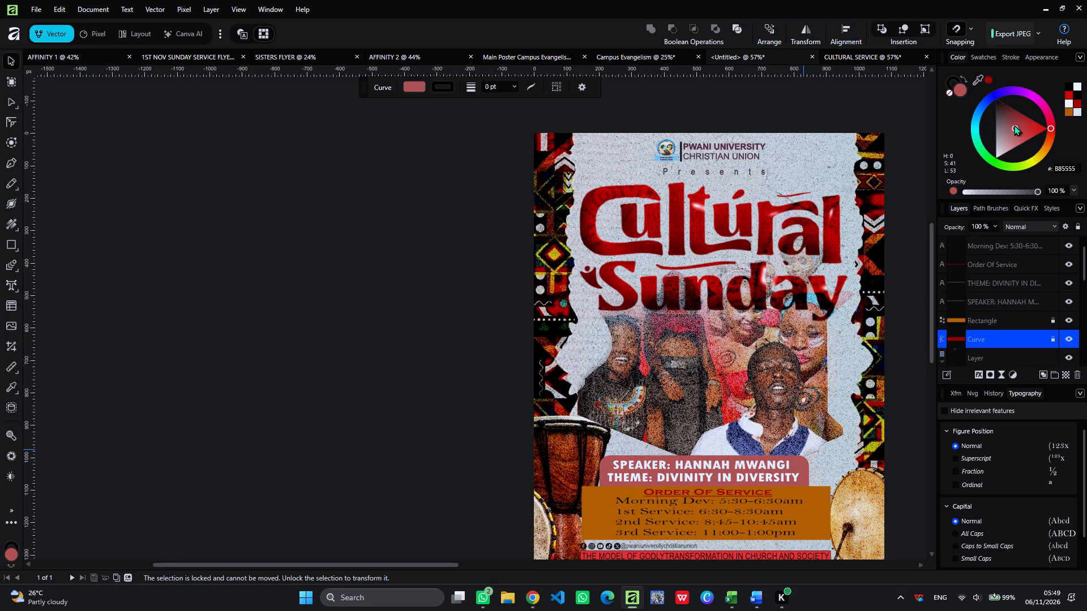
drag(1014, 125, 1011, 113)
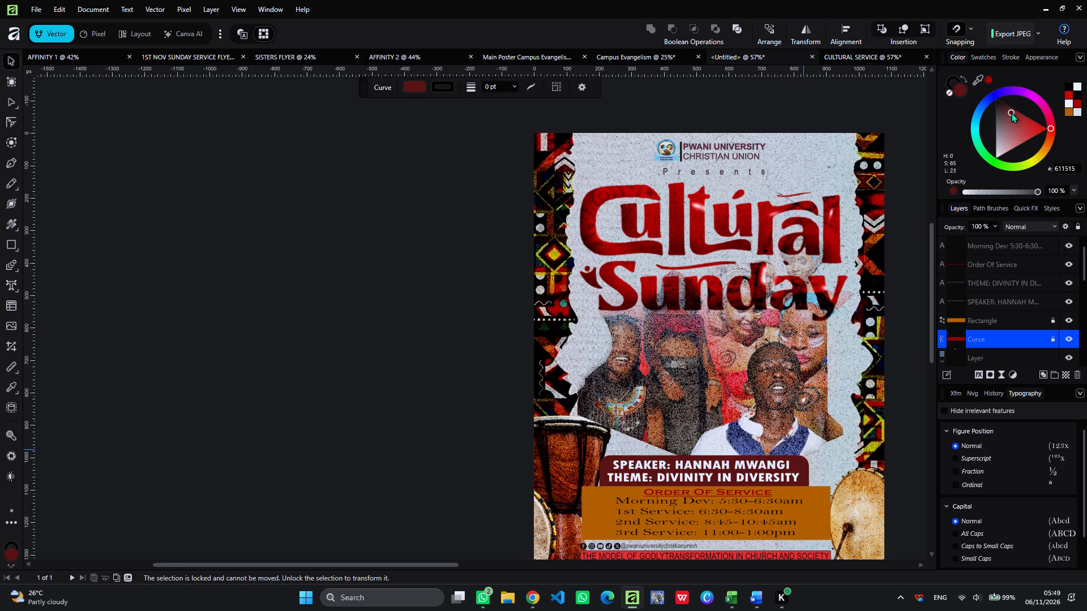
drag(1011, 113, 1014, 119)
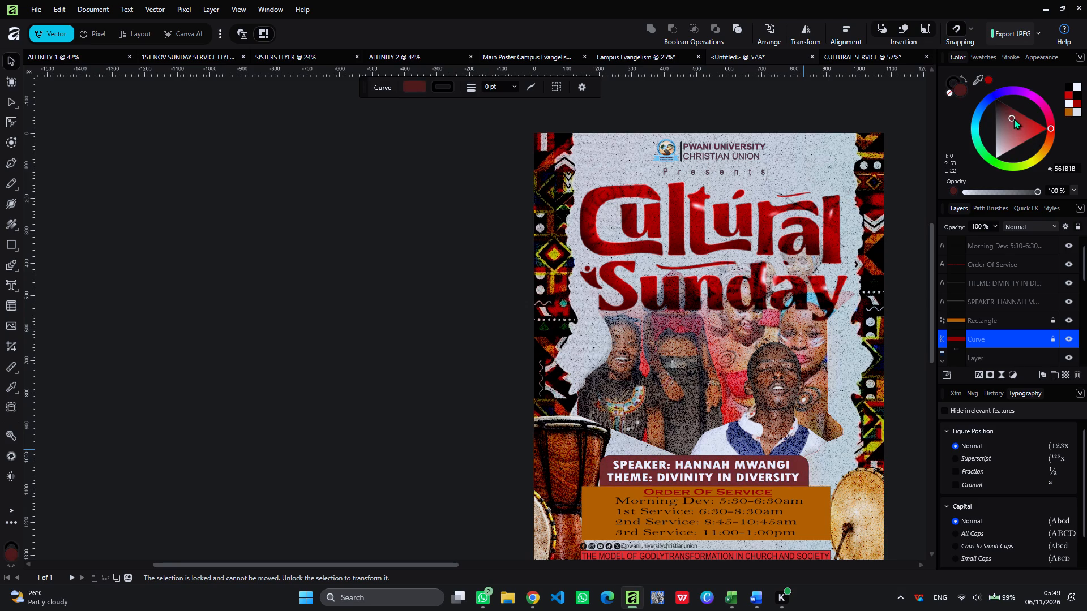
drag(1014, 119, 1016, 127)
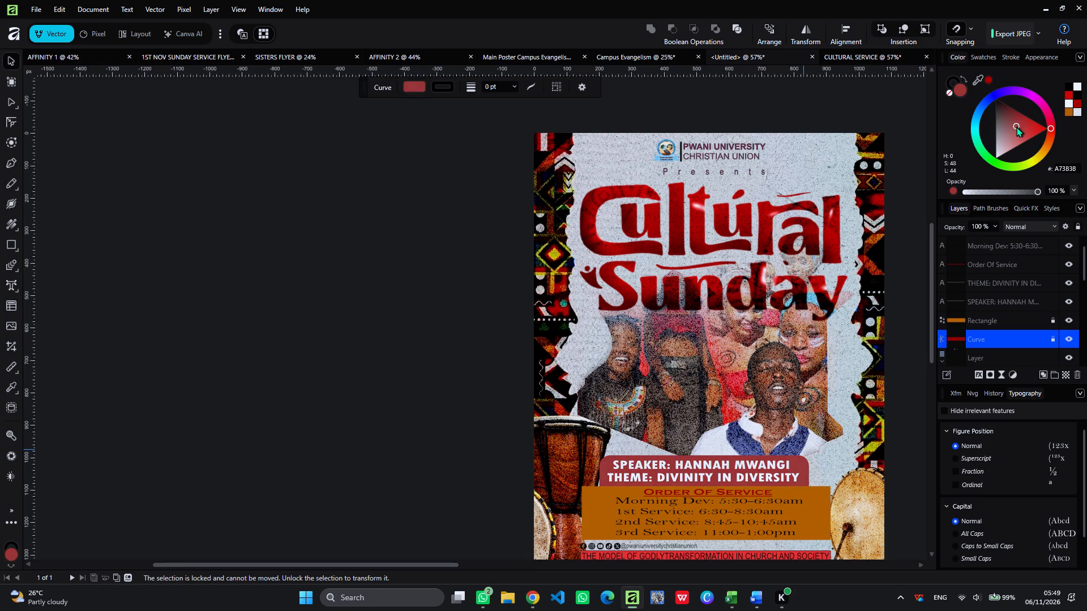
drag(1016, 127, 1018, 111)
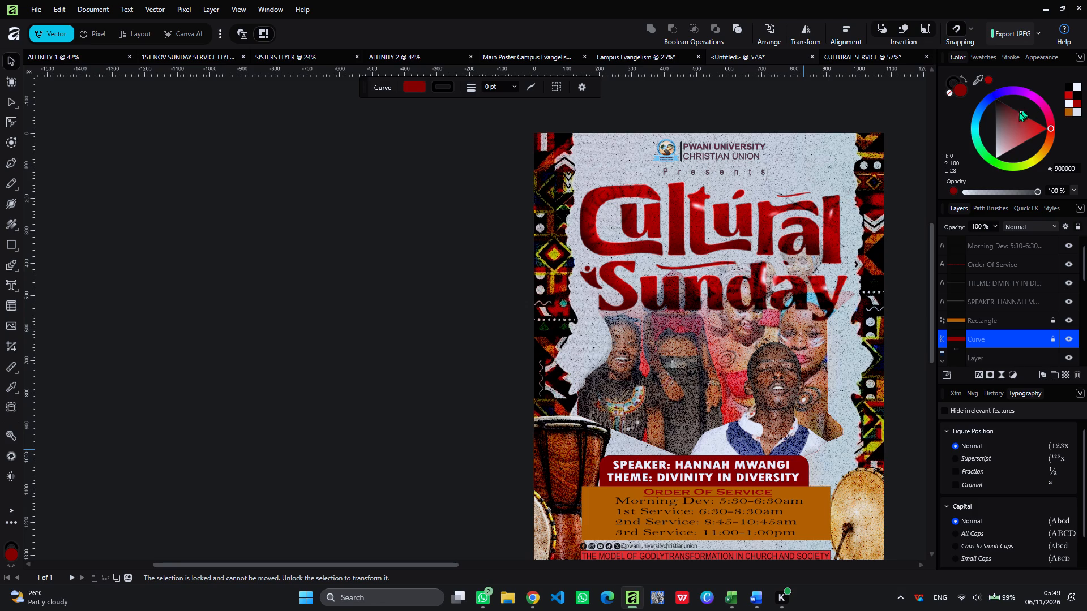
drag(1018, 111, 1008, 139)
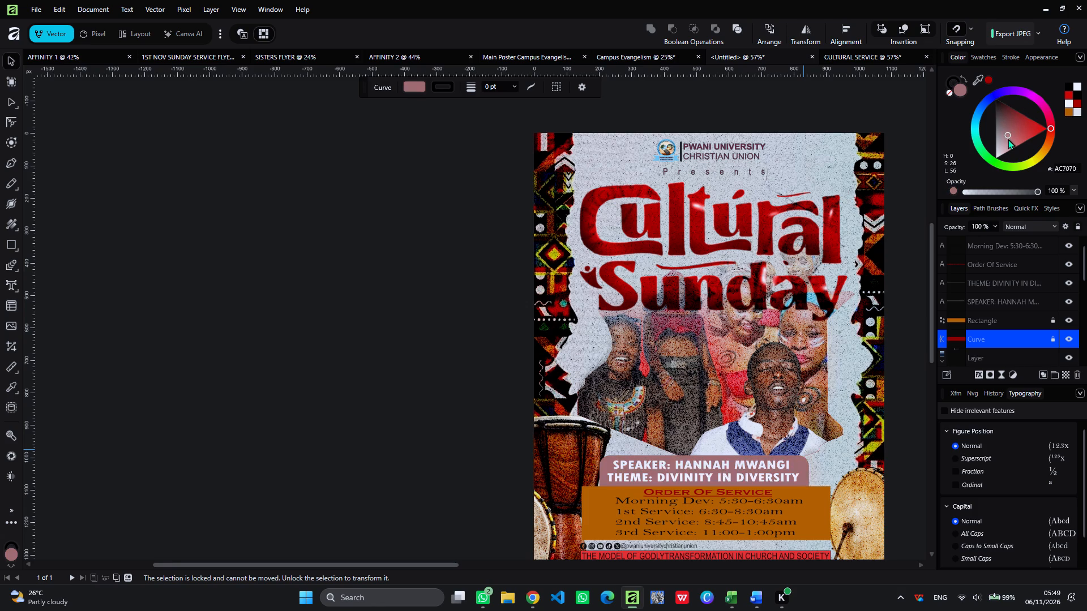
drag(1008, 139, 1025, 134)
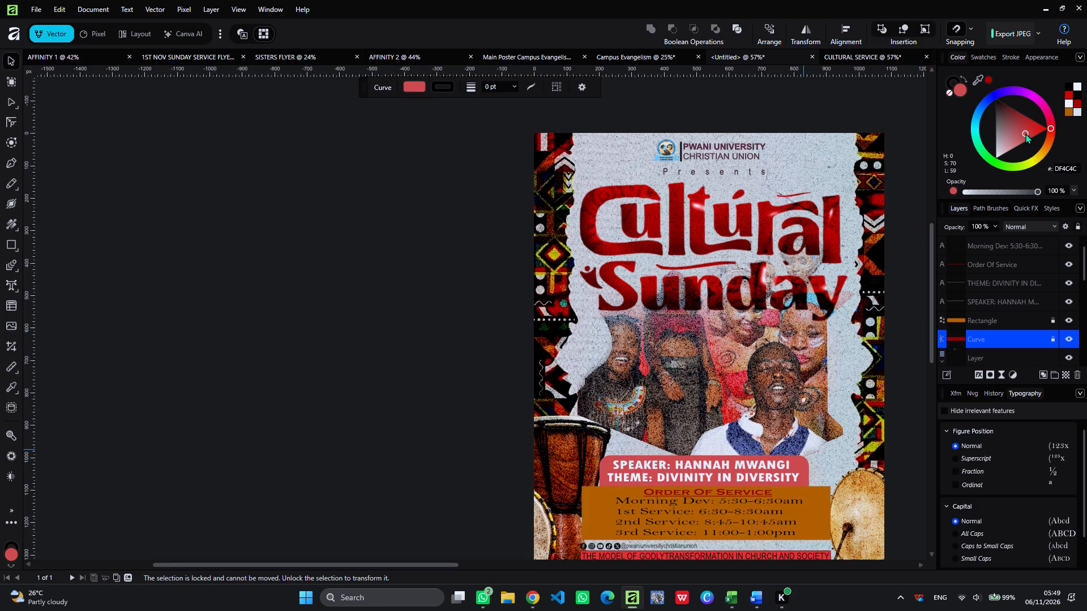
drag(1025, 134, 1038, 115)
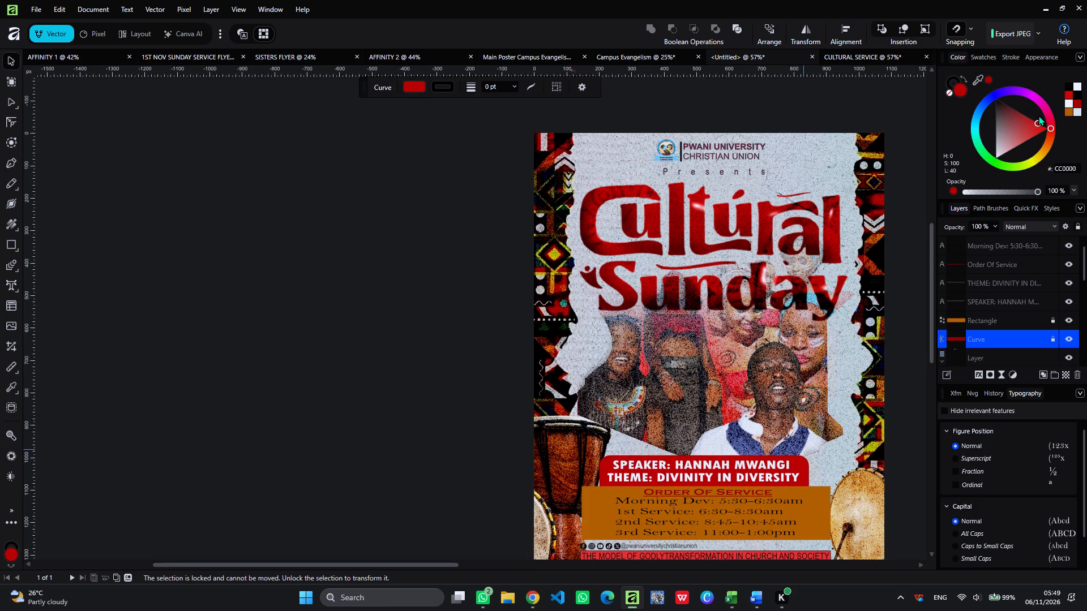
drag(1038, 115, 1052, 116)
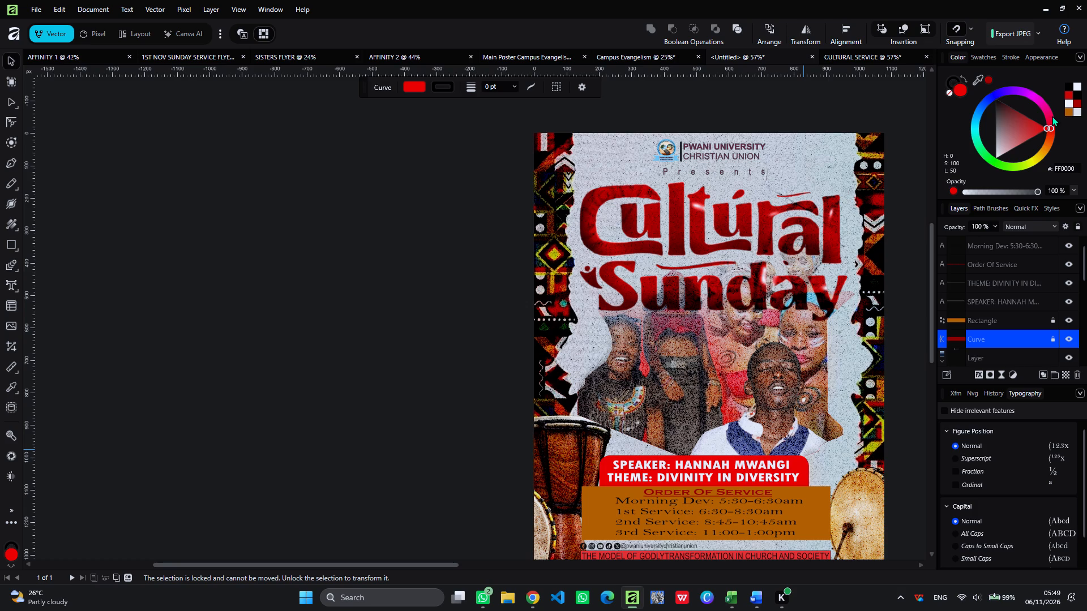
drag(1052, 116, 998, 150)
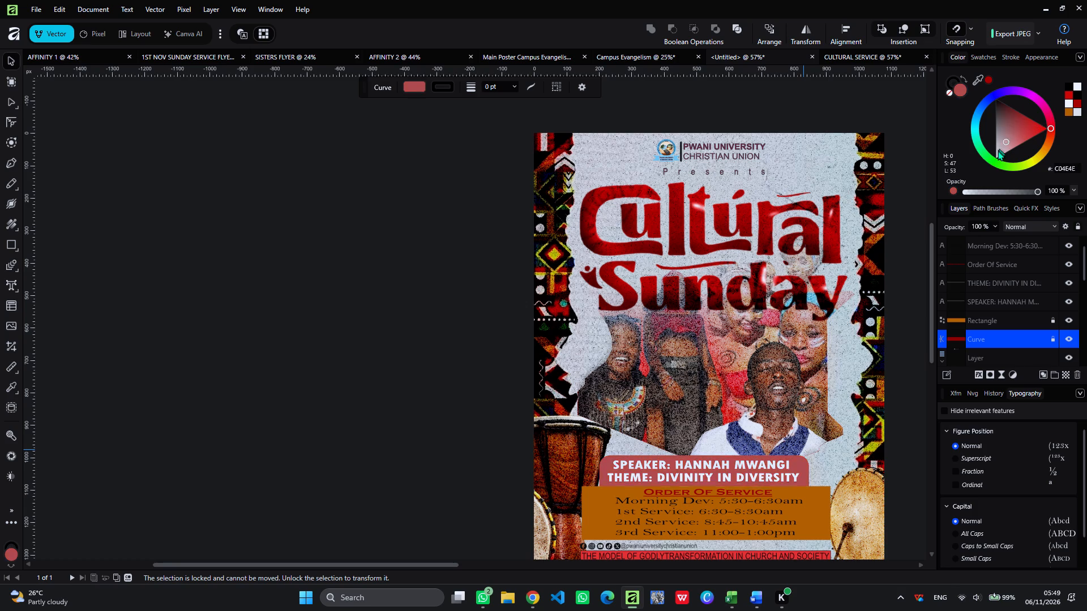
drag(998, 150, 992, 111)
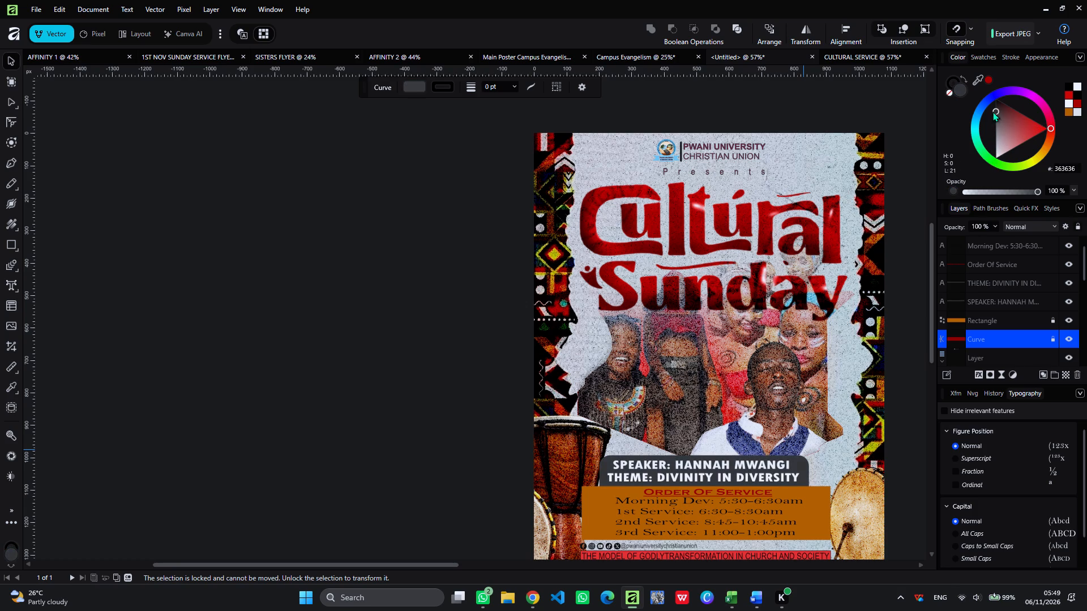
drag(992, 111, 1026, 118)
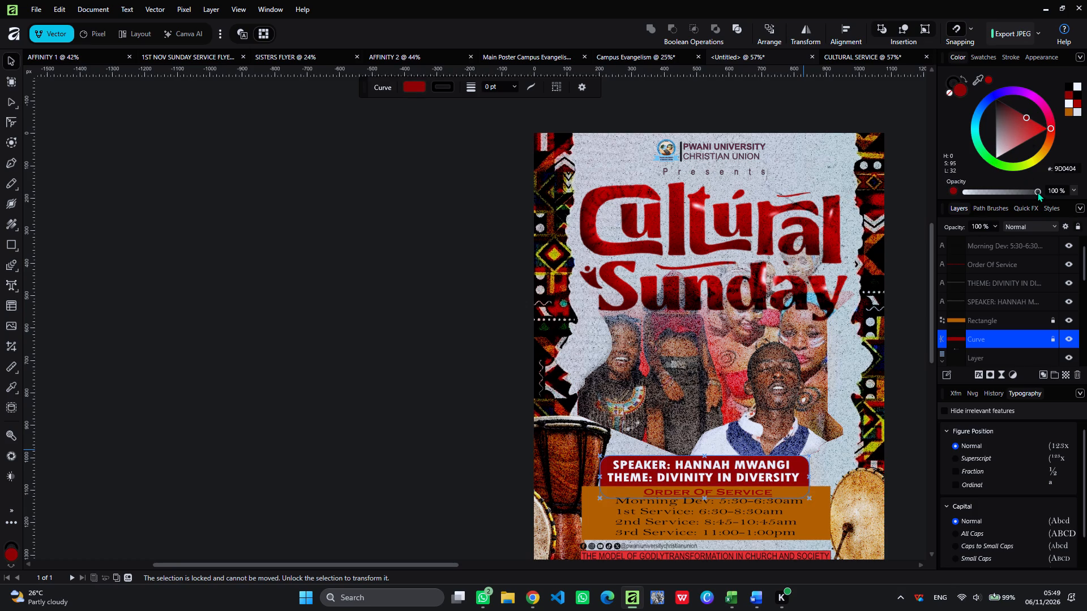
Lower the fill opacity of the panel behind the speaker and theme text to 46% and change its fill to muted red #835050.
drag(1037, 192, 991, 202)
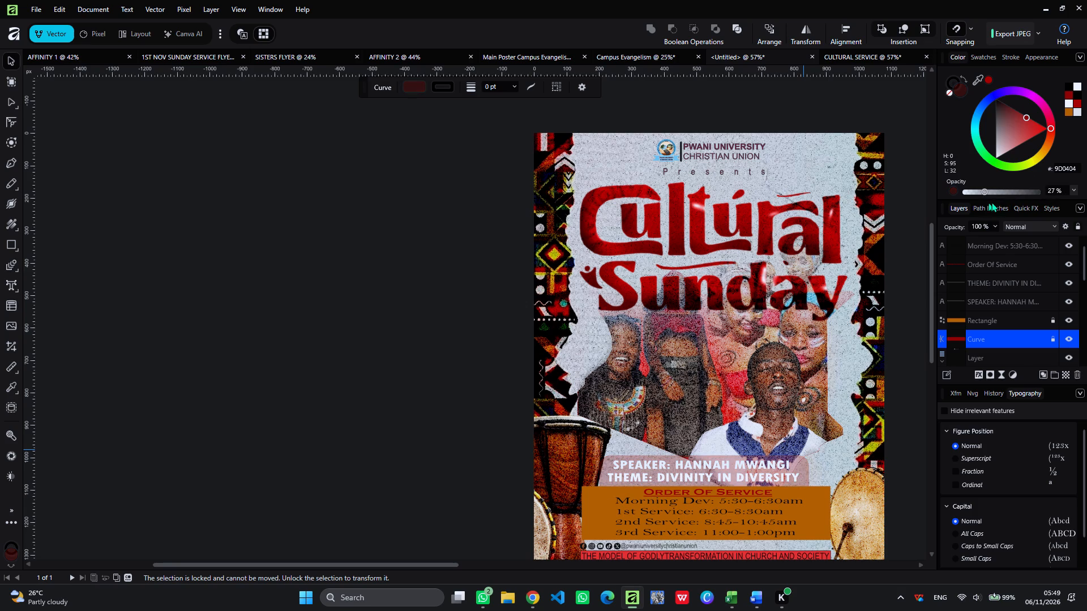
drag(991, 202, 999, 201)
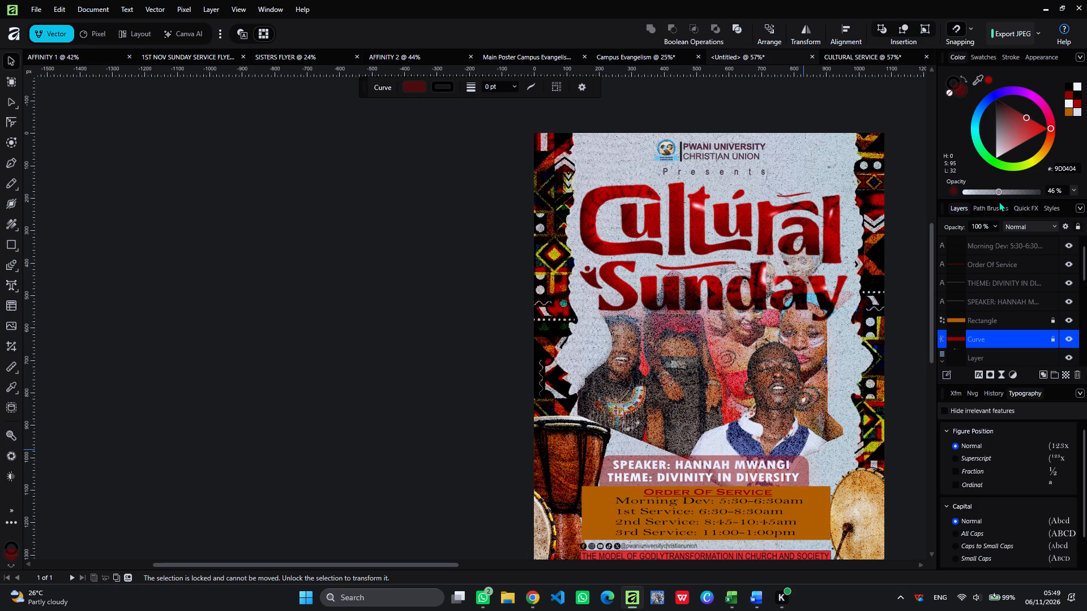
drag(999, 201, 993, 203)
drag(993, 203, 999, 203)
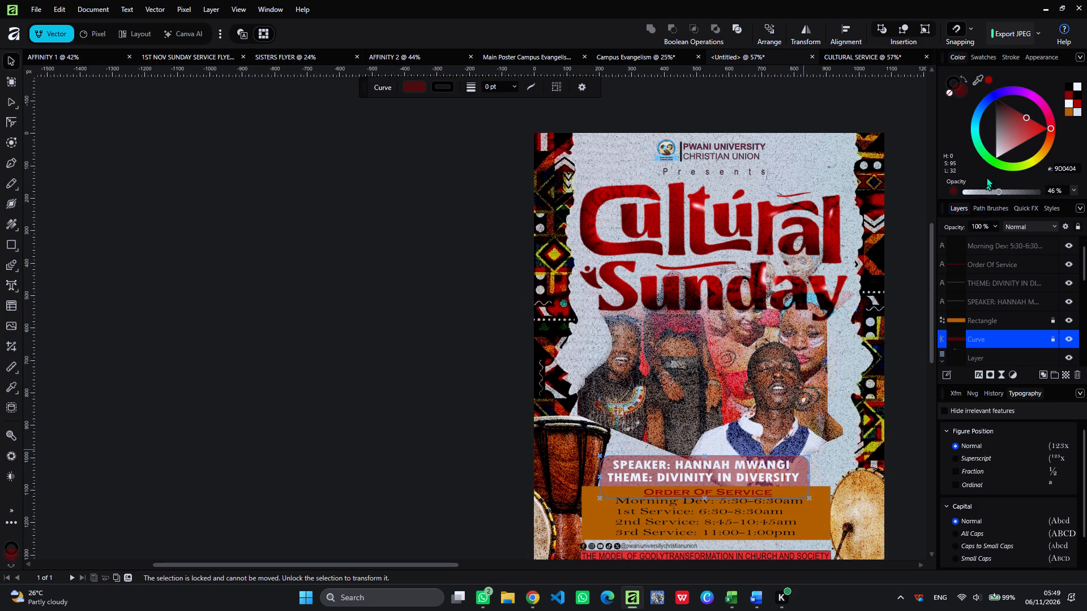
drag(1004, 130, 1037, 115)
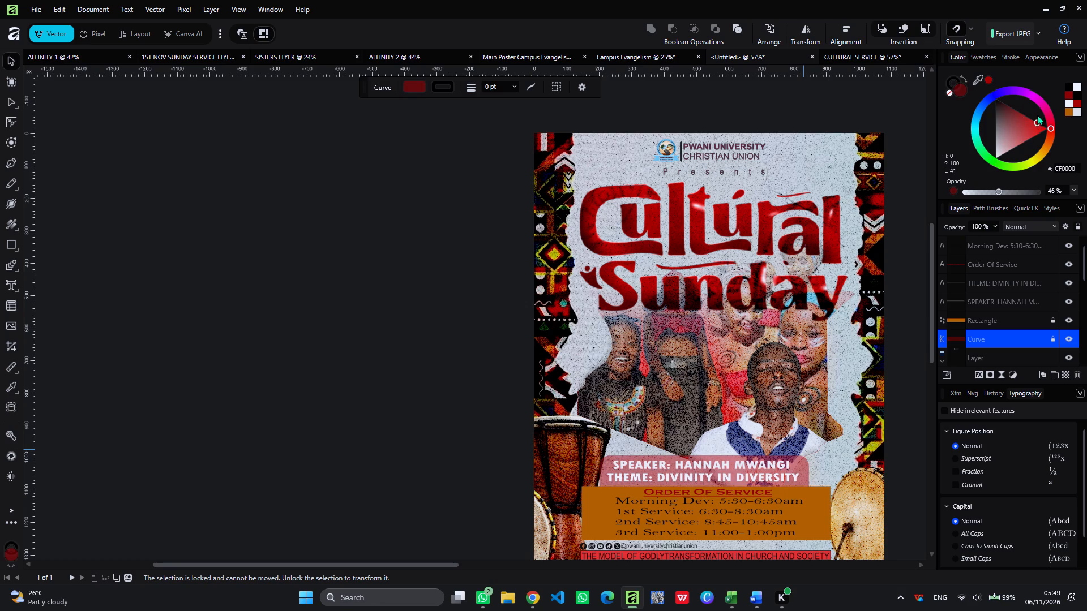
drag(1037, 115, 1026, 123)
drag(1026, 123, 1006, 123)
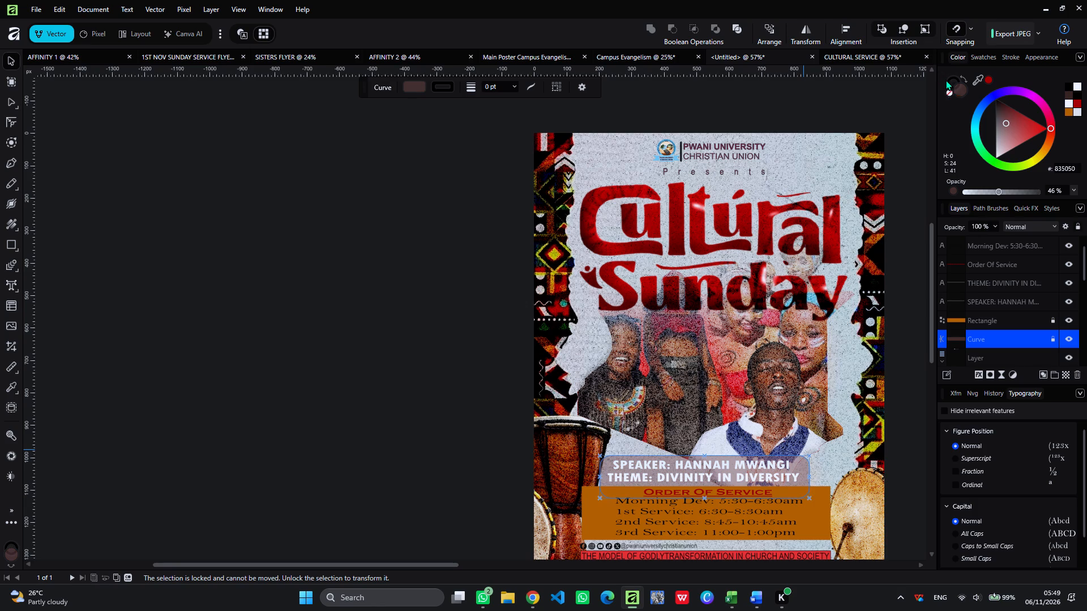
Give the speaker and theme panel a dark grey #222222 outline and set the outline width to 2.8 pt.
click(945, 78)
double_click(945, 78)
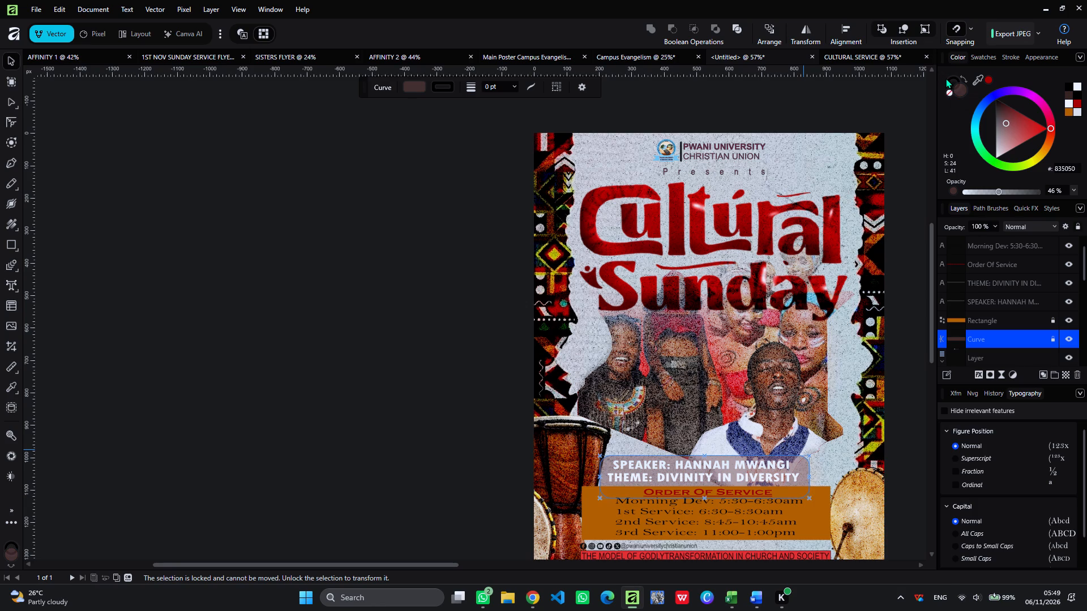
click(947, 78)
triple_click(948, 78)
drag(1004, 111, 1002, 123)
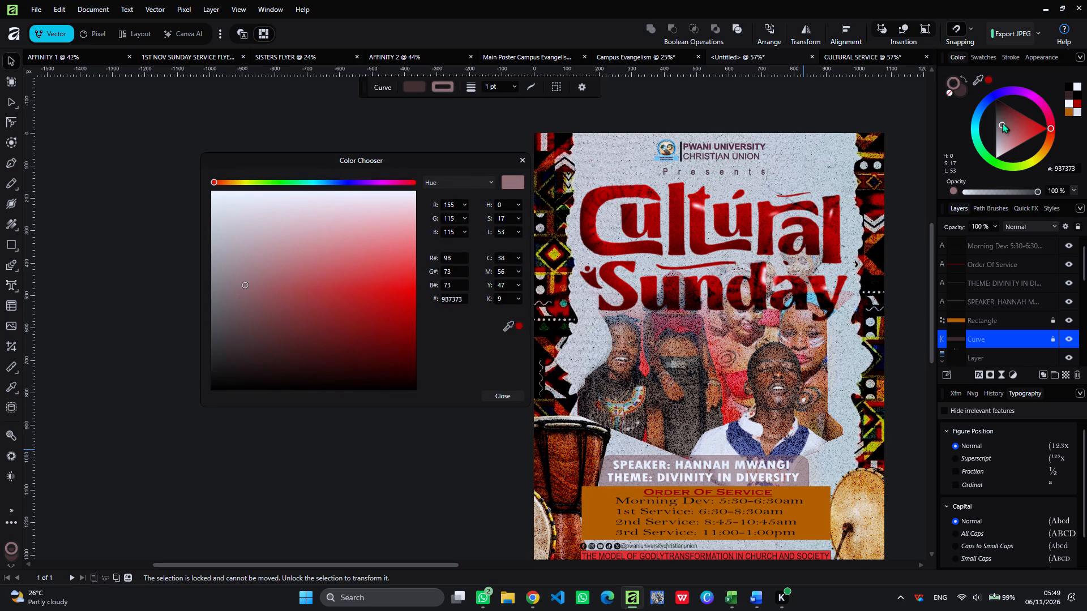
drag(1002, 123, 996, 107)
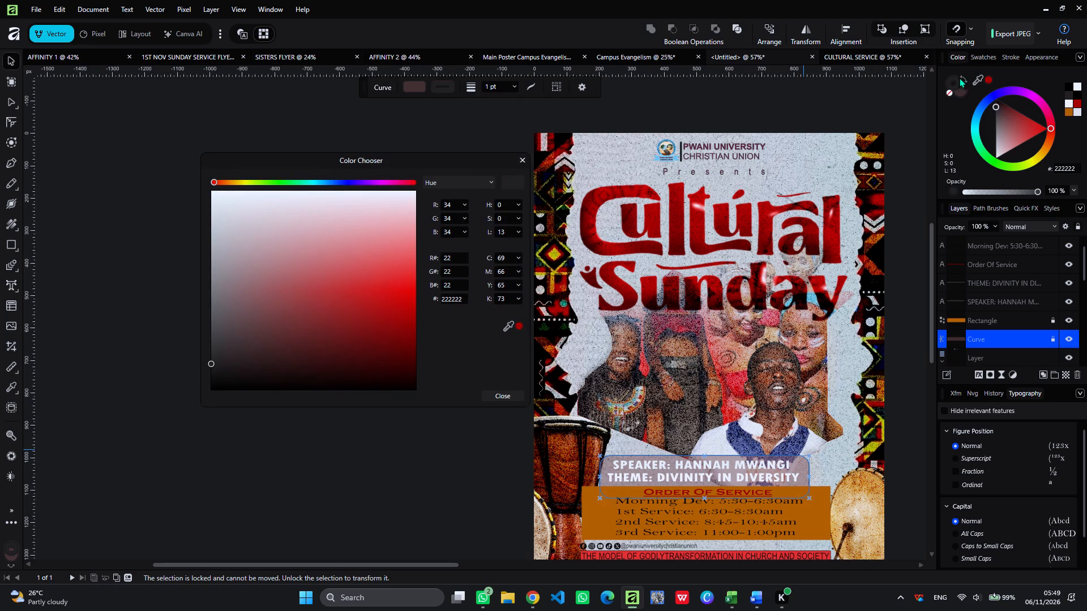
click(1006, 53)
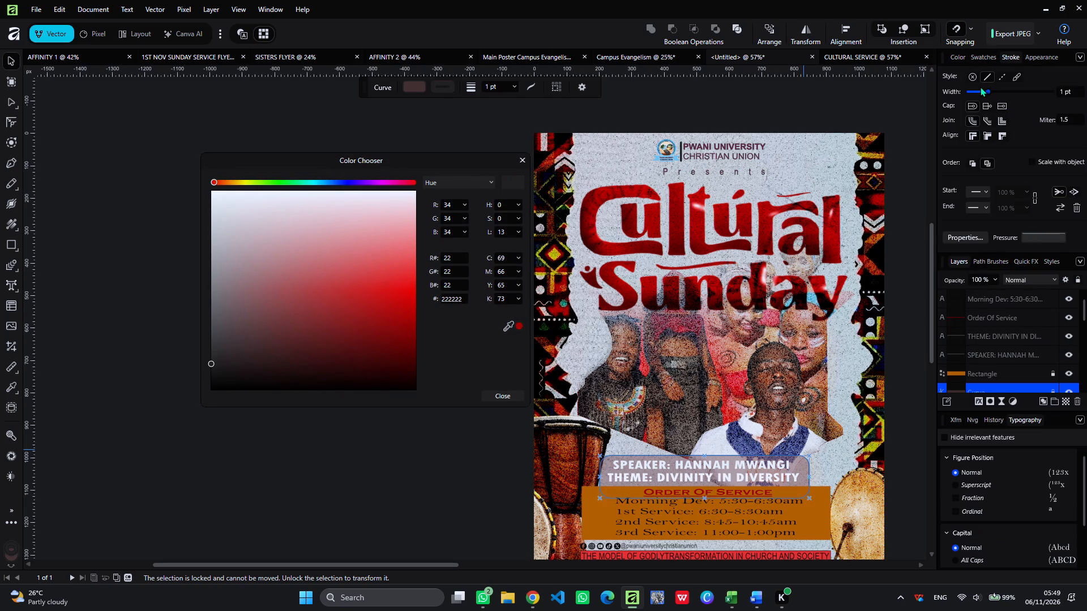
drag(983, 87, 986, 88)
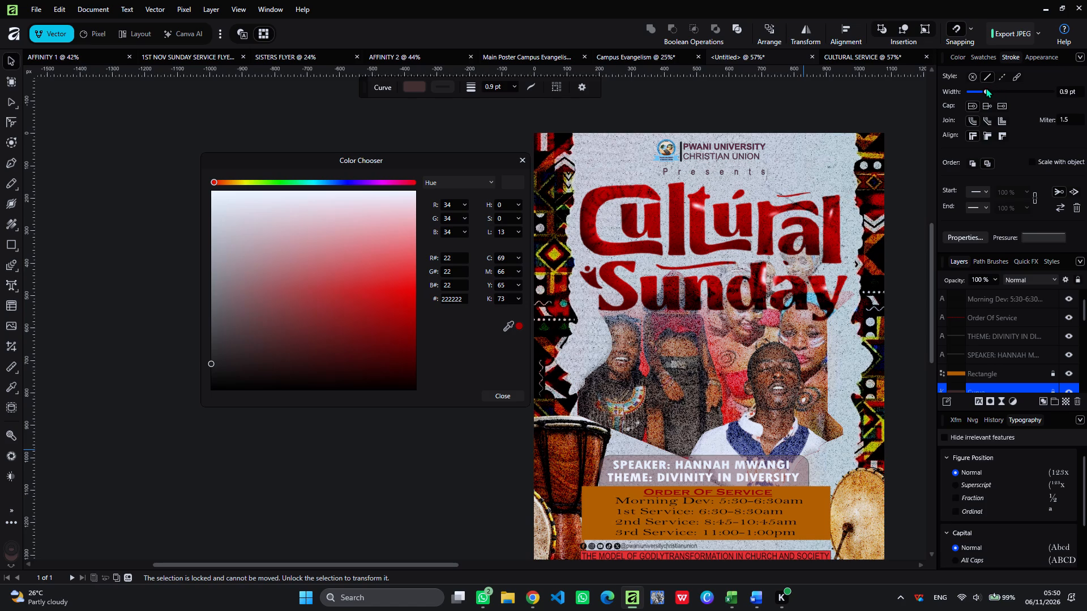
drag(986, 88, 991, 88)
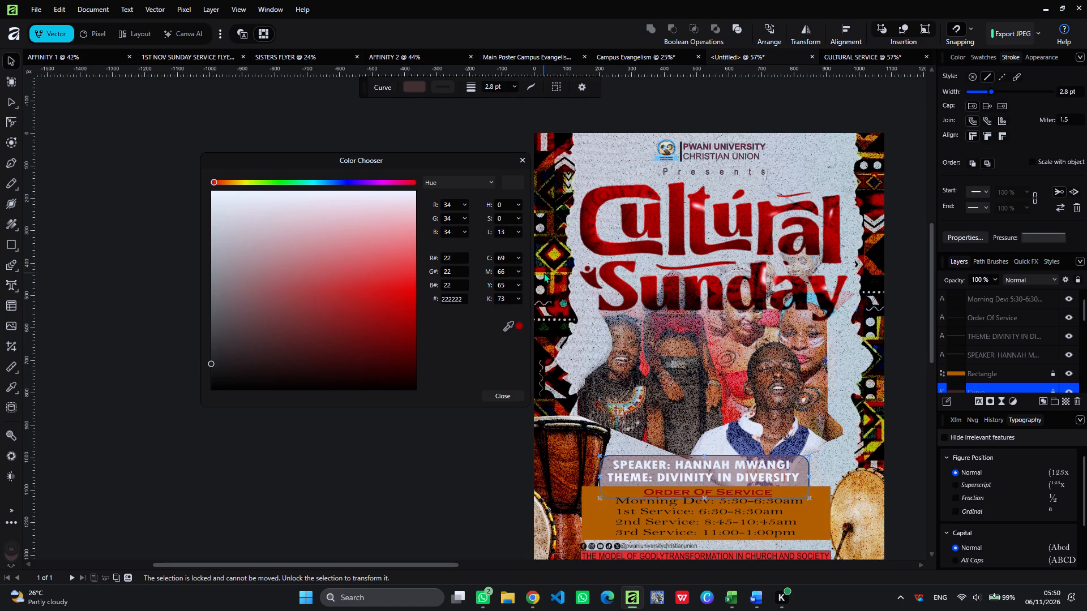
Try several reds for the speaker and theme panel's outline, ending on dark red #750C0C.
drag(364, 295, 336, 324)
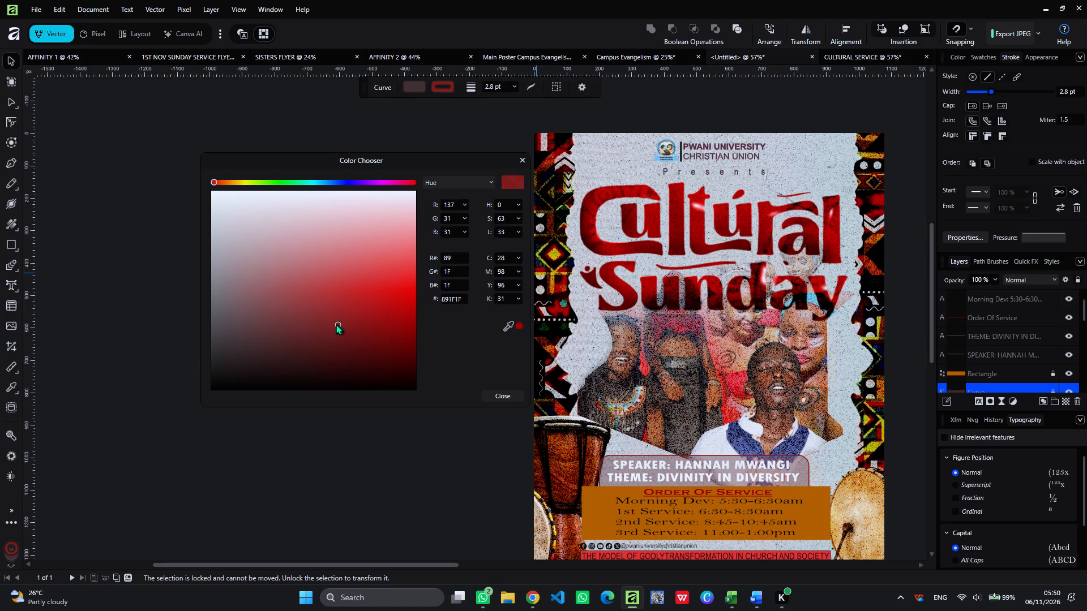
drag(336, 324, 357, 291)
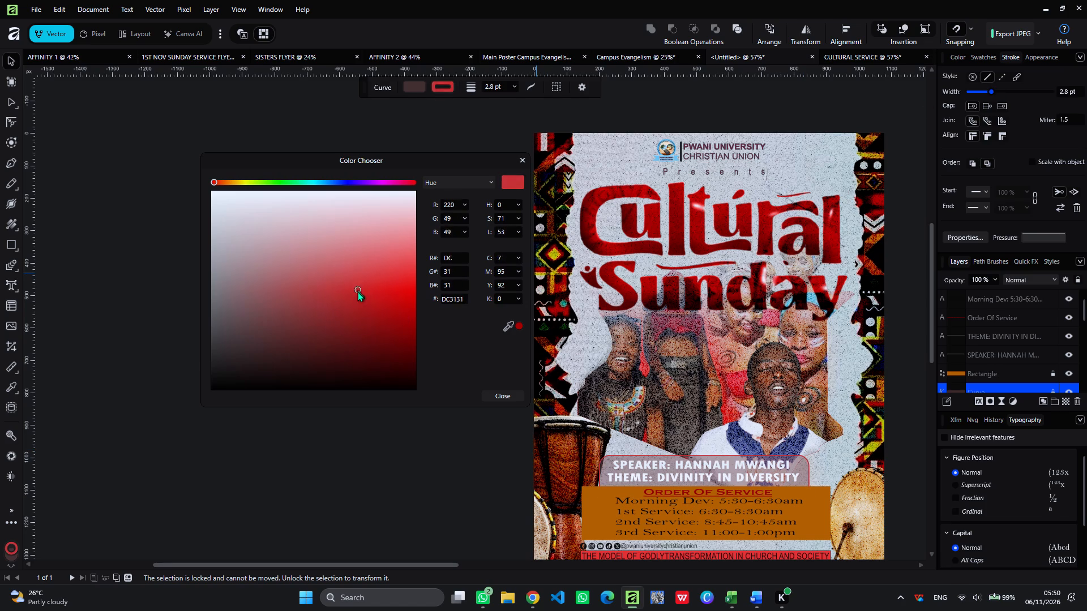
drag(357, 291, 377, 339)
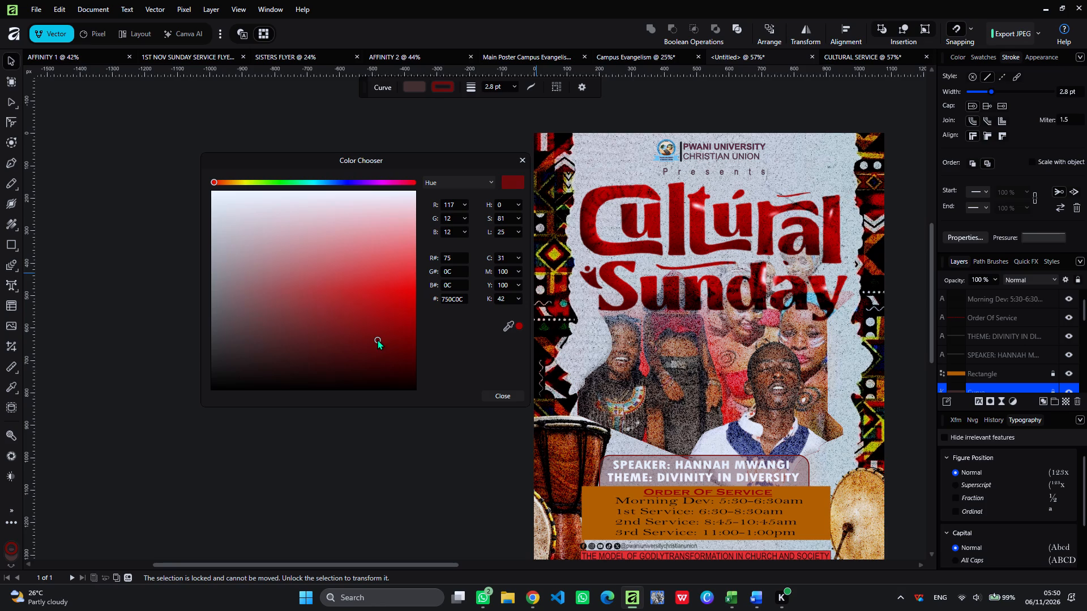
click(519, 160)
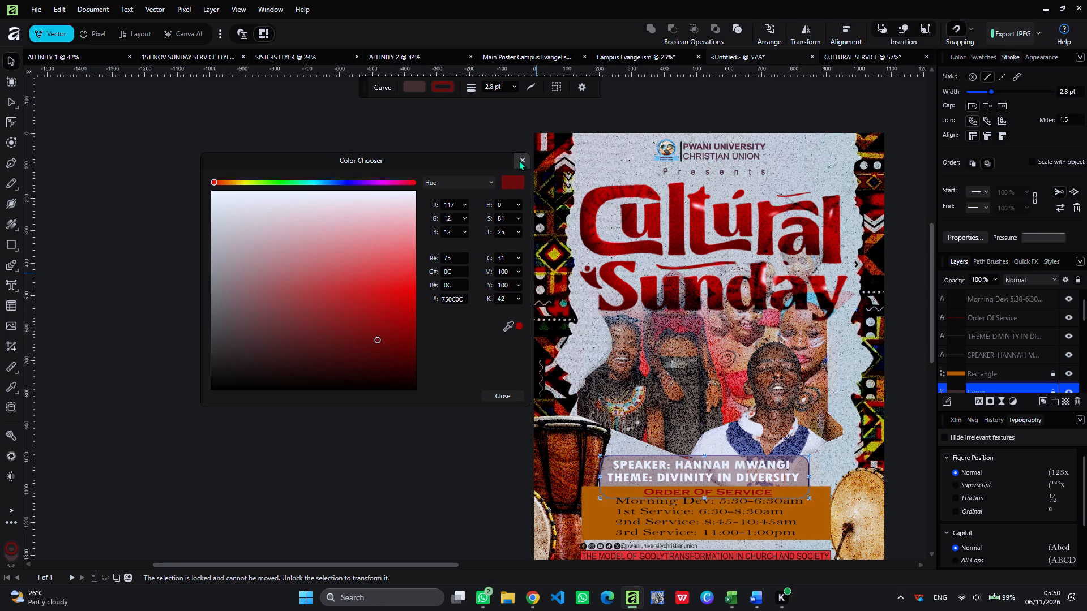
Sample the orange of the order of service rectangle with the Color Picker Tool as the speaker and theme panel's outline colour.
click(12, 384)
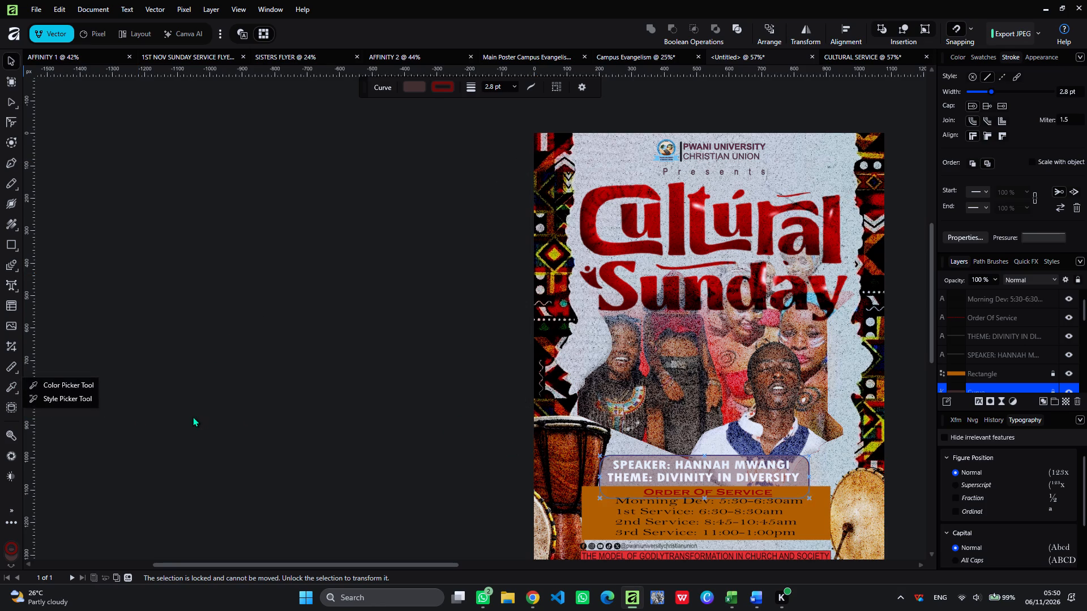
click(85, 385)
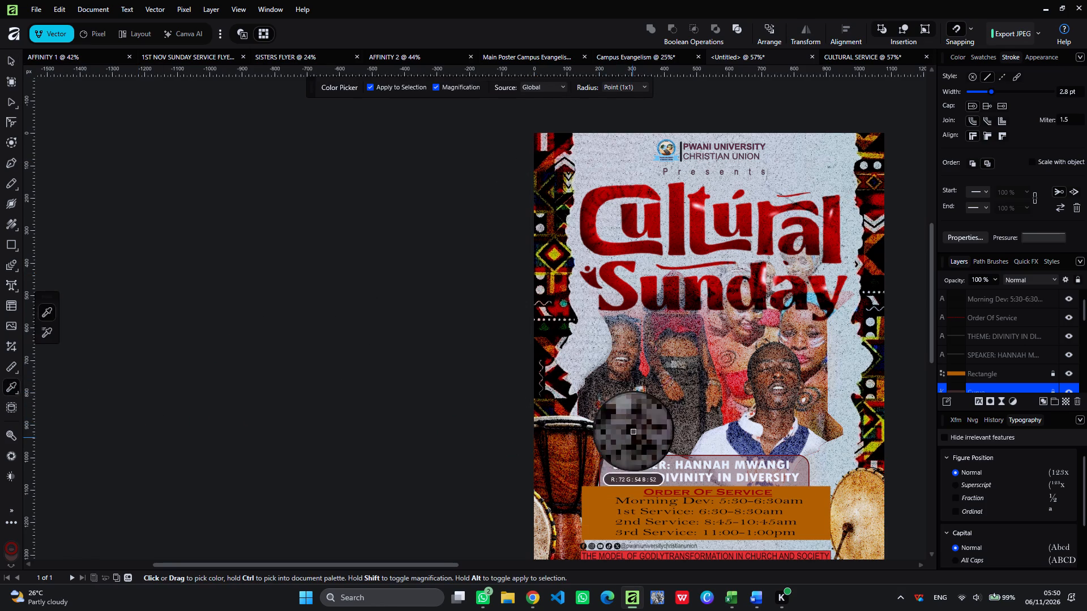
click(610, 492)
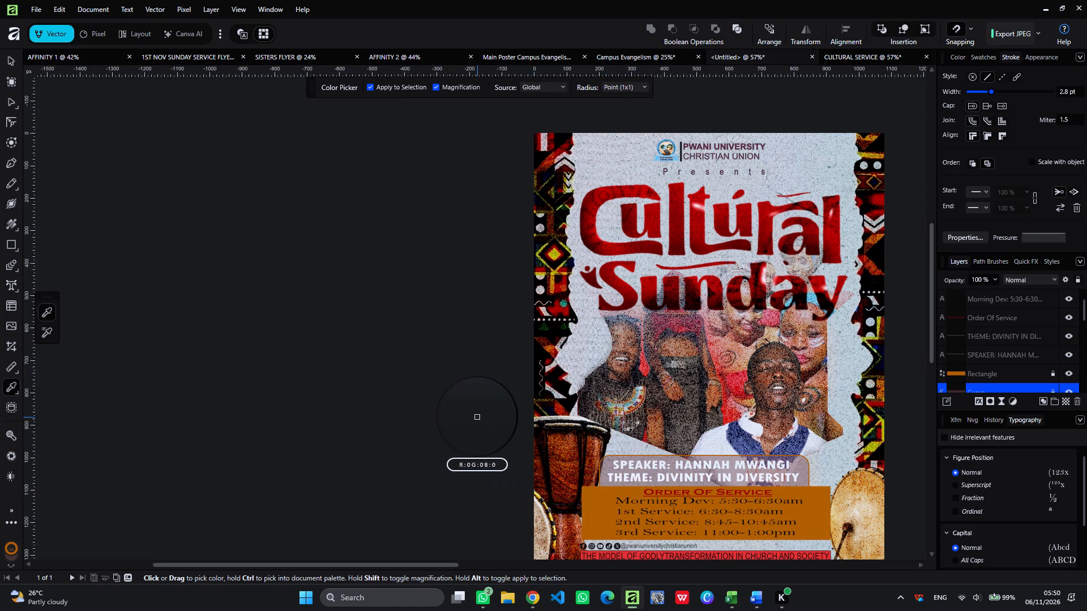
click(11, 61)
click(188, 177)
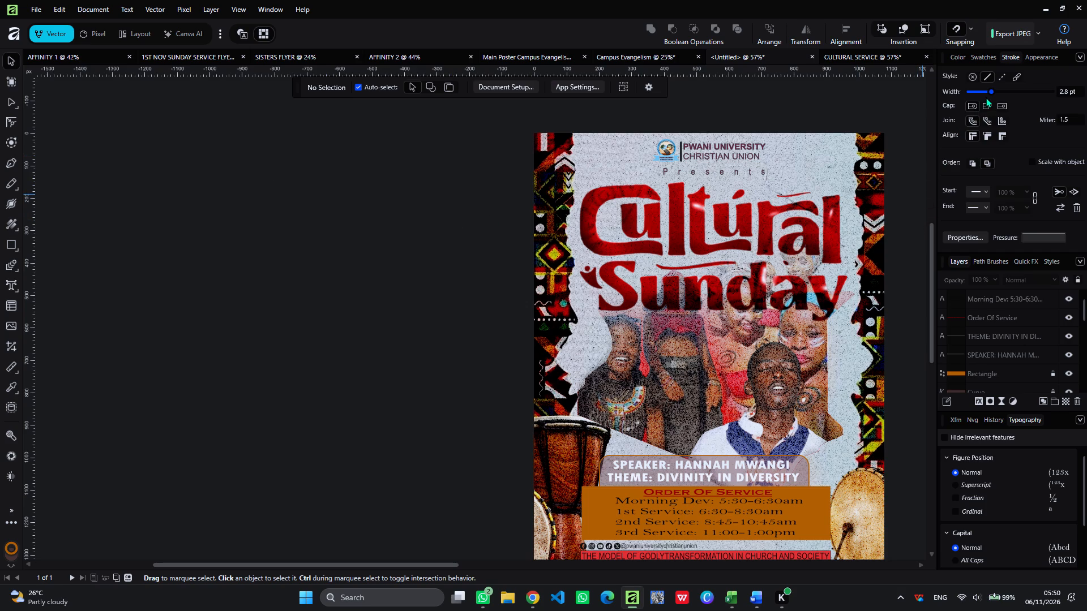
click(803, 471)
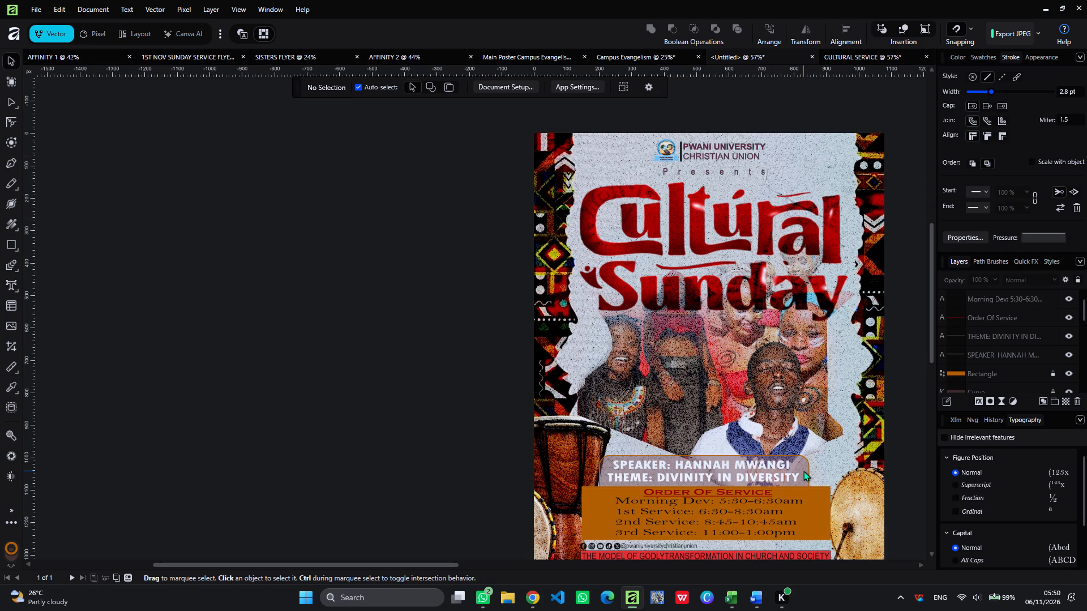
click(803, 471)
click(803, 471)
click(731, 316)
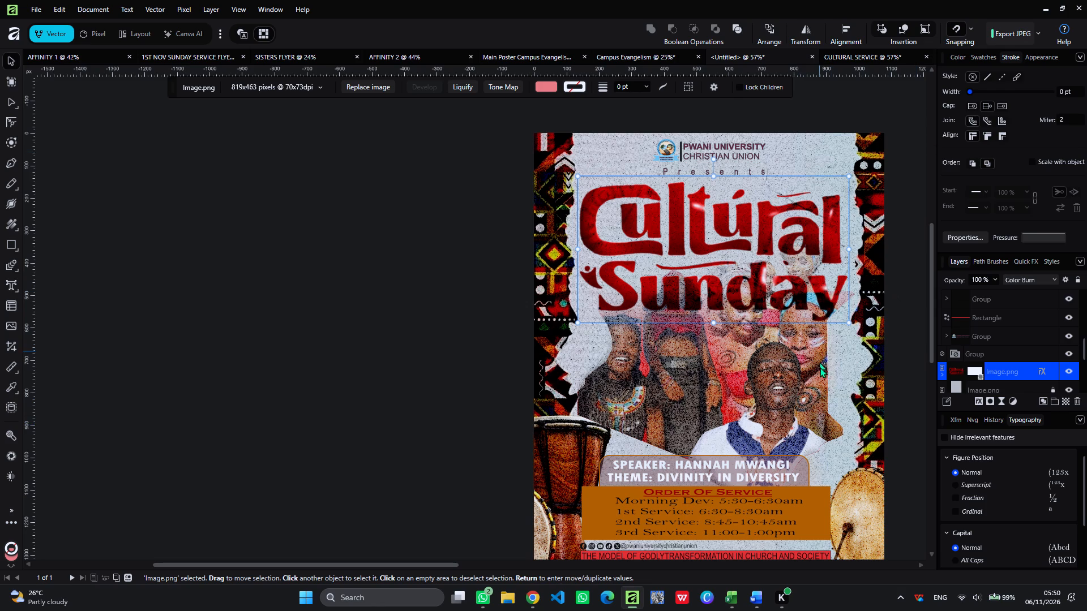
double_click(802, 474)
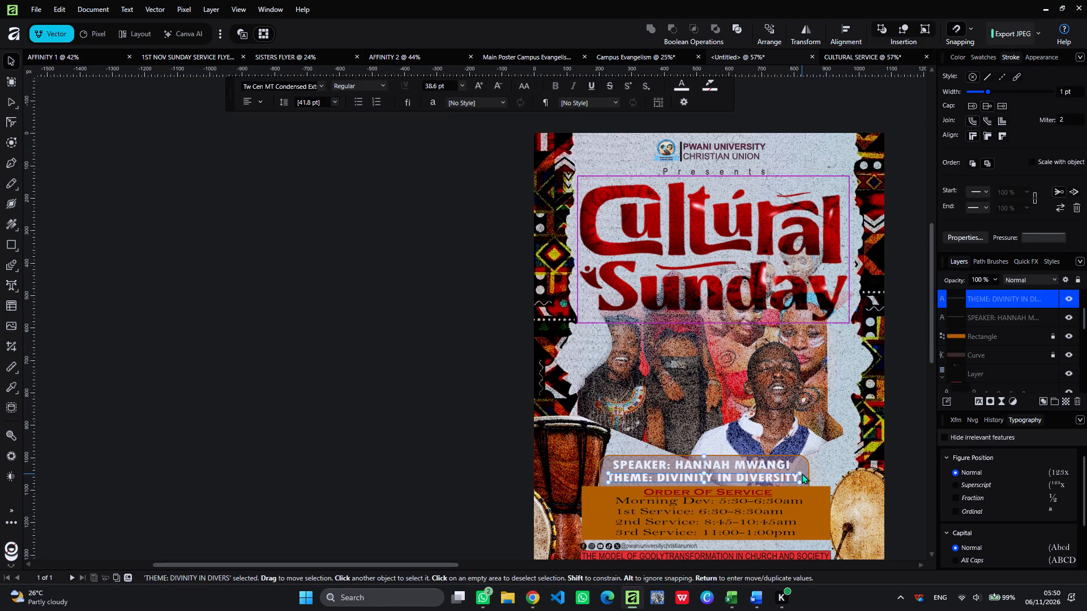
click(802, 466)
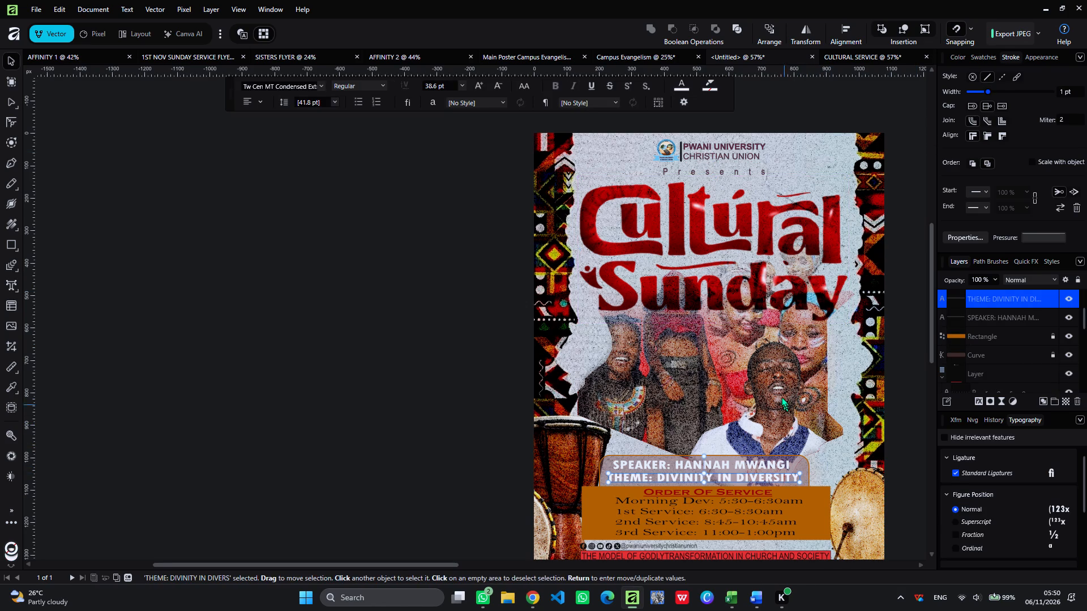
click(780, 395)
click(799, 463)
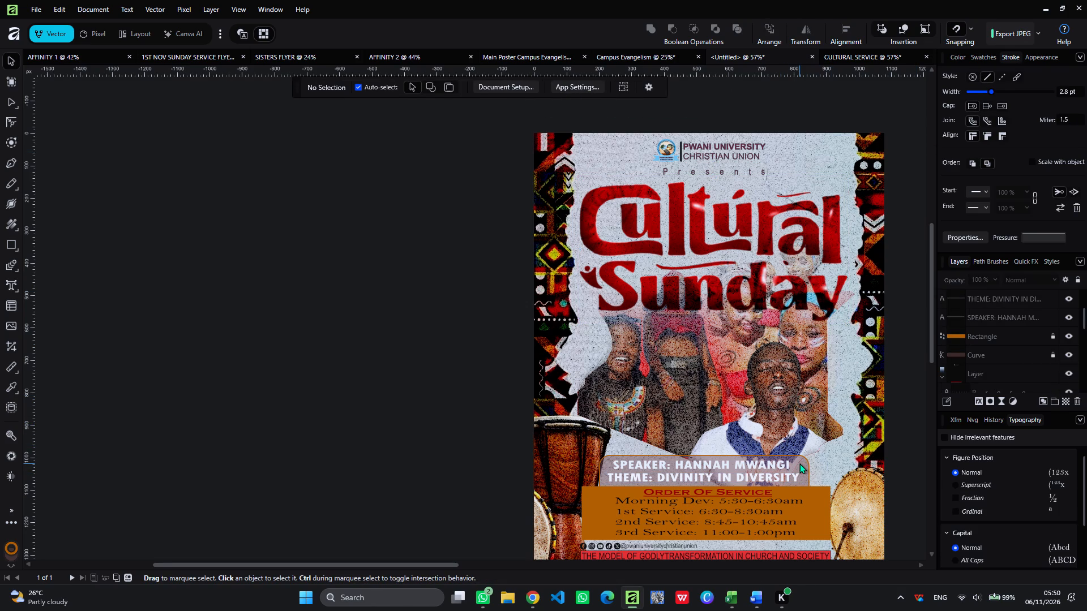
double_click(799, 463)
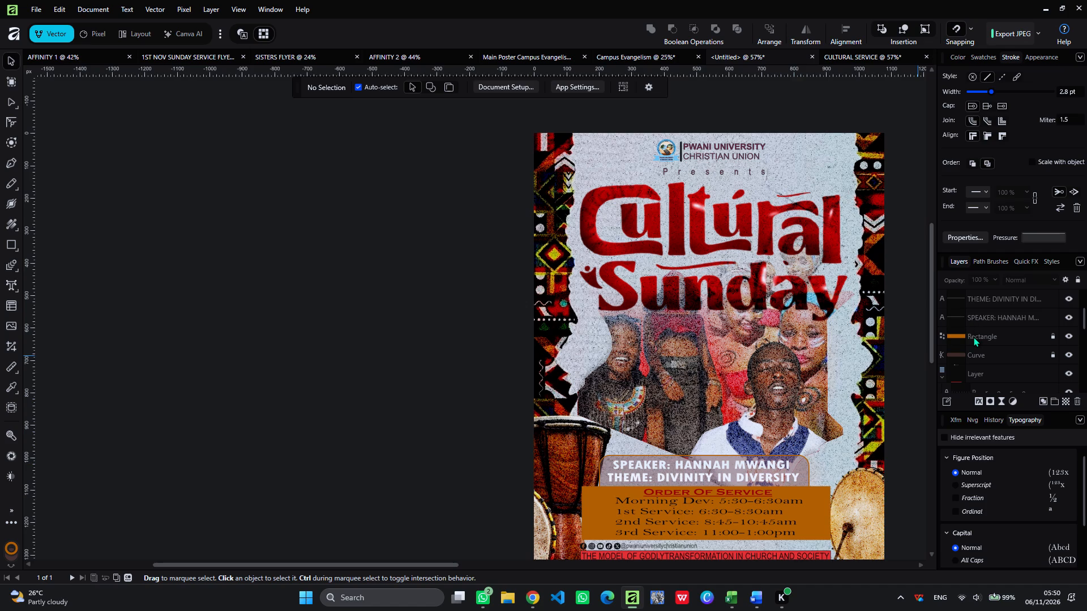
Try thicker outlines on the locked speaker and theme panel and settle on a width of 5.9 pt.
click(973, 337)
click(974, 352)
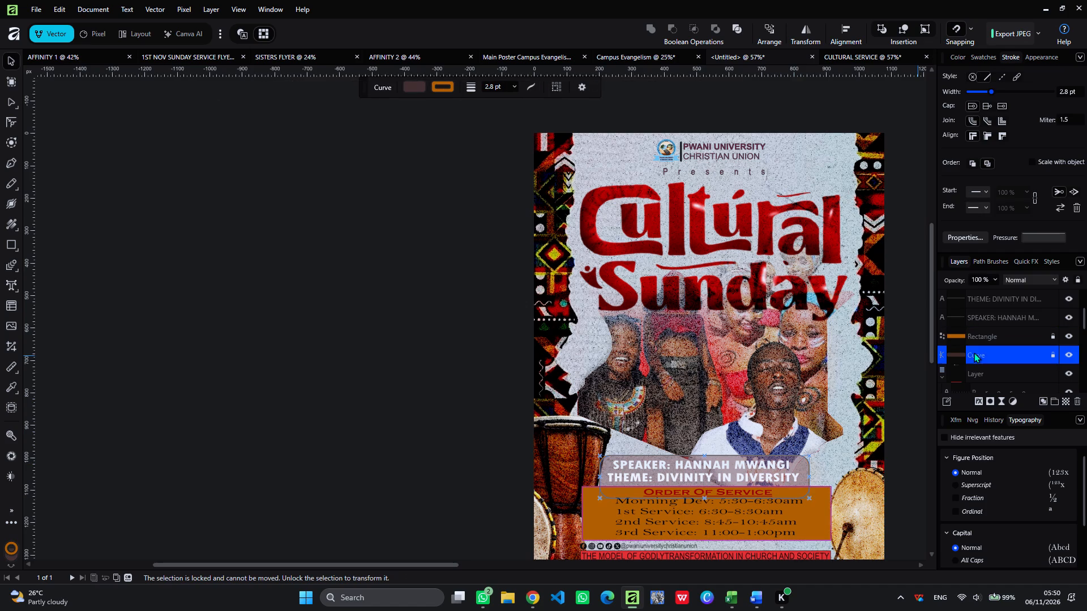
drag(993, 93, 1015, 92)
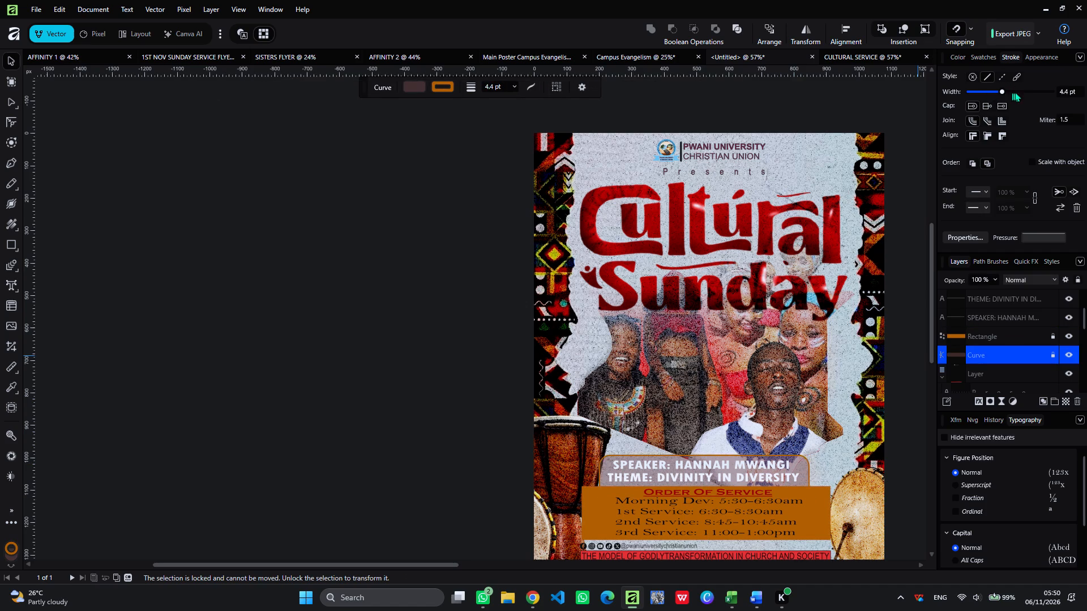
drag(1015, 92, 1003, 93)
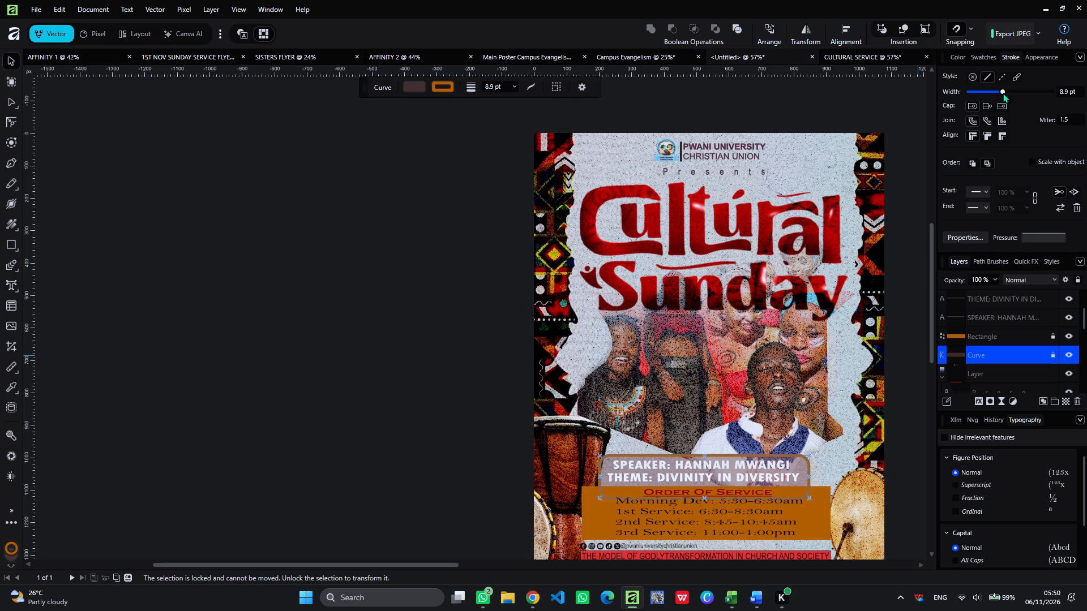
drag(1003, 93, 999, 93)
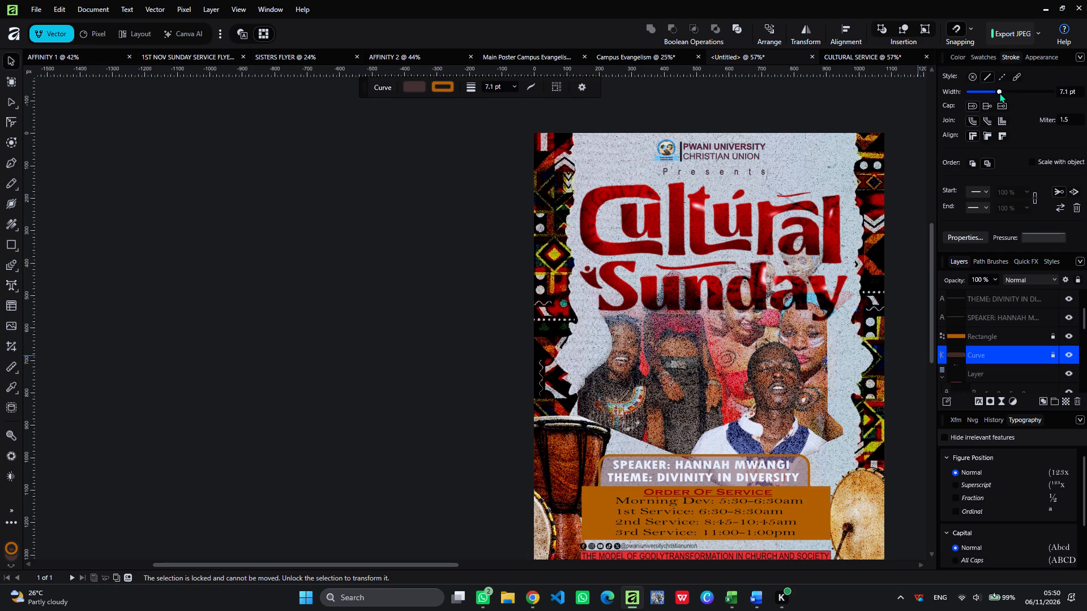
drag(999, 93, 1008, 97)
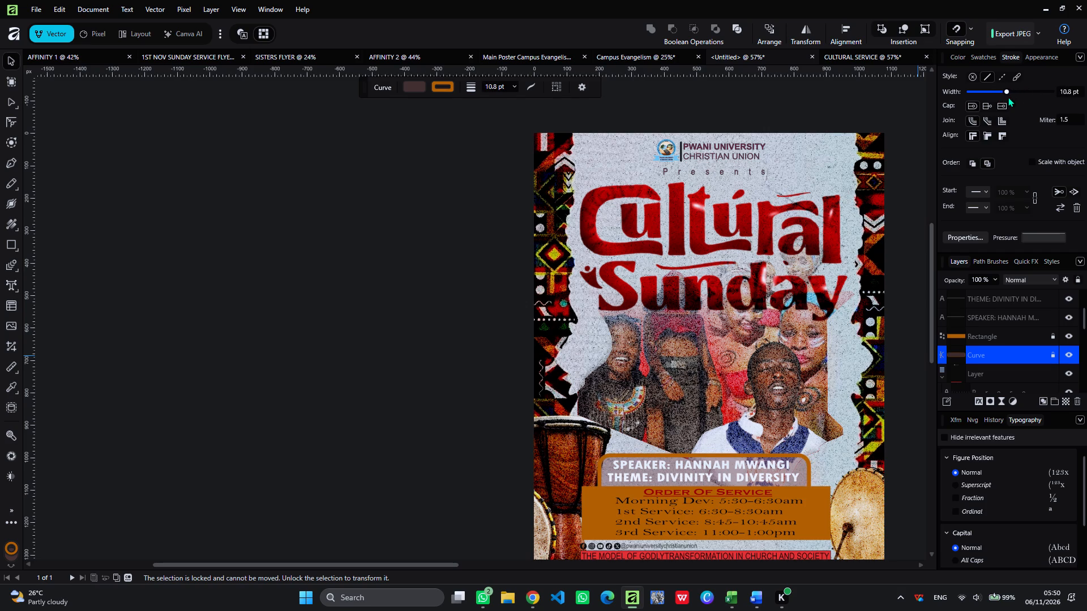
drag(1008, 97, 995, 98)
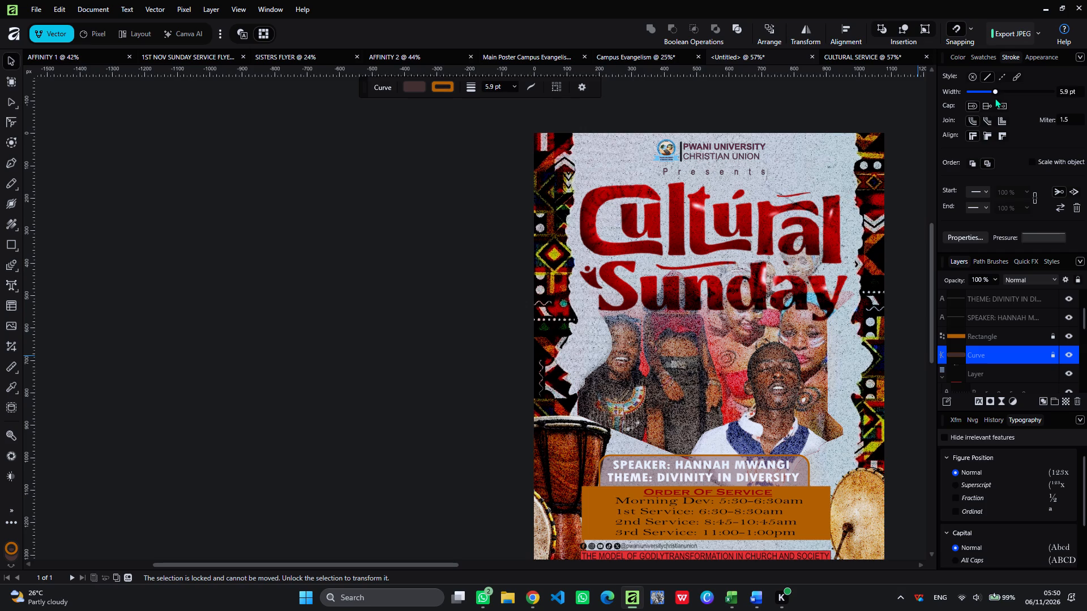
Increase the speaker and theme panel's outline width to 7.4 pt and deselect the panel.
drag(995, 98, 998, 98)
drag(998, 98, 1000, 98)
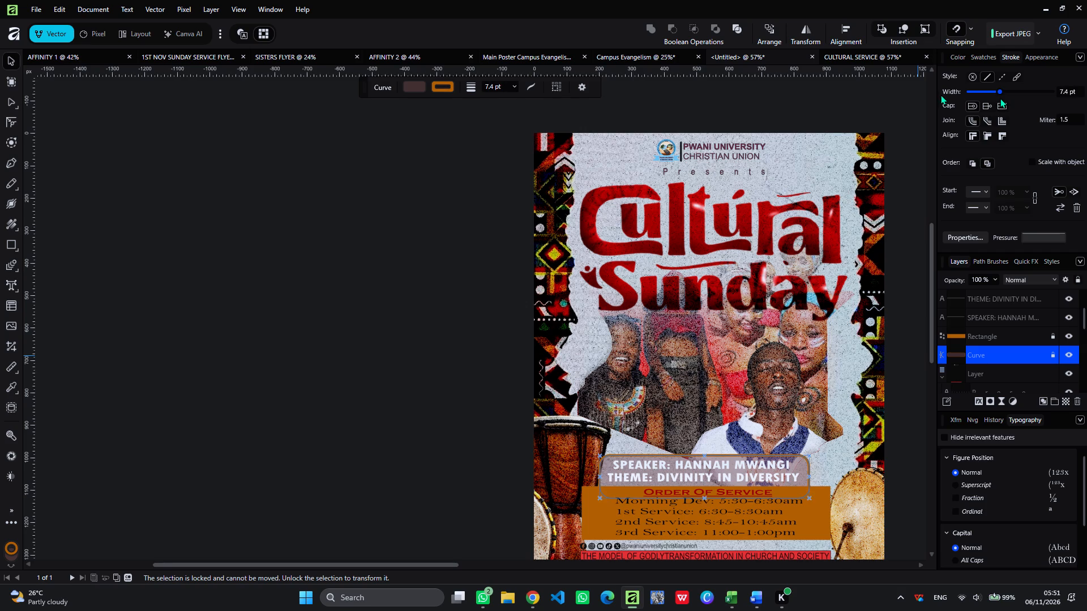
click(339, 312)
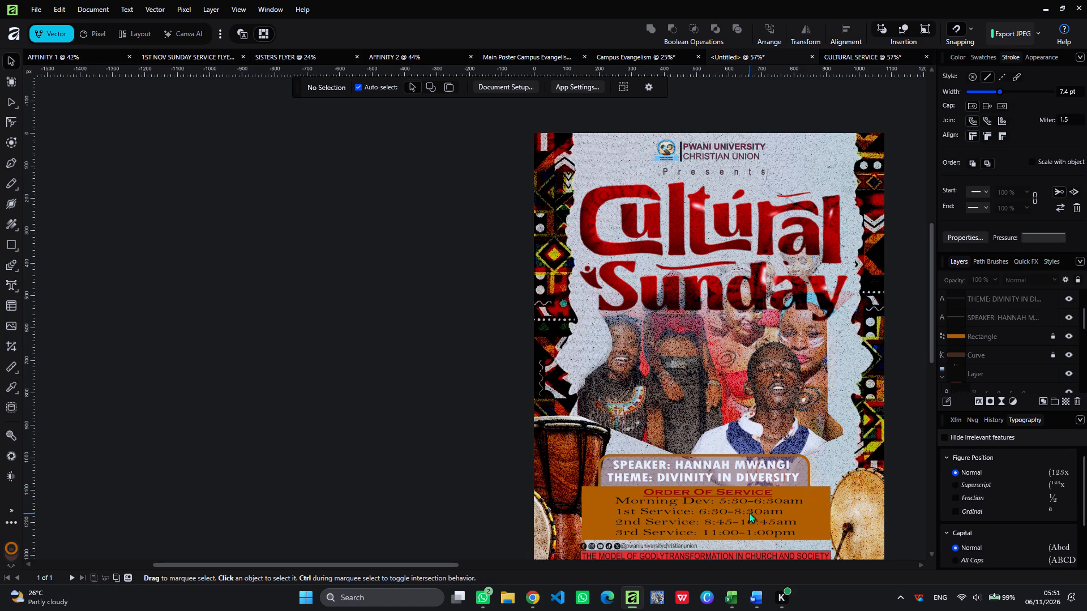
Select the speaker and theme text lines together and reduce their height slightly, bringing the text size to 36.5 pt.
drag(803, 485, 752, 467)
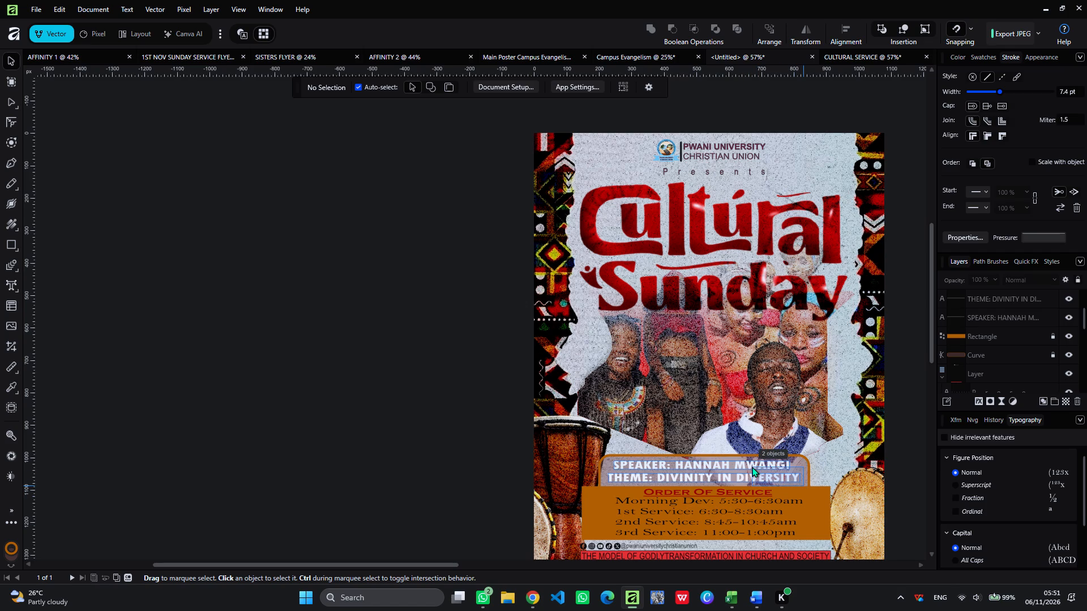
drag(752, 467, 752, 466)
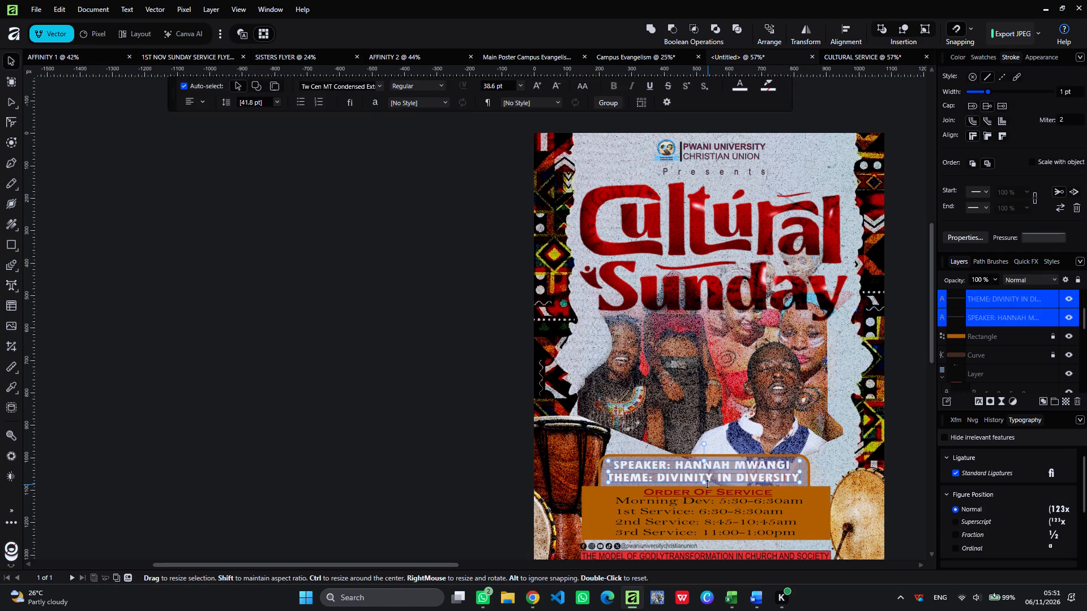
drag(708, 484, 708, 483)
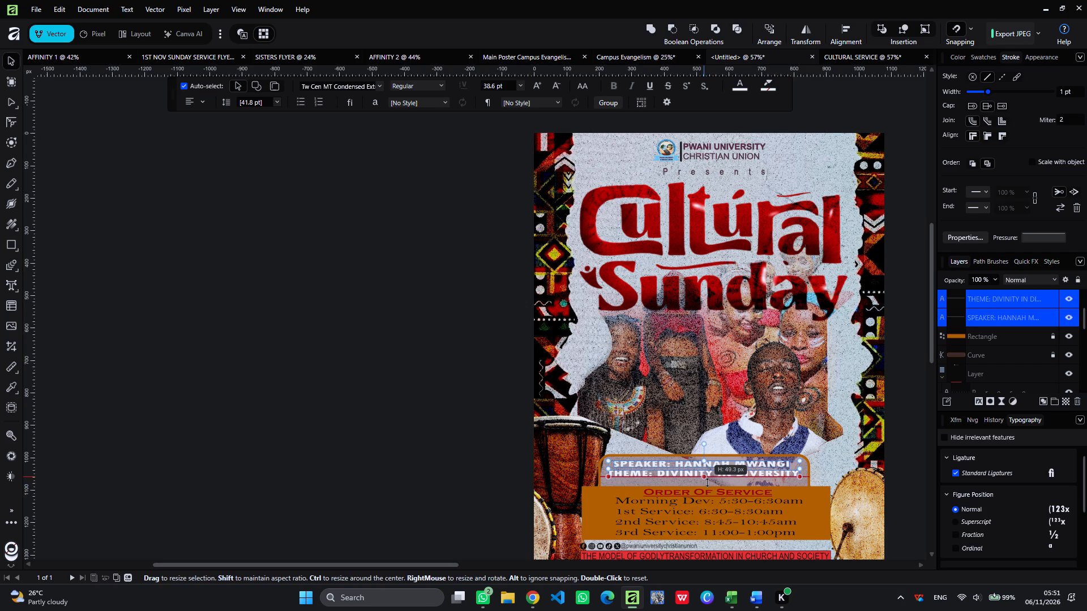
drag(708, 483, 708, 483)
drag(708, 483, 708, 485)
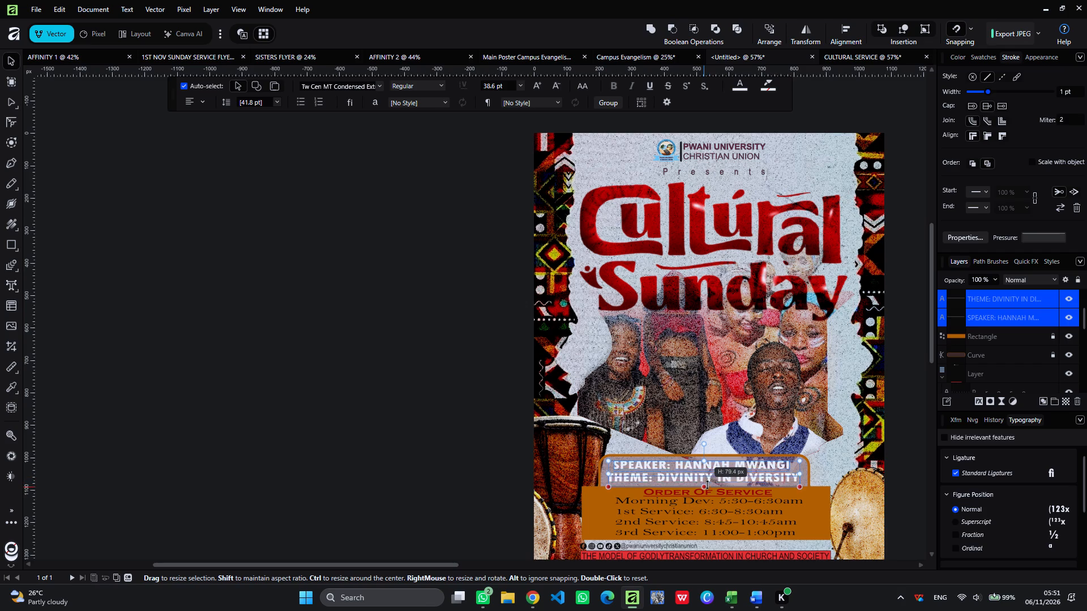
drag(708, 485, 711, 522)
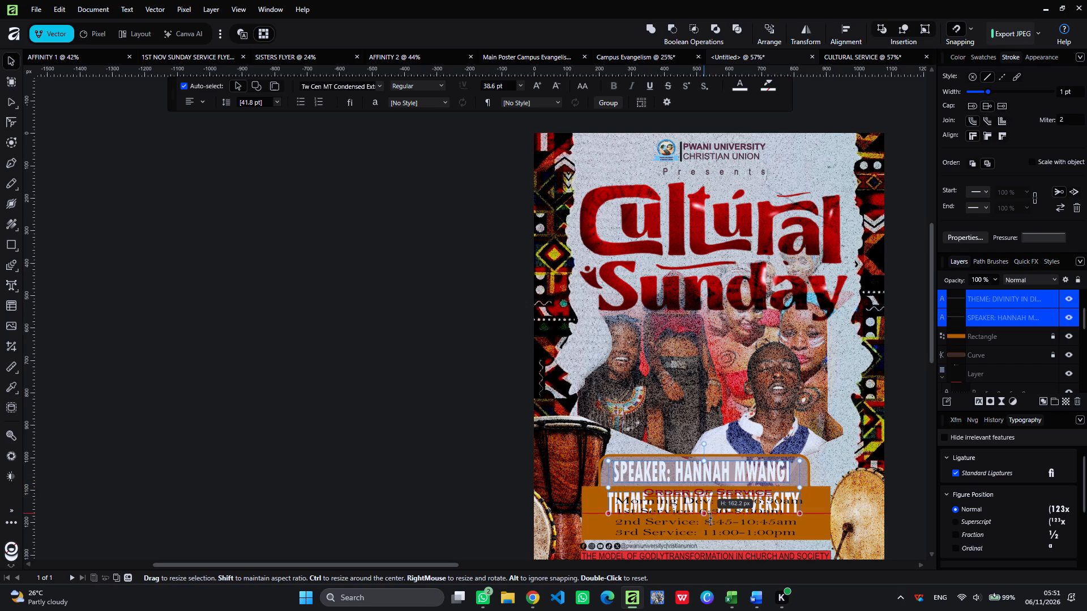
drag(711, 522, 719, 484)
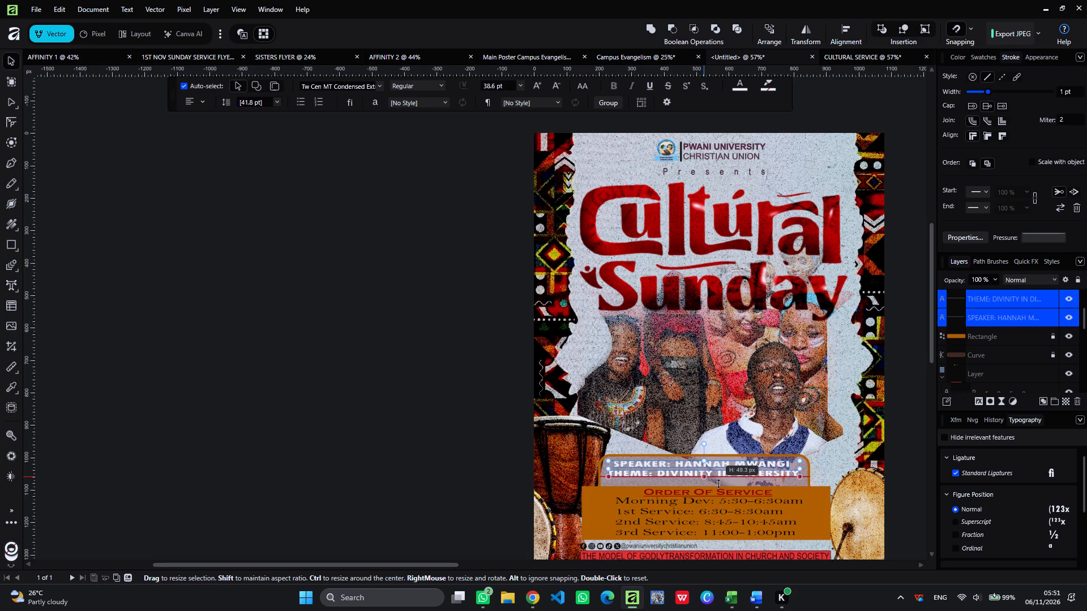
drag(719, 484, 719, 484)
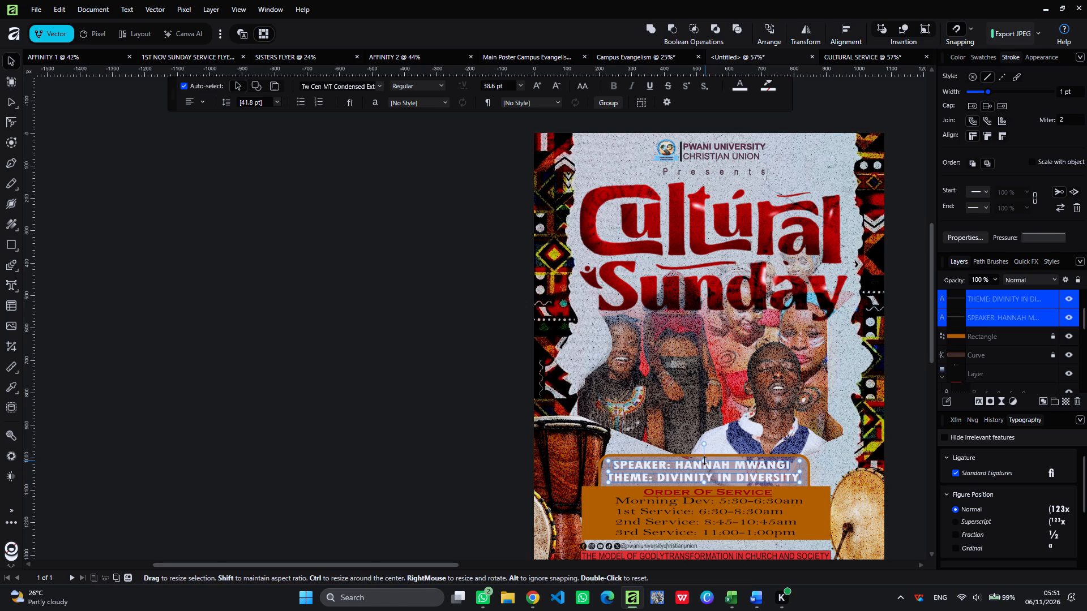
click(704, 461)
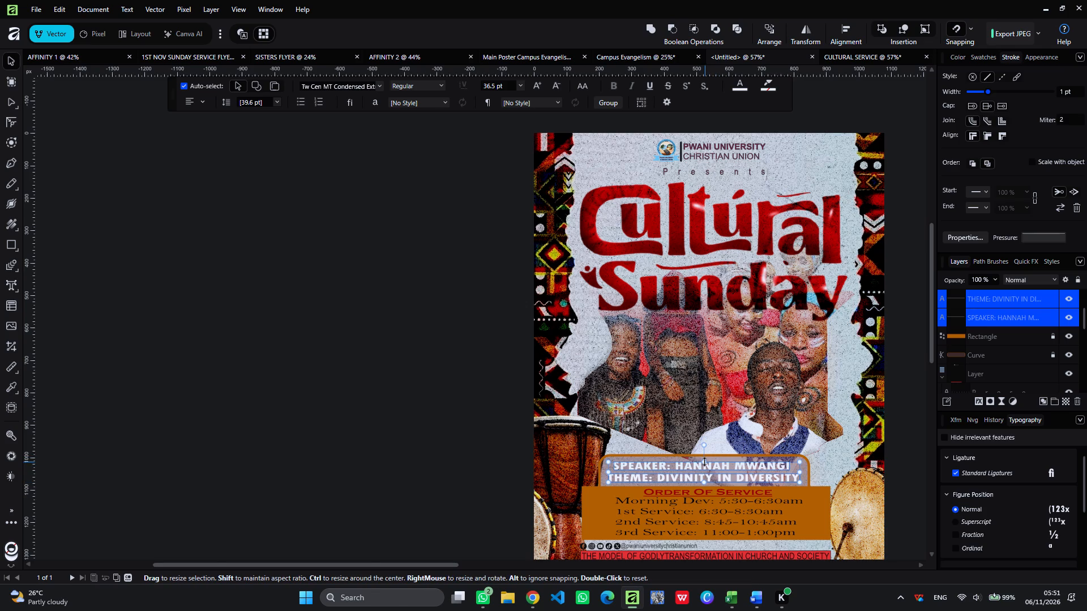
Nudge the speaker and theme text lines up together to leave more space above the order of service rectangle.
key(Up)
key(Up)
key(Up)
key(Up)
key(Up)
key(Up)
key(Up)
key(Up)
key(Up)
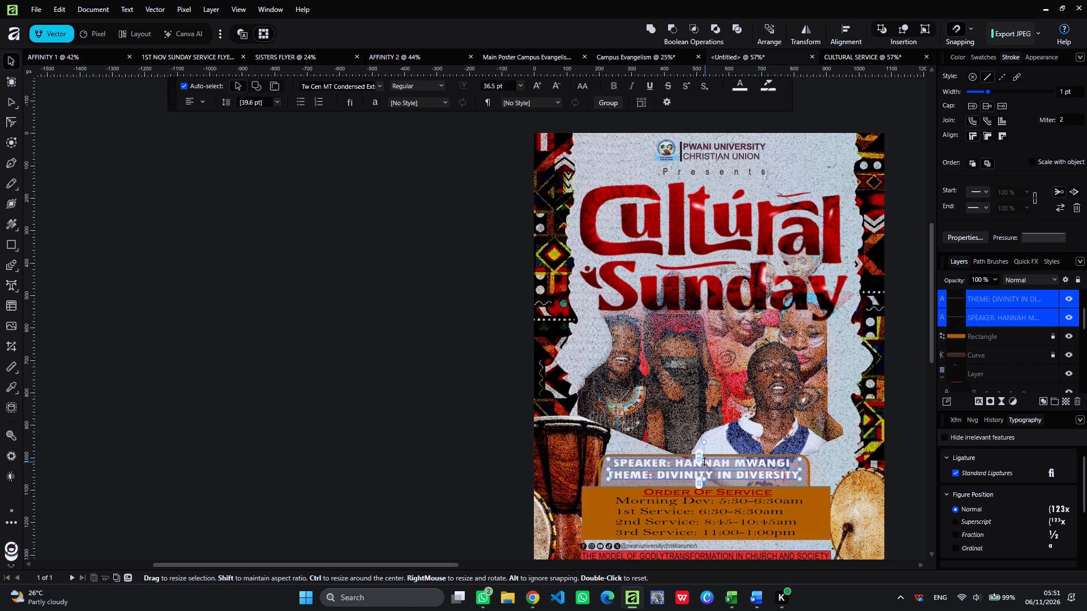
key(Up)
key(Up)
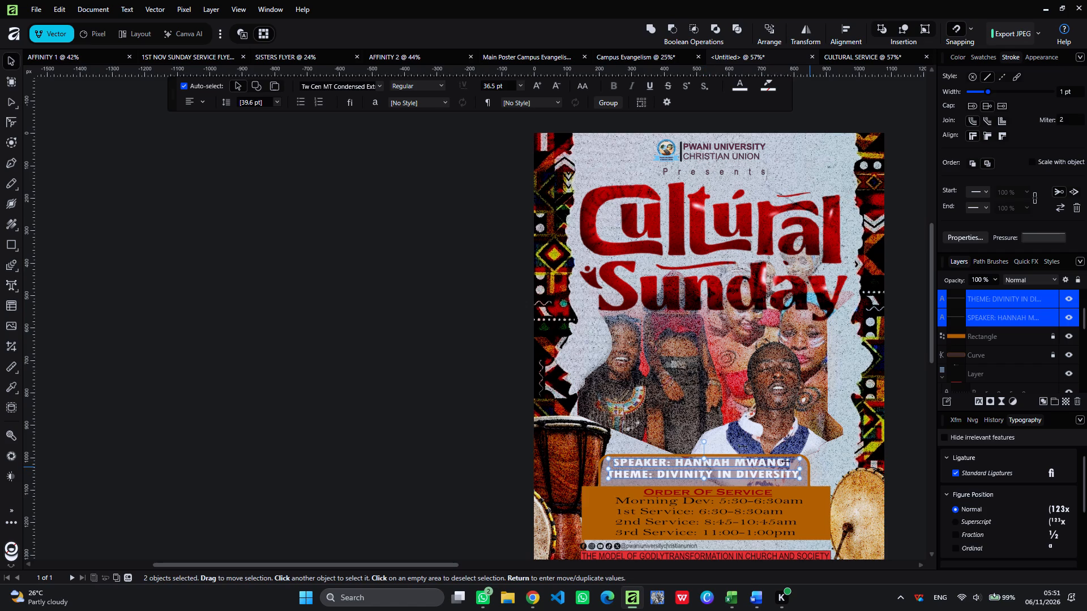
click(707, 466)
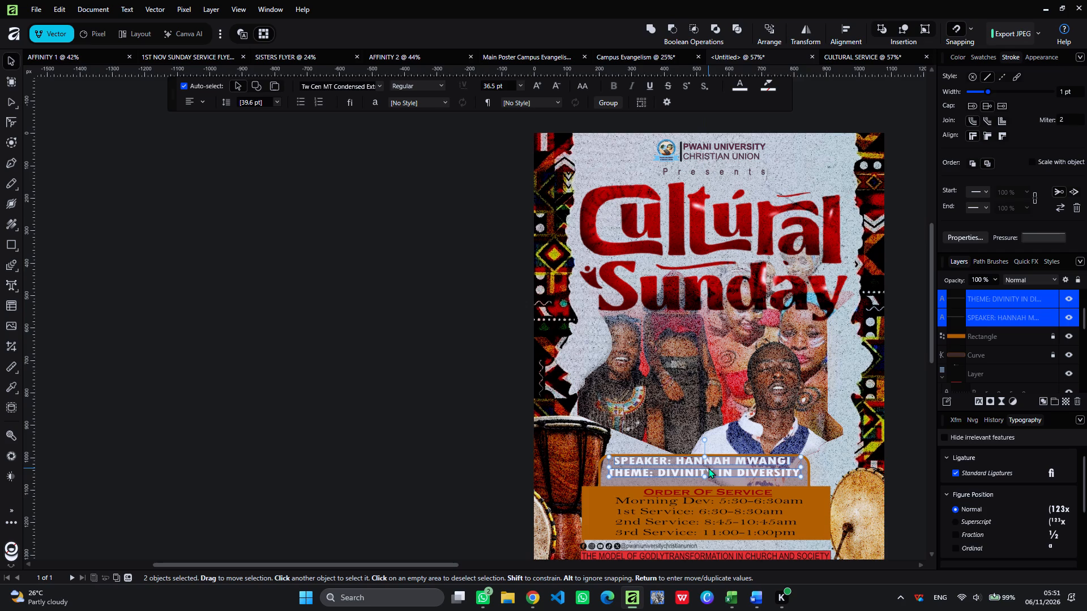
key(Down)
key(Down)
key(Down)
key(Down)
key(Down)
key(Down)
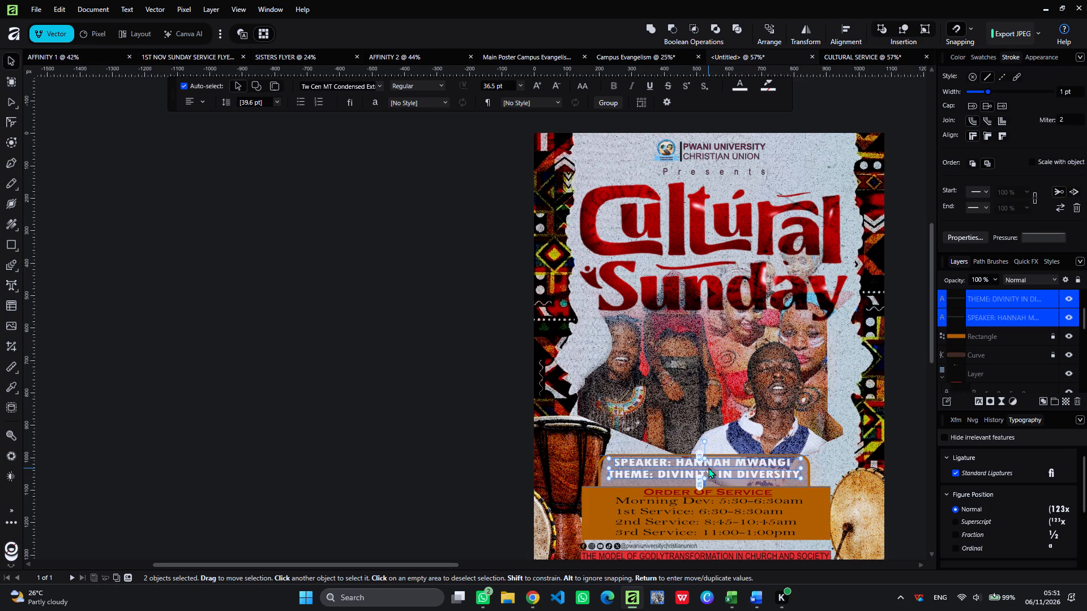
key(Up)
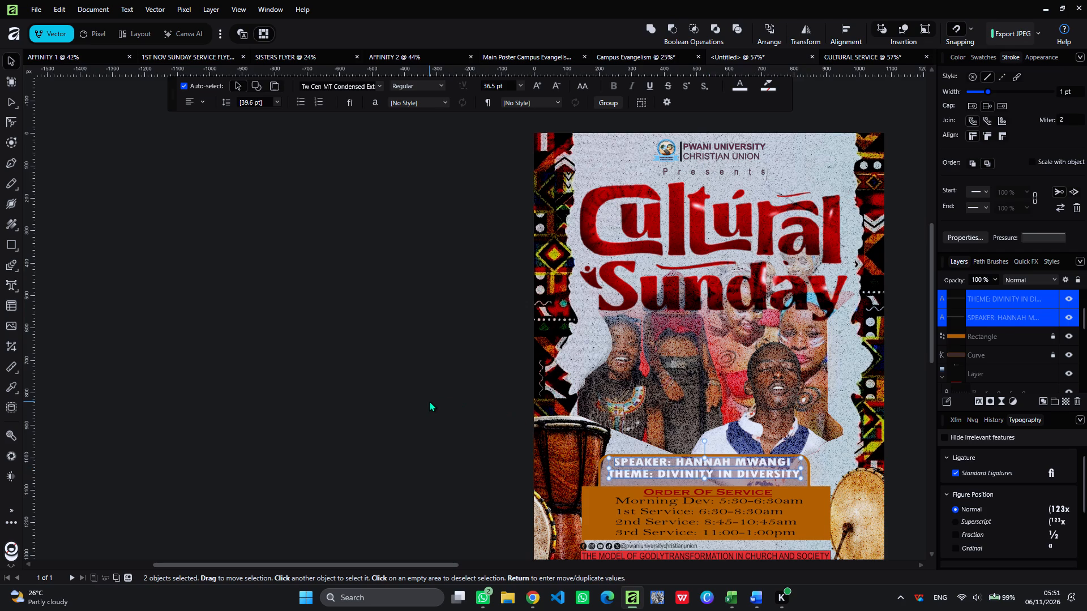
click(429, 401)
Unlock the orange order of service rectangle, extend its top edge to a height of about 192 px, nudge it down slightly, and relock it.
click(709, 487)
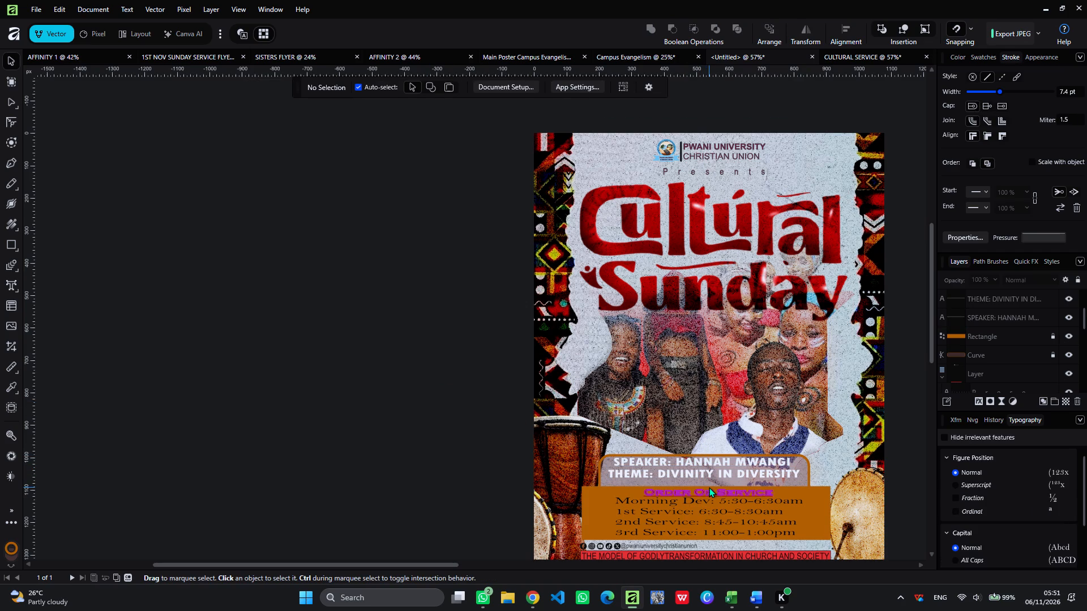
click(821, 491)
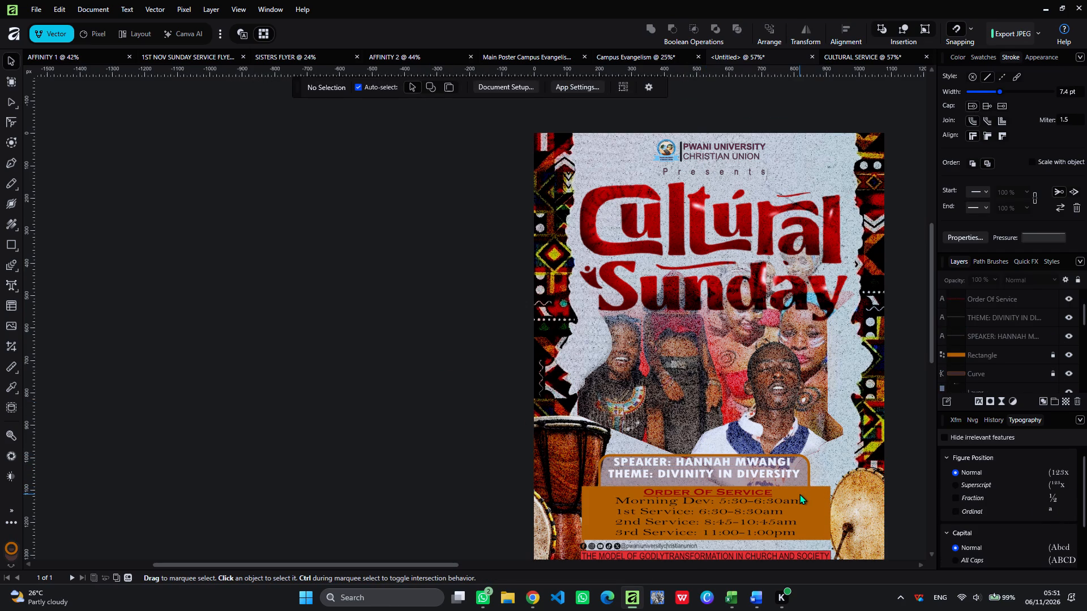
click(799, 494)
click(799, 494)
click(1057, 354)
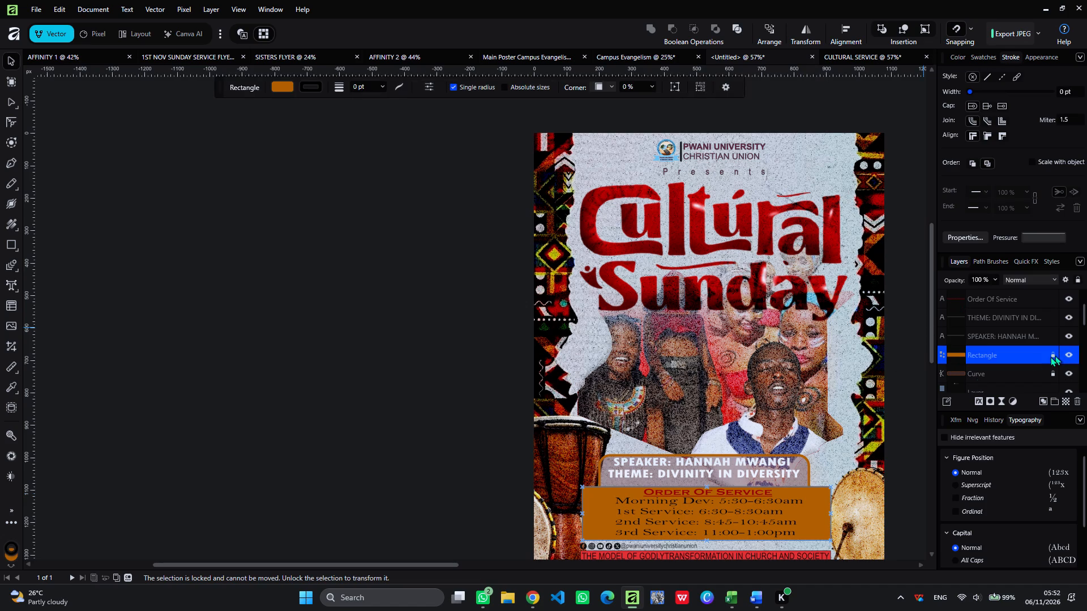
click(1054, 354)
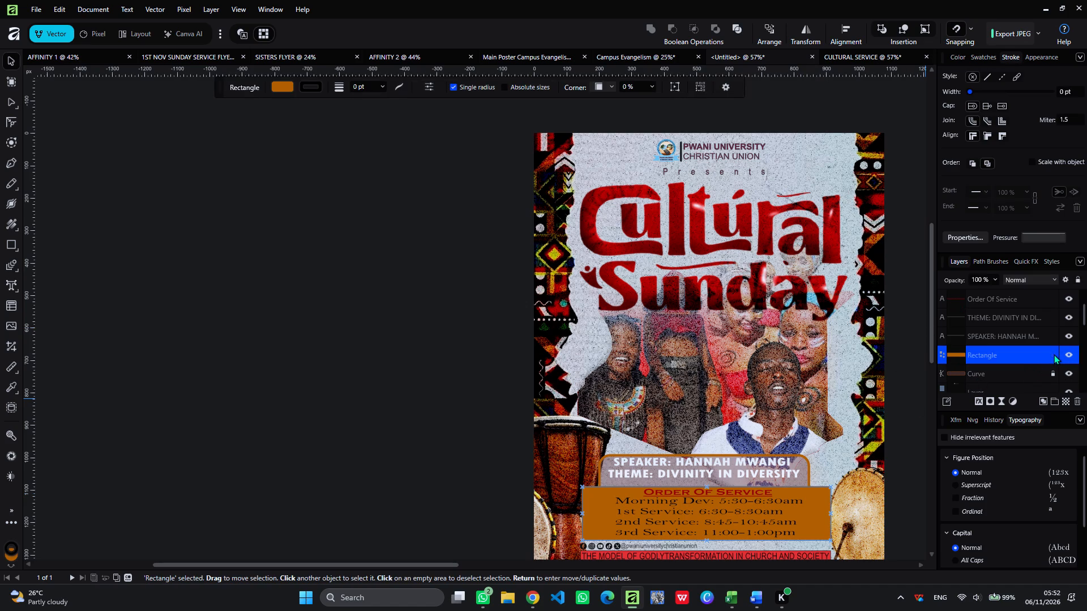
drag(705, 487, 705, 482)
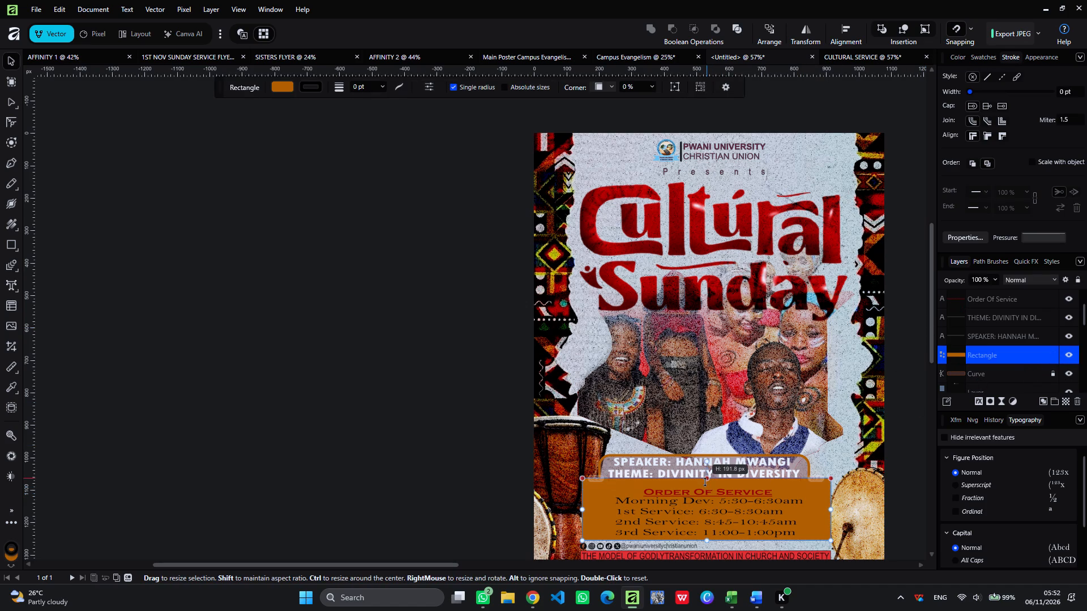
drag(705, 482, 705, 484)
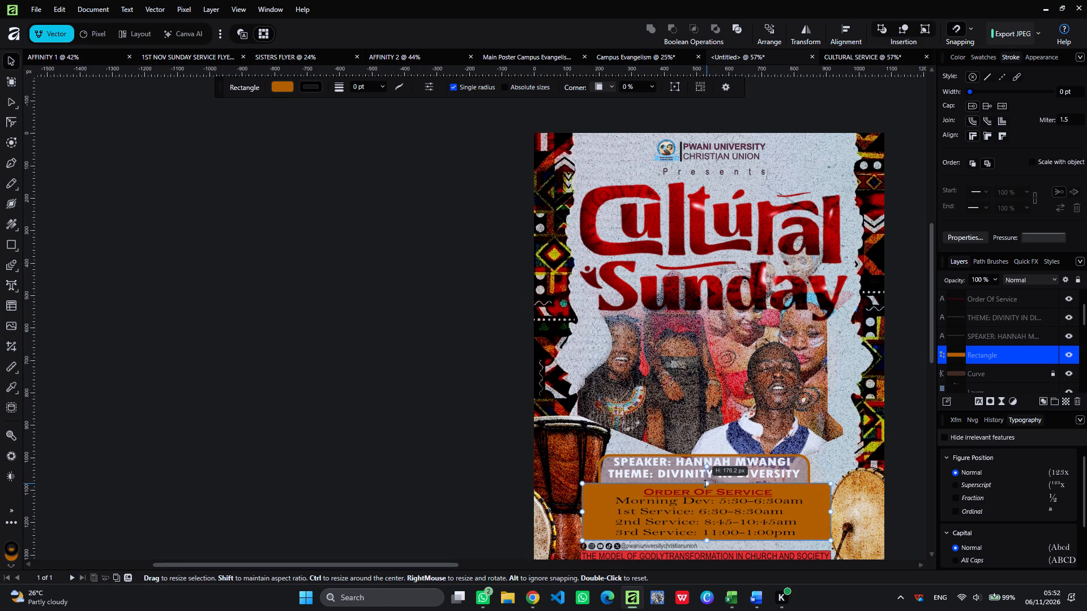
drag(705, 484, 705, 481)
key(Down)
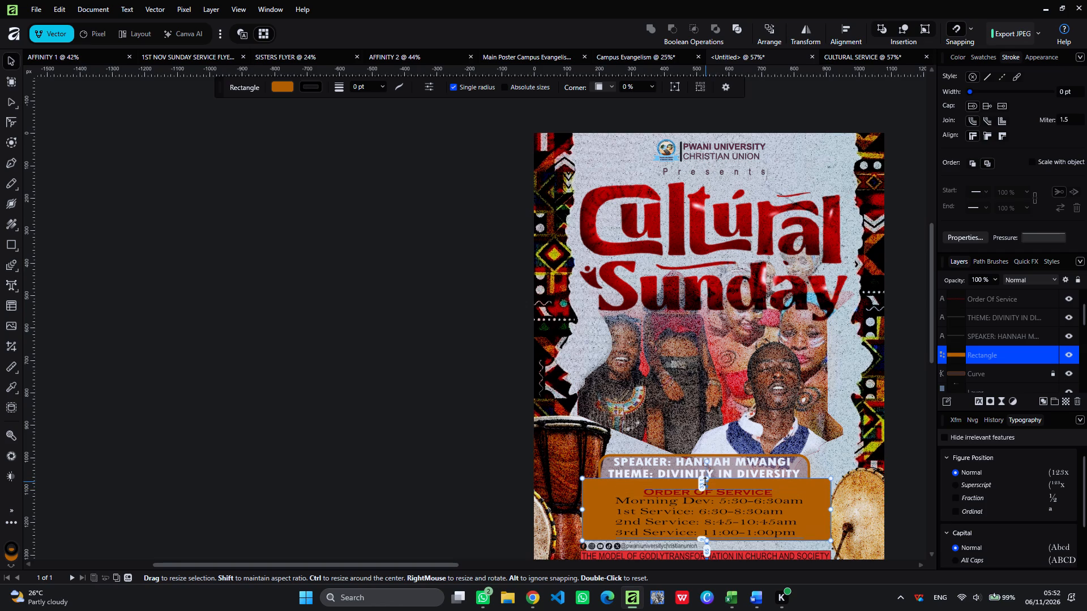
key(Down)
key(Down)
key(Down)
key(Down)
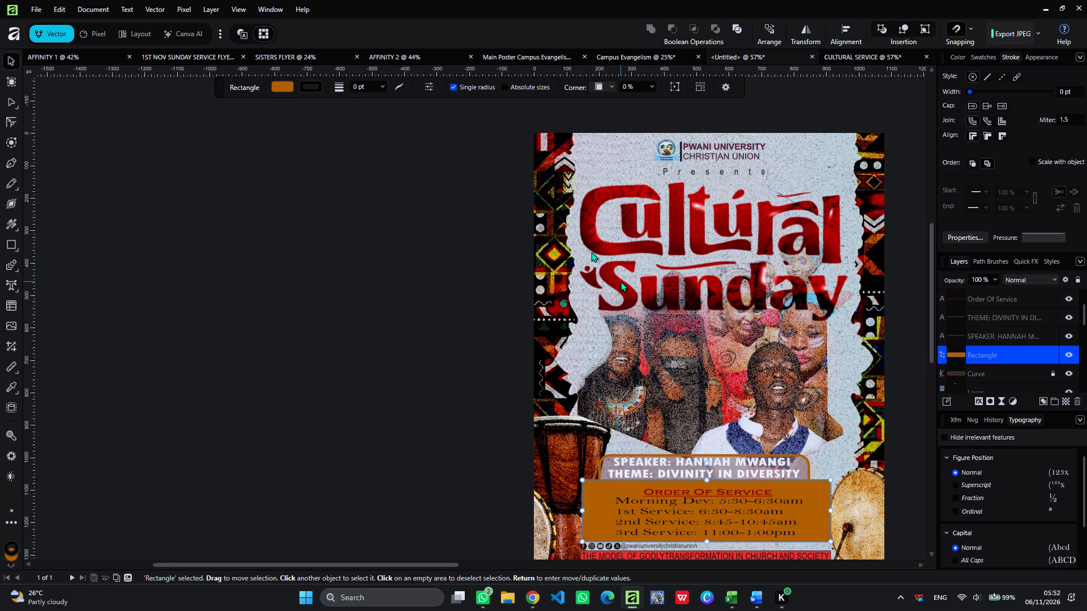
click(1055, 351)
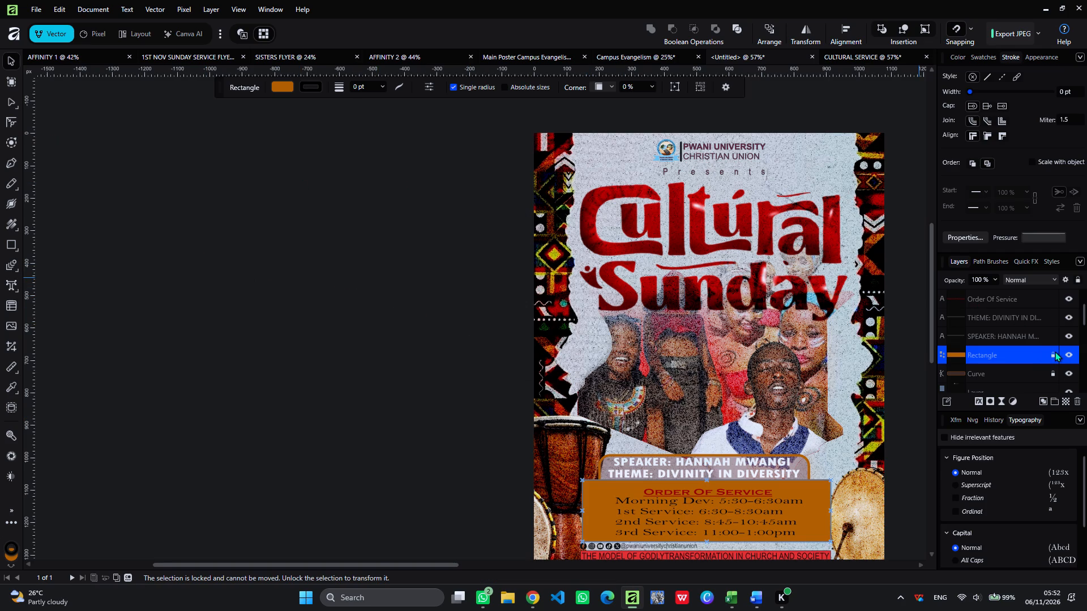
click(891, 361)
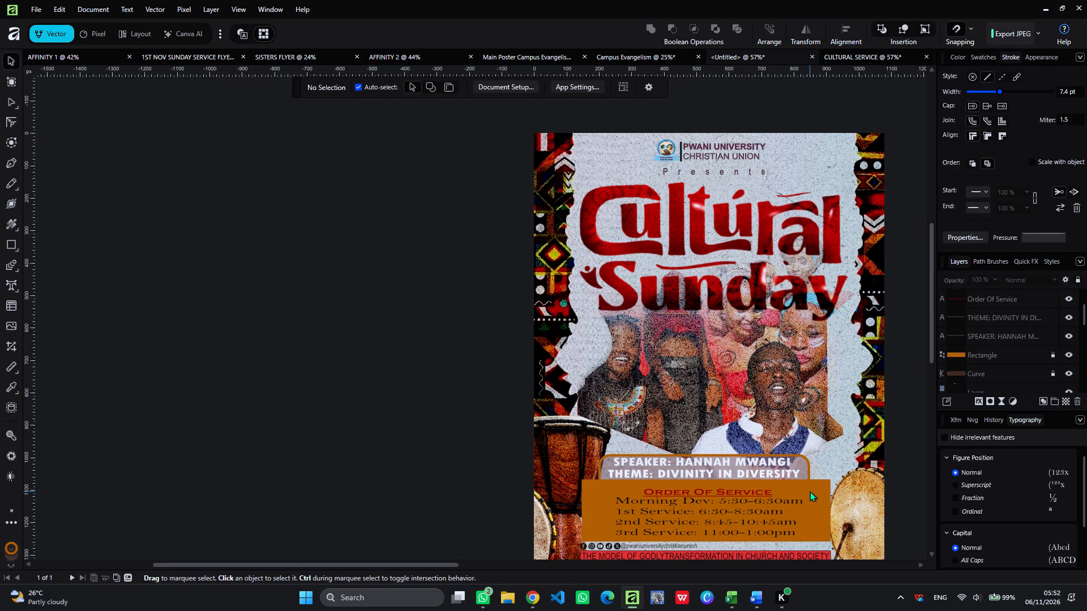
Select the Order Of Service heading and service times together, stretch them to about 179 px tall, and widen them slightly on both sides.
drag(810, 491, 734, 506)
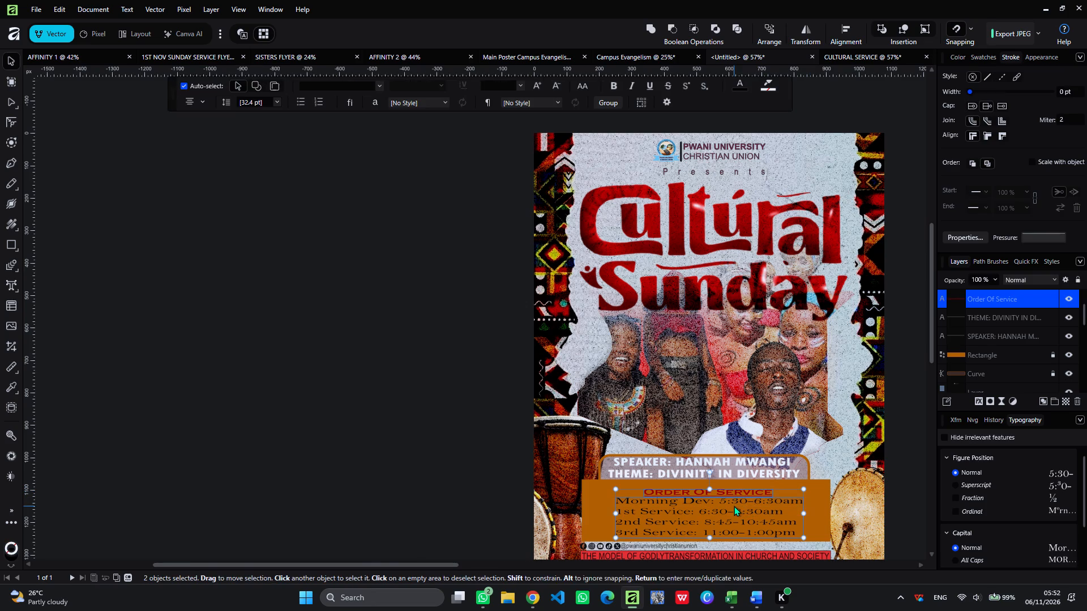
drag(712, 490, 712, 488)
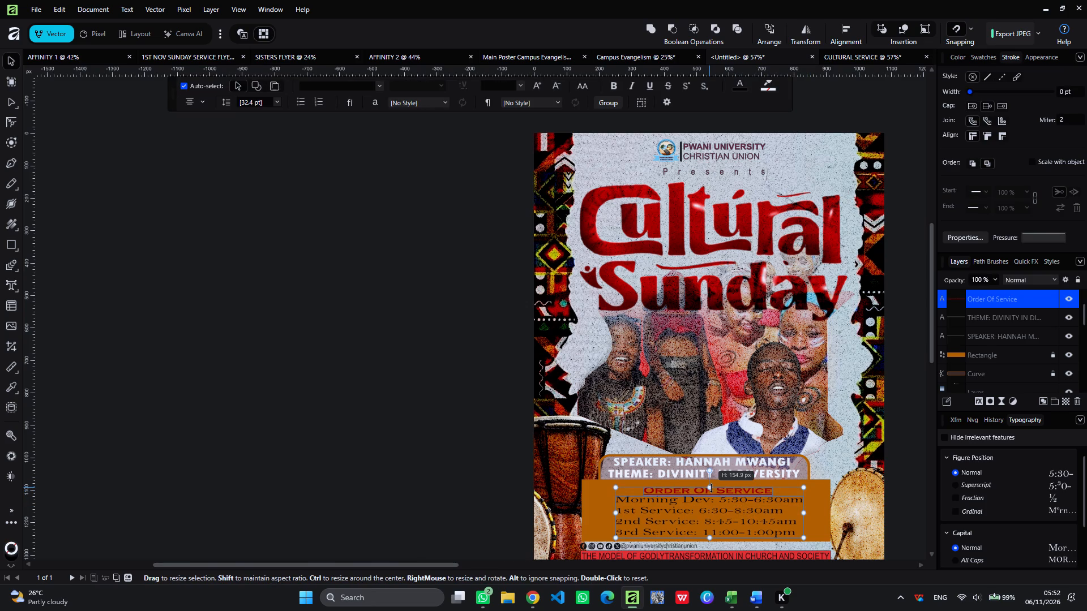
drag(712, 488, 712, 484)
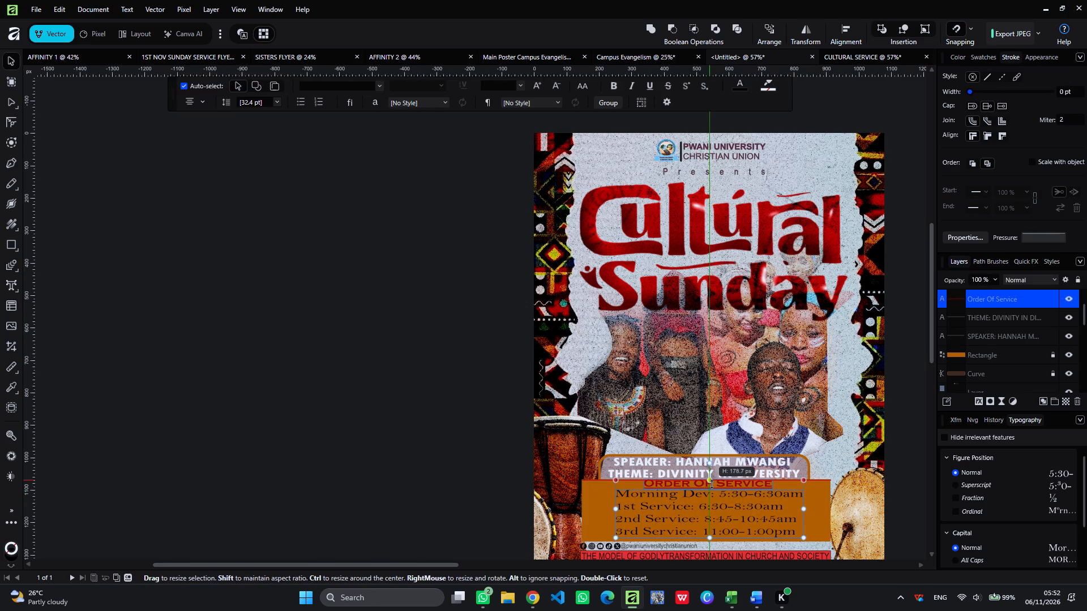
drag(712, 484, 712, 487)
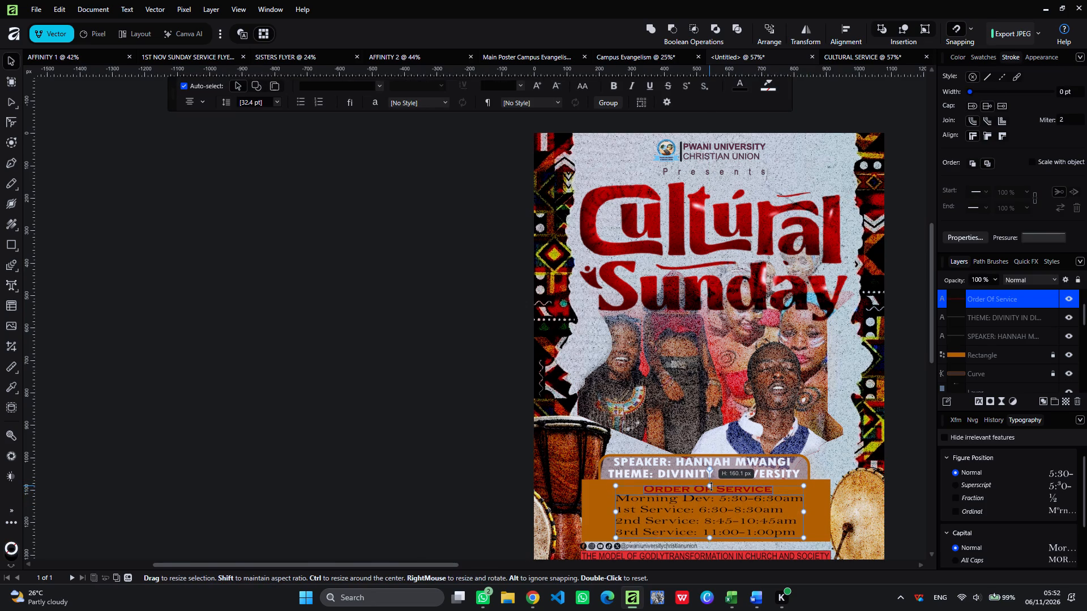
drag(712, 487, 712, 485)
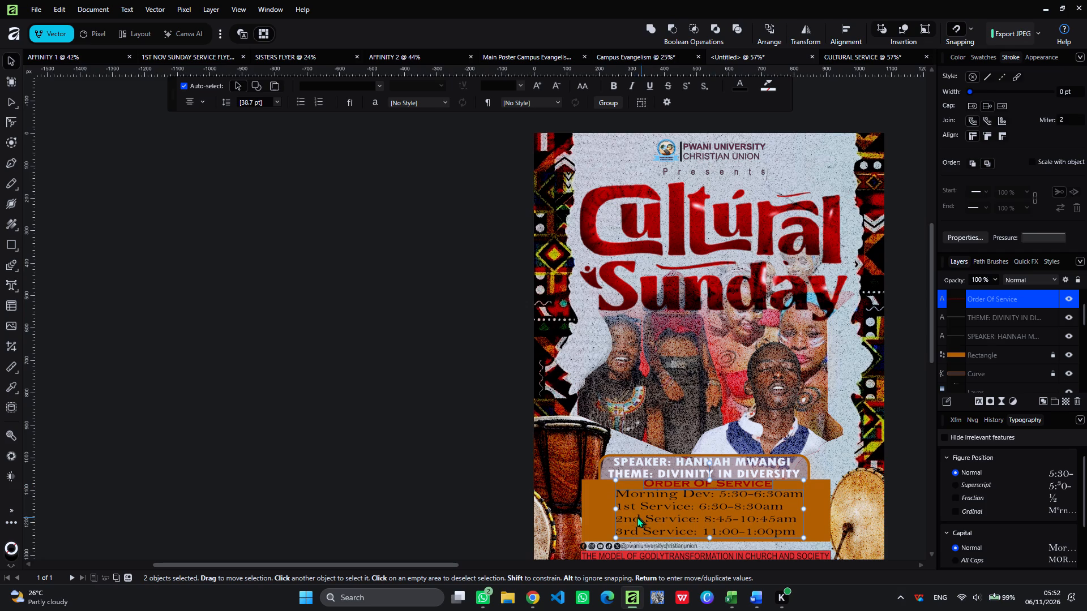
drag(619, 507, 611, 509)
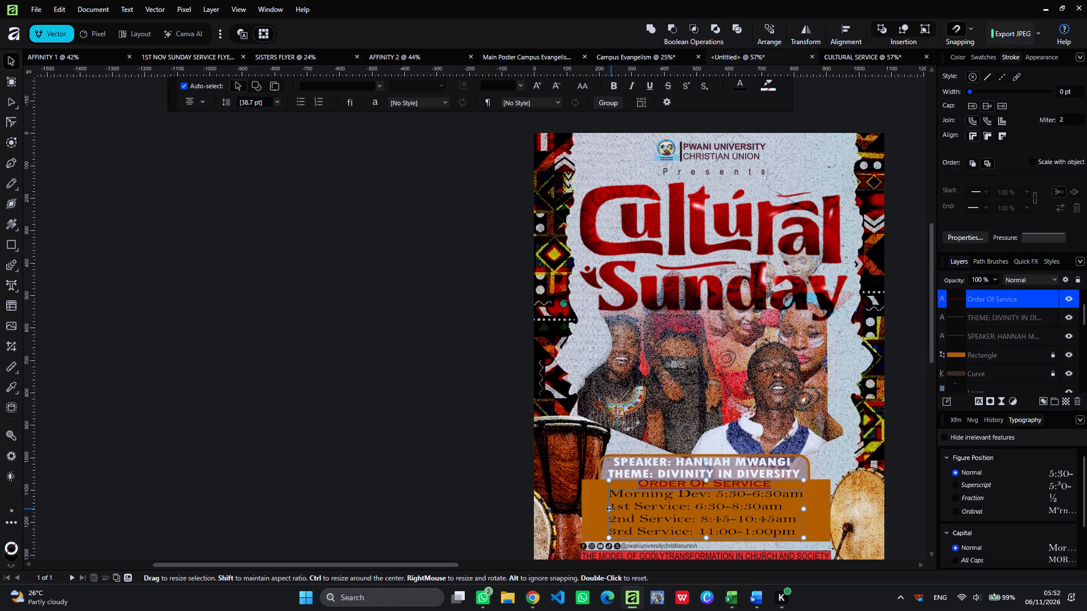
drag(804, 505, 812, 505)
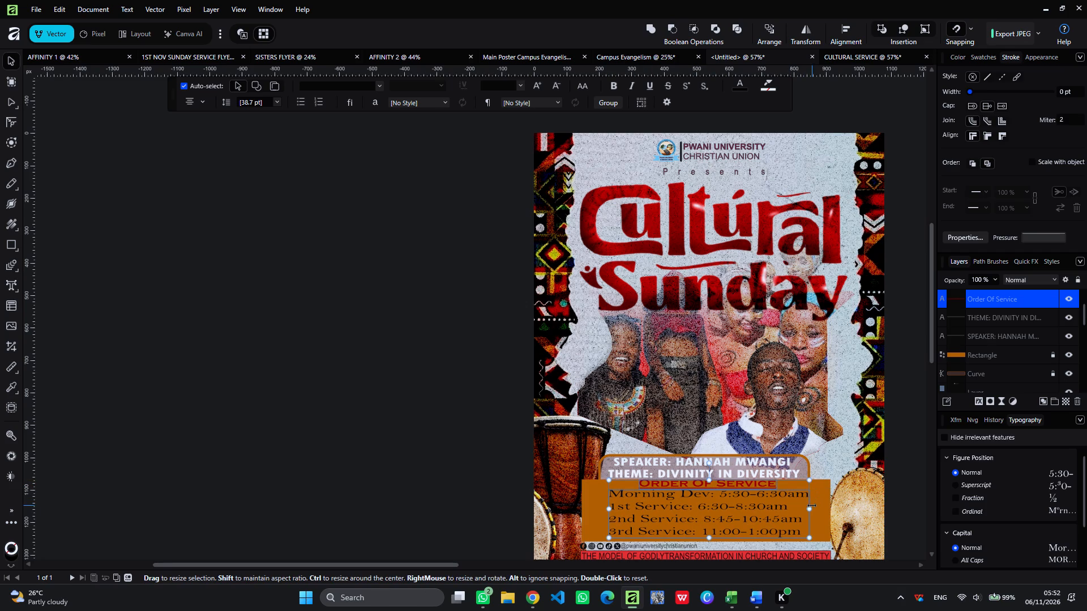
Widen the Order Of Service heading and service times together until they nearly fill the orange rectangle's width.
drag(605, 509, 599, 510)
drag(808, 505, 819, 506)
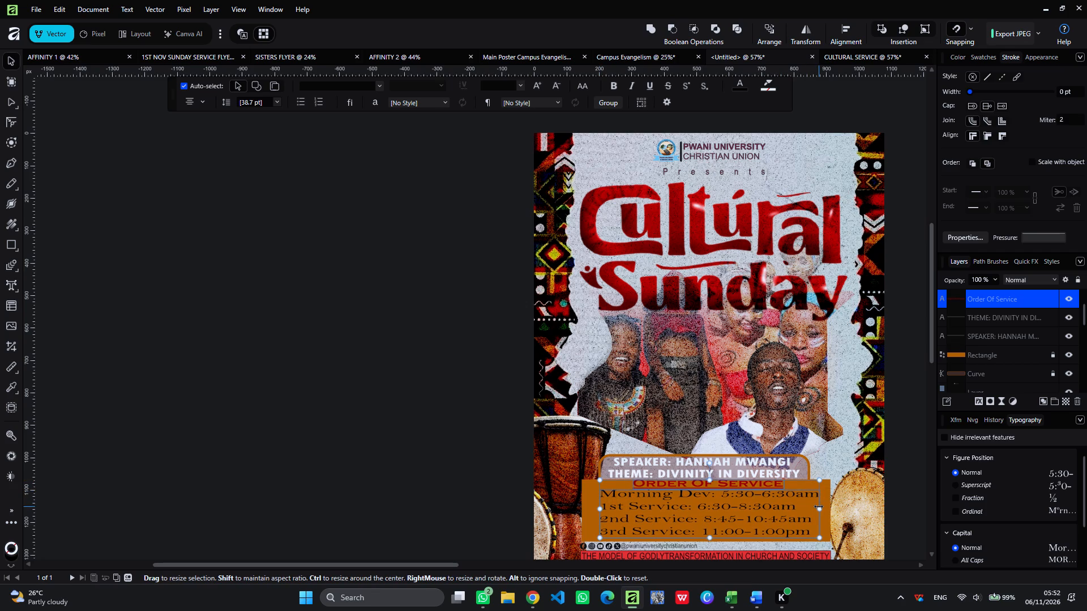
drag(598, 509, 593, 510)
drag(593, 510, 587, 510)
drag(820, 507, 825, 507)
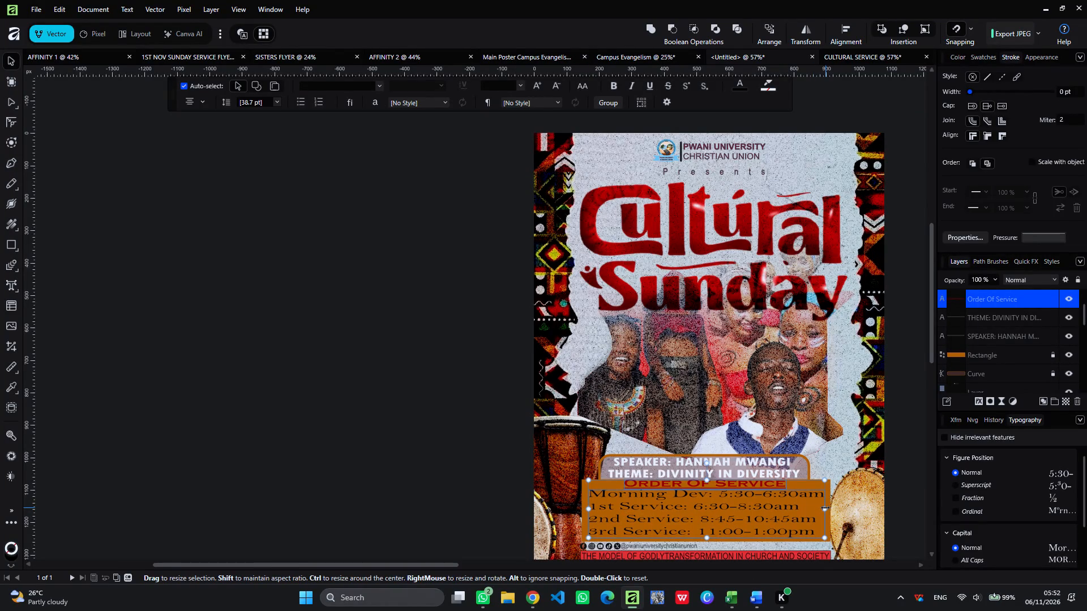
Nudge the heading and service times down slightly to centre them vertically in the orange rectangle, and deselect them.
key(Down)
key(Down)
key(Down)
key(Down)
key(Down)
key(Down)
key(Down)
key(Down)
key(Down)
key(Down)
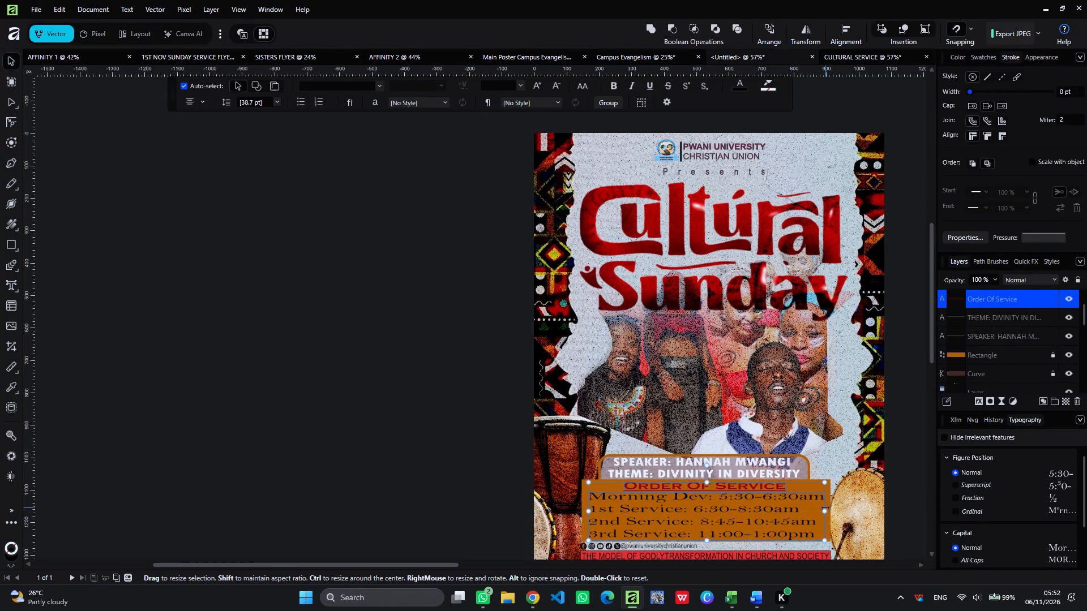
key(Up)
key(Up)
key(Up)
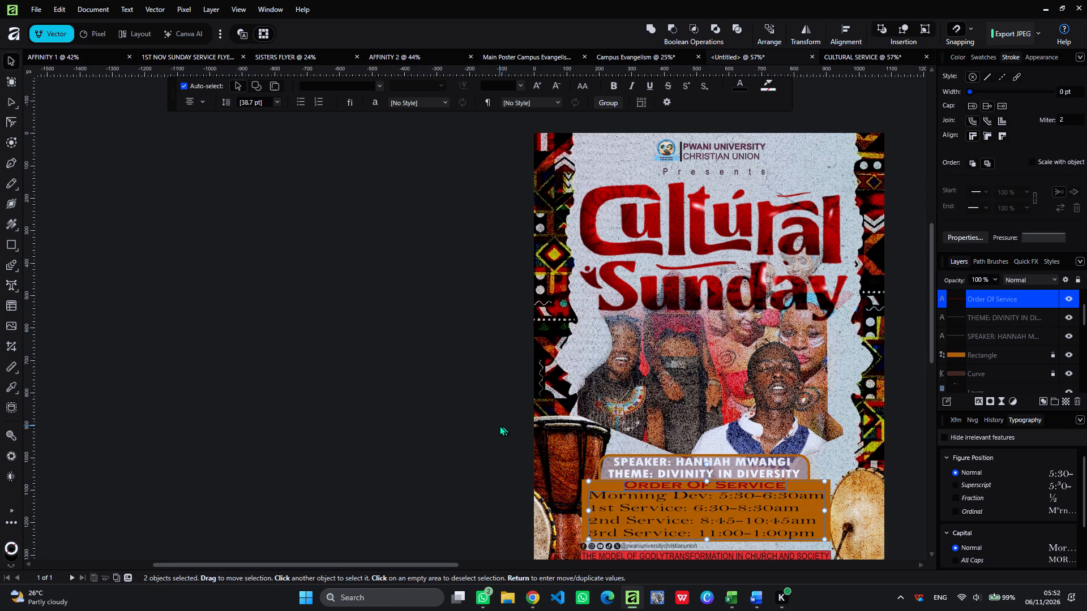
click(11, 54)
click(224, 210)
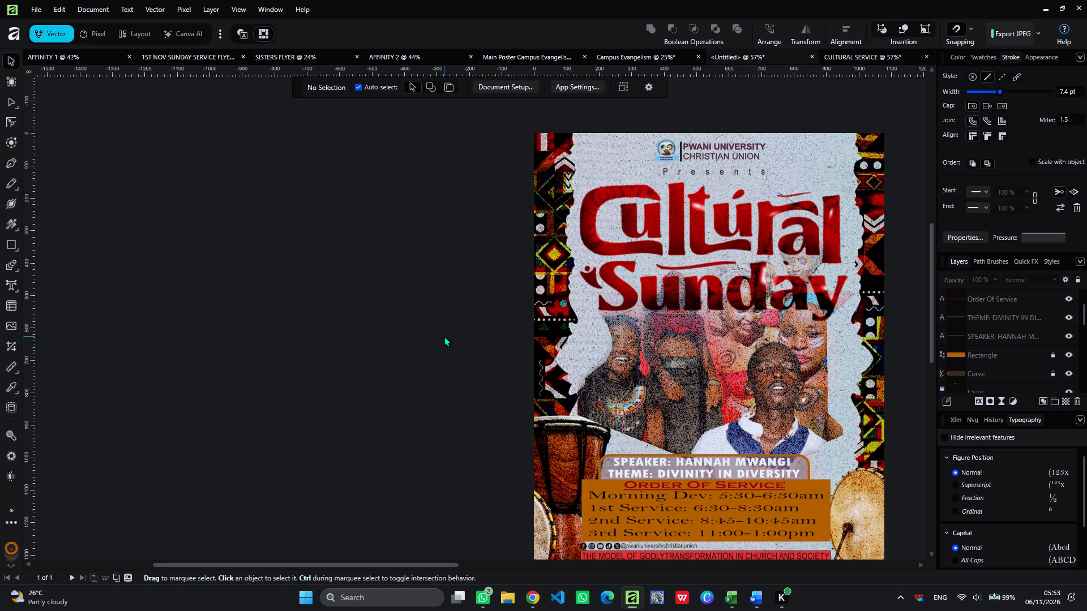
Select the Order Of Service heading and service times together, narrow them to under half the orange rectangle's width, and align them with its left edge.
click(741, 540)
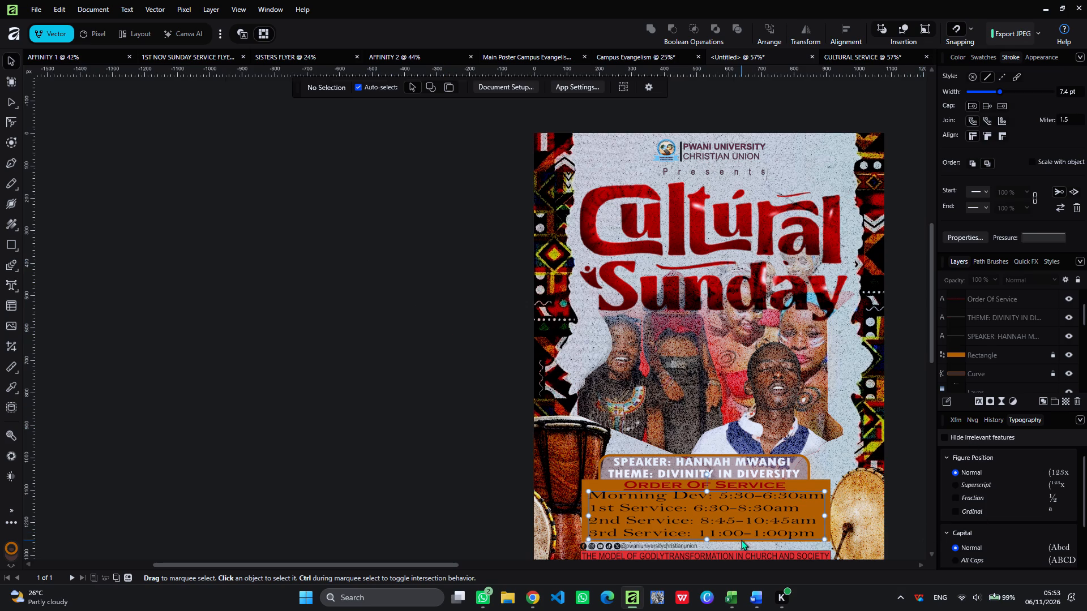
drag(822, 470, 786, 481)
drag(817, 481, 785, 489)
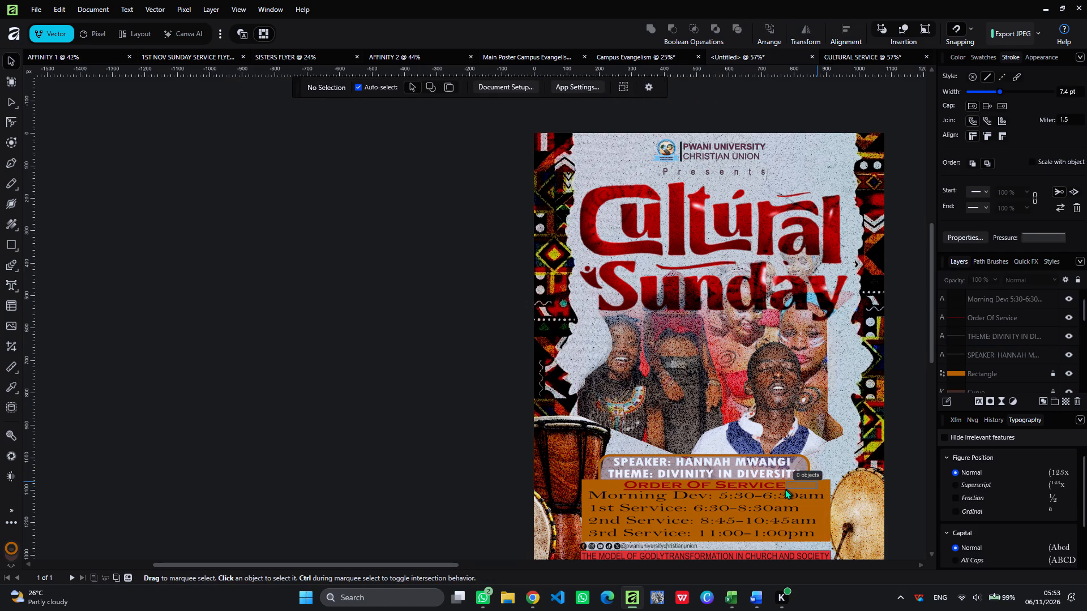
drag(785, 489, 724, 539)
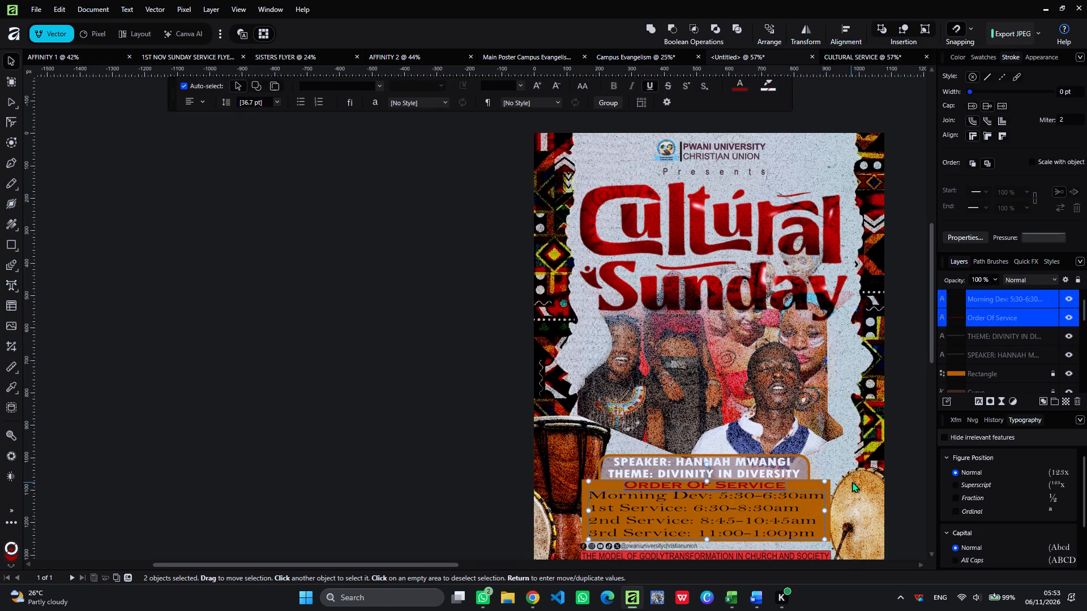
drag(824, 485, 781, 496)
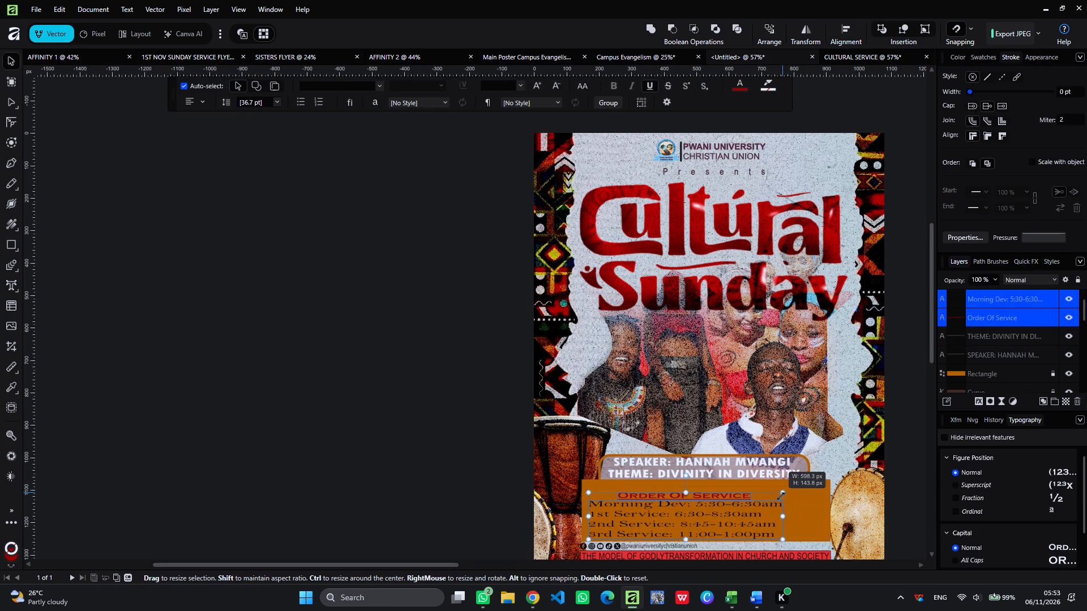
drag(781, 496, 734, 484)
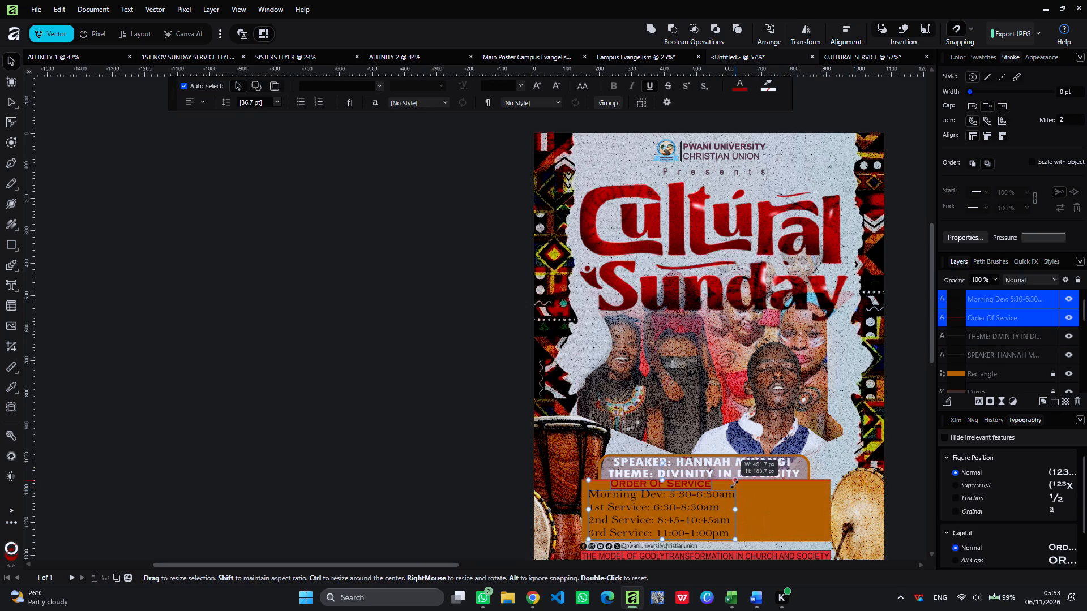
drag(734, 484, 717, 487)
click(676, 510)
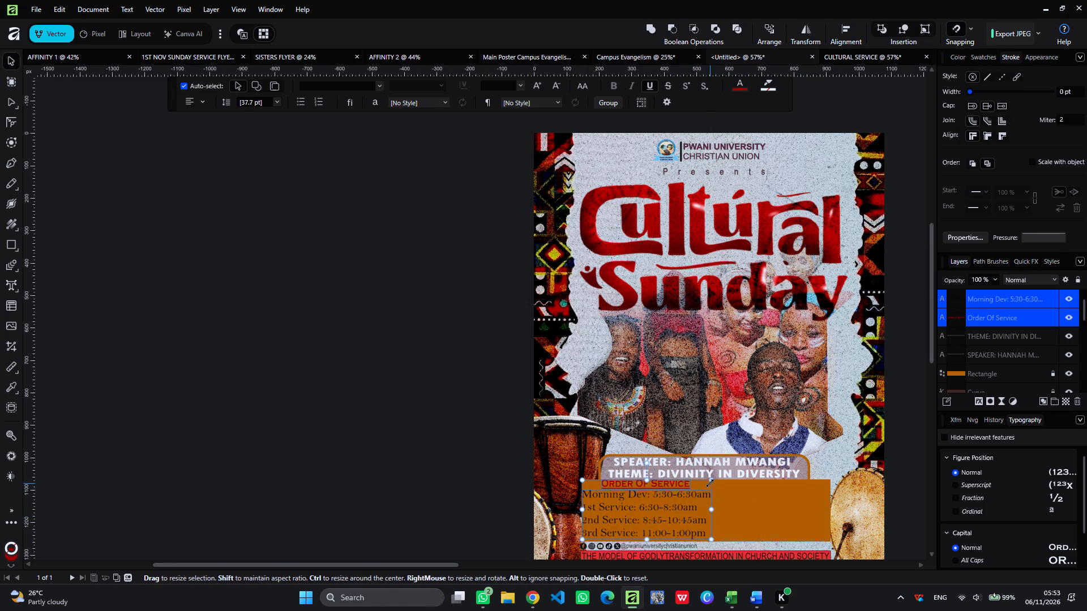
drag(711, 482, 691, 483)
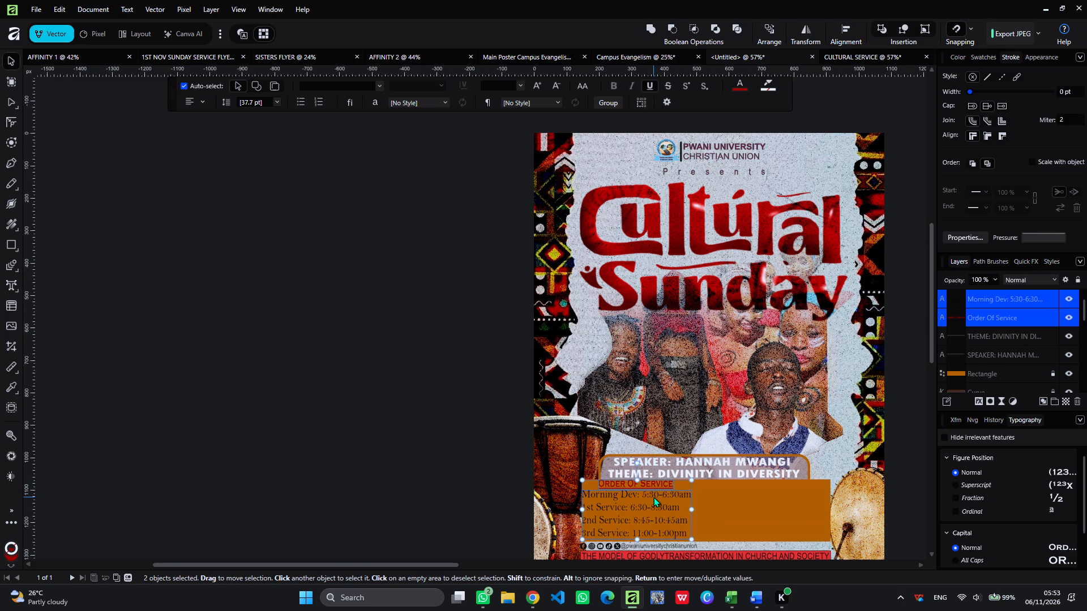
Nudge the heading and service times slightly to the right, leaving a small margin from the orange rectangle's left edge.
click(653, 497)
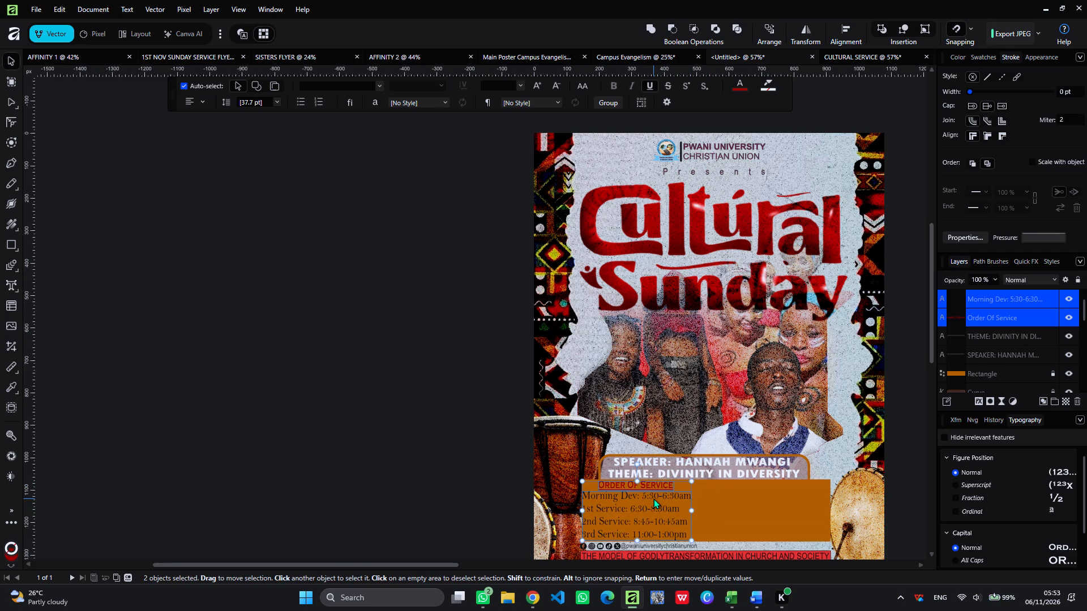
key(Up)
key(Right)
key(Right)
key(Right)
key(Right)
key(Right)
key(Right)
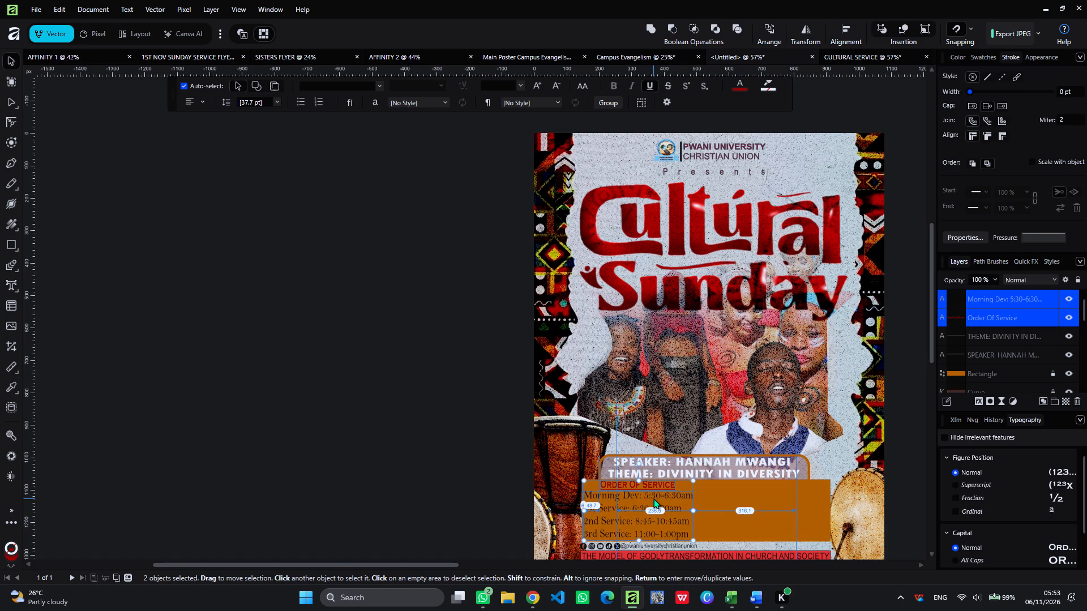
key(Right)
key(Right)
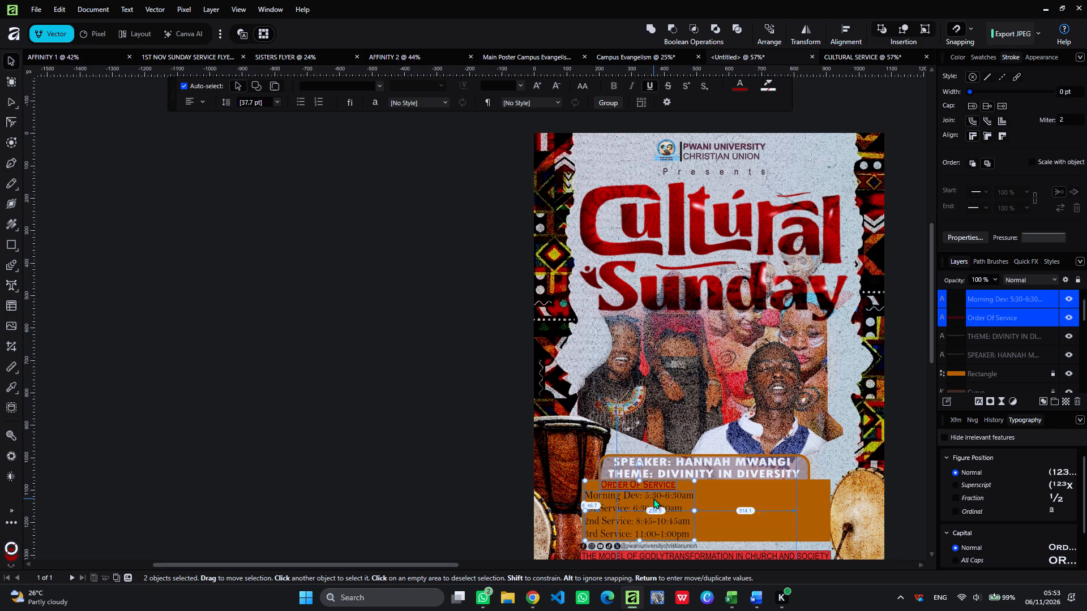
key(Right)
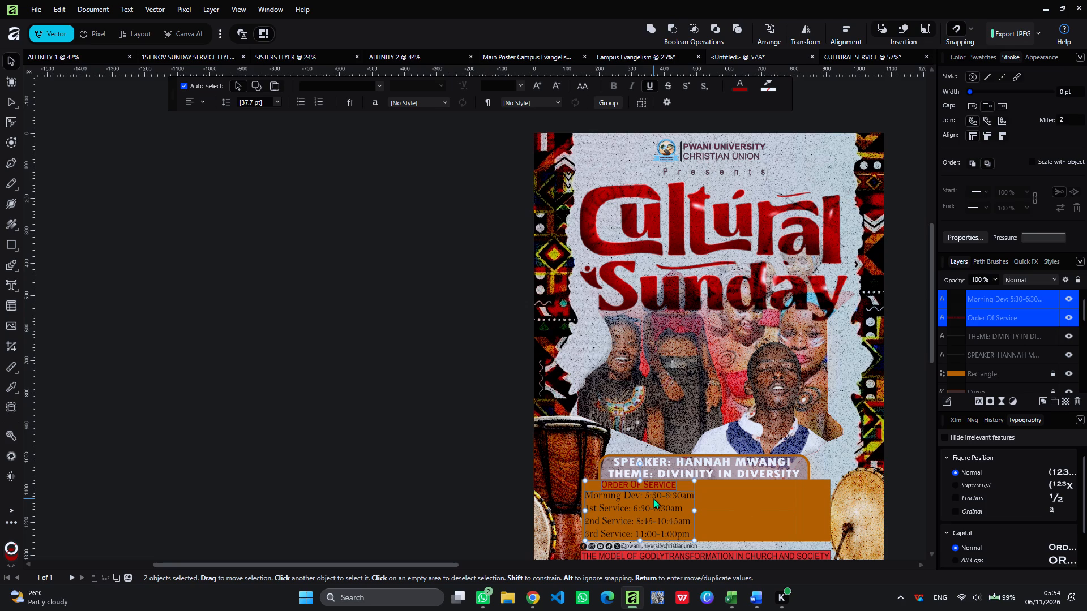
click(756, 504)
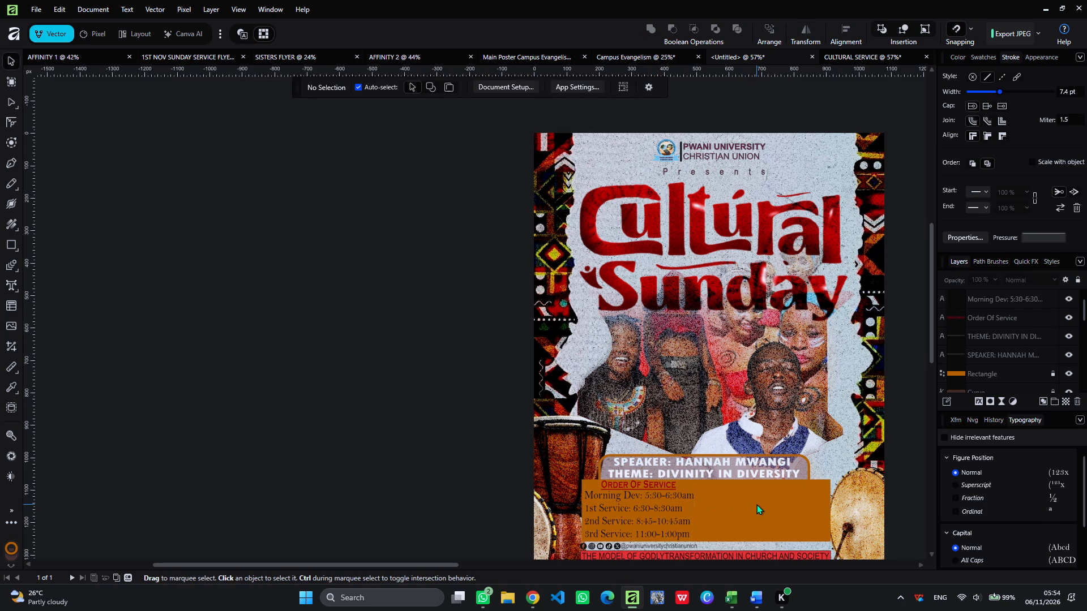
Nudge only the Order Of Service heading slightly left above the service times.
click(667, 487)
key(Left)
key(Left)
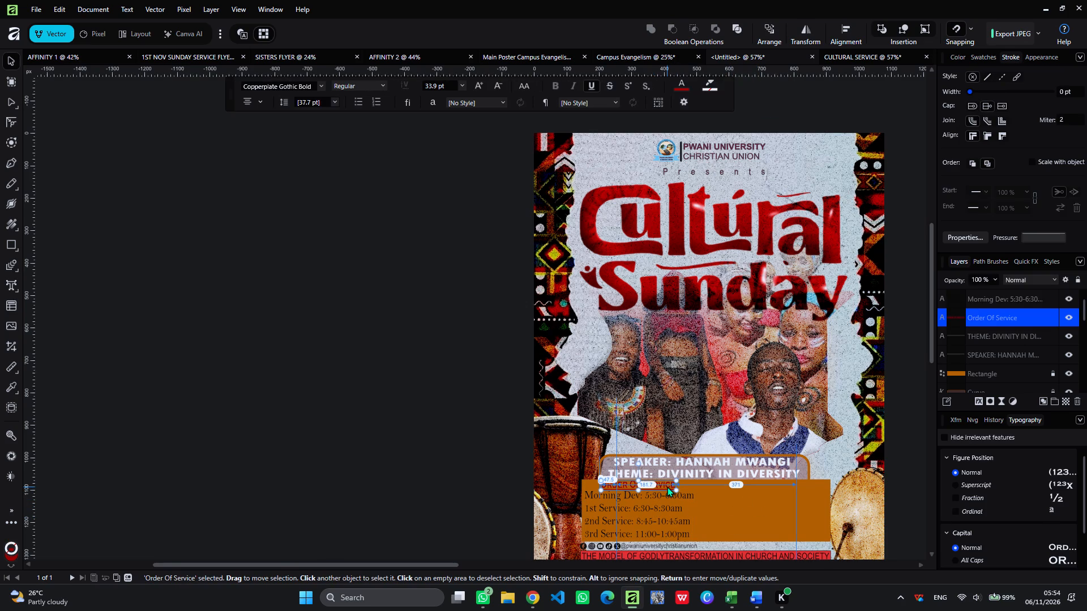
key(Left)
click(708, 514)
drag(739, 522, 660, 509)
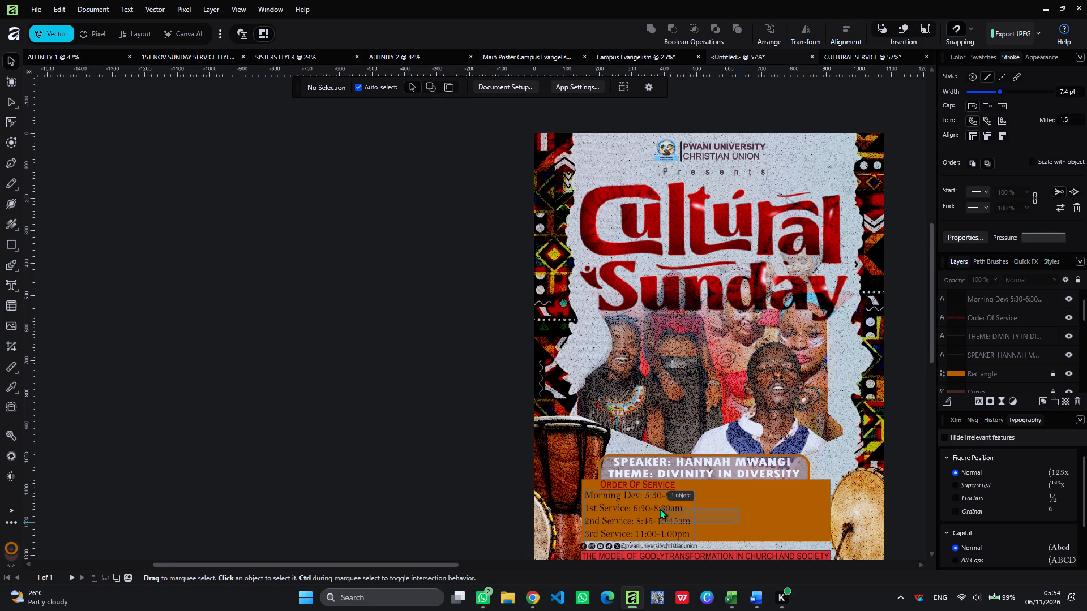
drag(660, 509, 640, 487)
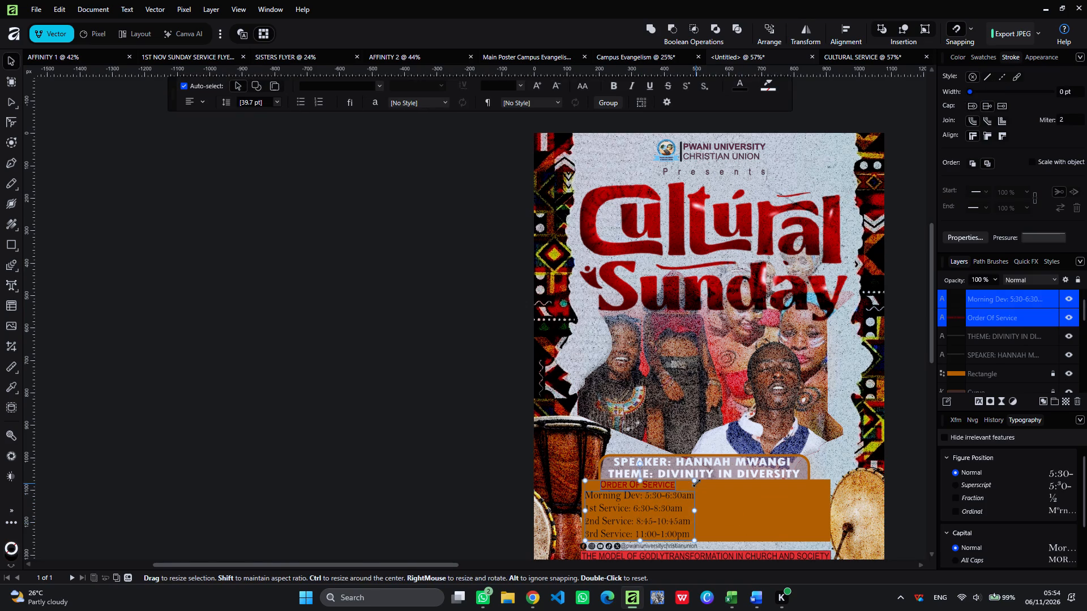
click(751, 514)
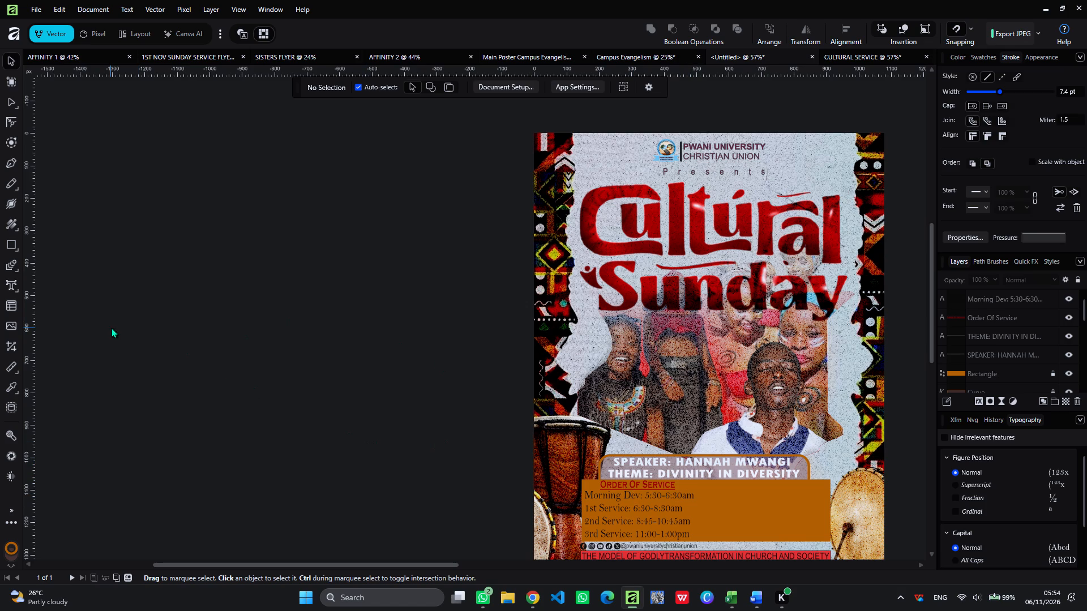
Draw a narrow vertical rectangle just right of the service times and stretch it to the orange rectangle's full height.
click(8, 243)
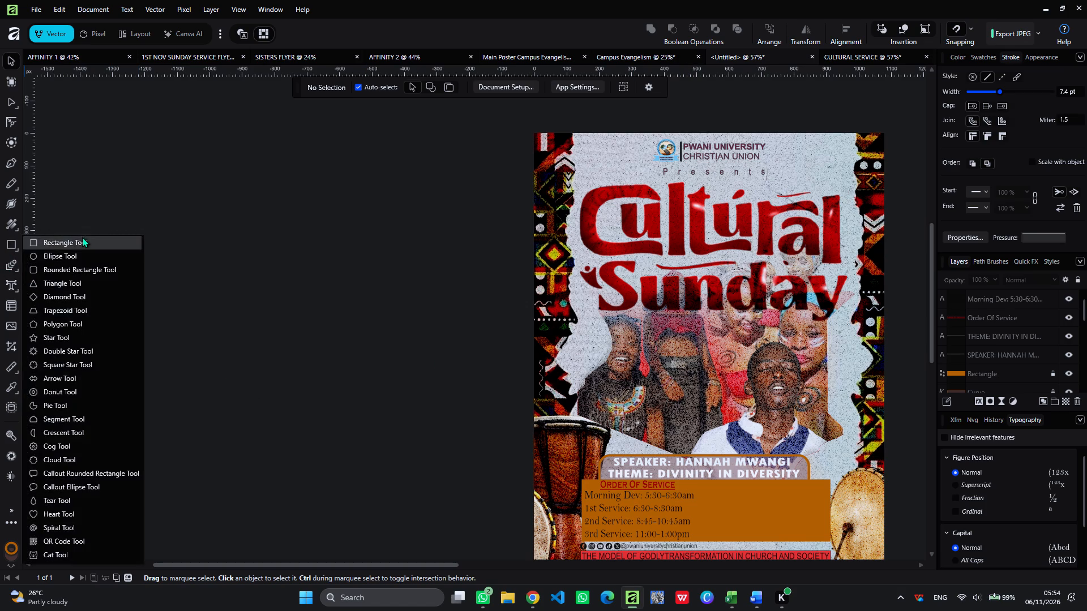
click(82, 234)
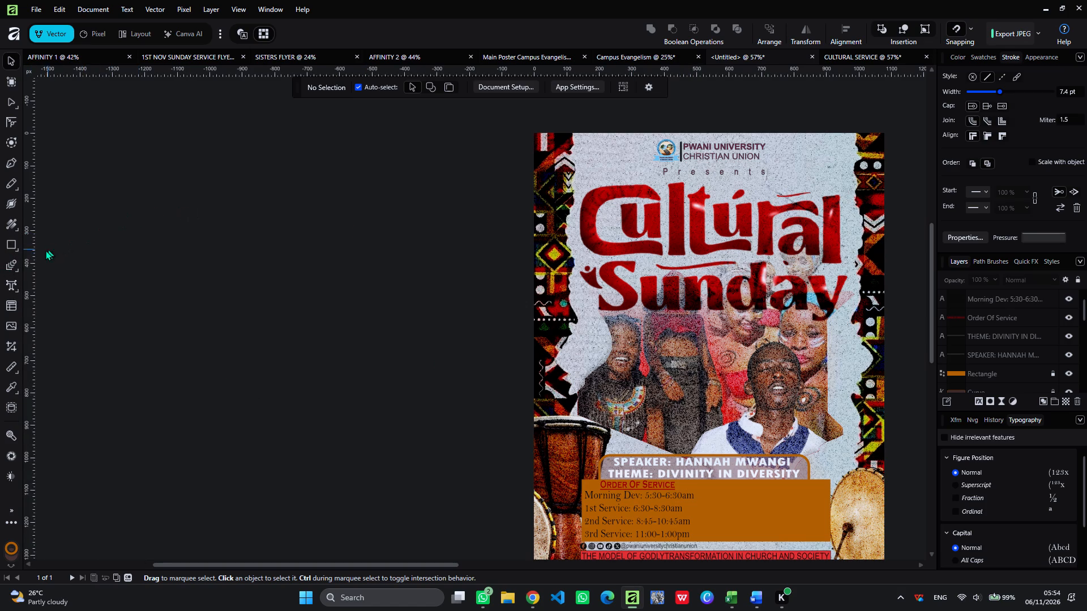
click(7, 240)
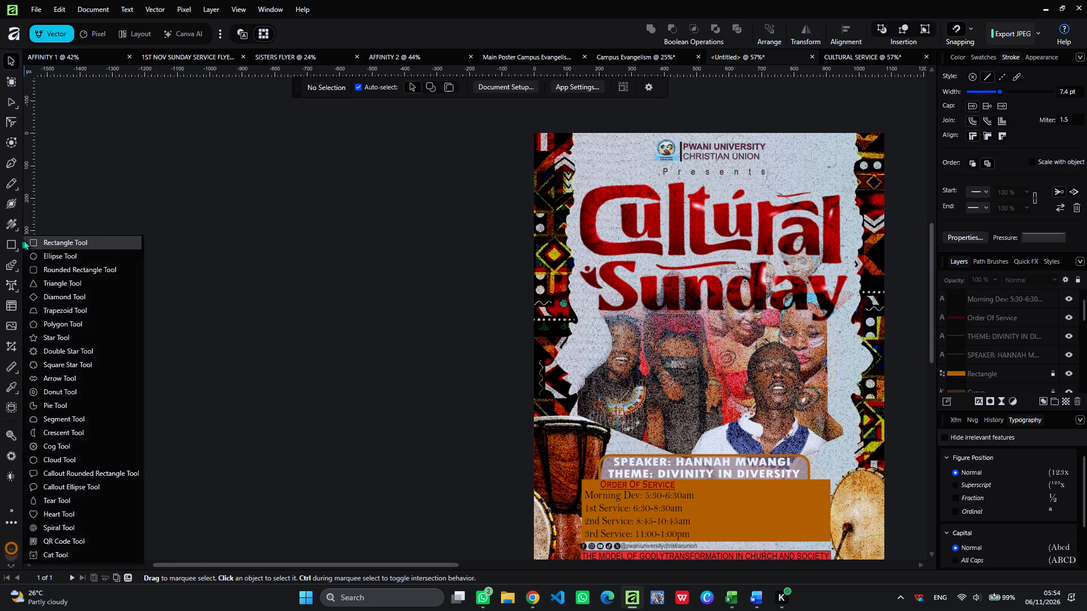
click(42, 243)
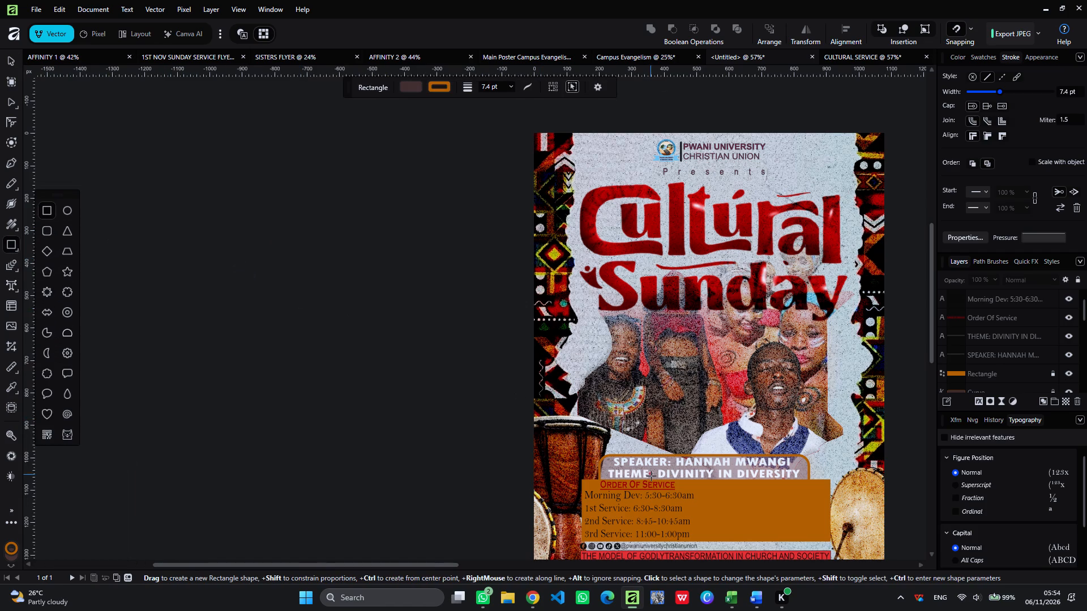
drag(699, 481, 701, 507)
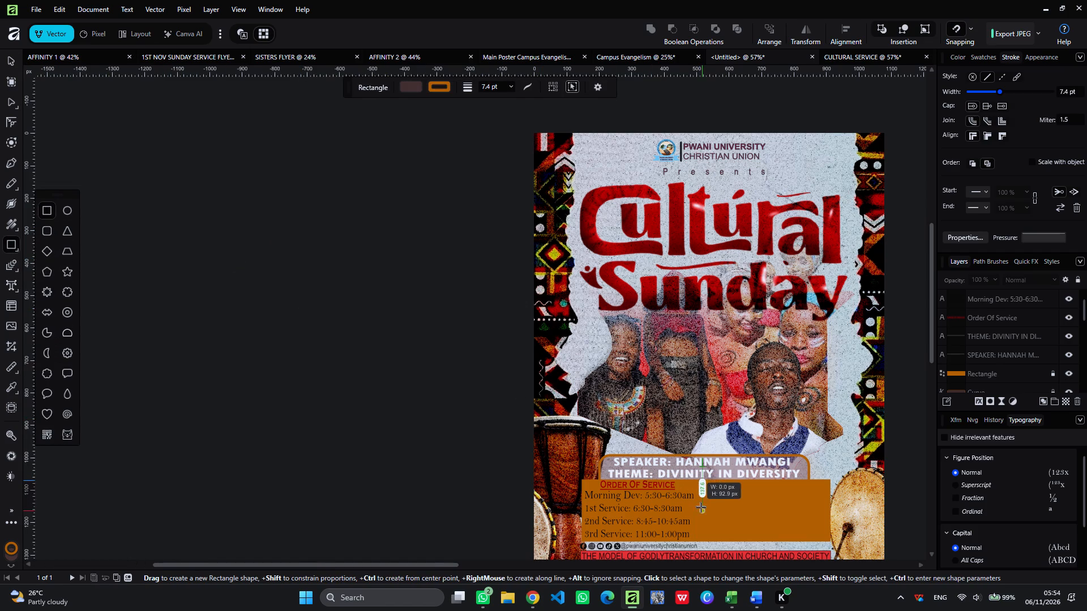
drag(701, 507, 746, 569)
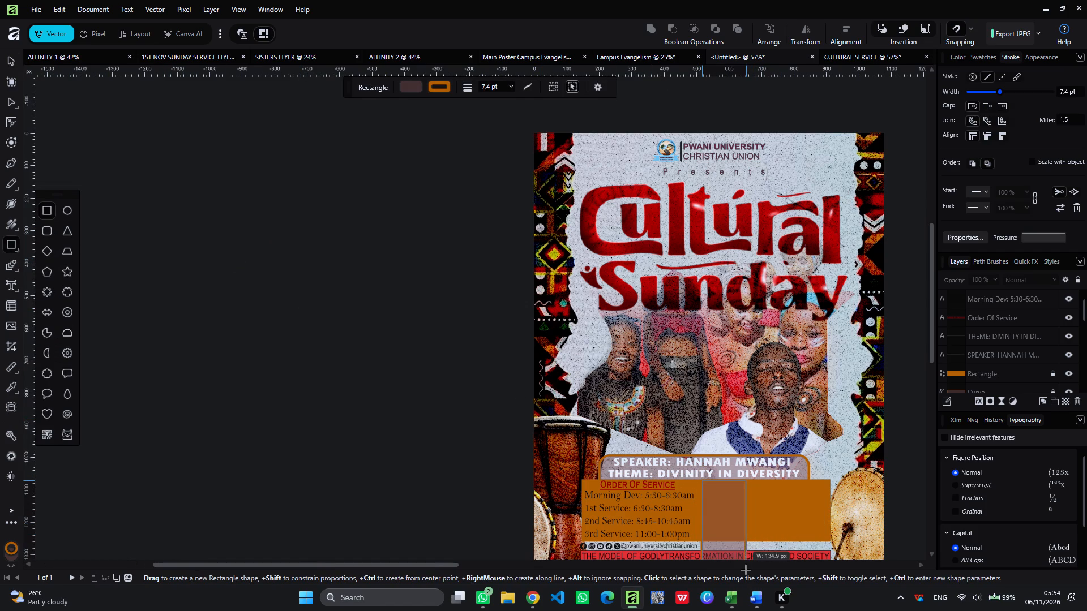
drag(746, 569, 724, 539)
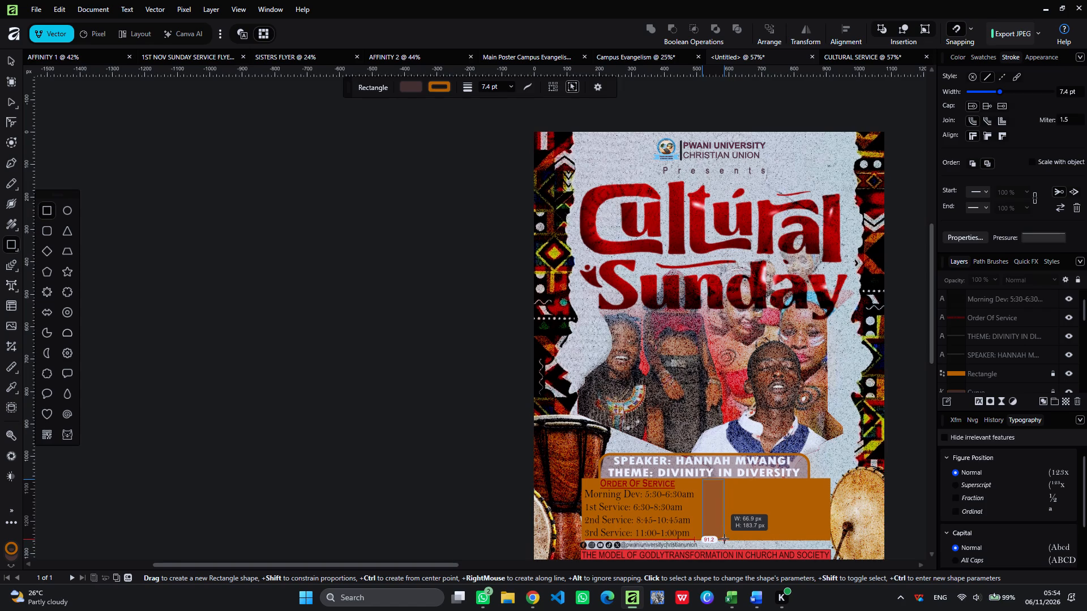
drag(724, 539, 721, 533)
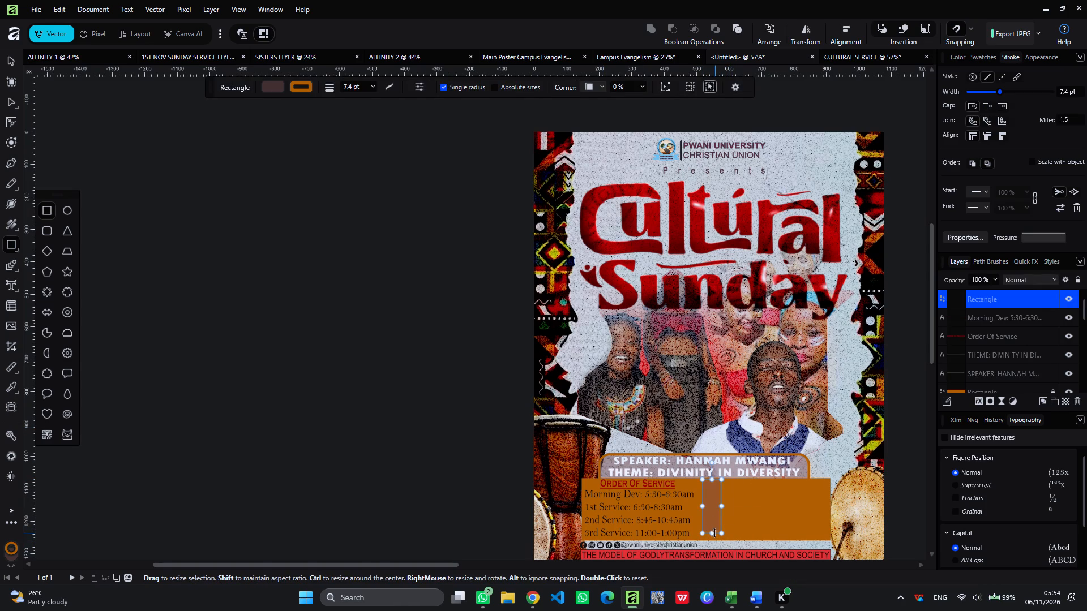
drag(716, 532, 716, 541)
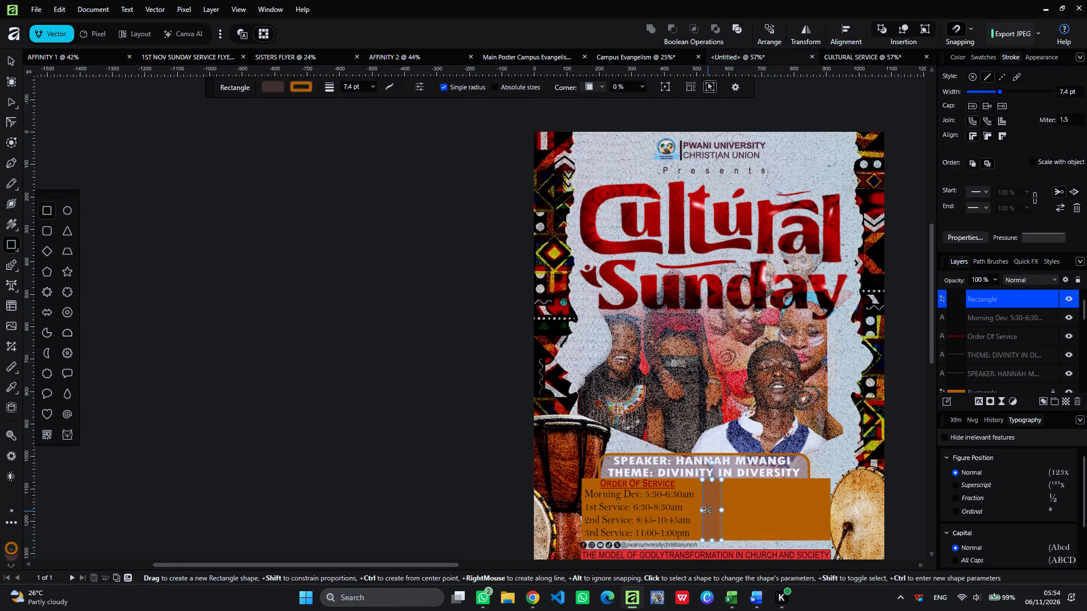
click(711, 479)
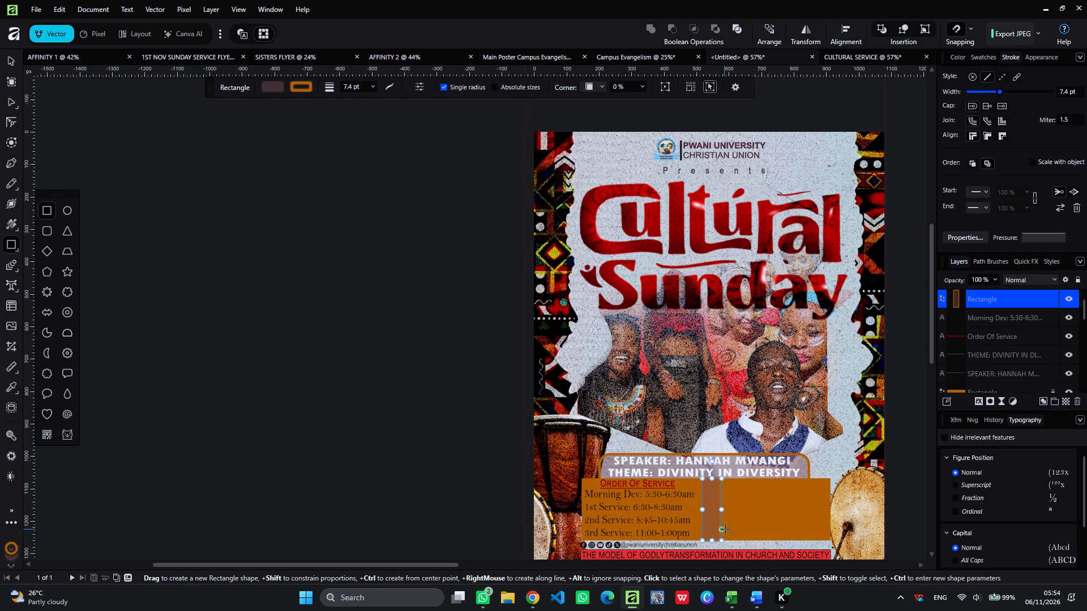
Narrow the vertical divider rectangle to a thin strip just right of the service times.
click(722, 512)
drag(722, 512, 705, 512)
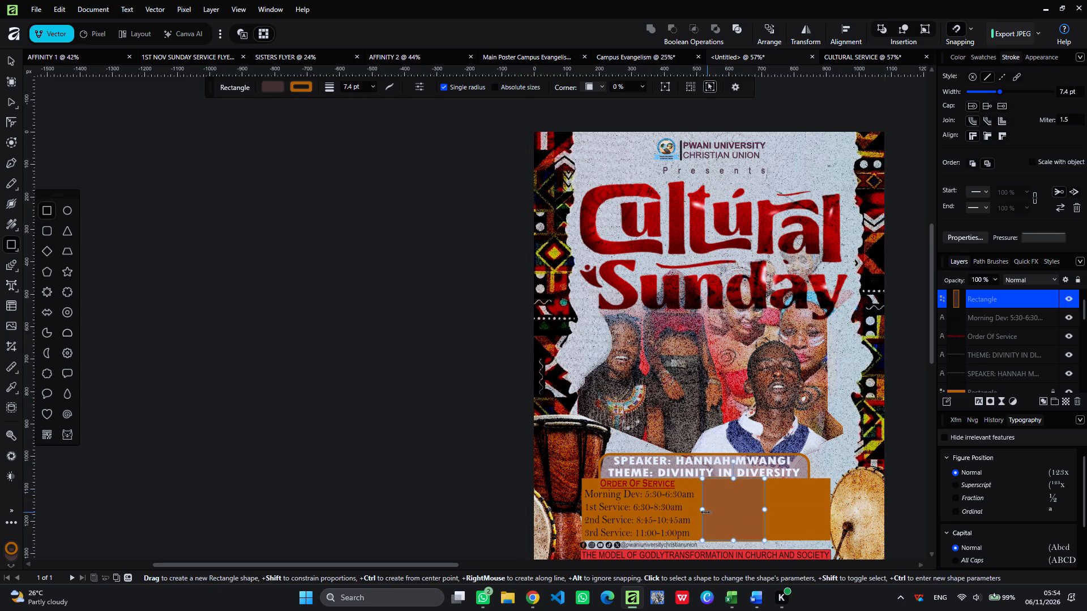
drag(705, 512, 765, 514)
drag(765, 514, 712, 514)
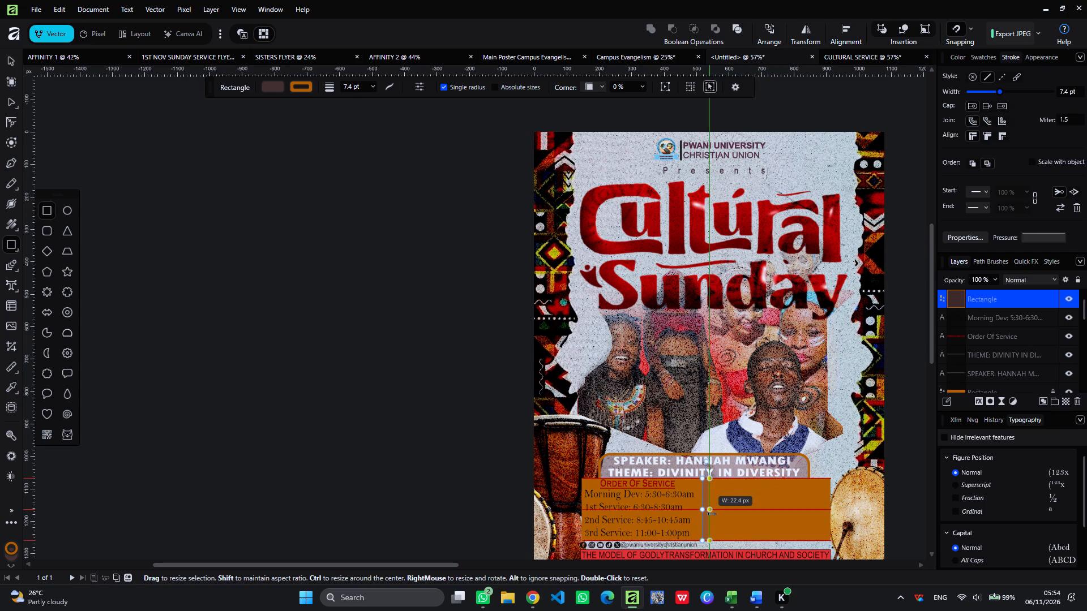
drag(712, 514, 709, 514)
drag(709, 514, 708, 514)
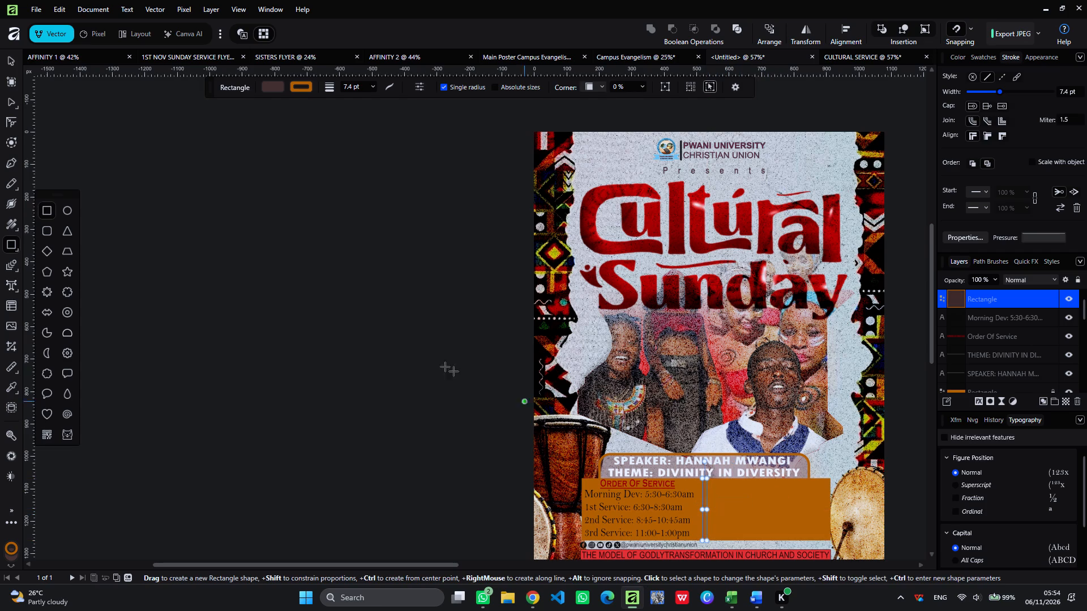
click(196, 234)
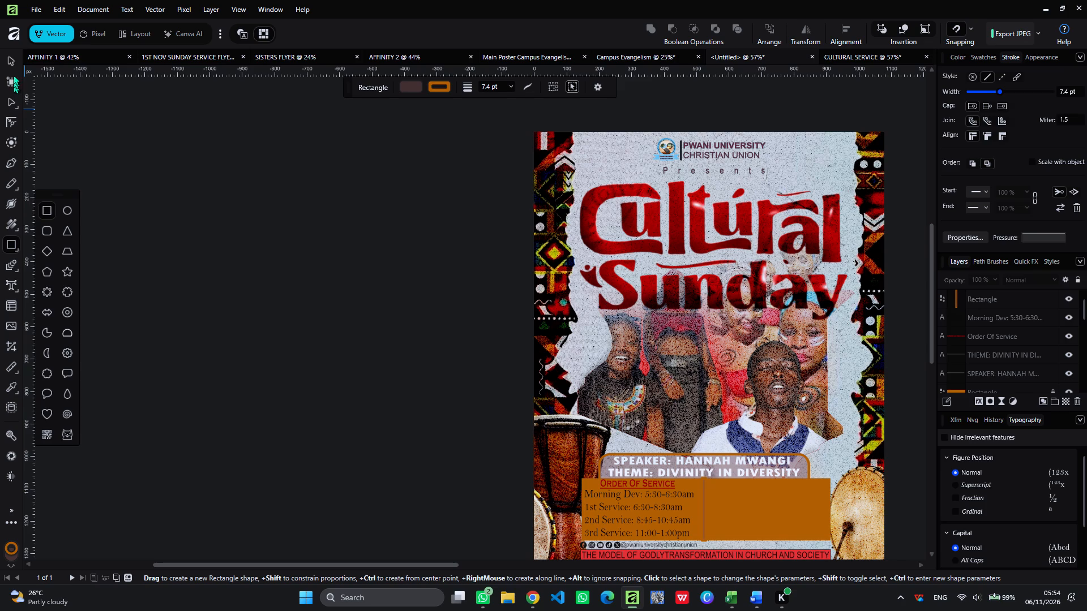
click(12, 55)
click(234, 133)
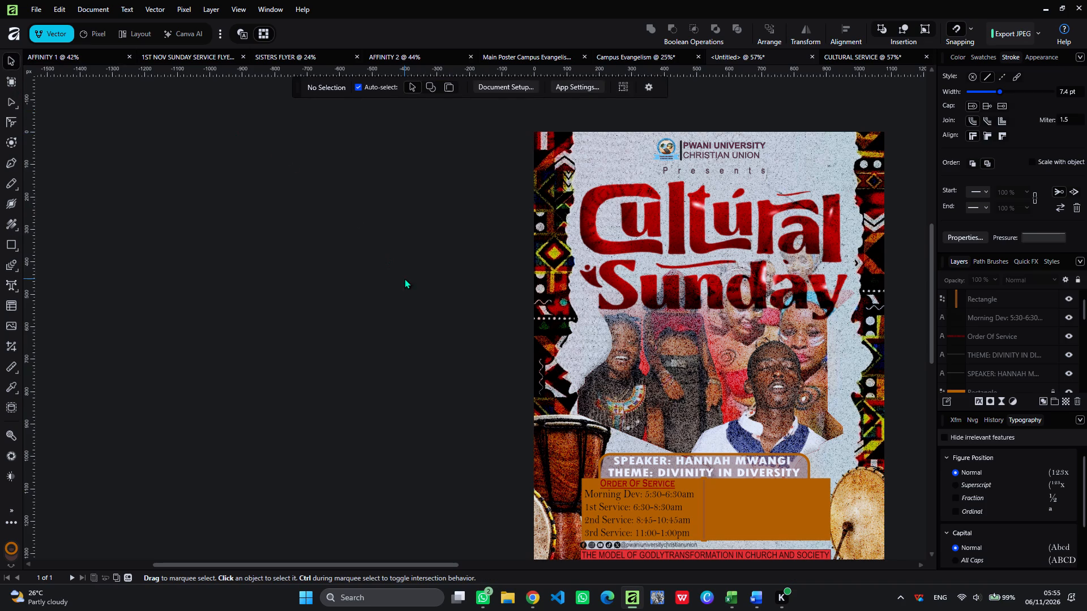
Set the divider's stroke width to 0 pt and narrow it further into a thin vertical line.
click(701, 498)
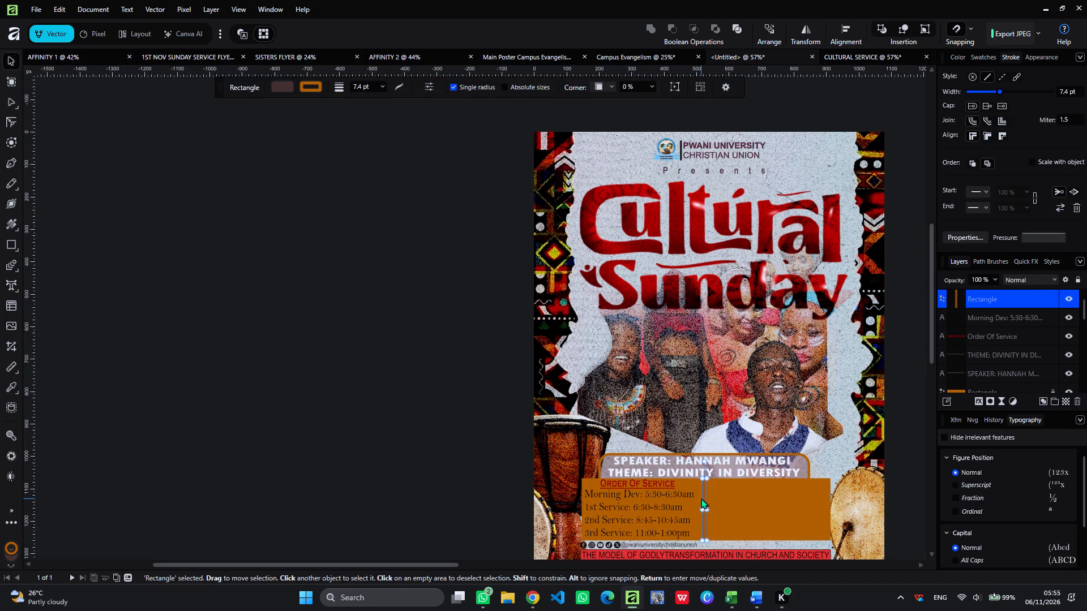
click(745, 499)
double_click(704, 509)
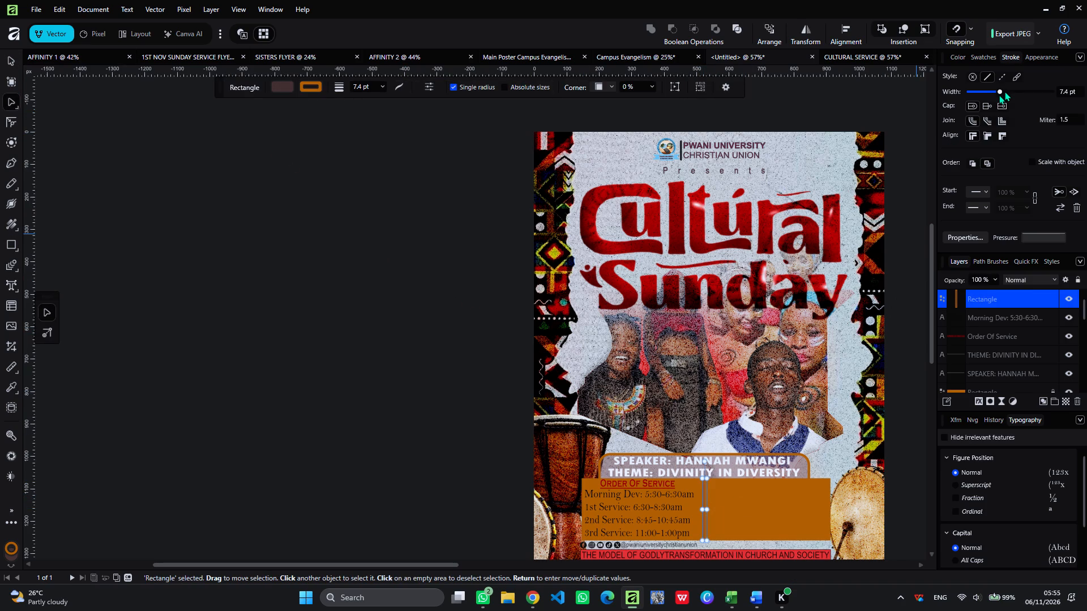
drag(999, 92, 962, 99)
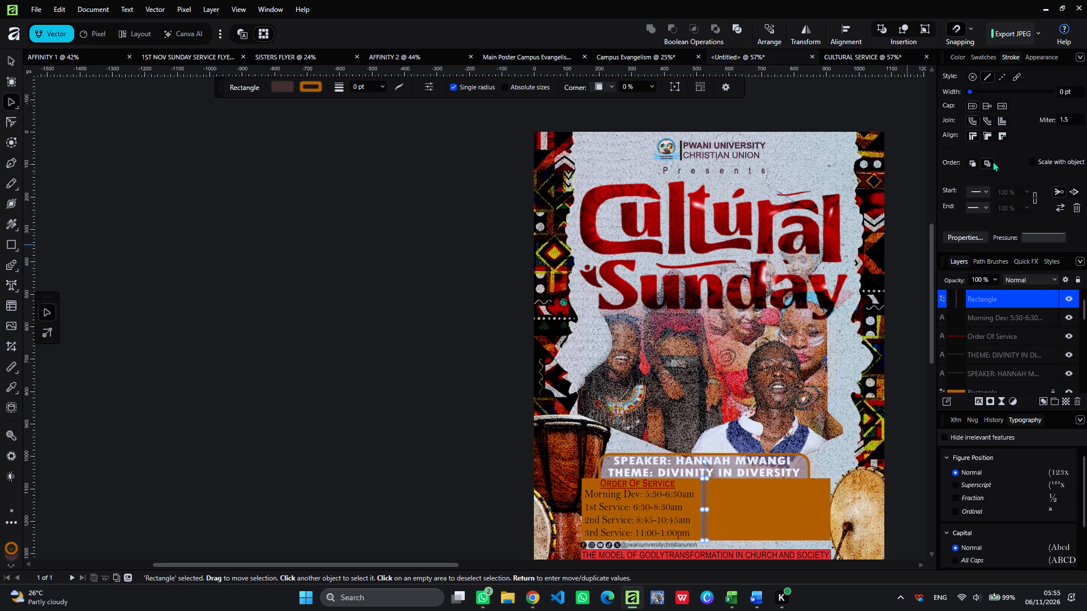
click(709, 511)
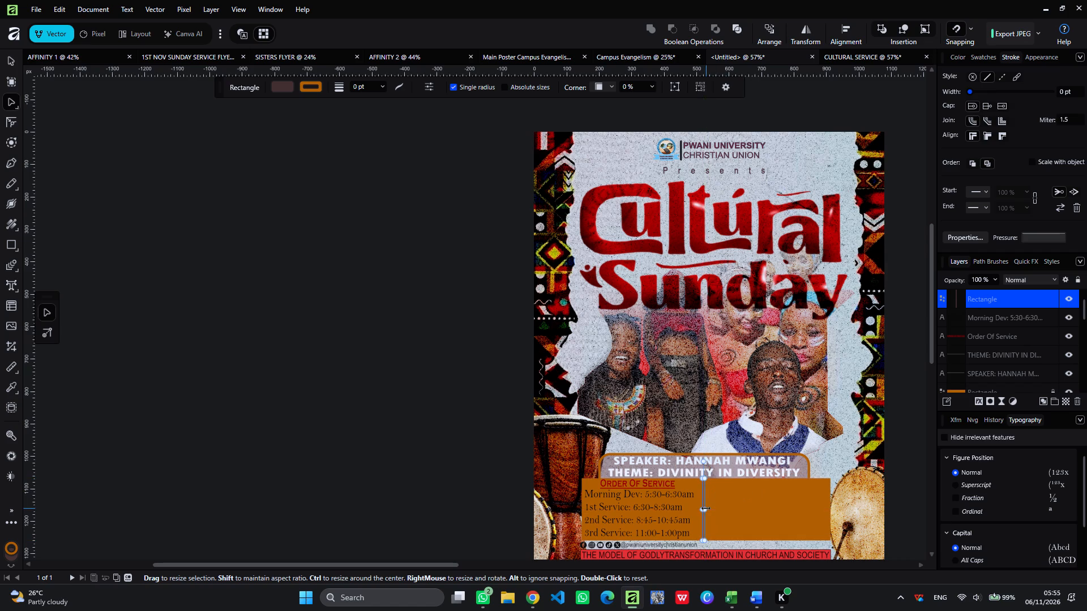
click(736, 508)
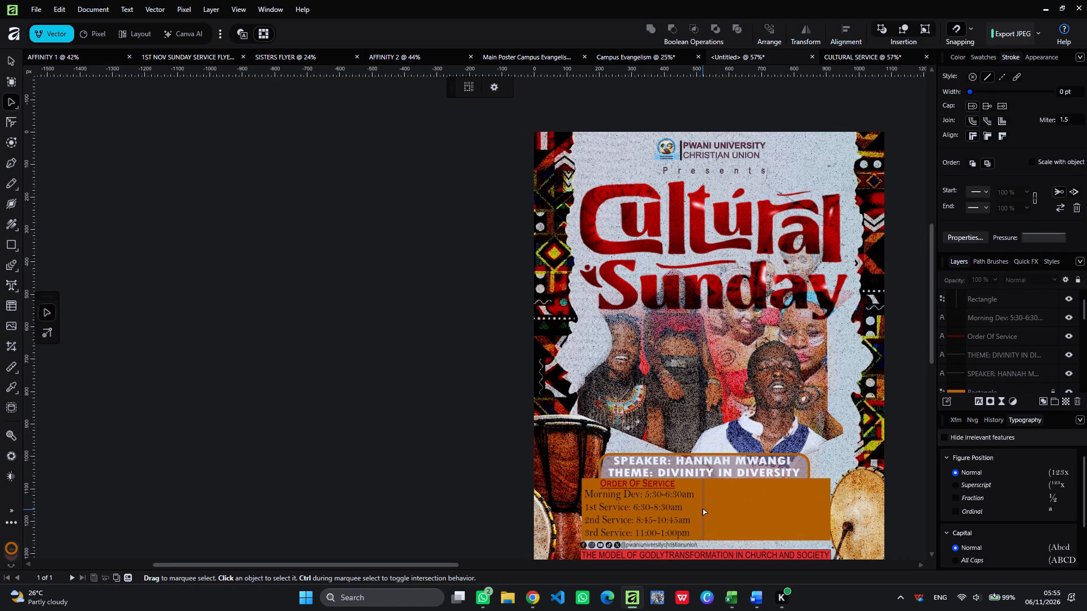
Move the divider line slightly right to leave a wider gap beside the service times.
click(703, 509)
drag(703, 509, 718, 509)
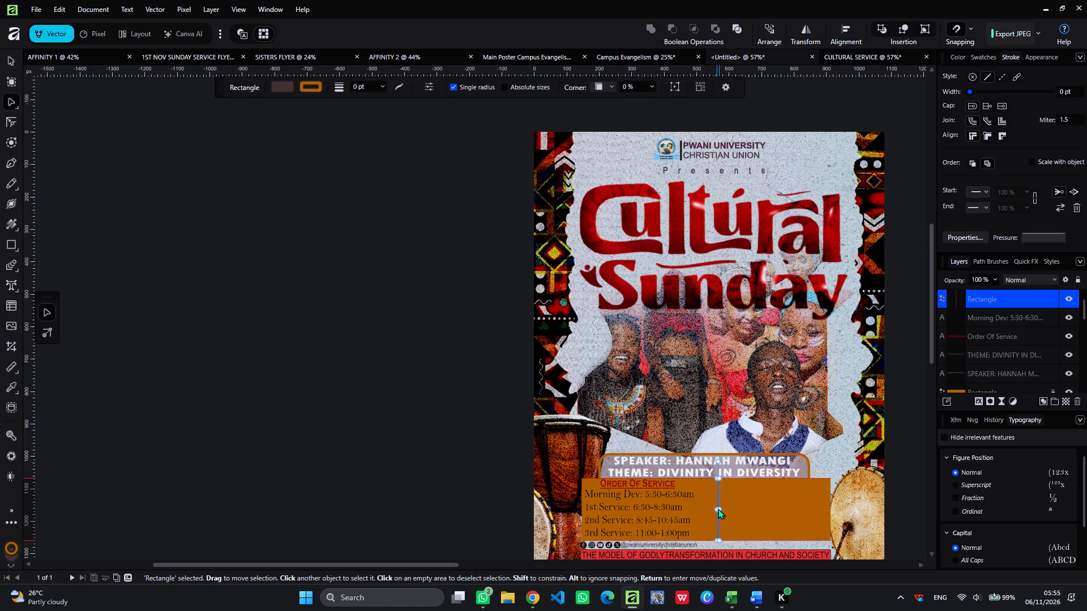
drag(718, 509, 706, 510)
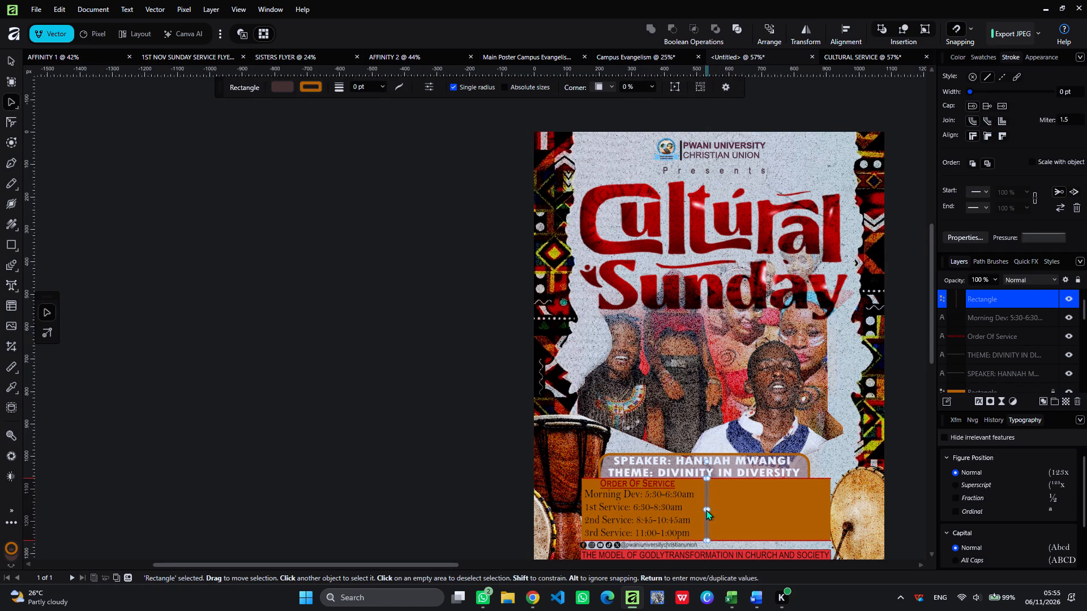
drag(706, 510, 710, 510)
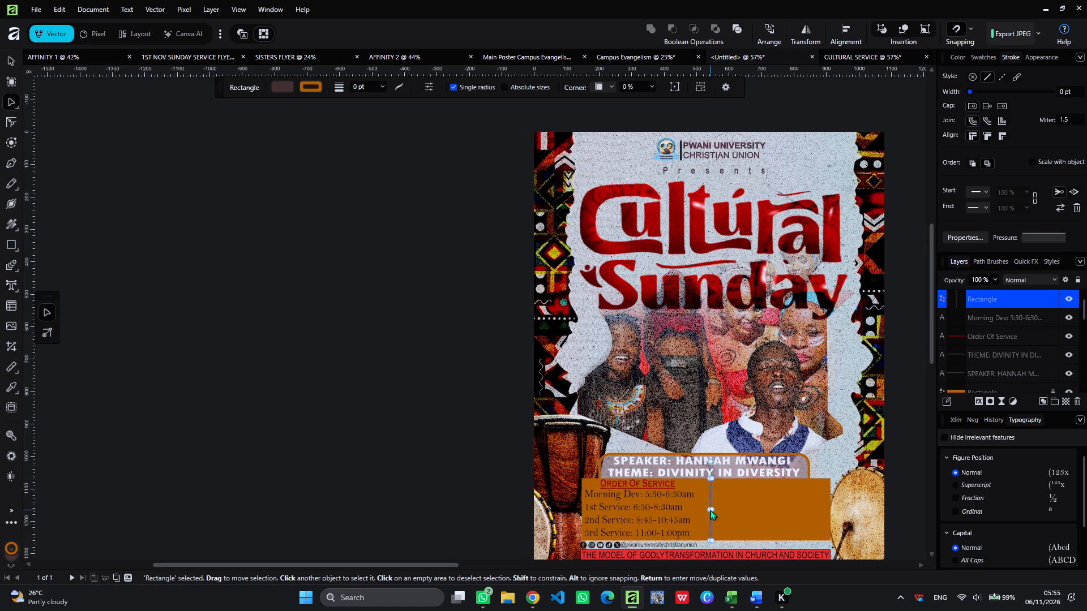
click(744, 507)
Nudge the service times block right until it sits roughly centred between the orange rectangle's left edge and the divider.
click(672, 509)
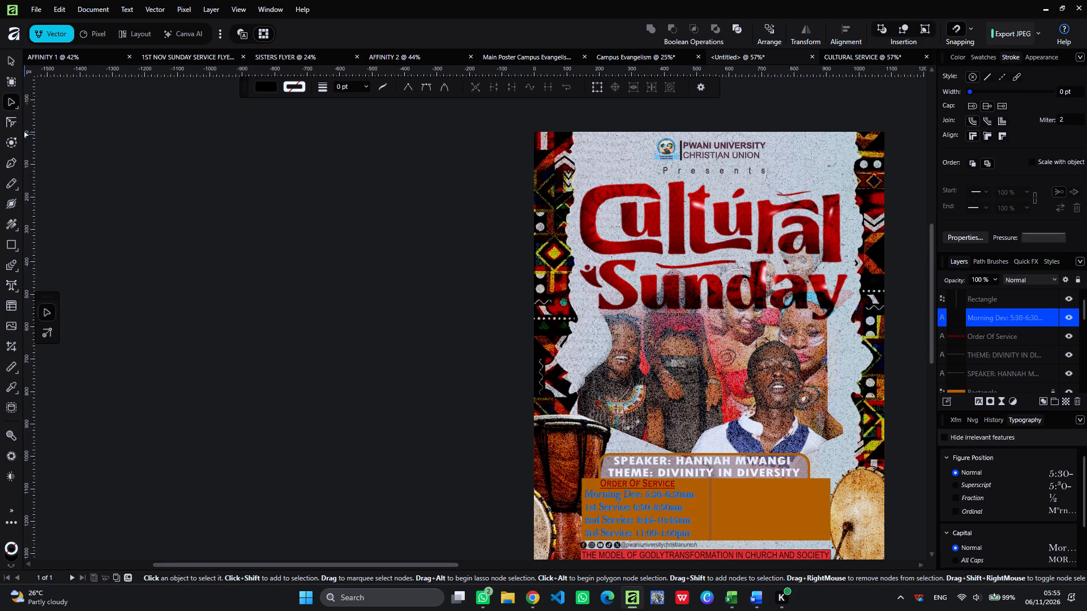
click(11, 59)
click(168, 164)
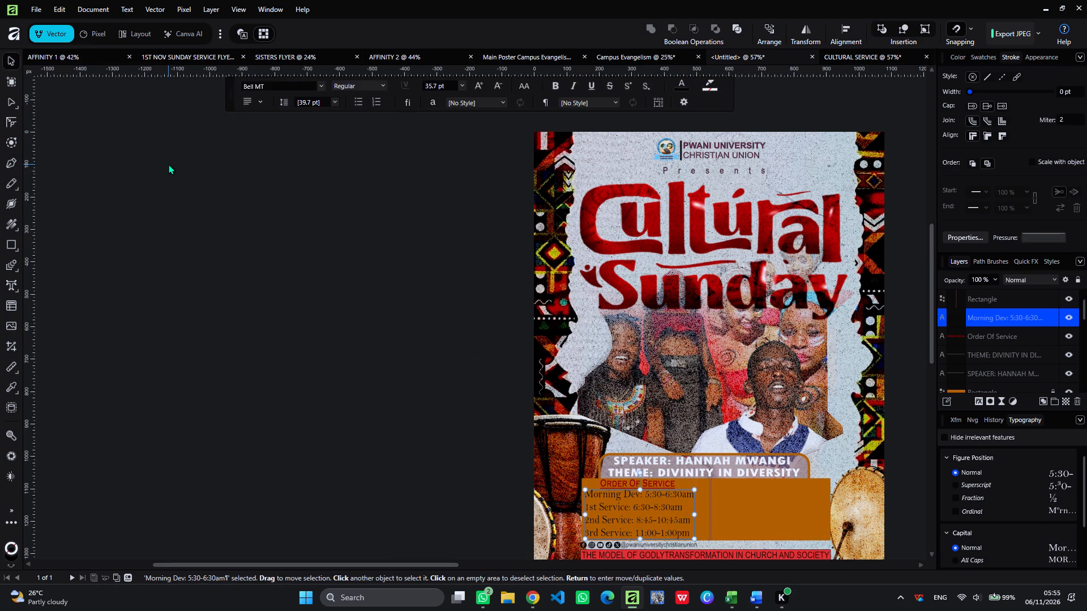
click(628, 509)
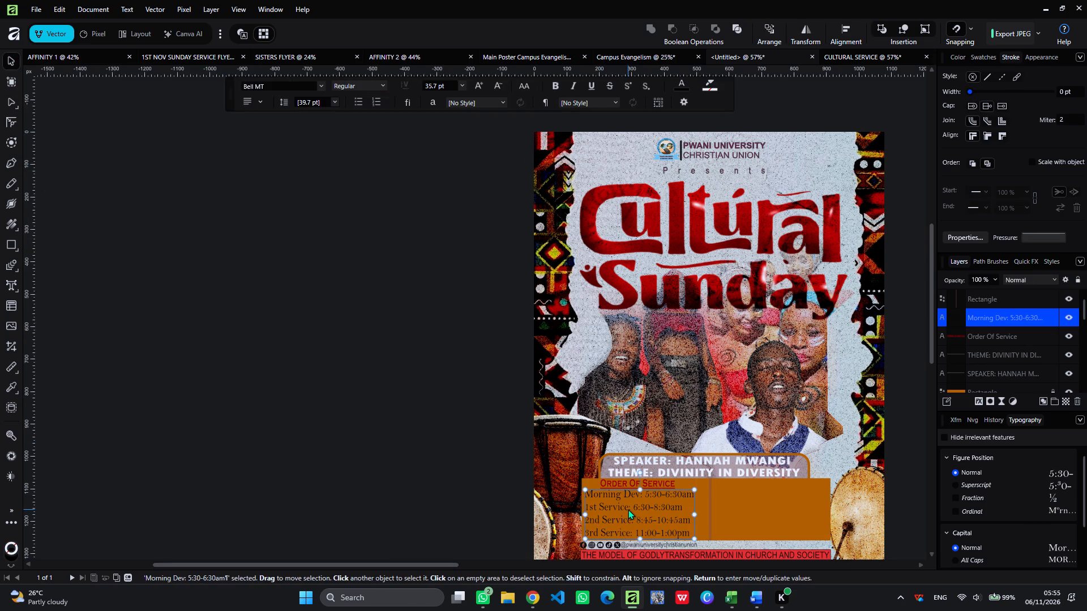
key(Right)
key(Right)
key(Right)
key(Right)
key(Right)
key(Right)
key(Right)
key(Right)
key(Right)
key(Right)
key(Right)
key(Right)
key(Right)
key(Right)
key(Right)
key(Right)
key(Right)
key(Right)
key(Right)
key(Right)
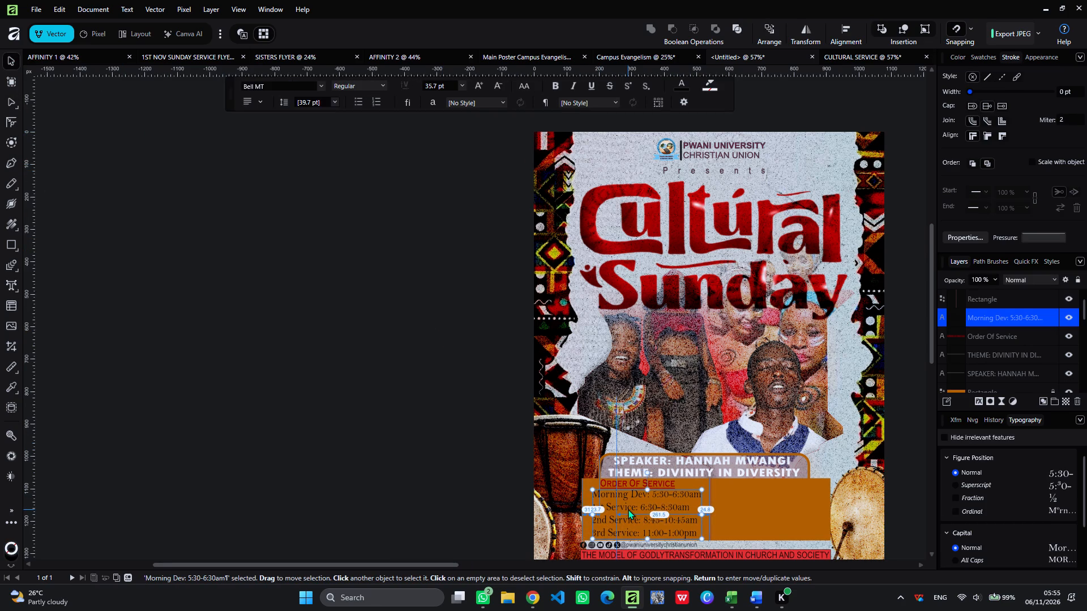
key(Up)
key(Right)
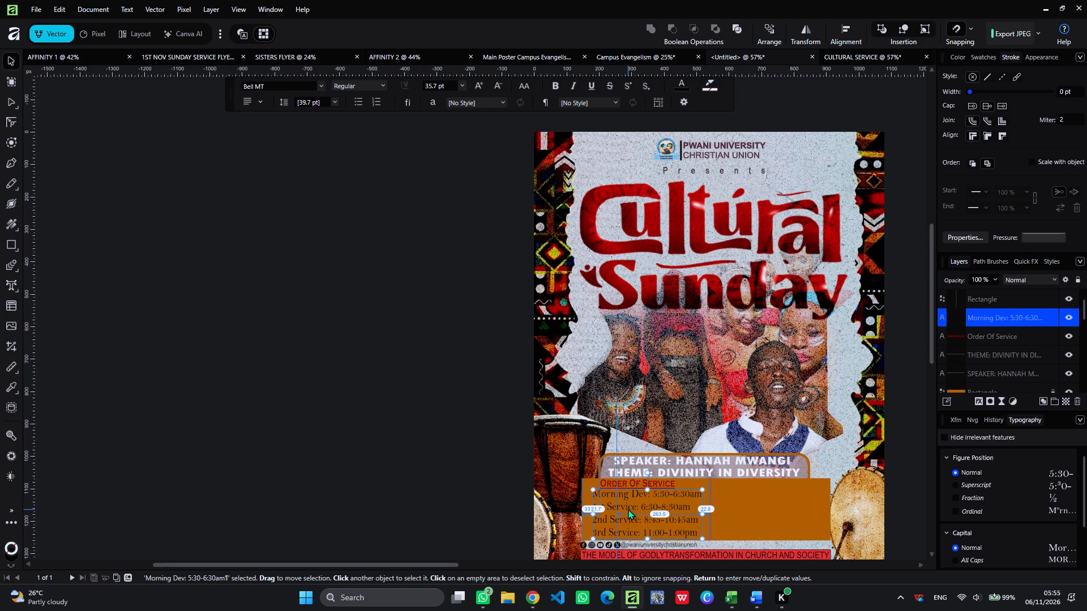
key(Right)
key(Right)
key(Right)
key(Right)
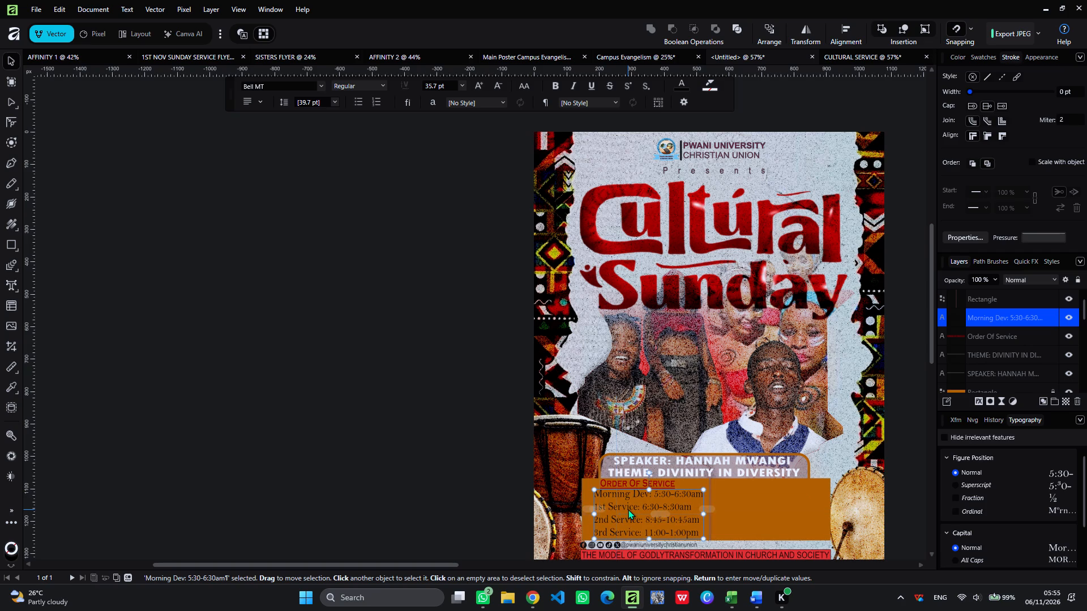
key(Left)
key(Left)
click(761, 502)
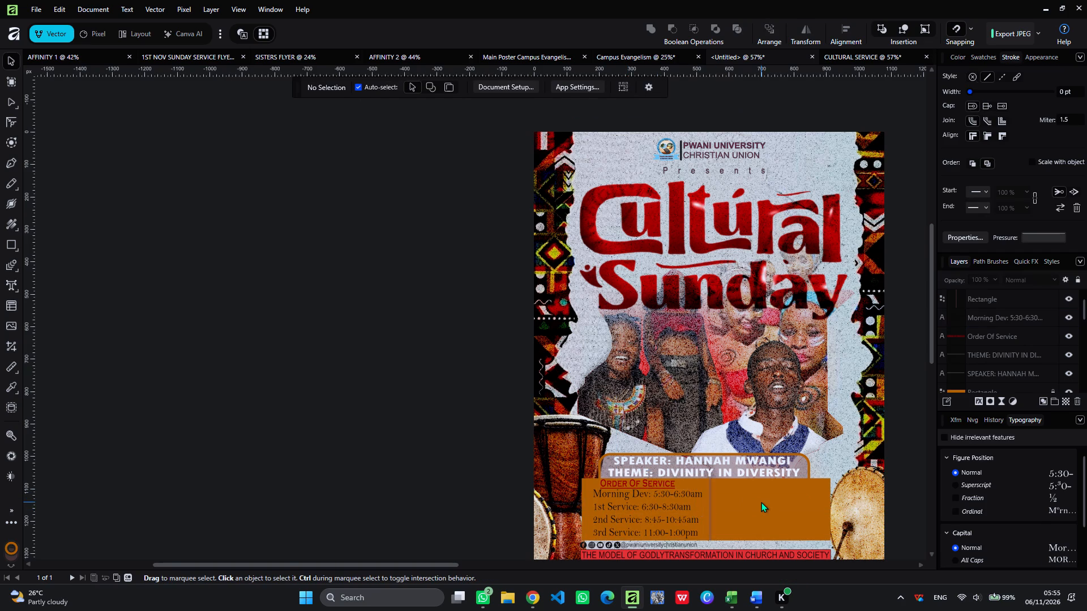
Nudge the Order Of Service heading right so it sits centred above the service times.
click(665, 486)
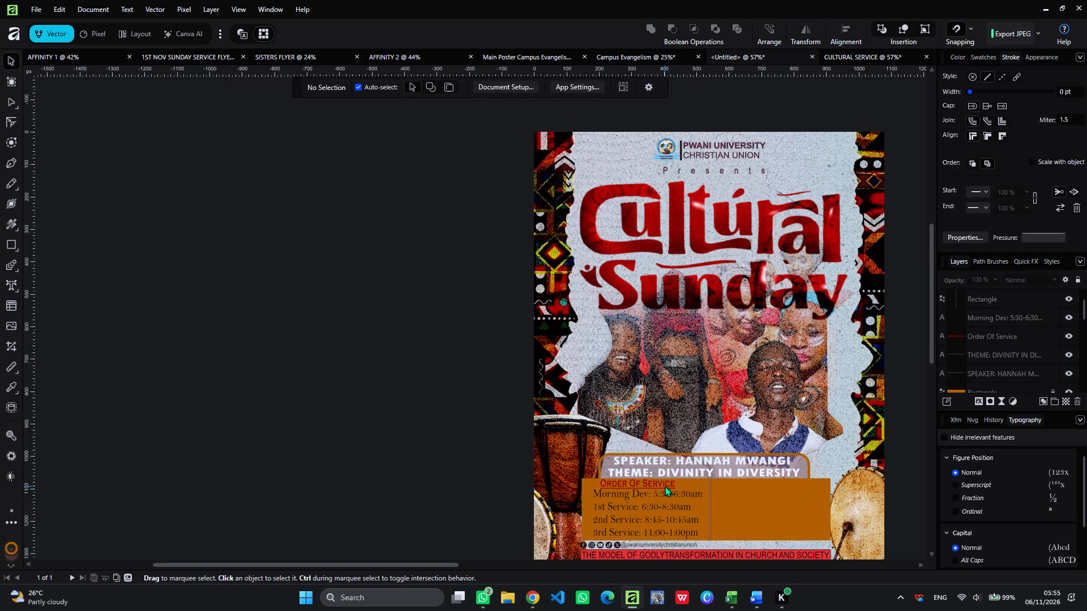
key(Right)
key(Right)
key(Right)
key(Right)
key(Right)
key(Right)
key(Right)
key(Right)
key(Right)
key(Right)
key(Right)
key(Right)
key(Right)
key(Right)
key(Right)
key(Right)
key(Right)
key(Right)
key(Right)
key(Right)
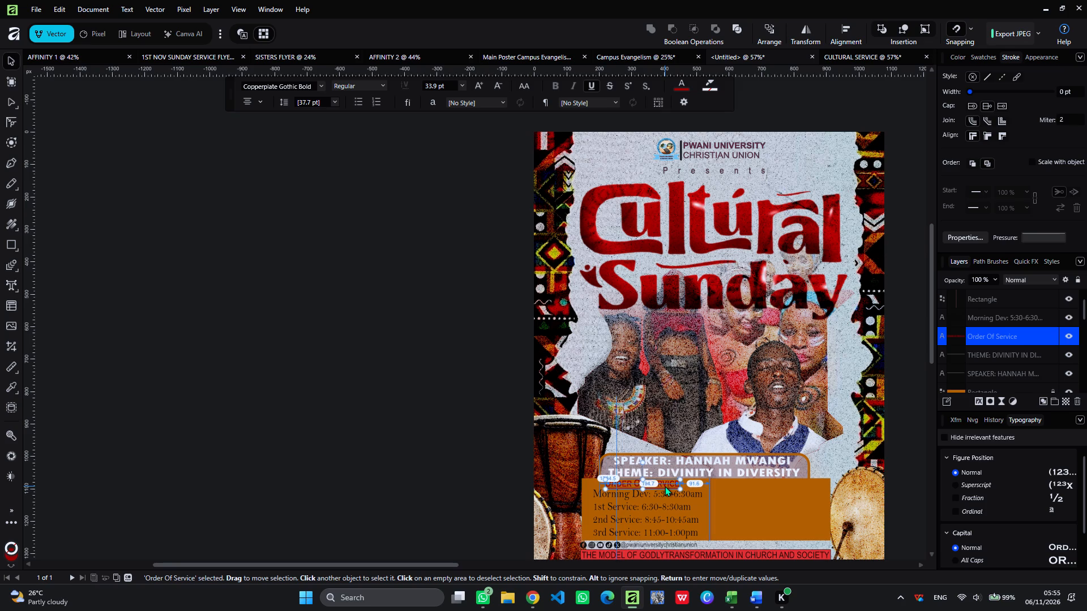
click(773, 485)
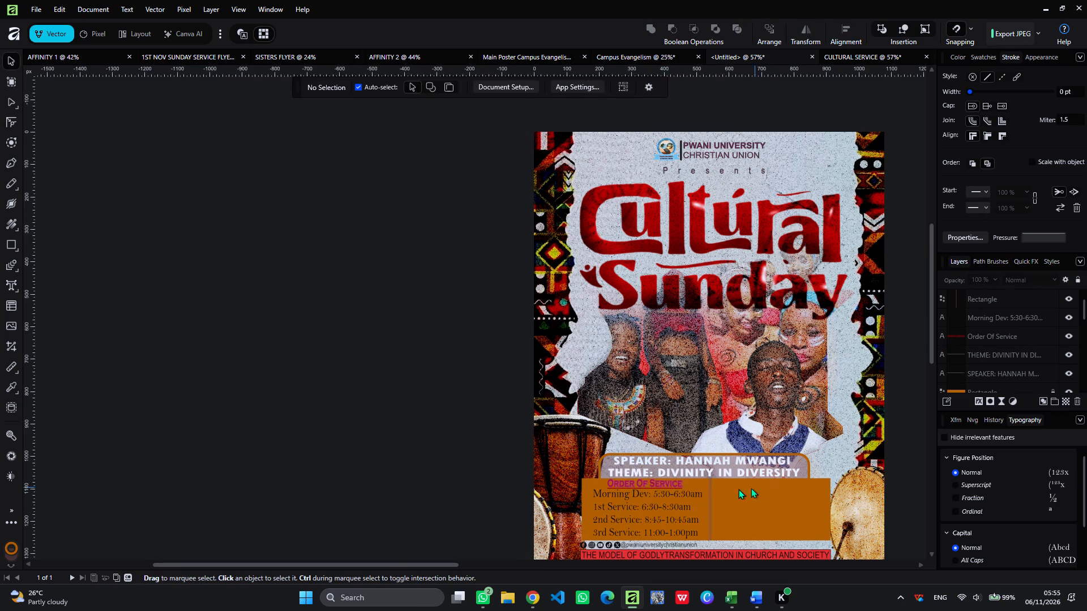
Nudge the service times block slightly down within the orange rectangle.
click(662, 514)
key(Down)
key(Down)
key(Down)
key(Down)
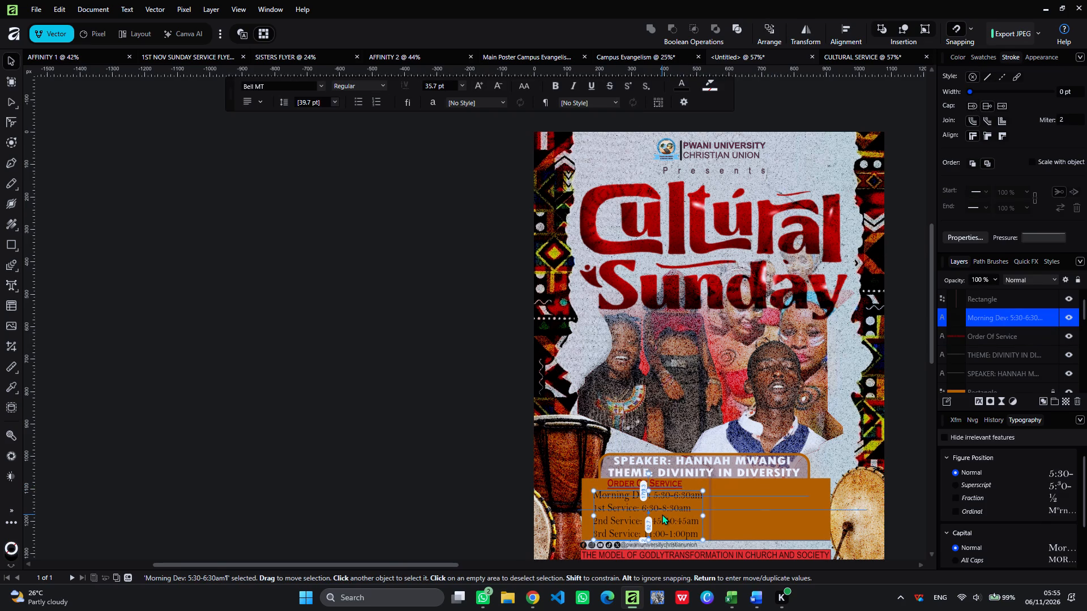
click(754, 510)
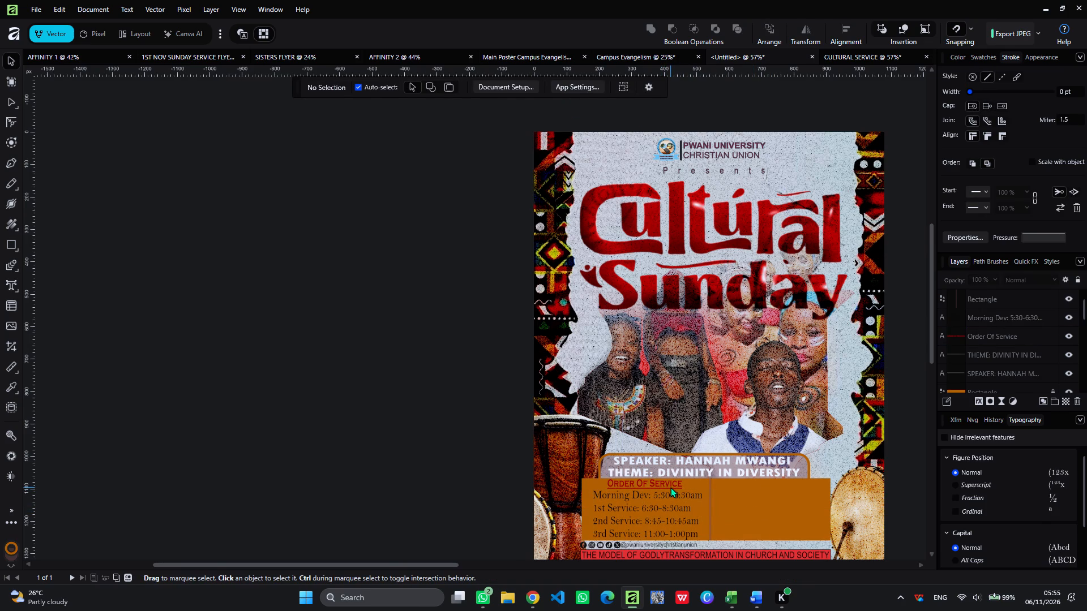
Nudge the Order Of Service heading slightly down from the orange rectangle's top edge.
click(669, 483)
key(Down)
key(Down)
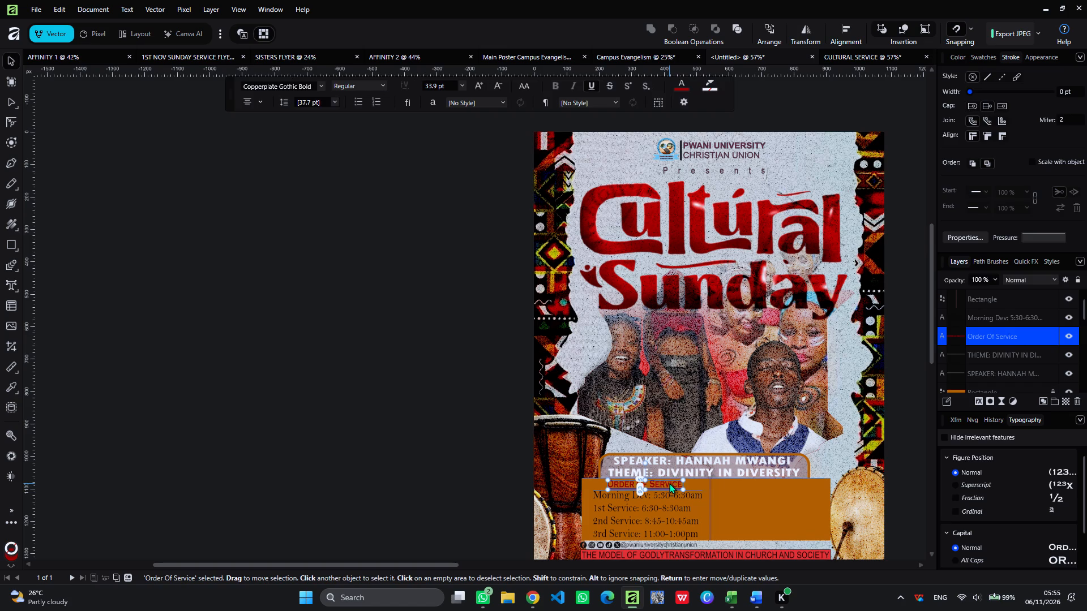
key(Down)
key(Down)
click(775, 505)
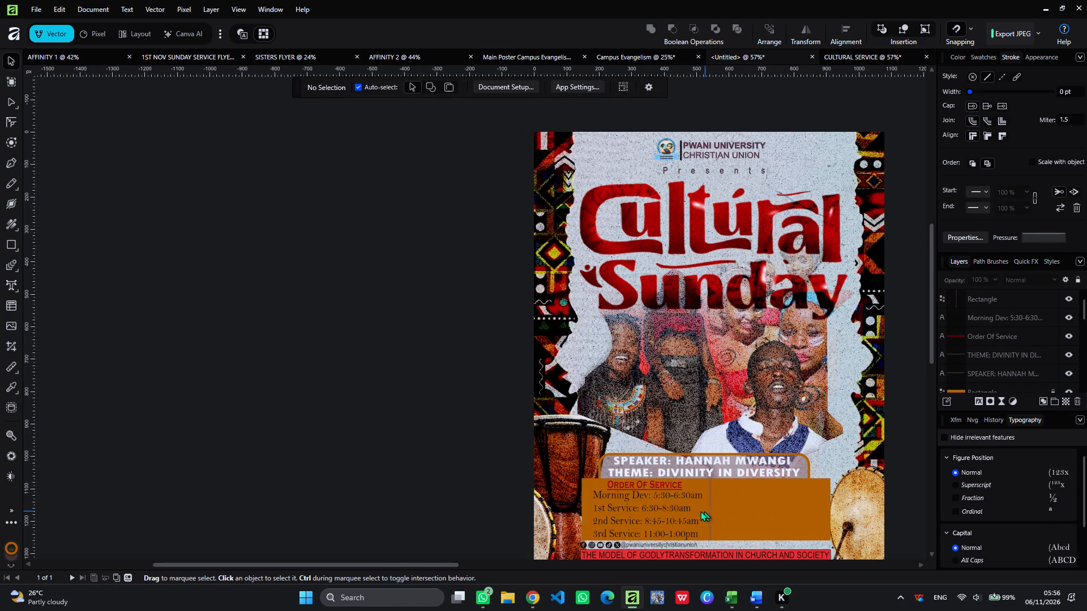
Nudge the service times block down one more increment below the heading.
click(683, 511)
key(Down)
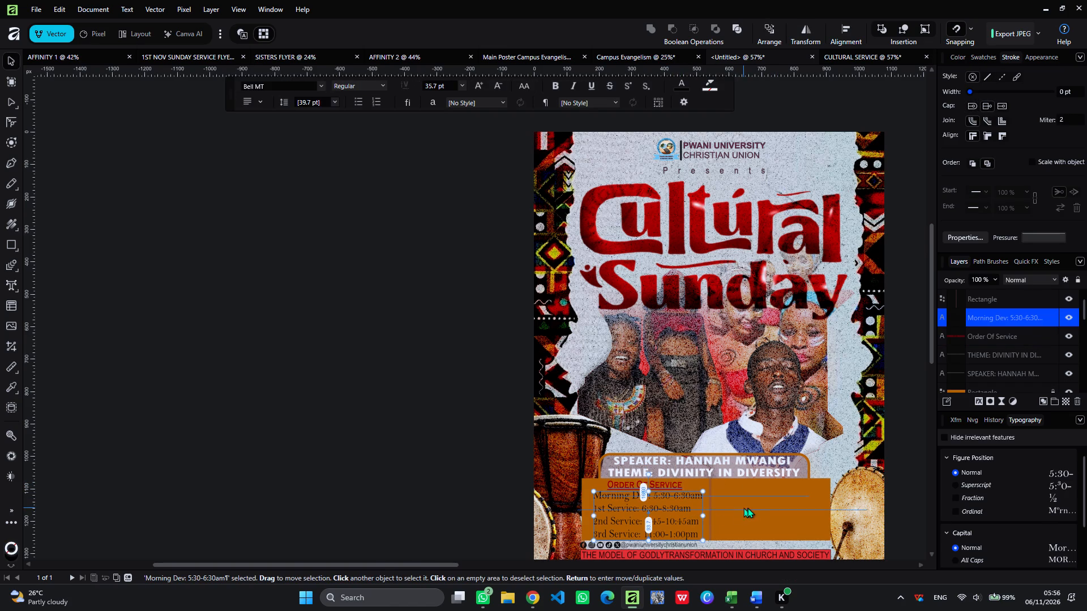
click(751, 507)
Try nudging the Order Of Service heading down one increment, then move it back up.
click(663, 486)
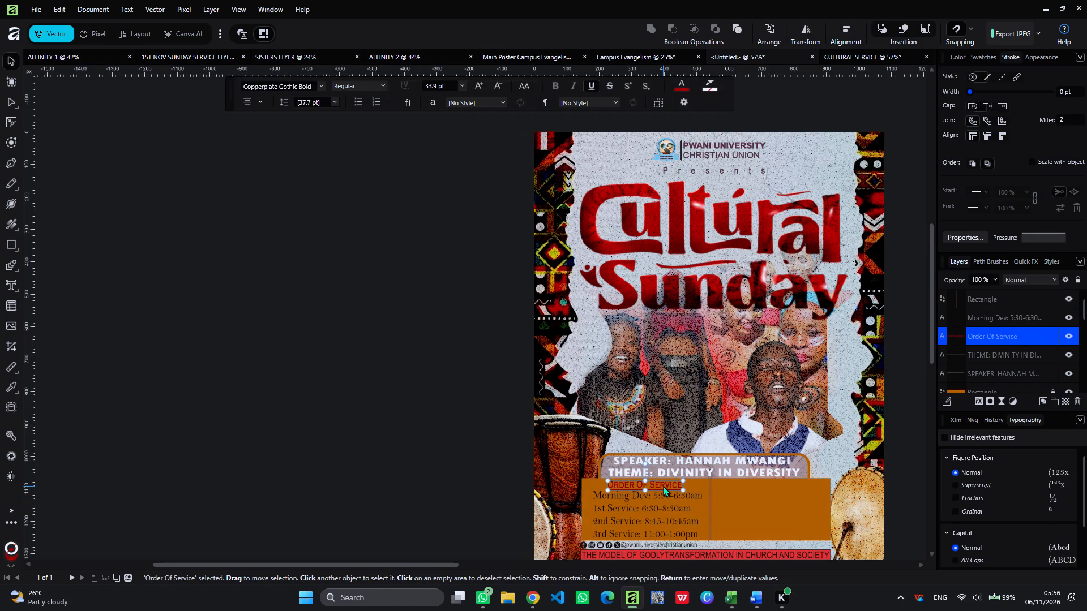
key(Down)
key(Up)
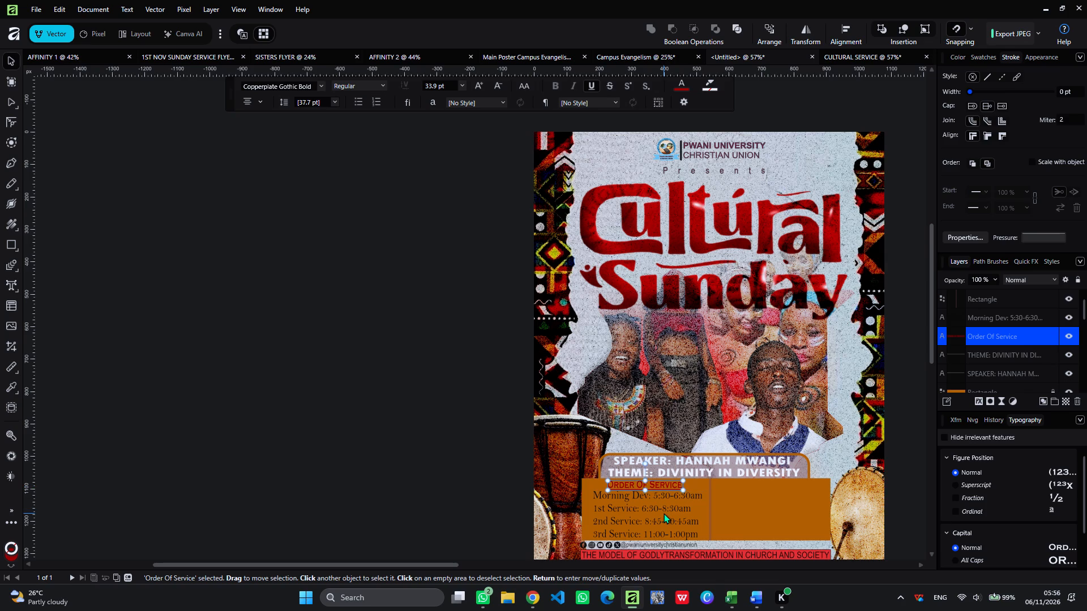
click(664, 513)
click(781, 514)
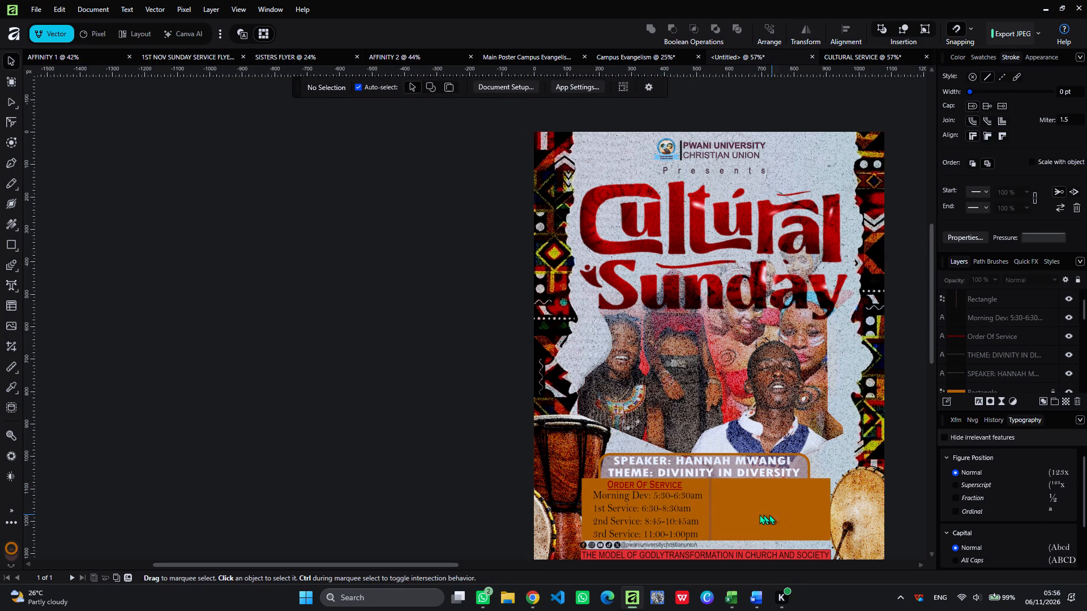
Remove the outline colour from the thin vertical divider in the orange rectangle.
click(708, 511)
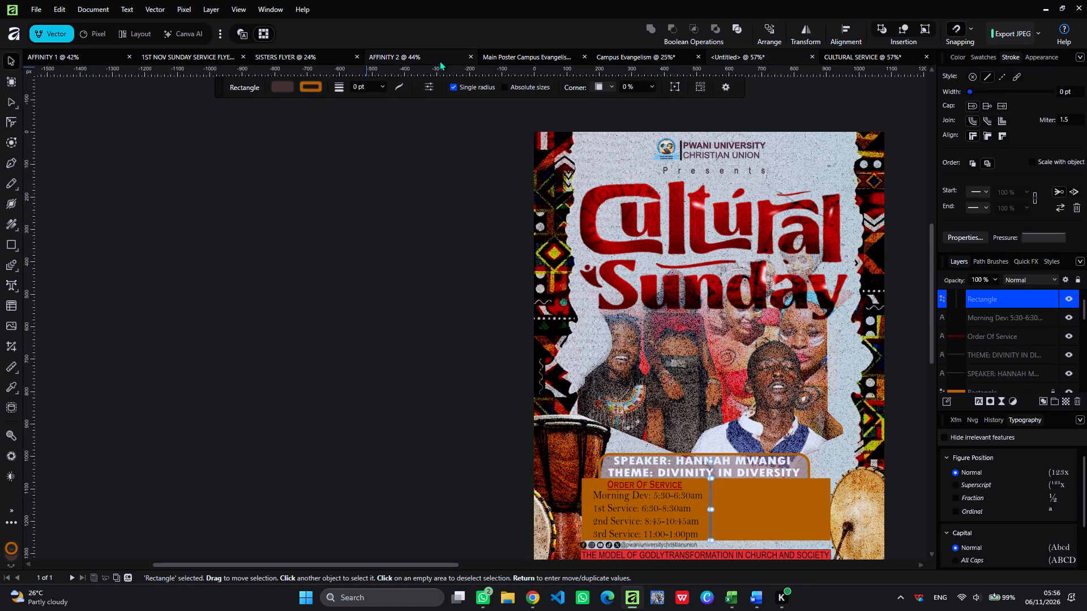
click(961, 53)
click(949, 93)
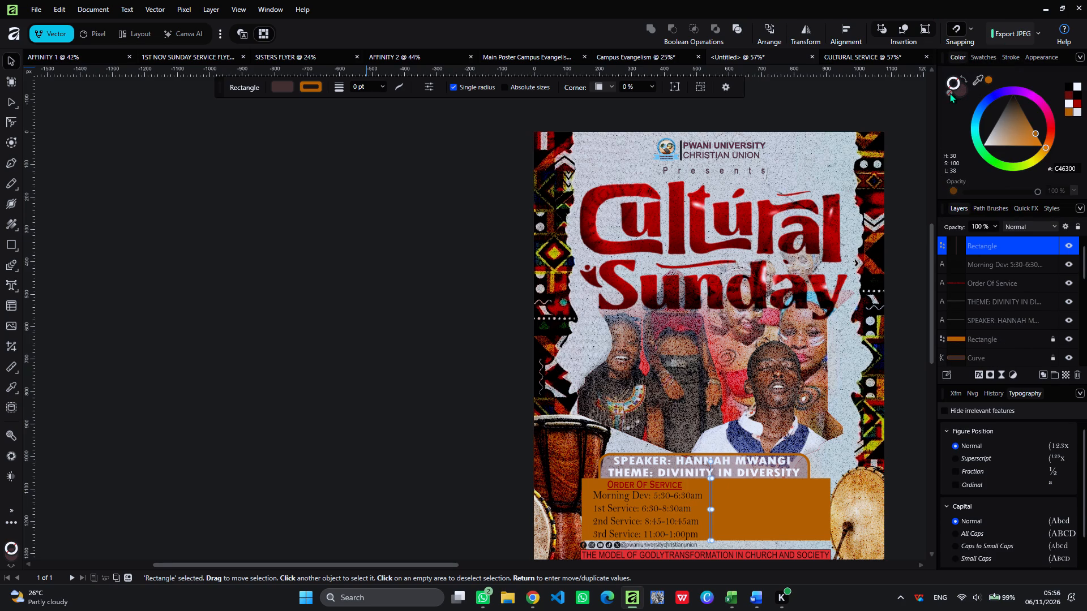
Change the vertical divider's fill to a very dark red, 1F0000.
click(959, 93)
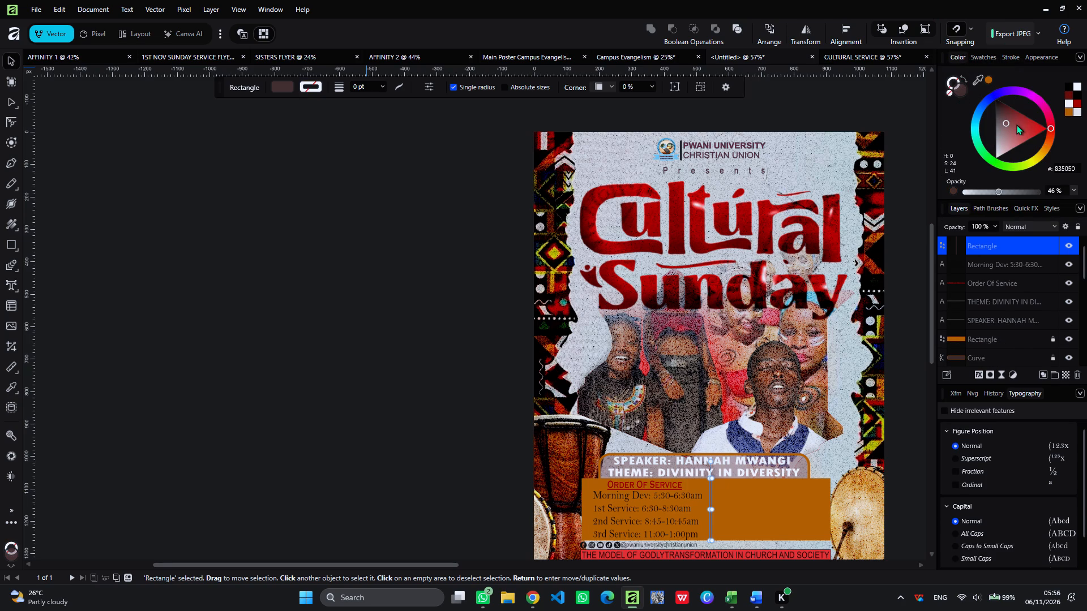
drag(1016, 124, 1042, 134)
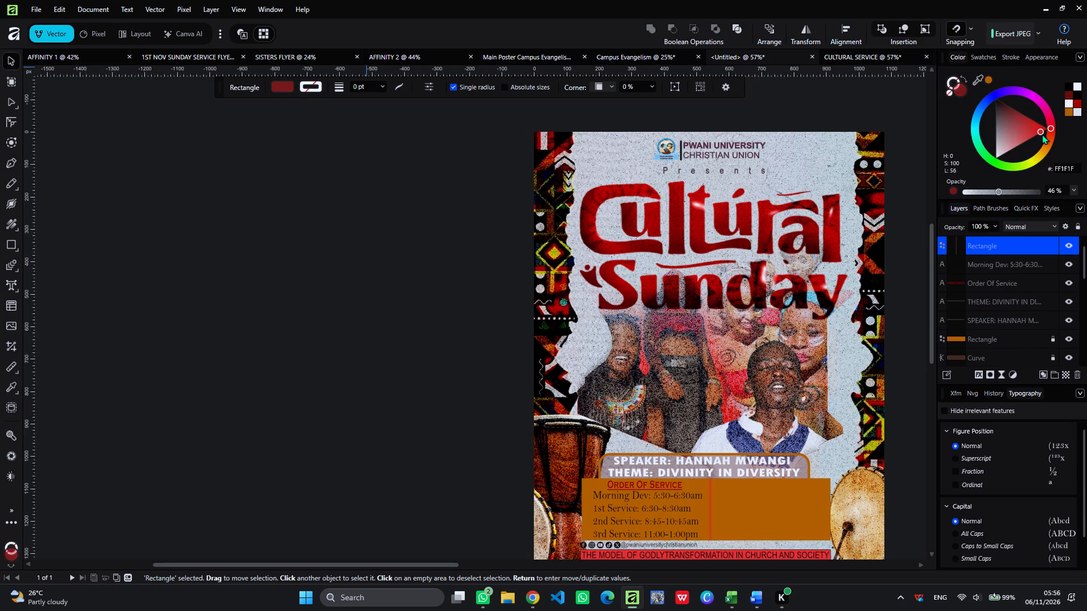
drag(1042, 134, 1043, 135)
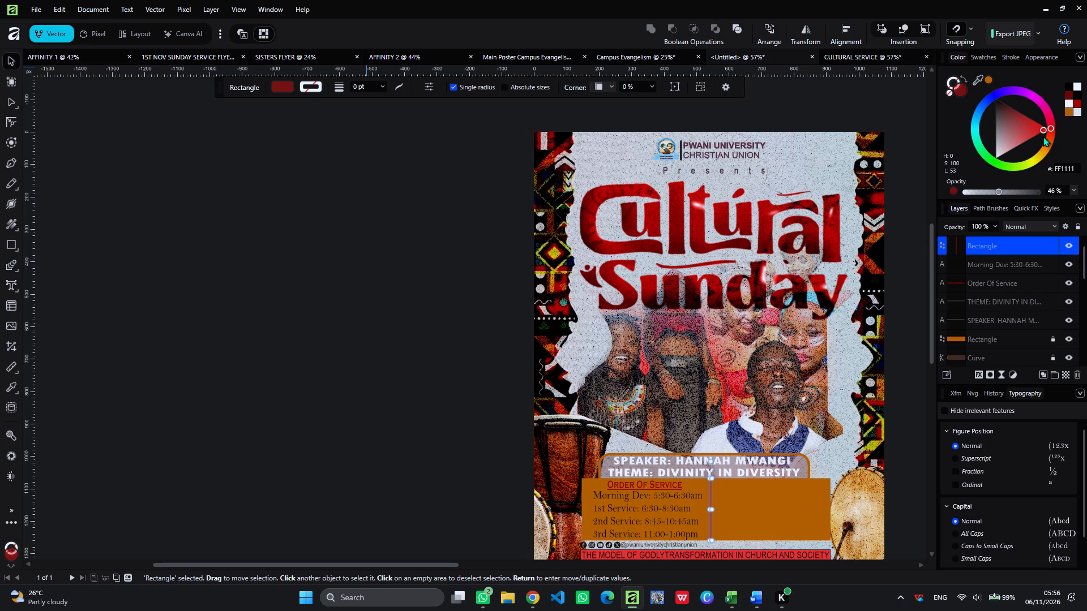
drag(1032, 127, 1043, 113)
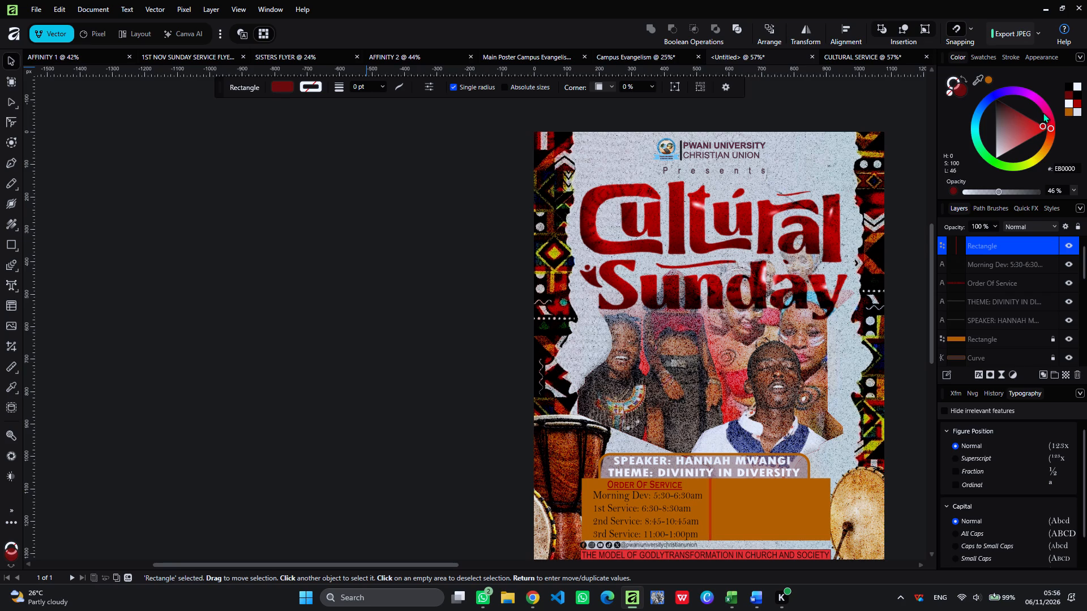
drag(1043, 113, 1032, 126)
drag(1032, 126, 1004, 105)
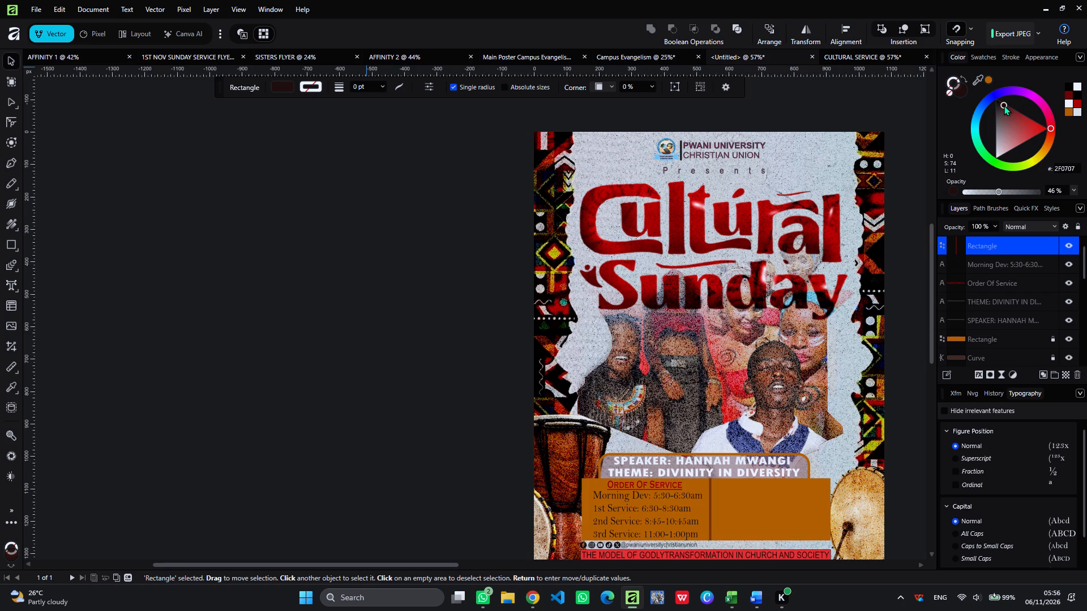
drag(1004, 105, 1003, 102)
drag(1003, 102, 1002, 102)
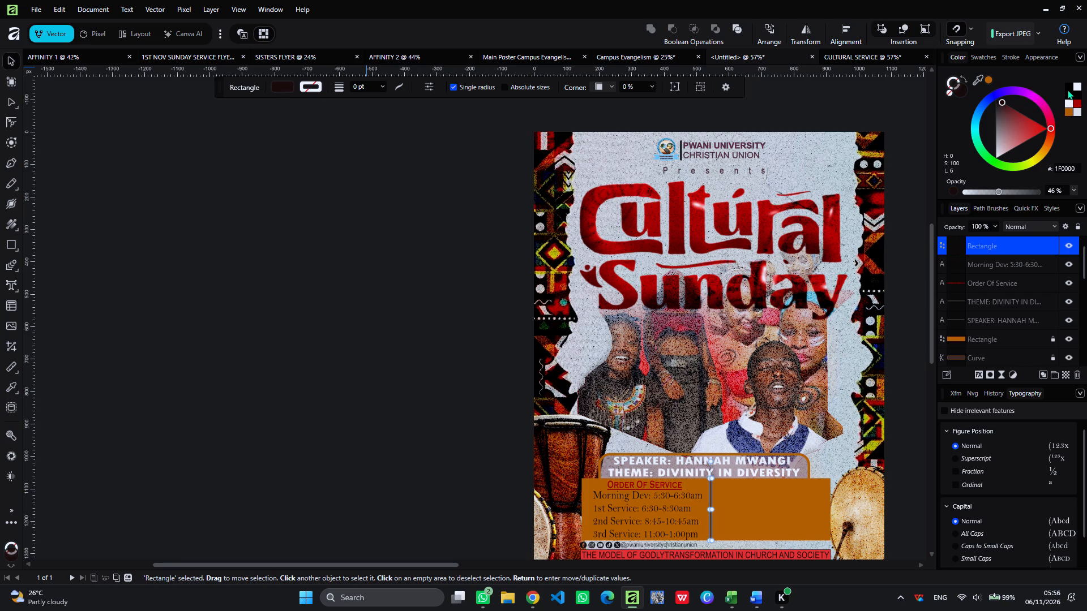
click(893, 283)
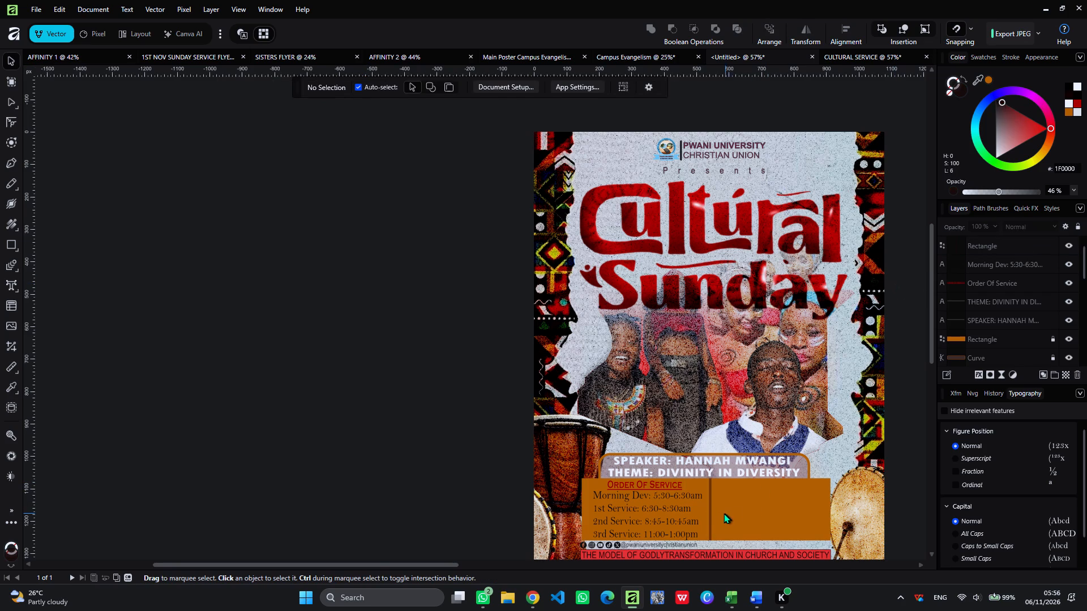
click(712, 513)
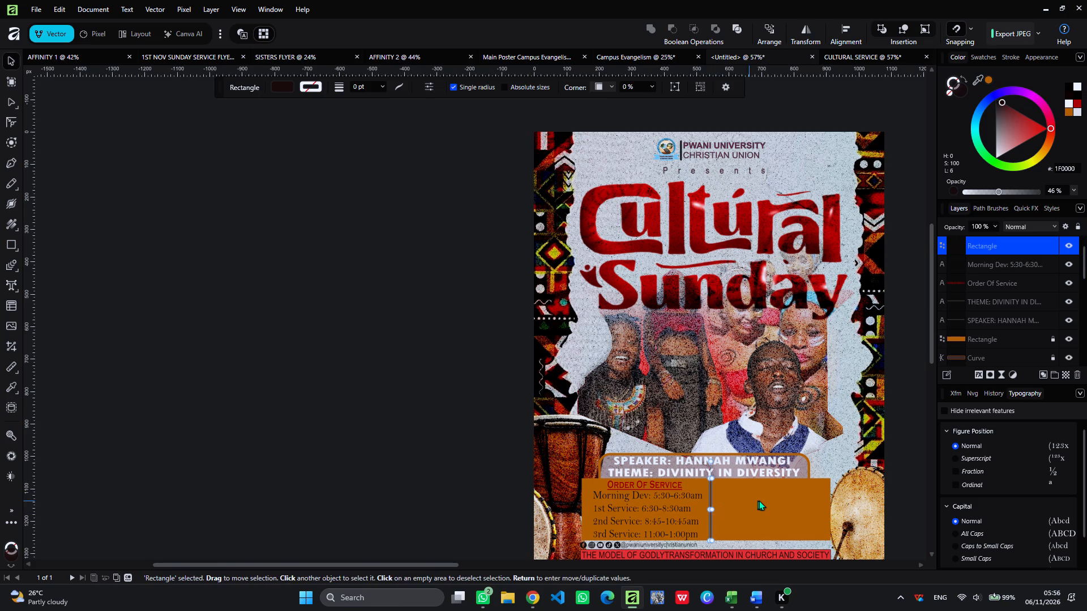
click(760, 500)
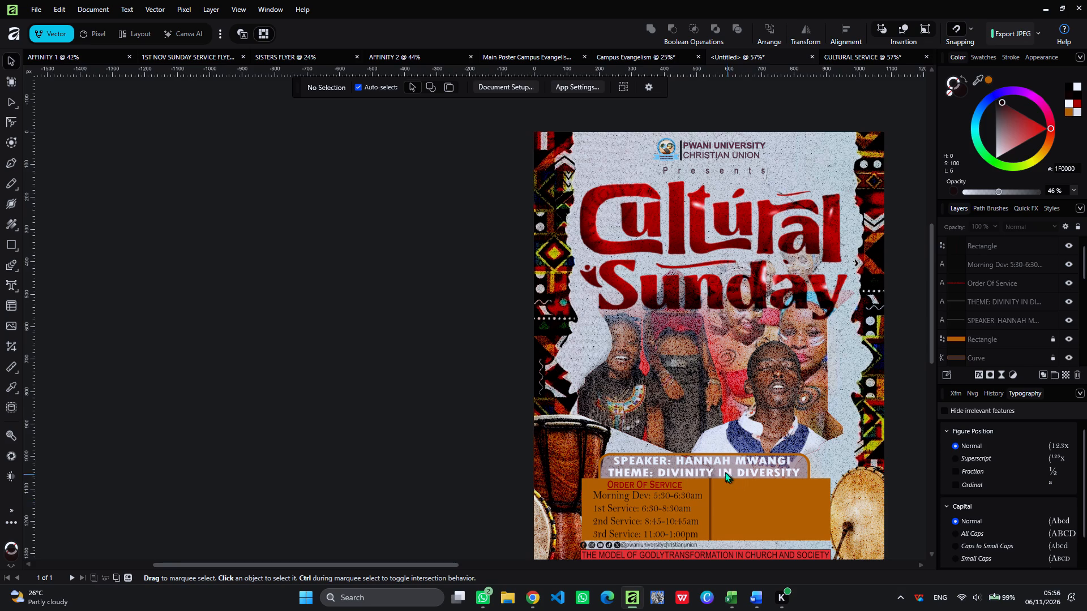
Duplicate the Order Of Service heading and place the copy level with the original, just right of the divider.
click(668, 484)
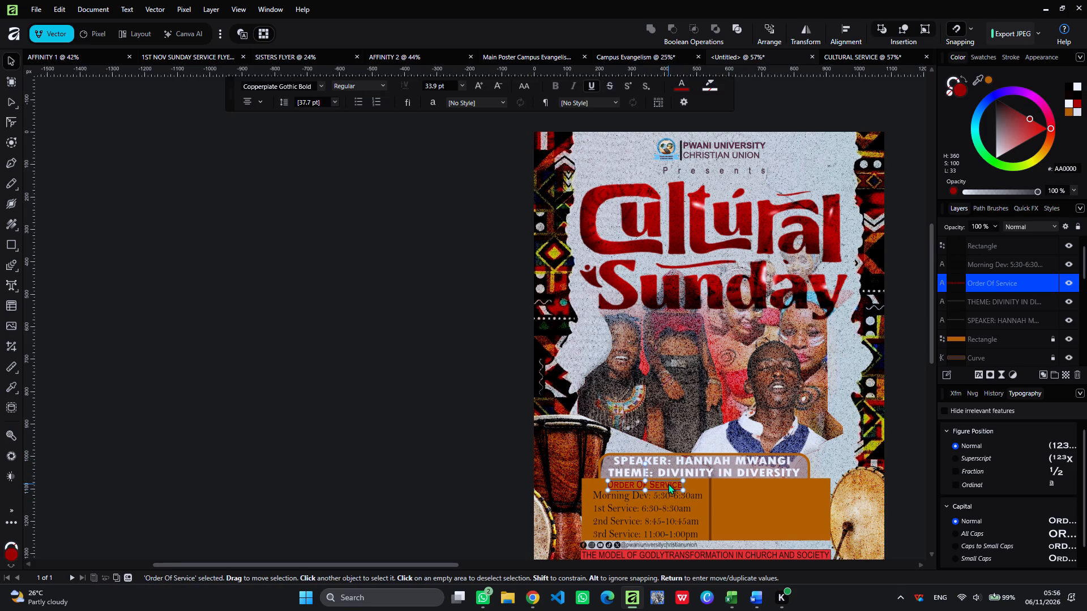
key(ctrl+j)
drag(668, 484, 761, 488)
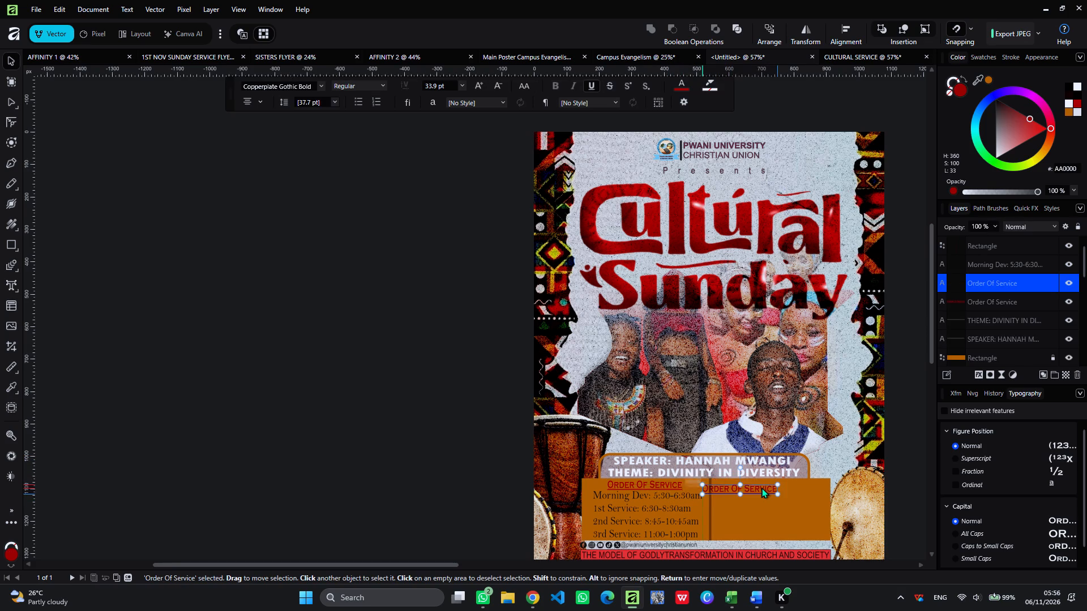
drag(761, 488, 778, 484)
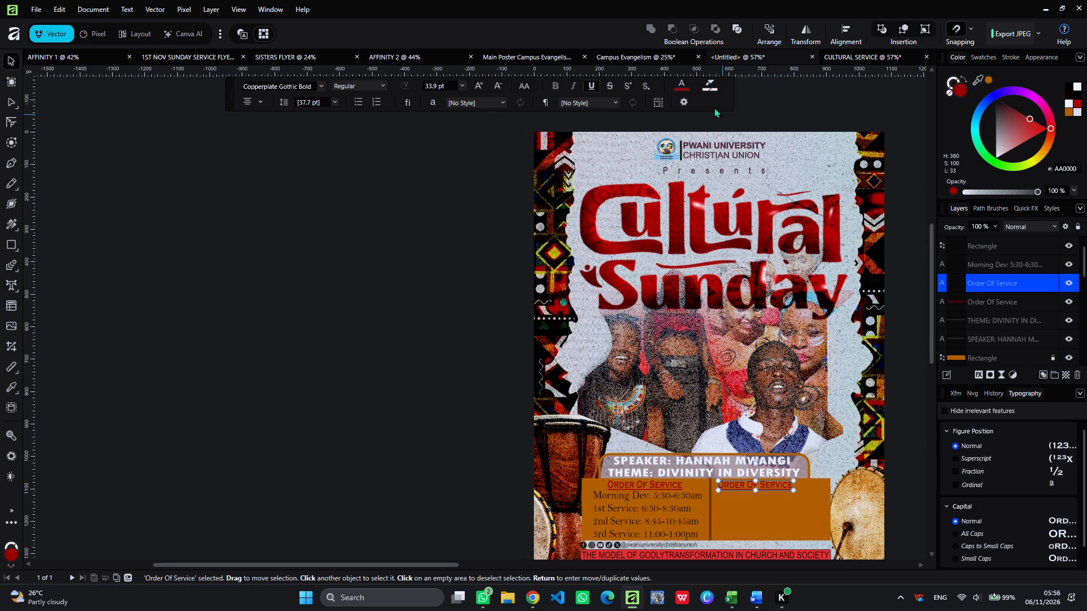
Remove the underline from the duplicated heading in the right column.
click(595, 84)
click(363, 230)
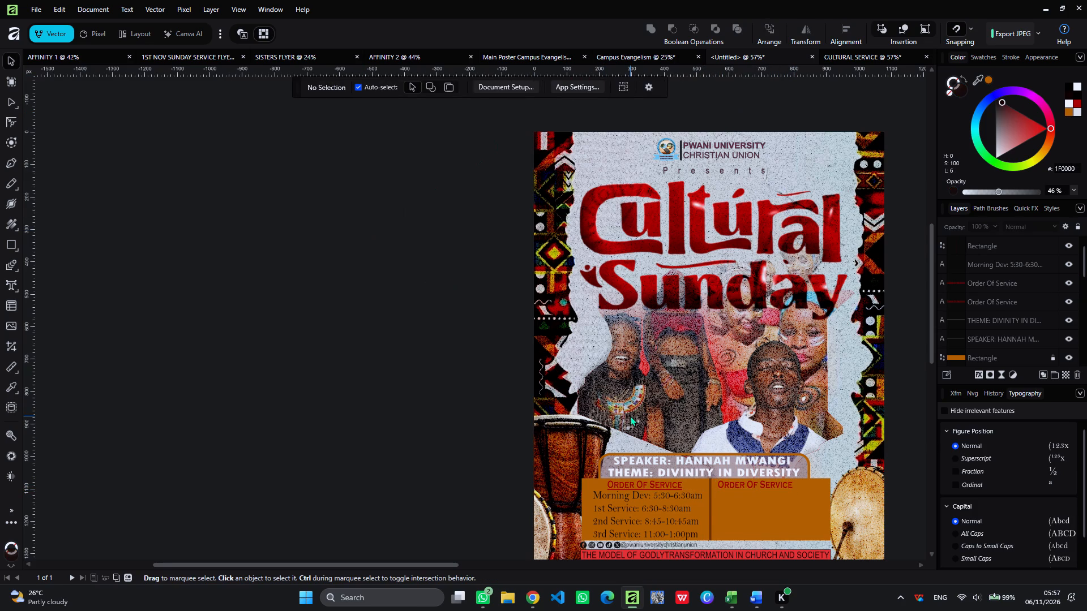
Replace the duplicated heading's text with "On sunday 8th november 2026".
click(739, 483)
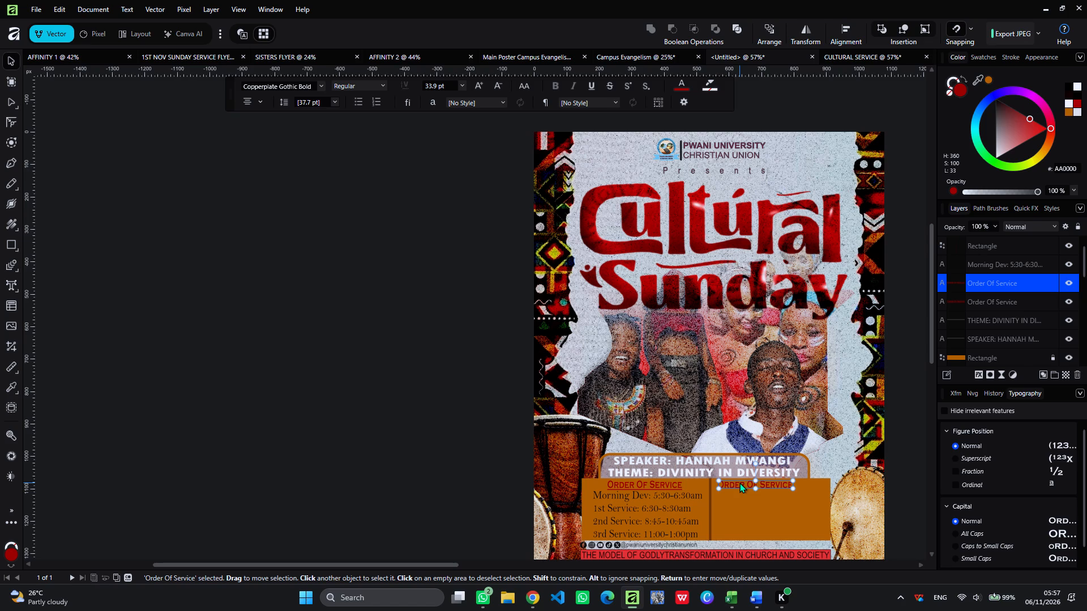
double_click(739, 483)
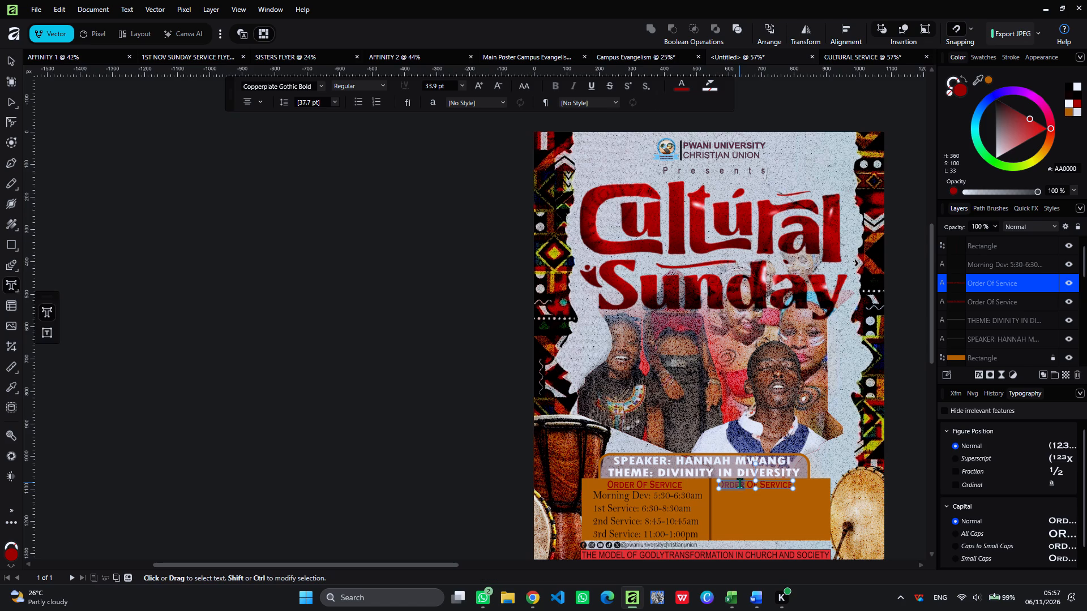
key(ctrl+a)
text(on)
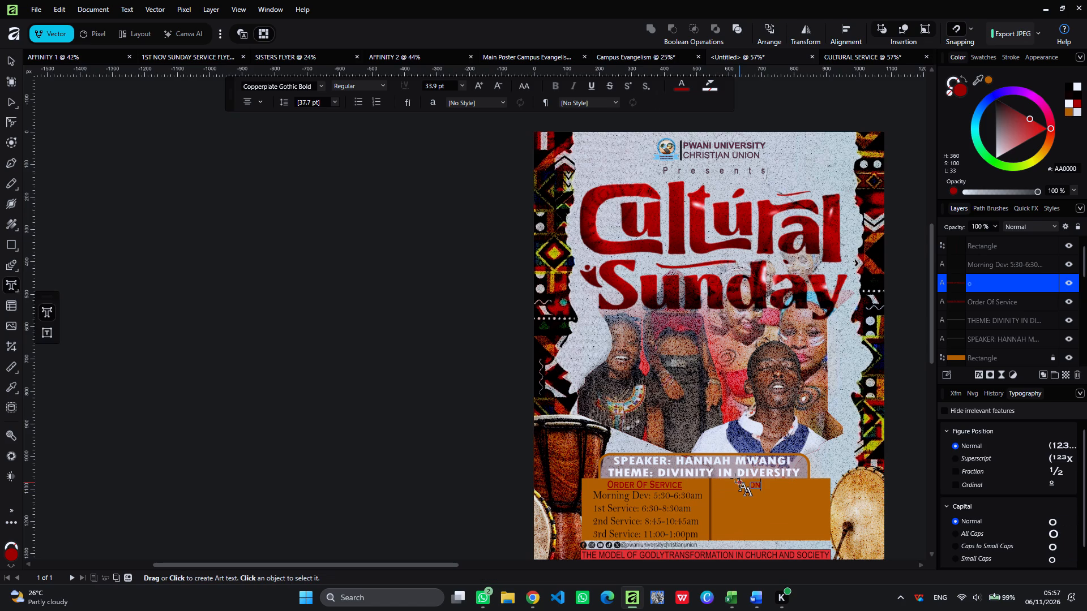
key(space)
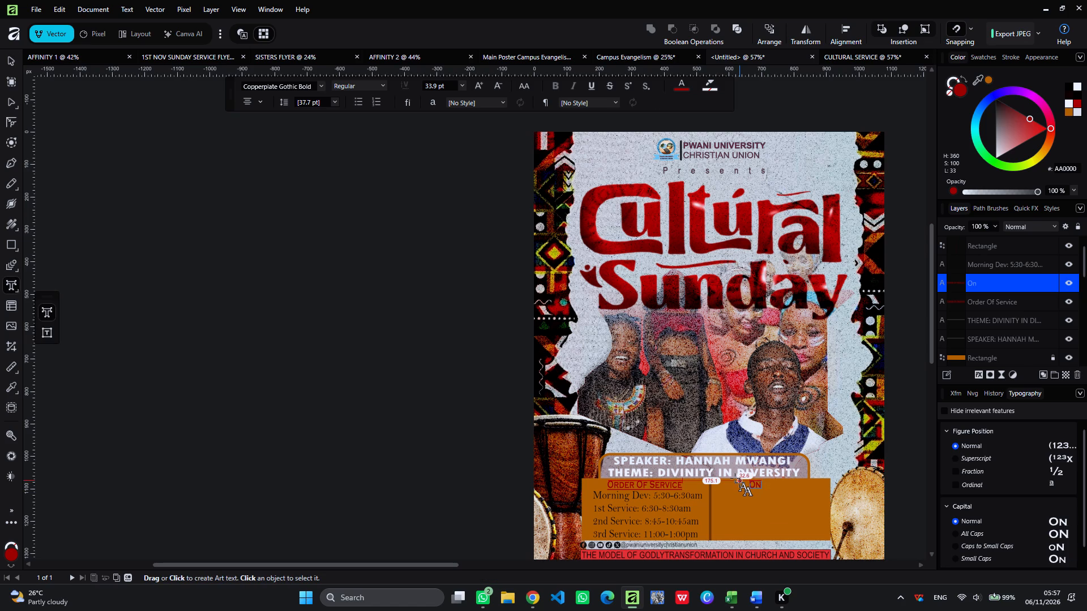
text(sun)
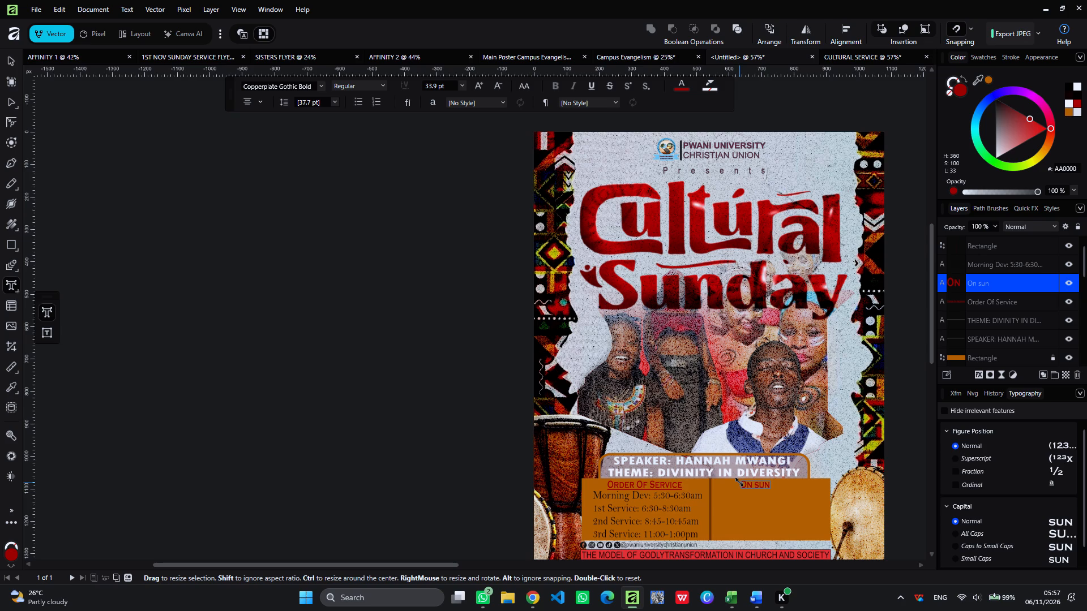
text(day)
key(space)
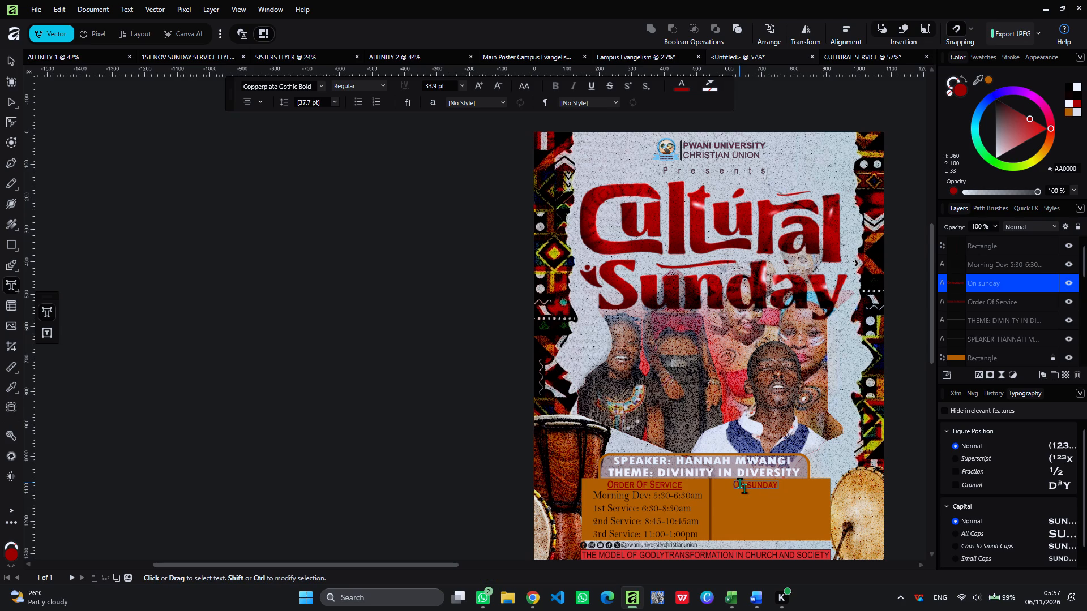
text(8th)
key(space)
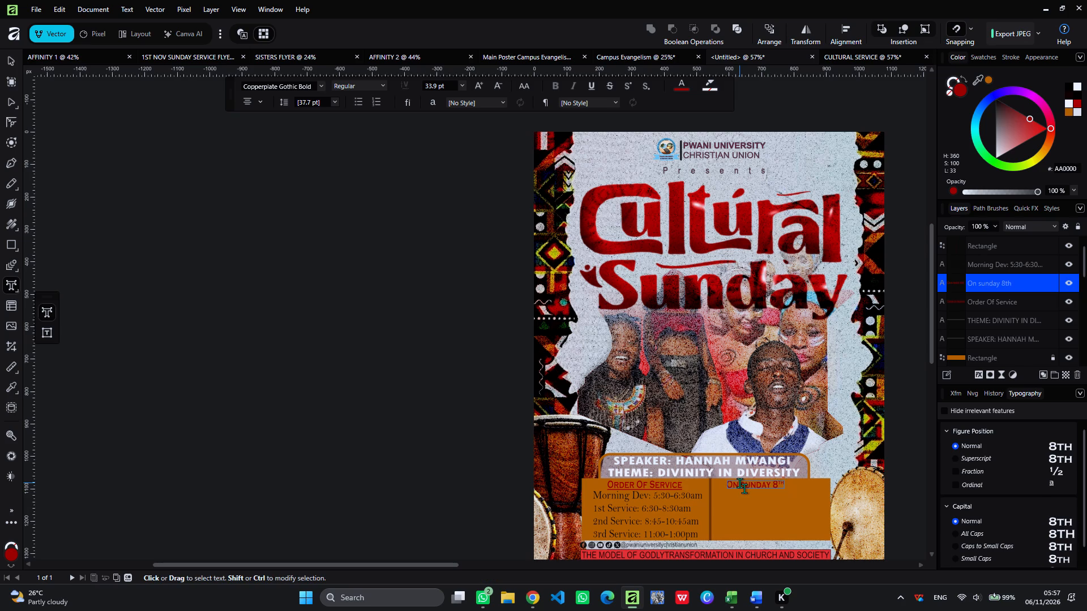
text(no)
text(ve)
text(mber)
key(space)
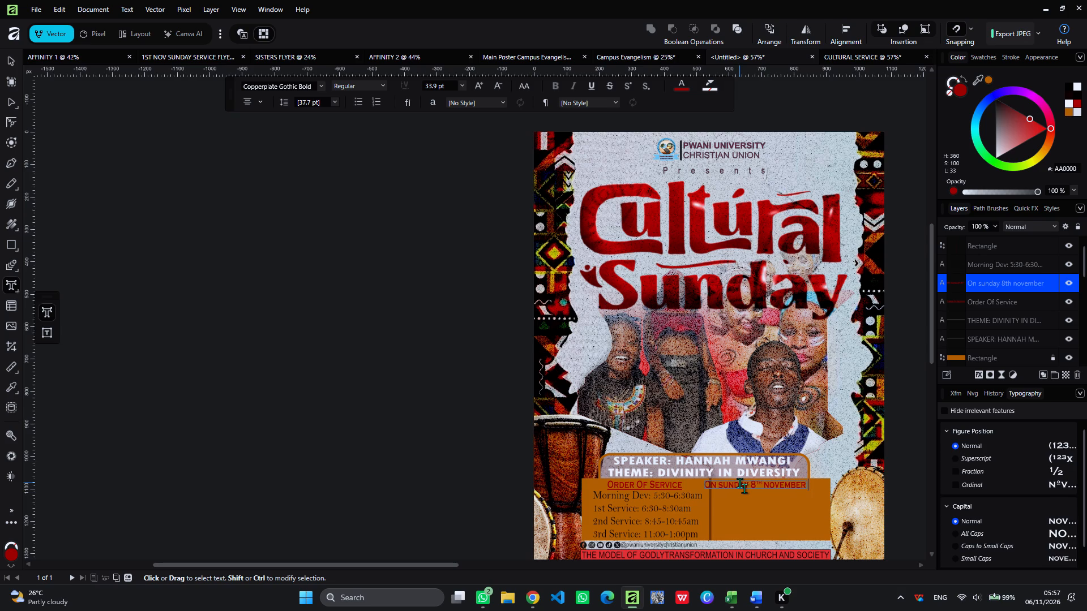
text(2026)
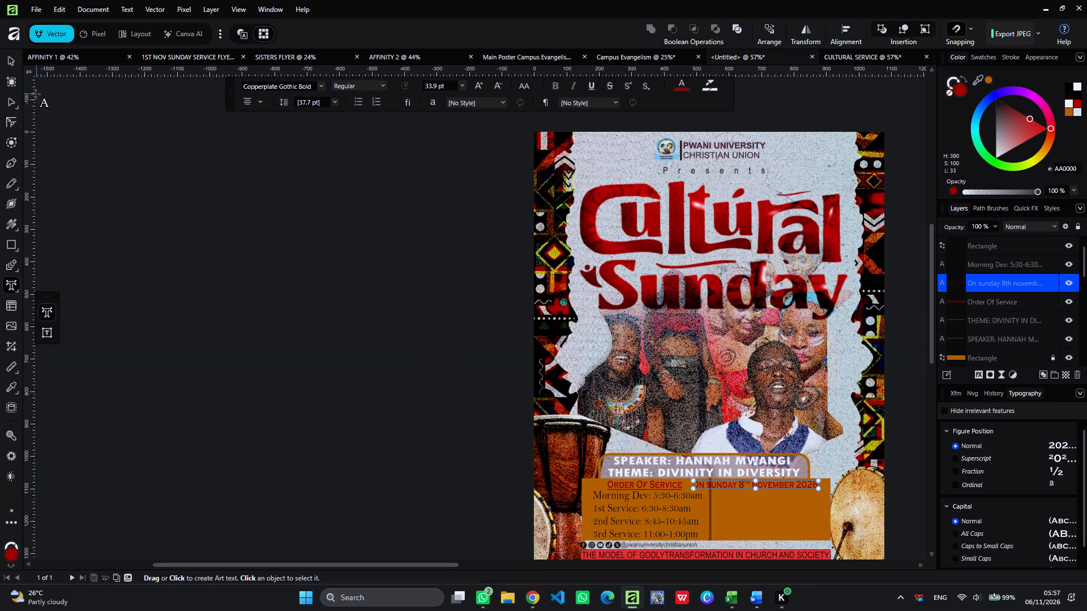
click(7, 63)
click(363, 369)
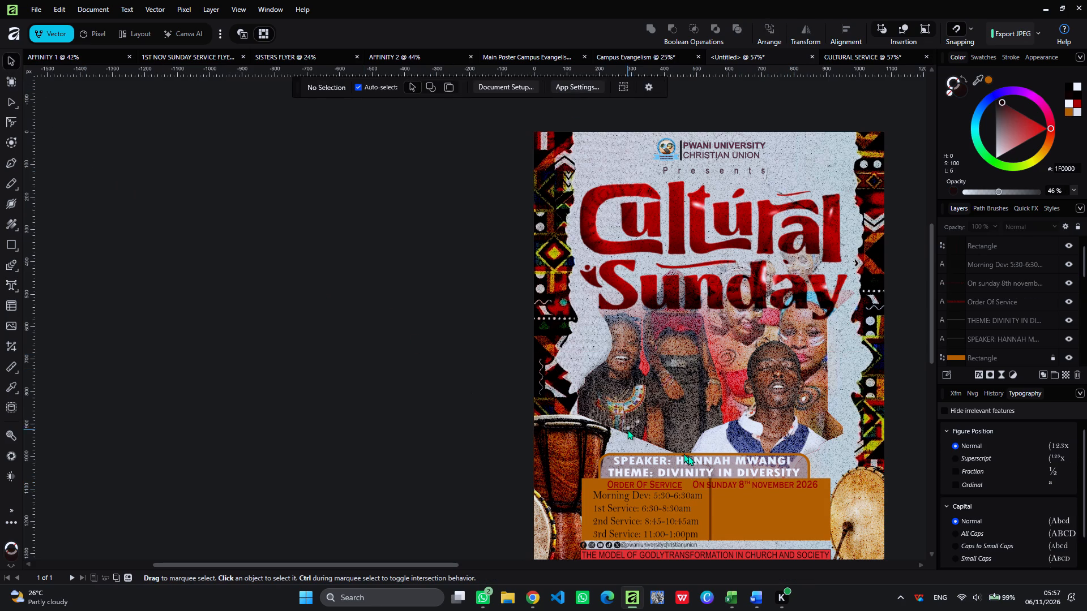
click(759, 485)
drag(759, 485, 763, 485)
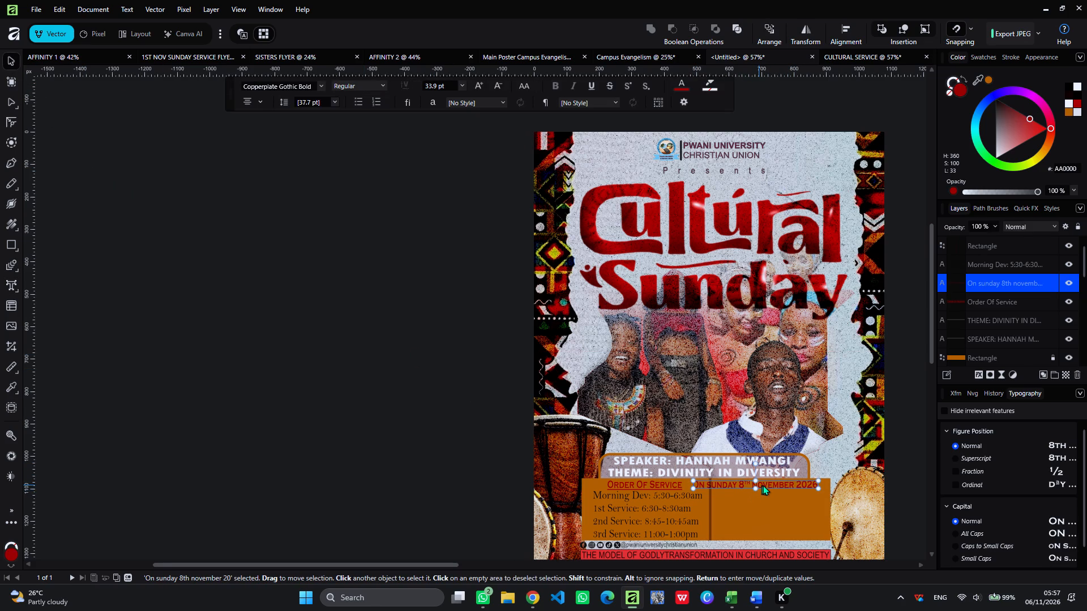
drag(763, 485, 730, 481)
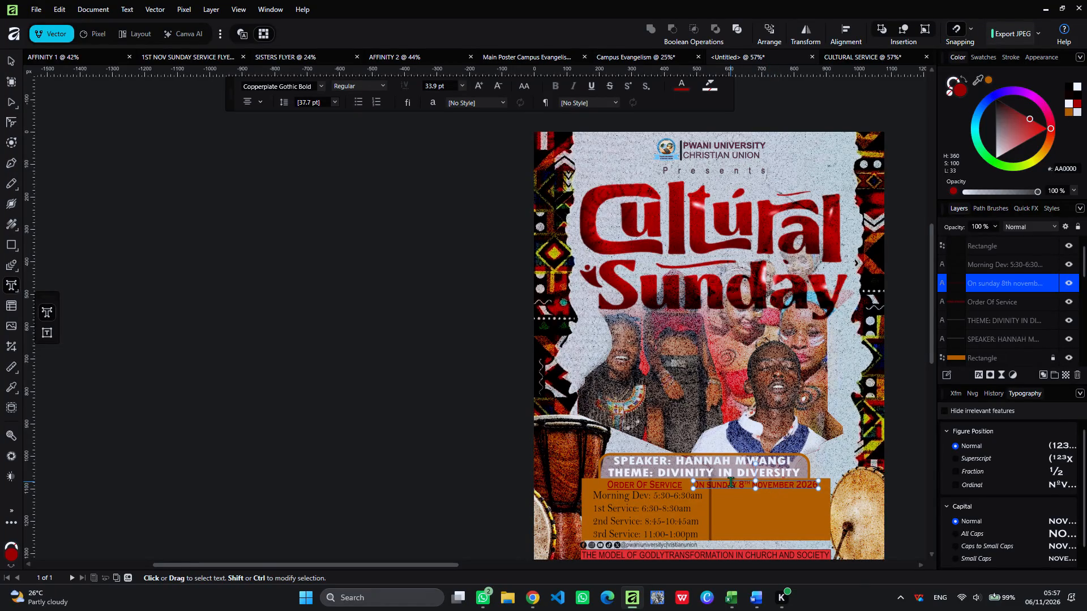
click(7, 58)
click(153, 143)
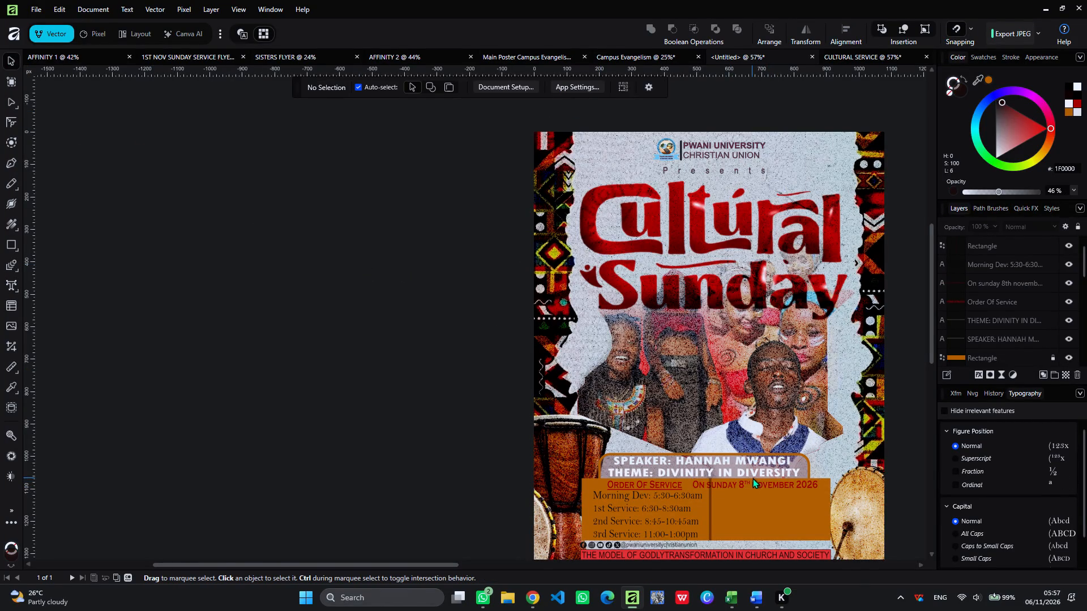
Move the date heading slightly right, level with Order Of Service, so it ends at the orange rectangle's right edge.
click(759, 488)
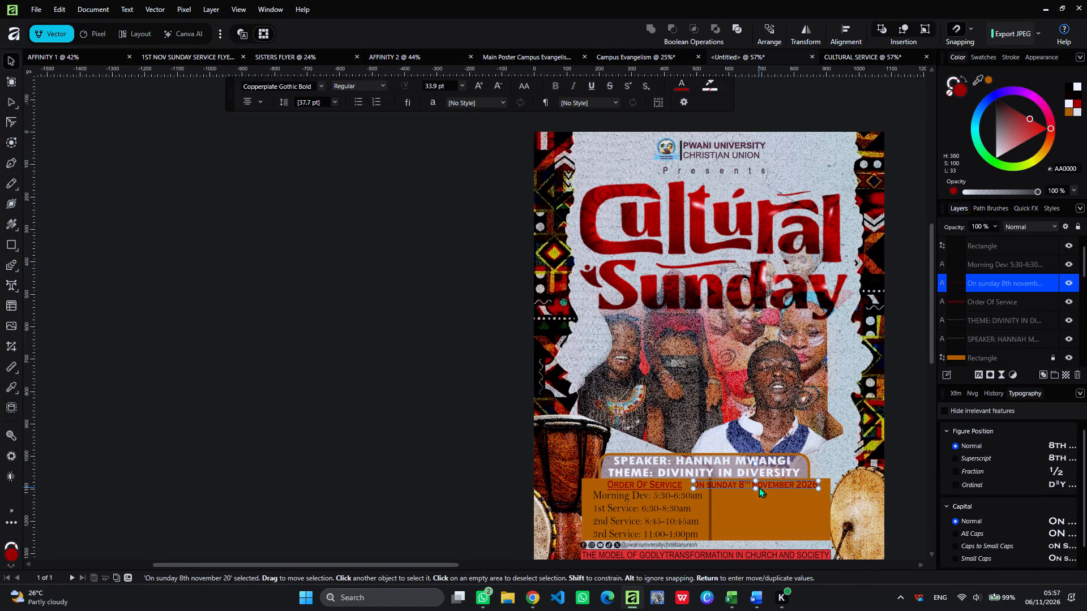
drag(759, 487, 771, 487)
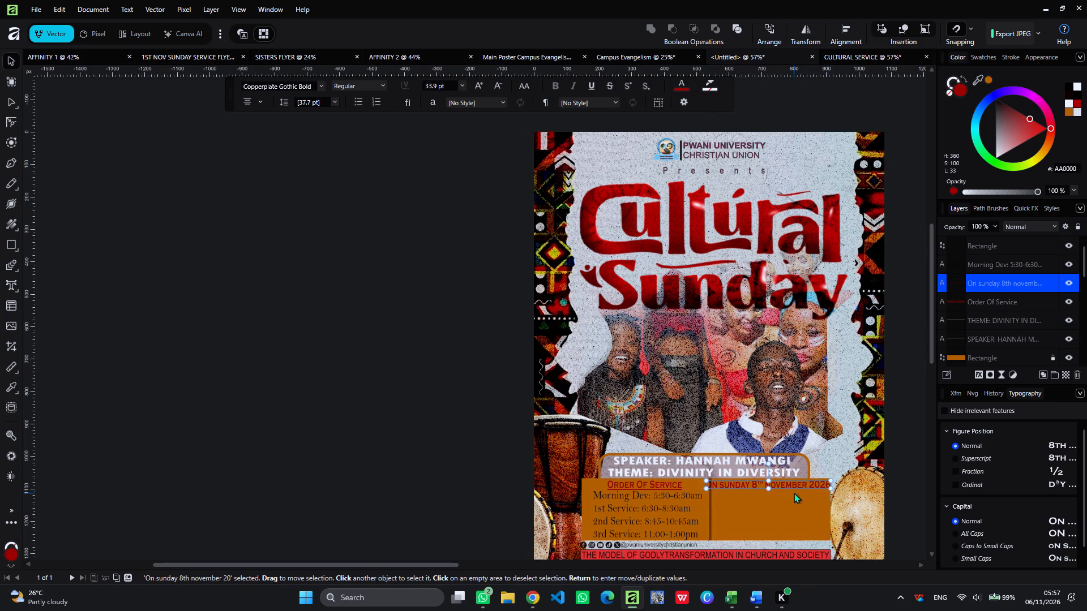
click(766, 489)
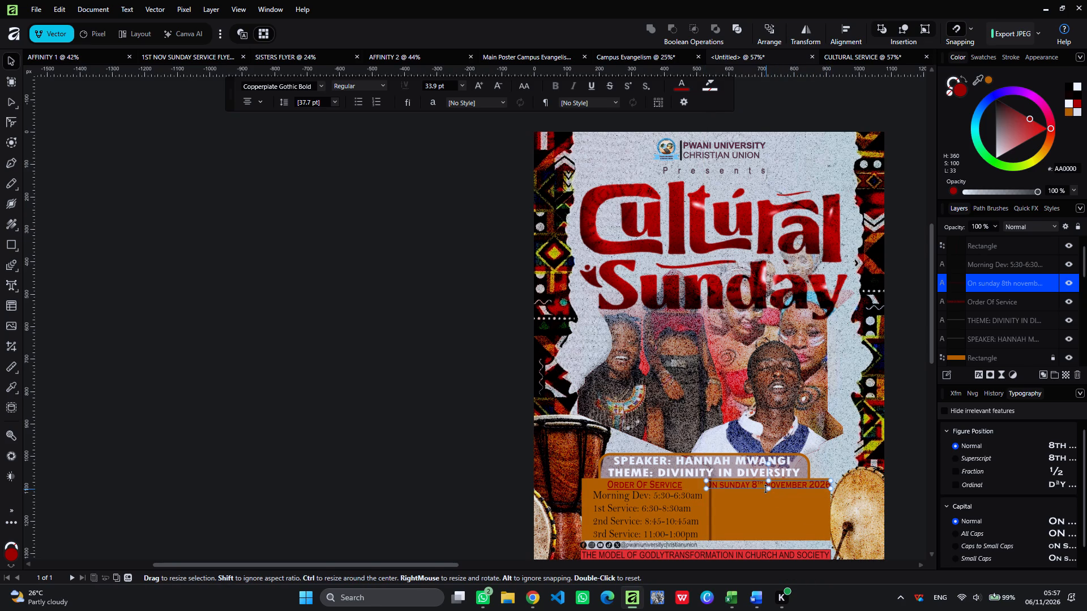
click(766, 489)
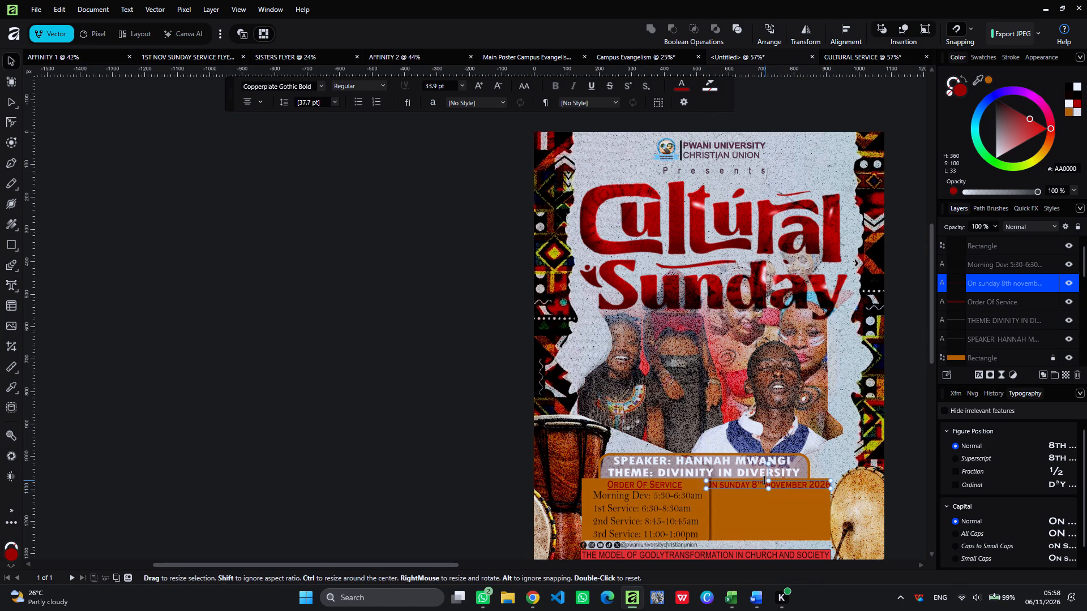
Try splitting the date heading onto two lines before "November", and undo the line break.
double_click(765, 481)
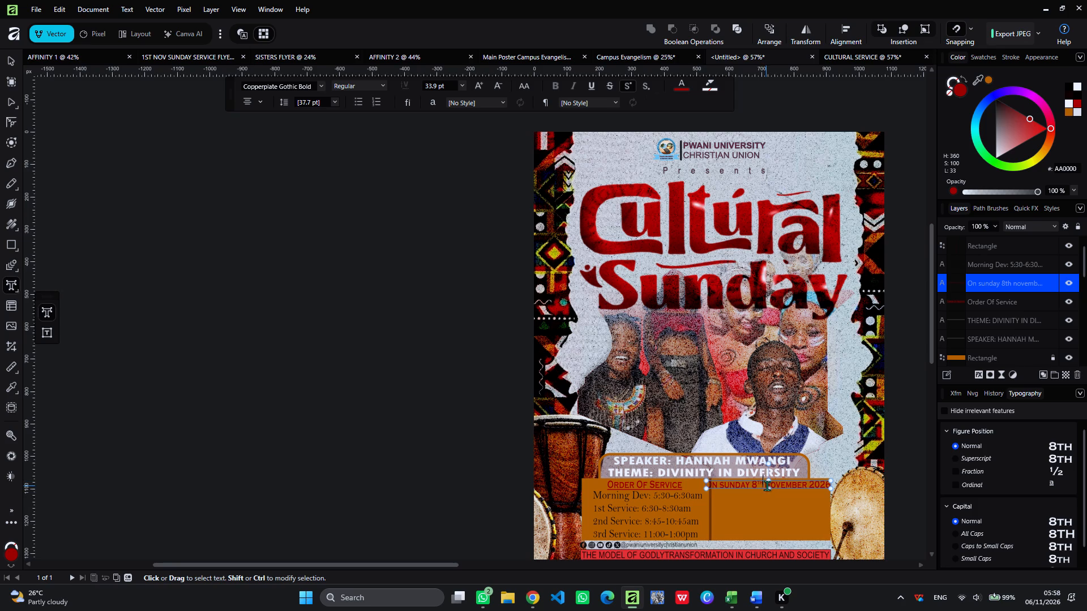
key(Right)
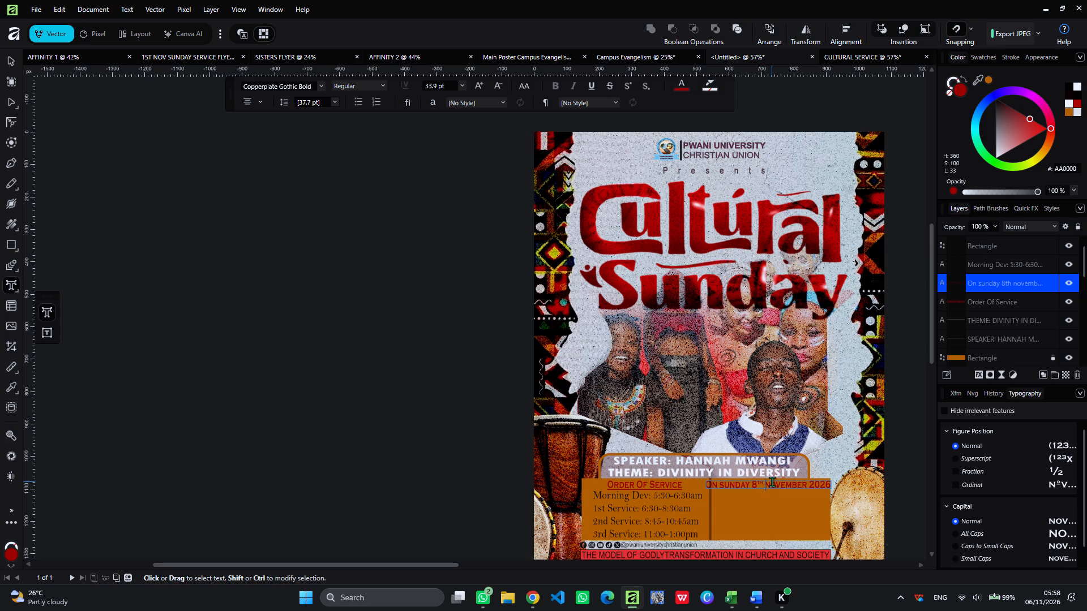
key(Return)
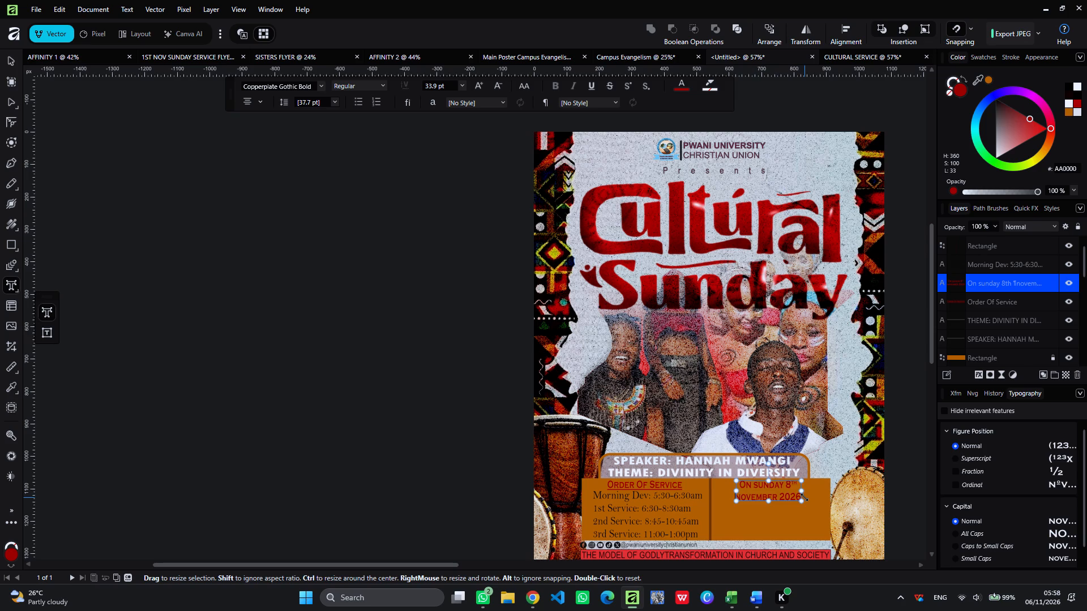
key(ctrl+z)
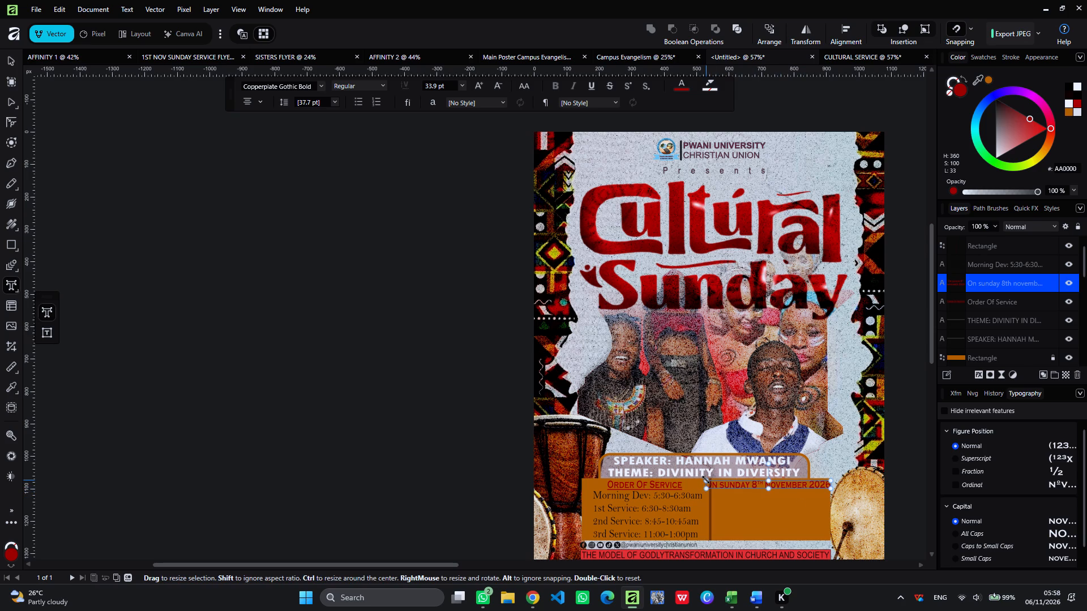
Scale the date heading down to about 347 px wide, keeping its right end at the orange rectangle's edge.
drag(706, 479, 718, 482)
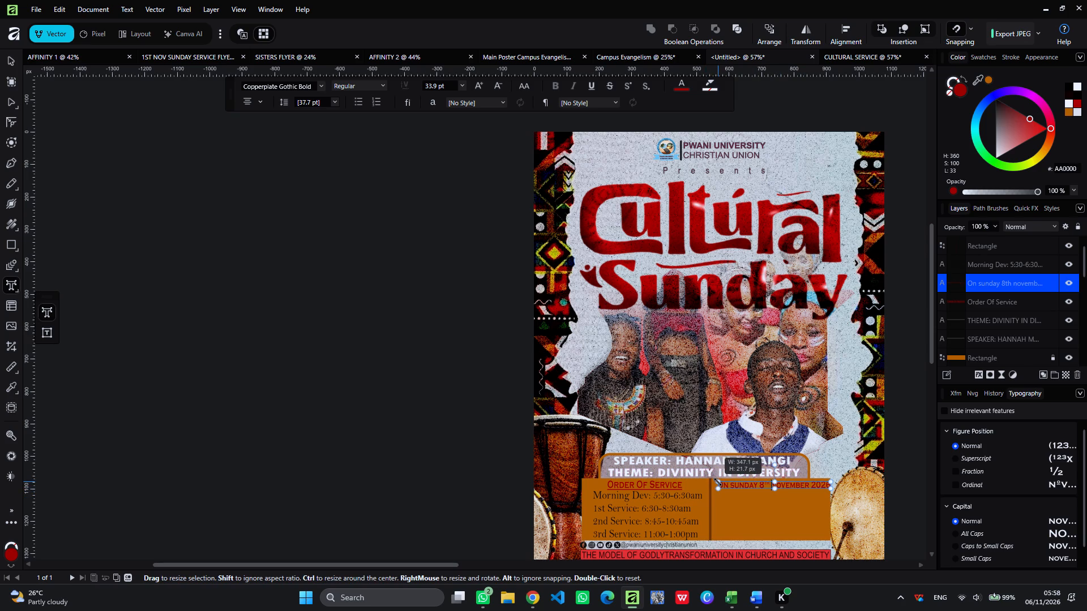
drag(718, 482, 717, 482)
click(846, 455)
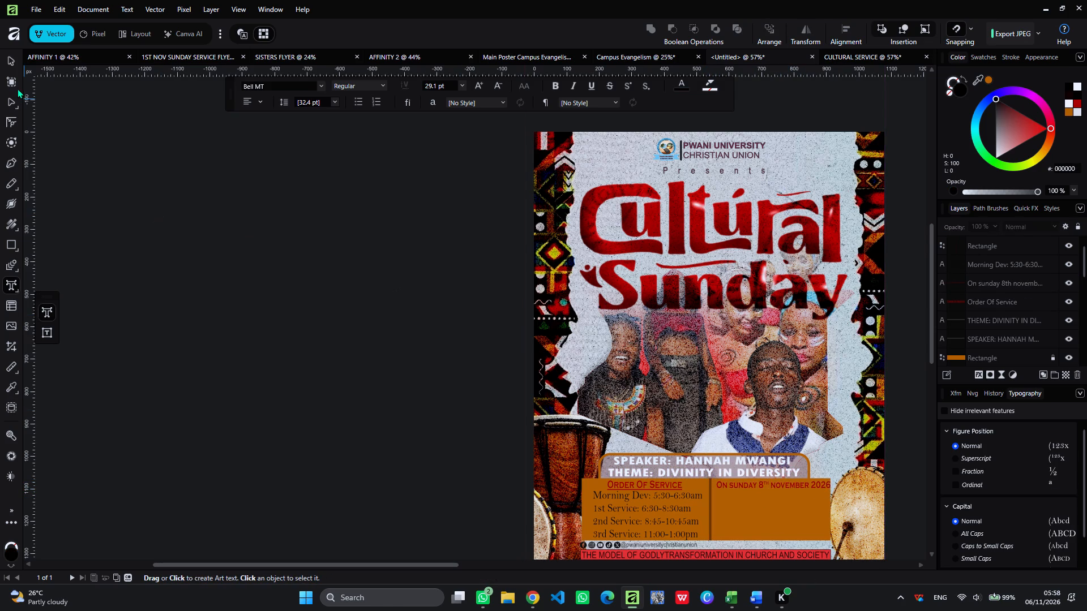
click(12, 65)
click(264, 281)
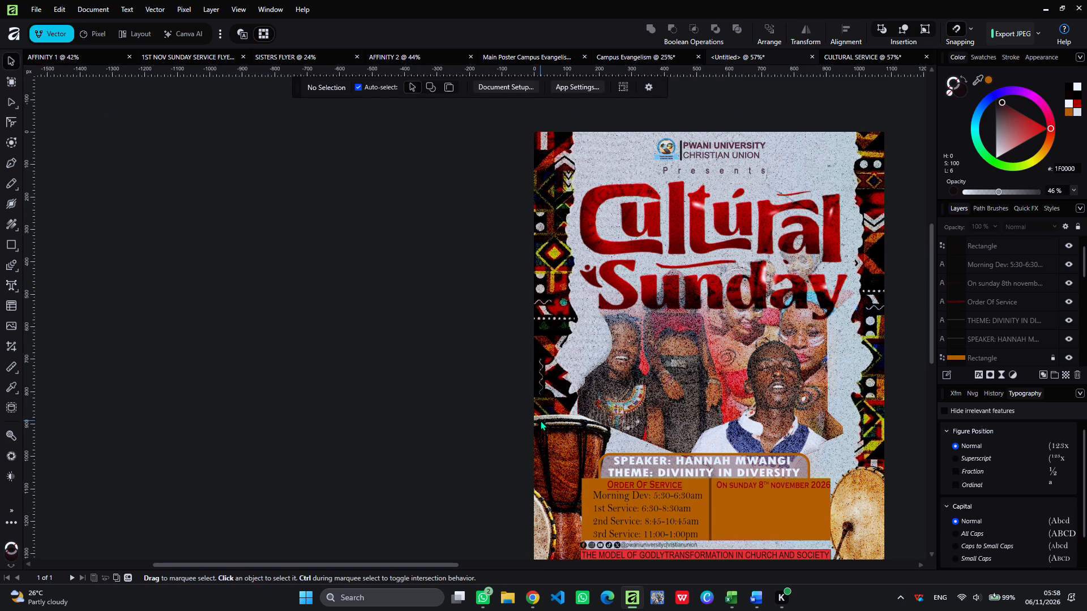
Move the date heading slightly left and down, level with the Morning Dev line of the service times.
click(732, 481)
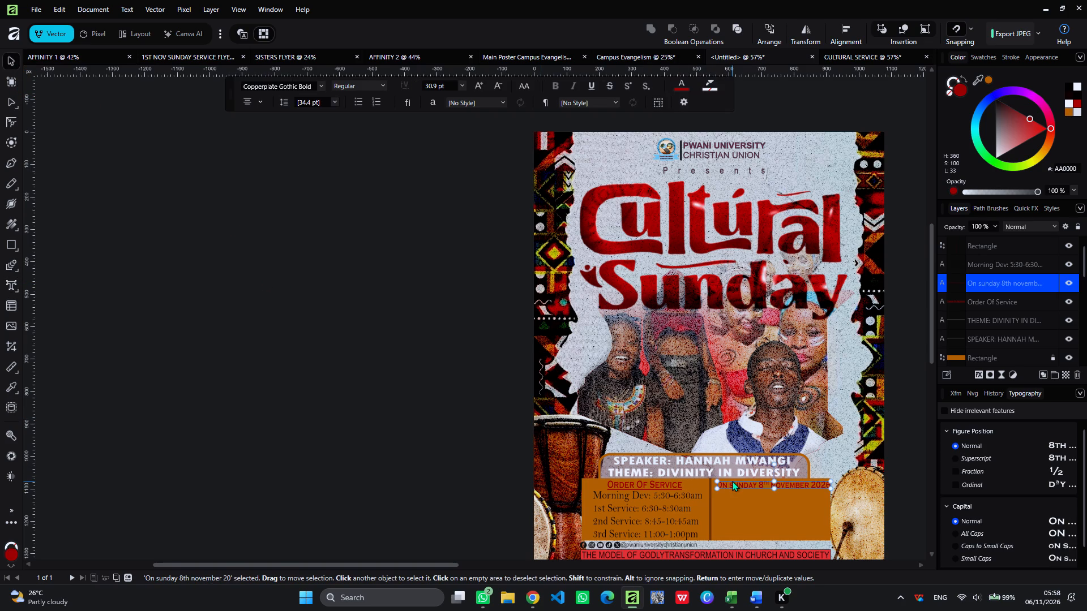
key(Left)
key(Left)
key(Left)
key(Left)
key(Left)
key(Left)
key(Left)
key(Down)
key(Down)
key(Down)
key(Down)
key(Down)
key(Down)
key(Down)
key(Down)
key(Down)
key(Down)
key(Down)
key(Down)
key(Down)
key(Down)
key(Down)
key(Down)
key(Down)
key(Down)
key(Down)
key(Down)
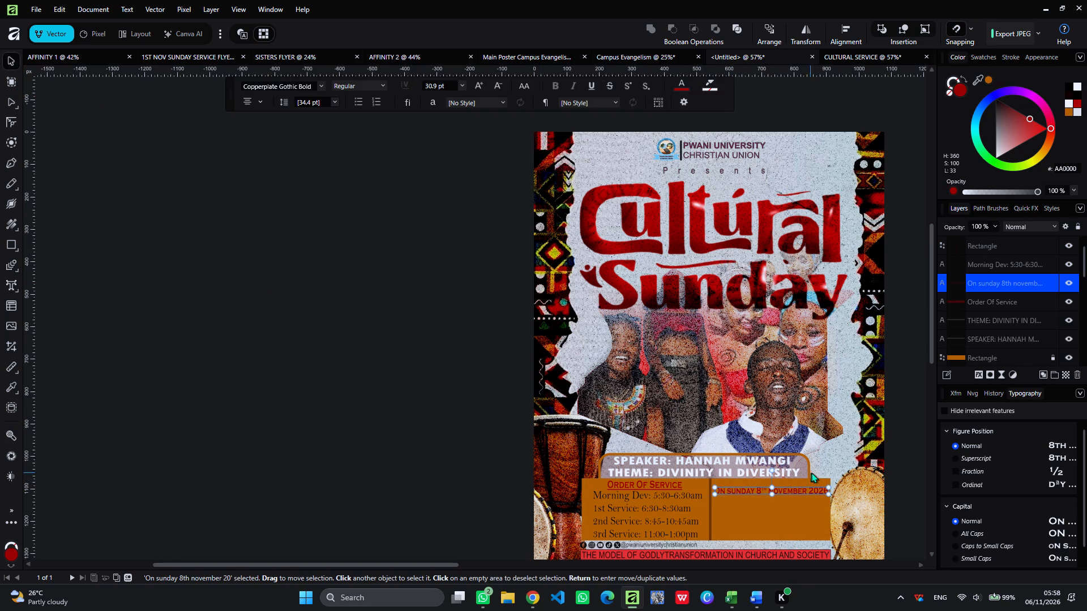
click(831, 461)
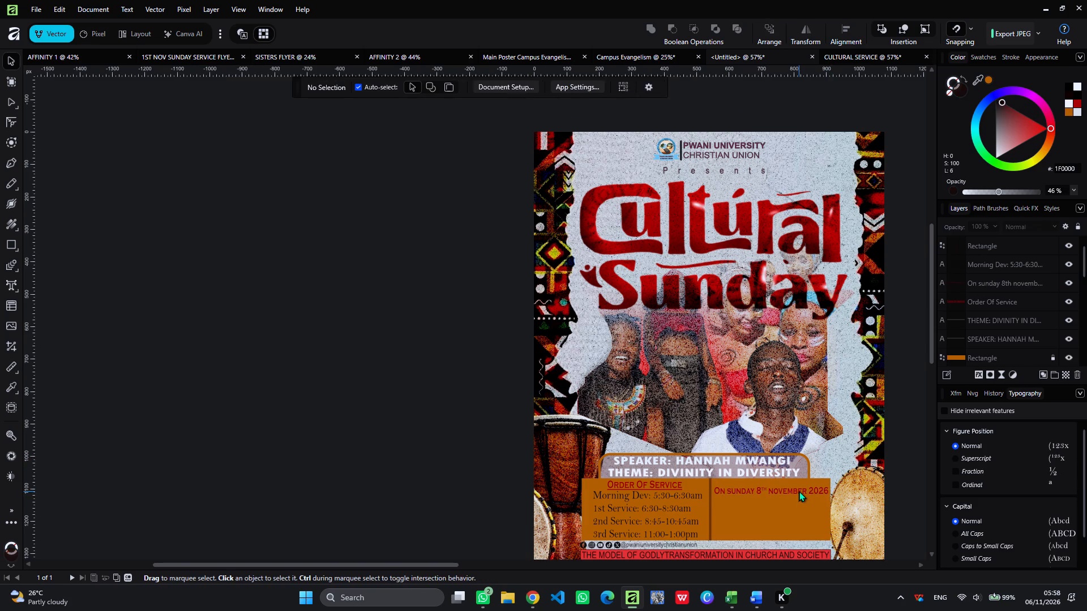
click(799, 490)
key(Down)
key(Down)
key(Down)
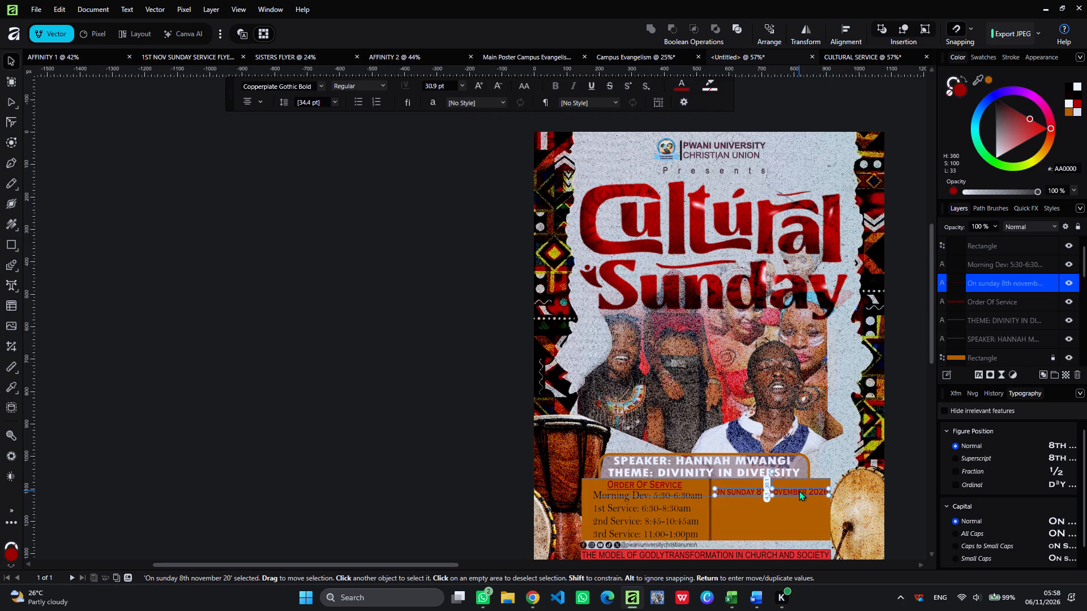
key(Down)
key(Down)
click(874, 453)
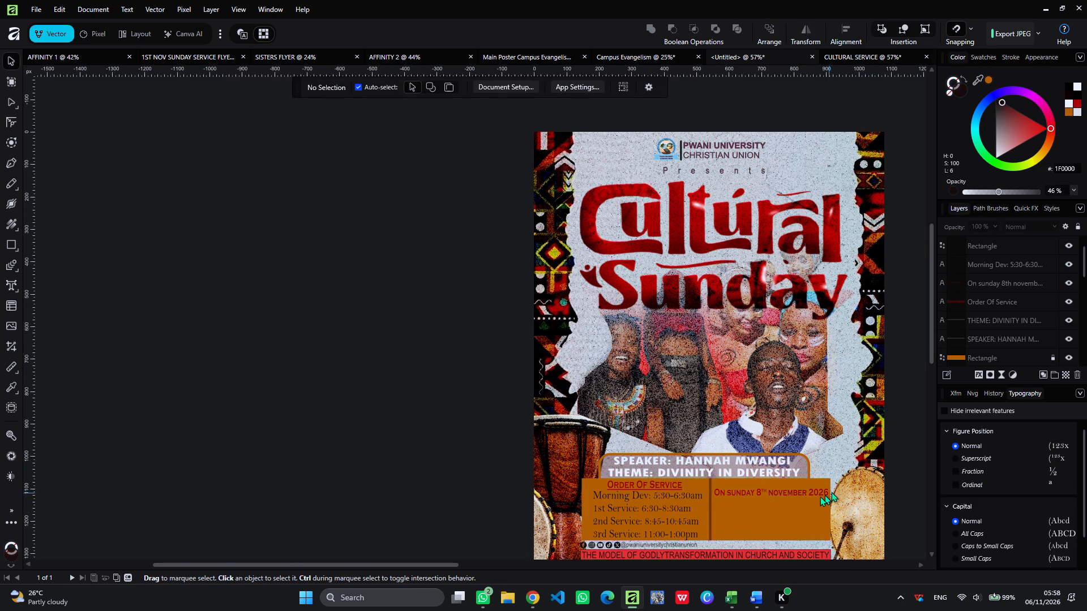
Move the vertical divider left, close to the end of the service times, to widen the date column.
click(710, 515)
key(Left)
key(Left)
key(Left)
key(Left)
key(Left)
key(Left)
key(Left)
key(Left)
key(Left)
key(Left)
key(Left)
key(Left)
key(Left)
key(Left)
key(Left)
key(Left)
key(Left)
key(Left)
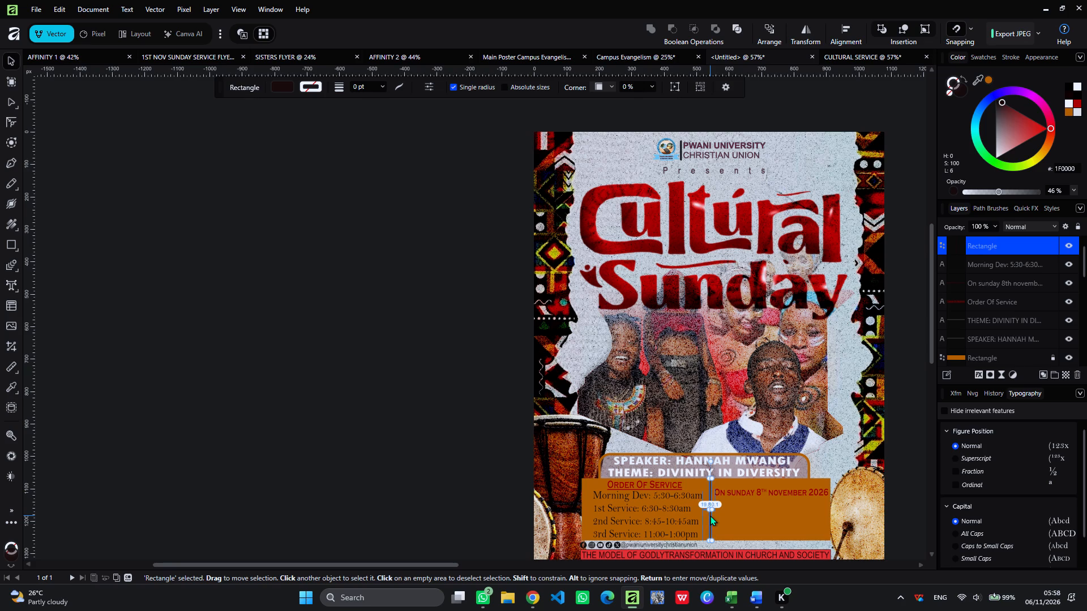
Enlarge the date heading to about 367 px wide, extending it left toward the divider.
click(791, 488)
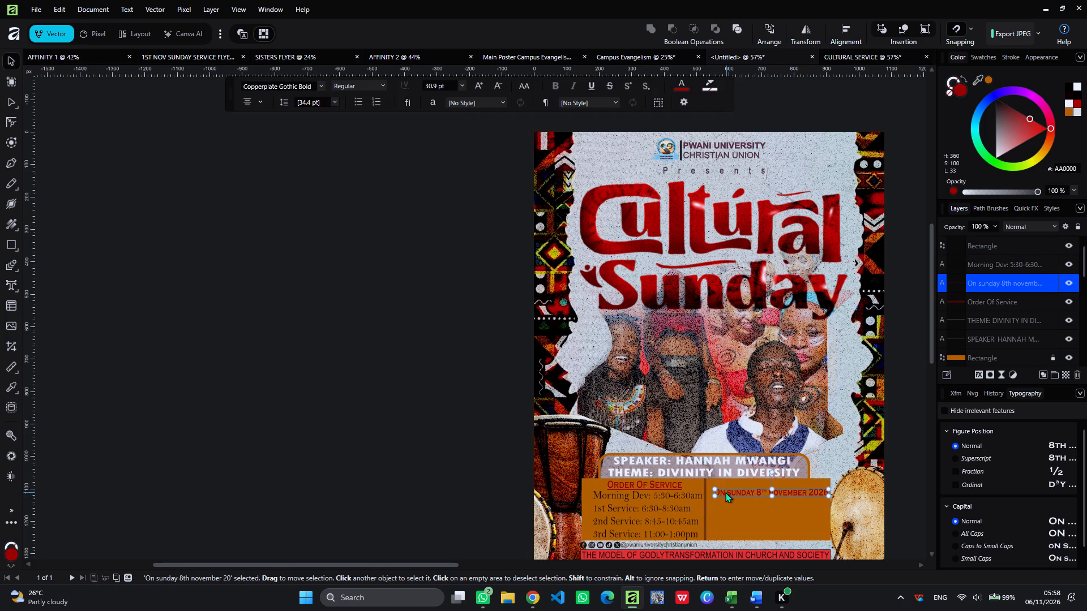
drag(715, 486, 709, 485)
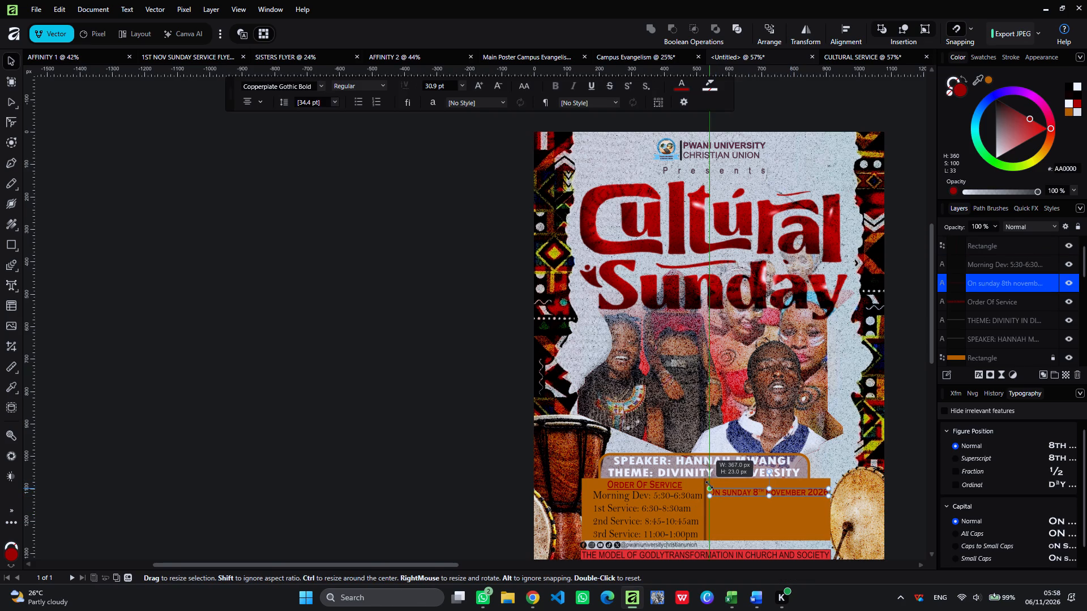
drag(709, 485, 709, 485)
click(854, 431)
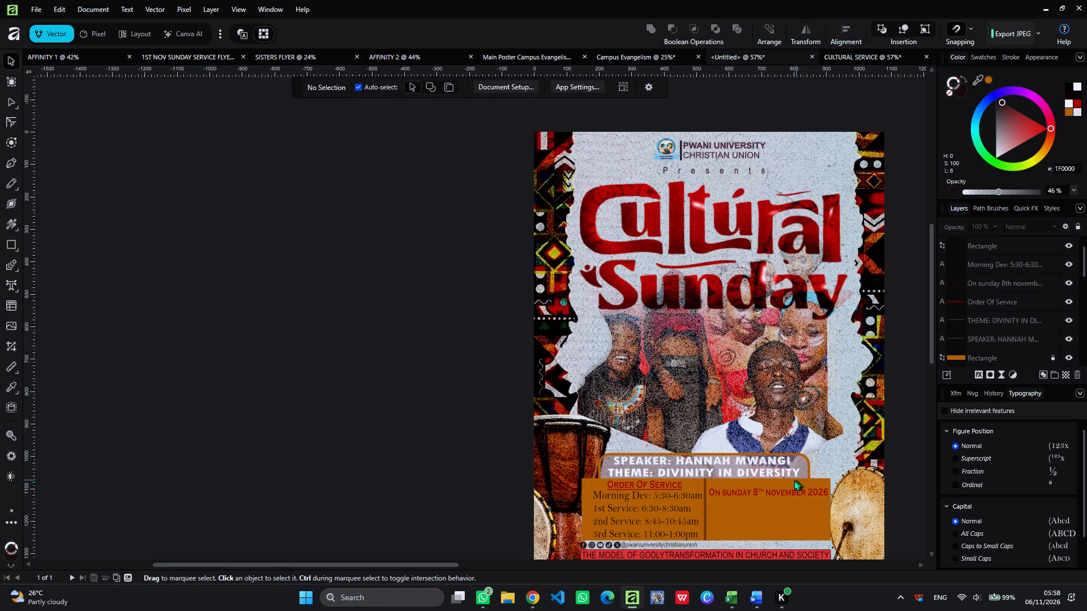
Shift the date heading slightly left so it sits centred between the divider and the orange rectangle's right edge.
click(788, 490)
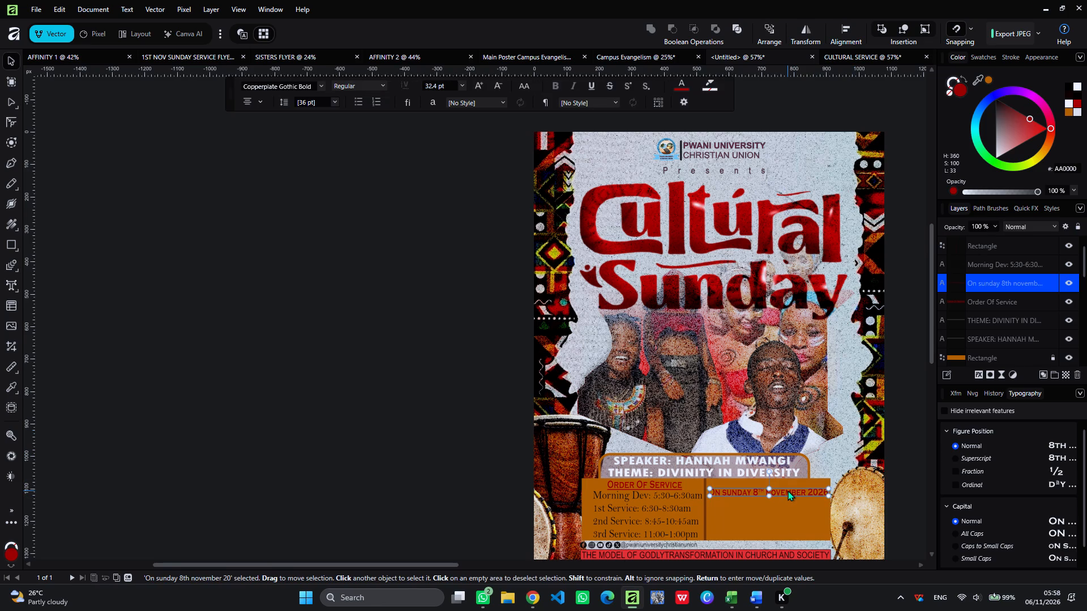
key(Left)
key(Left)
key(Left)
key(Left)
key(Left)
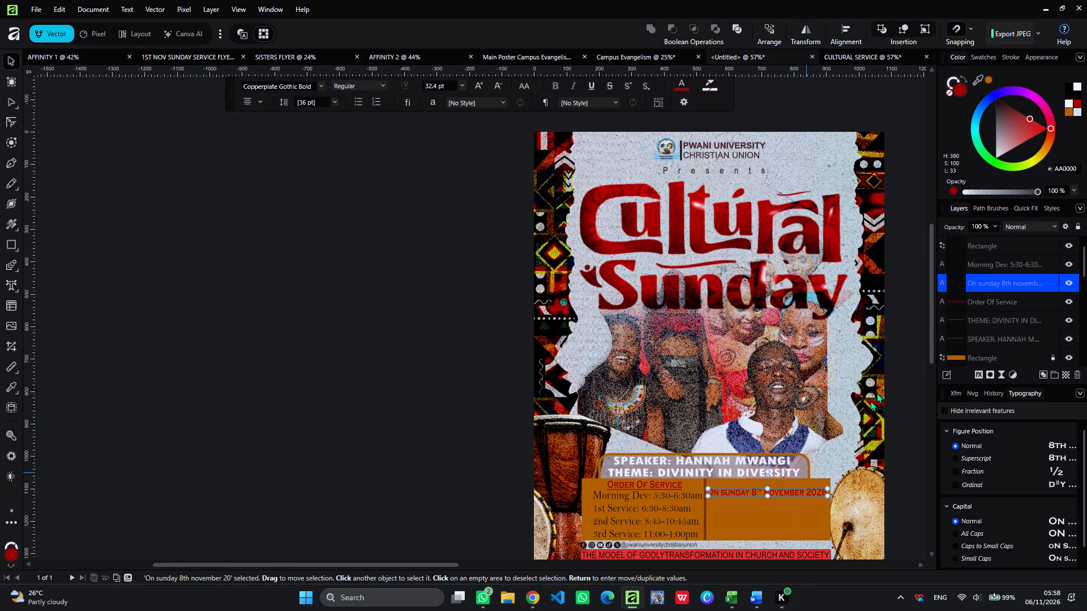
click(829, 398)
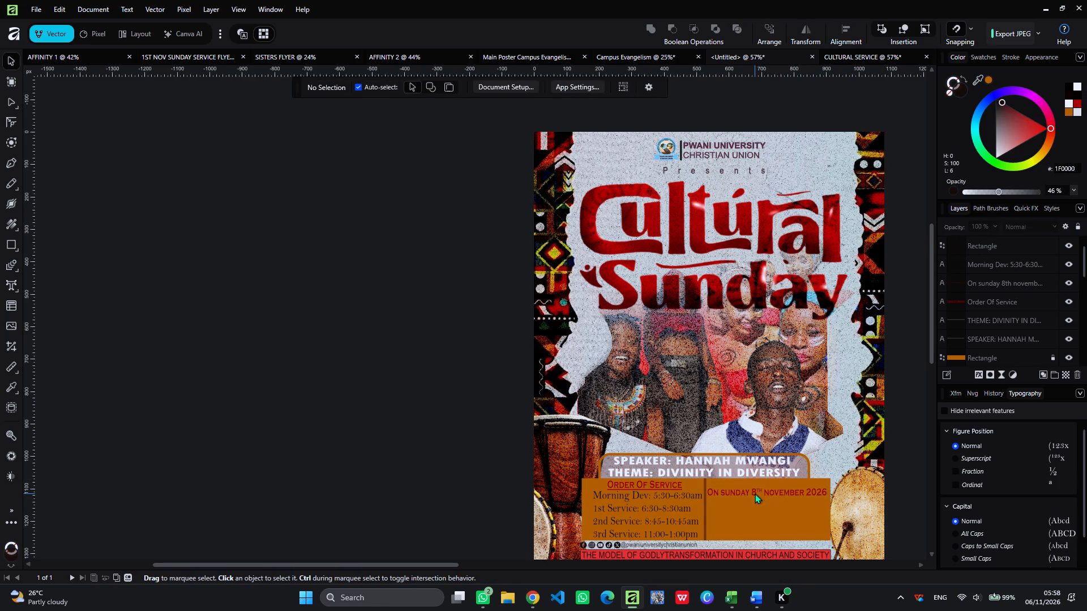
click(755, 493)
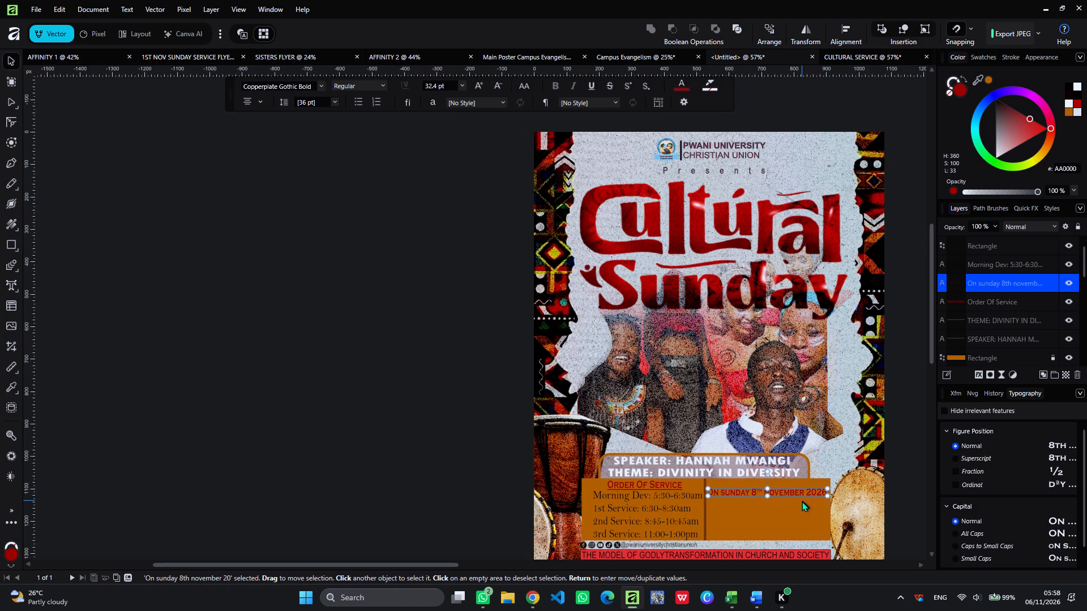
key(Right)
key(Right)
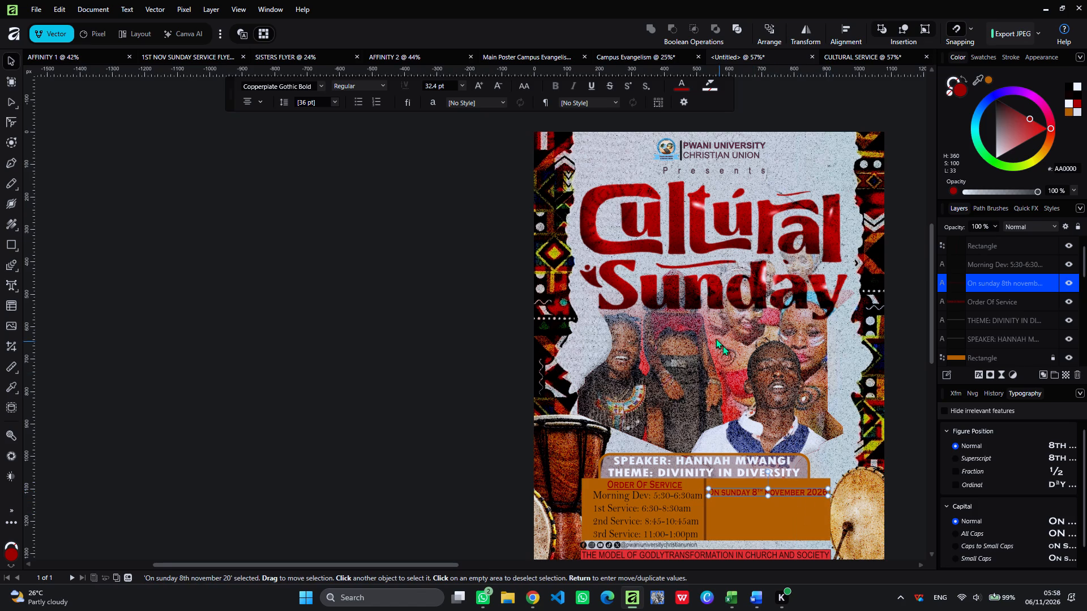
click(418, 267)
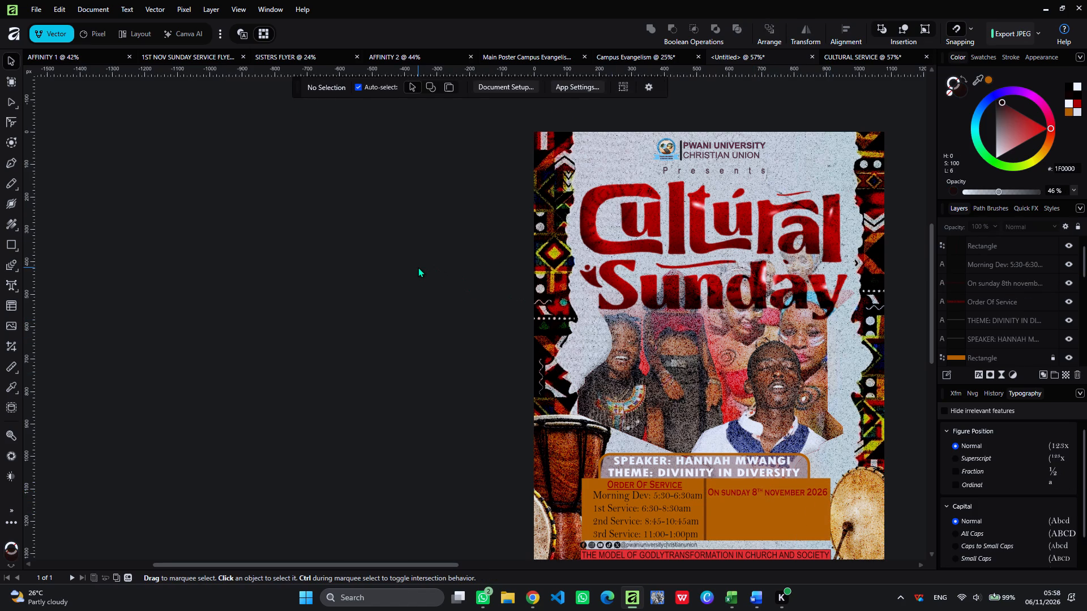
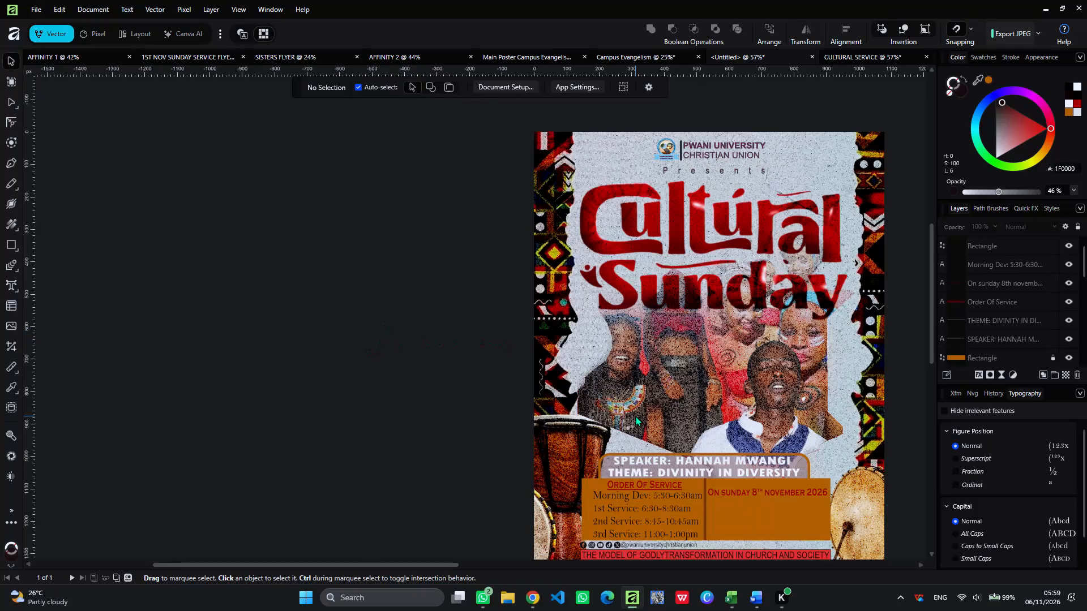
Nudge the "On Sunday 8th November 2026" text slightly to the left within the orange box.
click(755, 494)
key(Left)
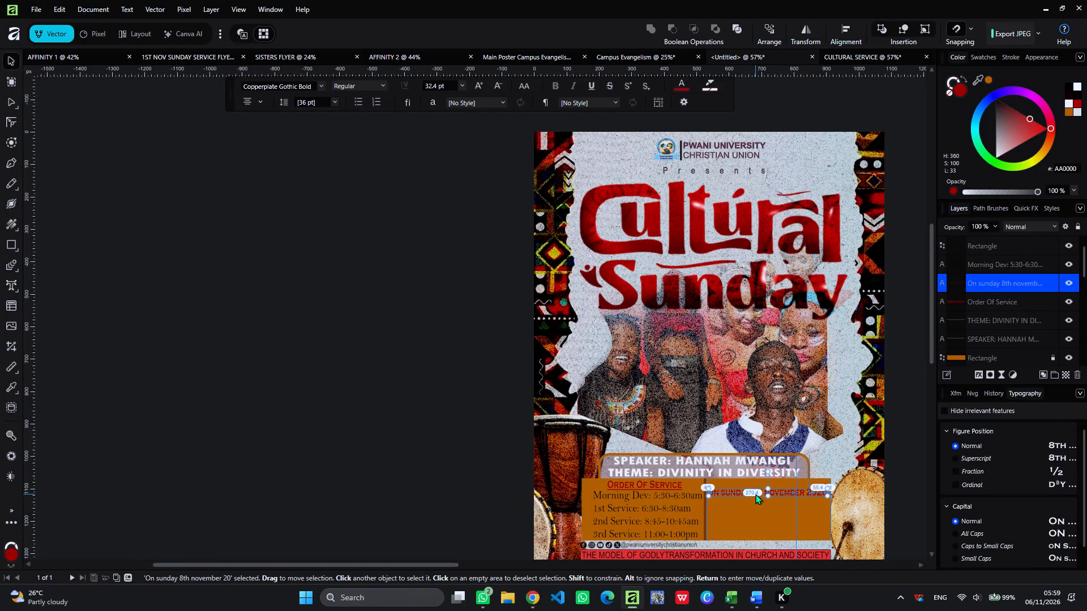
key(Left)
key(Left)
click(842, 464)
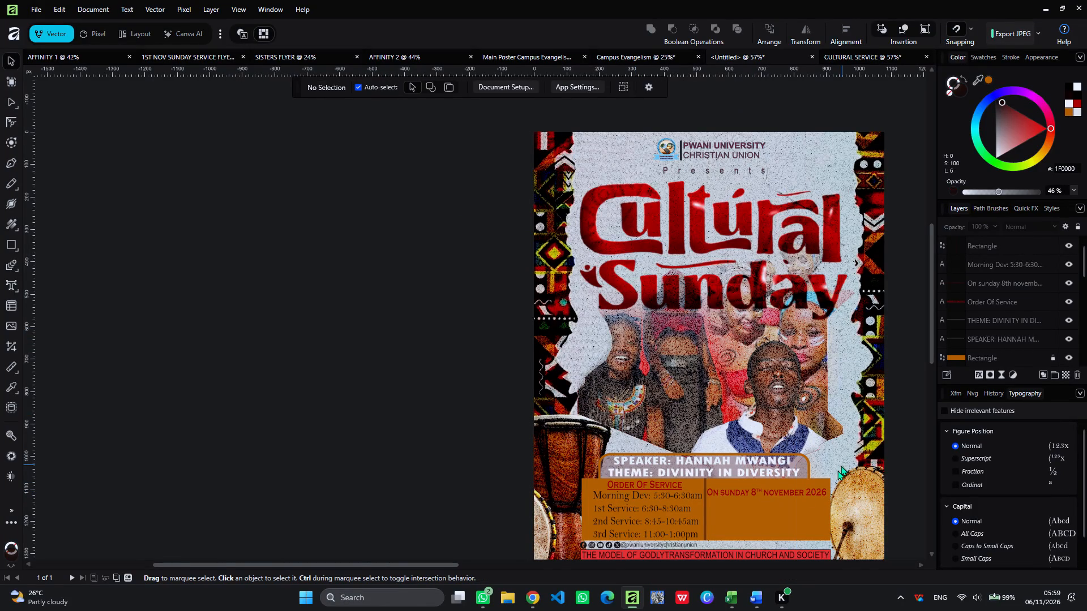
Duplicate the "On Sunday 8th November 2026" text and place the copy directly below the original.
click(781, 492)
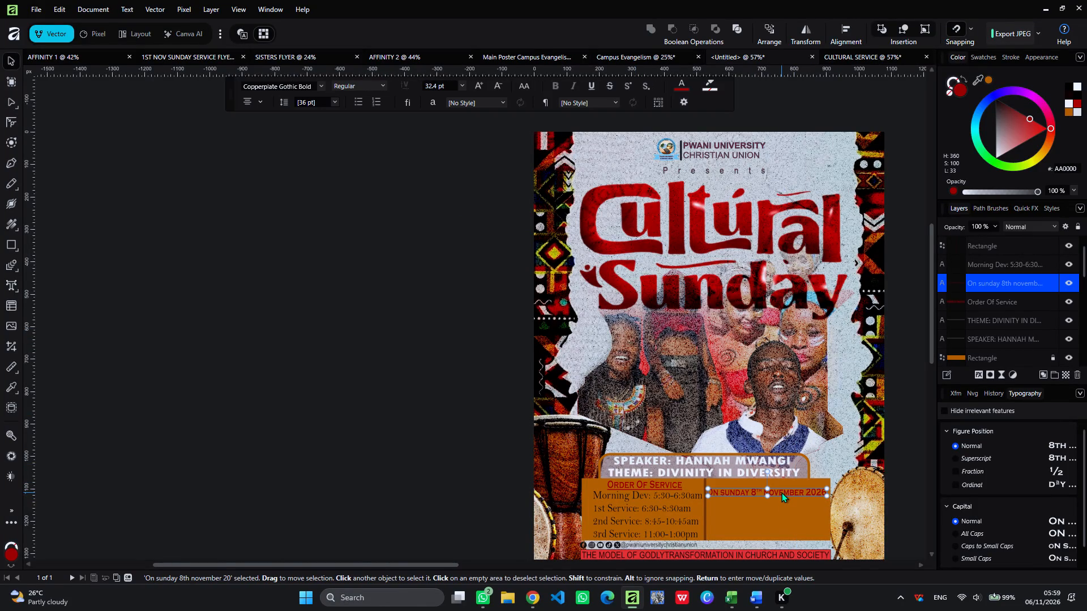
key(ctrl+j)
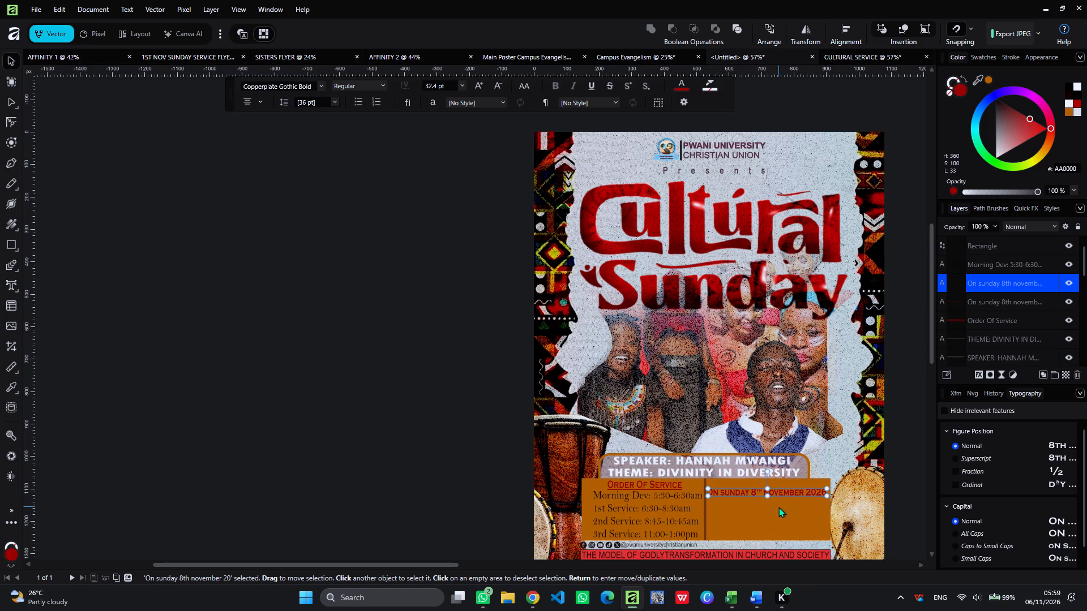
drag(787, 489, 786, 492)
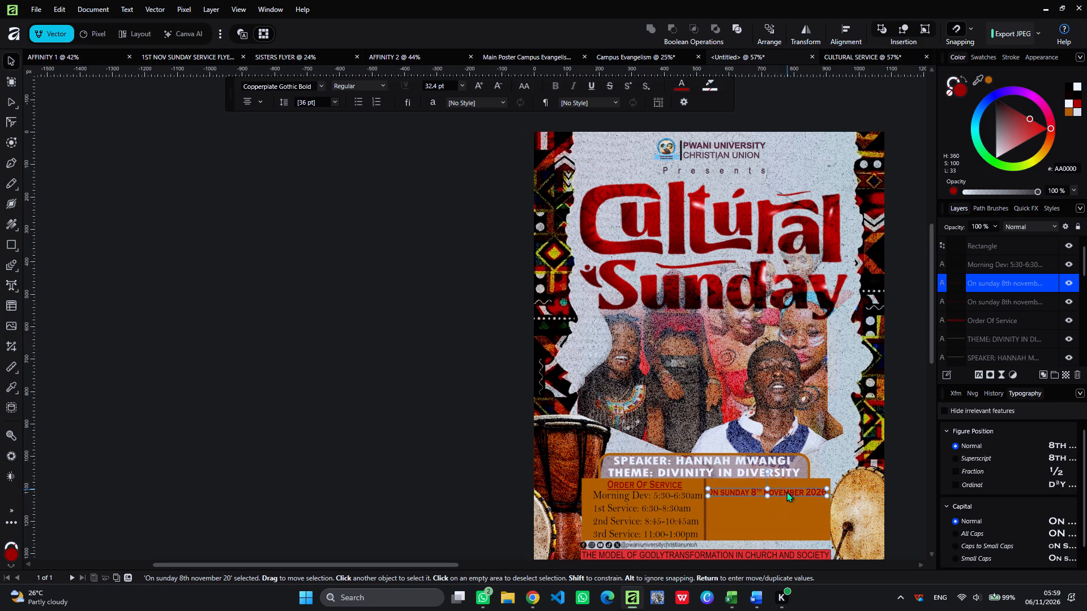
drag(786, 492, 787, 501)
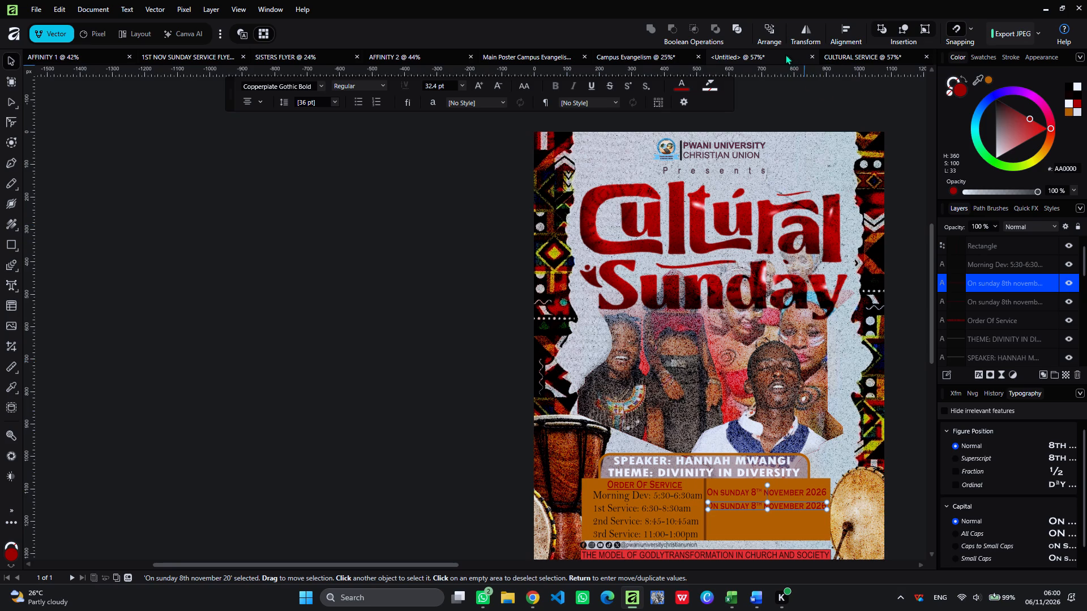
After consulting the CULTURAL SERVICE poster, replace the lower date copy's text with the venue line "venue: lecture th".
click(765, 54)
click(888, 58)
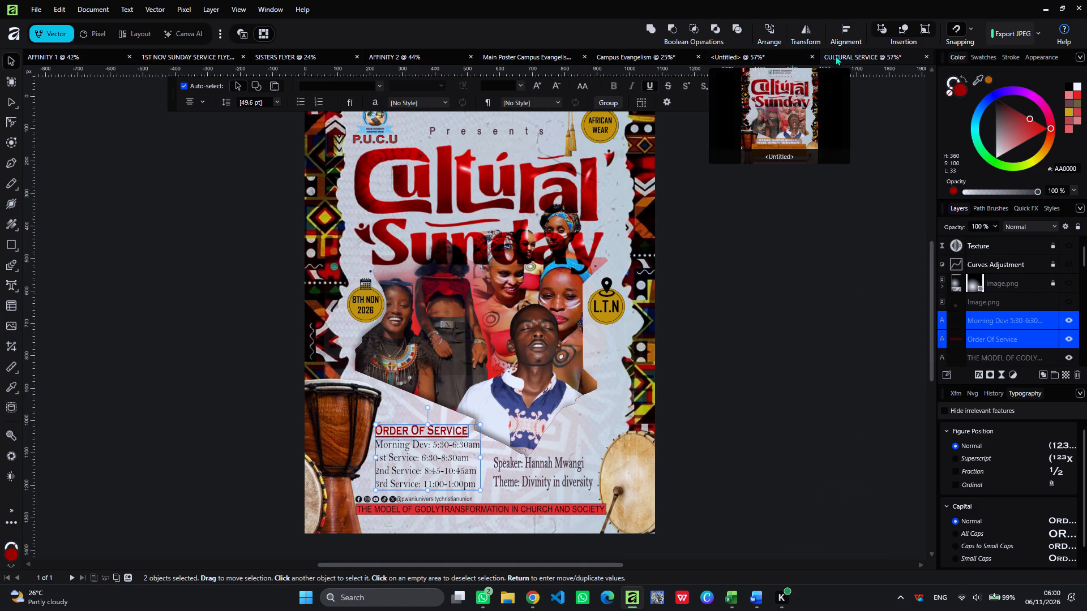
click(765, 57)
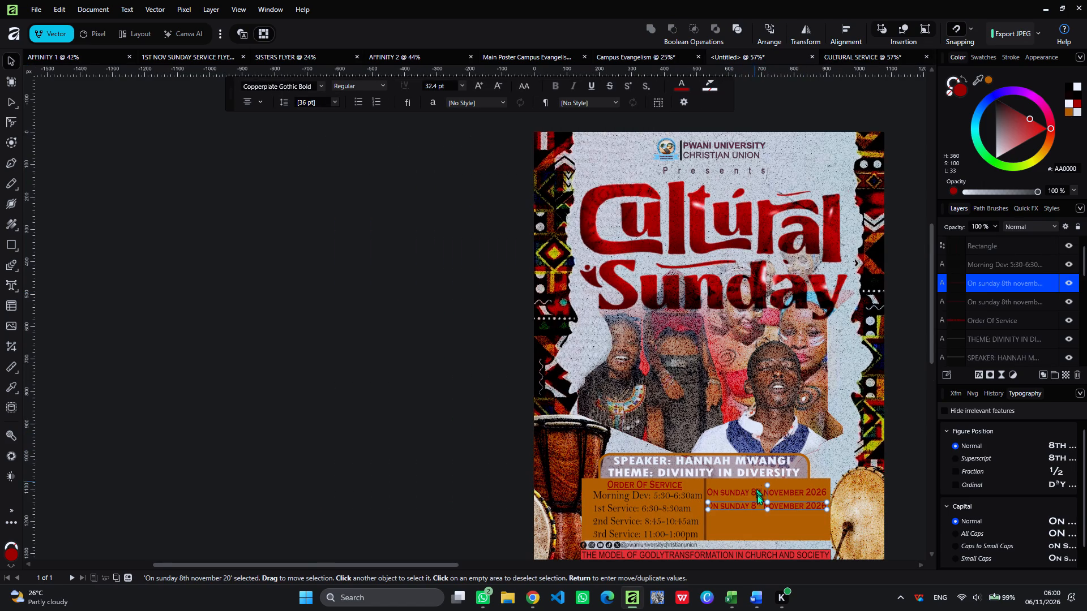
click(757, 509)
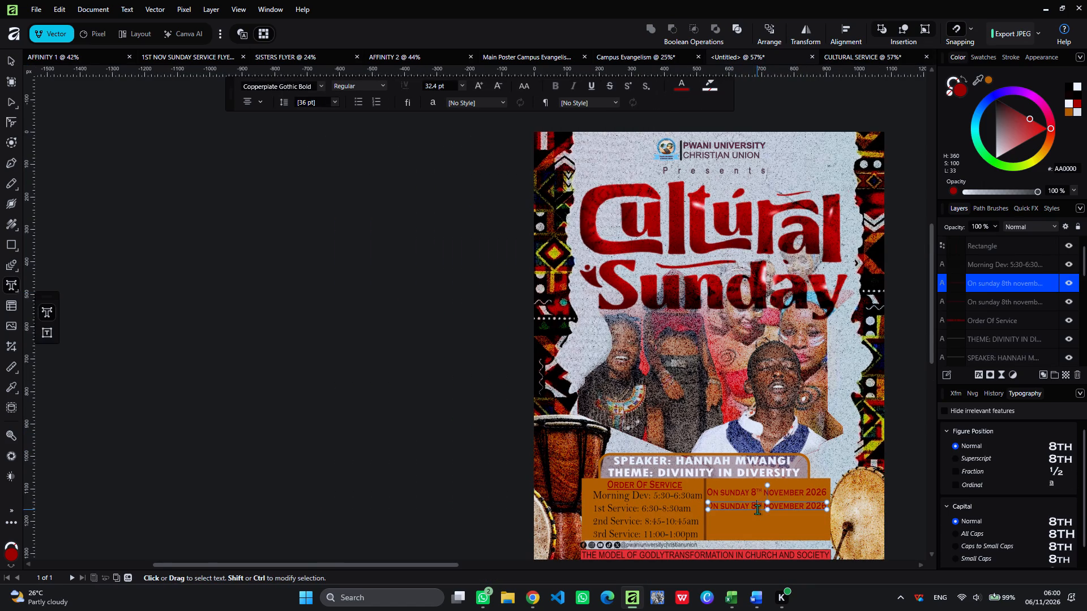
key(ctrl+a)
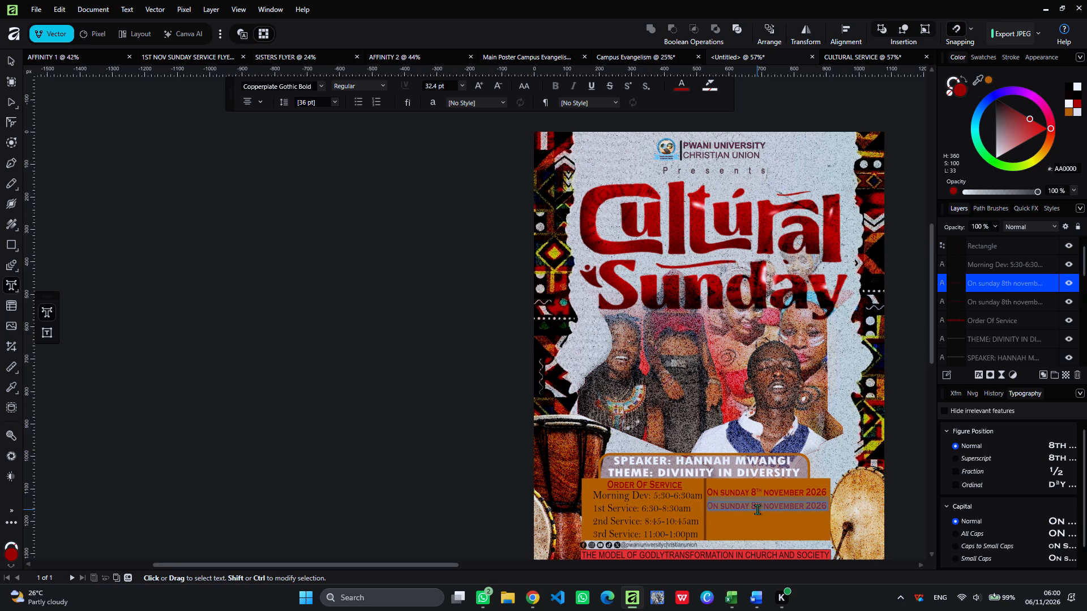
text(venue)
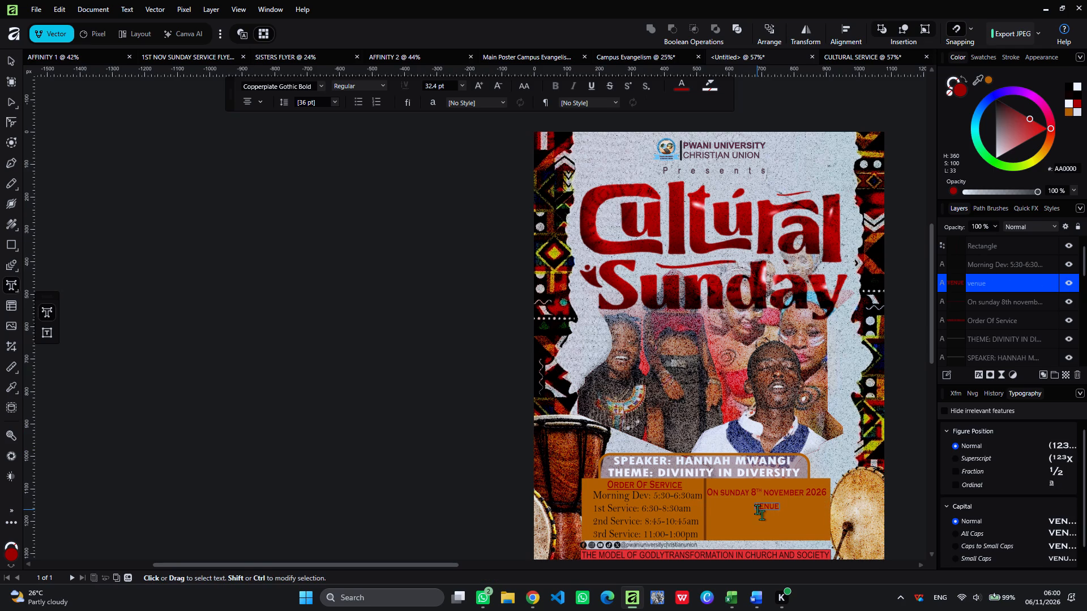
key(ctrl+semicolon)
text(:)
key(space)
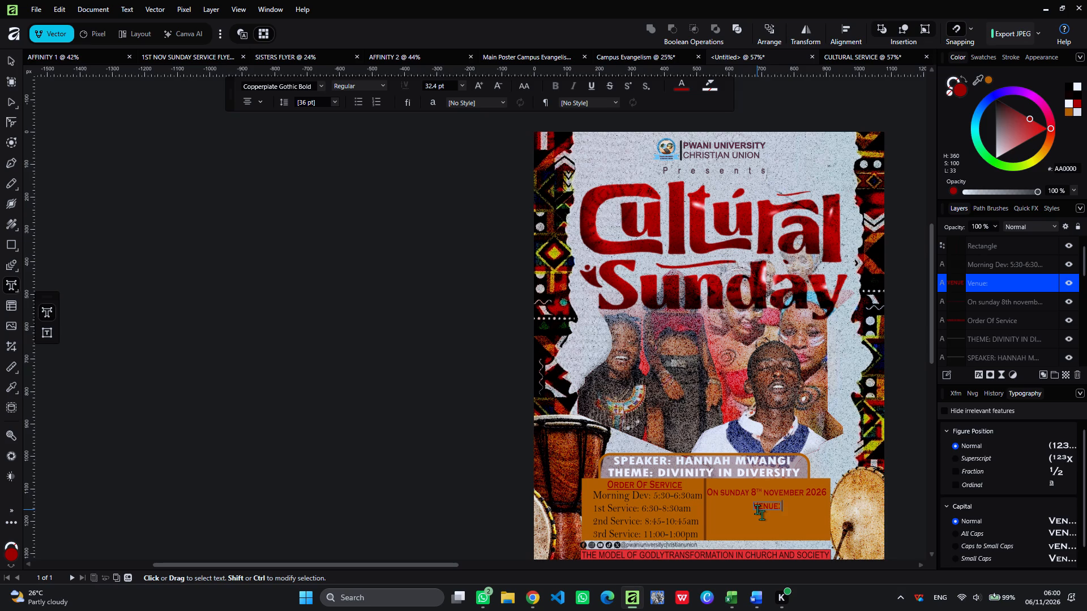
key(l)
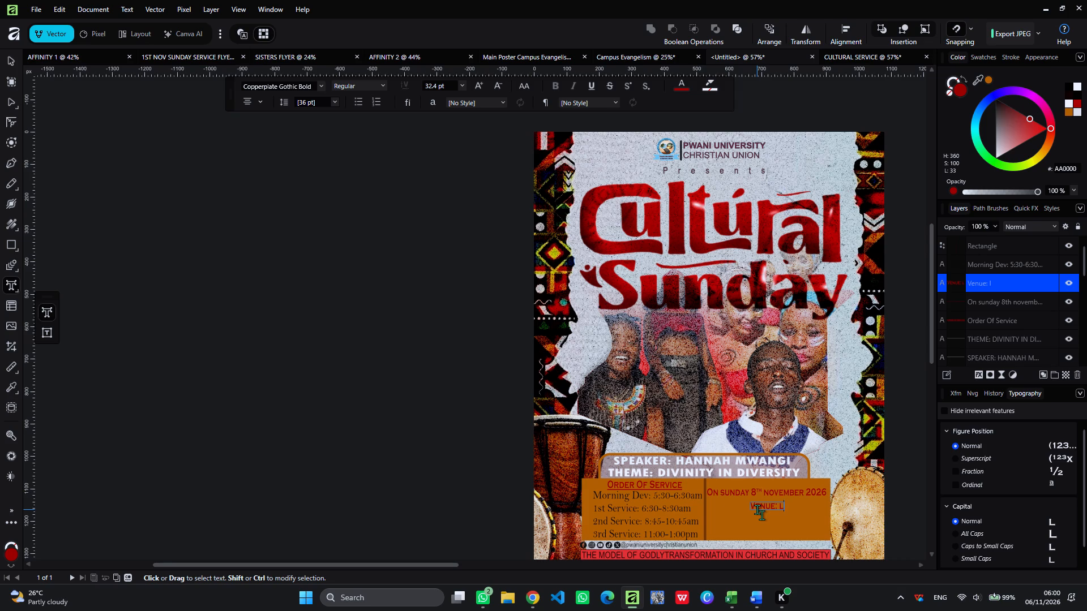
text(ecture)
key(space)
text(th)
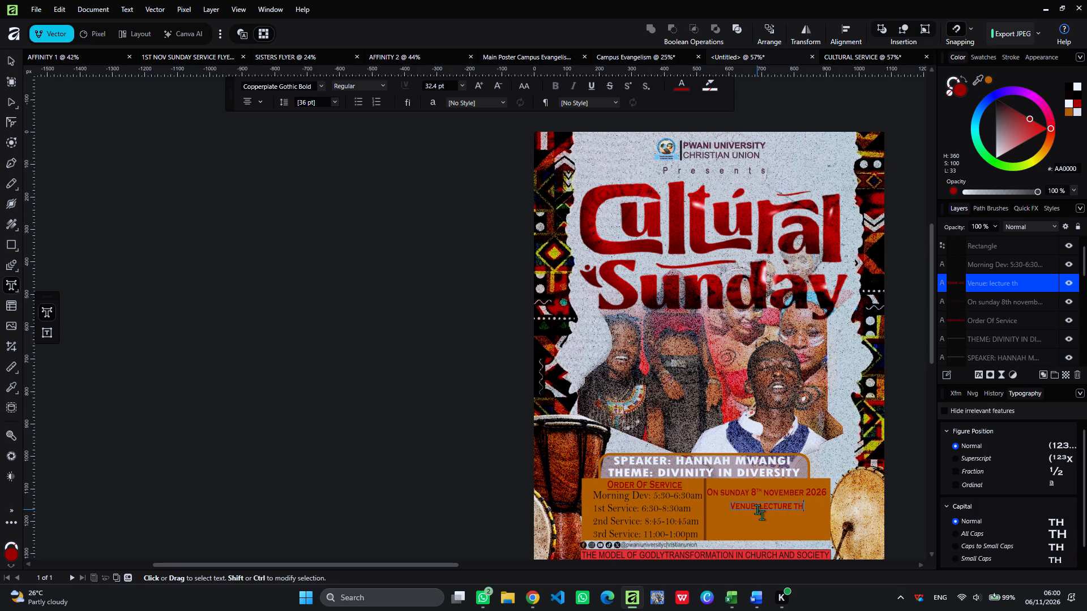
Cut the venue line below the date back to just "Venue:", removing the lecture wording.
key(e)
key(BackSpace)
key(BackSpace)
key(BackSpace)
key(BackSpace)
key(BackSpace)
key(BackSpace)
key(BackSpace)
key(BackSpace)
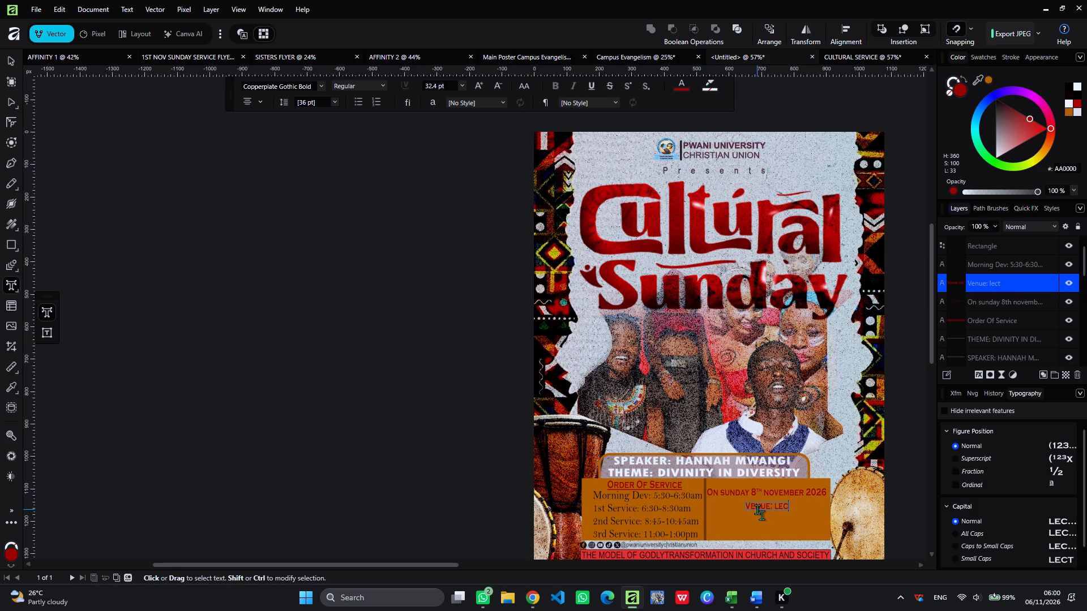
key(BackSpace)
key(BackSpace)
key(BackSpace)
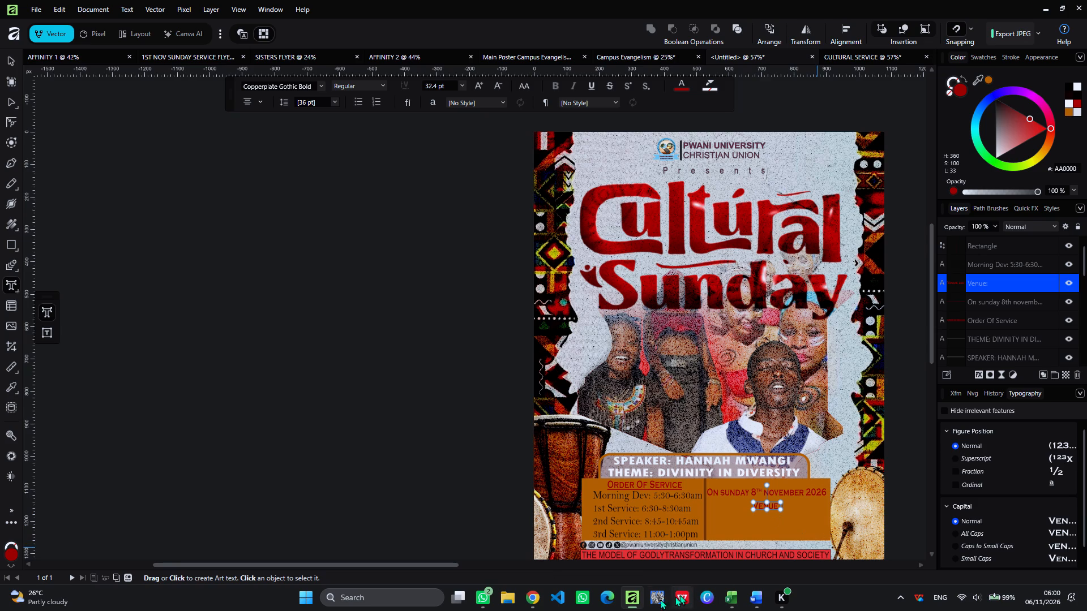
Switch to WhatsApp.
click(586, 588)
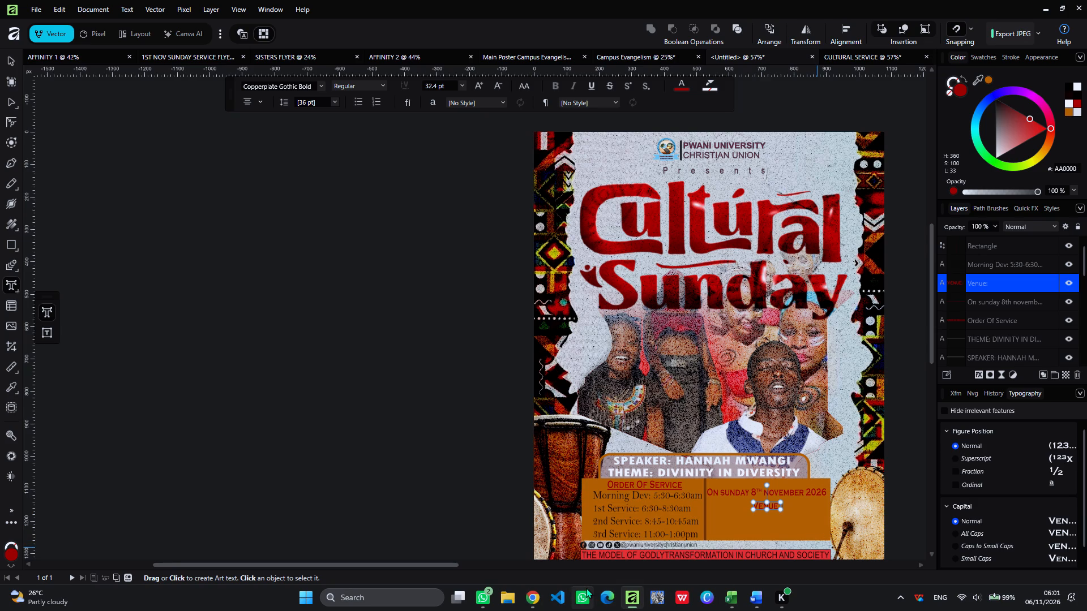
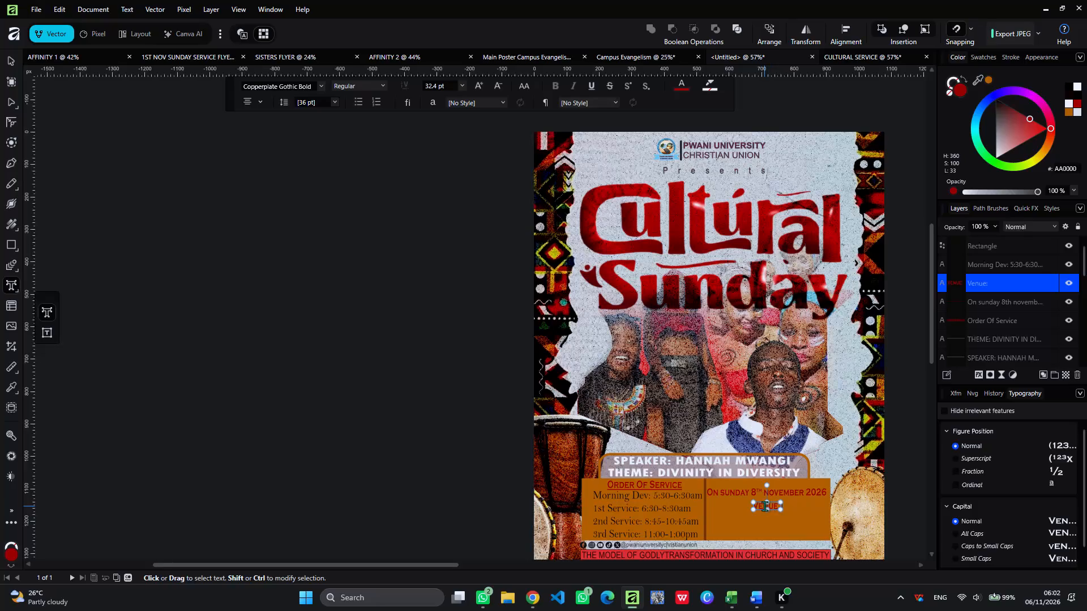
Complete the venue line below the date by pasting the location so it reads "Venue: Lecture Theatre North".
click(764, 505)
key(Right)
key(Right)
key(Right)
key(Right)
key(ctrl+v)
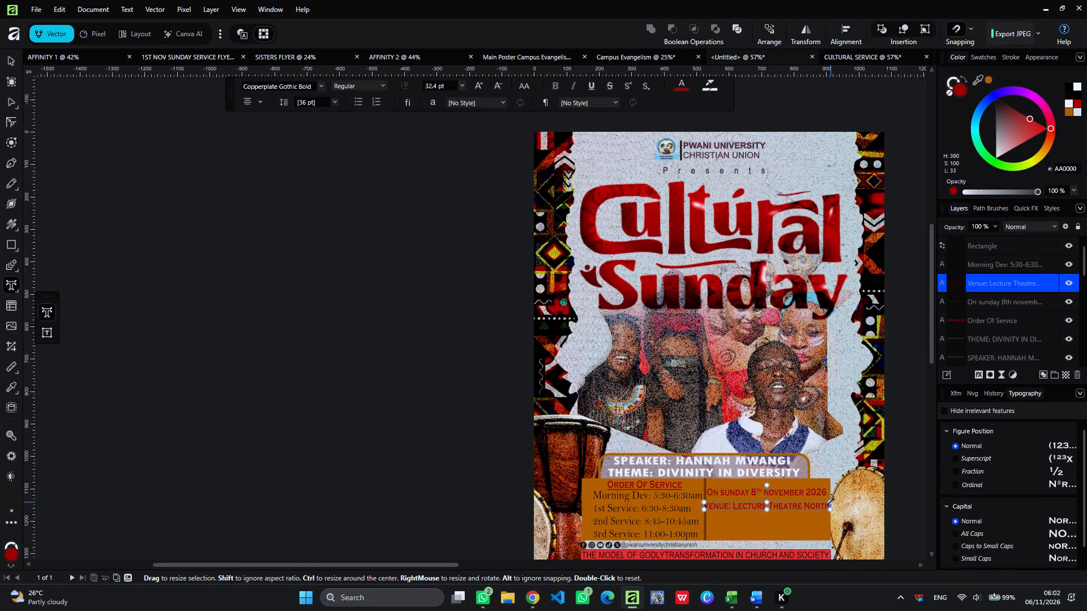
Scale the venue line down slightly to about 31.5 pt so it fits within the orange box beside the divider.
drag(831, 502, 818, 503)
drag(818, 503, 824, 503)
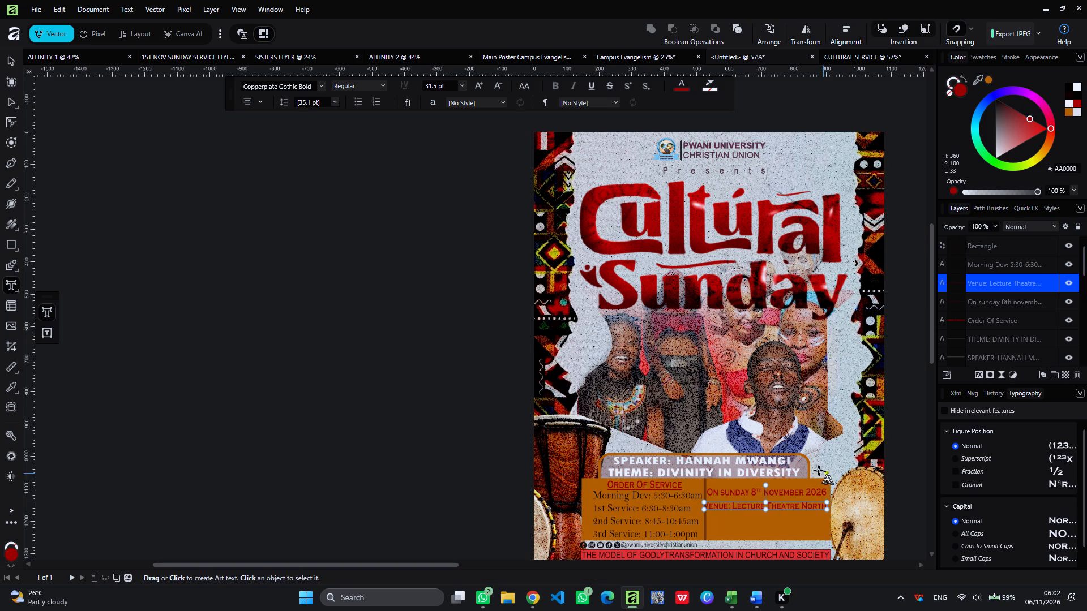
Shorten the venue line under the date to read "Venue: L.T.N".
click(10, 58)
click(233, 188)
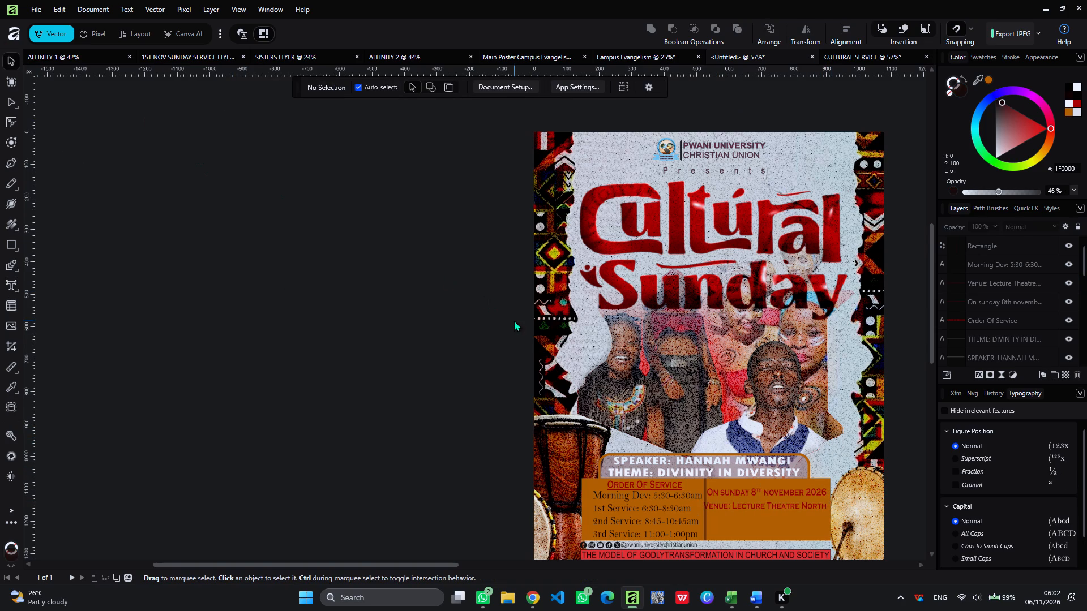
click(753, 505)
double_click(827, 507)
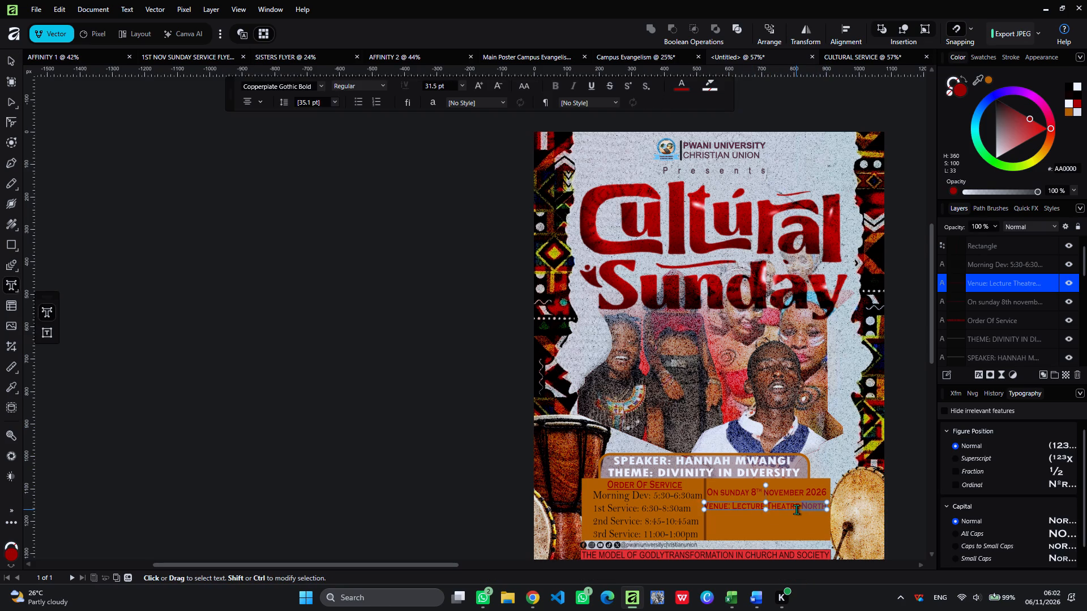
key(BackSpace)
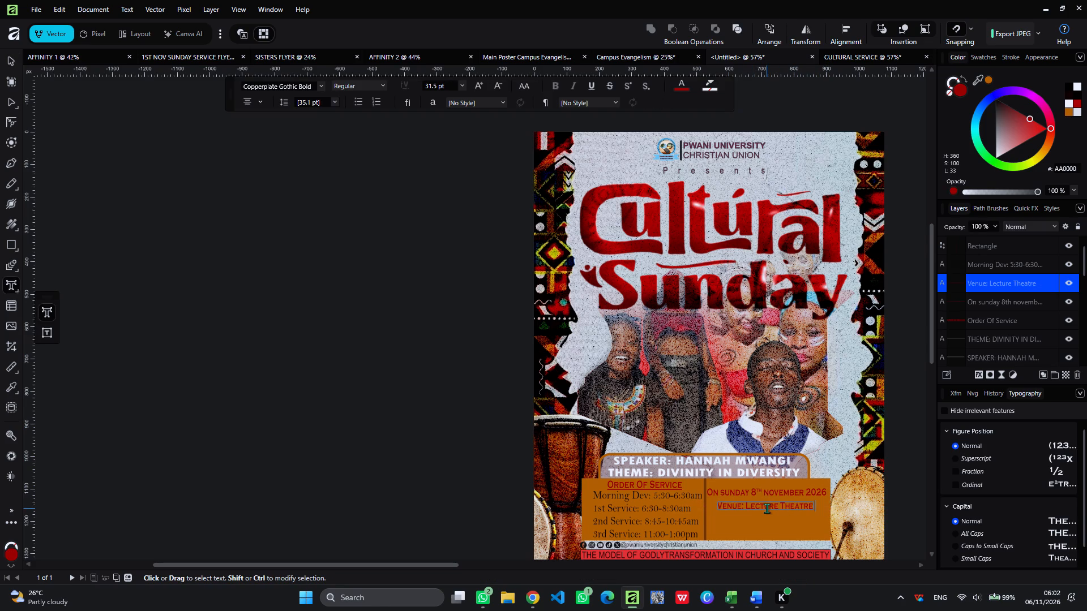
key(BackSpace)
key(BackSpace)
key(BackSpace)
key(BackSpace)
key(BackSpace)
key(BackSpace)
key(BackSpace)
key(BackSpace)
key(BackSpace)
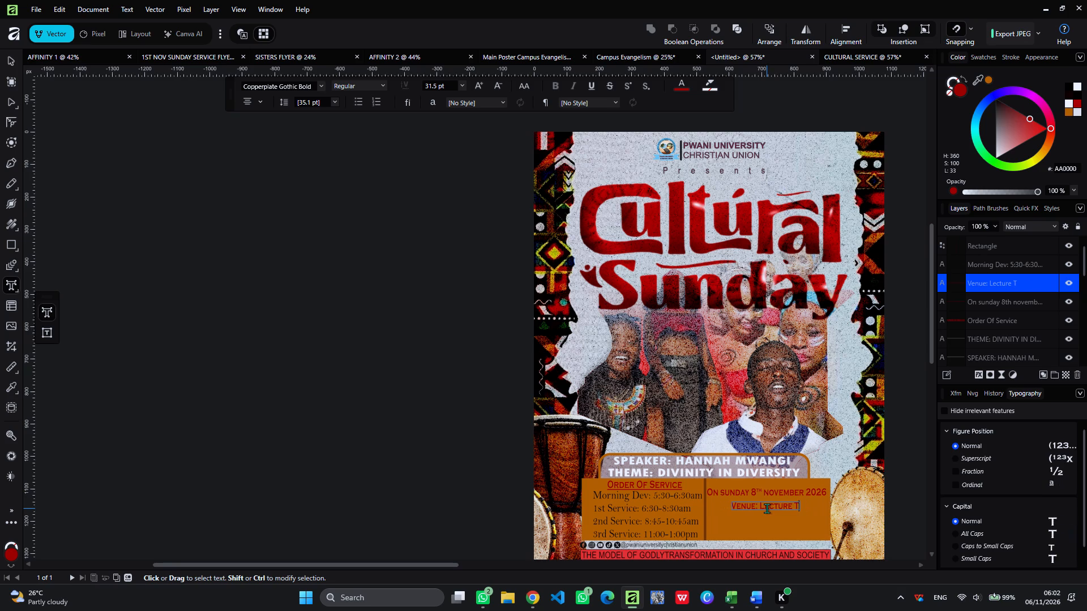
key(BackSpace)
key(BackSpace)
key(BackSpace)
key(BackSpace)
key(BackSpace)
key(BackSpace)
key(BackSpace)
key(BackSpace)
key(BackSpace)
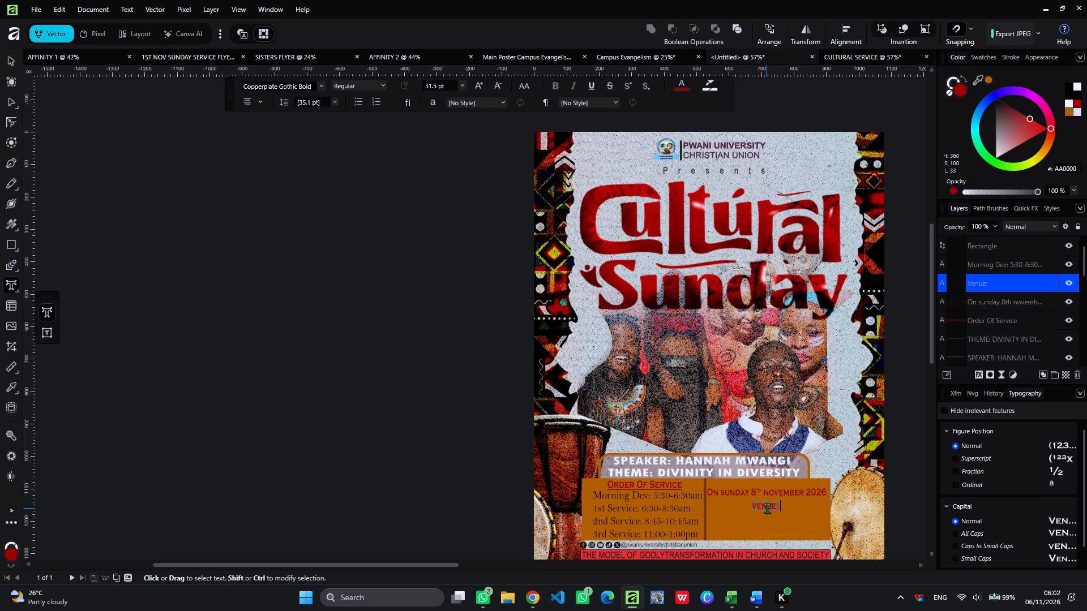
key(l)
key(comma)
key(BackSpace)
key(period)
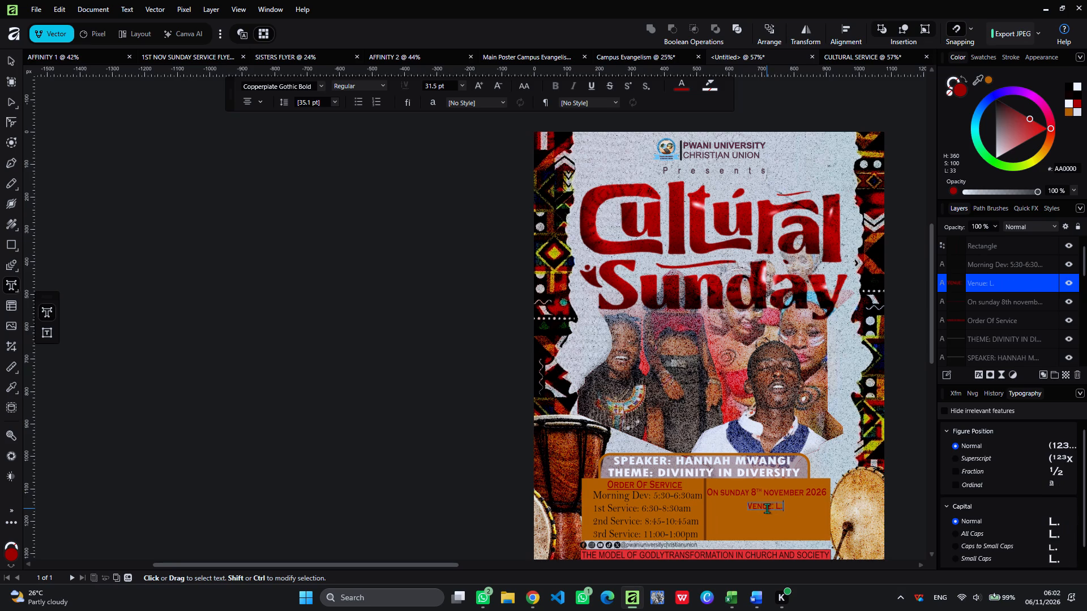
key(t)
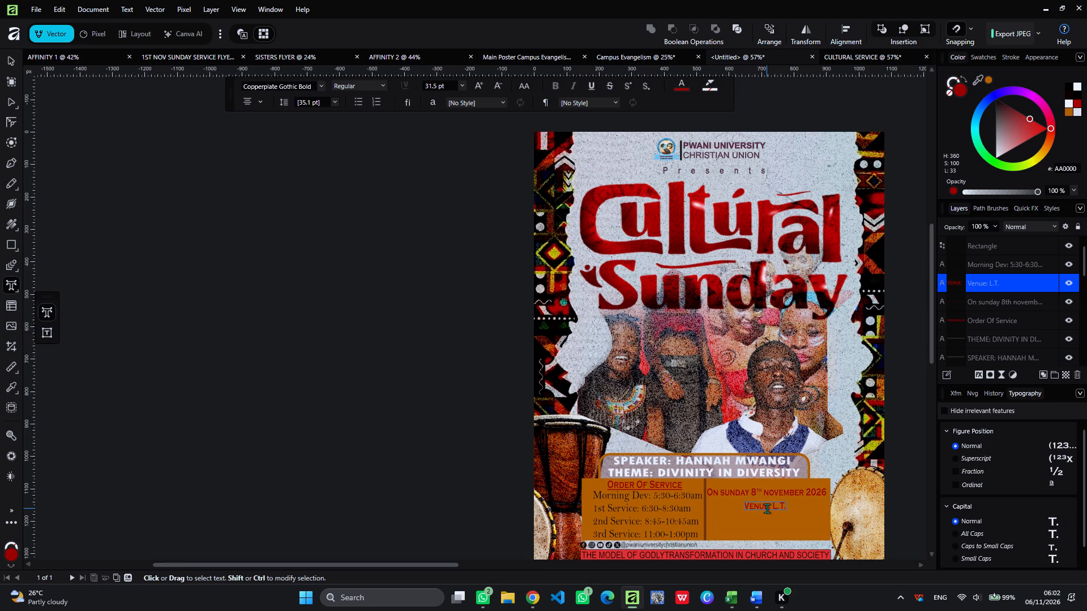
key(n)
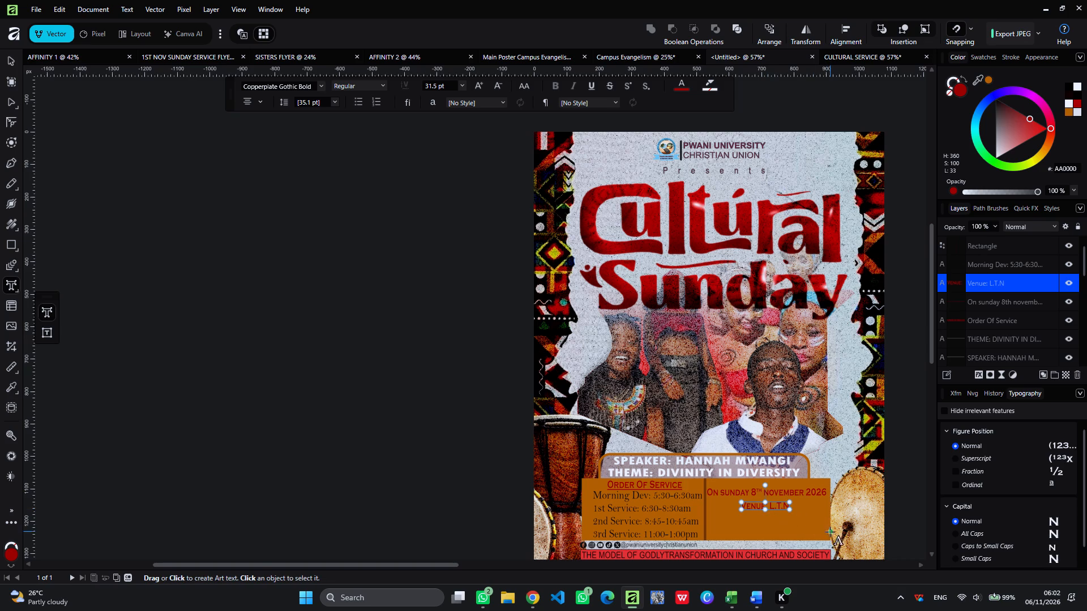
click(785, 509)
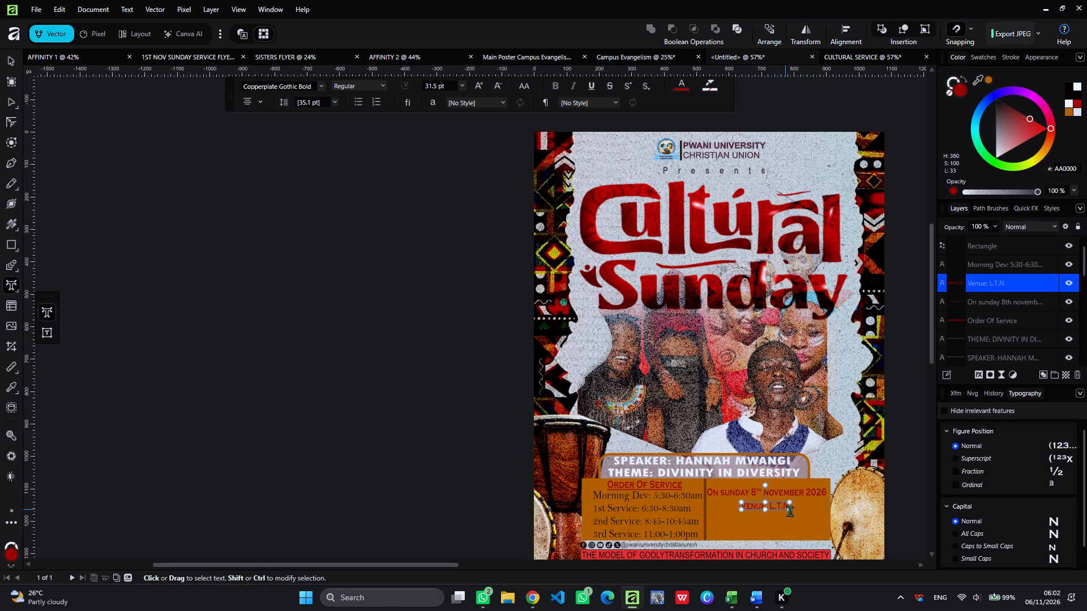
click(6, 65)
click(238, 210)
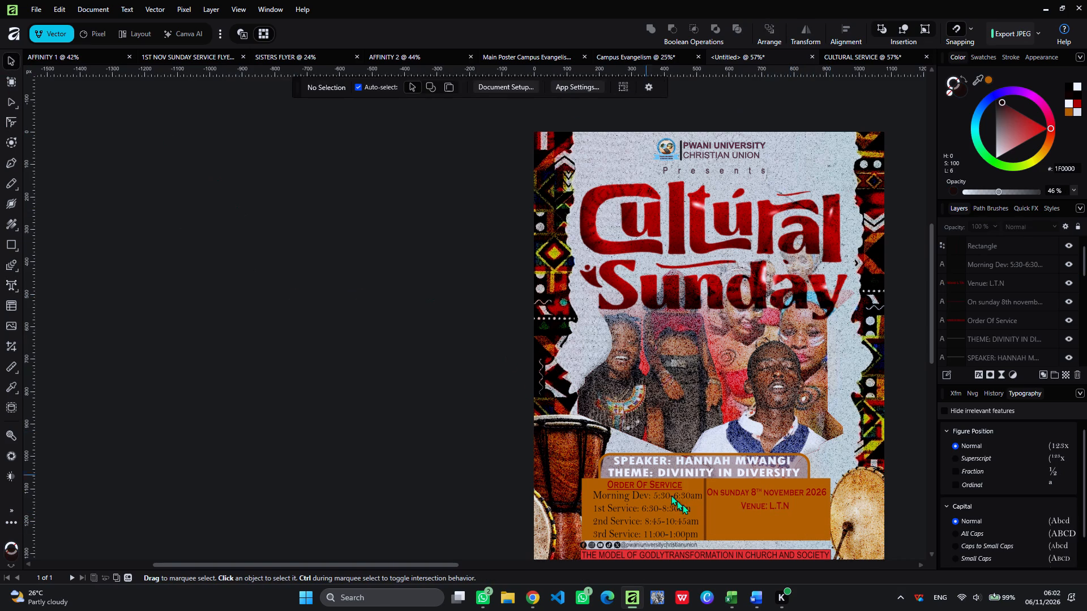
Remove the word "Sunday" from the date line so it reads "On 8th November 2026".
click(742, 491)
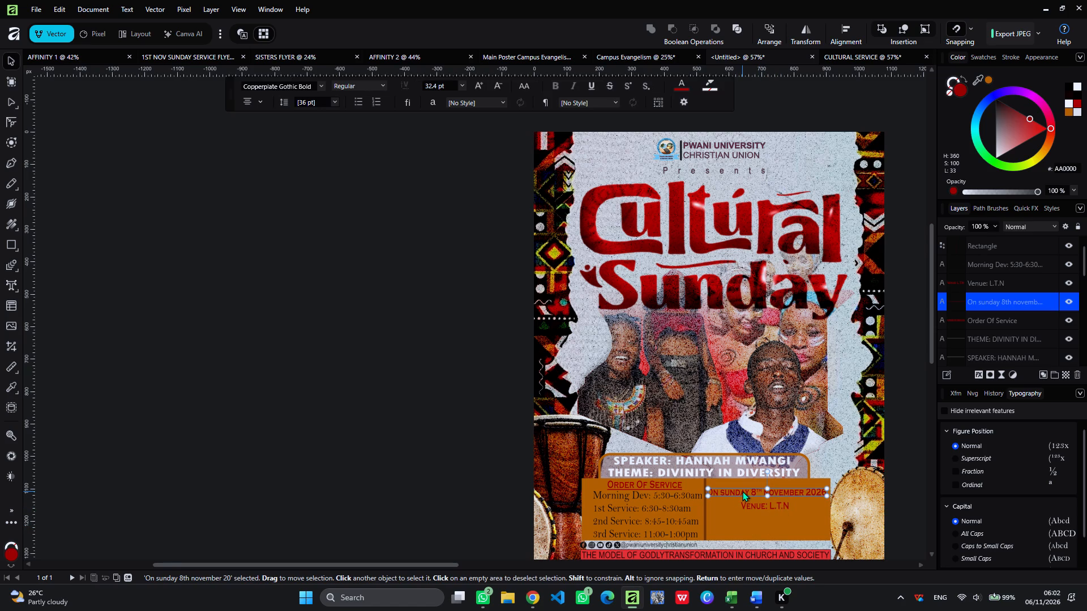
click(749, 491)
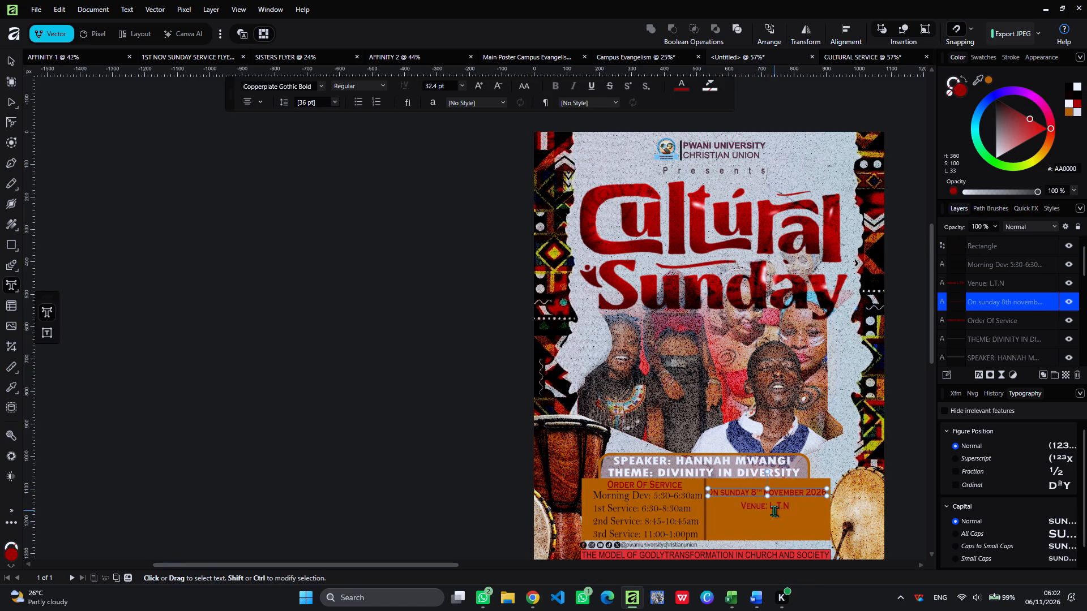
key(BackSpace)
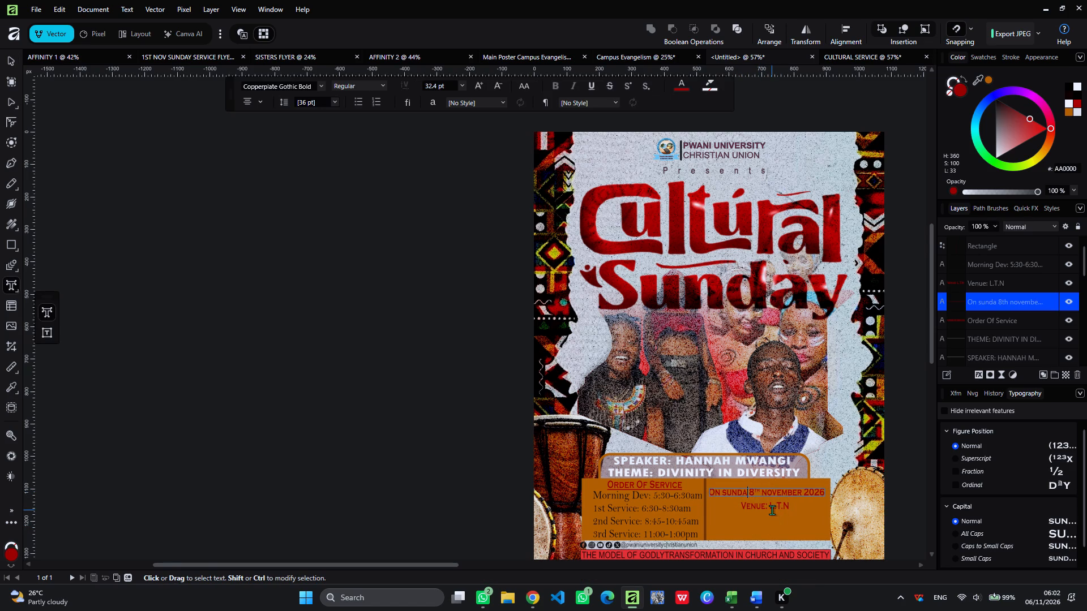
key(BackSpace)
key(BackSpace)
key(BackSpace)
key(BackSpace)
key(BackSpace)
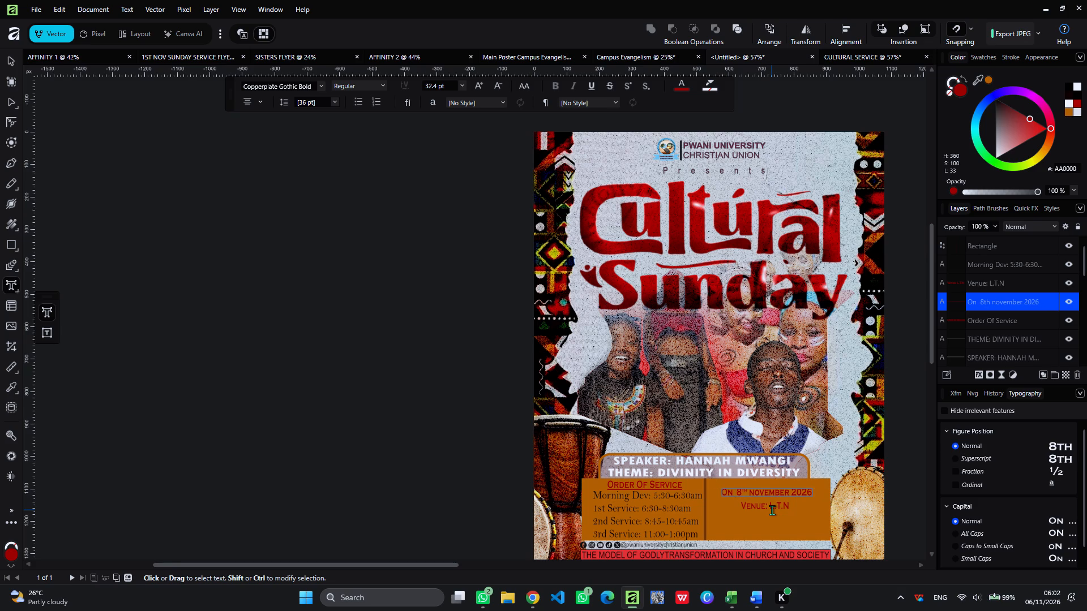
key(BackSpace)
Add an extra space after "Venue:" in the venue line and after "On" in the date line.
click(772, 510)
key(space)
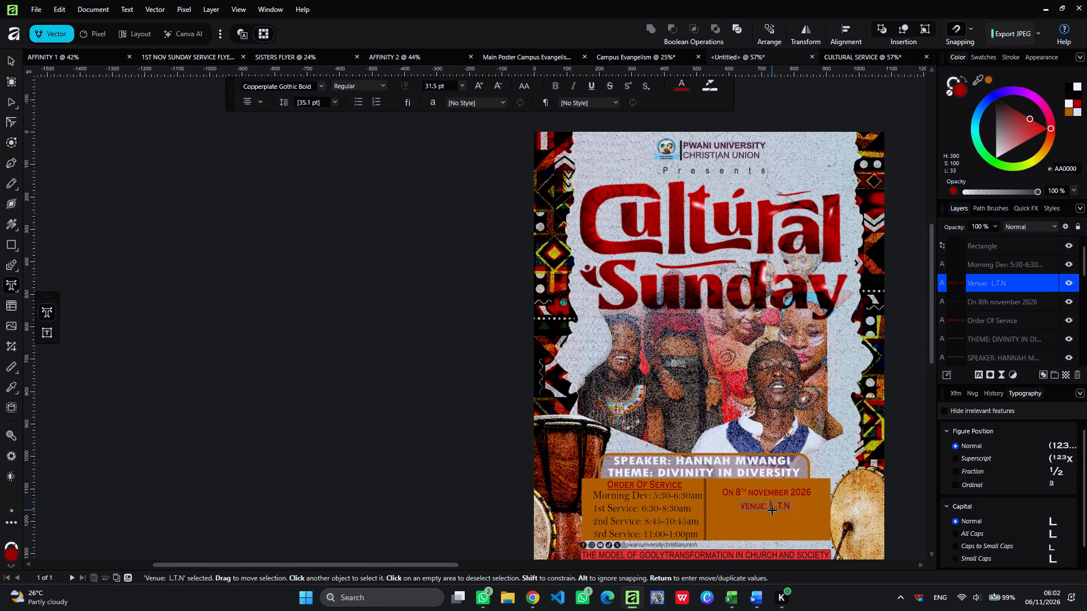
click(735, 493)
key(space)
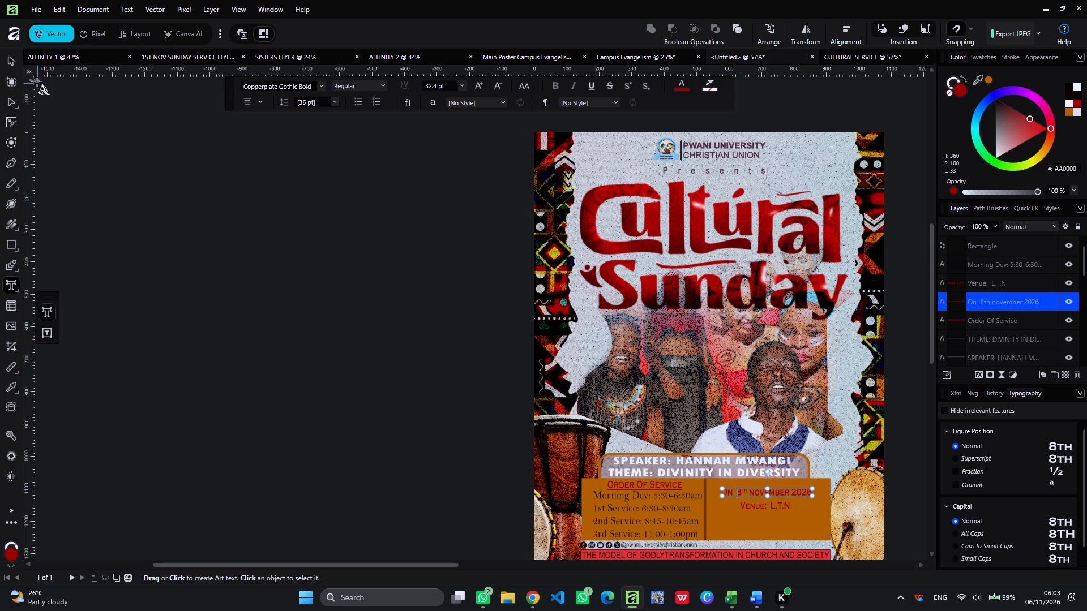
click(12, 59)
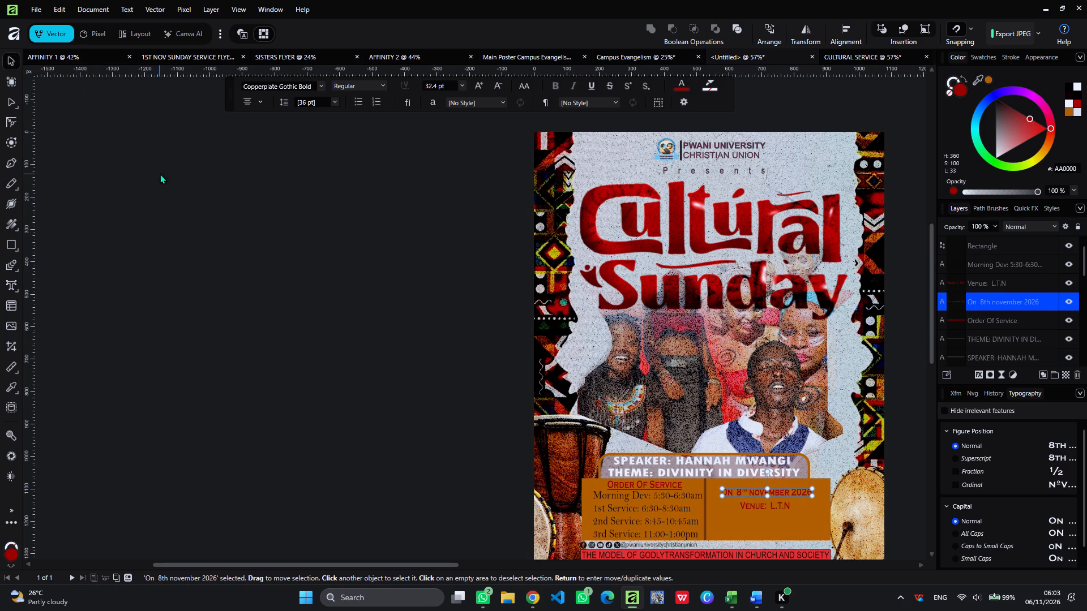
click(160, 174)
Scale up the date line to about 35.9 pt and the venue line to about 38.1 pt.
click(776, 493)
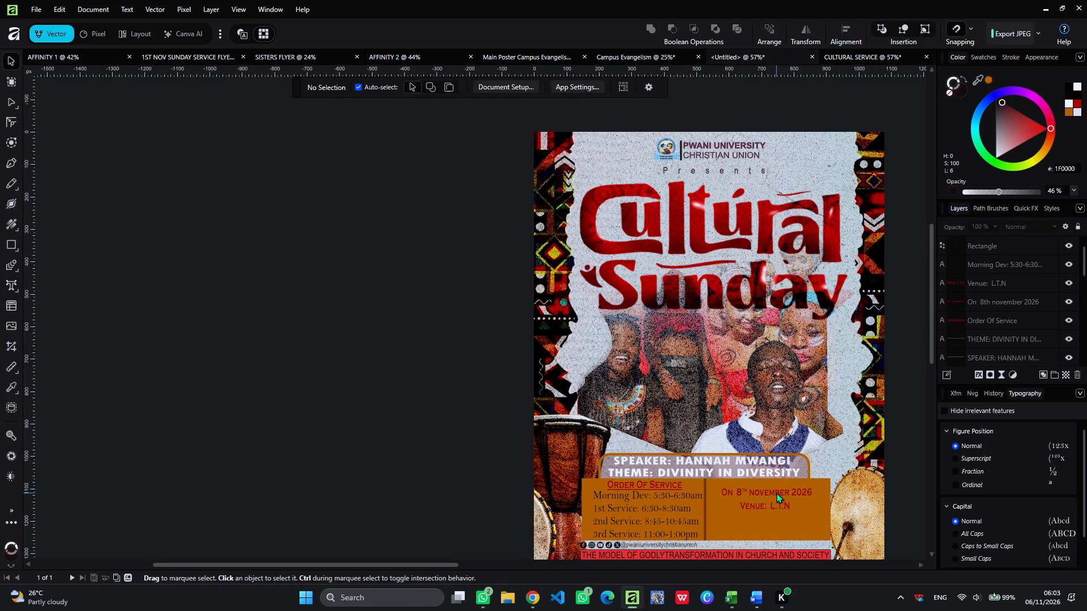
drag(814, 498, 824, 501)
click(781, 505)
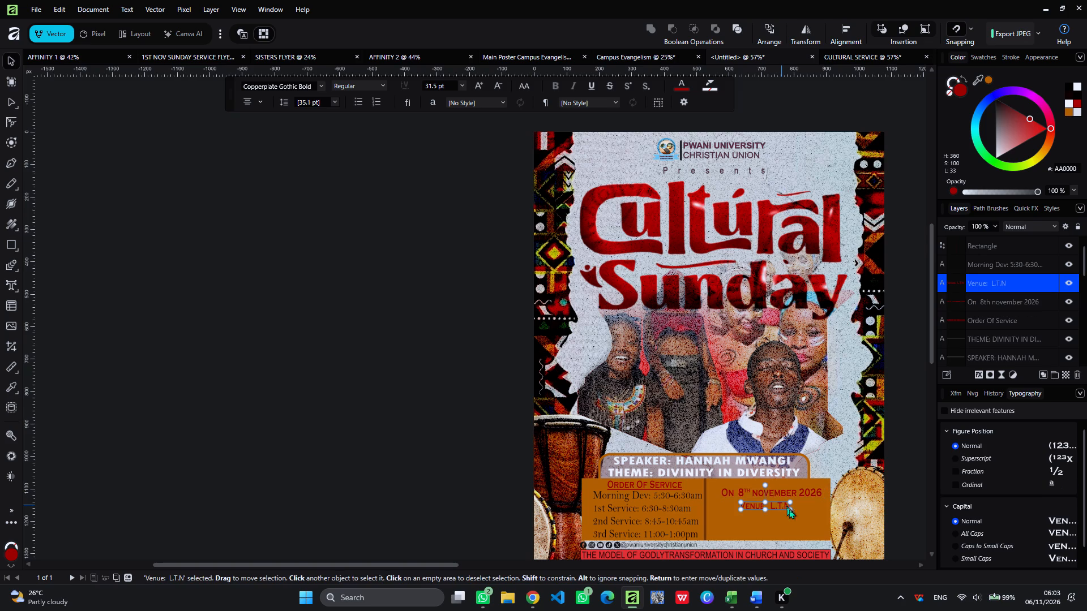
drag(793, 511, 798, 517)
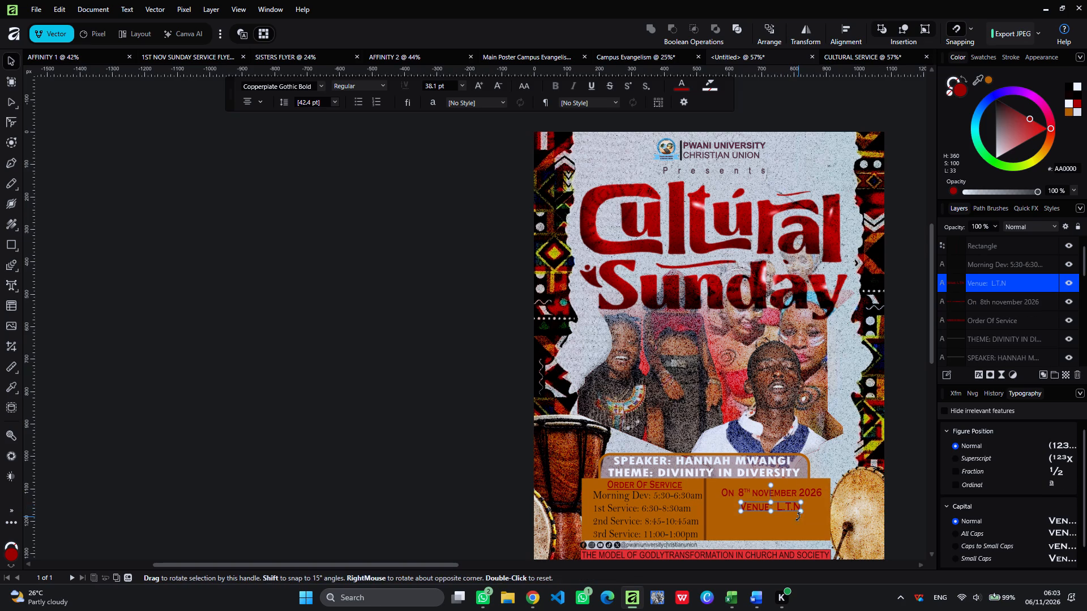
click(779, 538)
Move the "On 8th November 2026" line slightly left within the orange box, nearer the vertical divider.
click(767, 493)
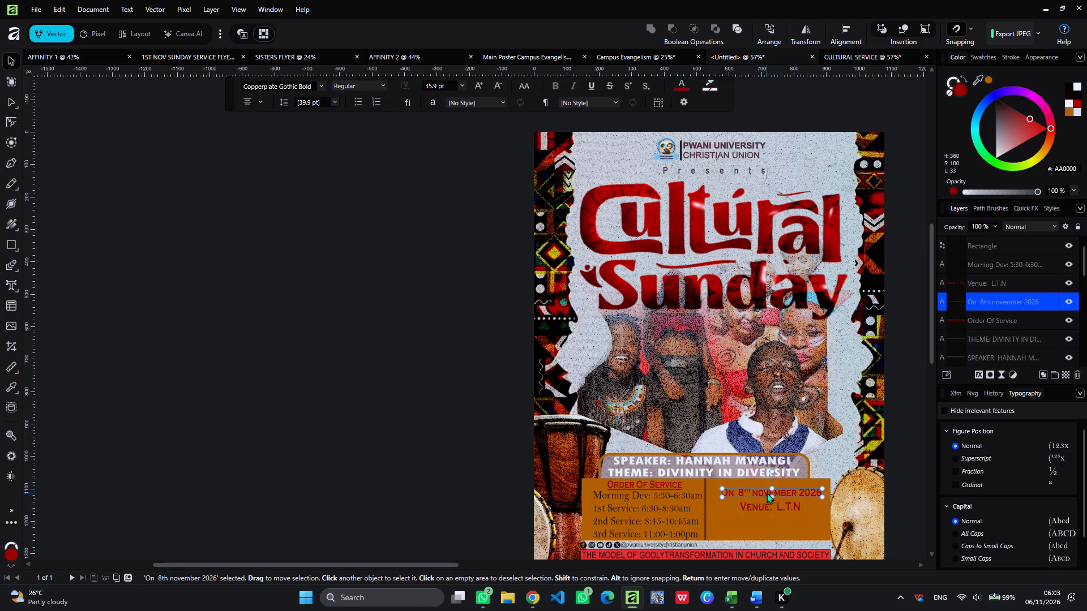
drag(767, 493, 754, 493)
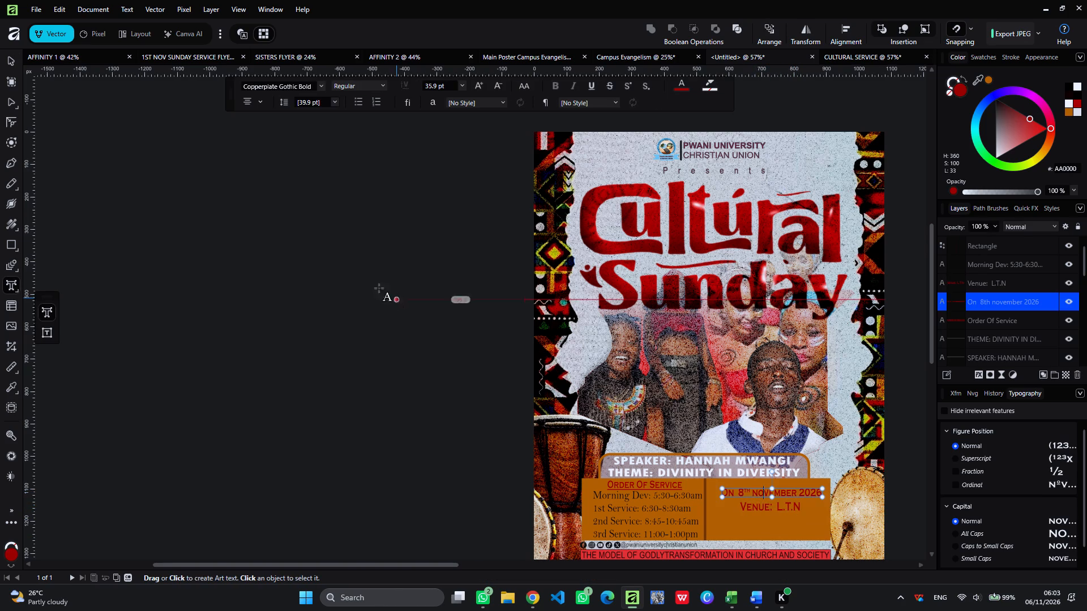
click(12, 61)
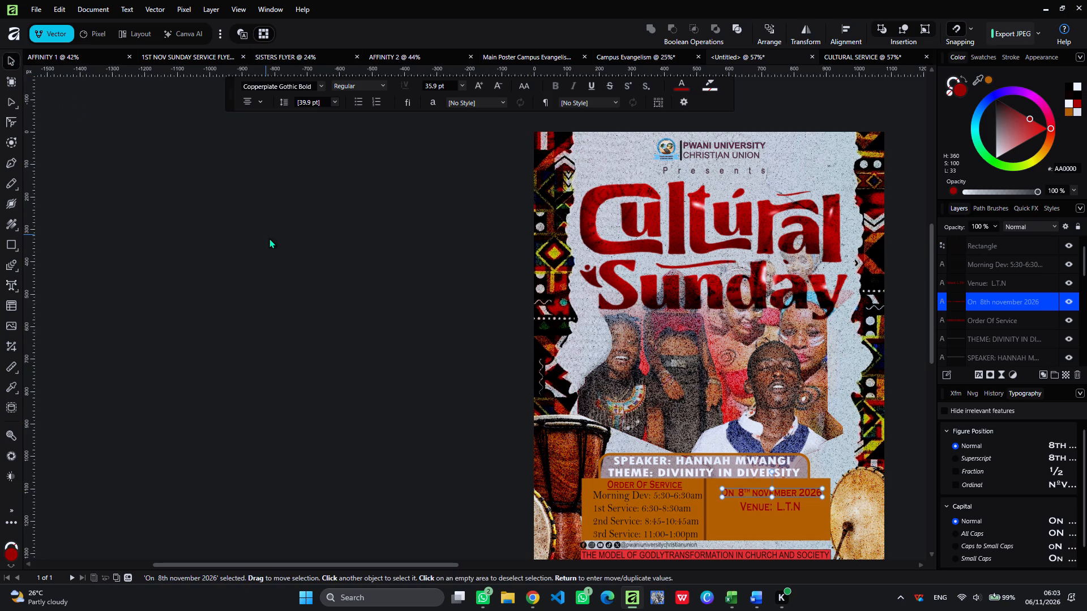
click(269, 238)
click(775, 494)
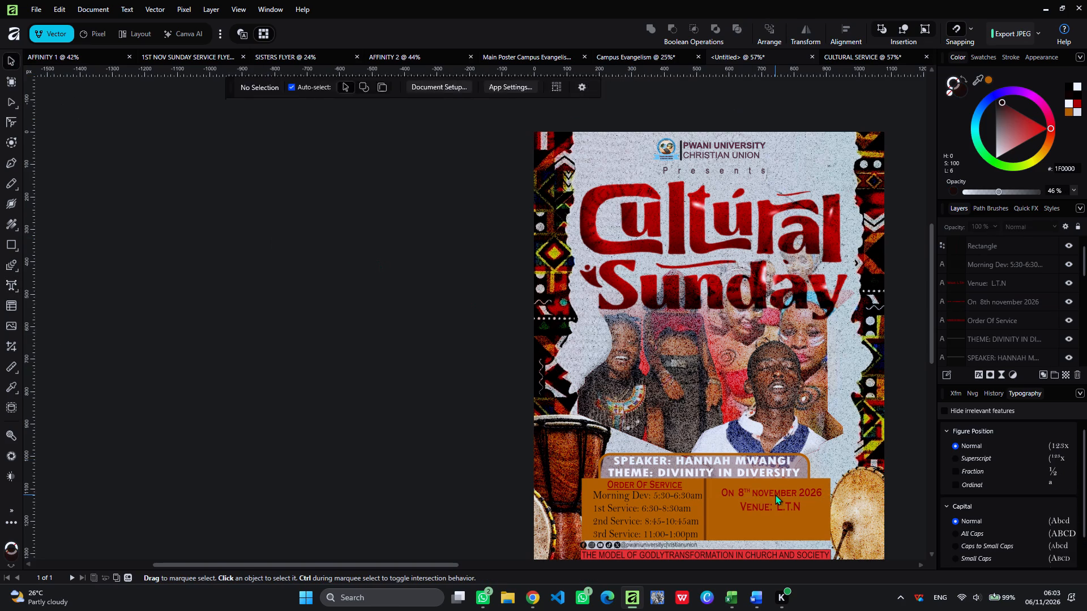
drag(777, 491, 772, 491)
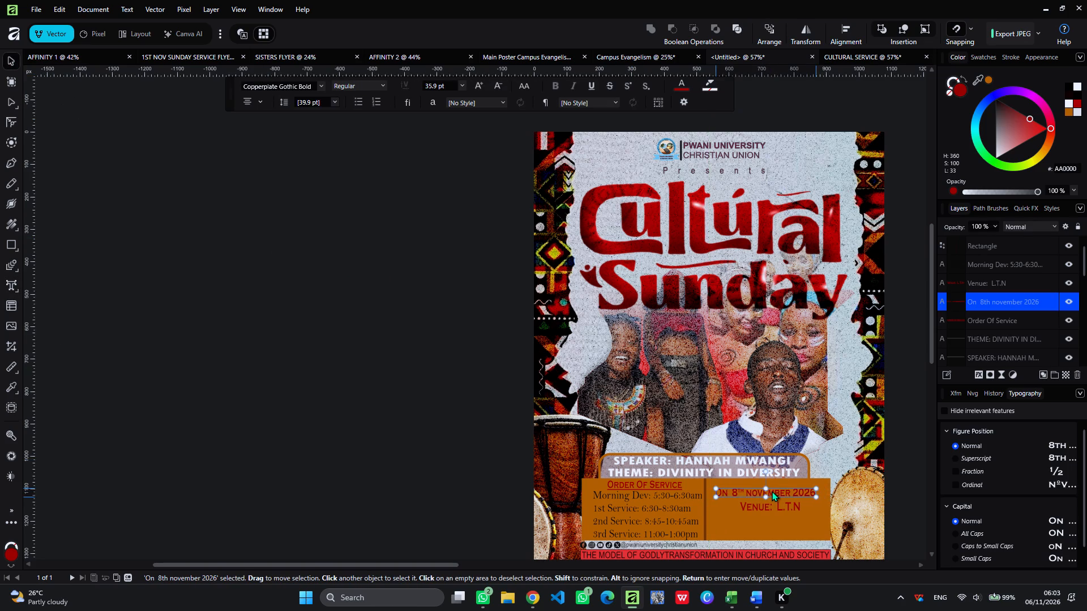
drag(772, 491, 769, 491)
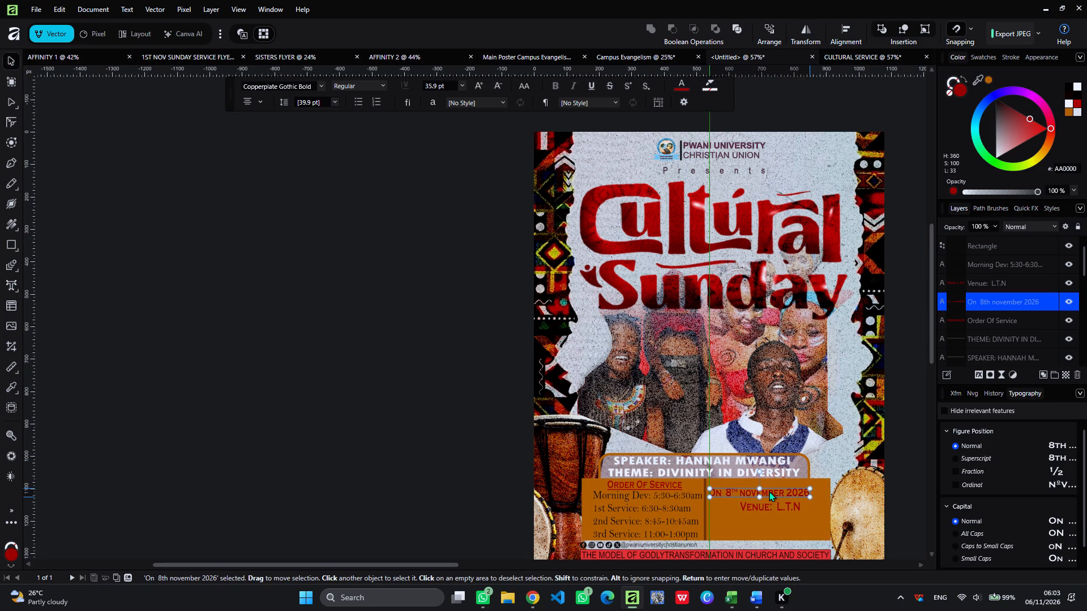
drag(769, 491, 769, 491)
Move the "Venue: L.T.N" line left so its left edge aligns with the date line above.
click(772, 507)
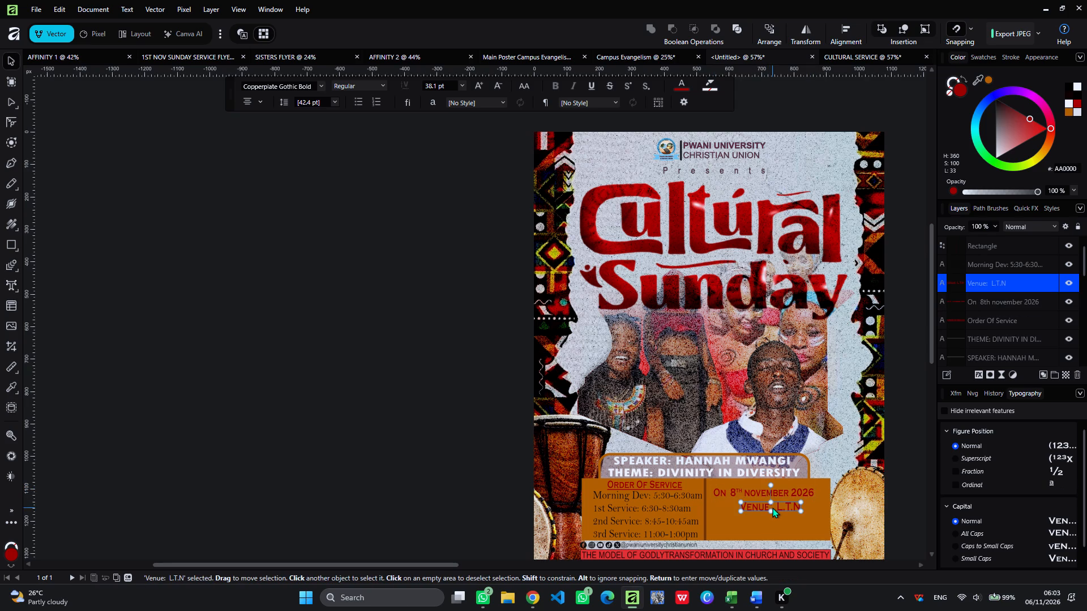
drag(772, 507, 767, 506)
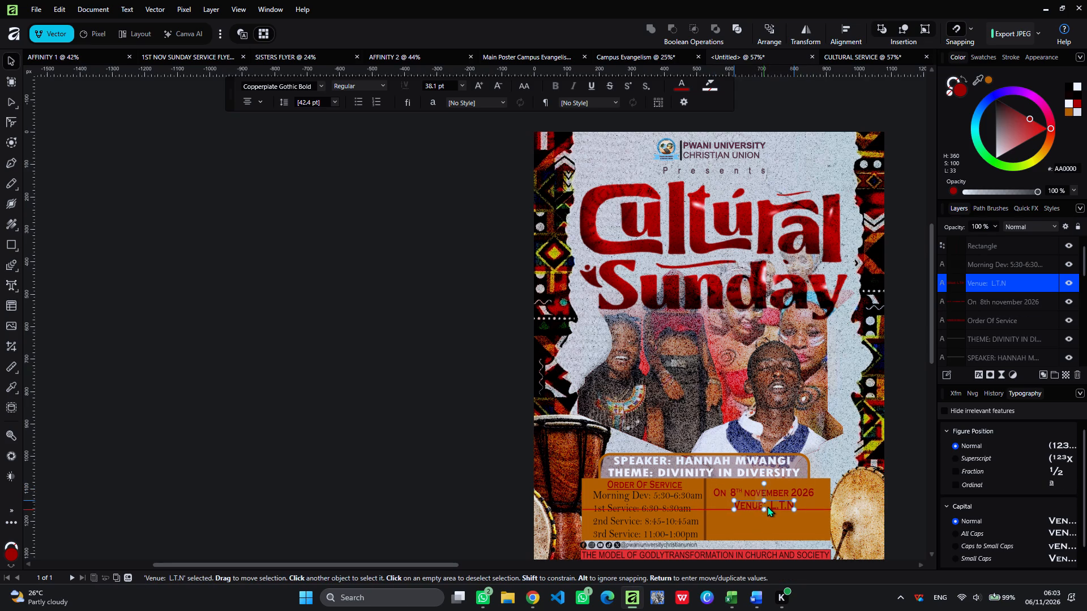
drag(767, 506, 749, 506)
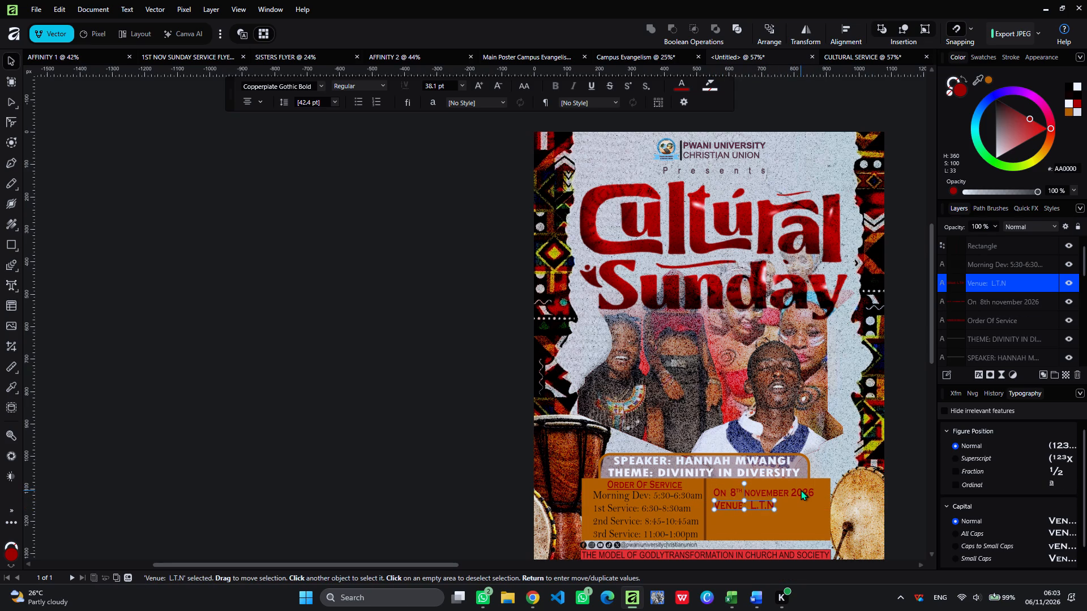
Set the date line's font size to 38.1 pt so it matches the venue line.
click(801, 490)
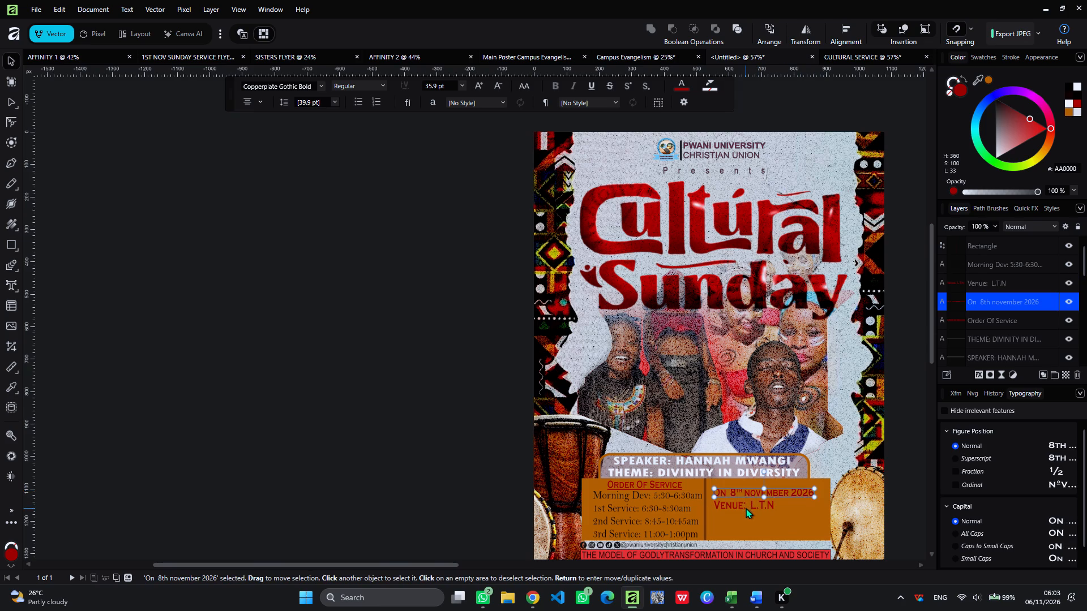
click(746, 507)
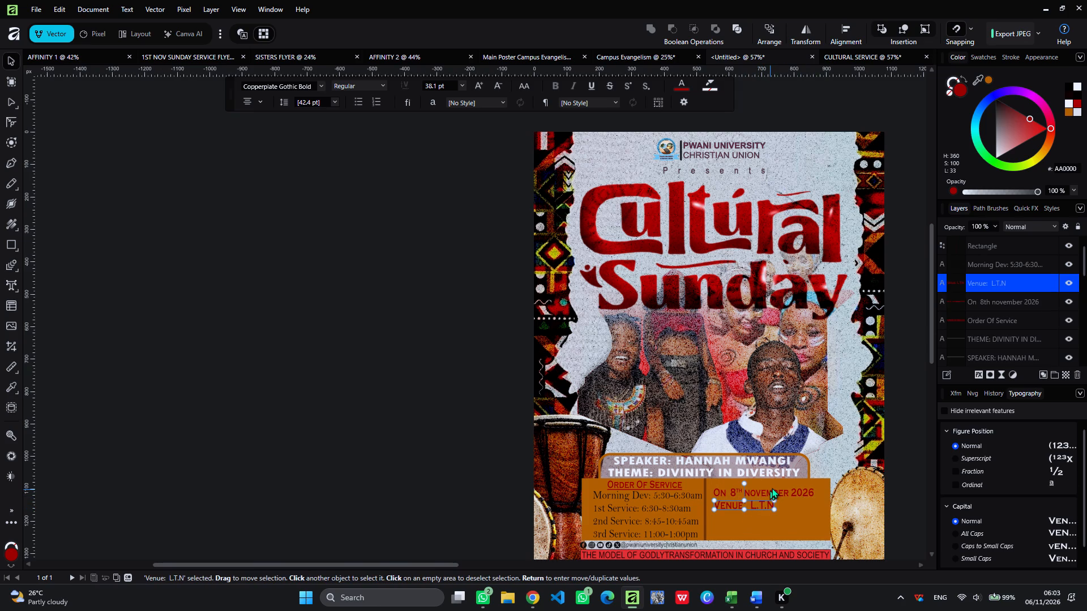
click(772, 488)
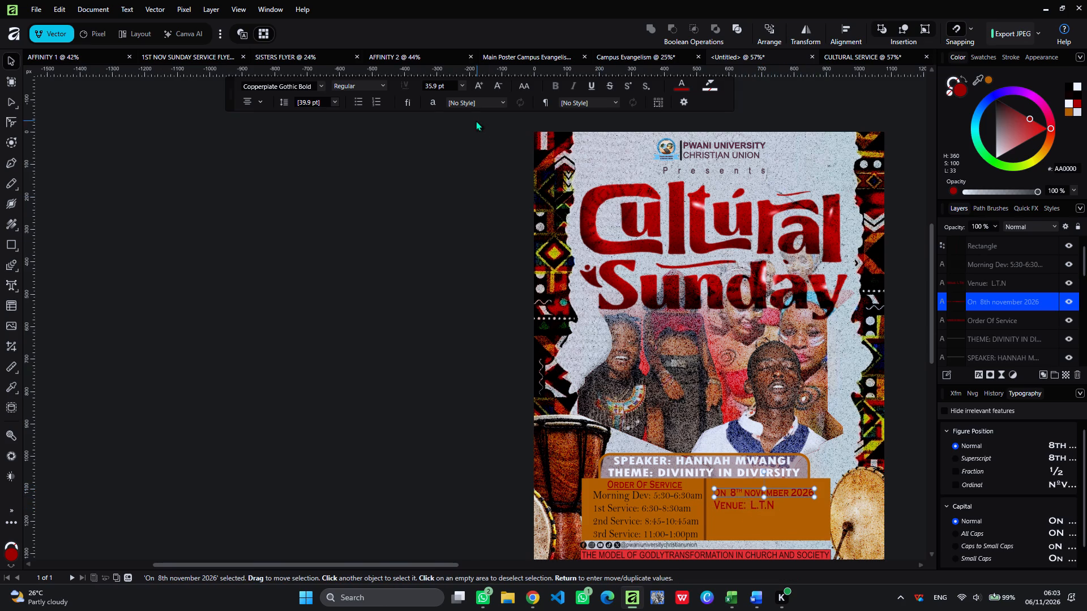
double_click(434, 88)
text(38)
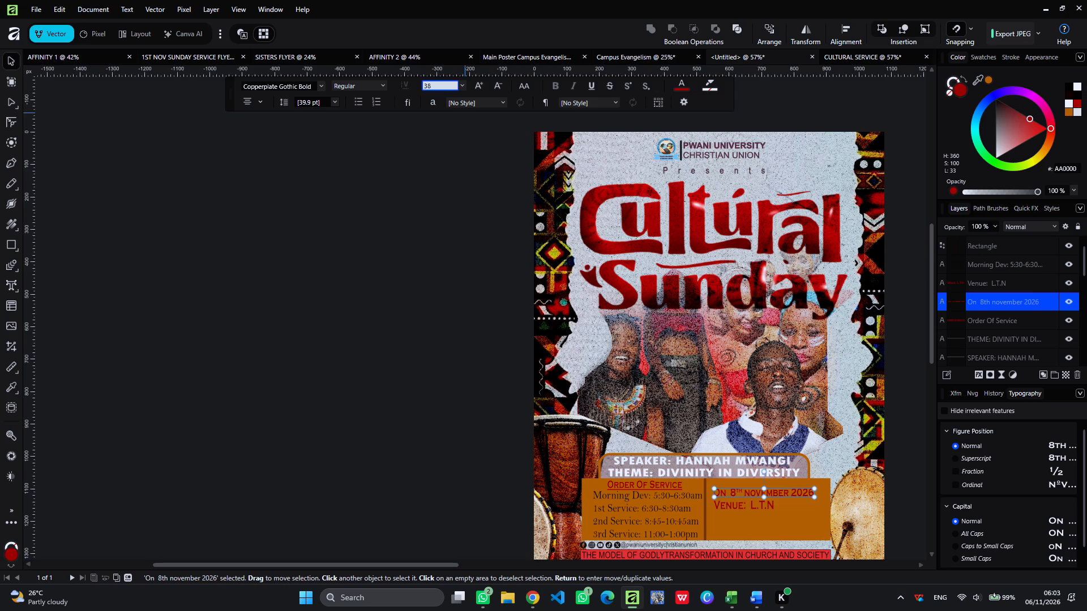
key(period)
key(1)
key(Return)
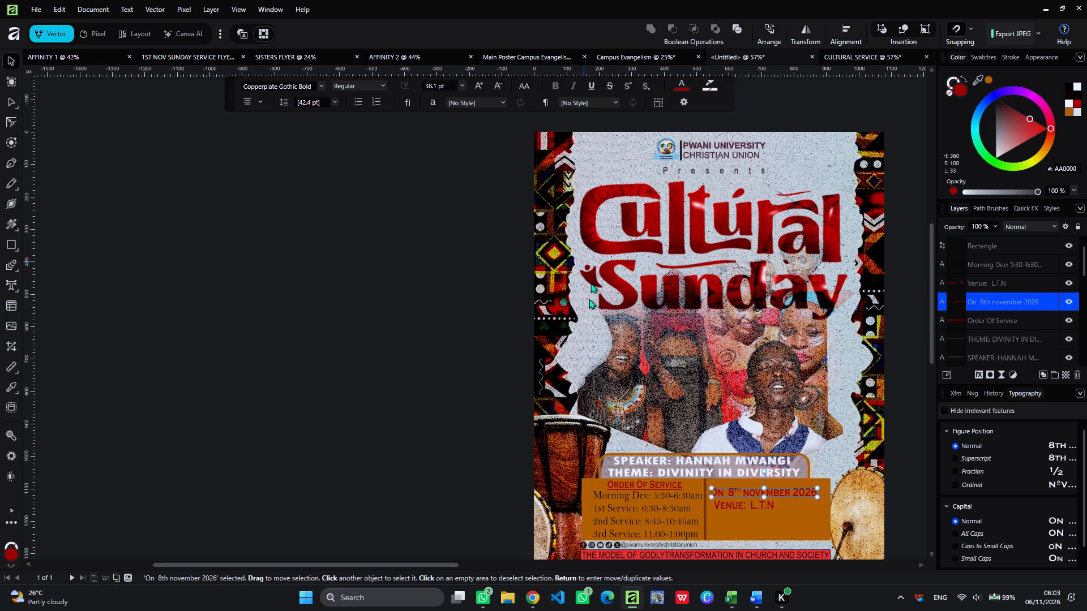
click(385, 335)
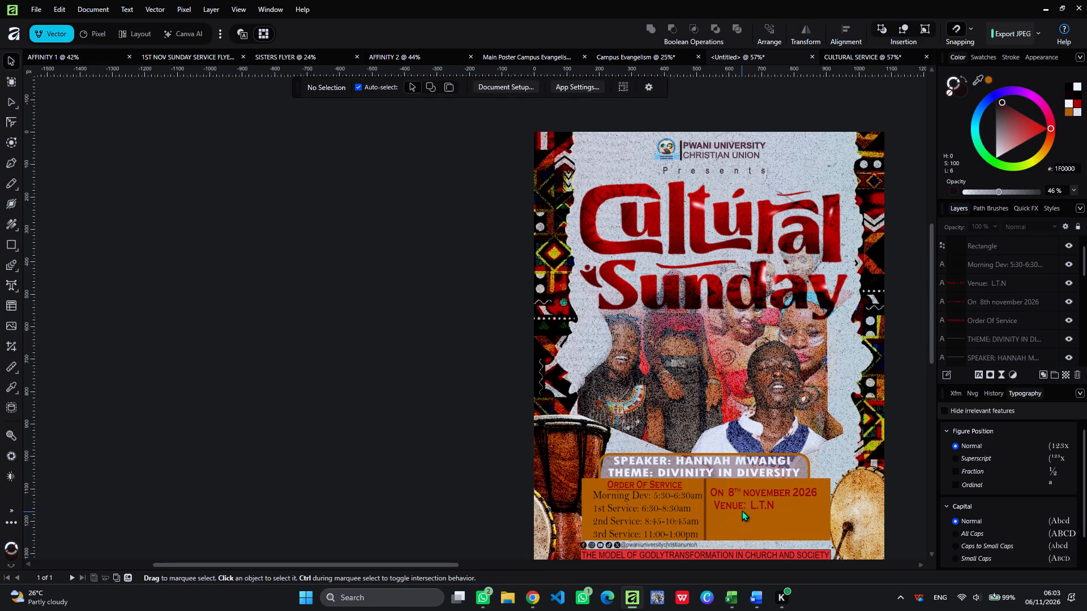
Nudge the "Venue: L.T.N" line left to align its left edge with the enlarged date line above.
click(742, 503)
key(Left)
key(Left)
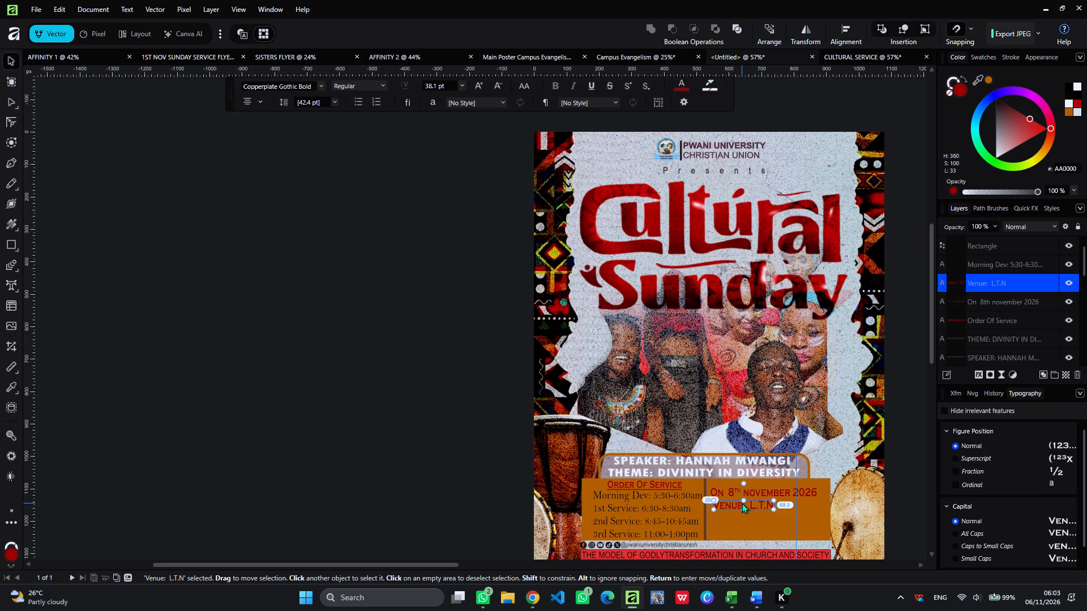
key(Left)
key(Left)
key(Left)
key(Left)
key(Left)
key(Left)
click(743, 532)
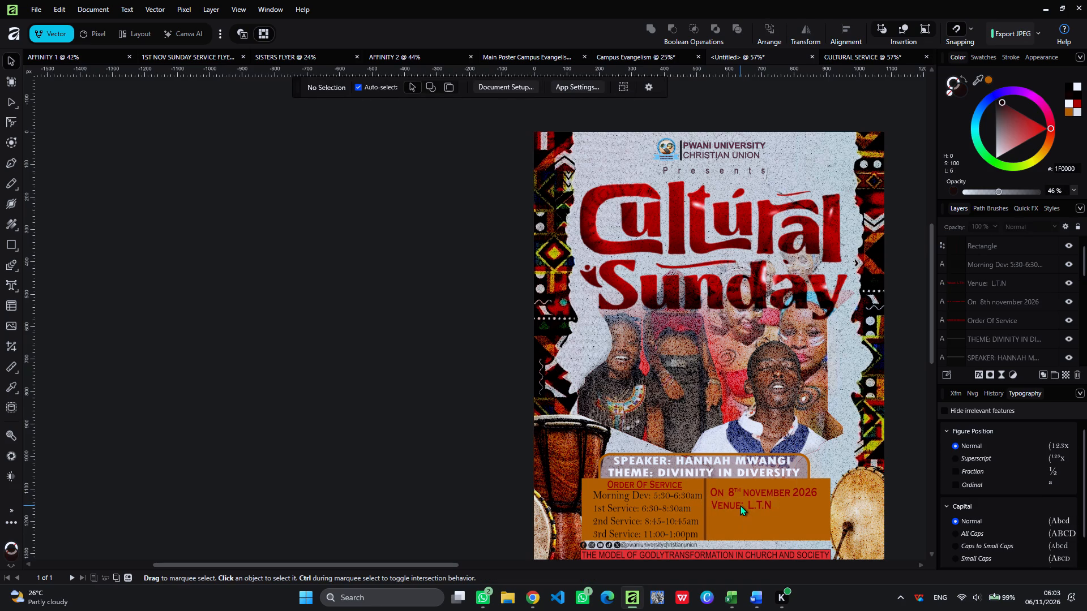
Move the "Venue: L.T.N" line straight down near the bottom of the orange box, leaving a gap below the date line.
click(740, 505)
drag(740, 505, 742, 531)
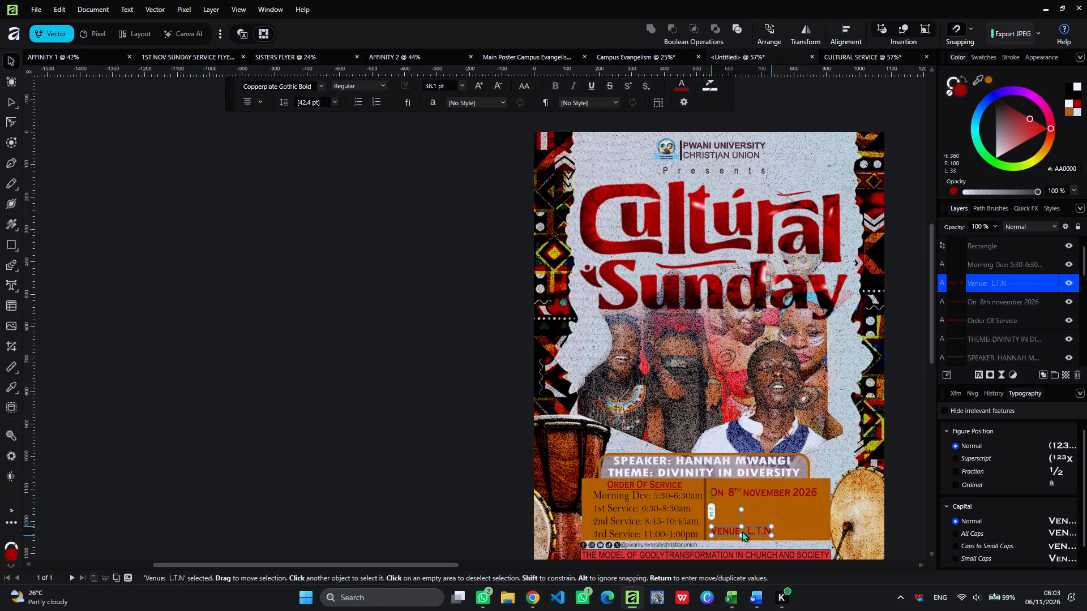
drag(742, 531, 744, 528)
click(779, 518)
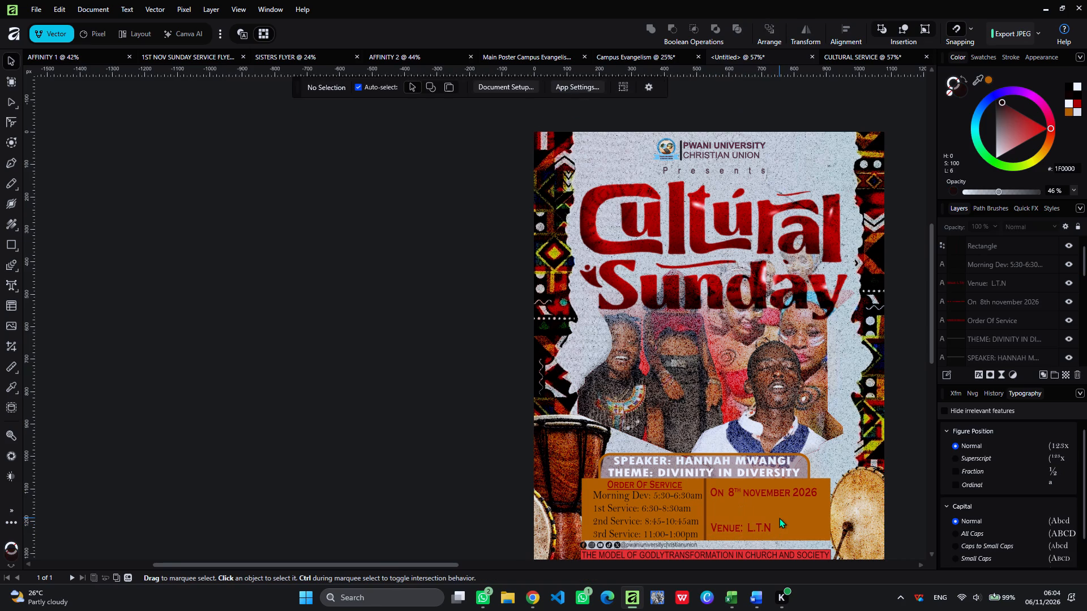
Nudge the "On 8th November 2026" line very slightly left to fine-tune its alignment with the venue line.
click(753, 490)
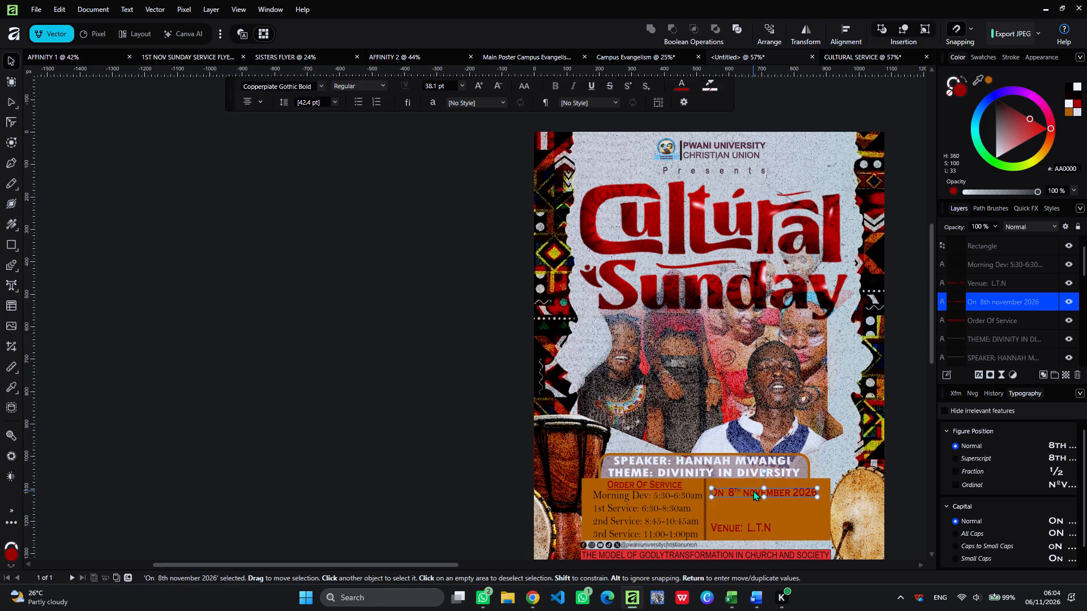
key(Left)
key(Left)
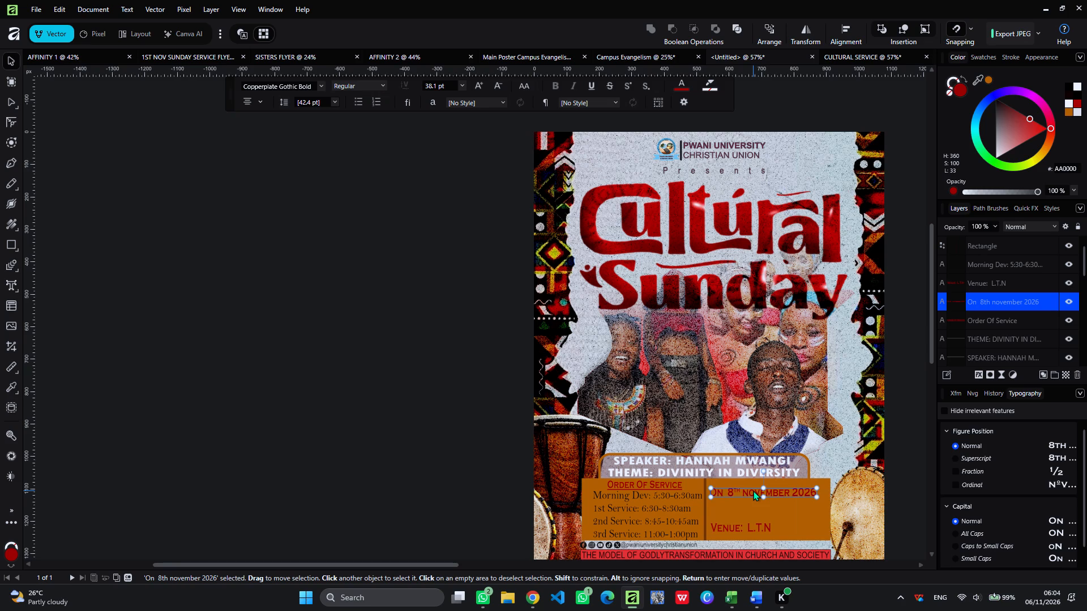
key(Right)
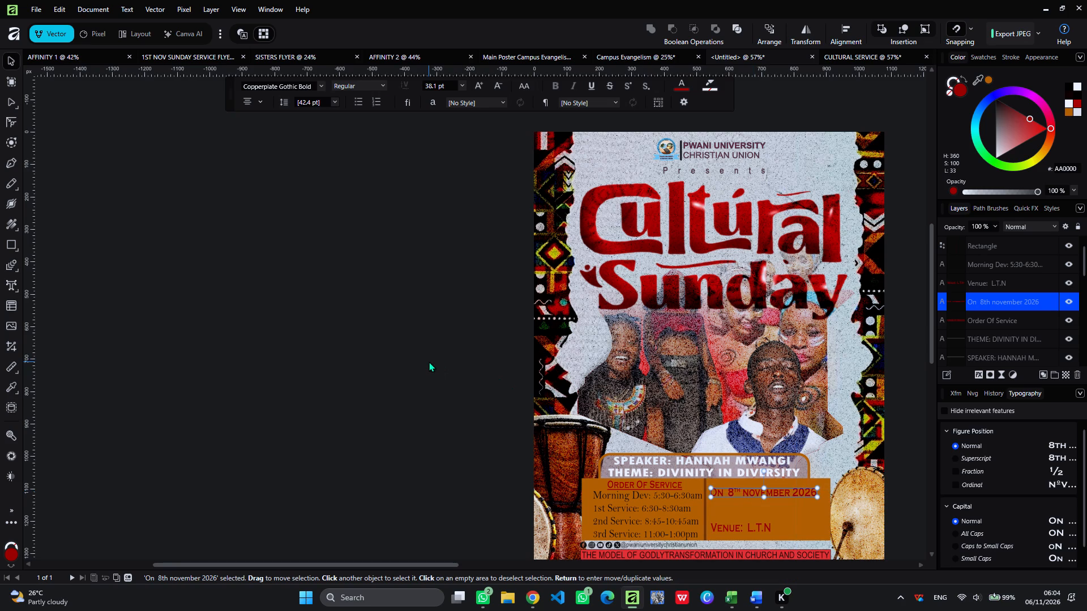
click(429, 362)
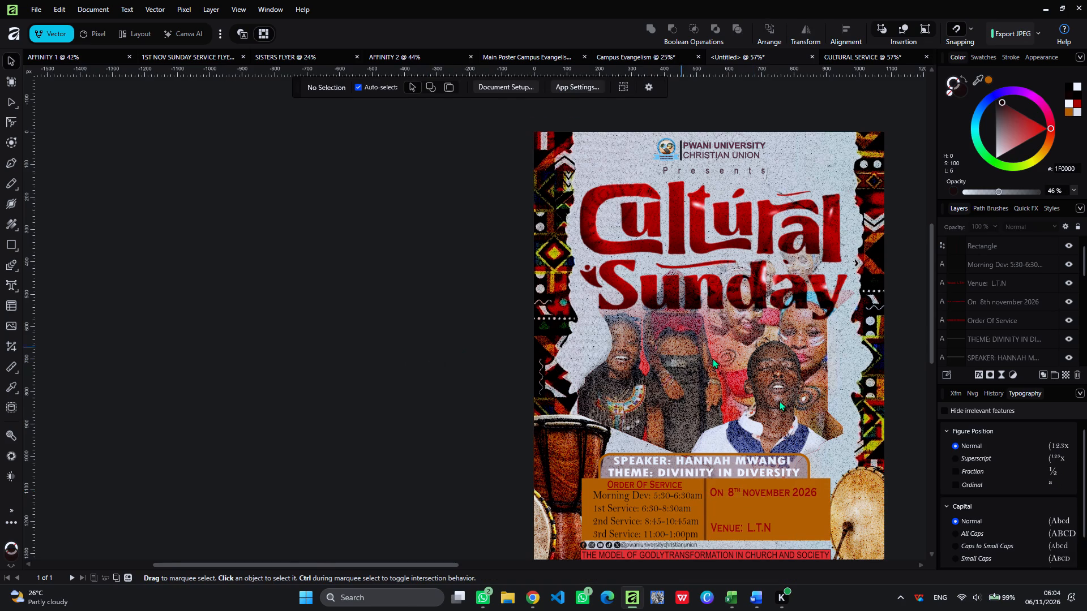
click(805, 476)
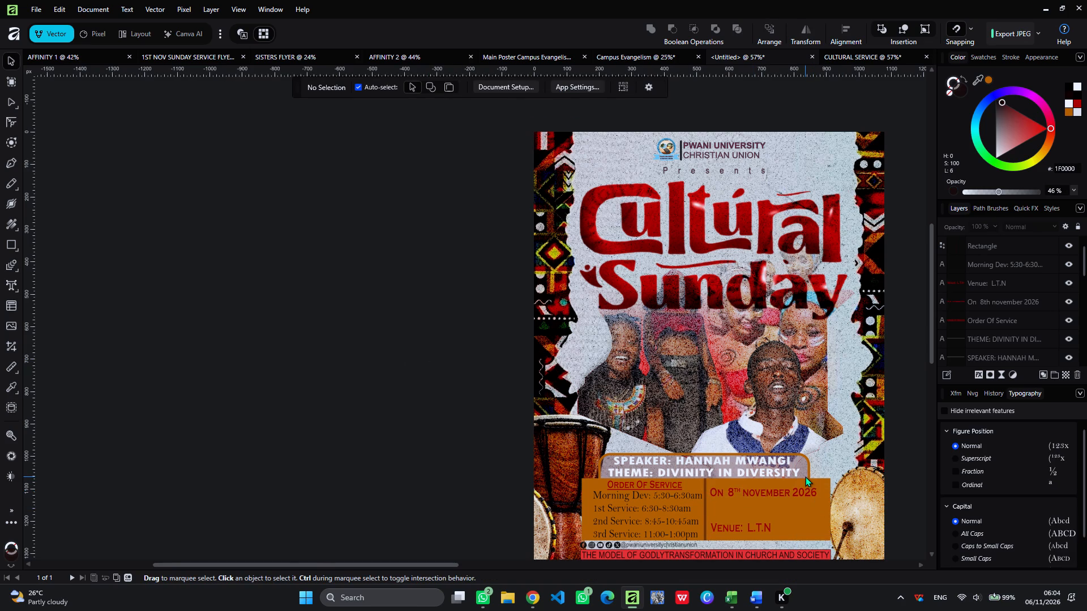
click(805, 470)
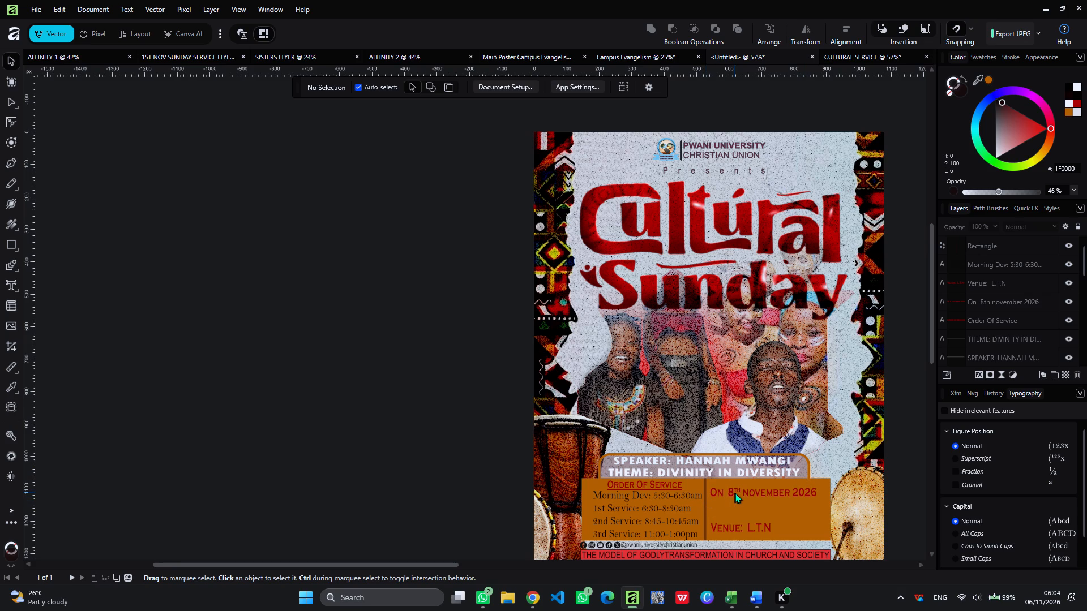
Duplicate the date line and place the copy midway between the date and venue lines.
click(735, 493)
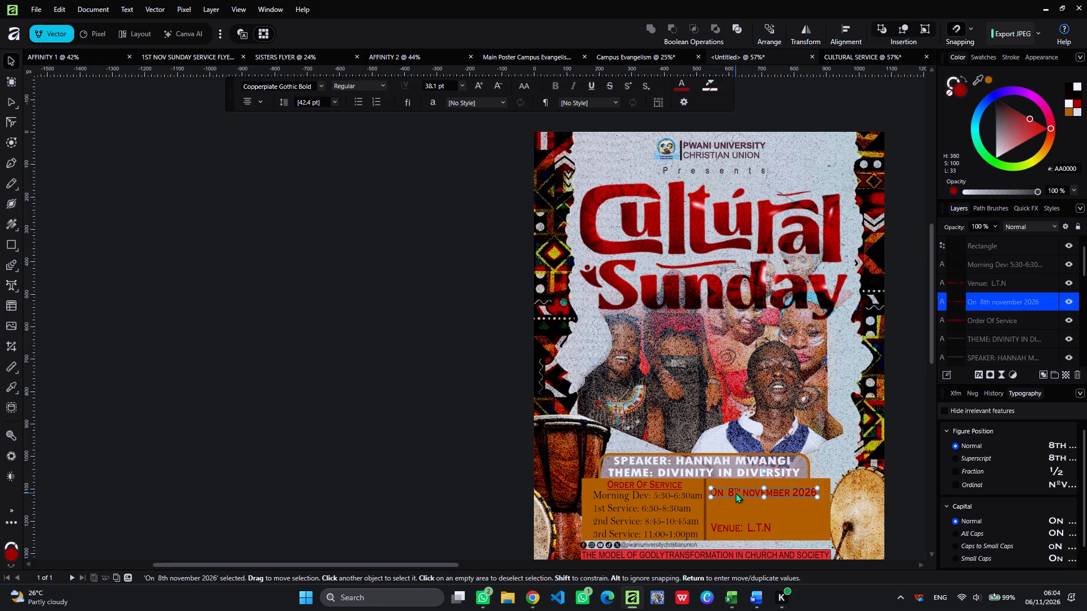
key(ctrl+j)
drag(735, 493, 735, 509)
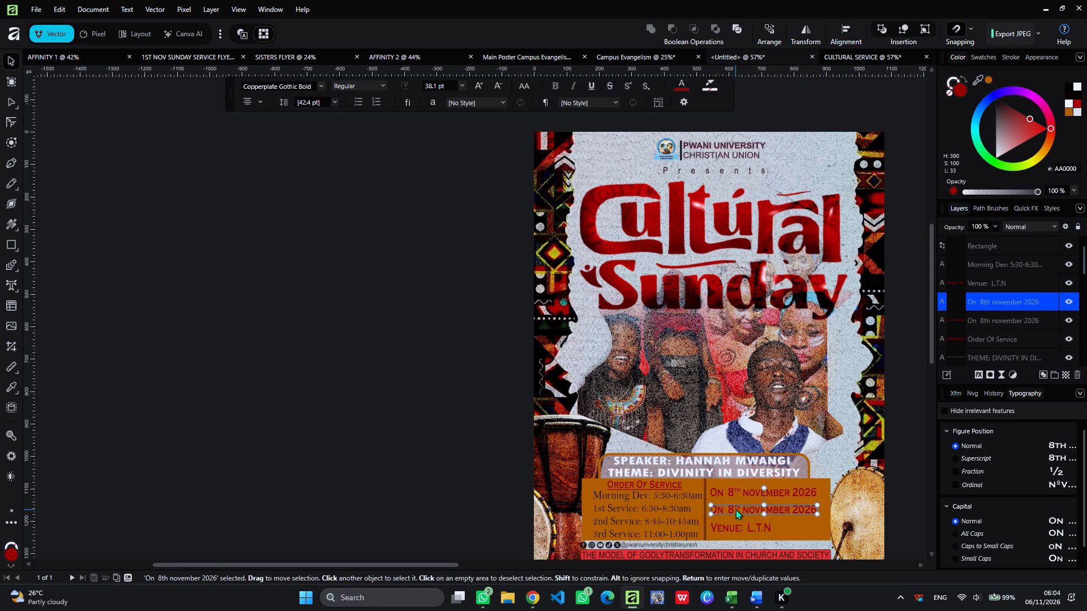
Replace the duplicated line's text with an outfit line beginning "Out fit: ".
click(735, 509)
key(ctrl+a)
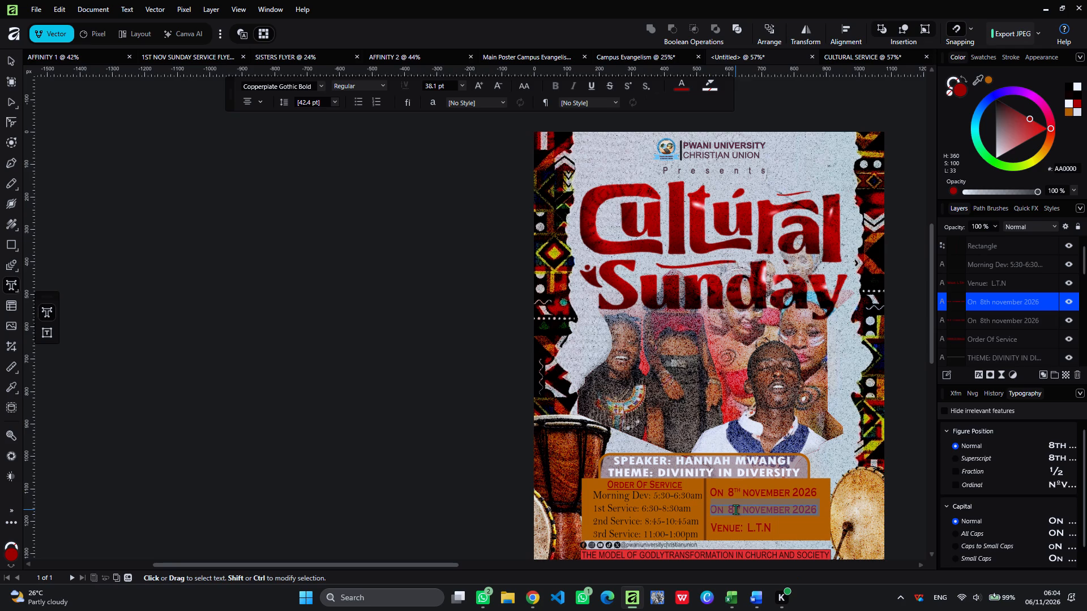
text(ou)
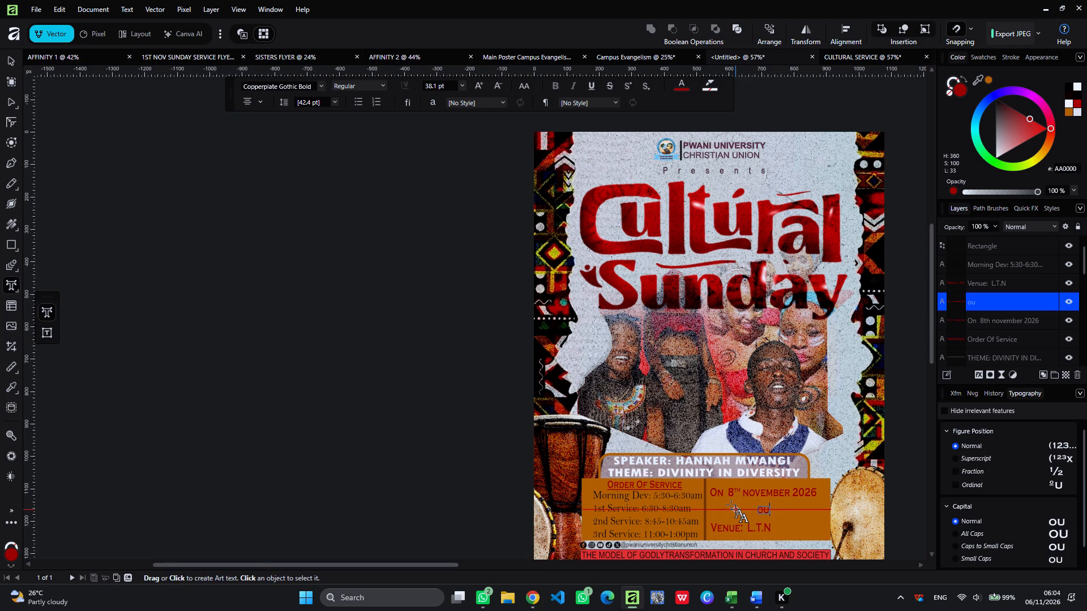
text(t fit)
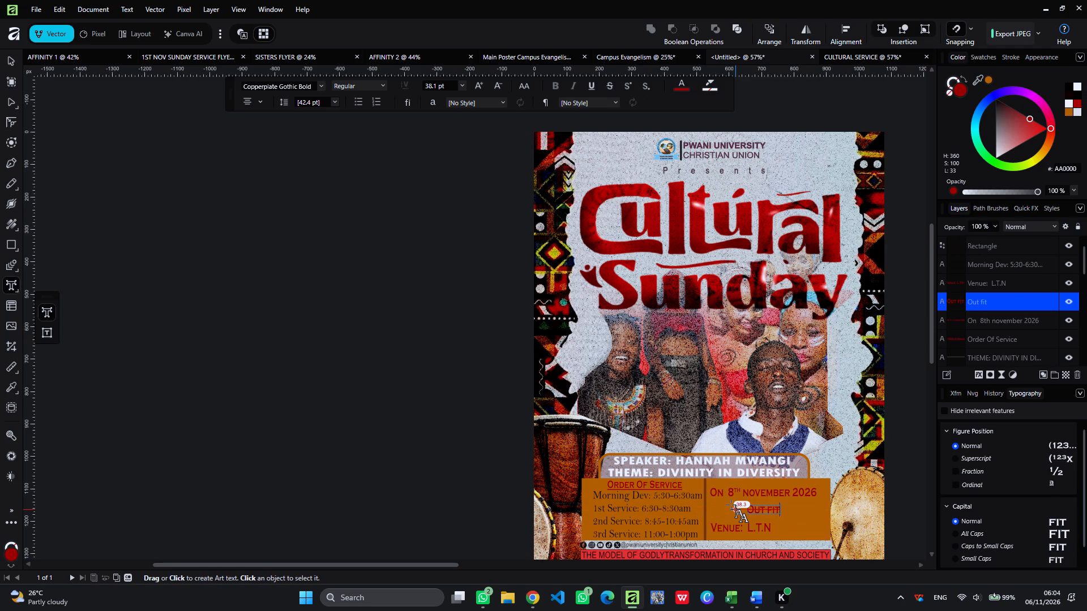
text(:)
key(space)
Complete the outfit line between the date and venue lines so it reads "Out fit: African WEar".
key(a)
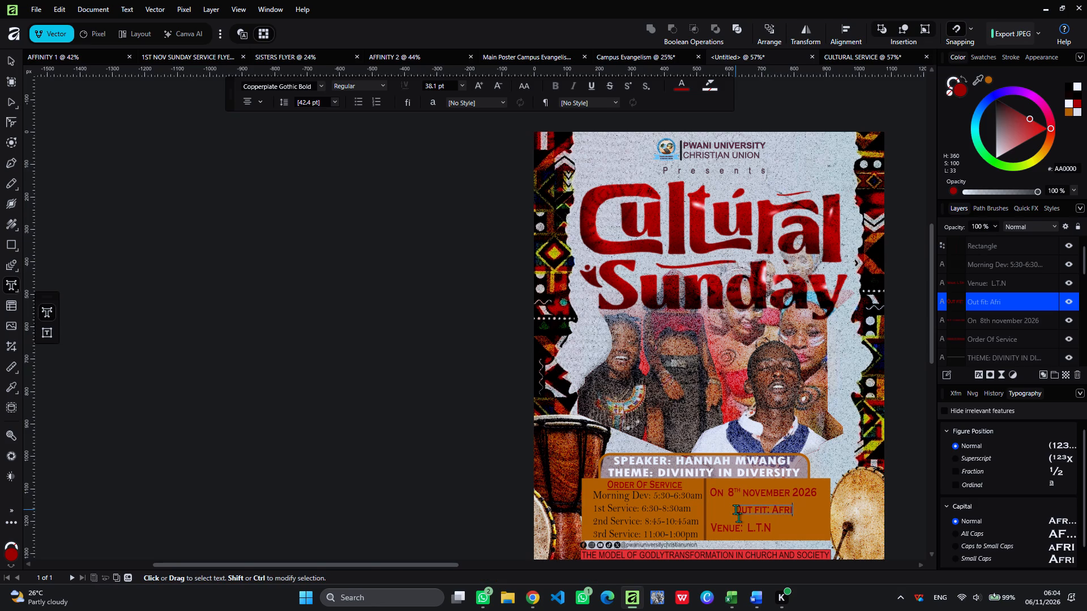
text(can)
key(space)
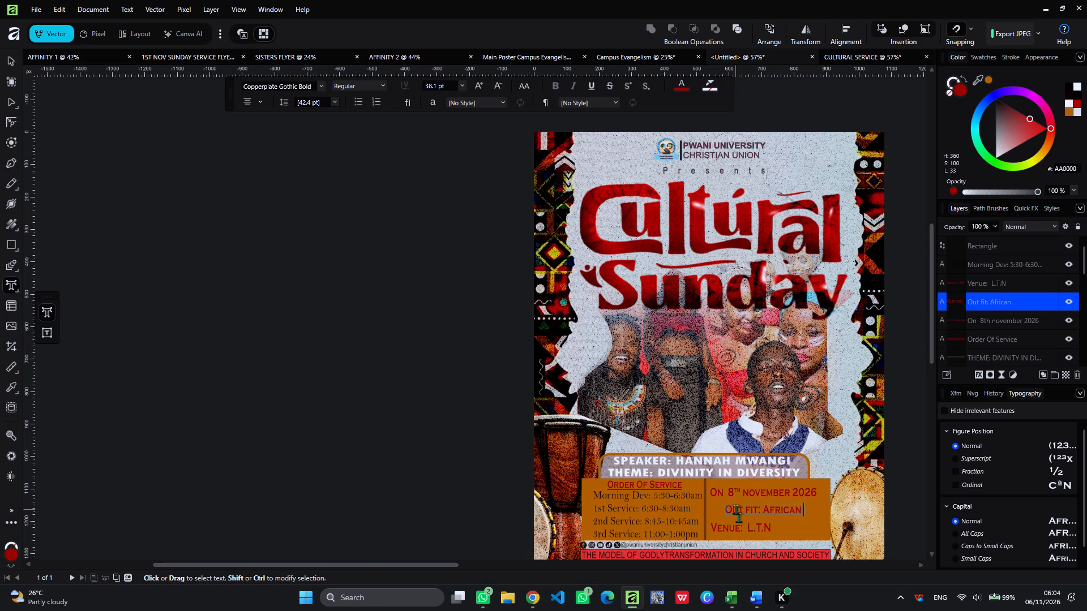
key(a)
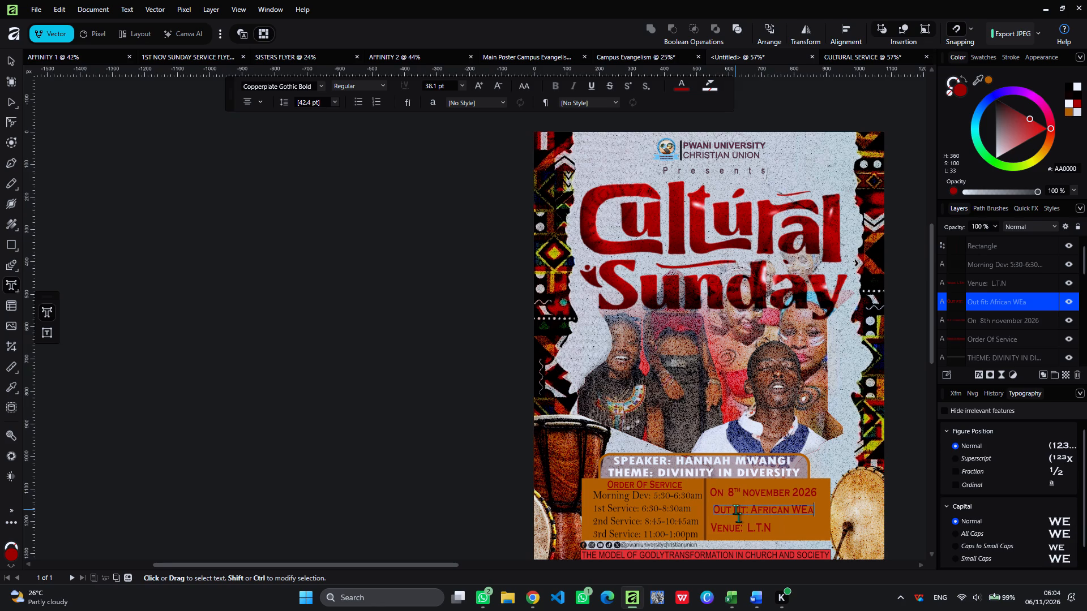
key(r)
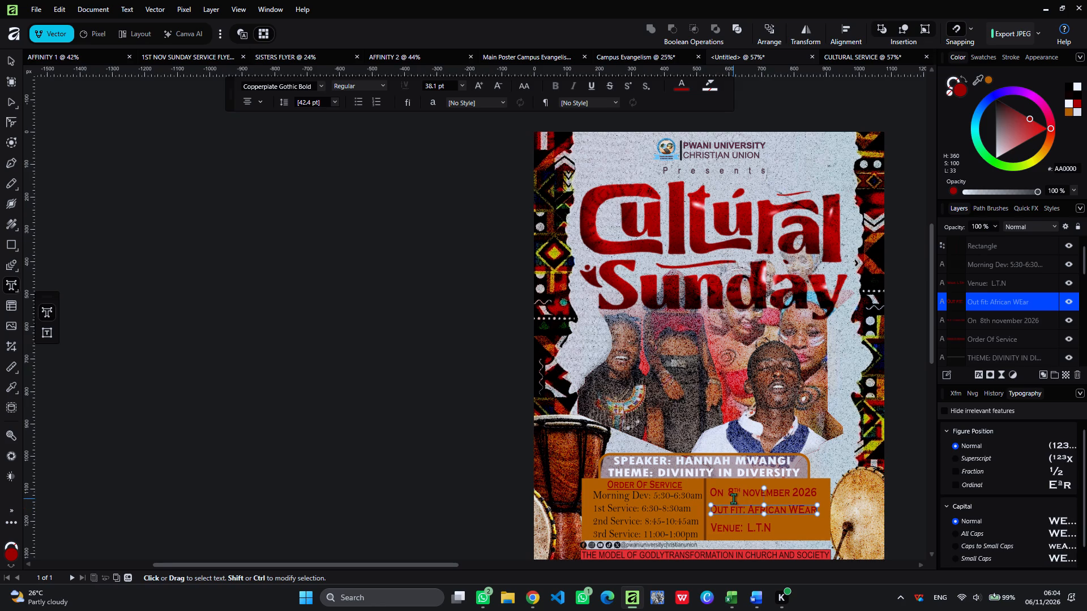
Edit the month name in the date line, deleting the lowercase initial "n" of "november".
double_click(749, 497)
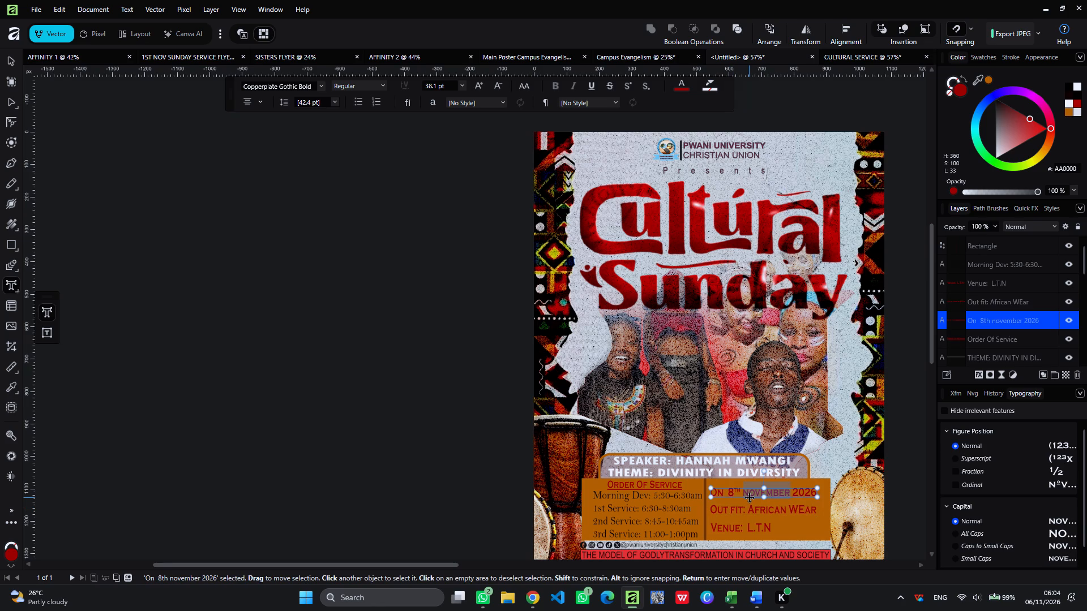
click(749, 497)
key(BackSpace)
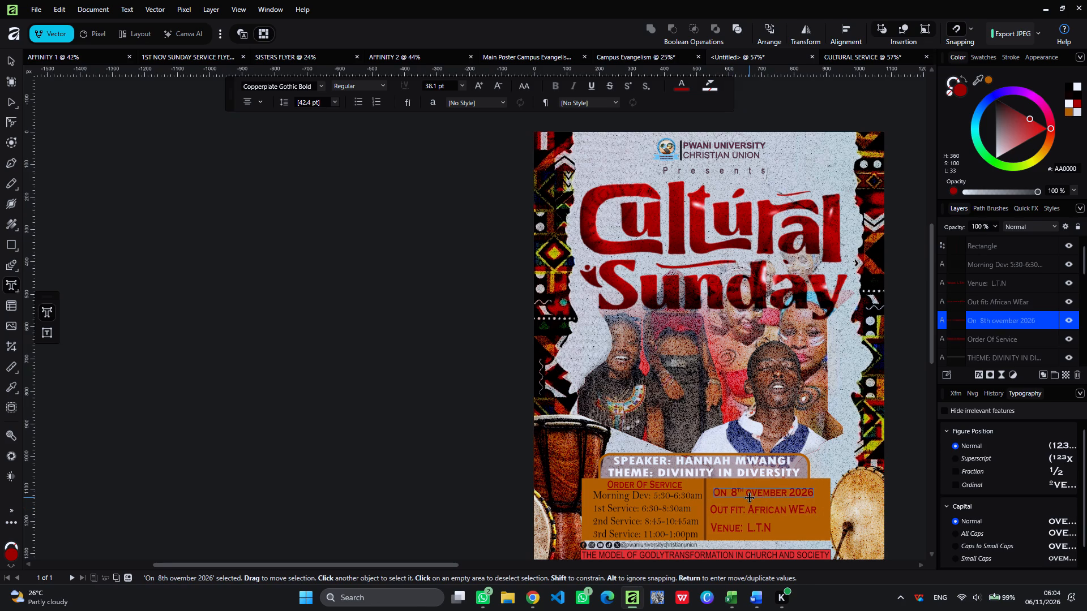
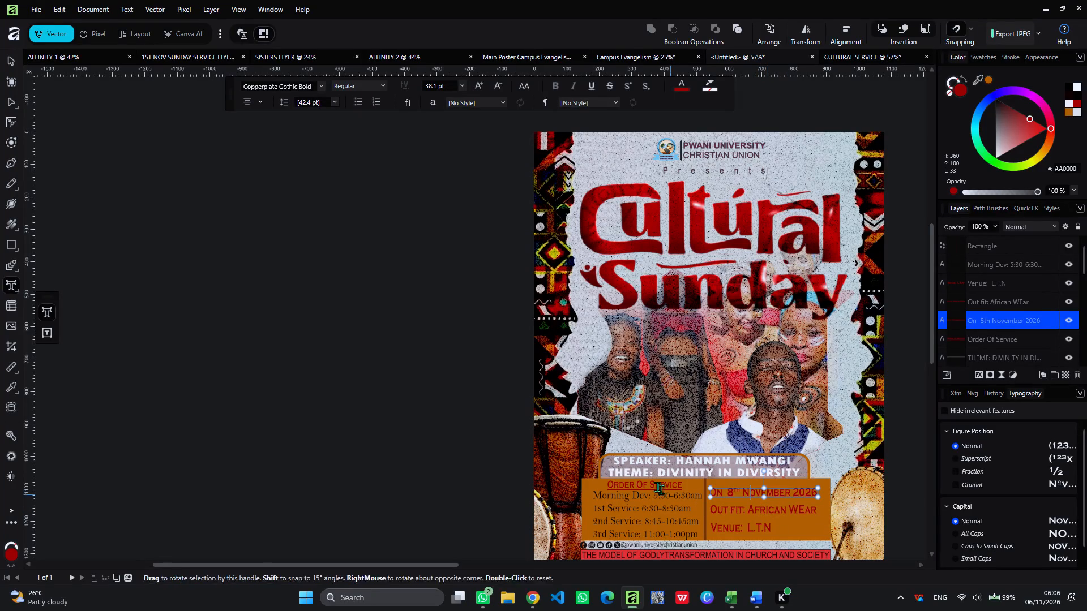
Clear the current selection and select the date and outfit lines together in the orange box.
click(8, 63)
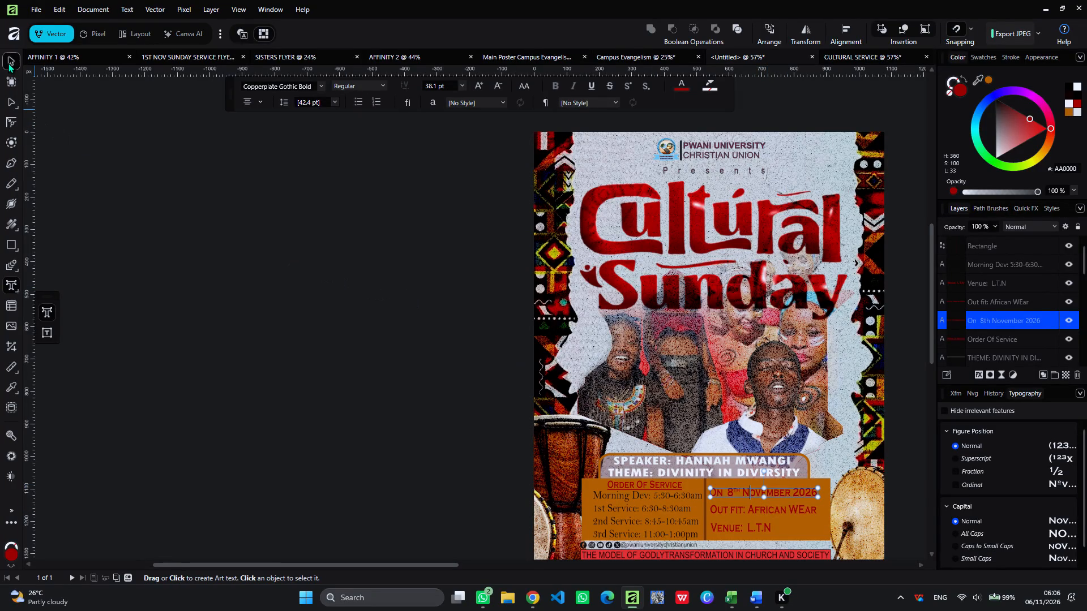
click(224, 205)
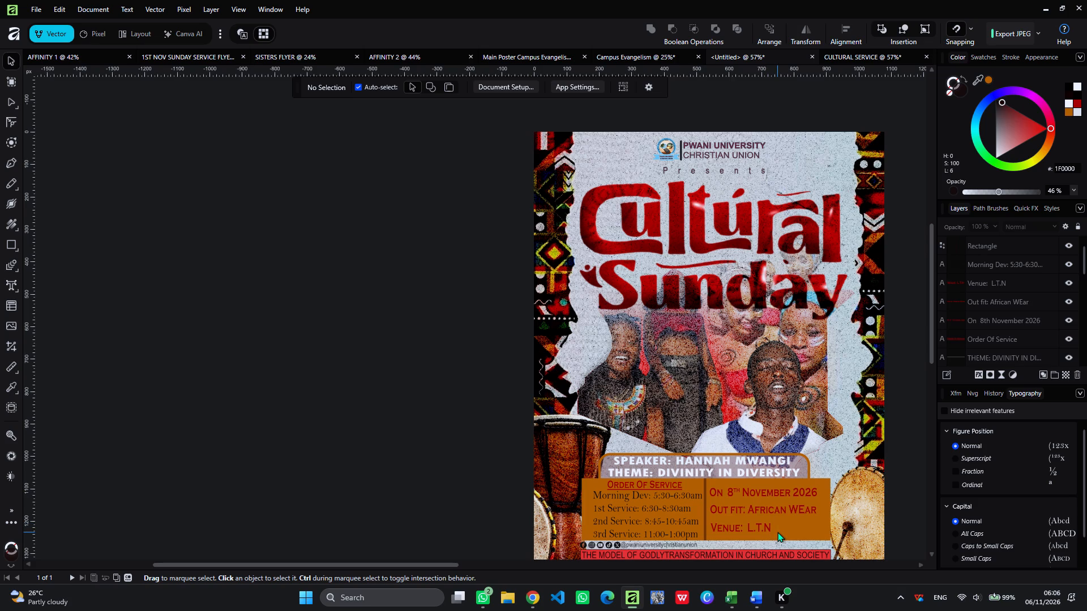
drag(752, 481, 735, 519)
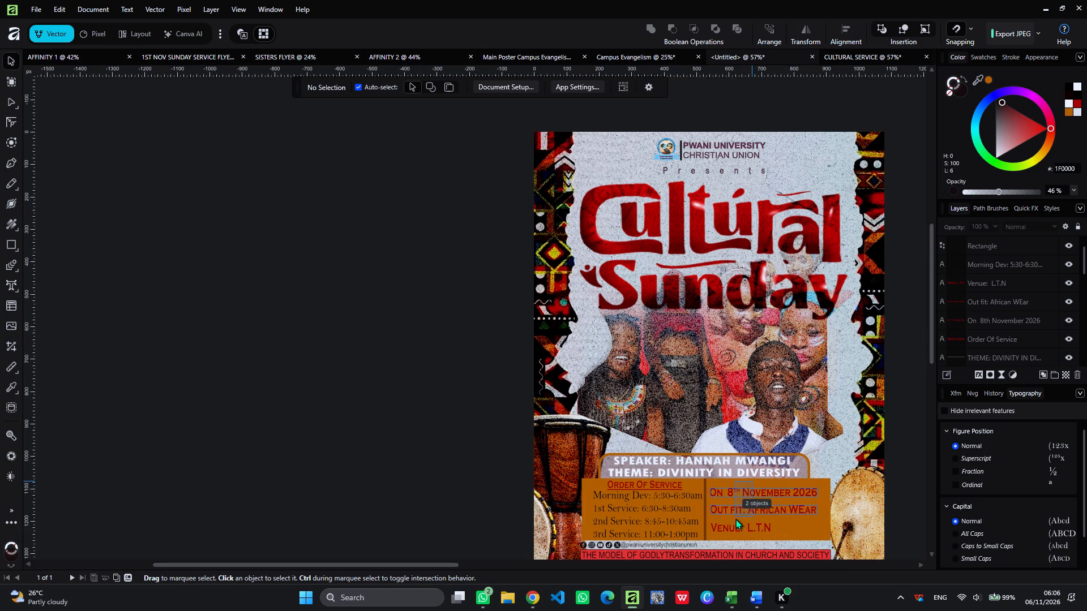
Scale up the date, outfit and venue lines together very slightly in the orange box.
drag(735, 519, 734, 530)
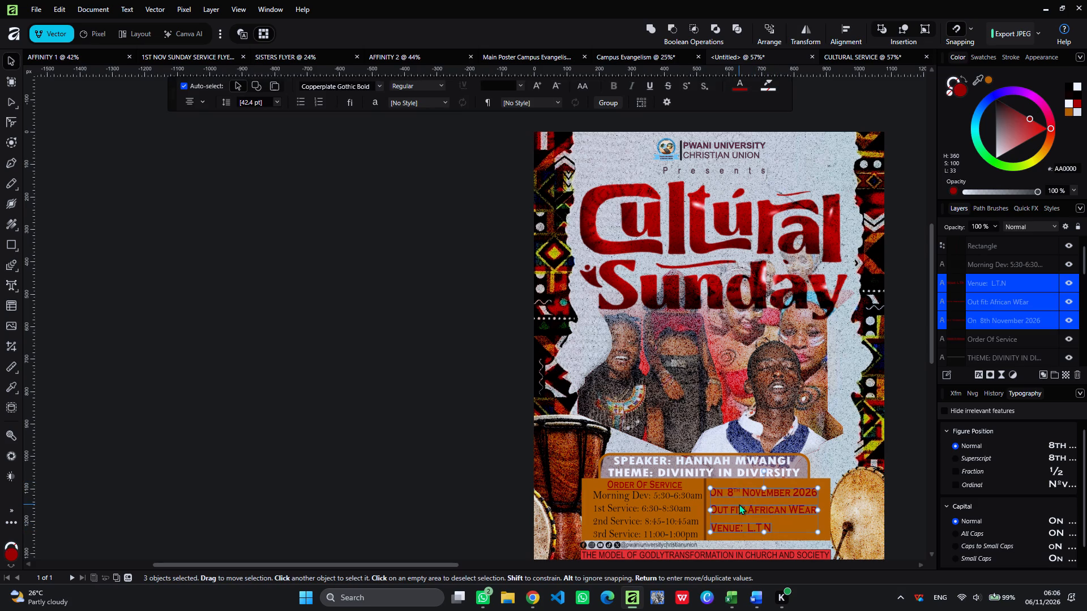
click(739, 504)
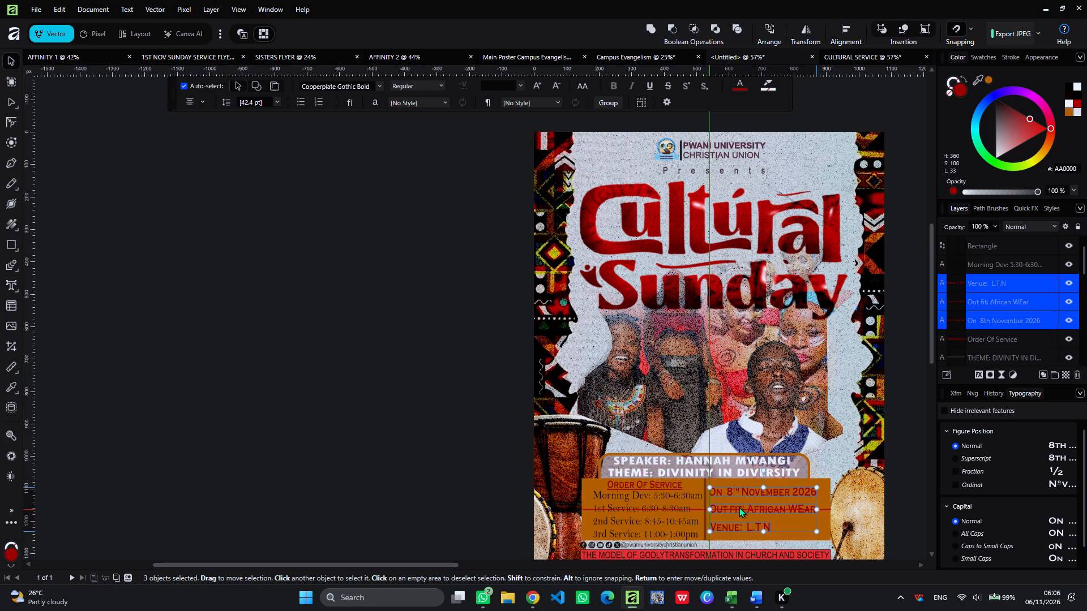
click(820, 535)
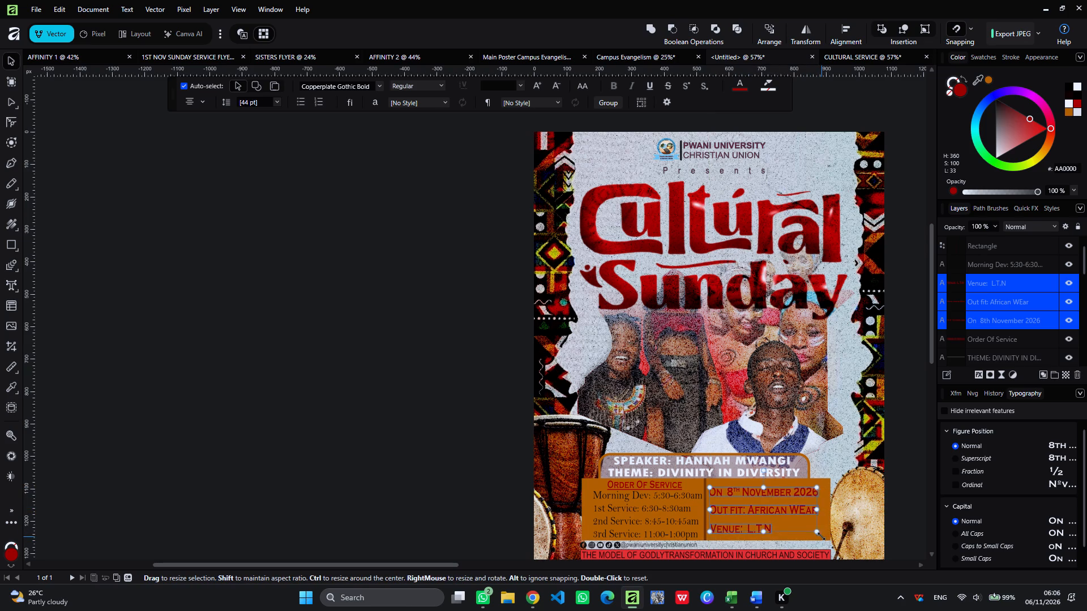
Nudge the date, outfit and venue lines down together to centre them vertically in the orange box.
key(Down)
key(Down)
key(Down)
key(Down)
key(Down)
key(Down)
key(Down)
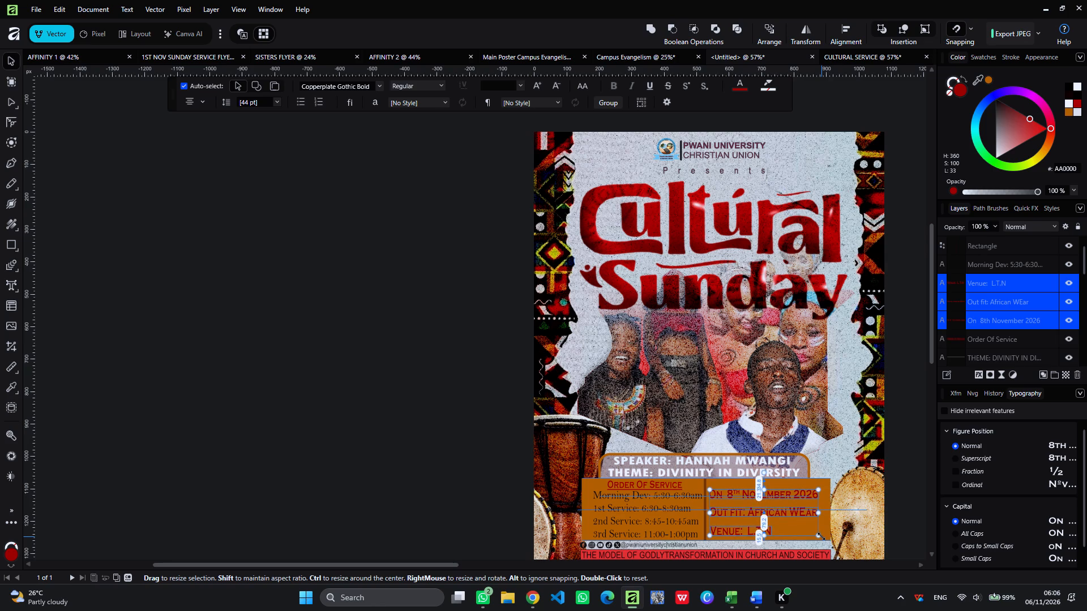
key(Down)
key(Down)
key(Down)
key(Up)
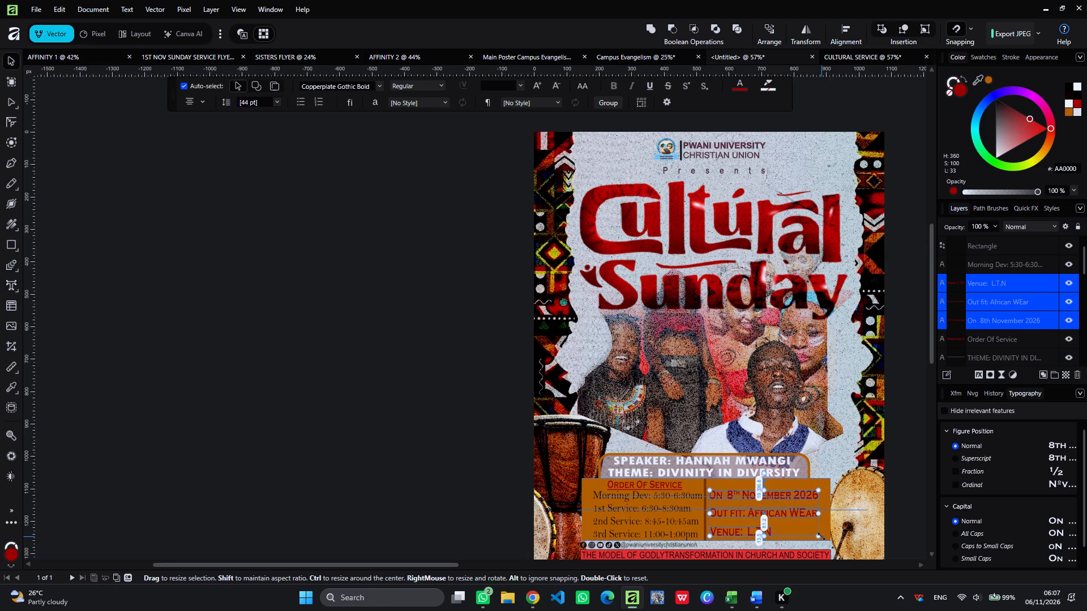
key(Down)
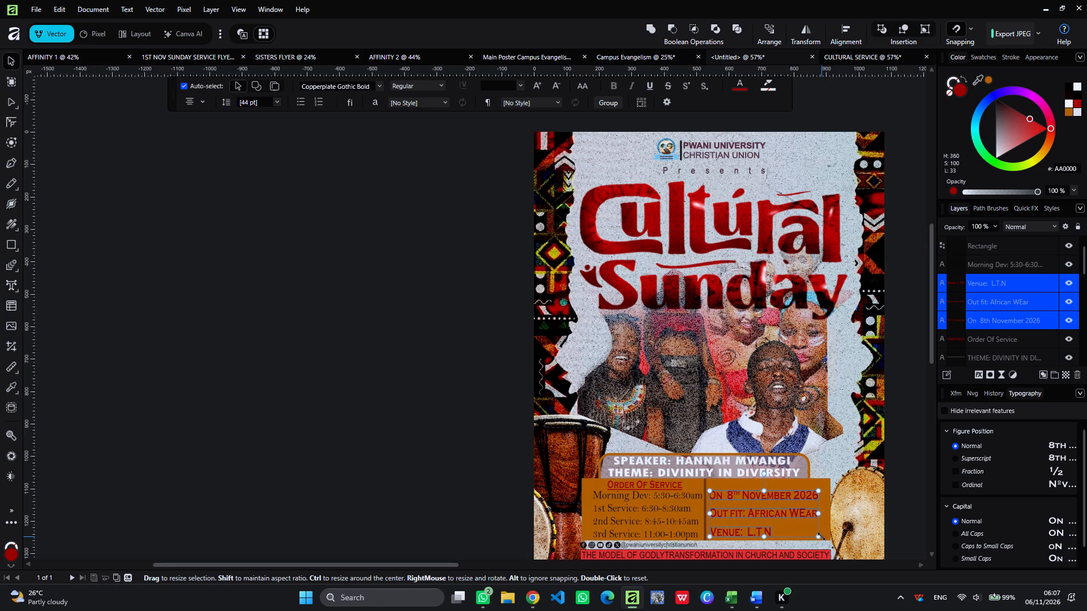
Nudge the service times block slightly up and a touch left beneath the "Order Of Service" heading.
click(673, 522)
key(Up)
key(Up)
key(Up)
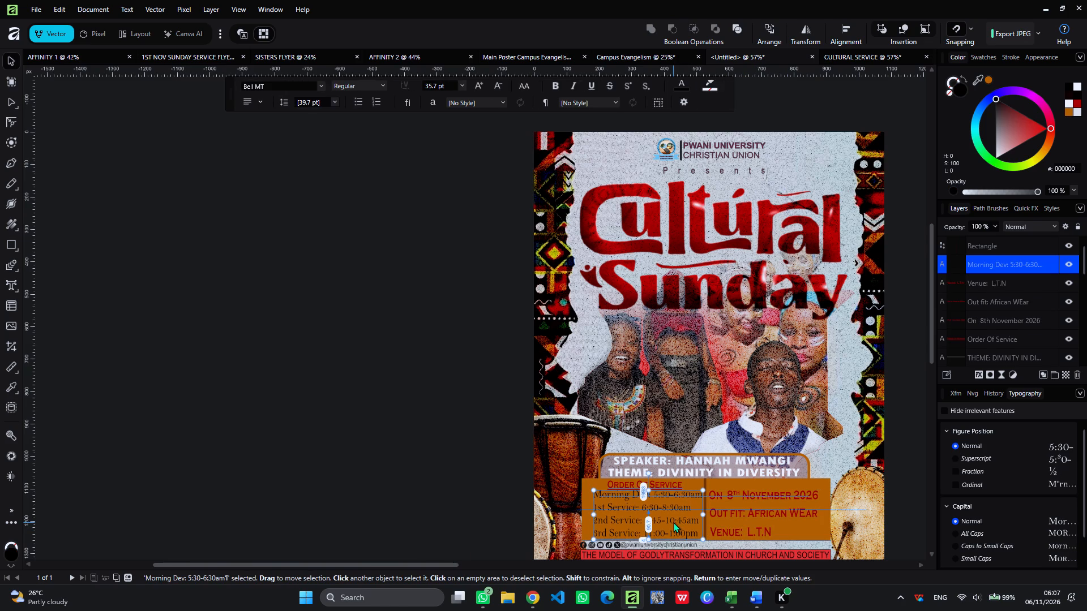
click(772, 527)
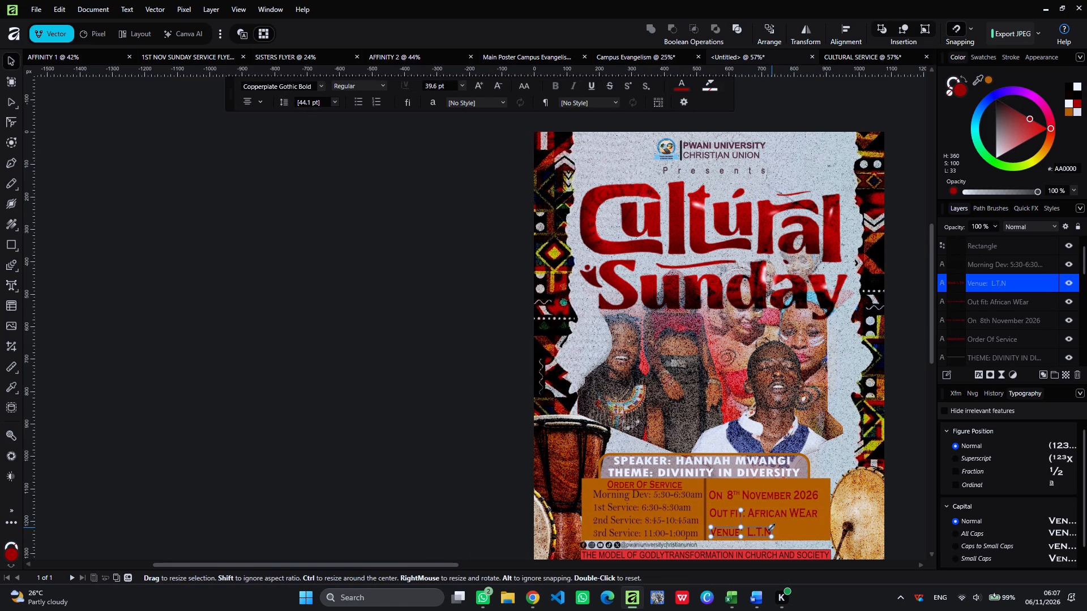
click(878, 489)
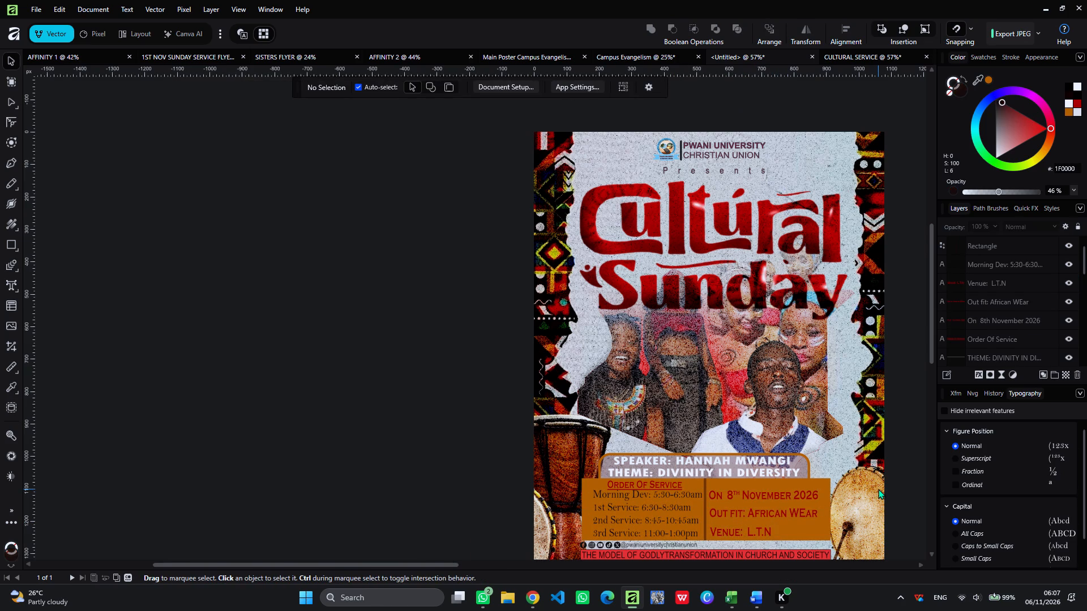
click(653, 524)
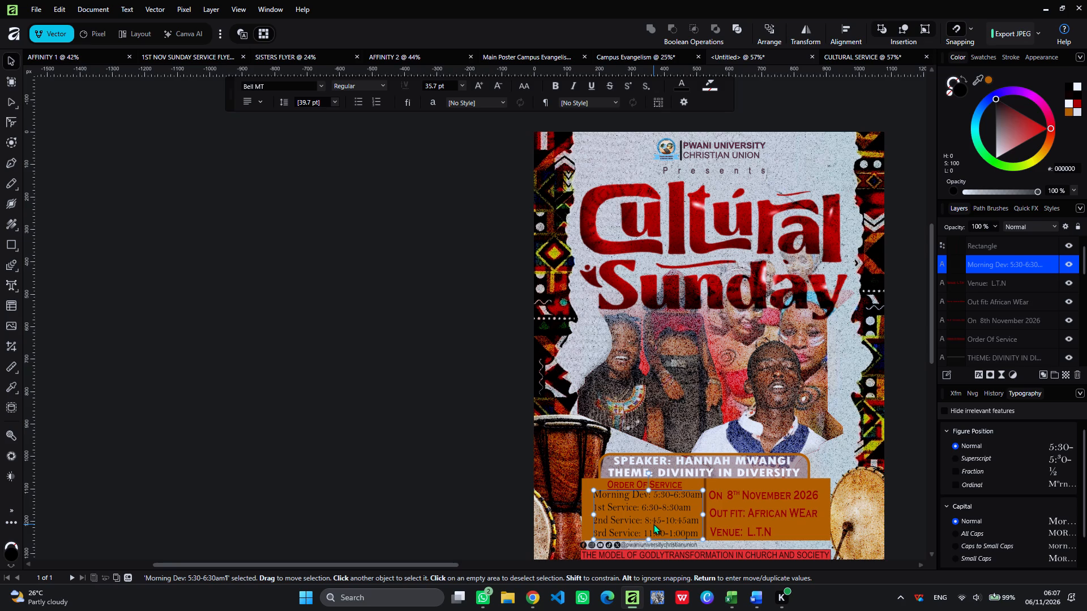
key(Down)
key(Left)
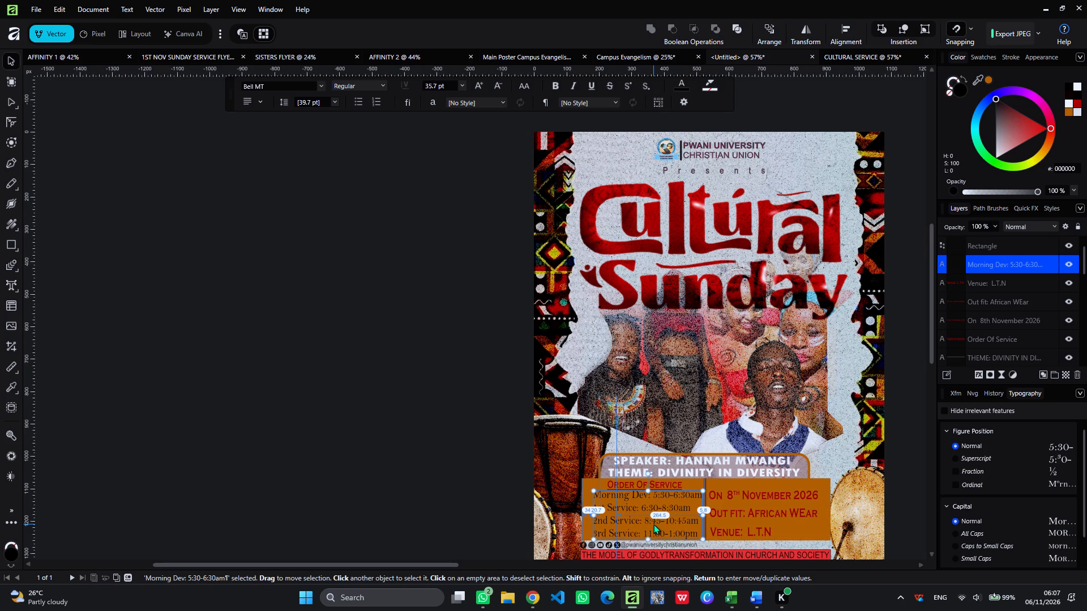
click(405, 388)
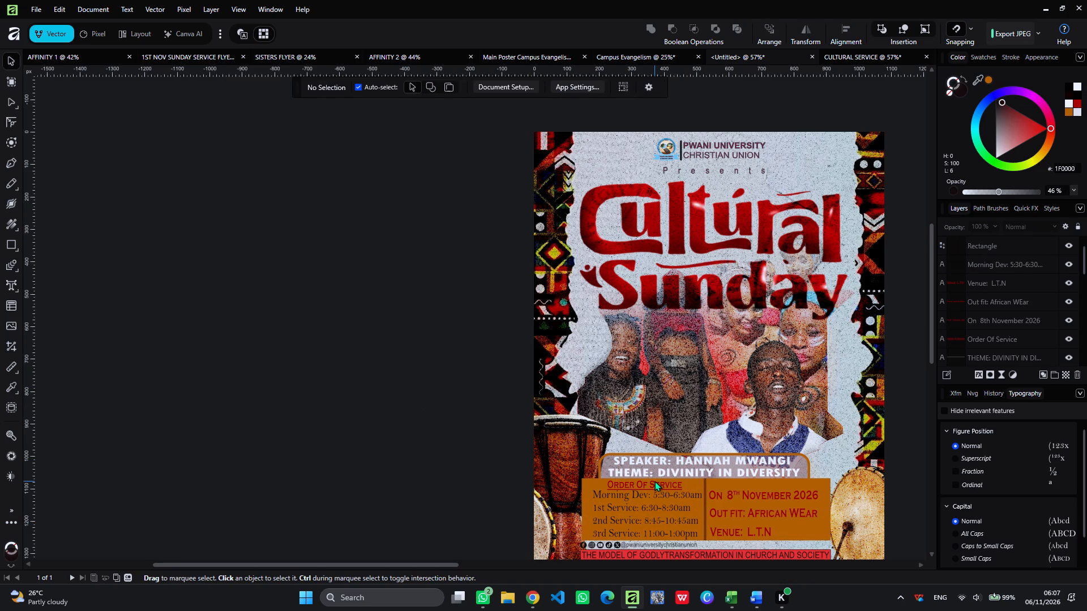
Nudge the "Order Of Service" heading up slightly and raise the service times block to follow it.
click(654, 481)
key(Up)
key(Up)
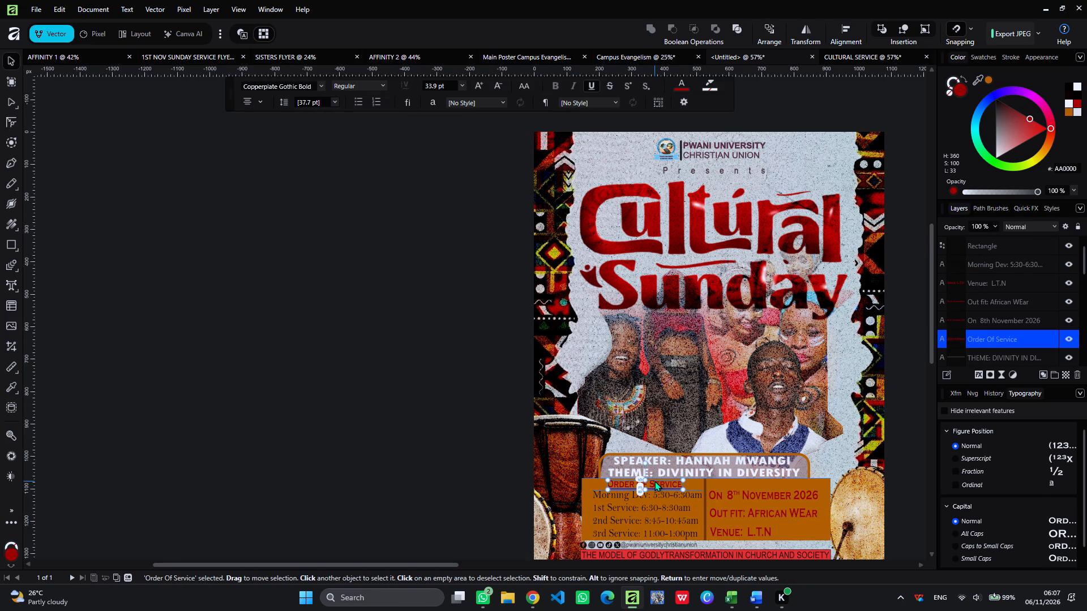
click(646, 521)
key(Up)
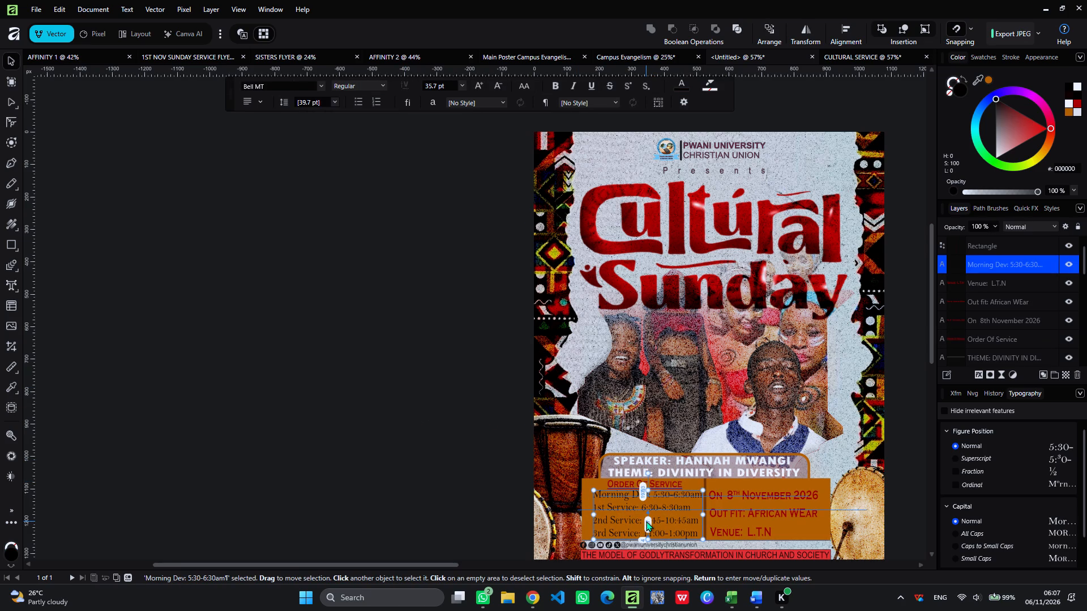
key(Up)
click(444, 441)
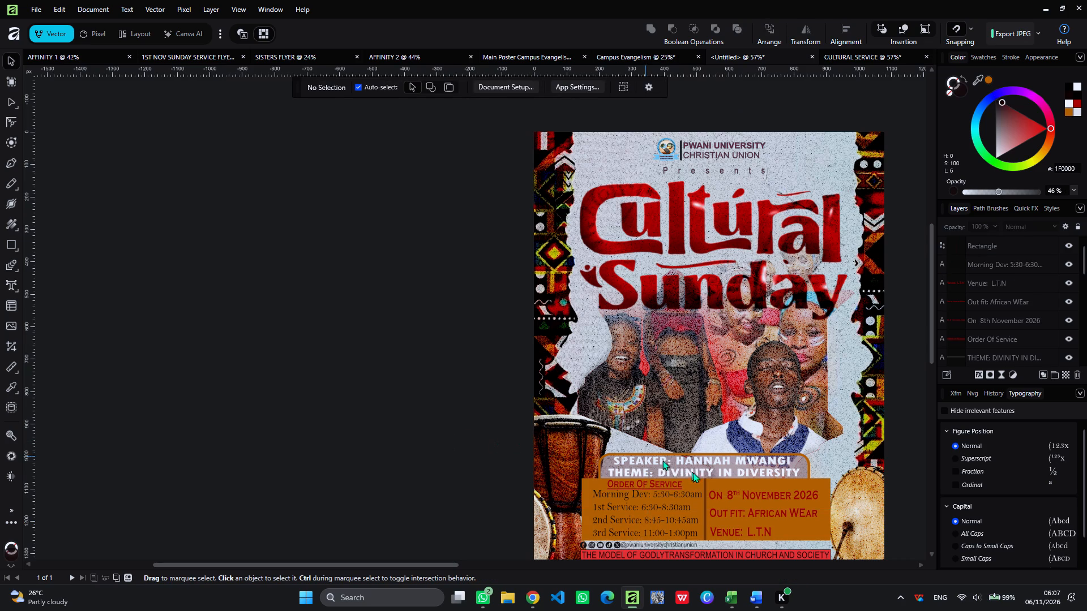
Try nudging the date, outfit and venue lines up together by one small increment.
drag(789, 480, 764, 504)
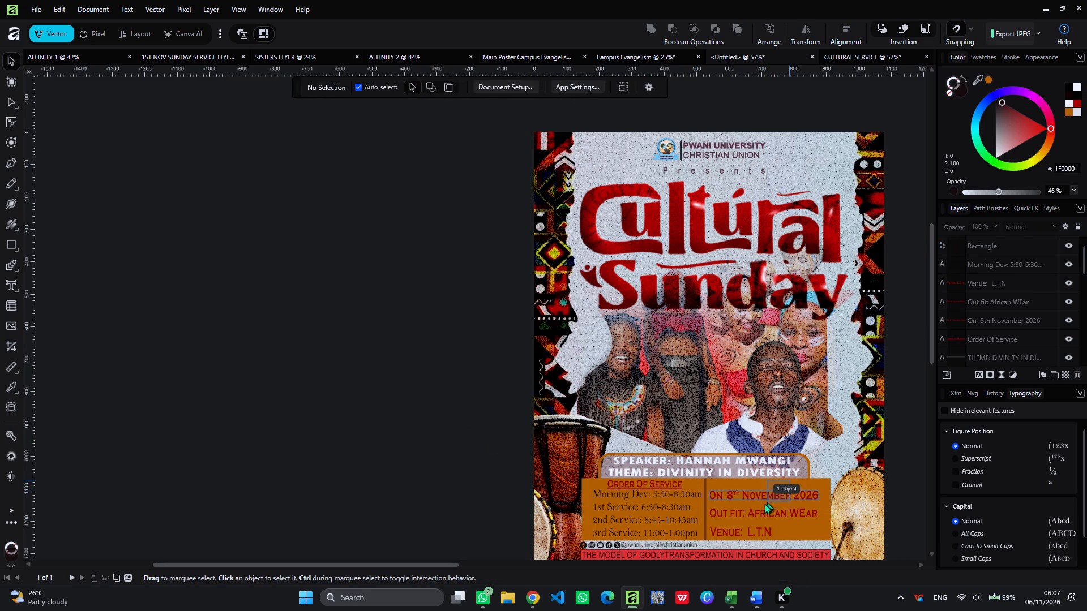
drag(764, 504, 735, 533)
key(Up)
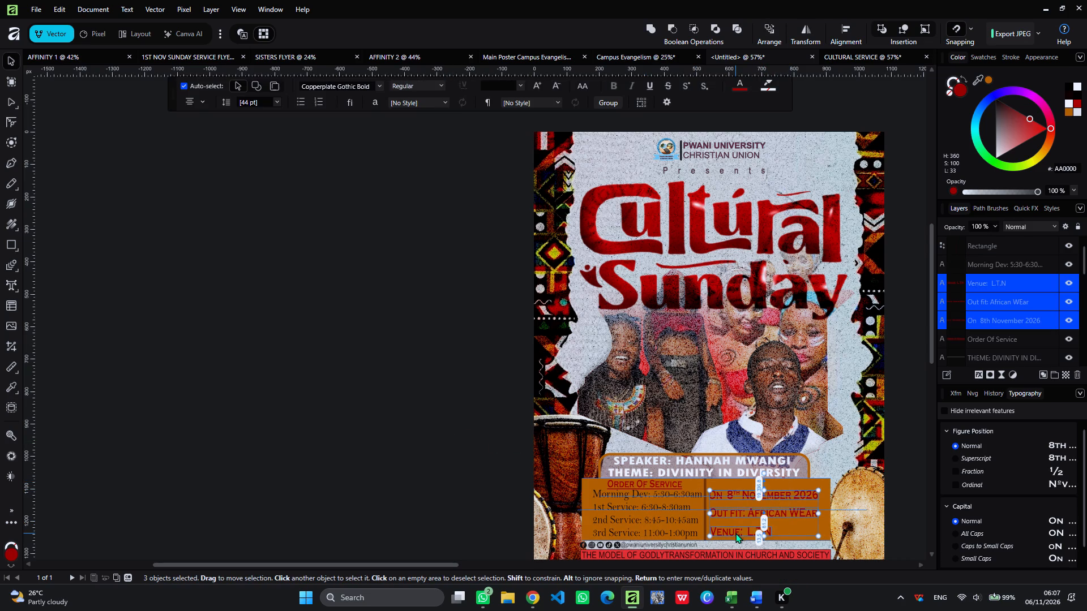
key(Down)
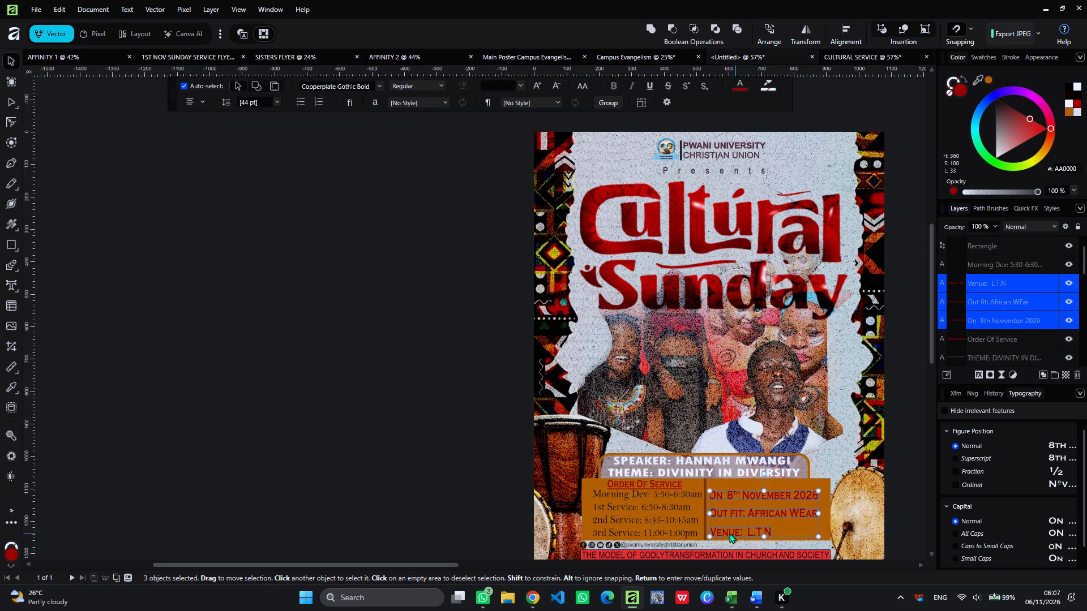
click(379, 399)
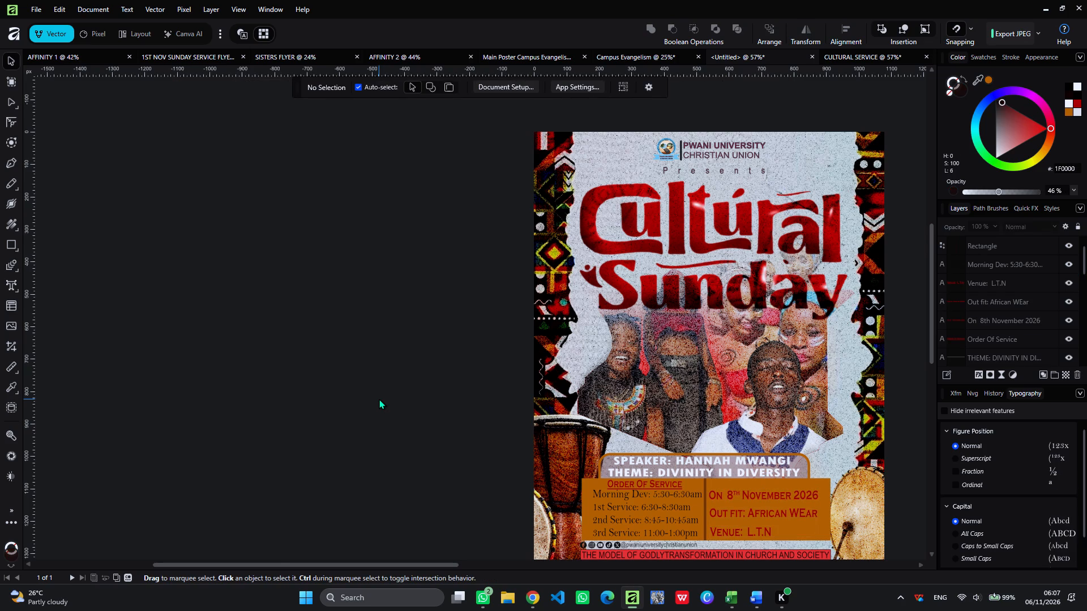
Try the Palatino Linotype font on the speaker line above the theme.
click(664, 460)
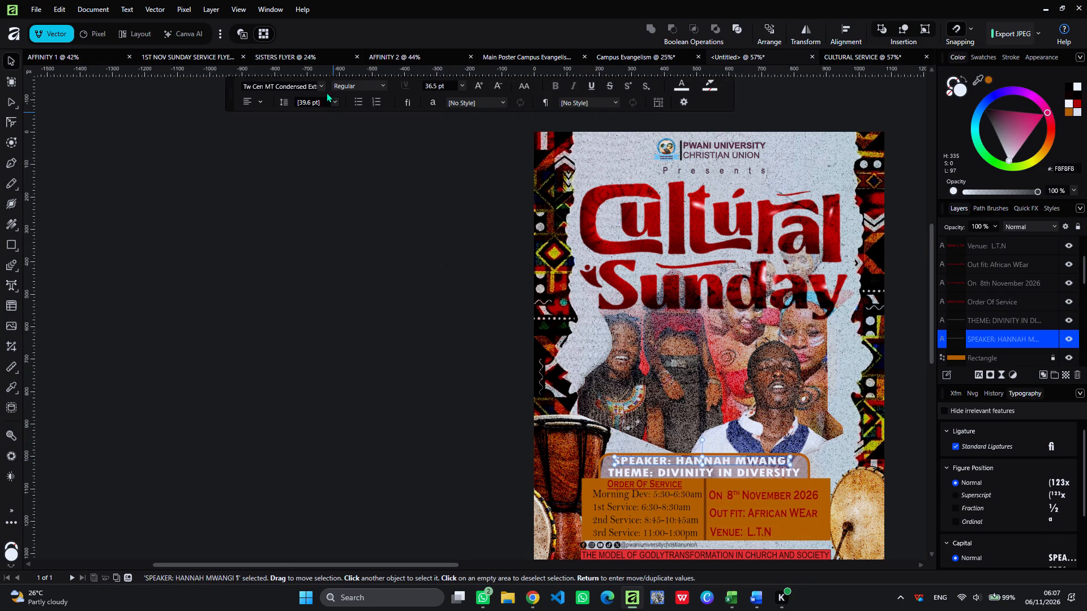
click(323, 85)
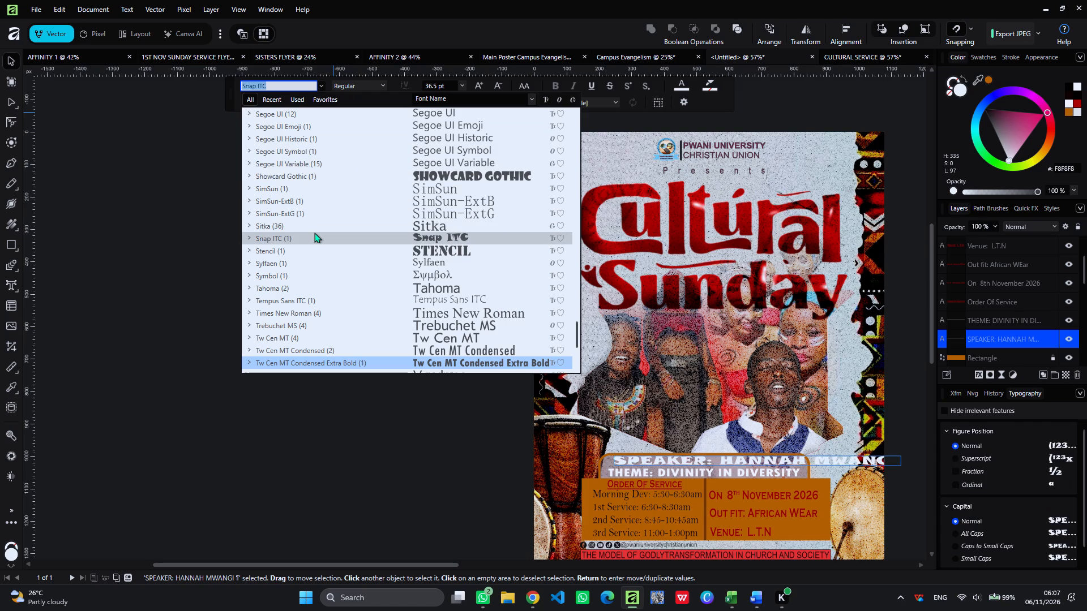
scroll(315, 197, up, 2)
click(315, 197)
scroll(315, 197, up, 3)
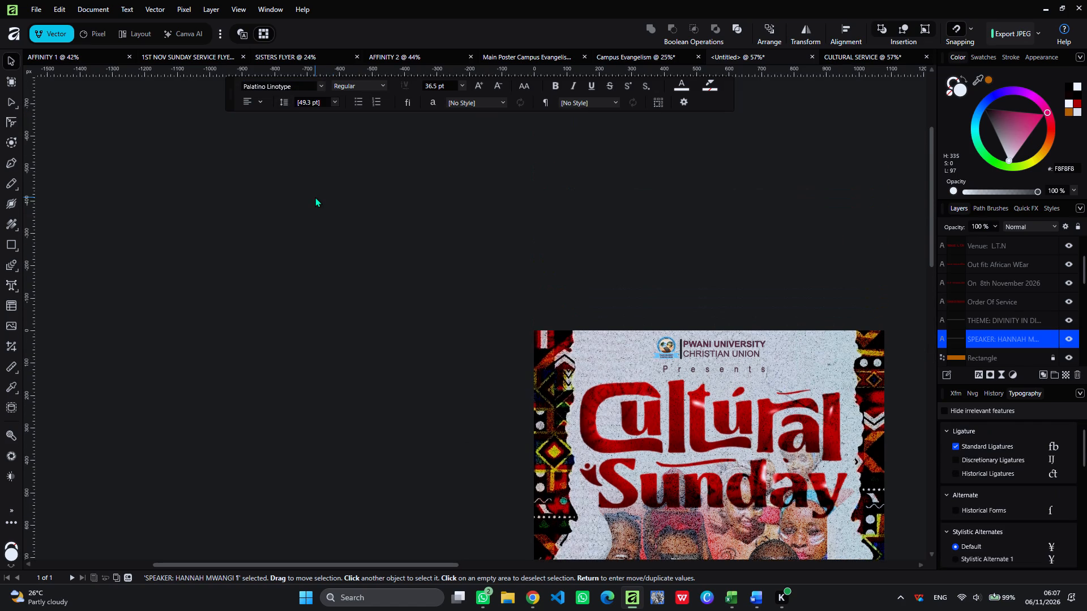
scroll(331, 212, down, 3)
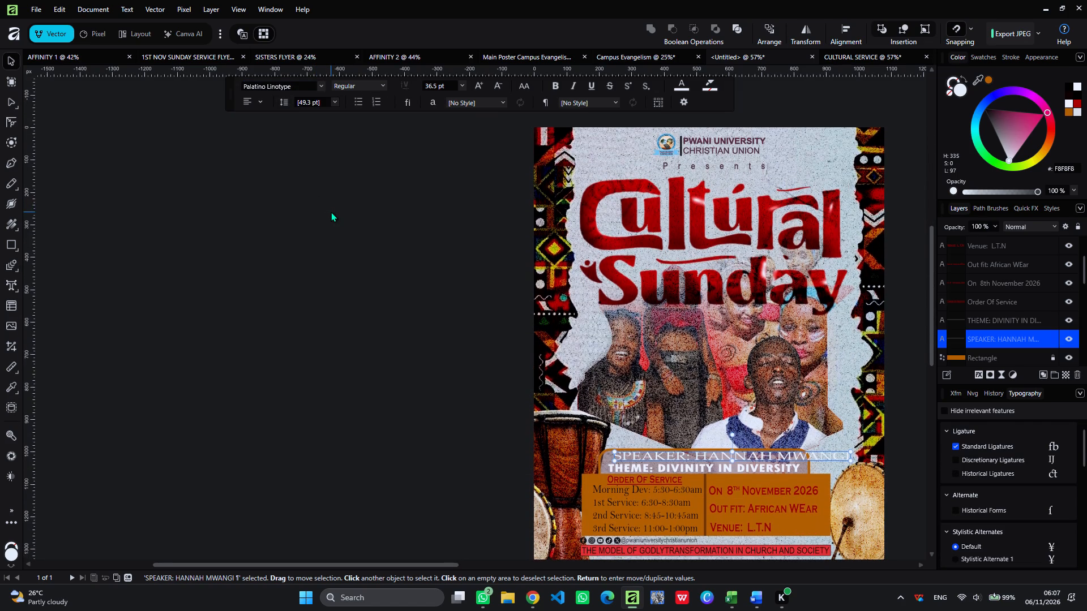
Change the speaker line's font to Agency FB.
click(324, 85)
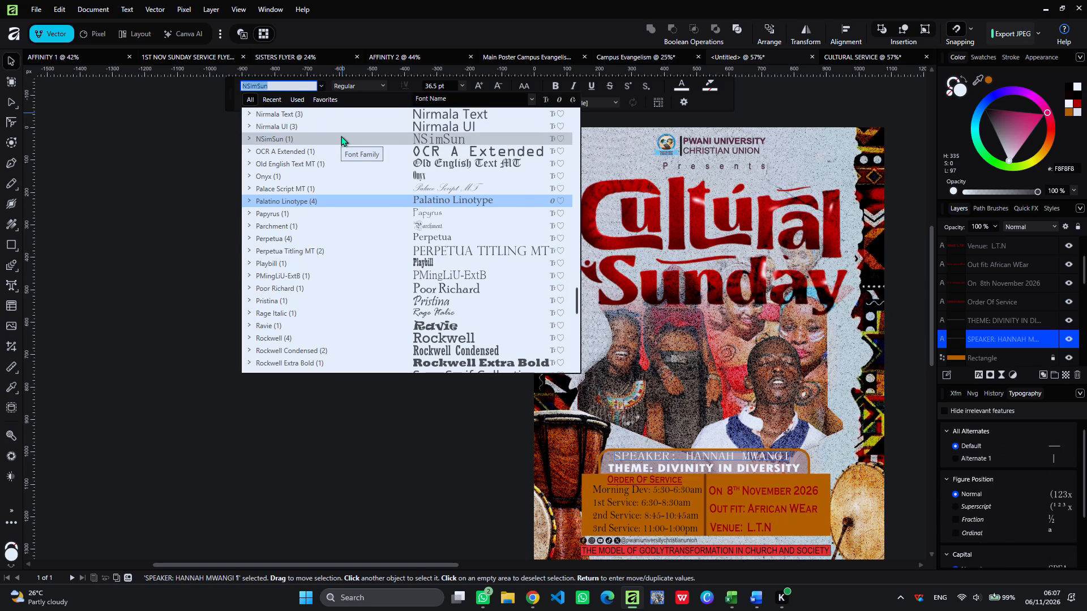
scroll(341, 136, up, 20)
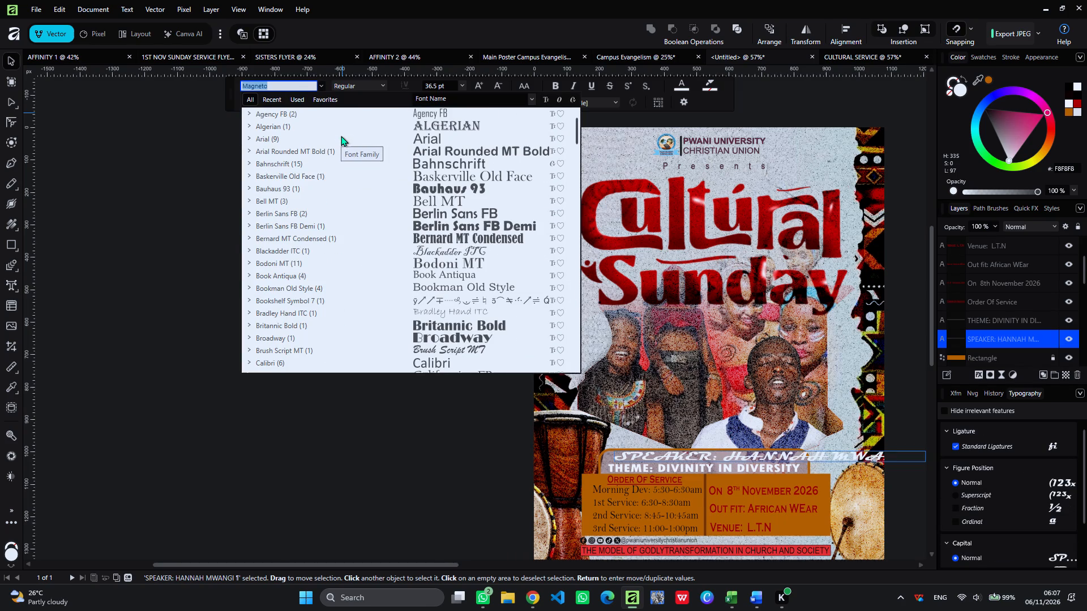
scroll(341, 136, up, 8)
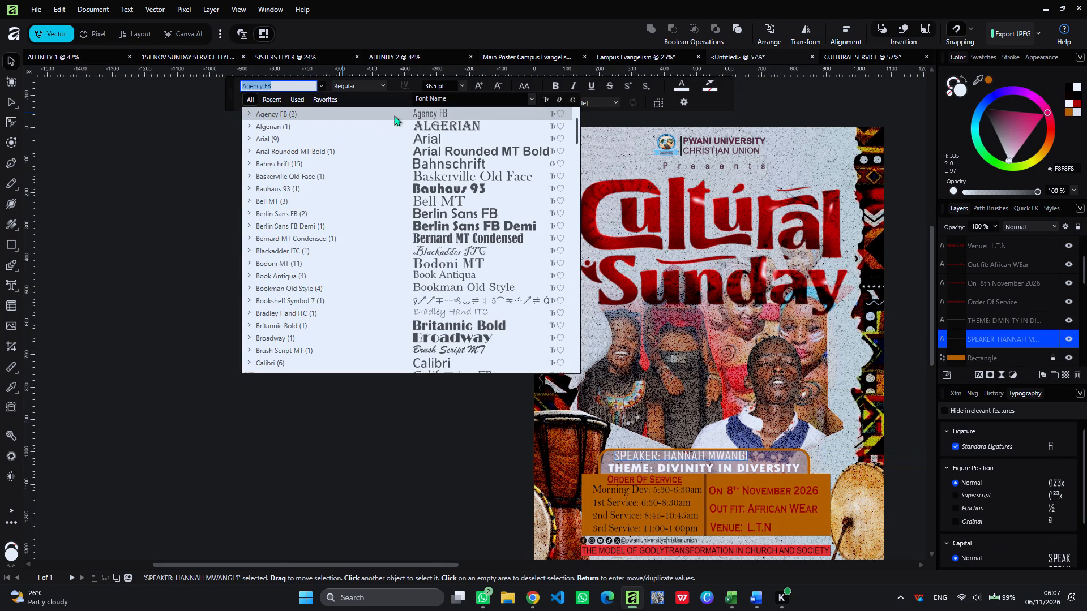
click(394, 115)
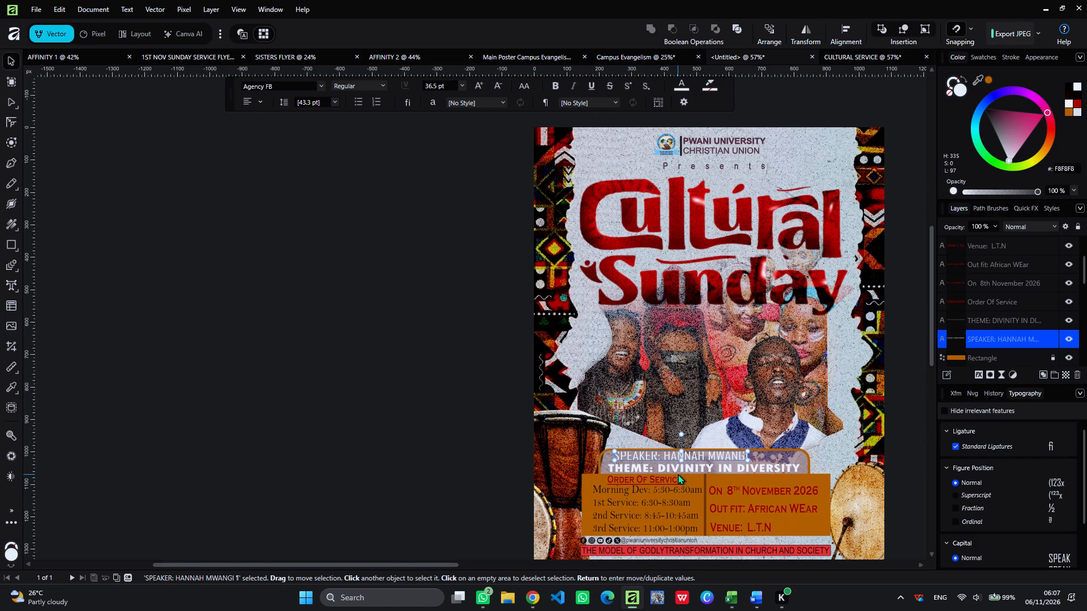
Set the "THEME: DIVINITY IN DIVERSITY" line in the Agency FB font to match the speaker line.
click(731, 484)
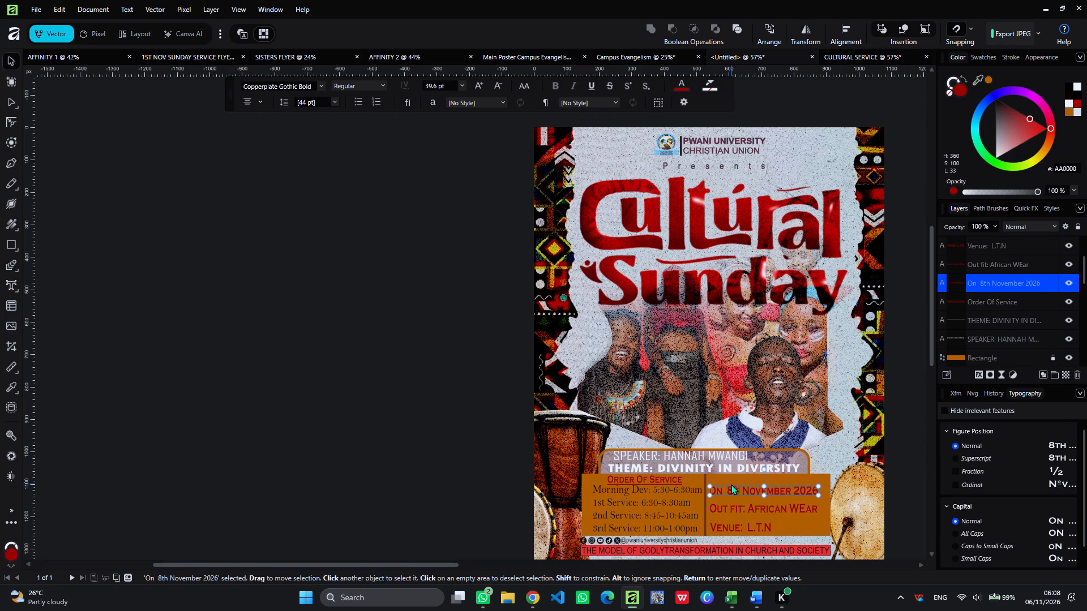
click(700, 464)
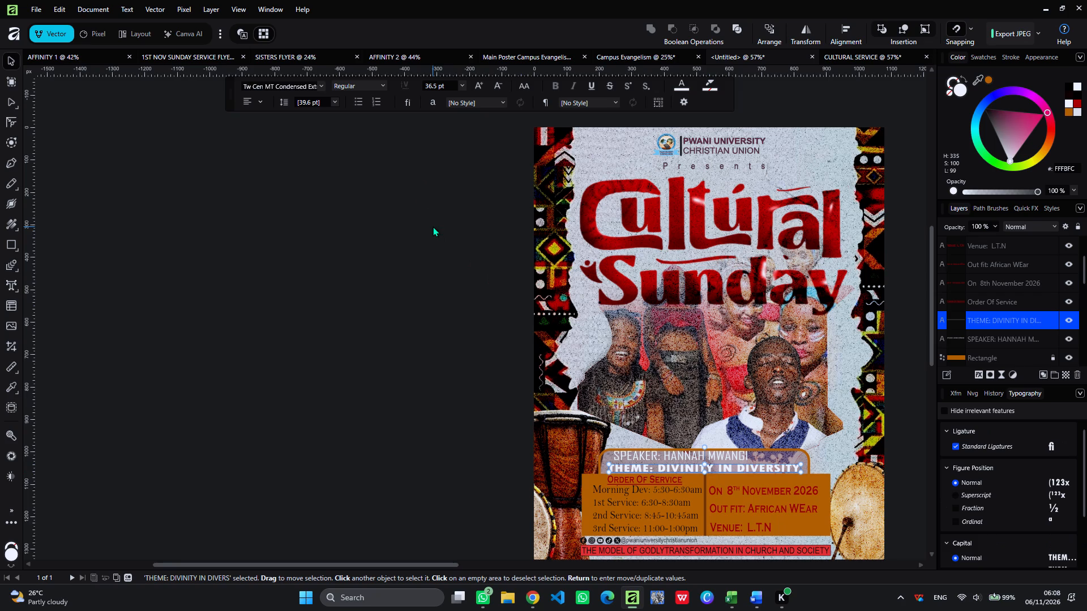
click(317, 83)
scroll(335, 205, up, 5)
scroll(335, 205, up, 20)
scroll(335, 205, up, 3)
scroll(335, 205, up, 20)
scroll(335, 205, up, 20)
scroll(335, 205, up, 20)
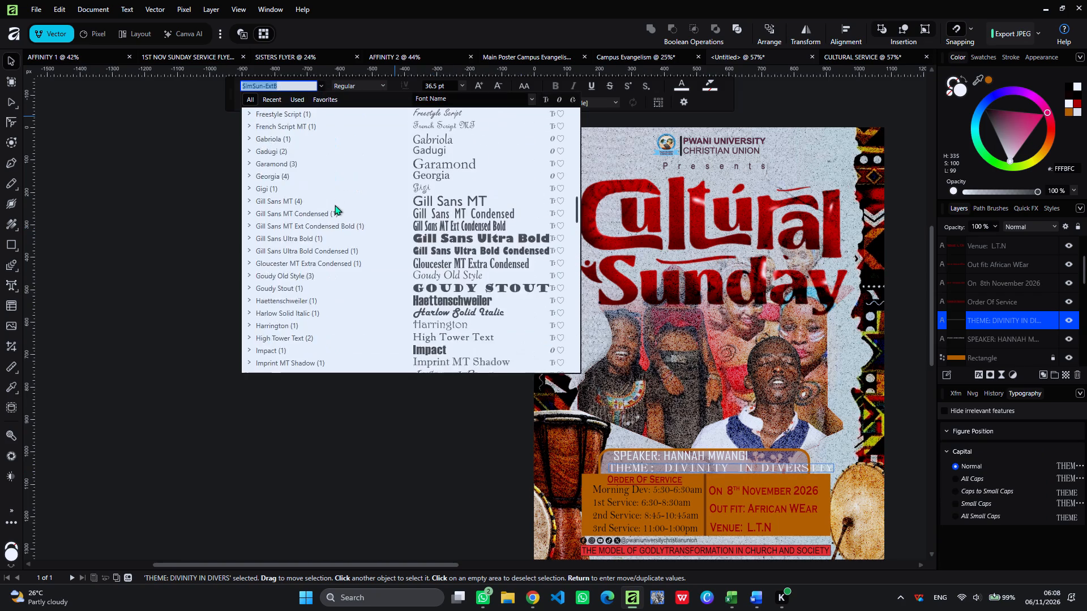
scroll(335, 205, up, 20)
scroll(335, 205, up, 20)
scroll(335, 205, up, 20)
click(277, 117)
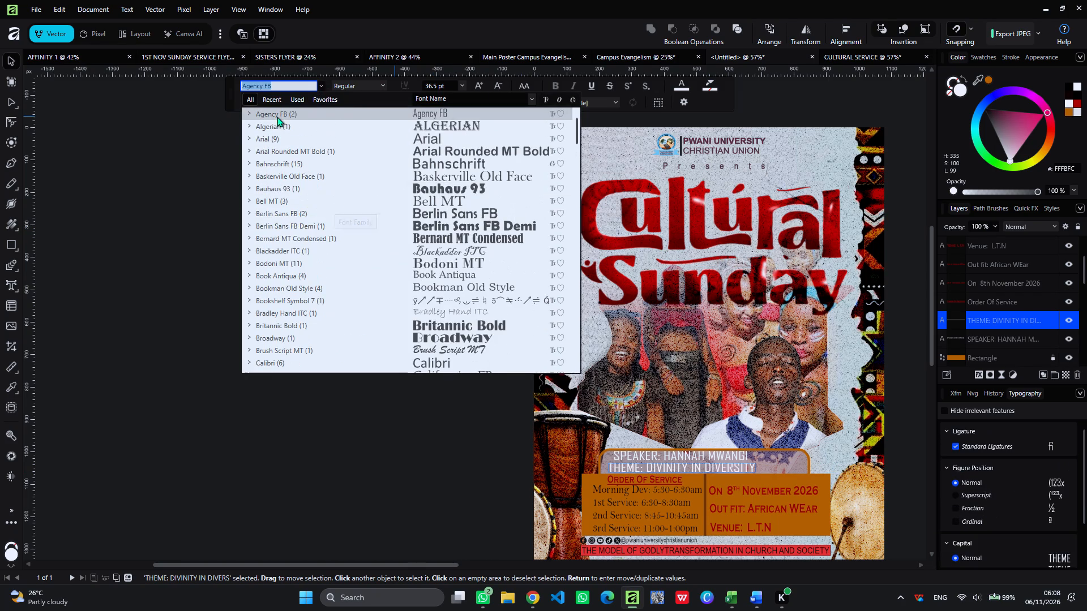
Make the speaker line Bold in its Agency FB font.
click(737, 455)
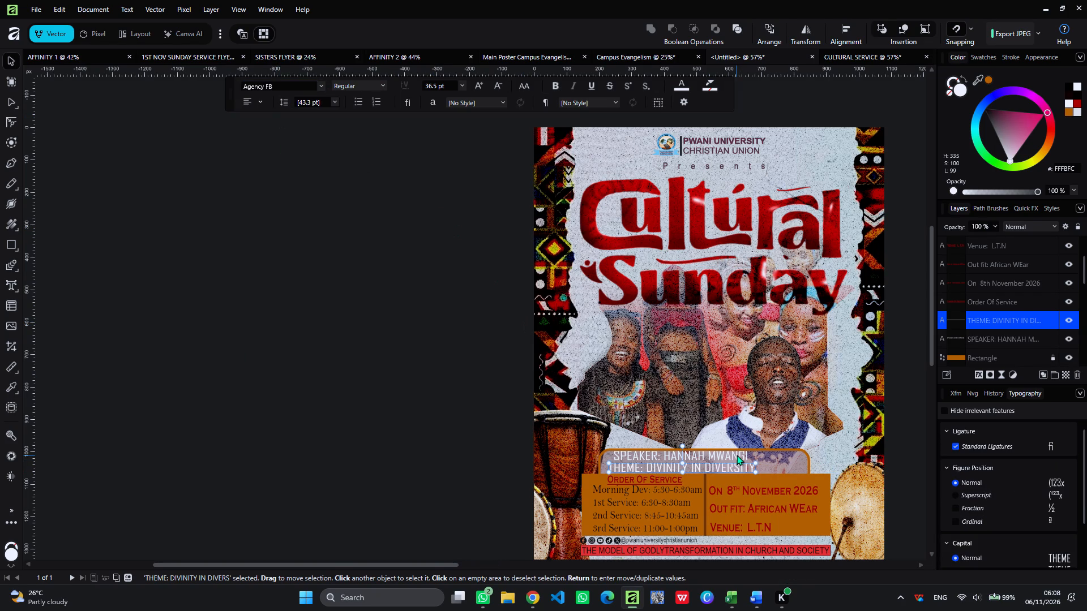
click(384, 81)
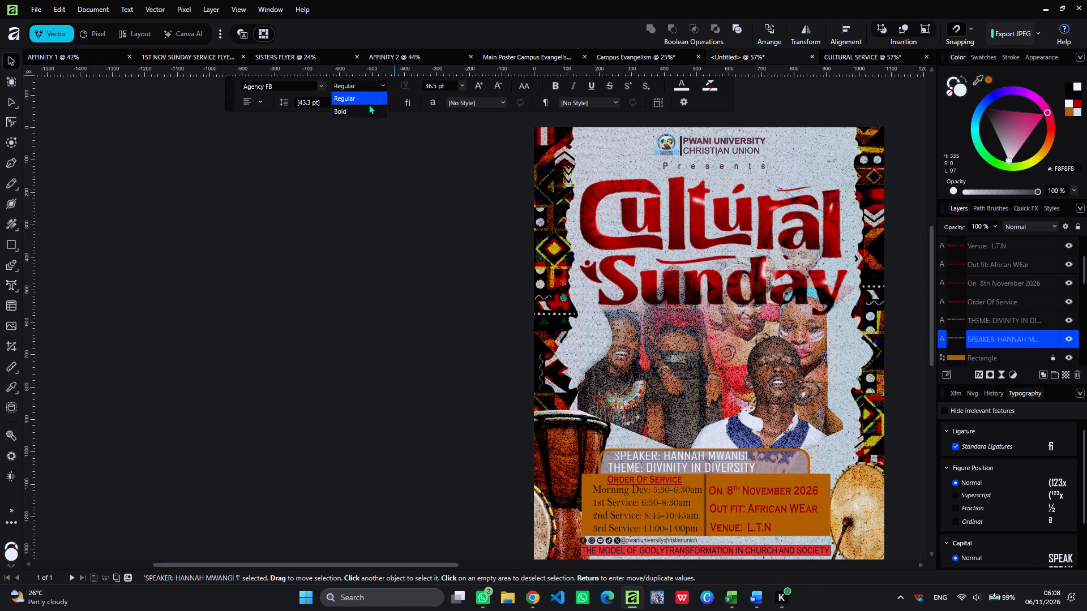
click(369, 107)
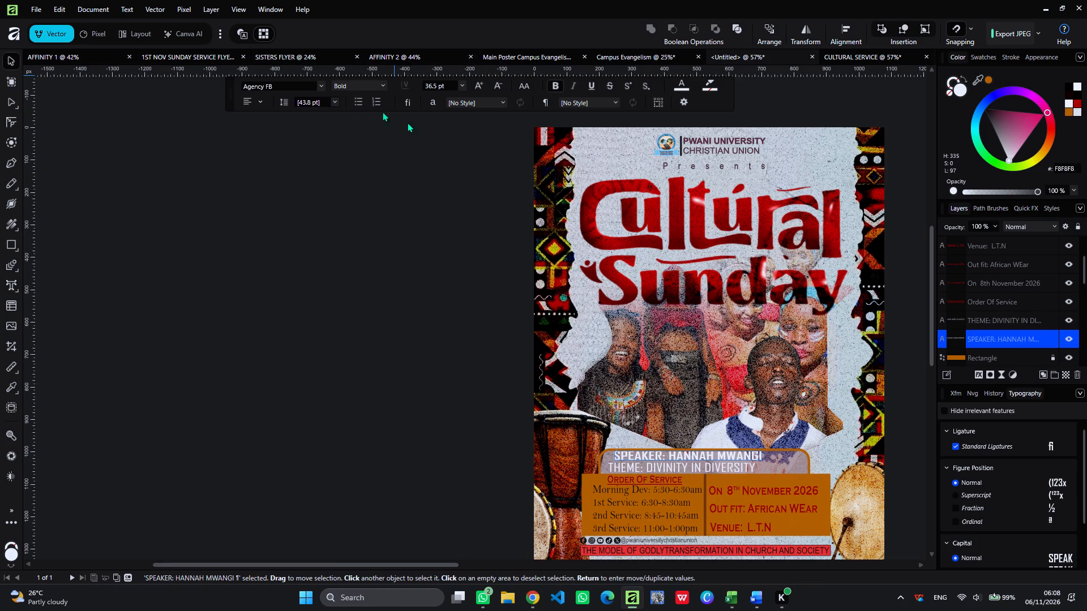
Make the "THEME: DIVINITY IN DIVERSITY" line Bold in its Agency FB font.
click(700, 464)
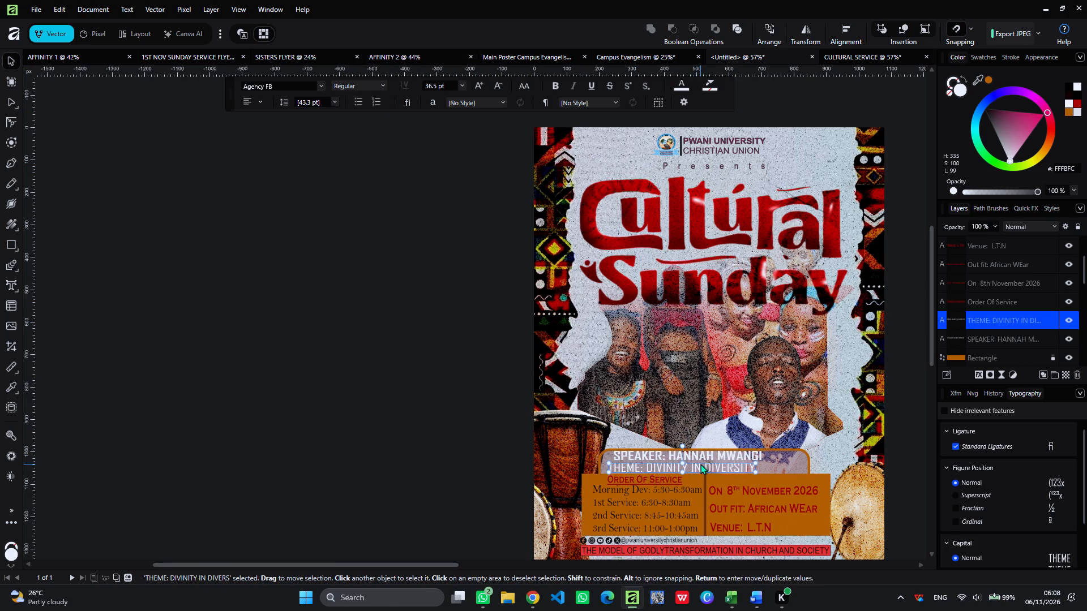
click(374, 83)
click(363, 111)
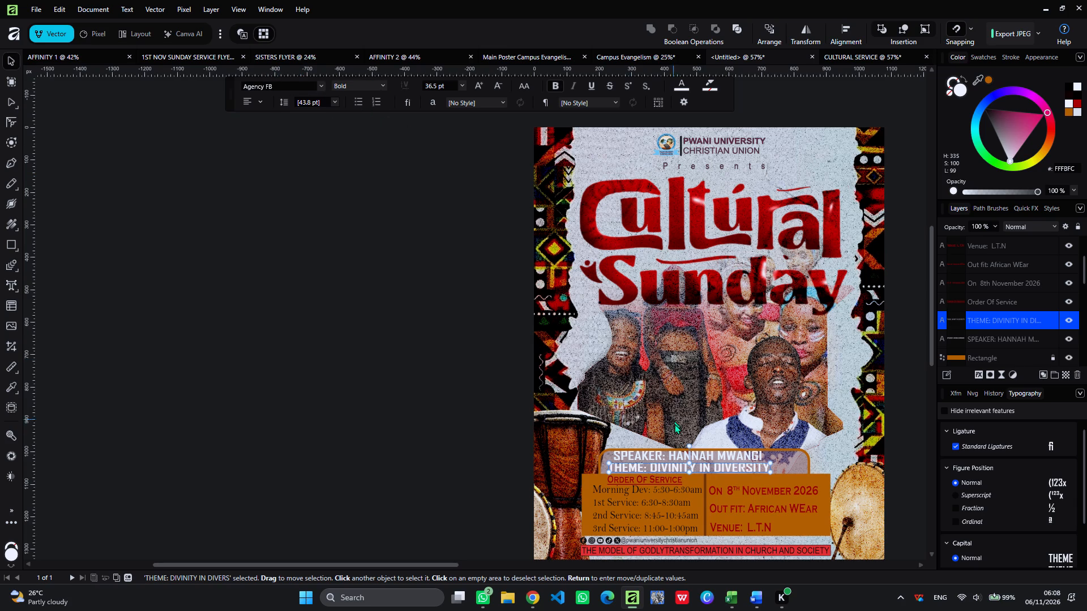
Select the speaker and theme lines together and scale them down to 29.7 pt.
click(716, 481)
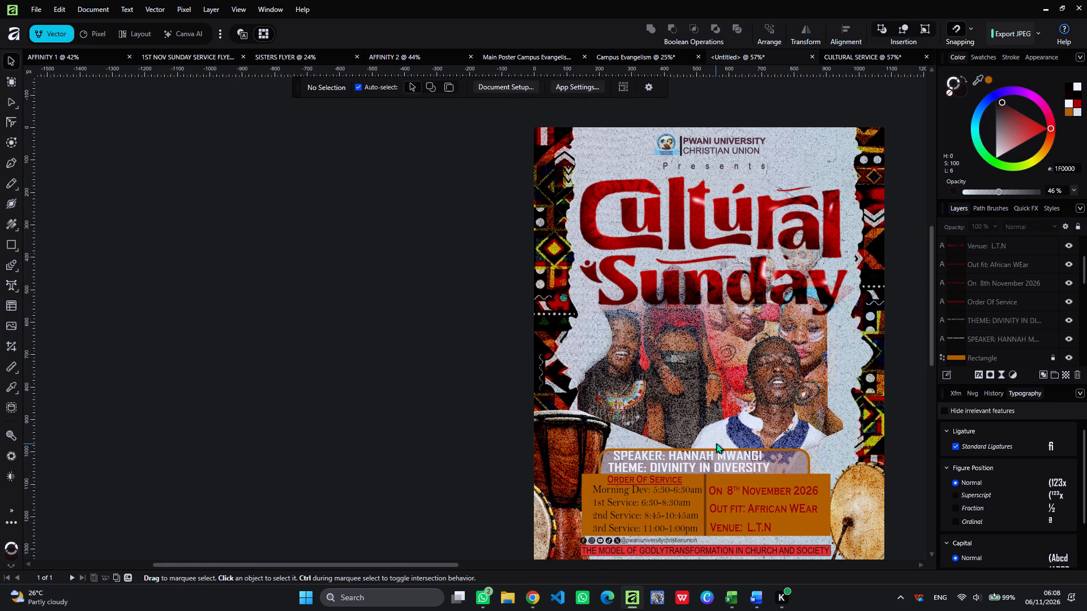
drag(717, 442, 717, 465)
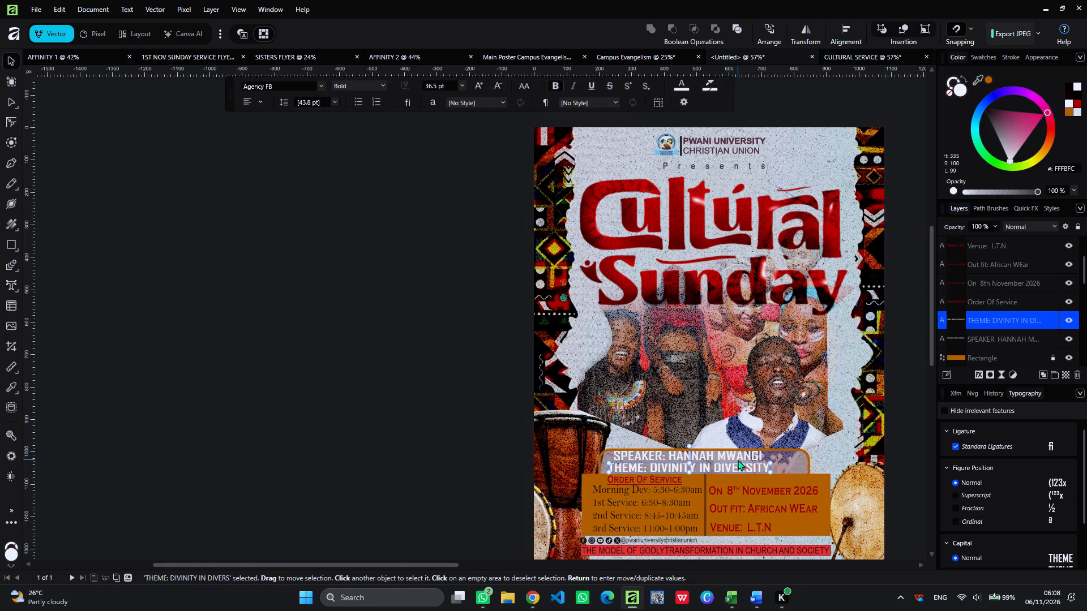
click(709, 436)
click(709, 436)
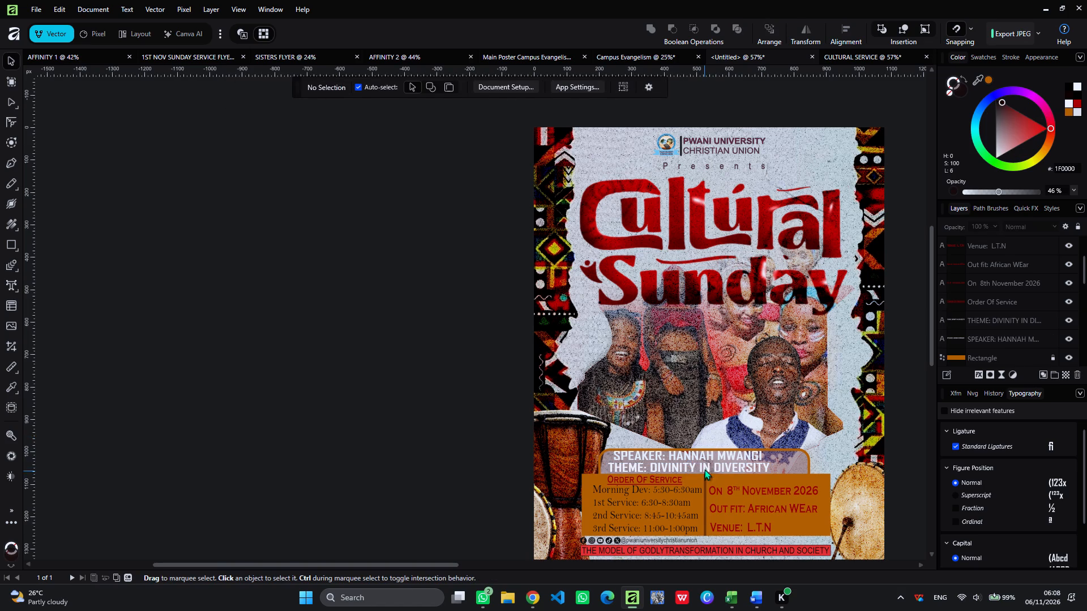
drag(712, 435, 708, 471)
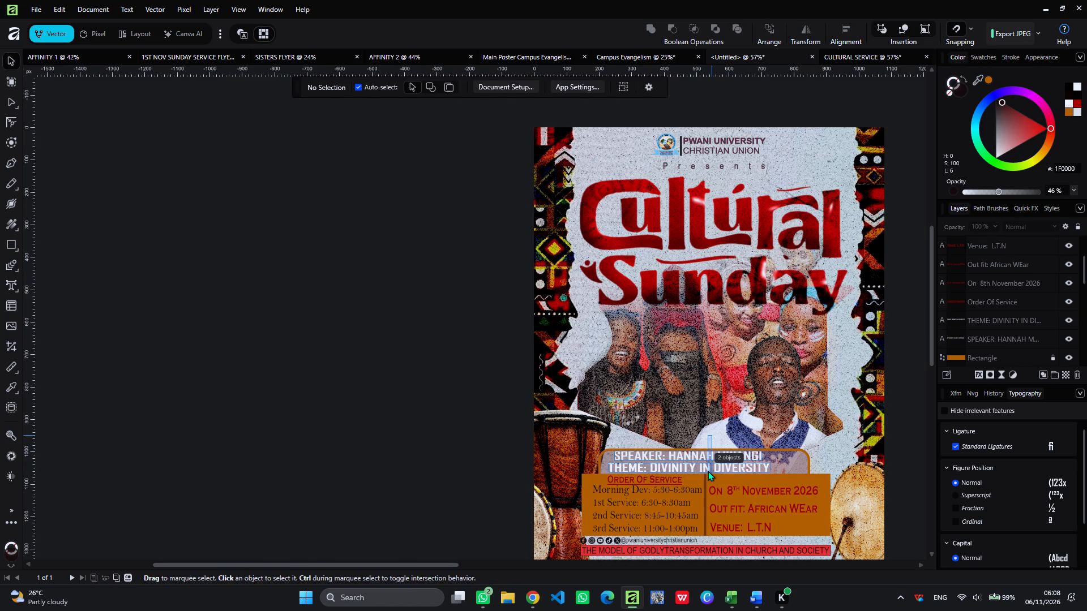
click(770, 452)
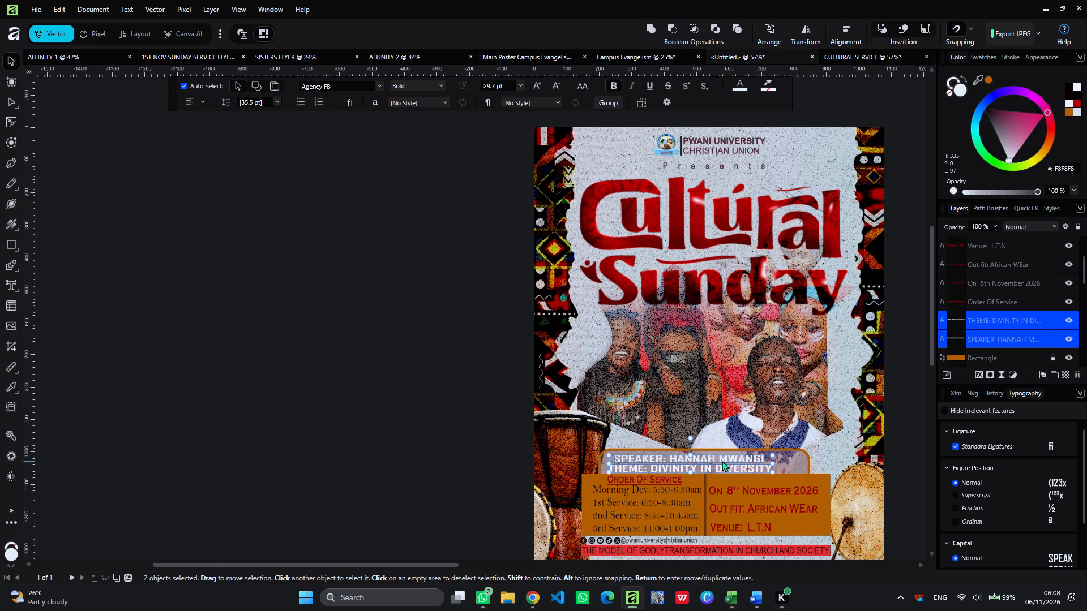
Move the speaker and theme lines together so they sit horizontally centred in the rounded box above the service details.
drag(722, 461, 735, 461)
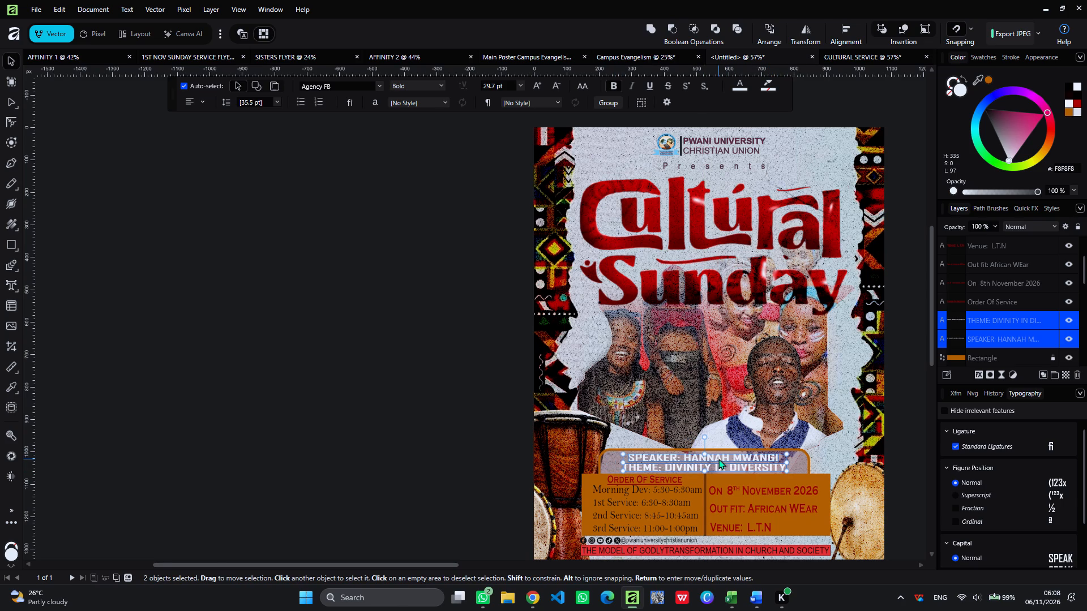
key(Up)
key(Up)
key(Down)
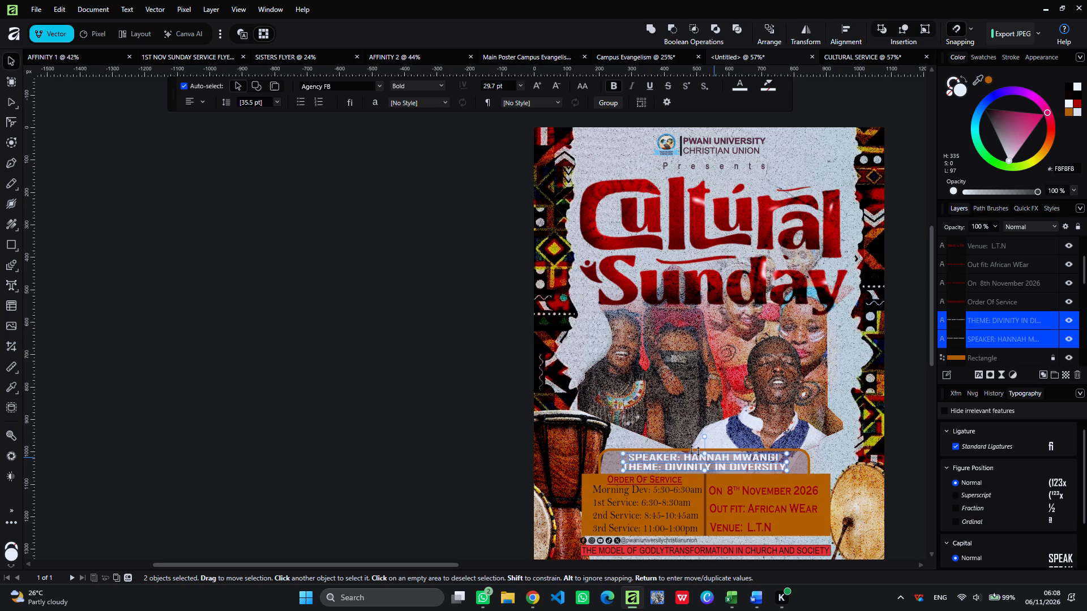
click(456, 411)
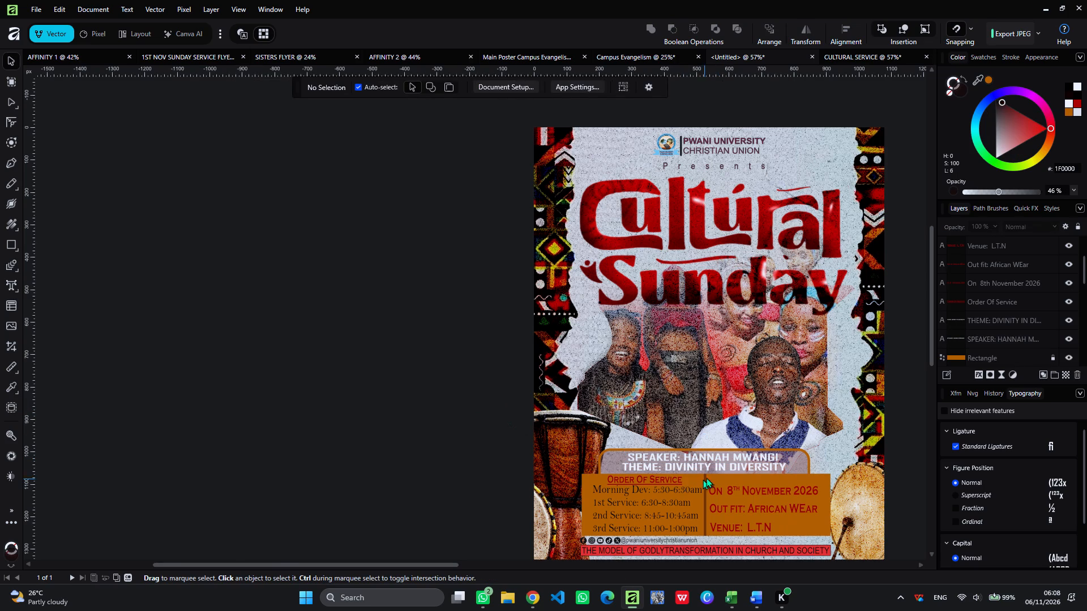
Reselect the speaker and theme lines together and nudge them in small increments to fine-tune their placement inside the rounded box.
drag(713, 439, 712, 467)
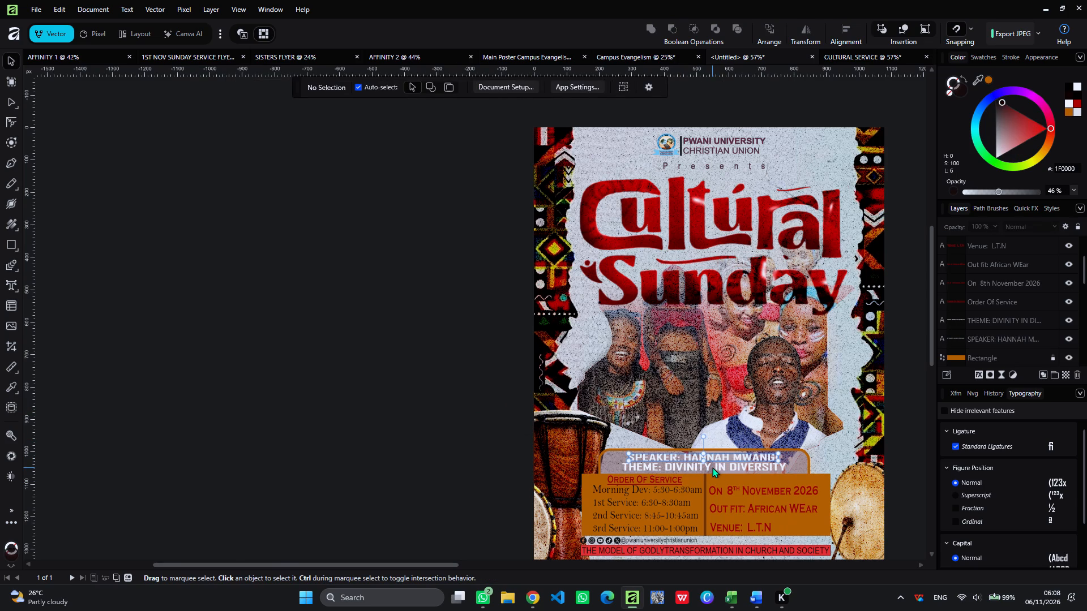
click(718, 464)
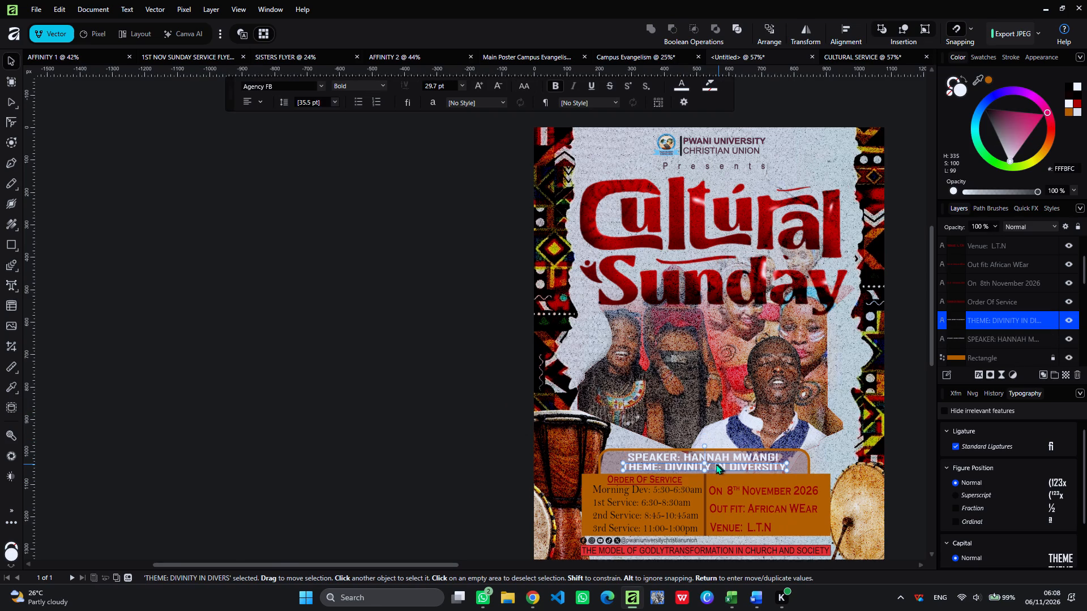
drag(714, 428, 714, 467)
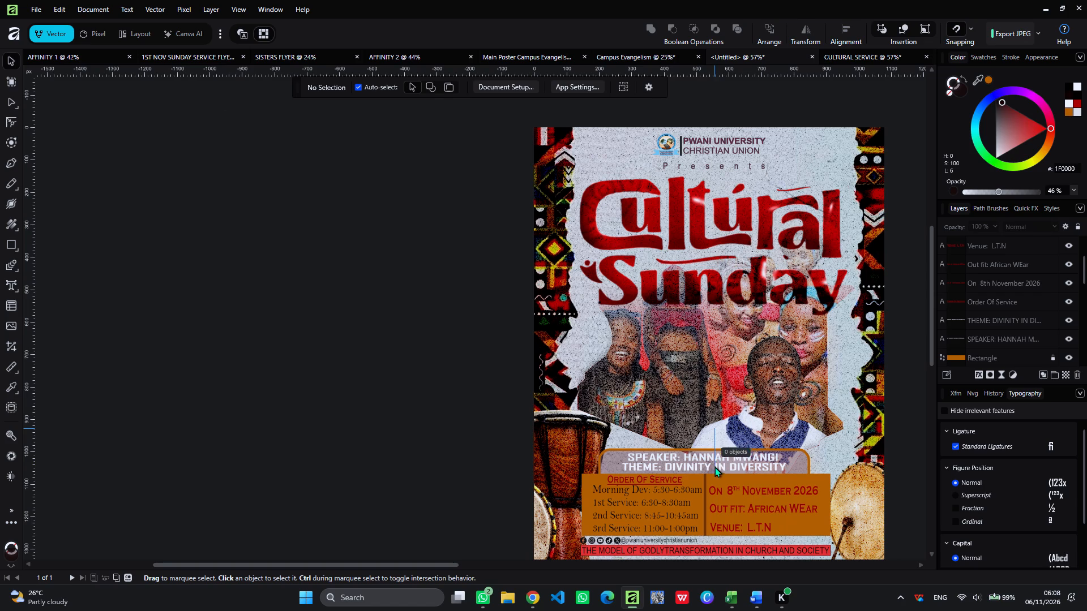
drag(714, 467, 705, 470)
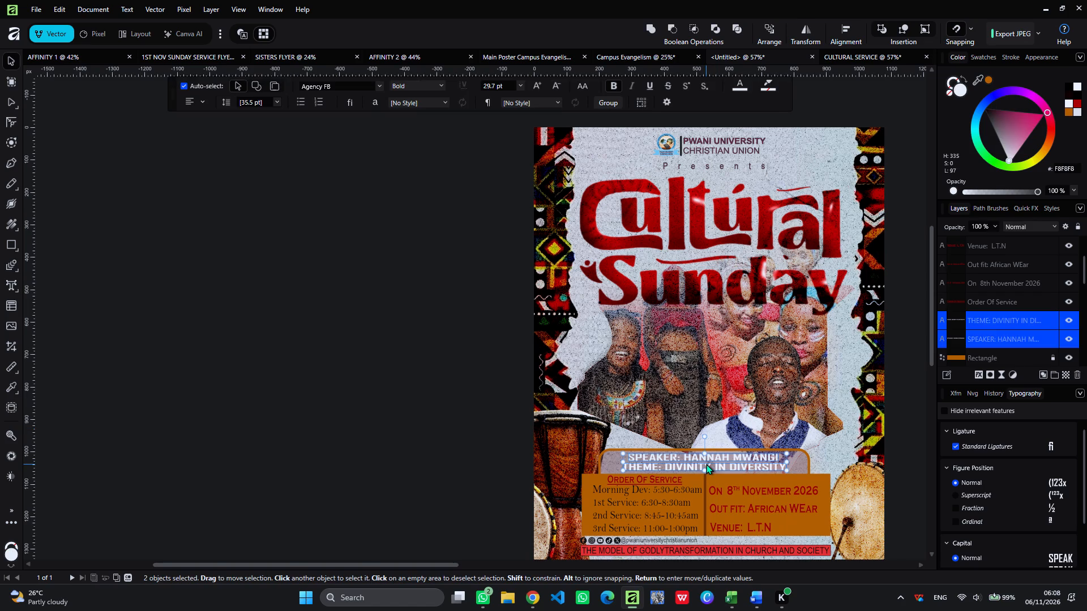
click(706, 464)
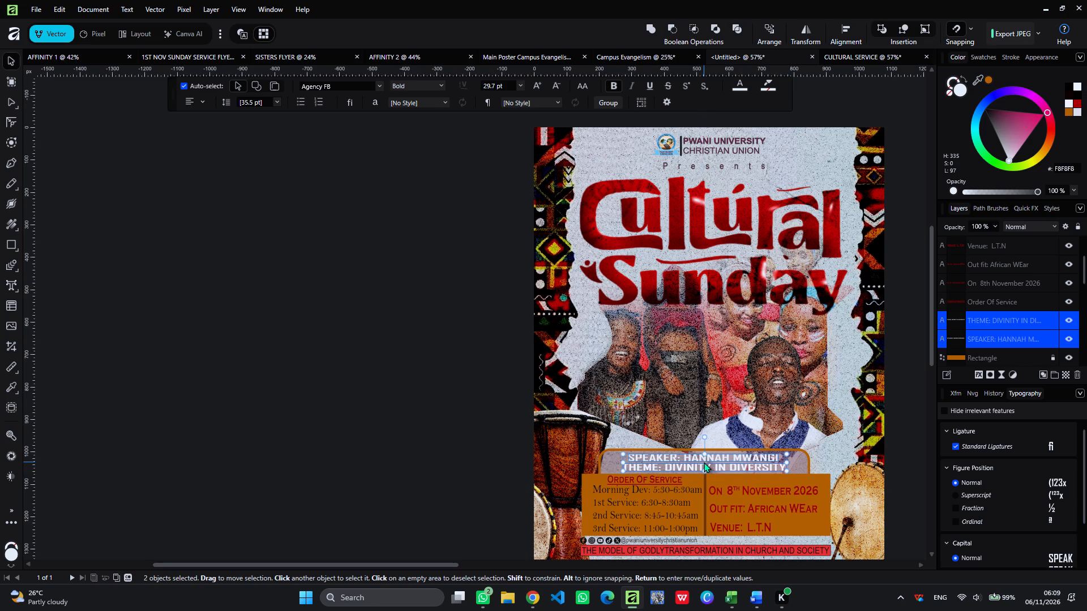
key(Up)
key(Up)
key(Up)
key(Up)
key(Down)
key(Down)
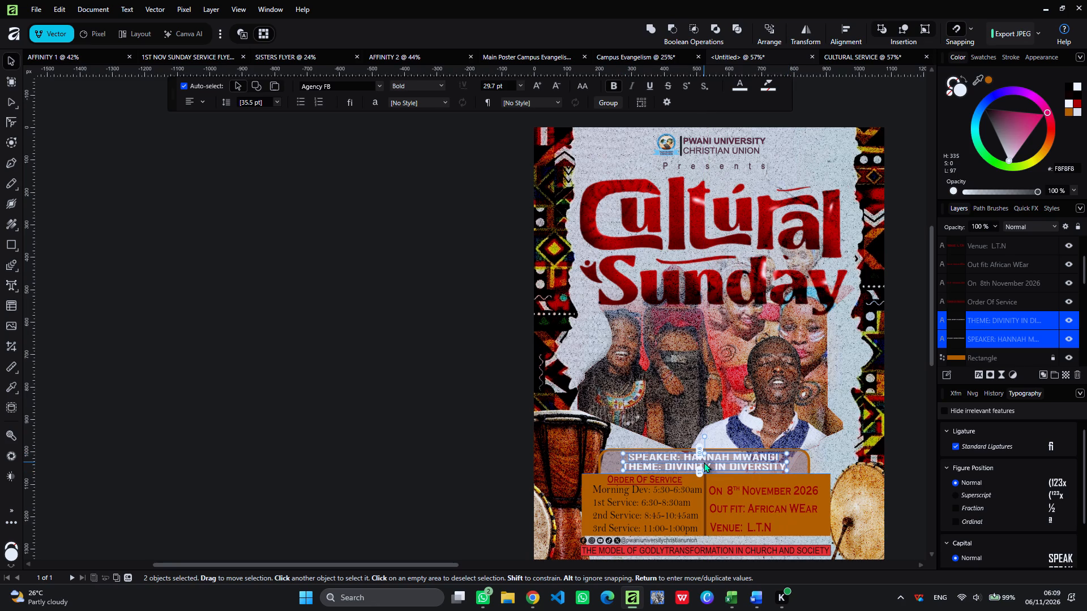
key(Down)
key(Down)
key(Right)
key(Down)
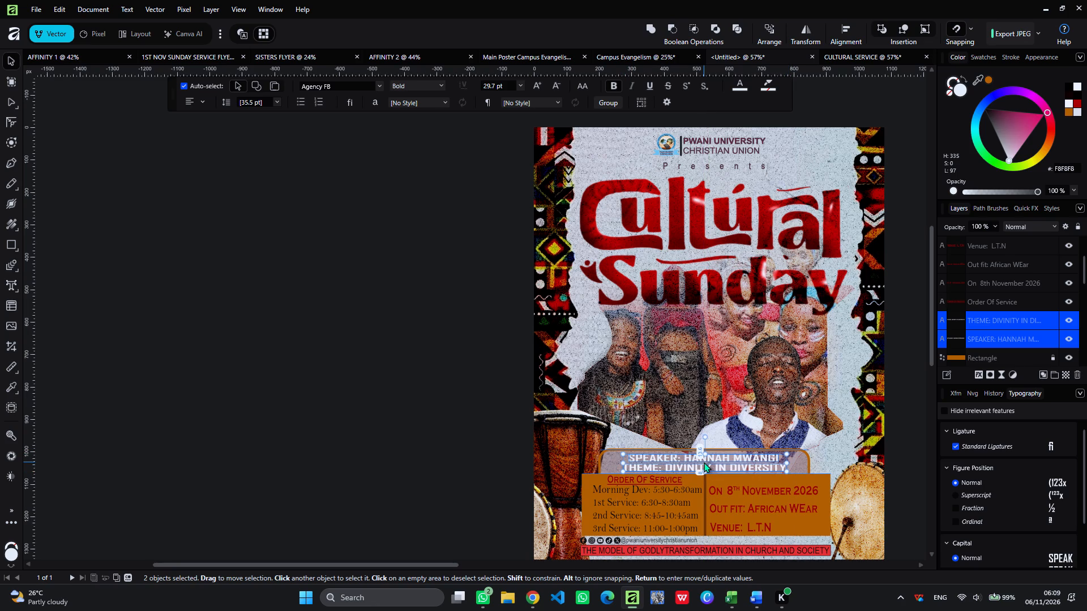
key(Down)
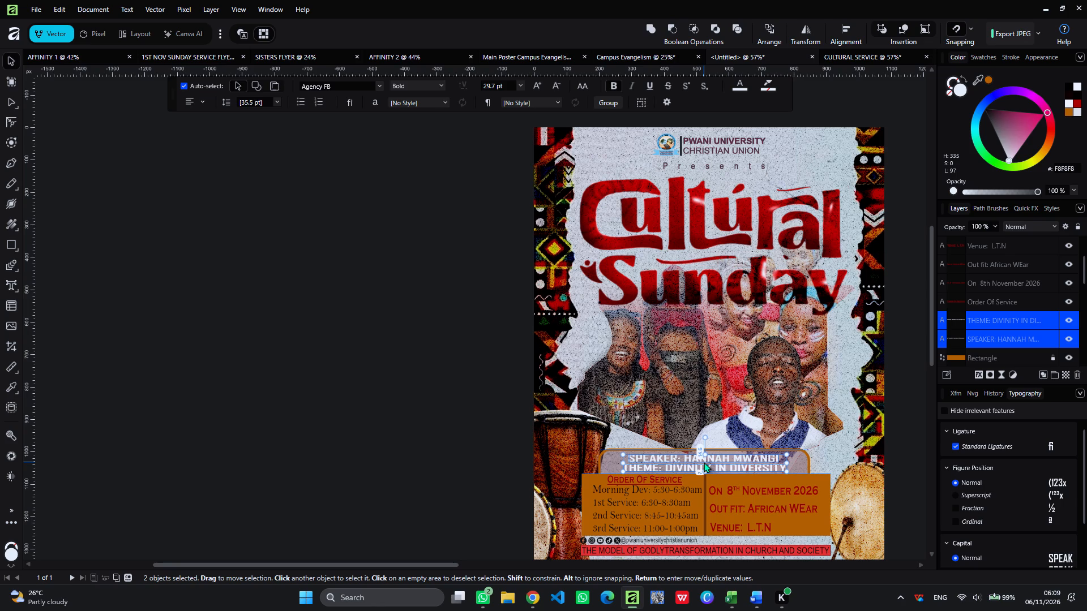
key(Down)
key(Down)
key(Up)
key(Up)
key(Up)
key(Up)
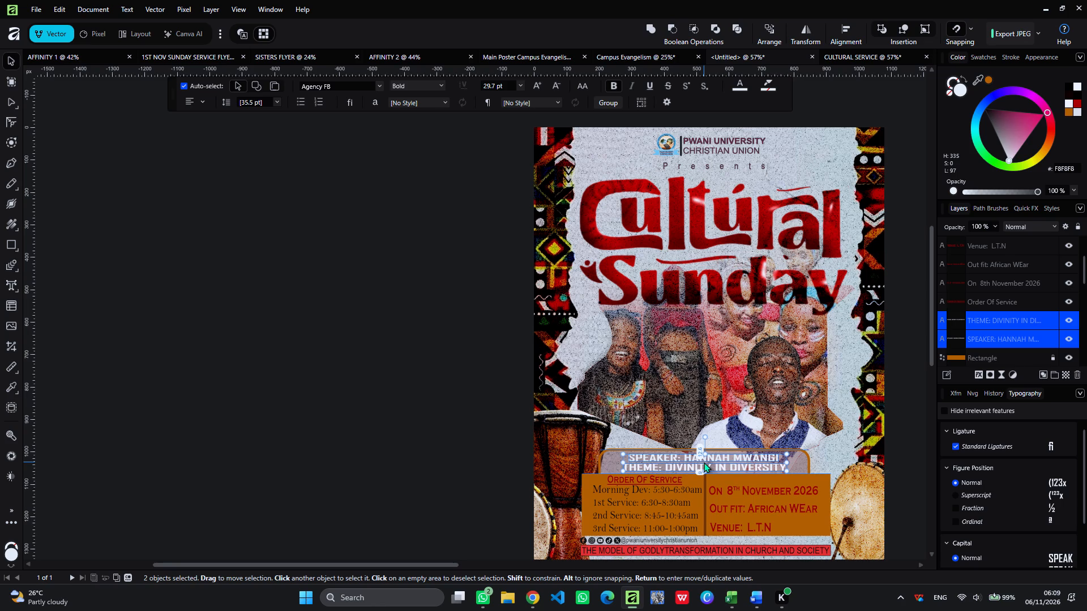
key(Up)
key(Down)
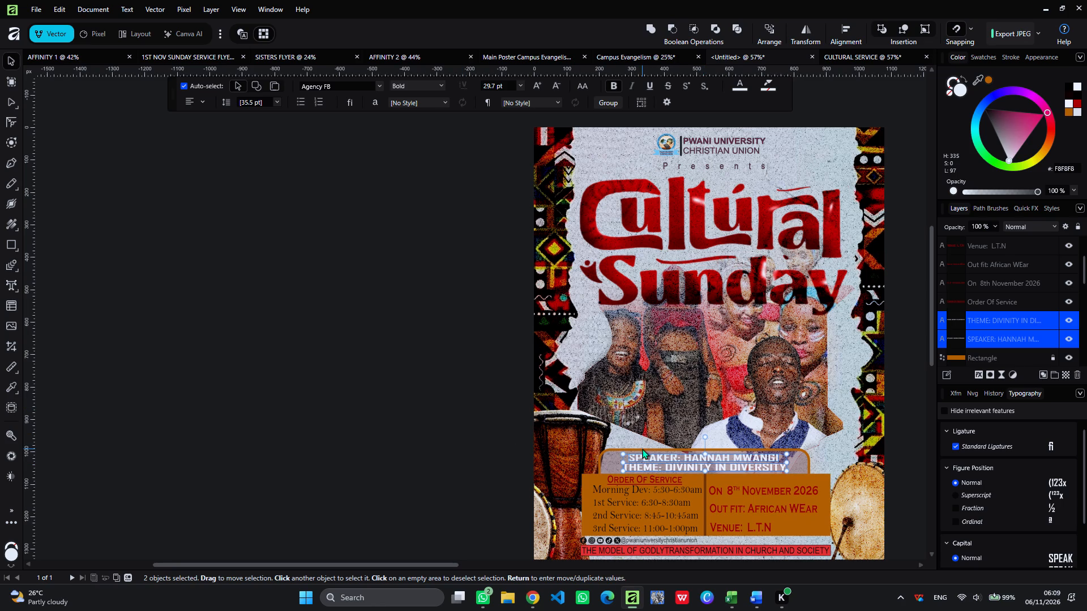
click(489, 401)
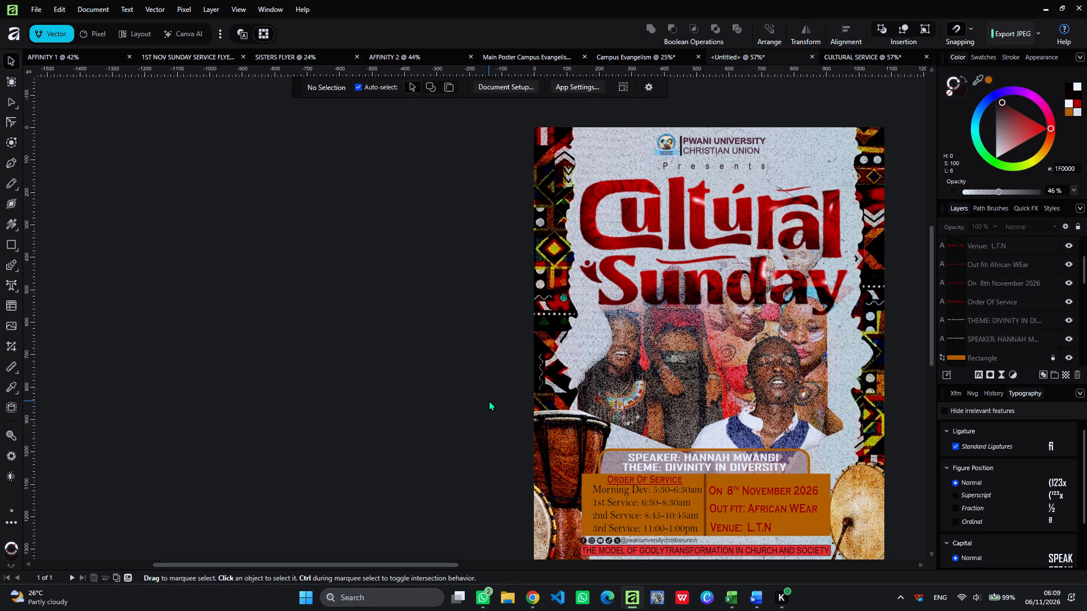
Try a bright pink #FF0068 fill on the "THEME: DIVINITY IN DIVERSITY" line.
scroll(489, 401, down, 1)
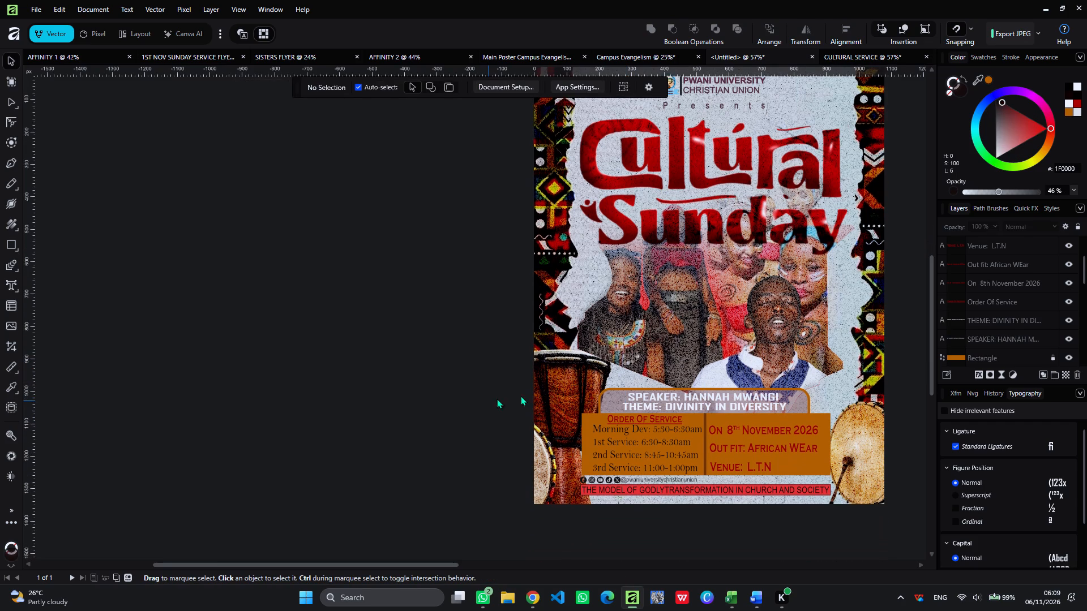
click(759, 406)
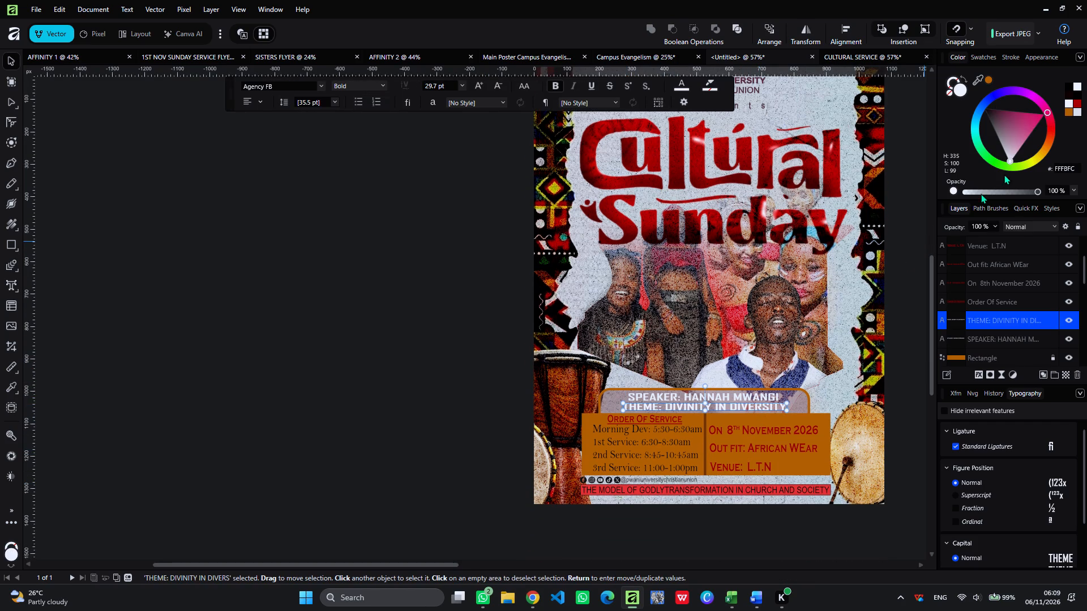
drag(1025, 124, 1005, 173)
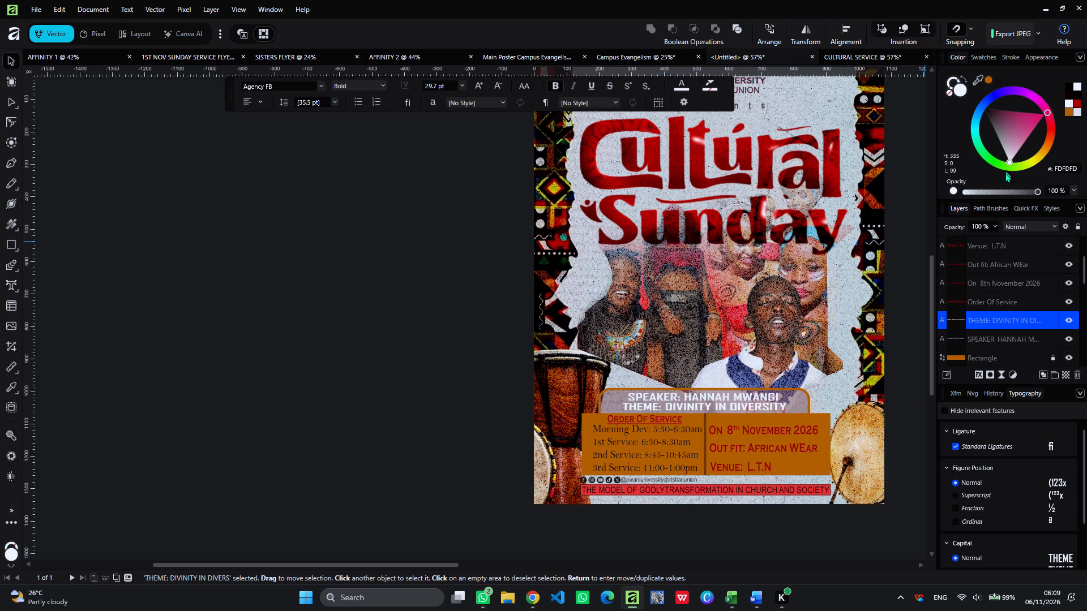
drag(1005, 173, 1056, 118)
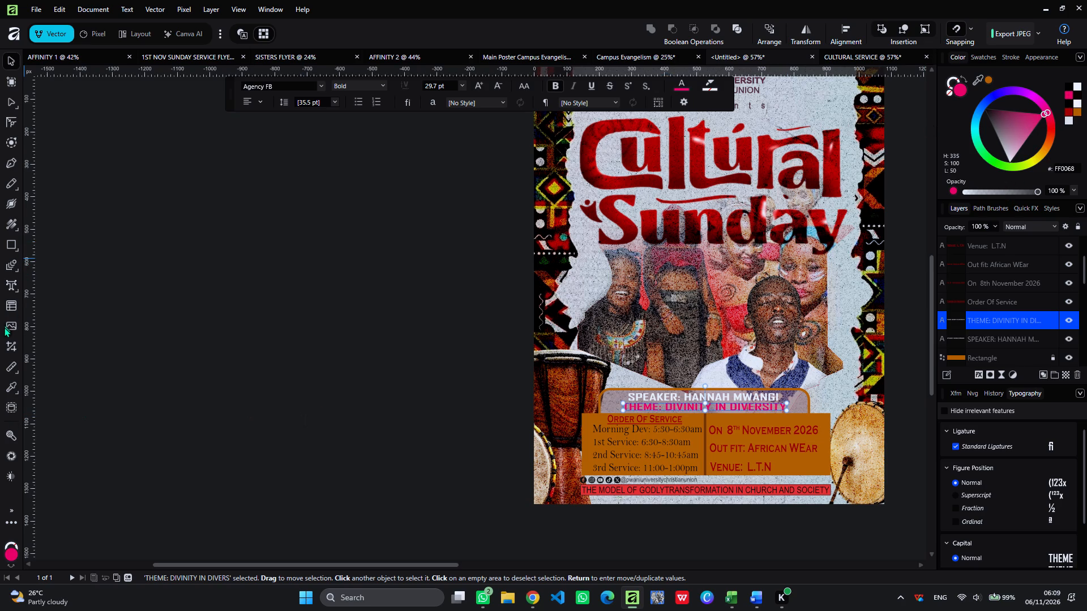
Recolour the theme line with the Color Picker, sampling the title lettering until it takes the red #B90000.
click(12, 385)
click(59, 383)
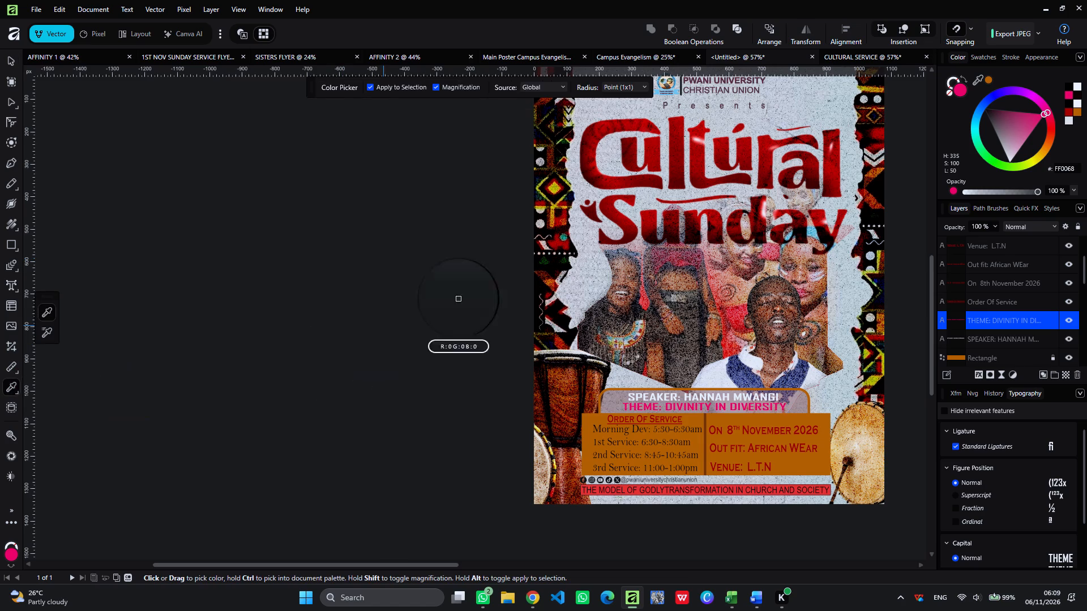
click(547, 272)
click(645, 249)
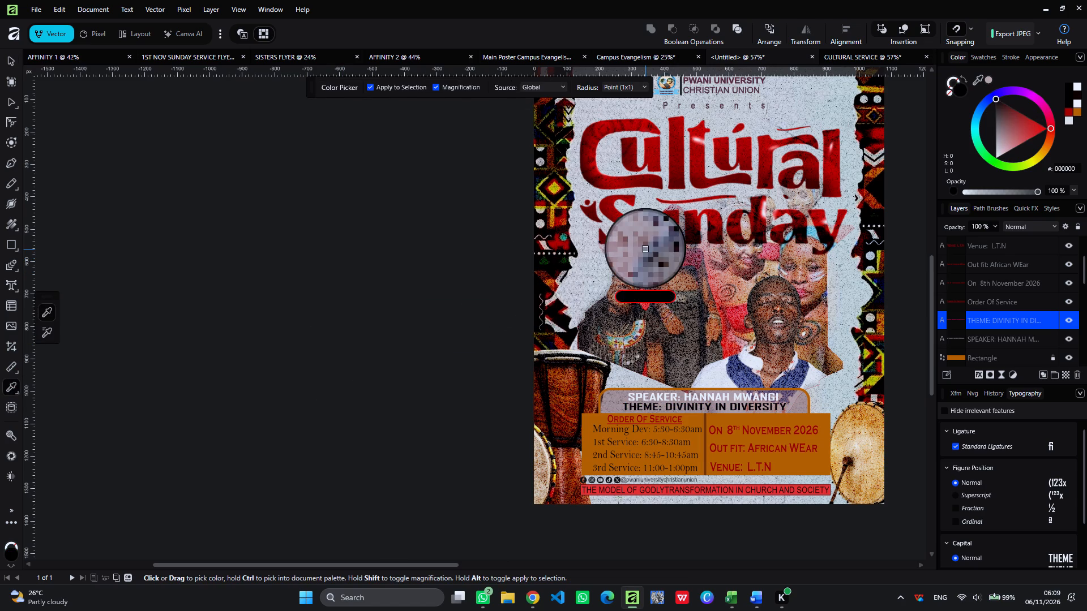
click(665, 221)
click(707, 182)
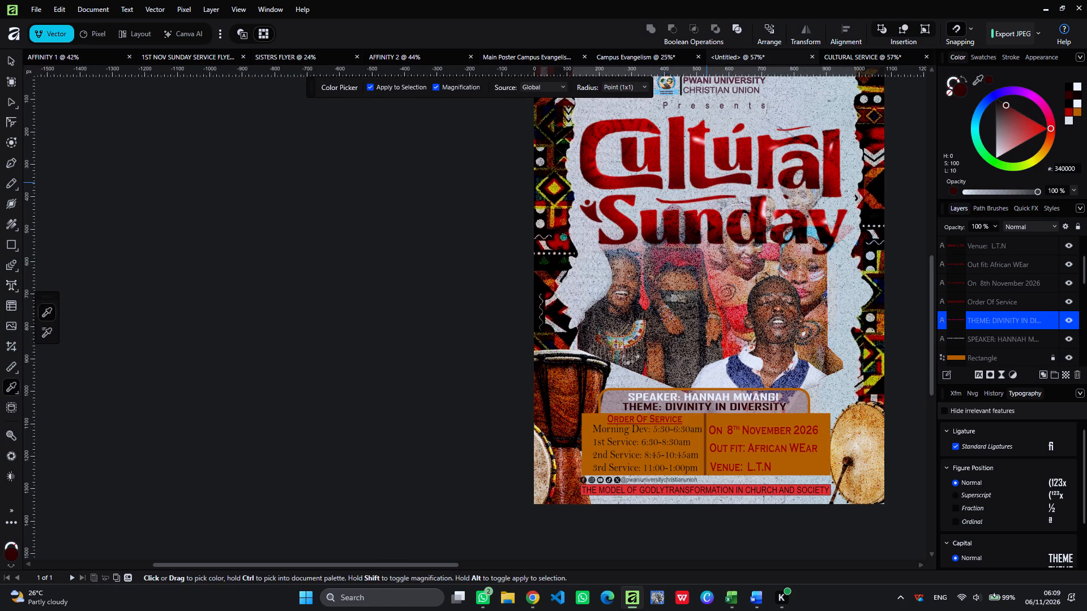
click(746, 180)
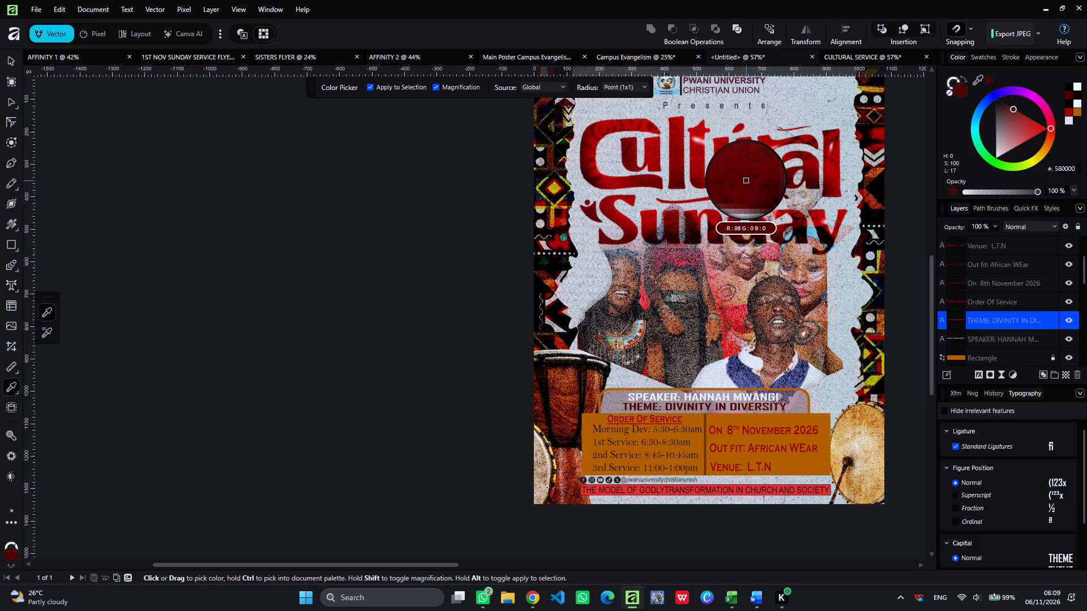
click(709, 169)
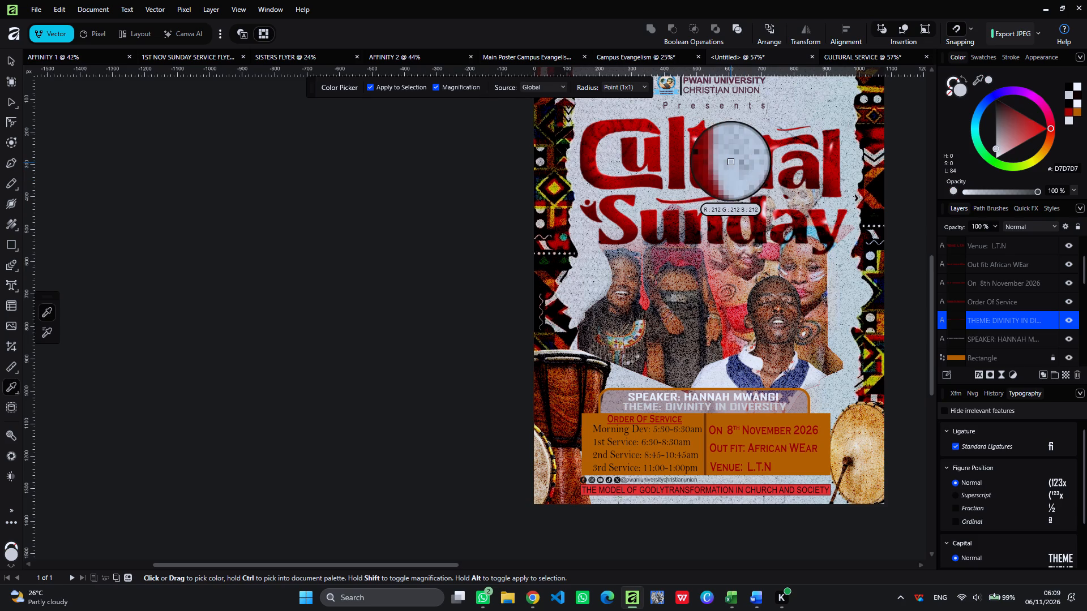
click(731, 162)
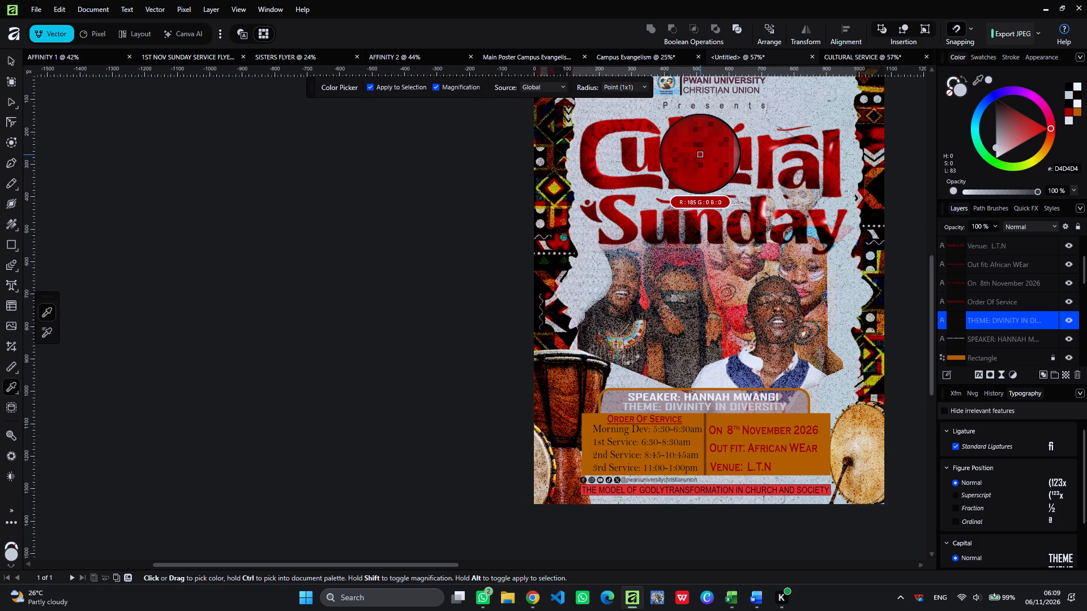
click(700, 154)
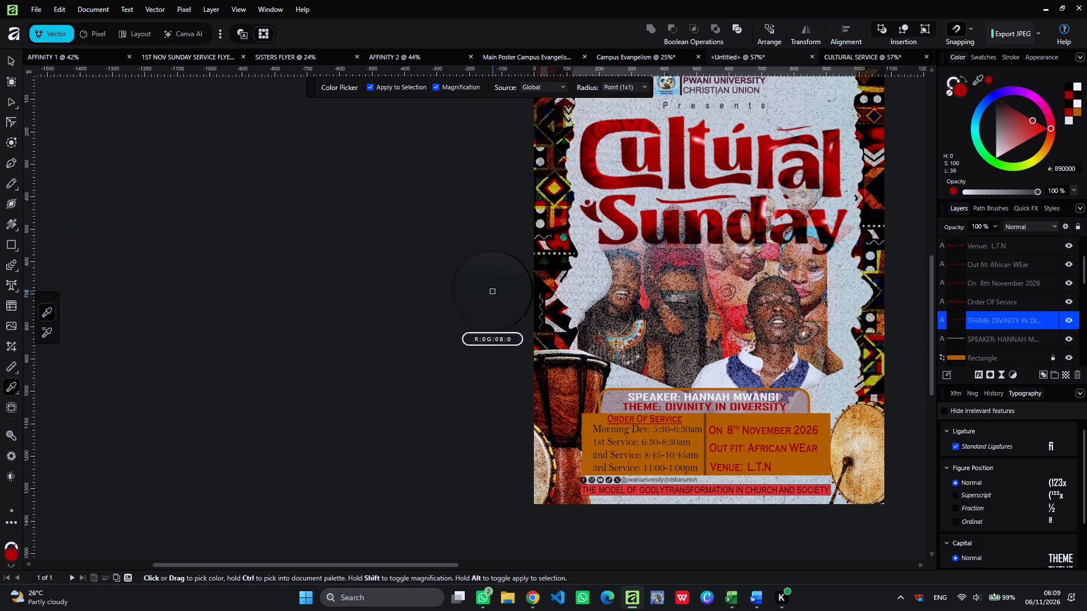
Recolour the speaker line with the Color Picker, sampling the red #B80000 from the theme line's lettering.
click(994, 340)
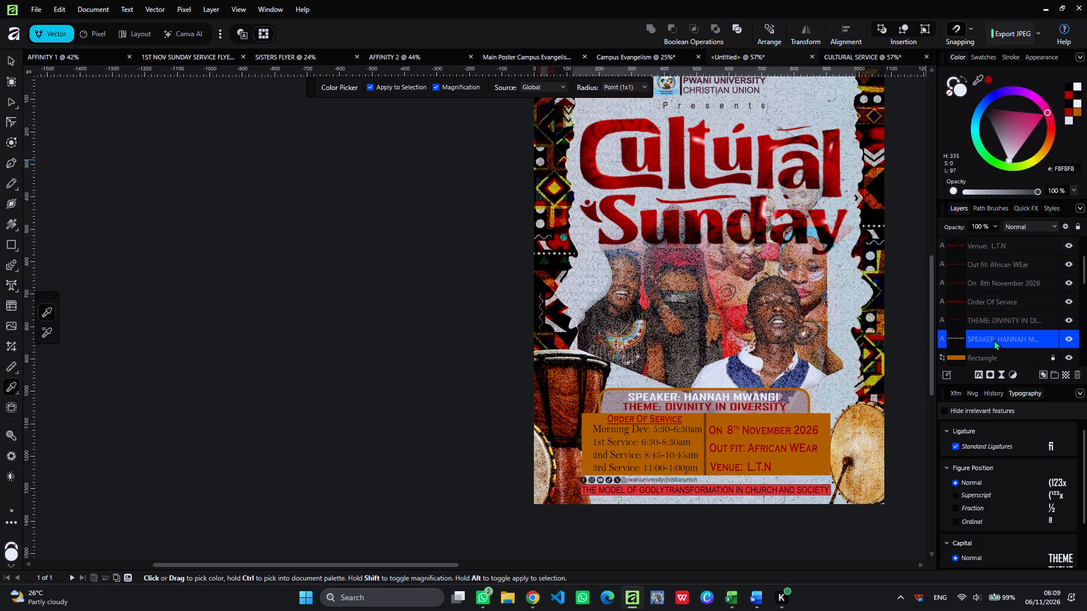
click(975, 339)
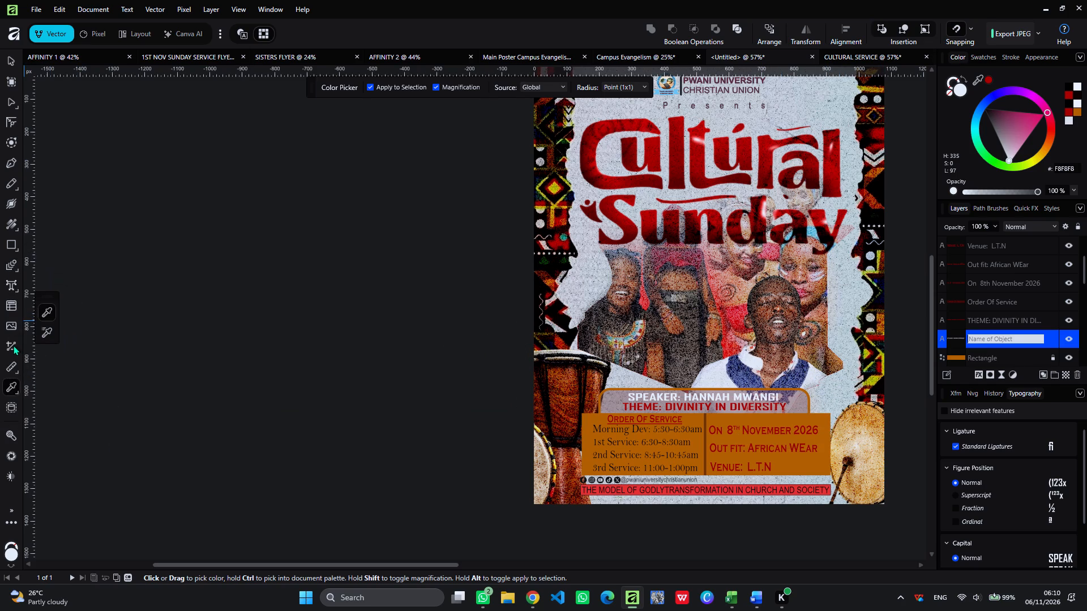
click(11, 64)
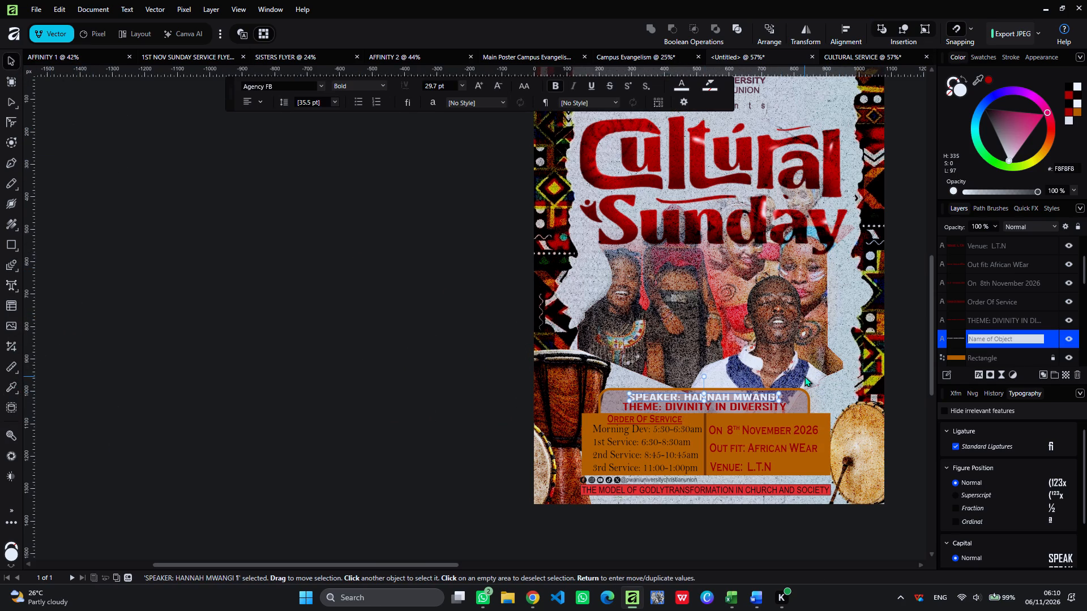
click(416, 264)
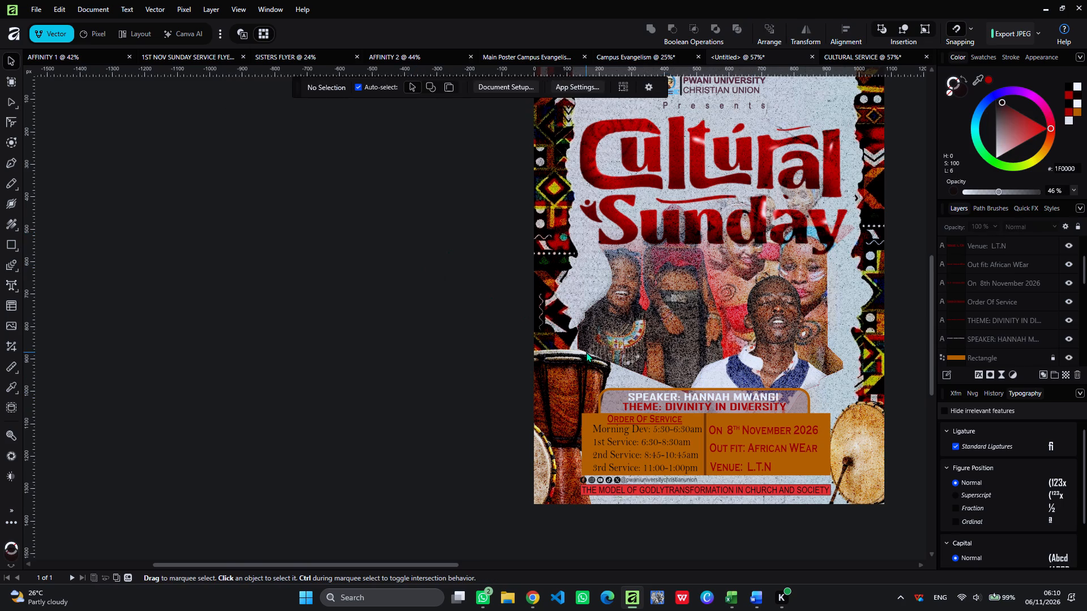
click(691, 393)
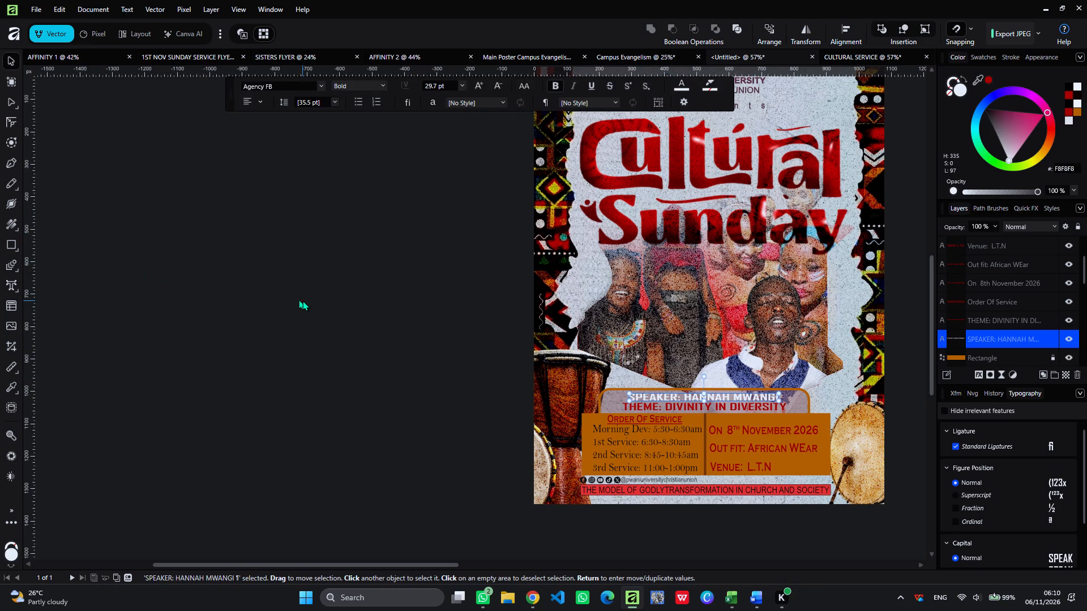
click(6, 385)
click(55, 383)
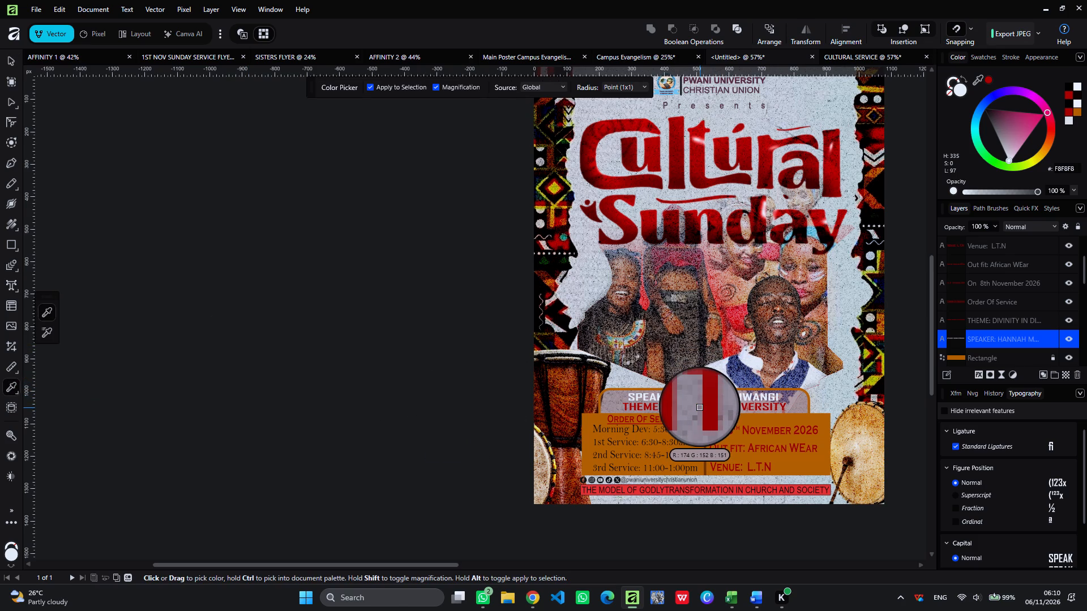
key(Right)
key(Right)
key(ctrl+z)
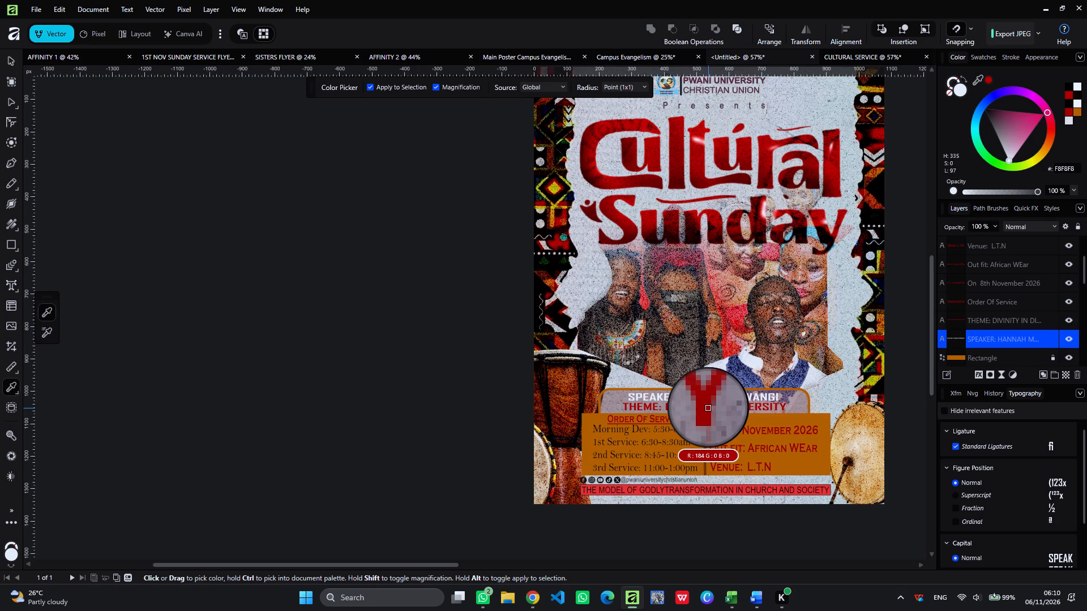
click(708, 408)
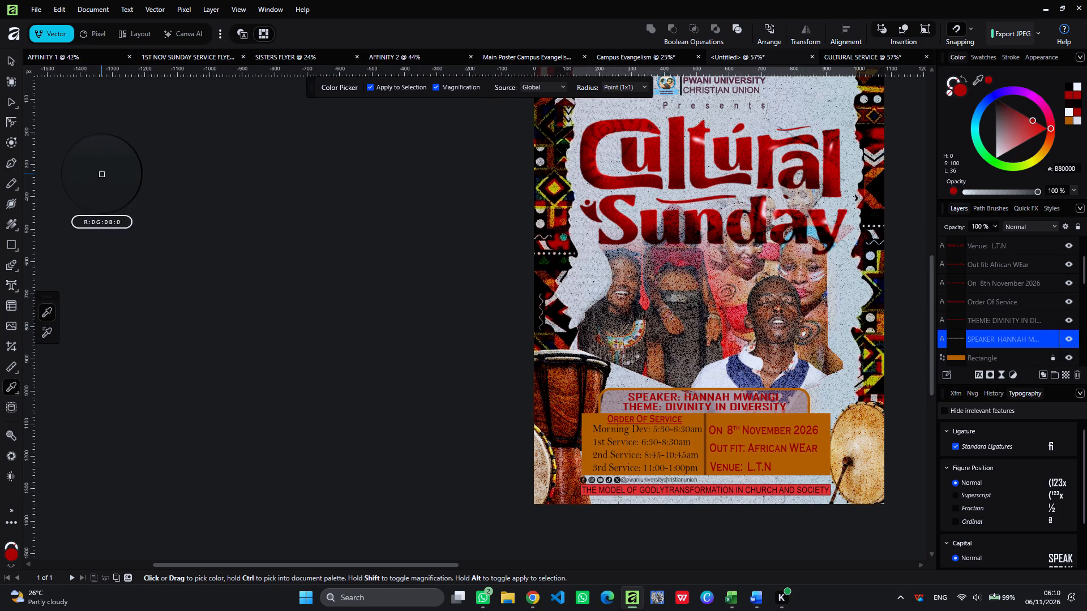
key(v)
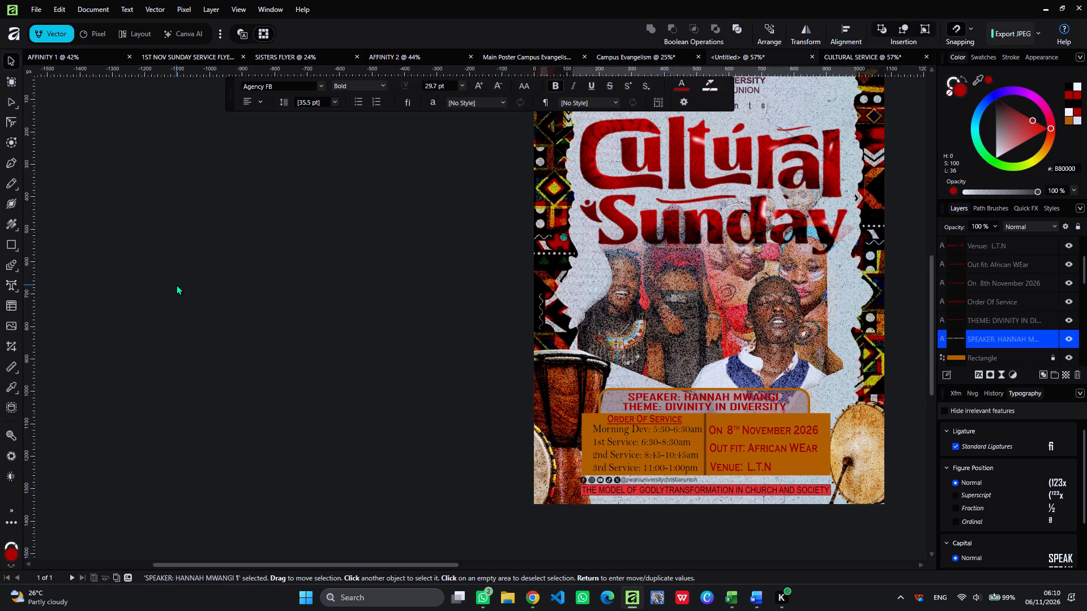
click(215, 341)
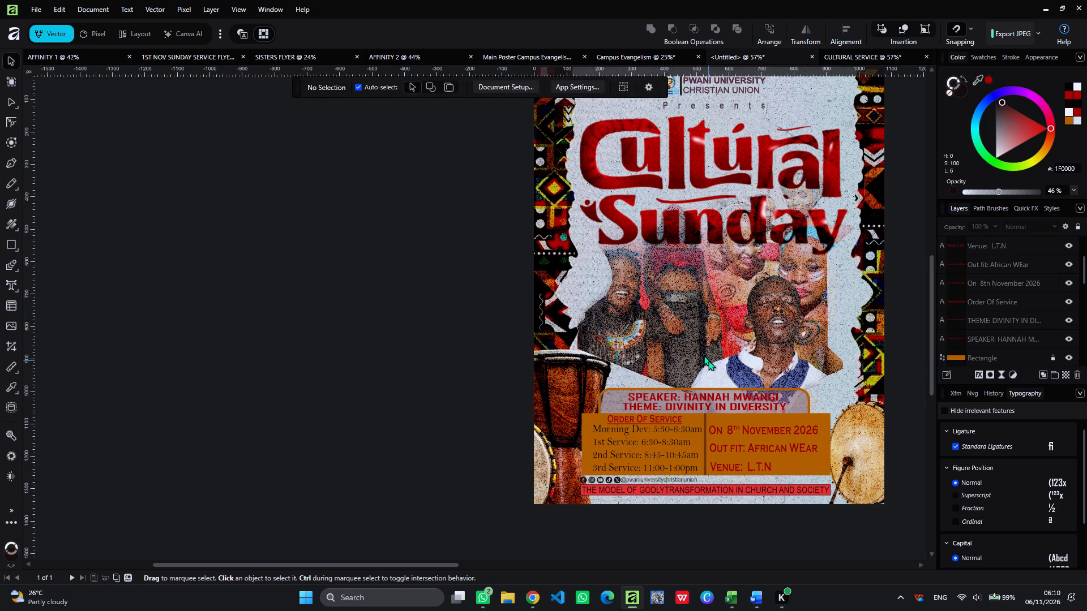
Try white, bright red and pink fills on the speaker line, settling on near-black #080000.
click(752, 396)
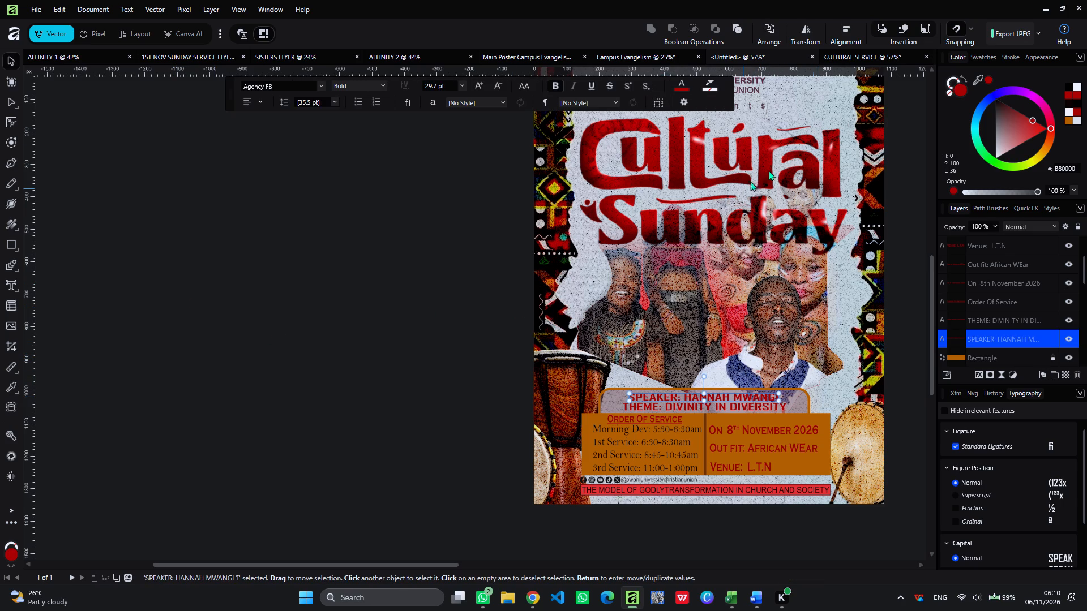
drag(1021, 126, 999, 101)
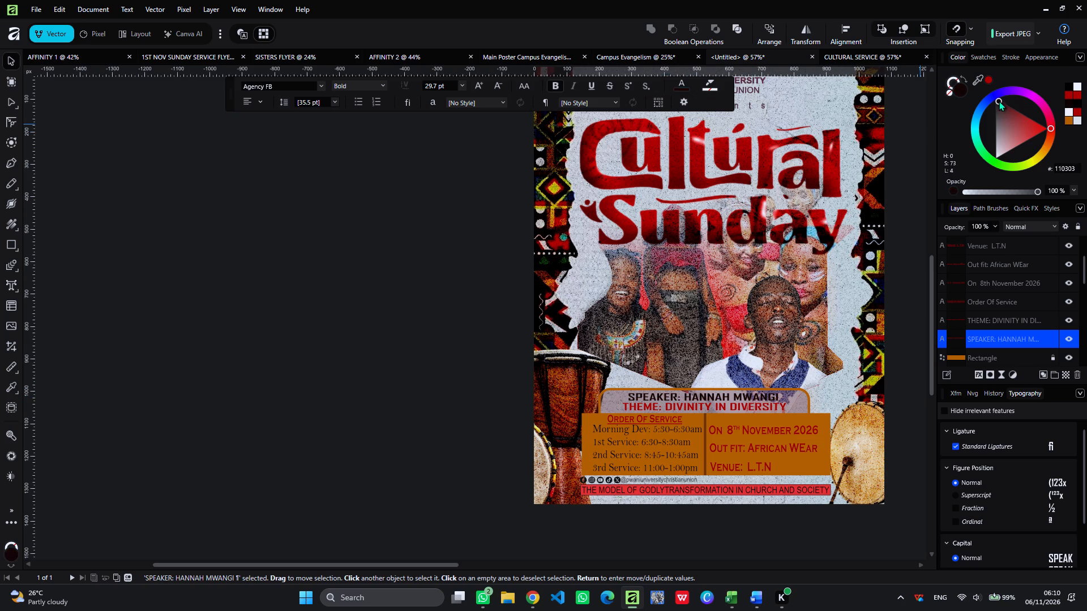
drag(999, 101, 996, 210)
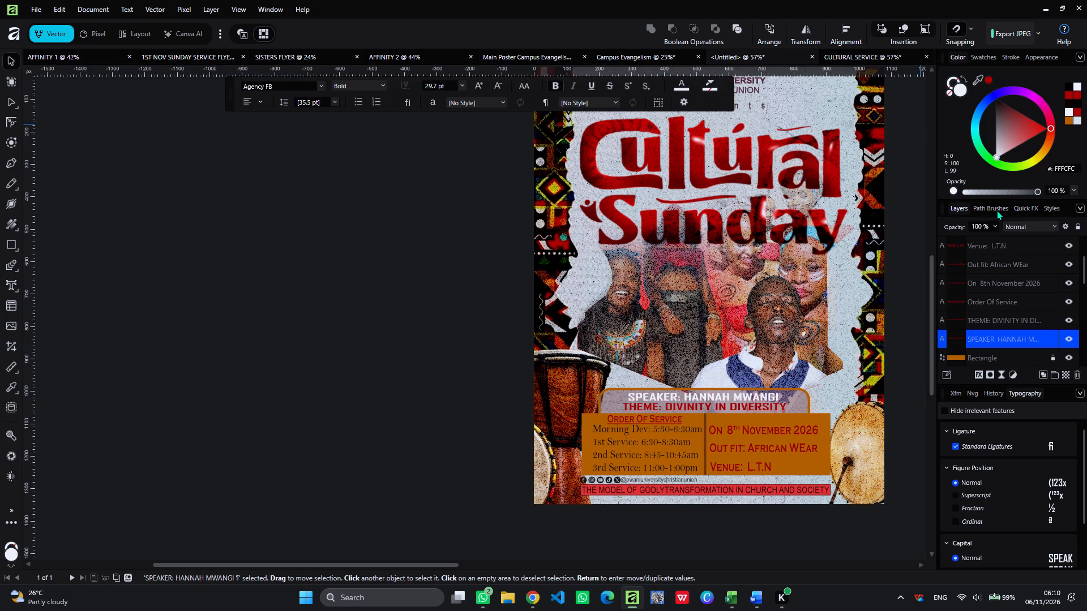
drag(996, 210, 997, 204)
drag(997, 204, 1003, 190)
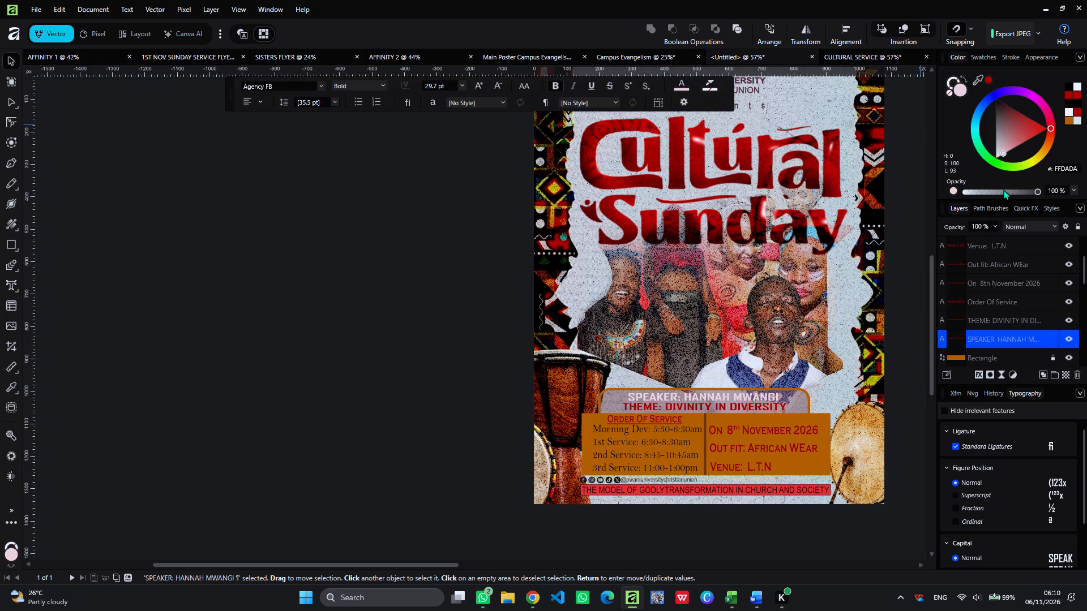
drag(1003, 190, 996, 205)
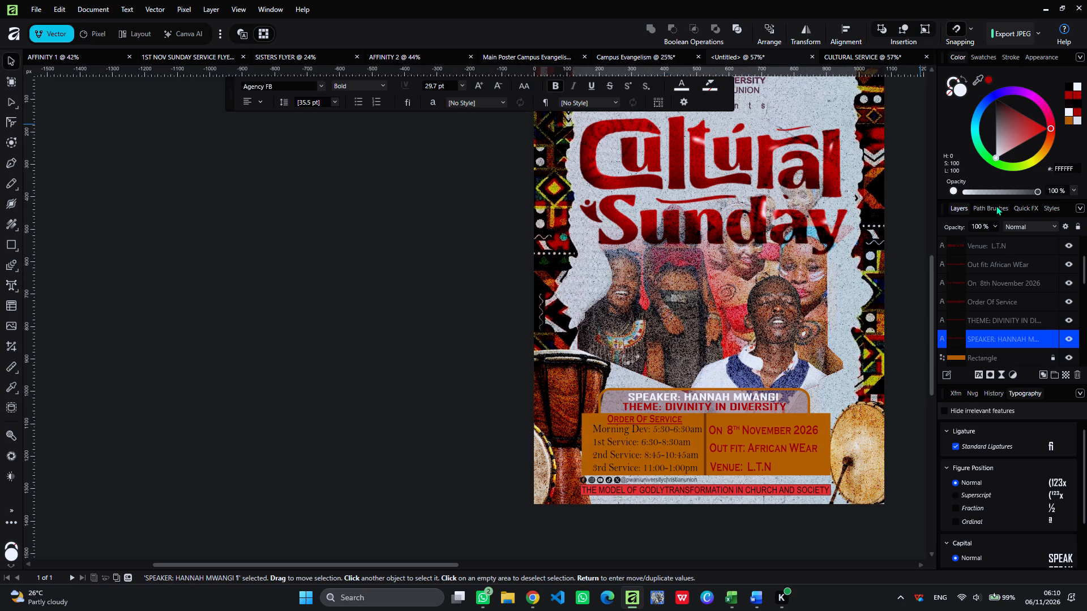
drag(996, 205, 994, 205)
drag(994, 205, 993, 206)
drag(993, 206, 1047, 170)
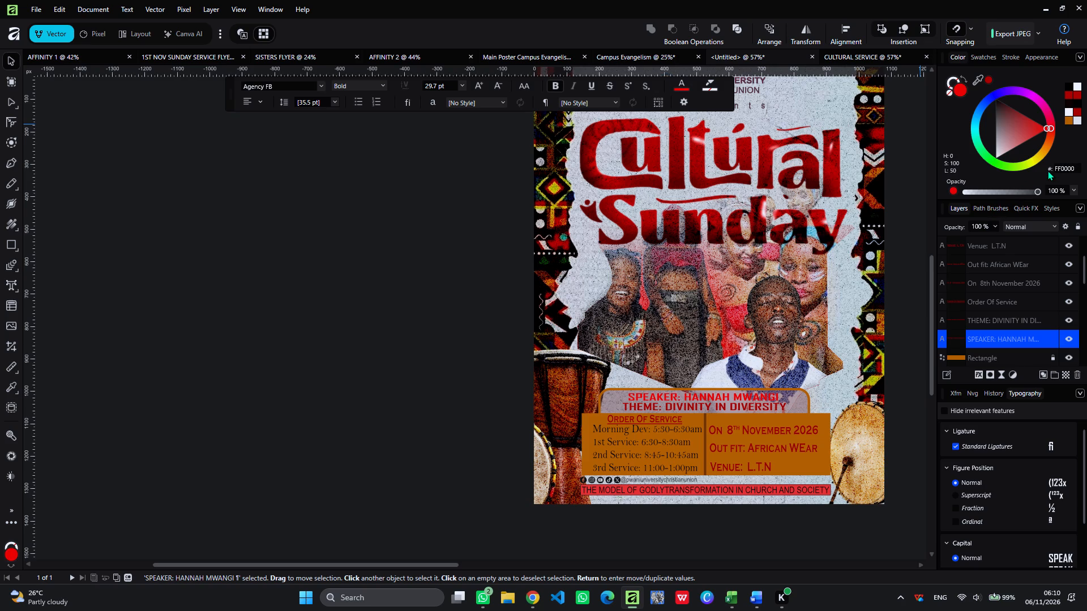
drag(1047, 170, 1004, 146)
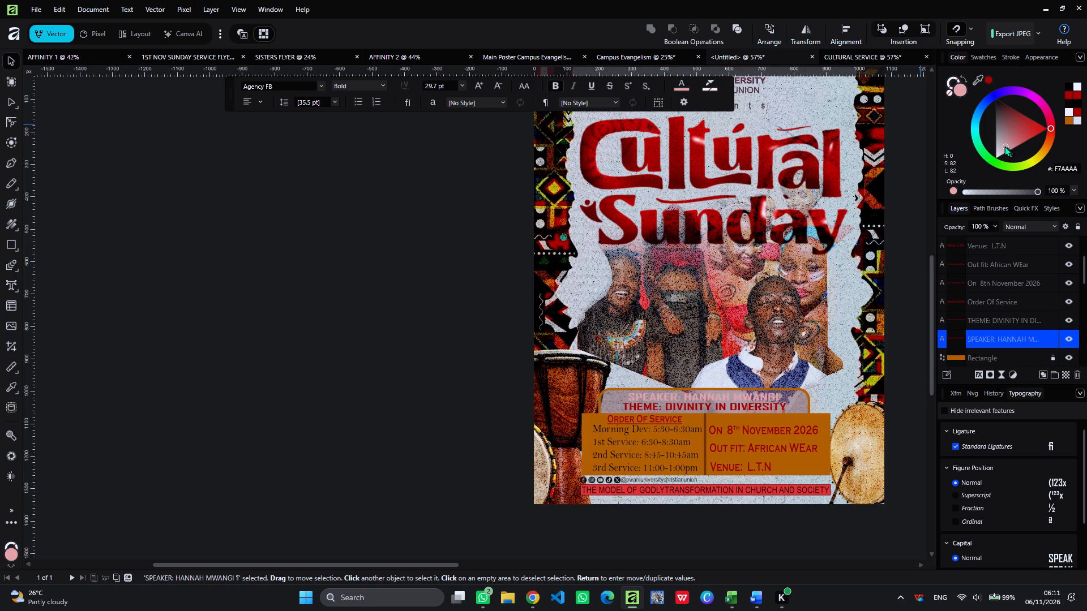
drag(1004, 146, 998, 98)
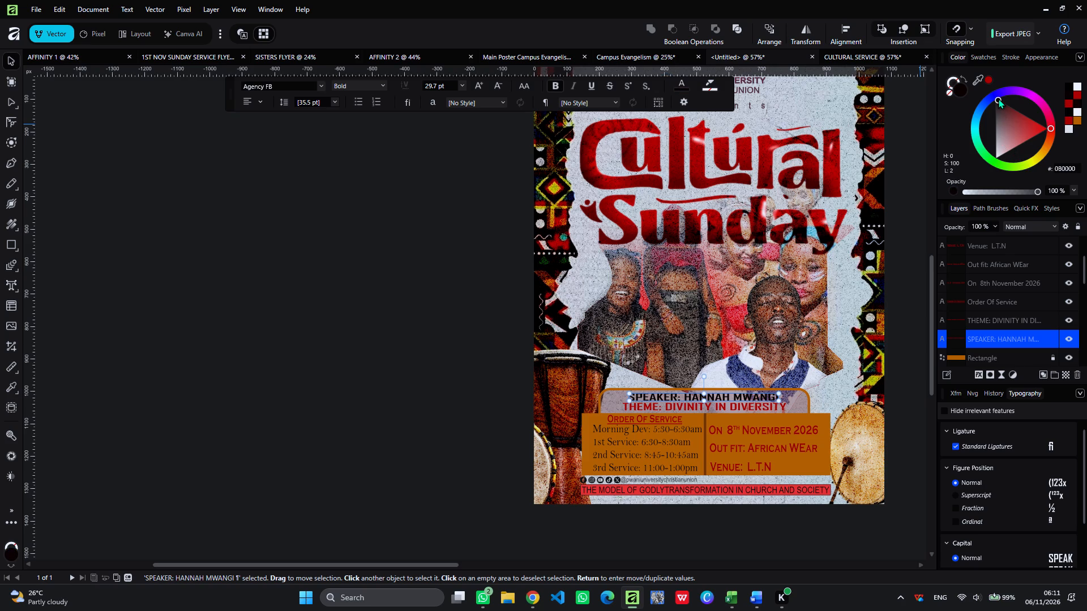
click(429, 305)
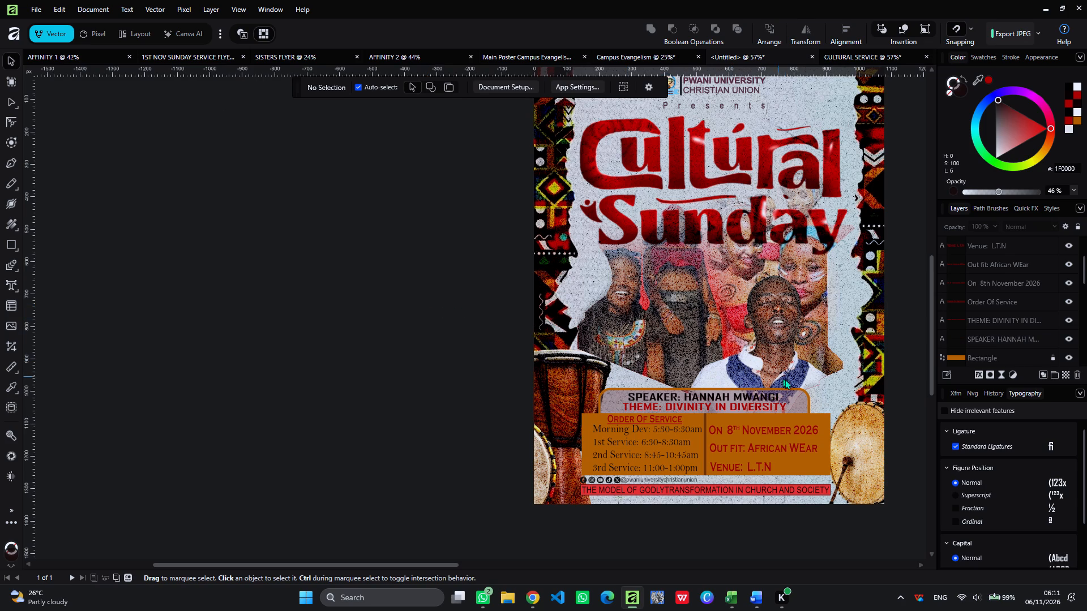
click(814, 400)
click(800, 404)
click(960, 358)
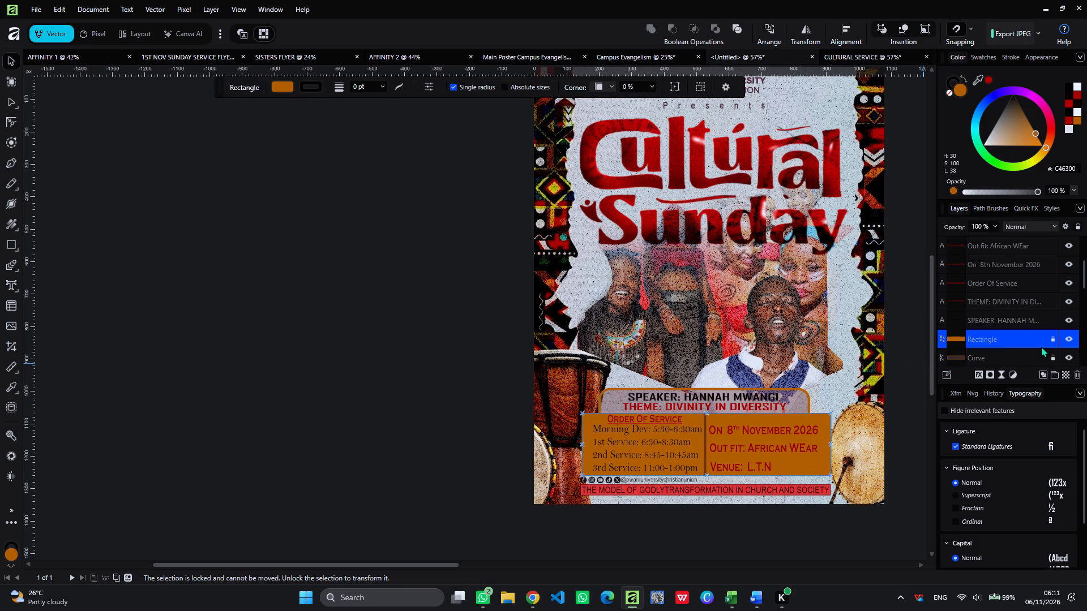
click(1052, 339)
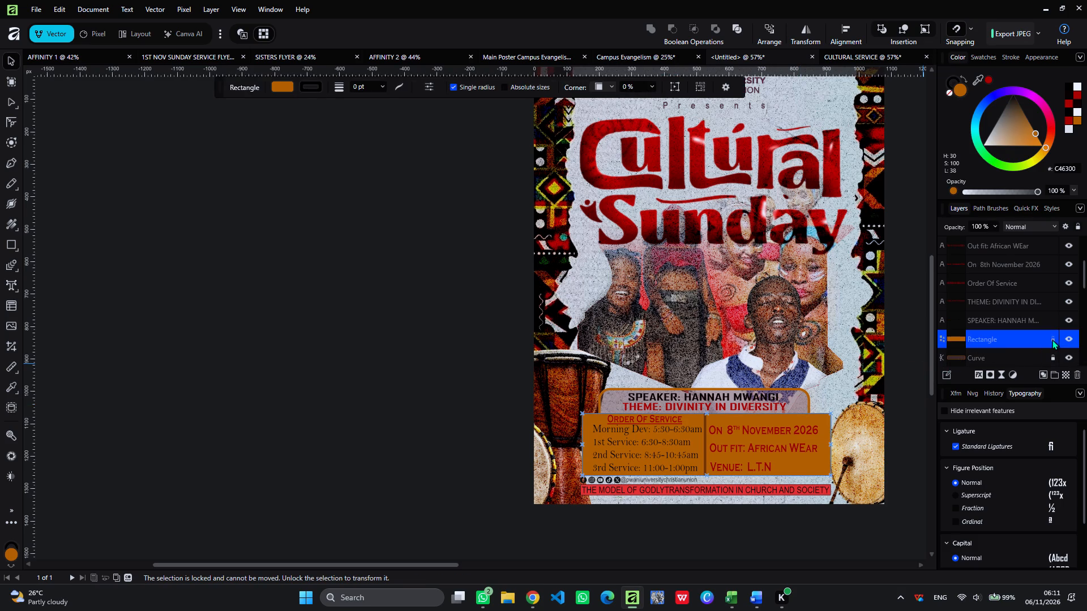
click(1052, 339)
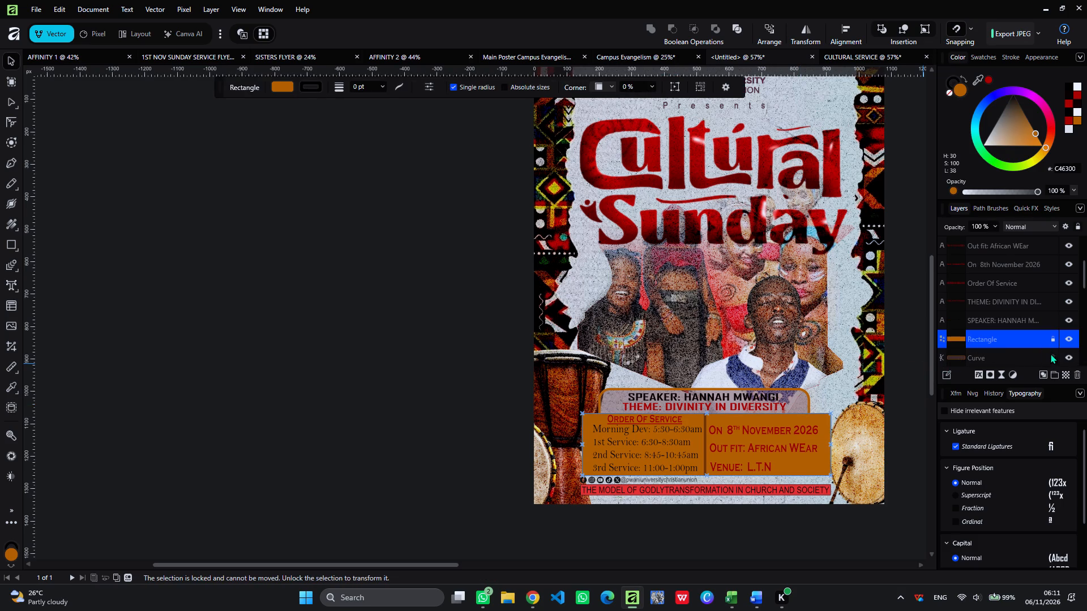
Unlock the rounded box curve behind the speaker and theme lines, set its stroke width to 5 pt, and lock it again.
click(1050, 358)
click(1044, 359)
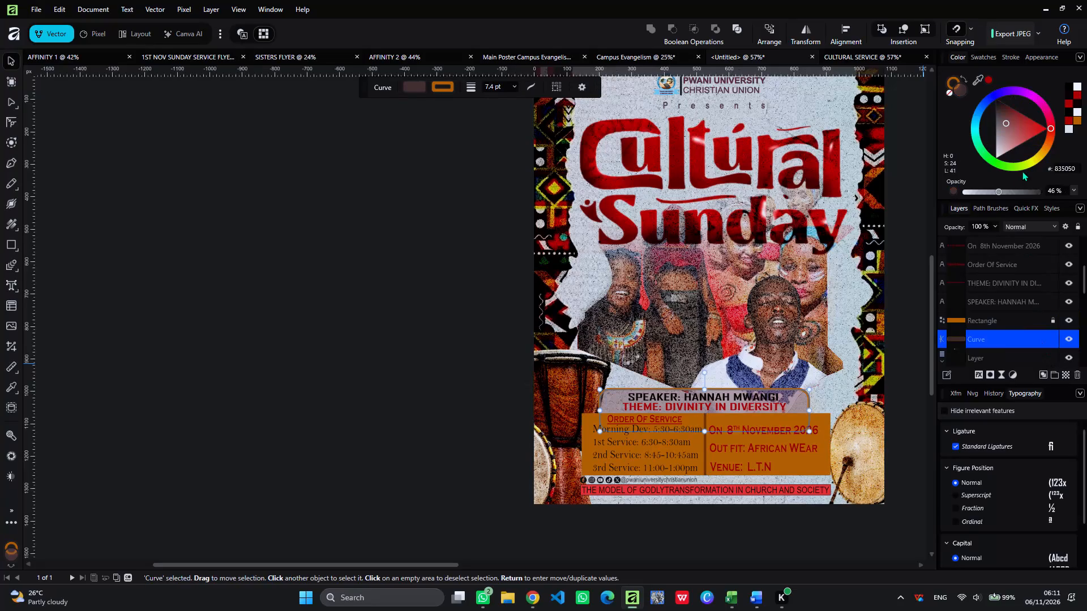
click(1004, 59)
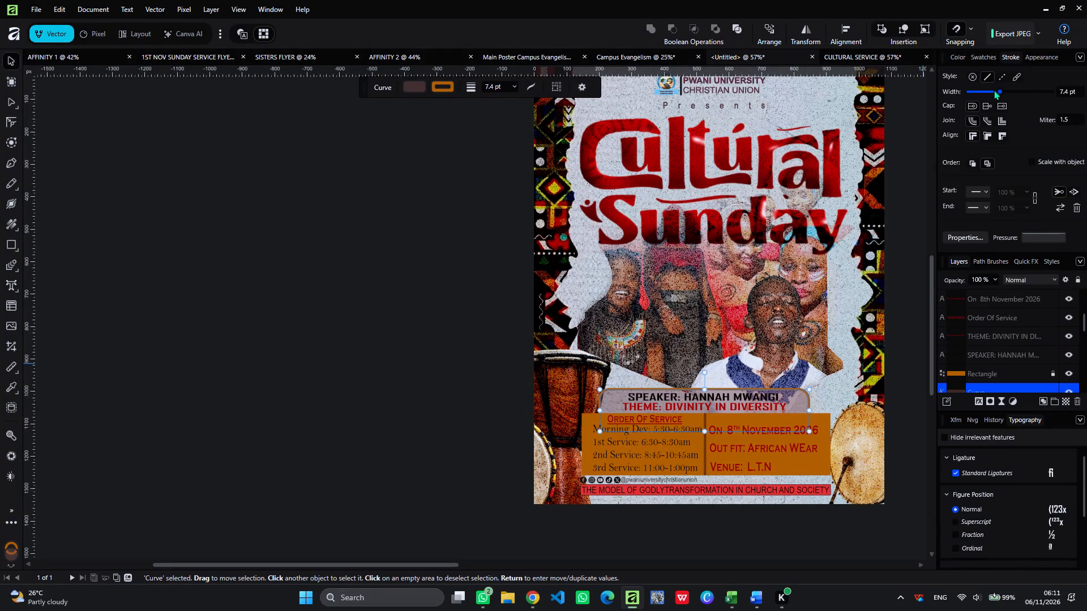
drag(1000, 91, 994, 92)
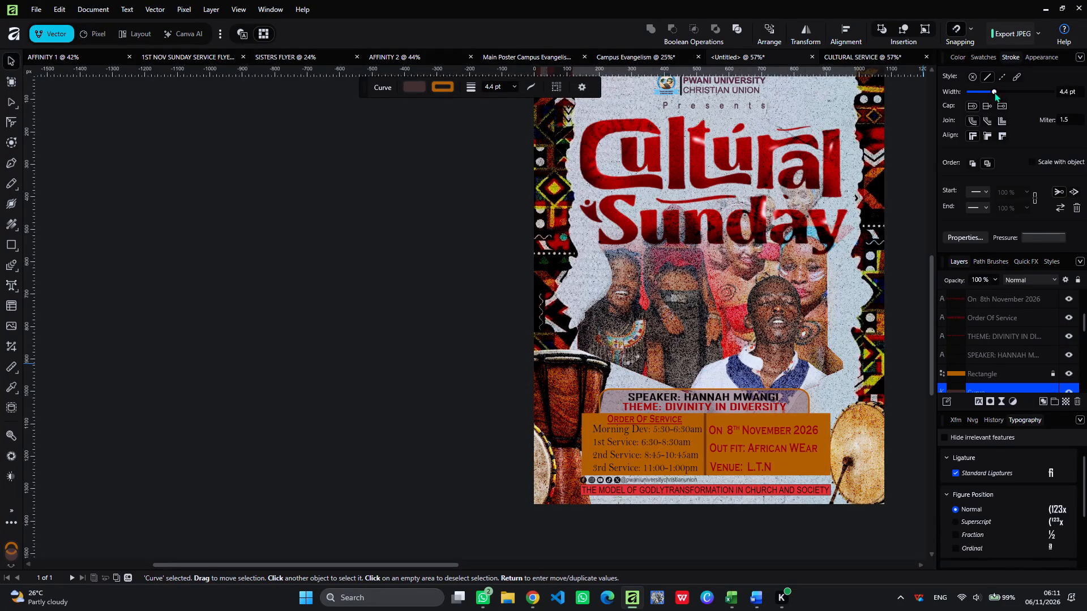
drag(994, 92, 1012, 101)
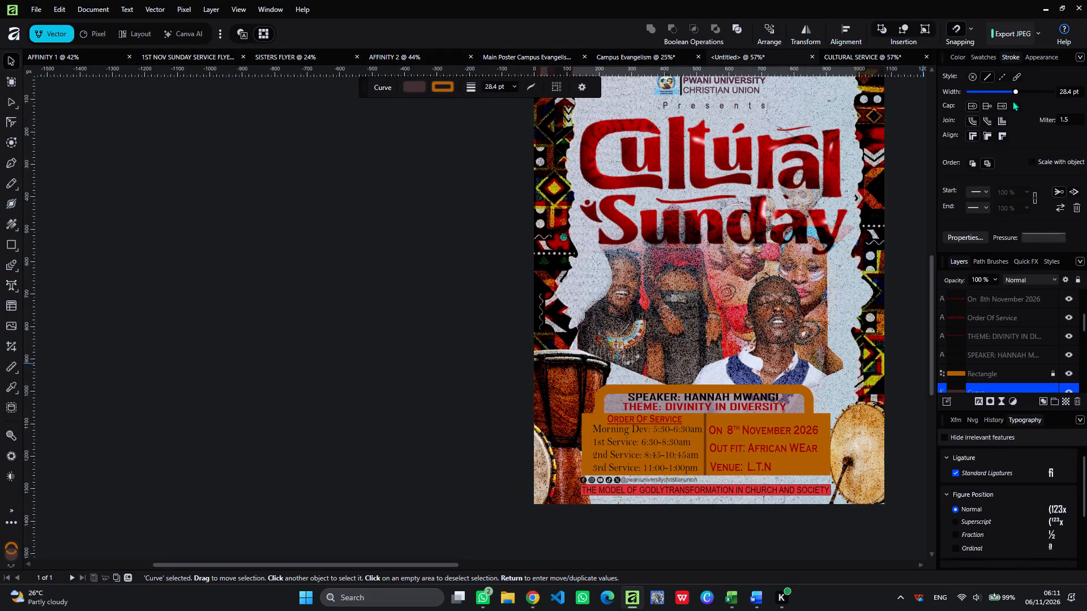
drag(1012, 101, 997, 103)
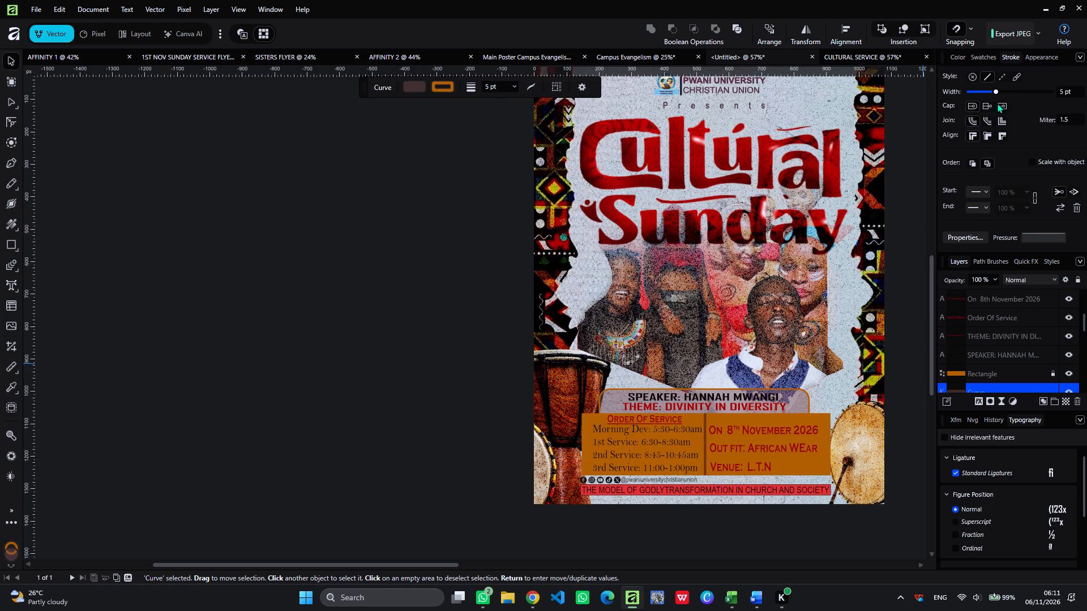
drag(997, 103, 993, 102)
drag(993, 102, 998, 105)
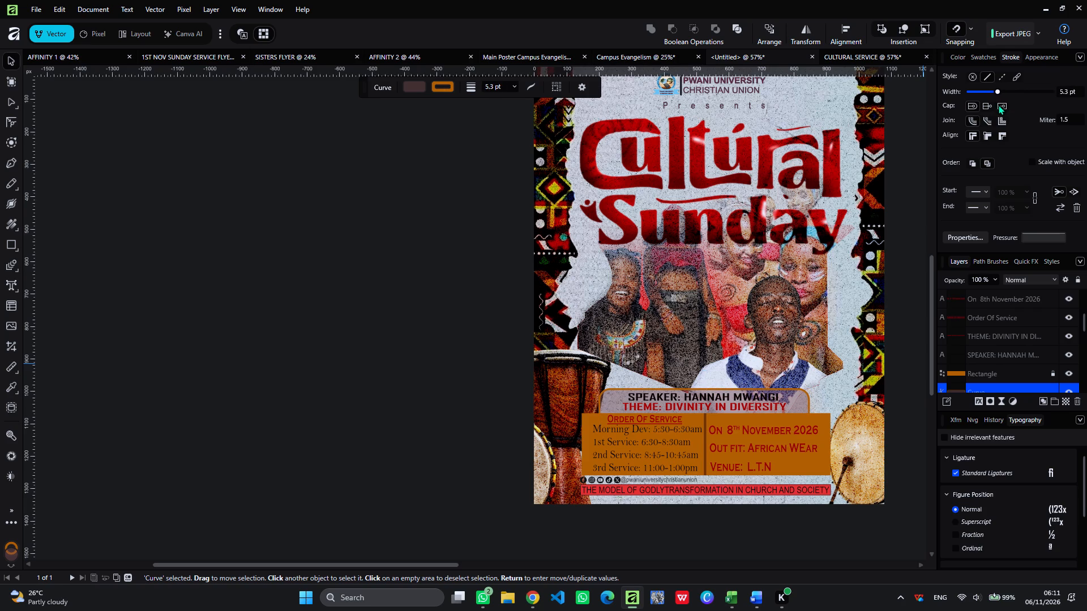
drag(998, 105, 995, 105)
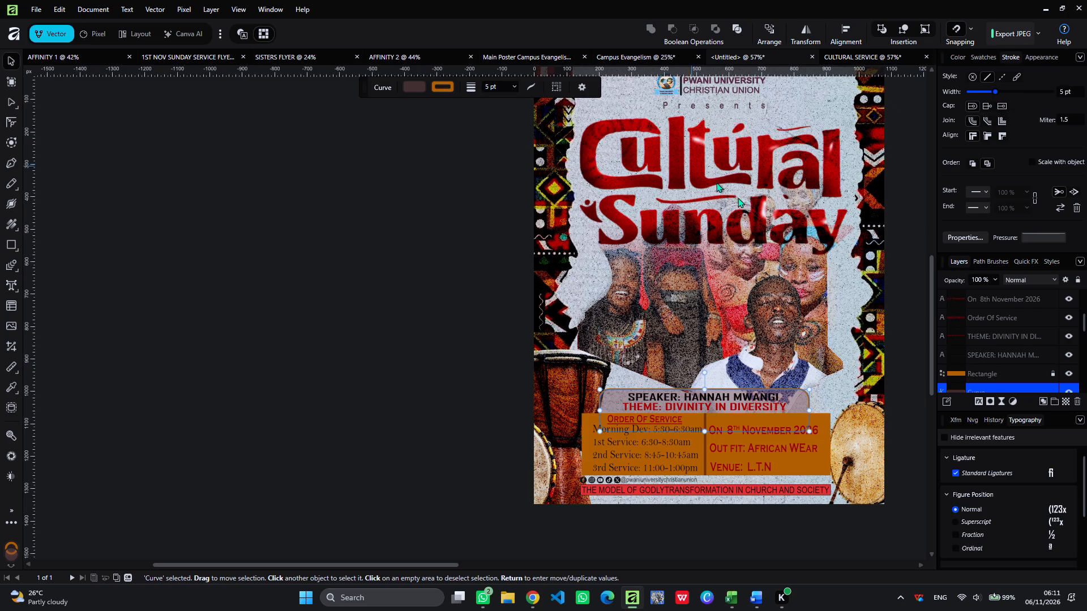
click(1051, 390)
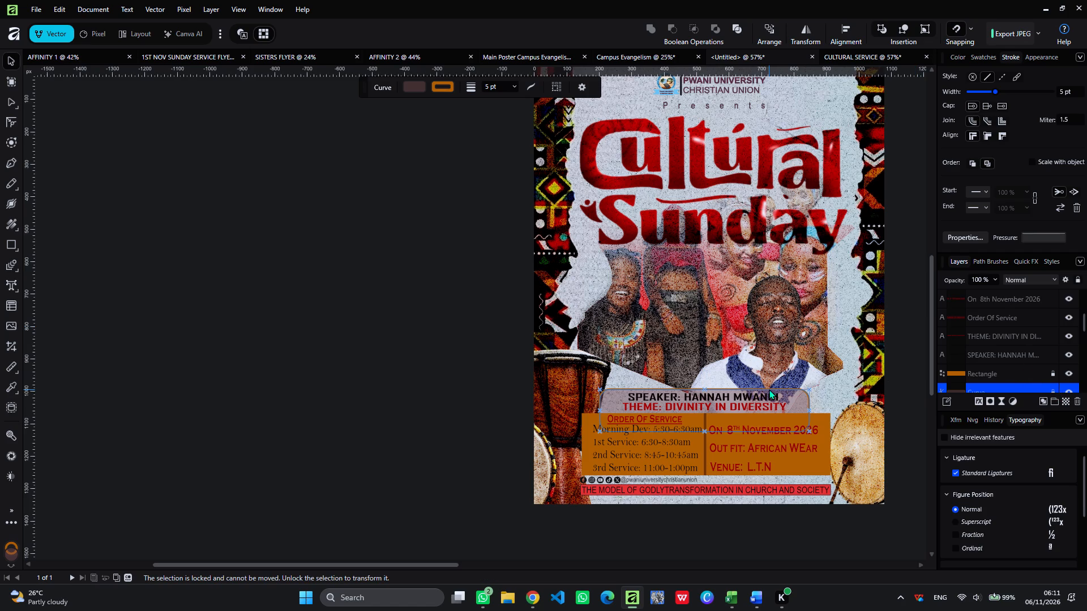
click(435, 441)
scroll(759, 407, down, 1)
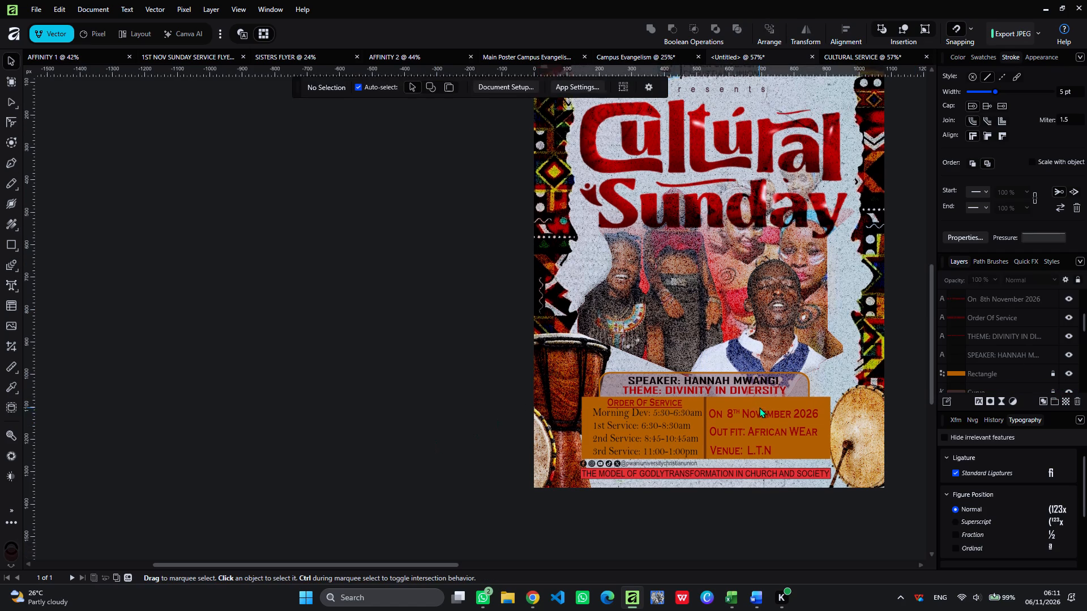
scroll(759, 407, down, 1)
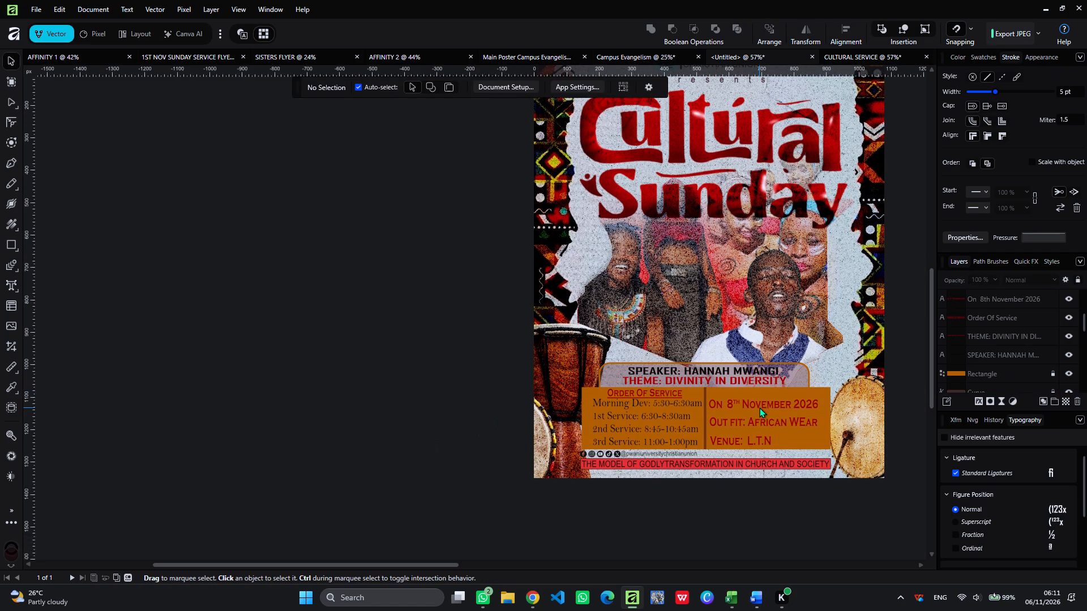
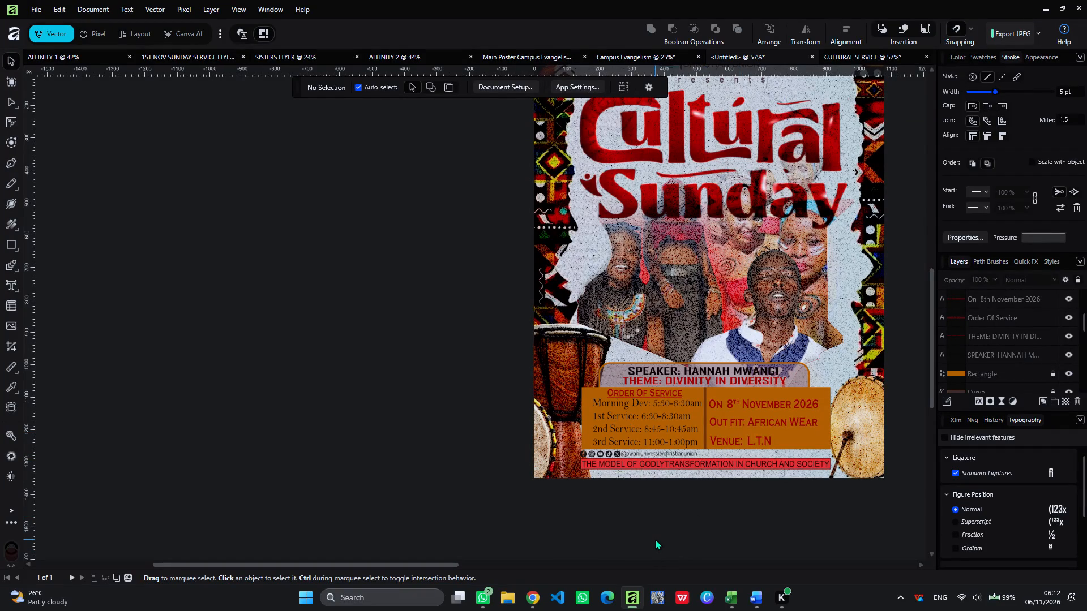
Switch to Chrome and look through the pale abstract background pins related to the open Pinterest pin.
scroll(632, 597, up, 1)
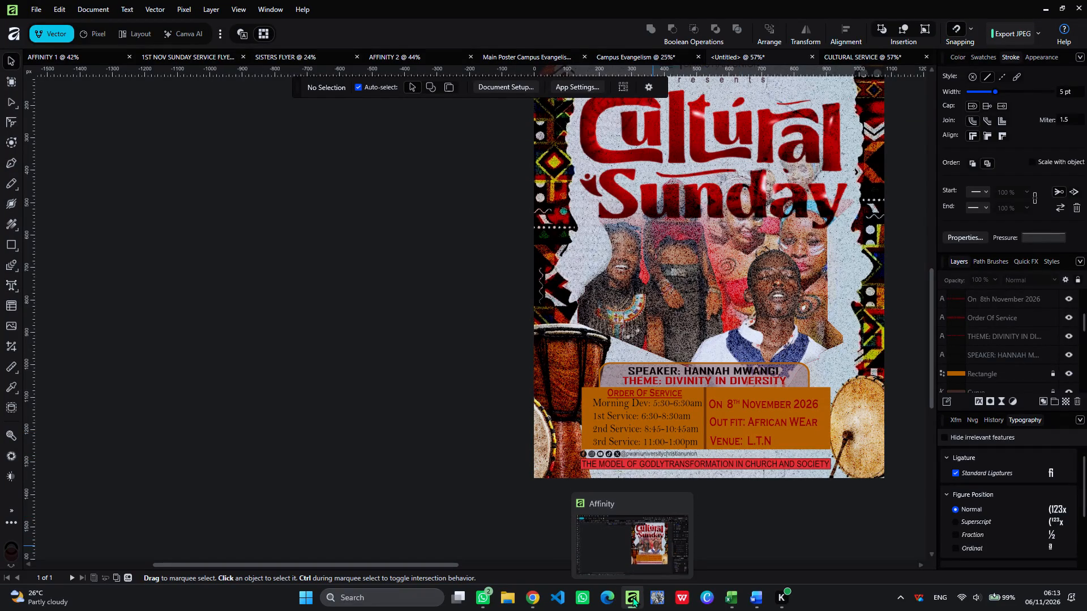
scroll(632, 597, up, 1)
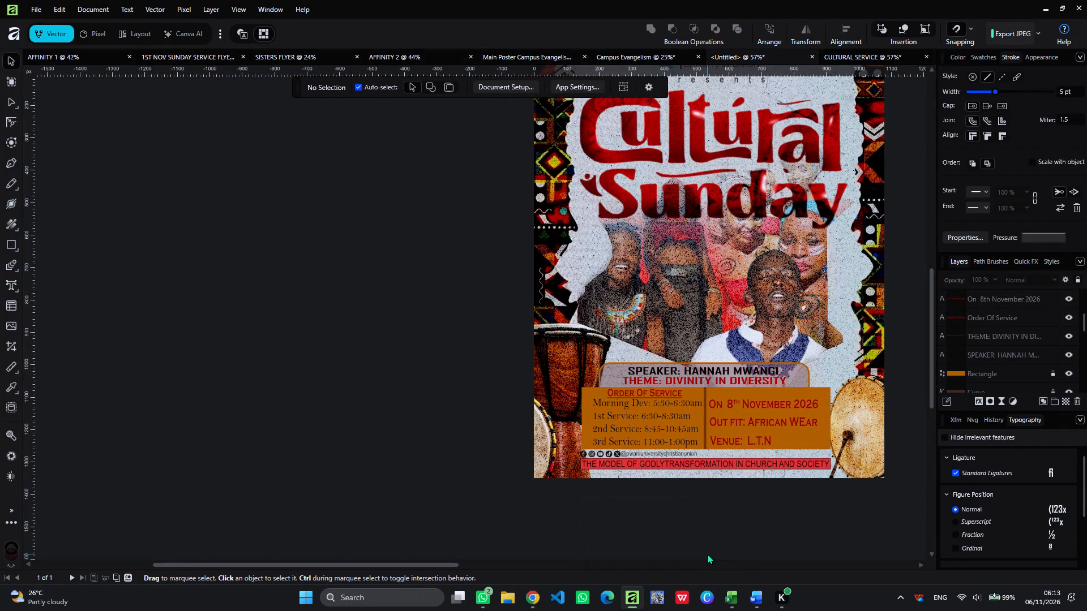
scroll(537, 386, up, 1)
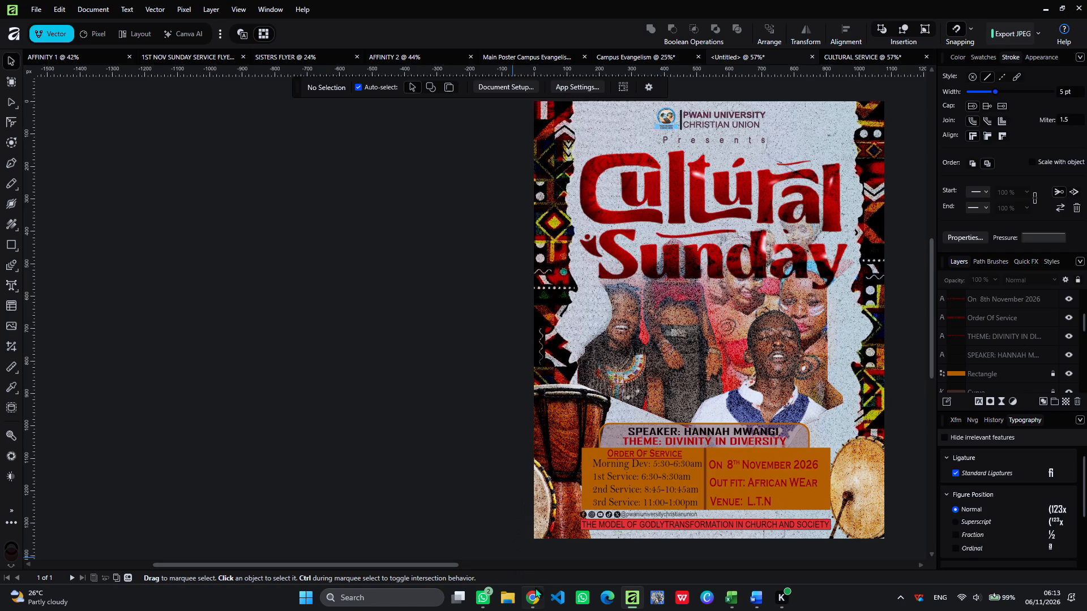
click(534, 591)
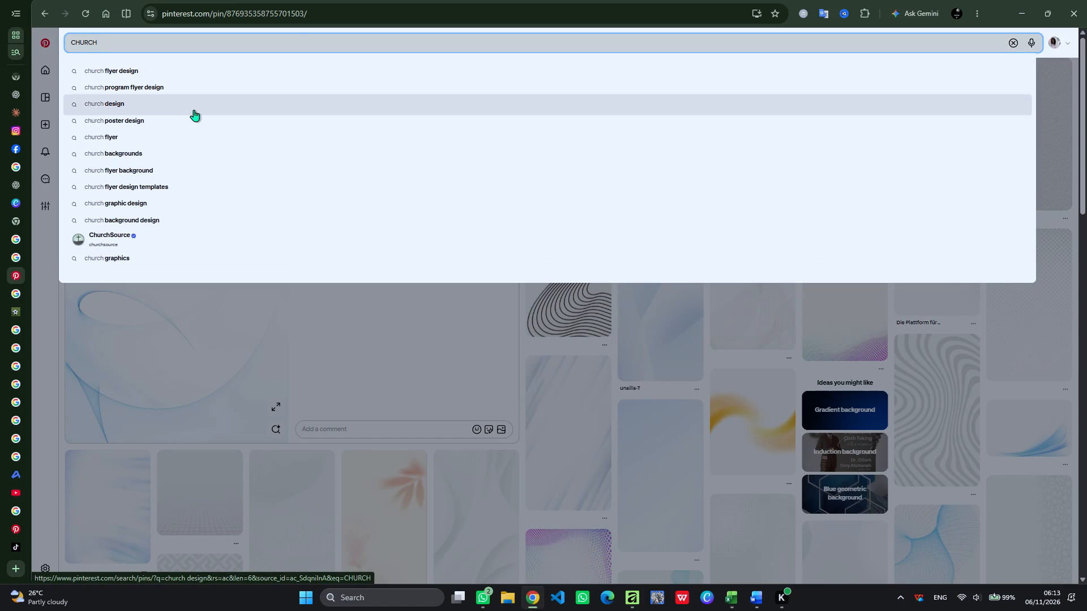
click(256, 309)
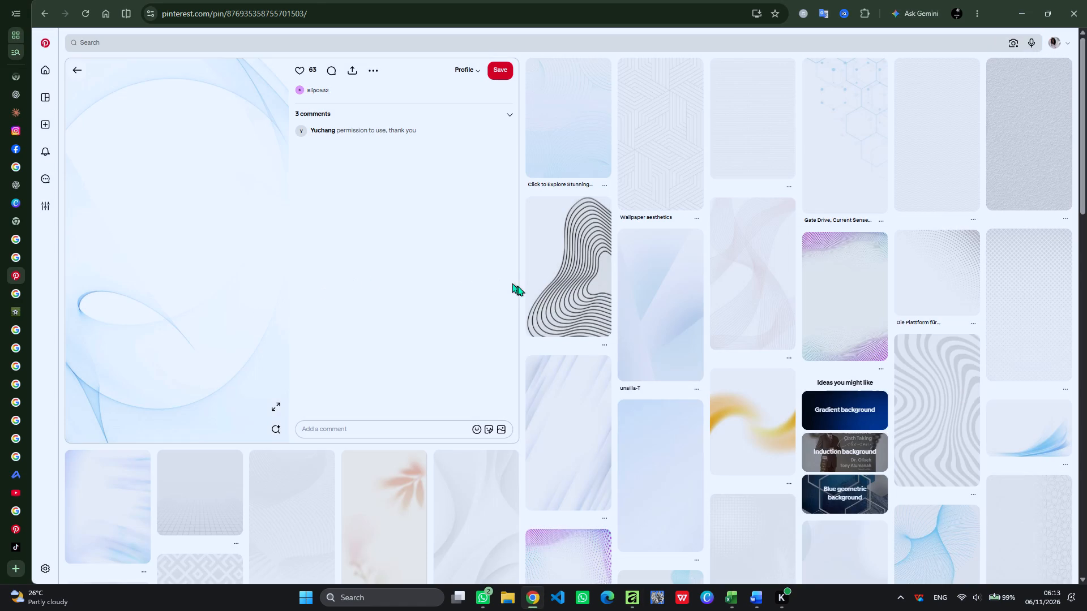
scroll(643, 234, down, 2)
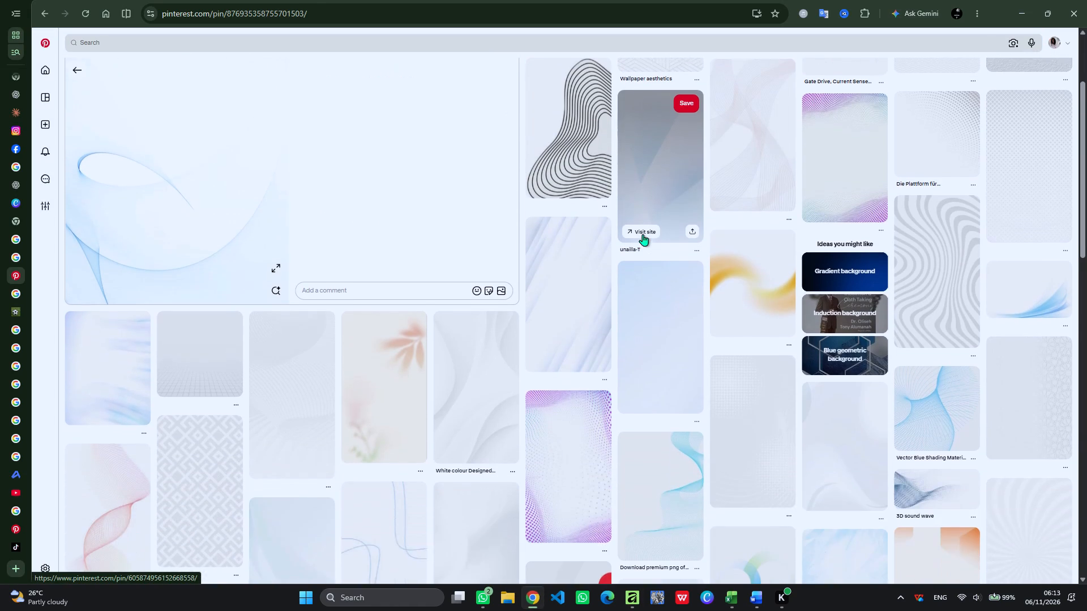
scroll(643, 234, down, 1)
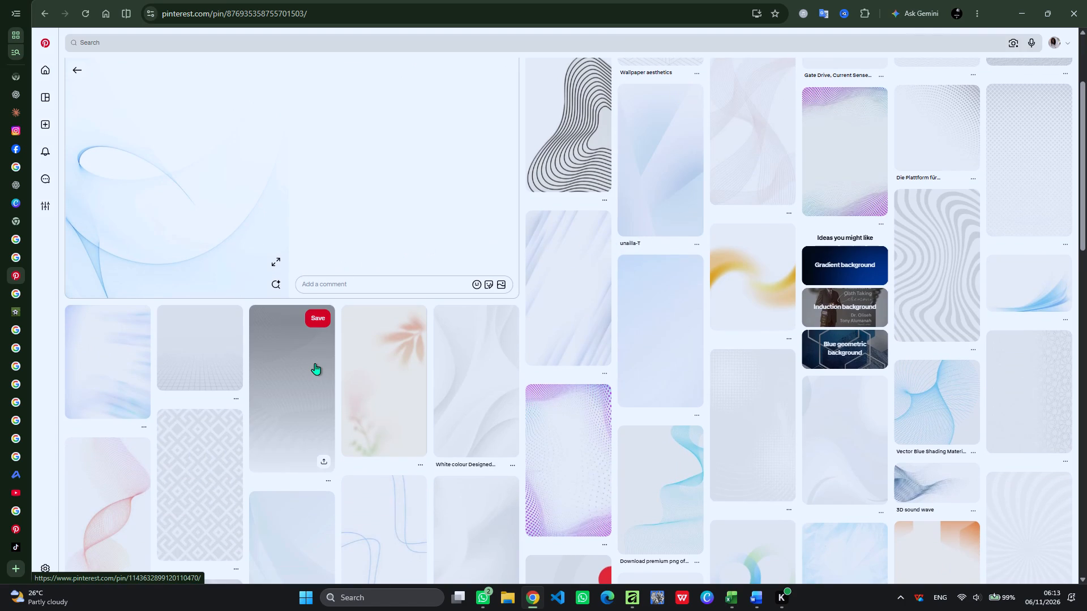
scroll(315, 363, down, 2)
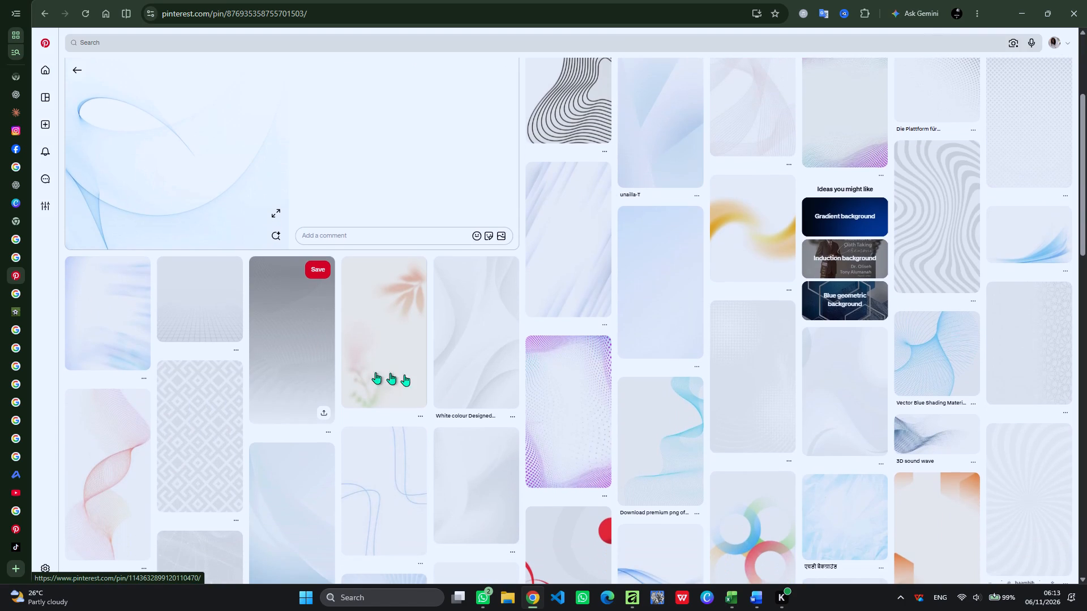
scroll(681, 406, down, 1)
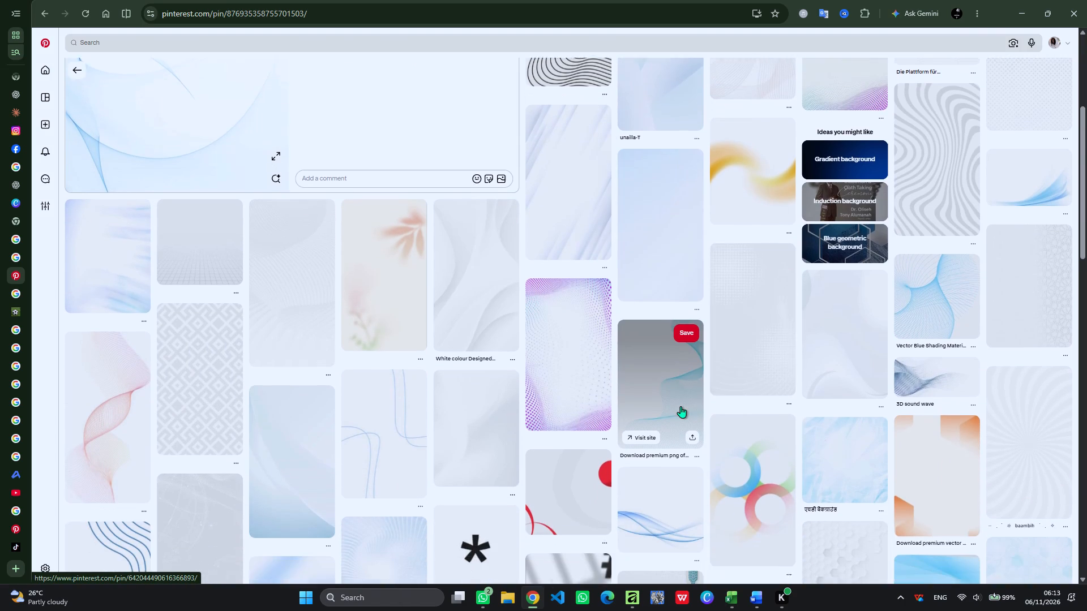
scroll(681, 406, down, 2)
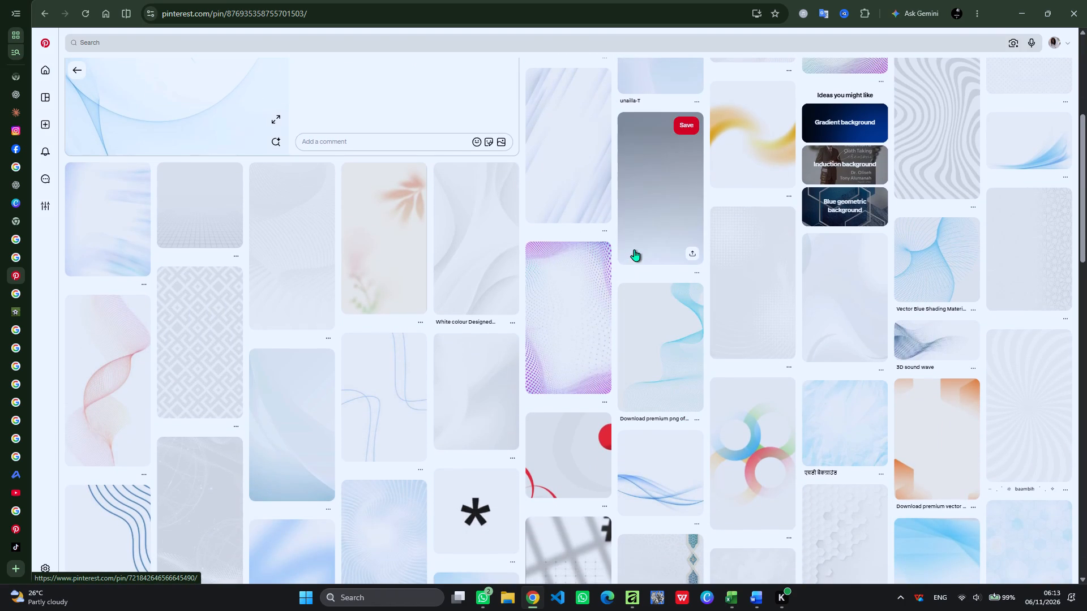
scroll(697, 382, down, 2)
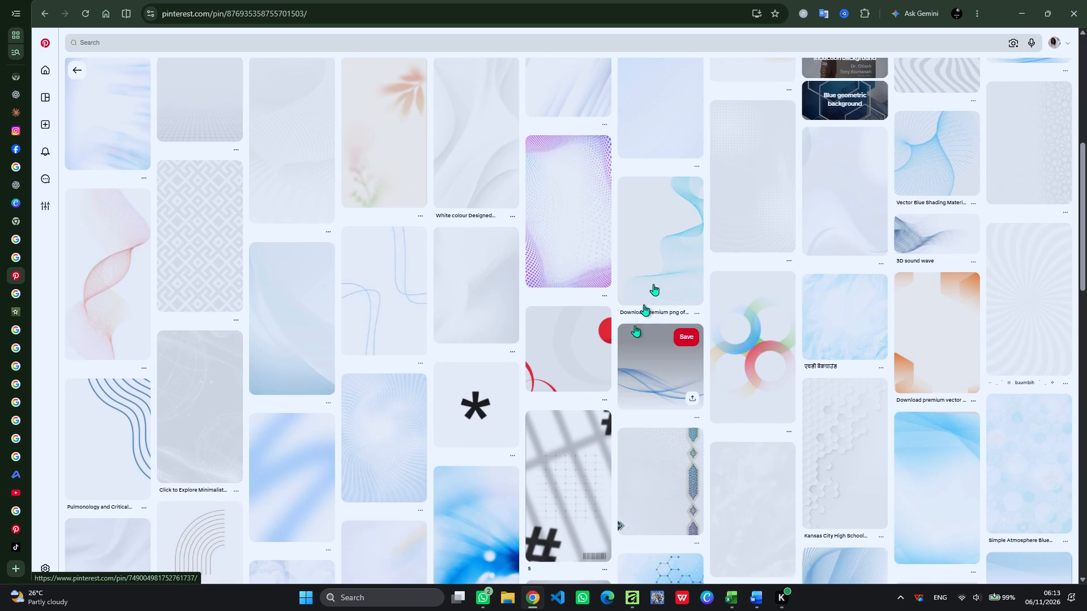
scroll(564, 264, up, 3)
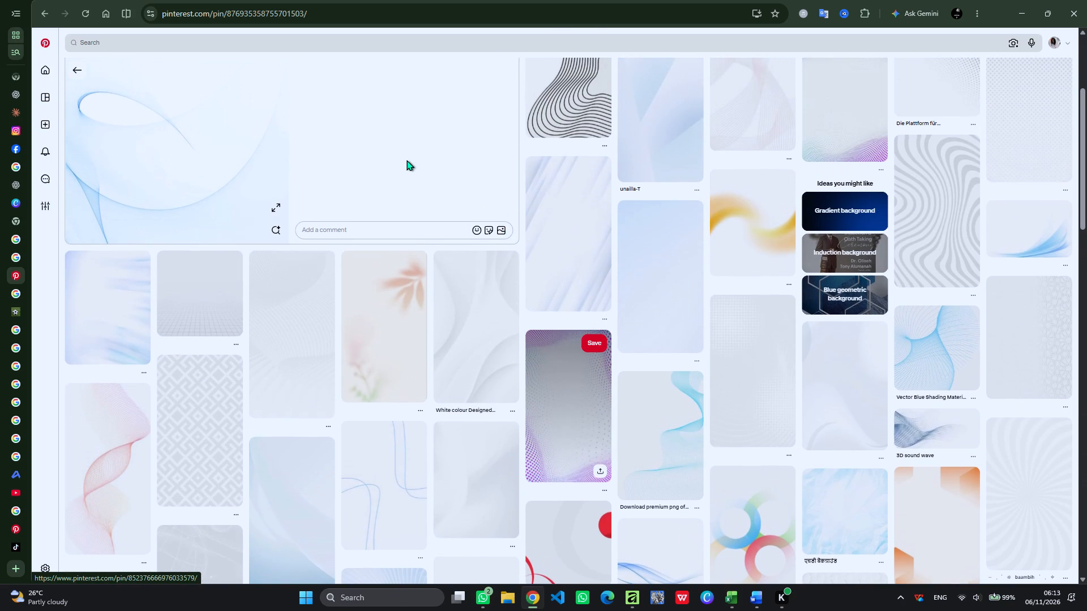
scroll(406, 160, up, 3)
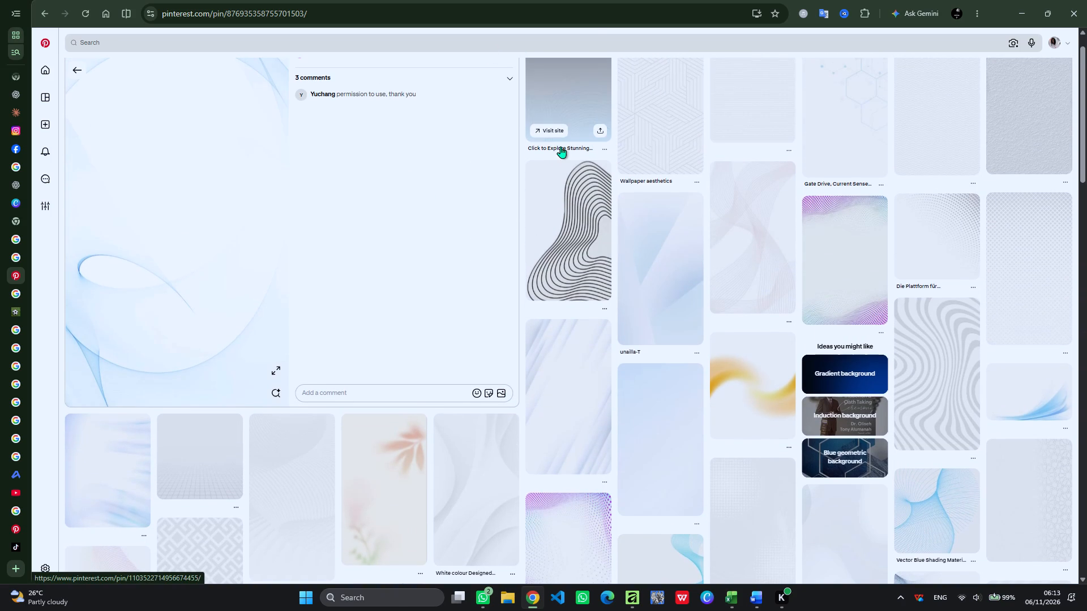
scroll(560, 147, up, 2)
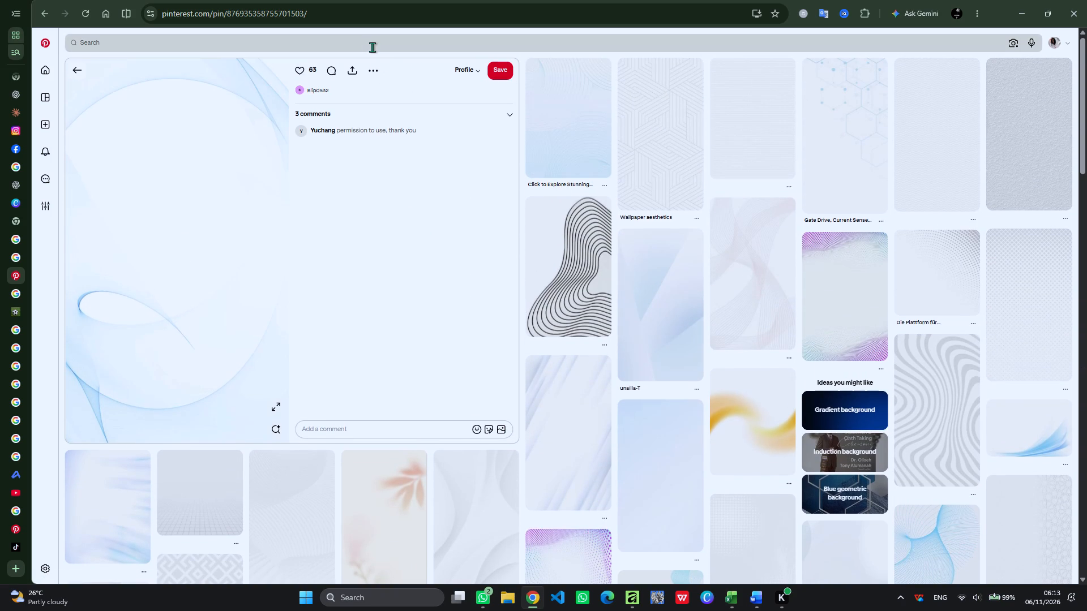
Search Pinterest for "patterns".
click(372, 47)
text(patterns)
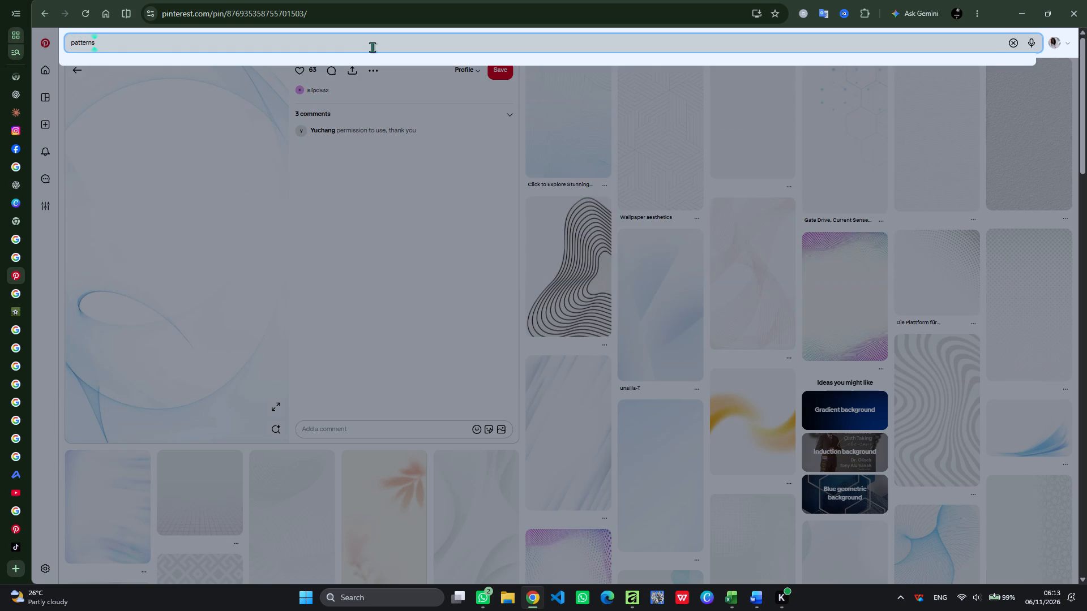
key(Return)
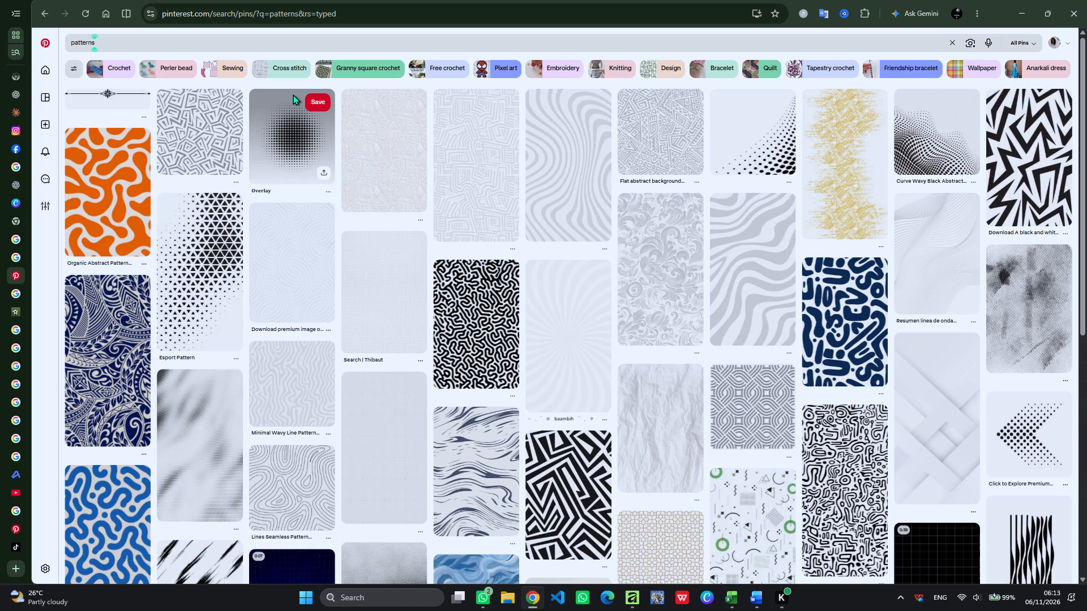
Open the navy tribal pattern pin, then open the grey ornamental pattern from its related pins and copy that image.
click(100, 330)
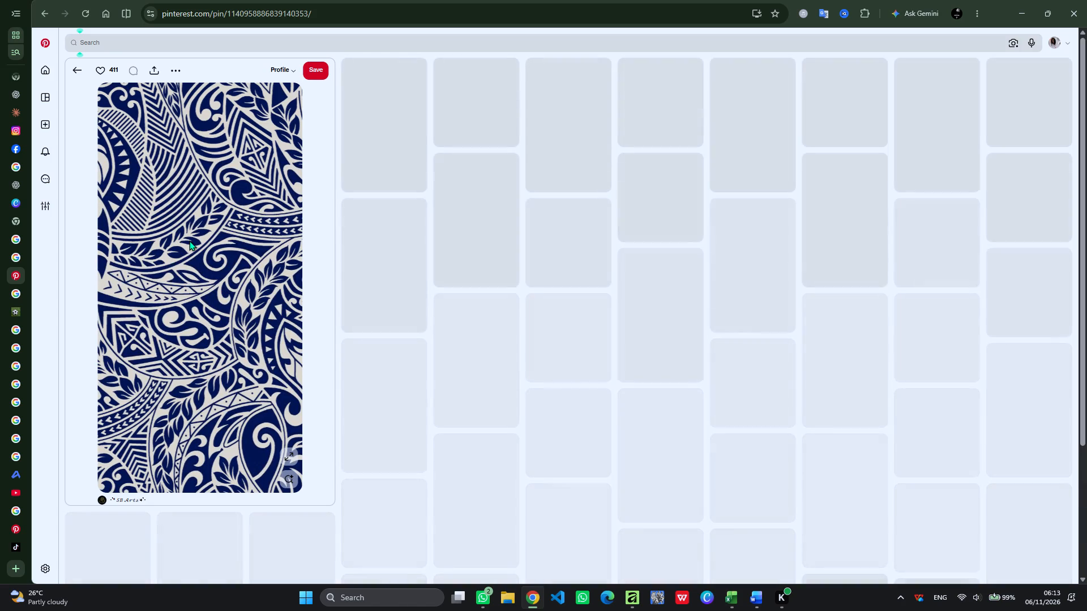
right_click(189, 240)
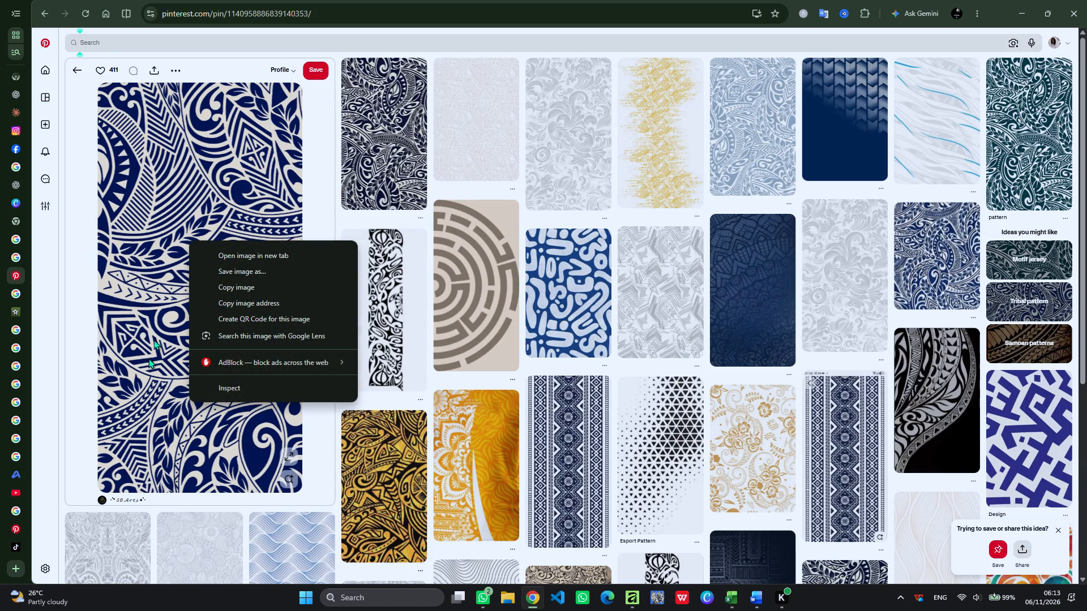
scroll(150, 436, down, 2)
click(121, 463)
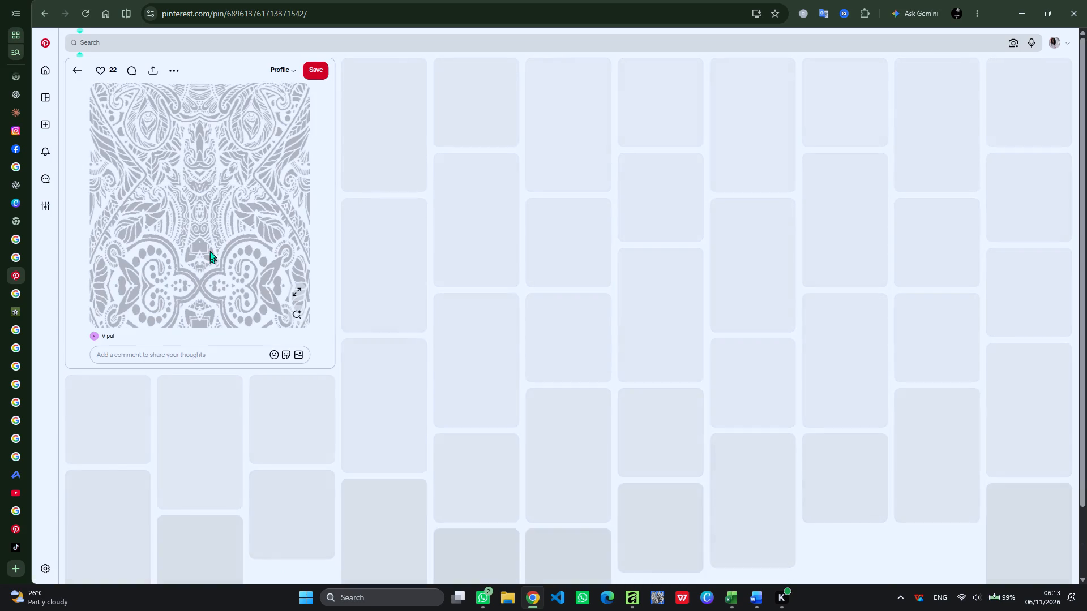
right_click(210, 230)
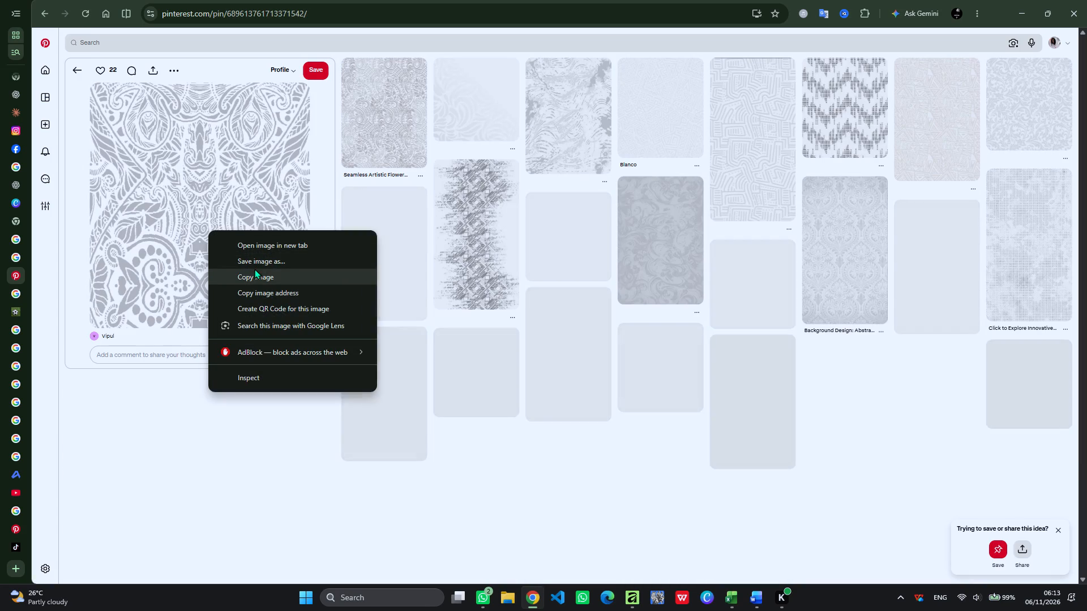
click(256, 274)
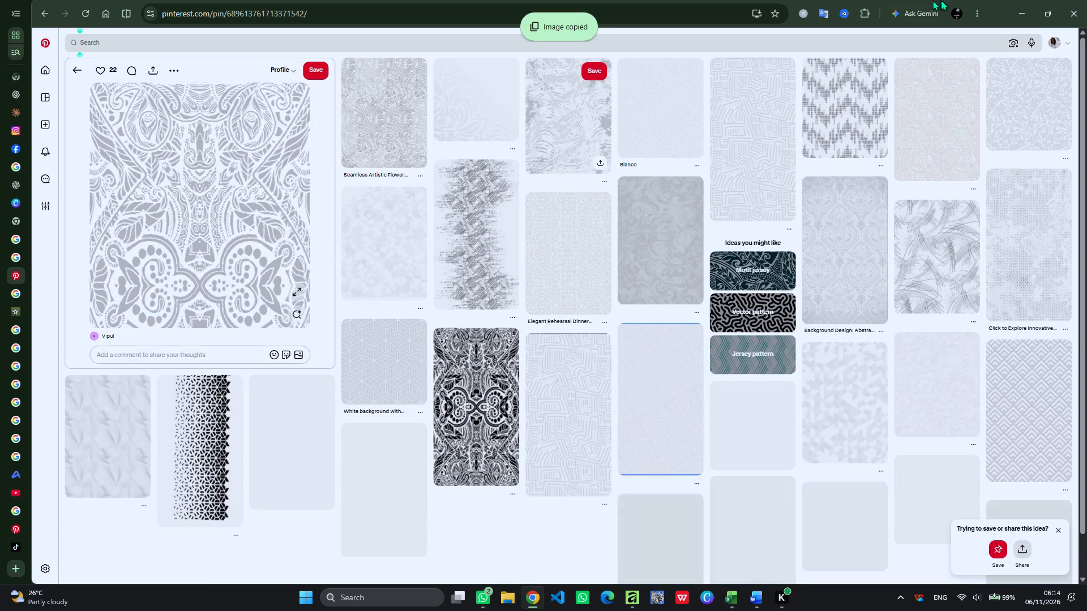
Return to Affinity, paste the copied pattern image into the Cultural Sunday poster and scale it down to about 43%.
click(1015, 10)
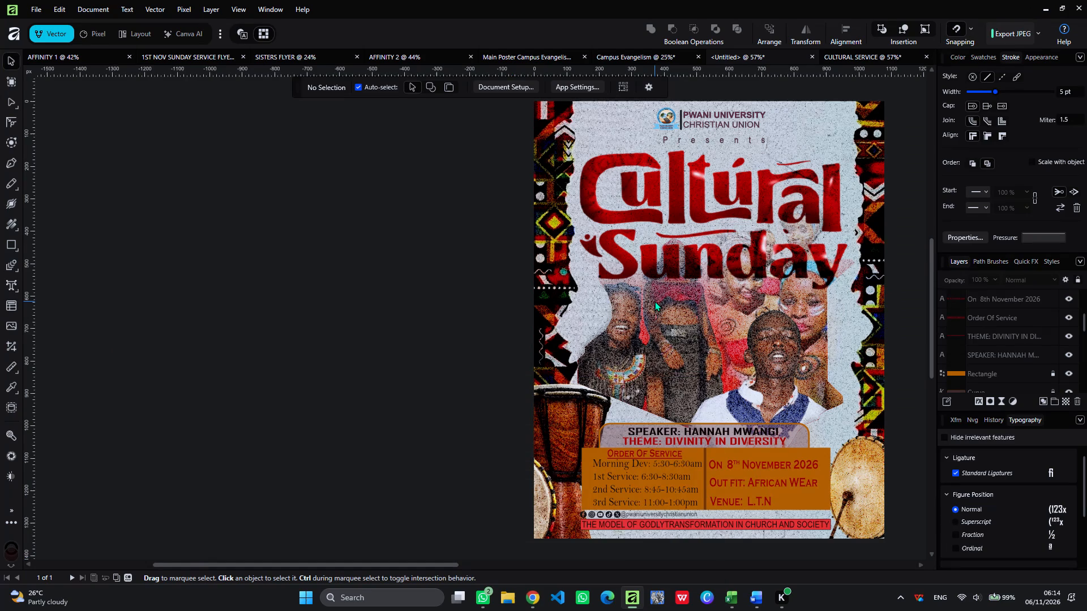
key(ctrl+v)
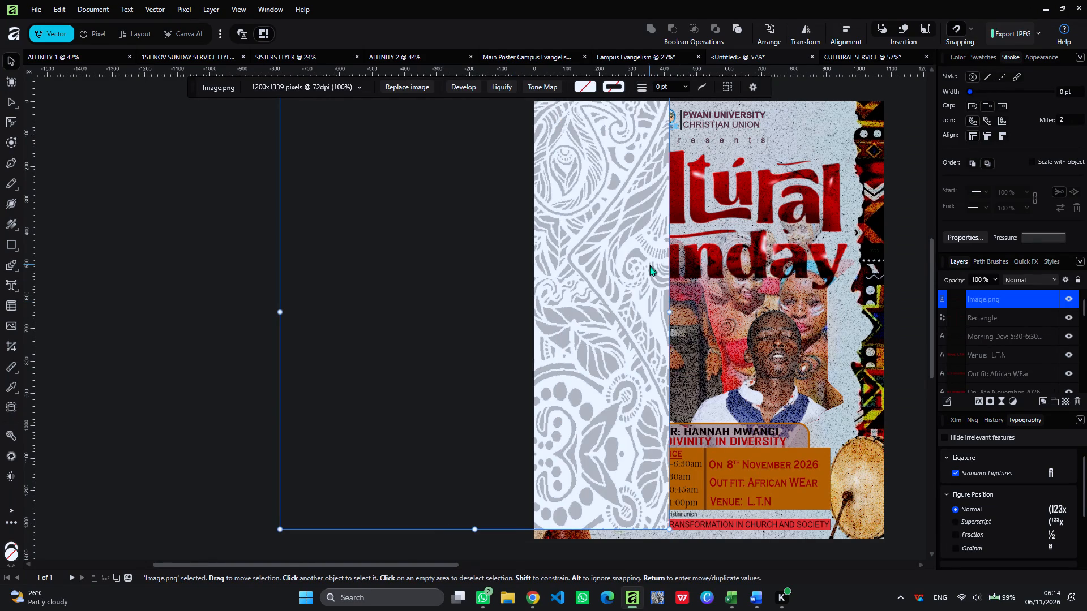
drag(280, 526, 544, 313)
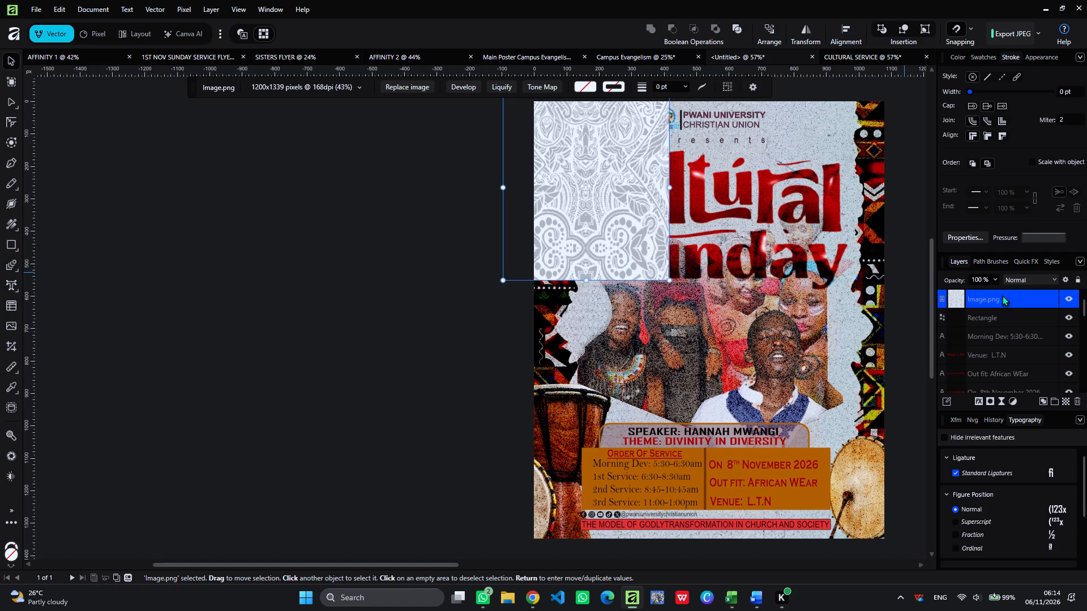
Move the pattern image layer down the stack and clip it inside the orange Rectangle behind the event details.
drag(1002, 294, 991, 413)
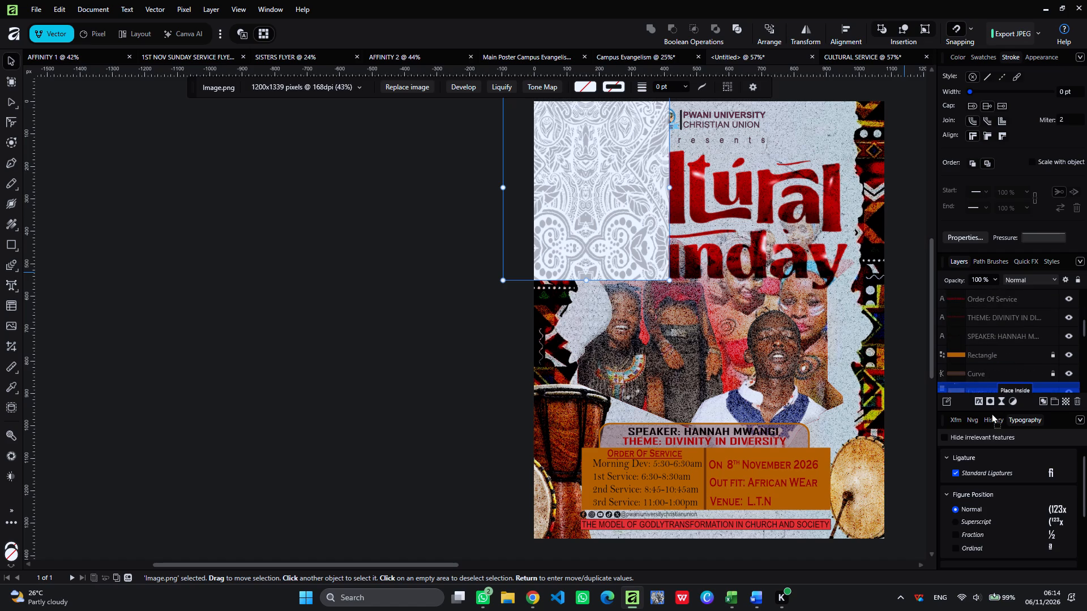
drag(991, 413, 985, 350)
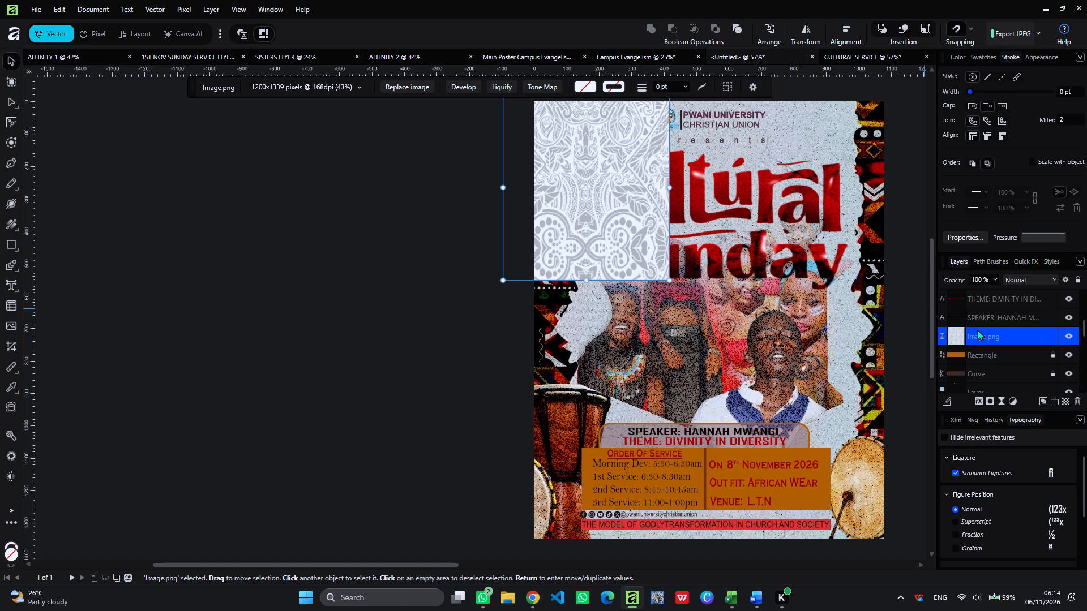
drag(977, 330, 977, 349)
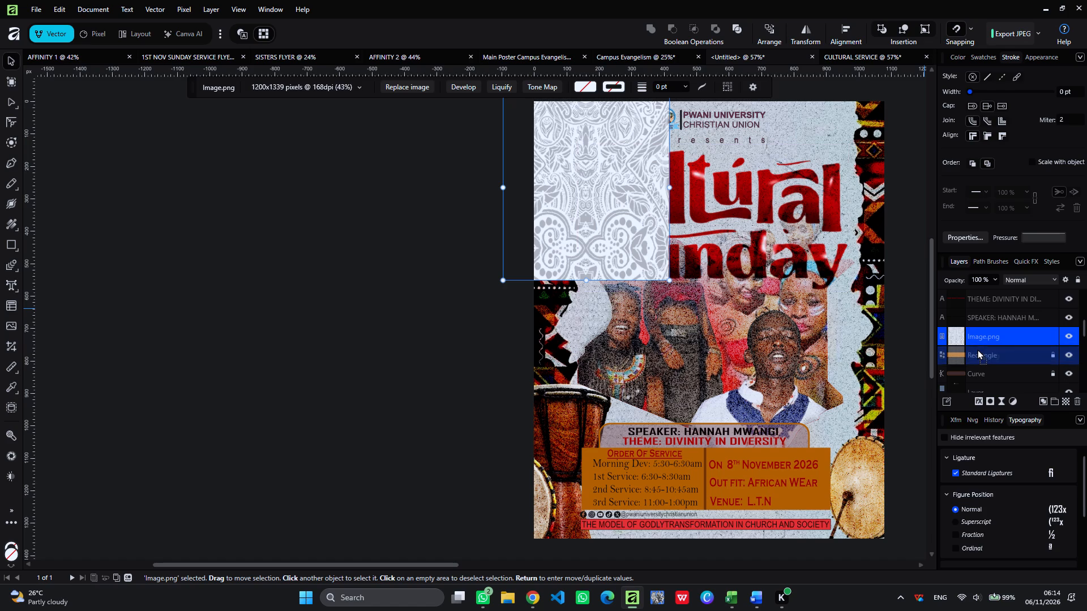
drag(977, 349, 977, 354)
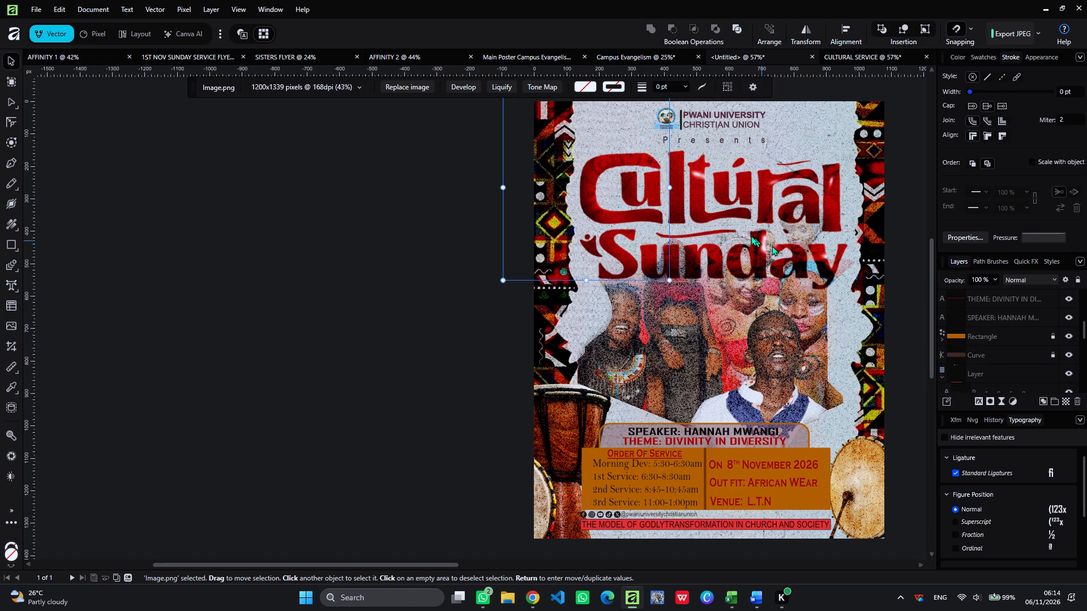
Reposition the clipped pattern over the event details and enlarge it to about 73% so it covers the whole rectangle.
drag(610, 222, 691, 450)
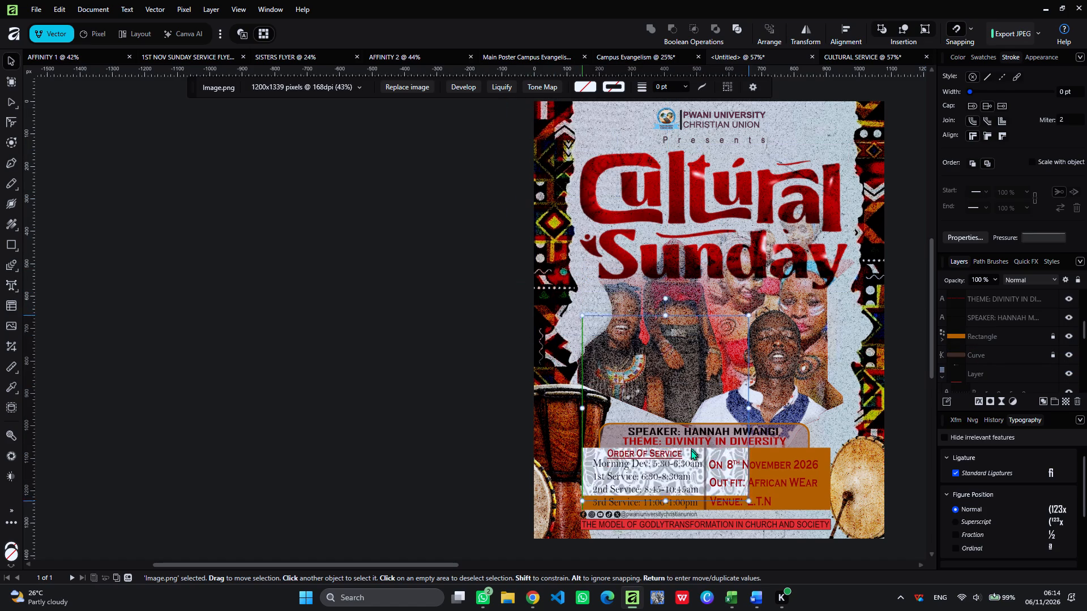
drag(691, 450, 696, 474)
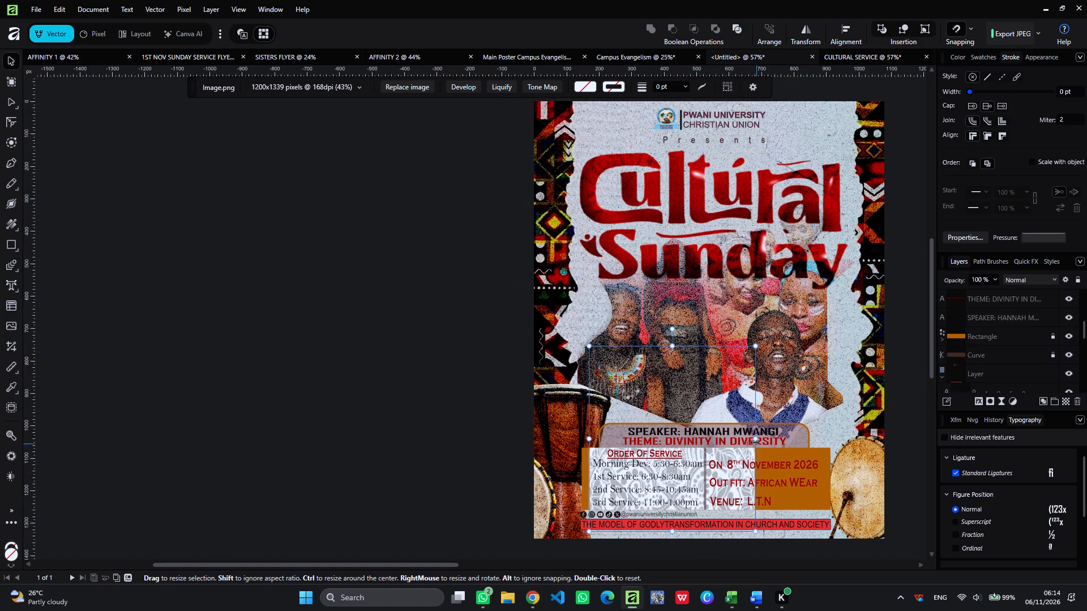
drag(753, 441, 859, 443)
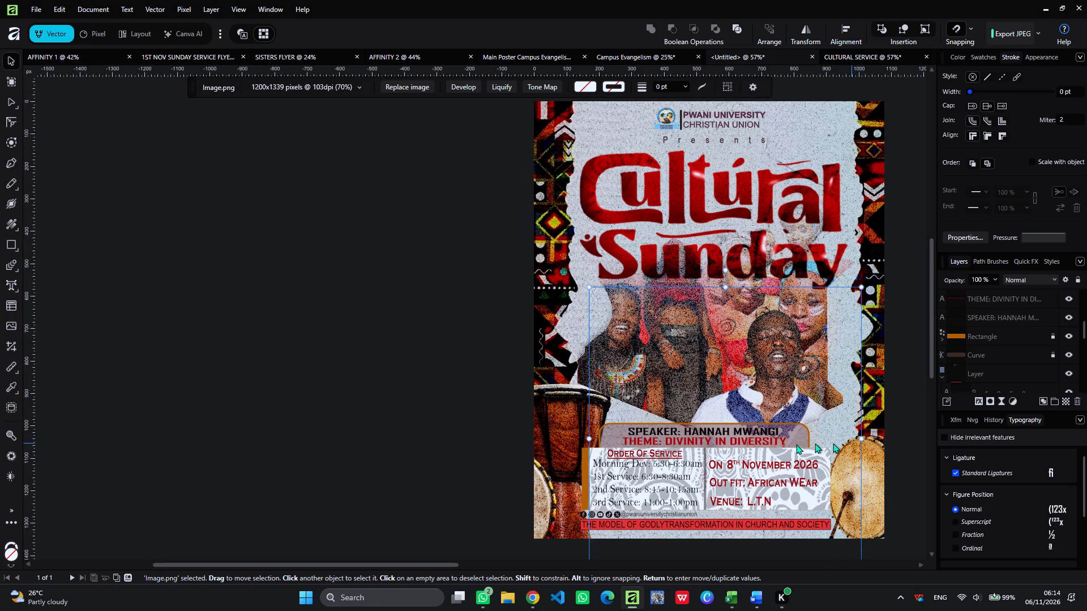
drag(587, 441, 571, 445)
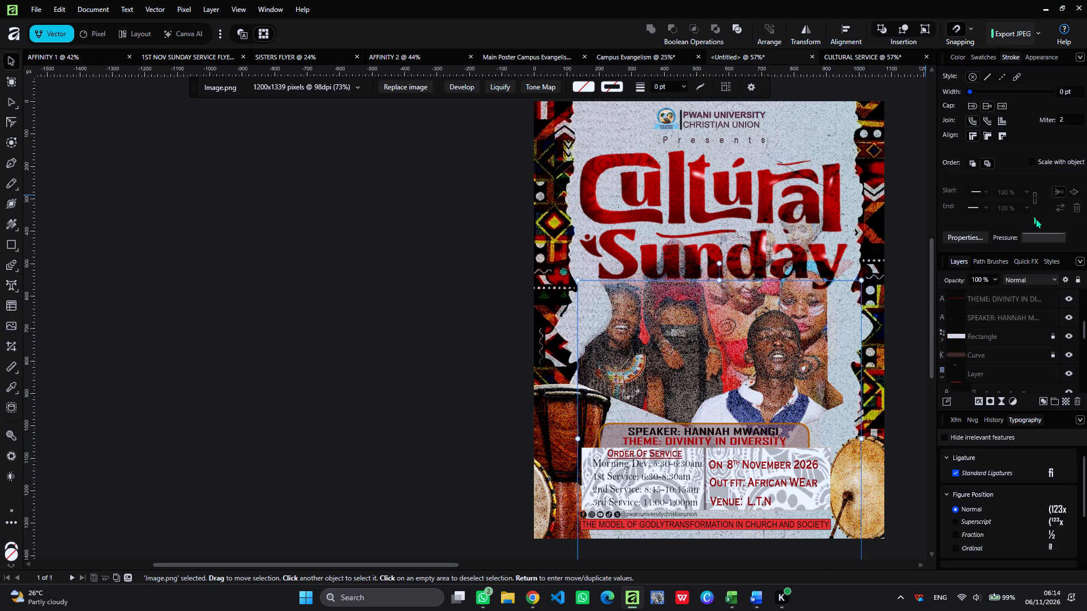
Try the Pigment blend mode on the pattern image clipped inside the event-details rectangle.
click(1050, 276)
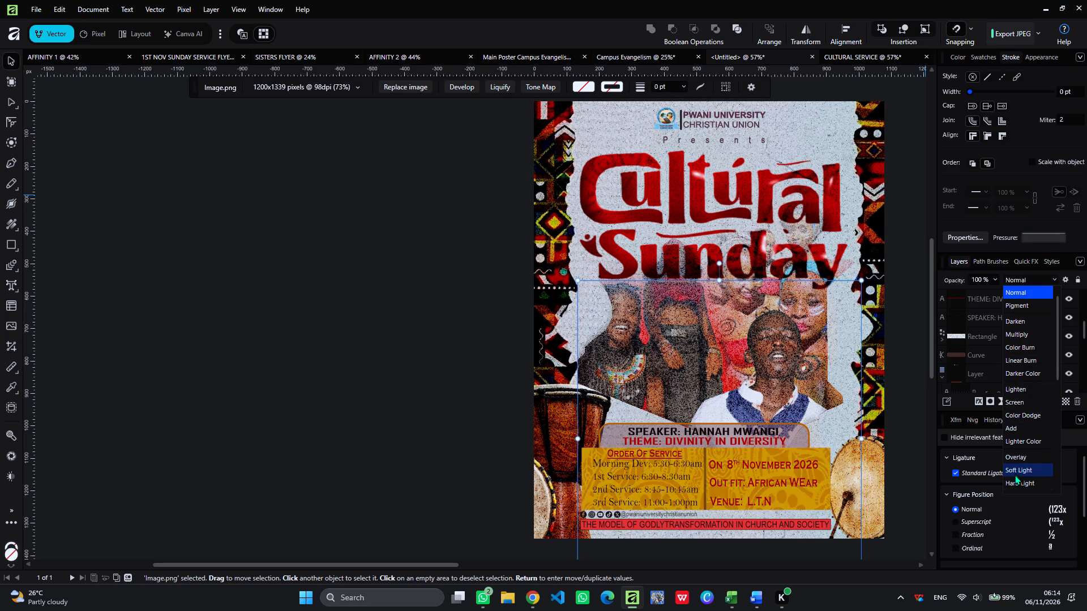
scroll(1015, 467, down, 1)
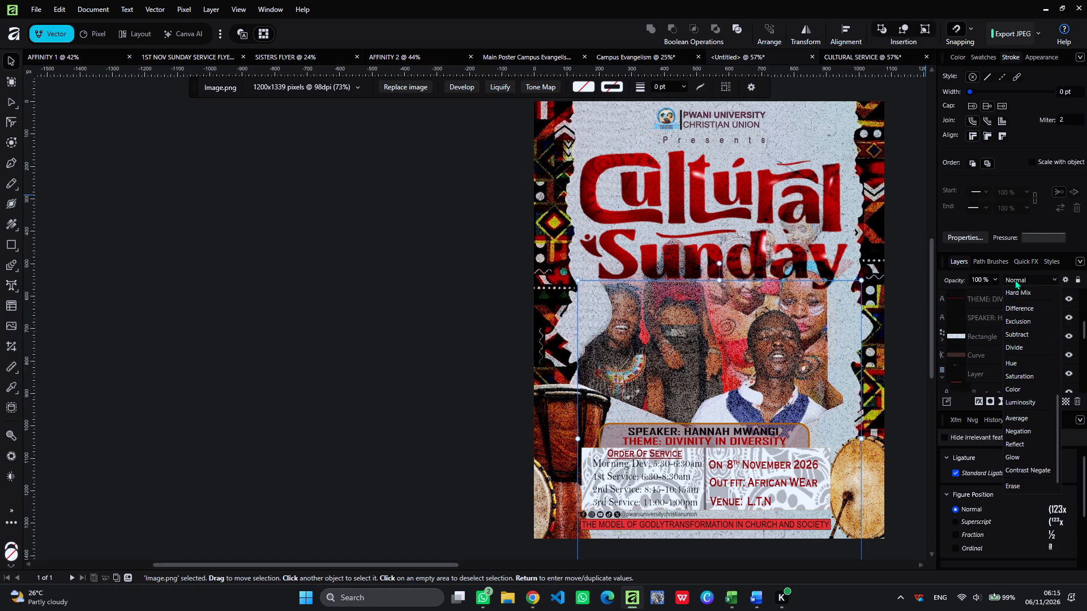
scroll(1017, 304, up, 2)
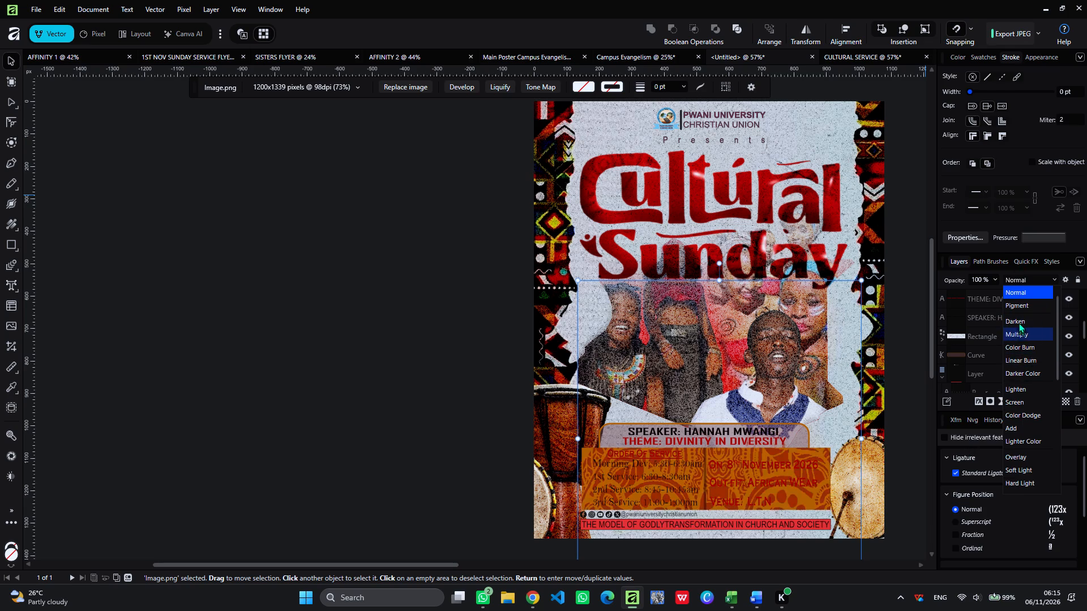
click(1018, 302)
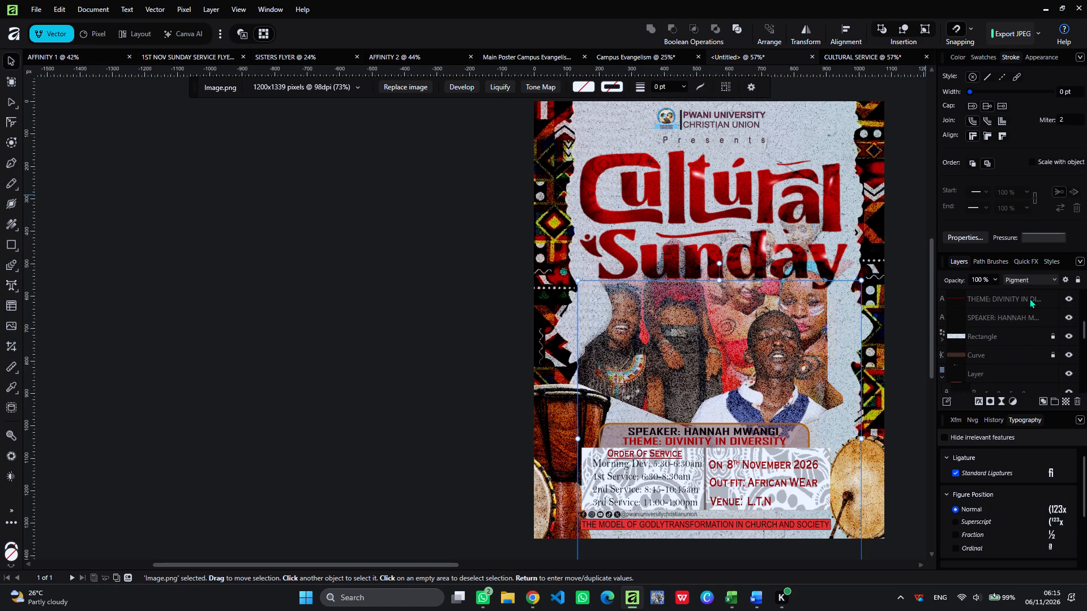
Set the clipped pattern image's blend mode to Color and deselect it.
click(1051, 278)
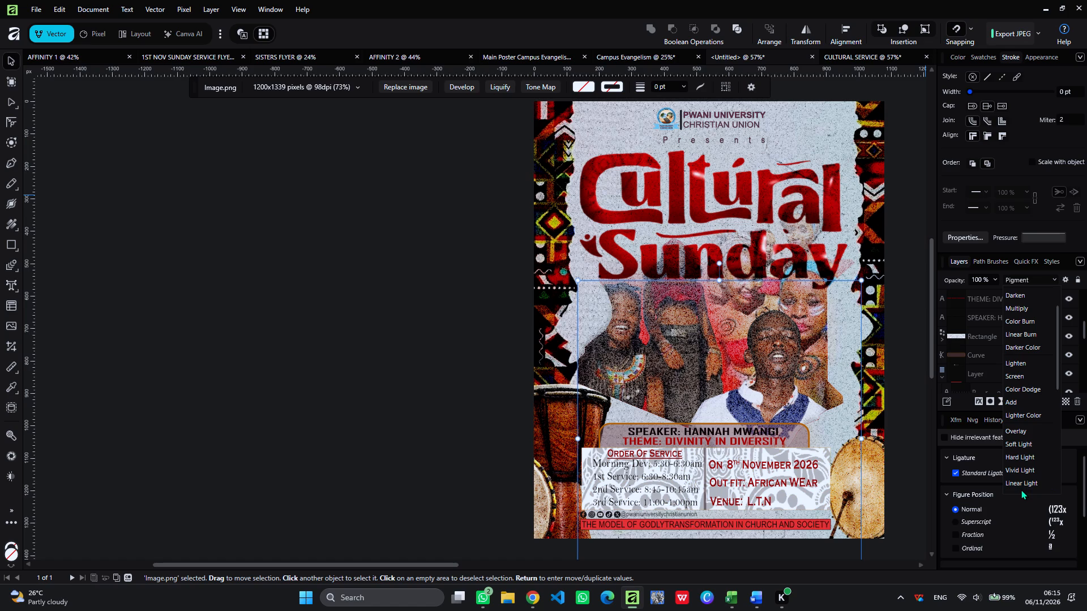
scroll(1020, 472, down, 2)
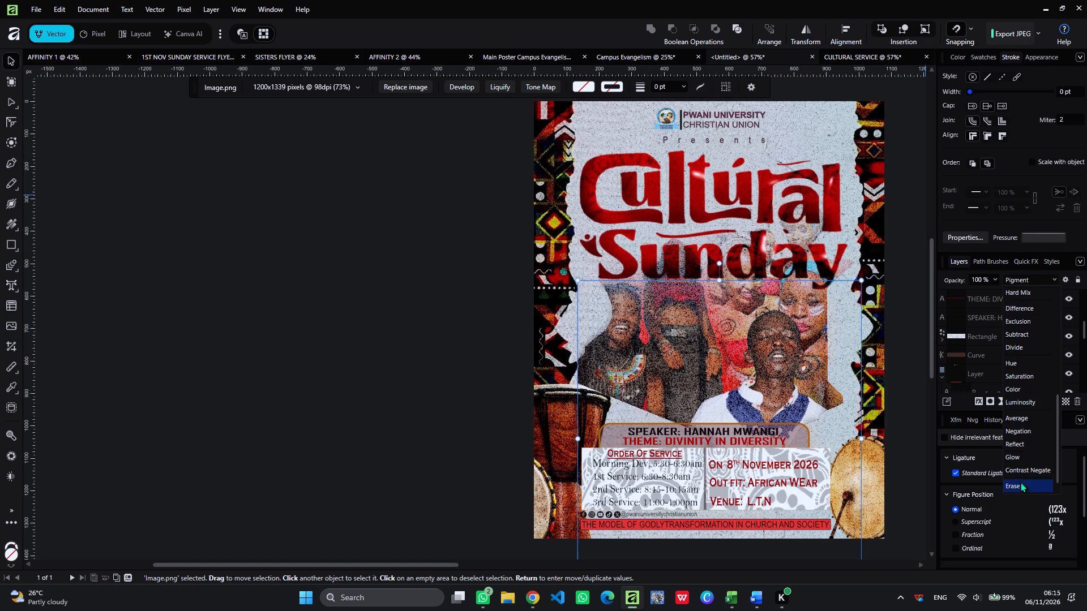
scroll(1021, 479, down, 1)
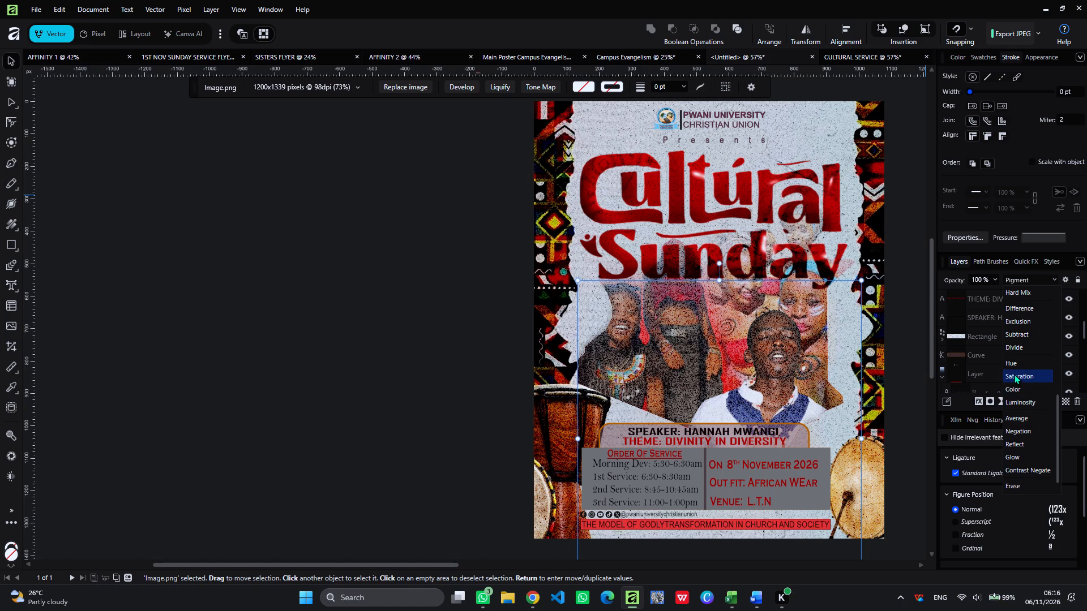
click(1013, 388)
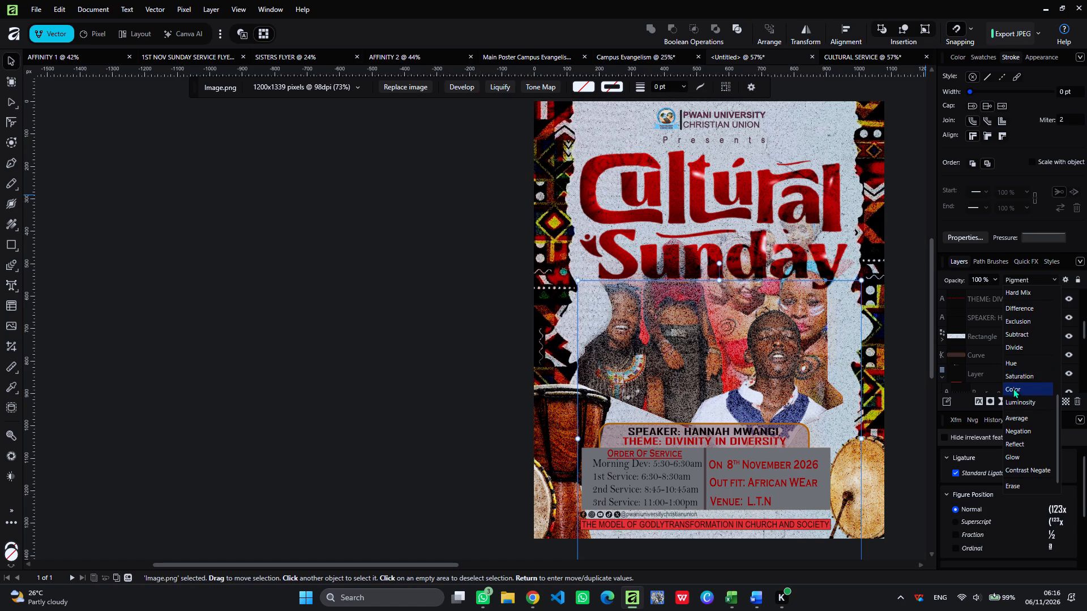
click(1054, 275)
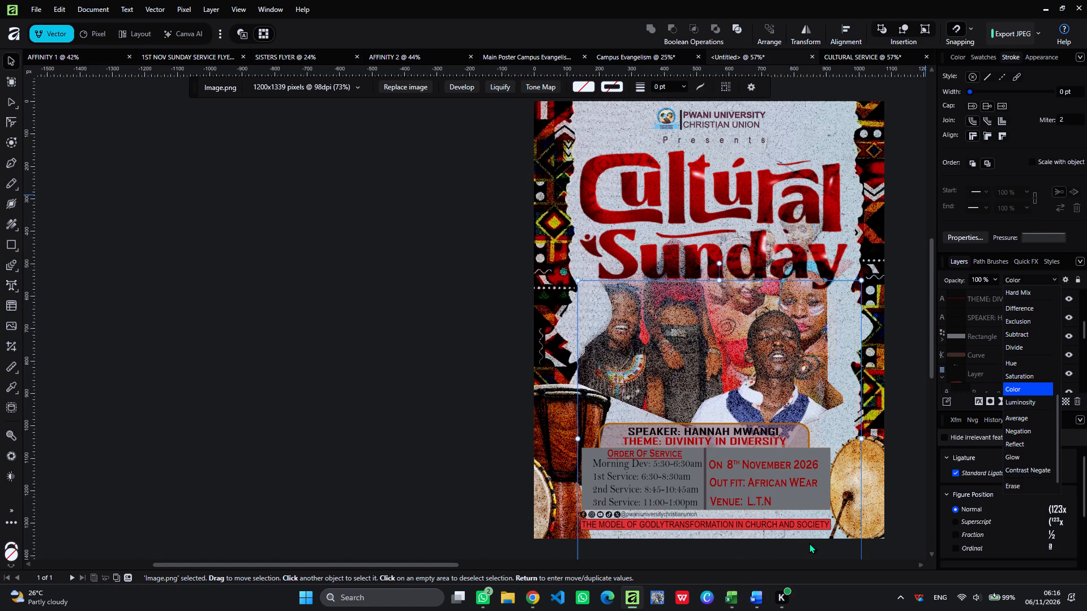
click(383, 353)
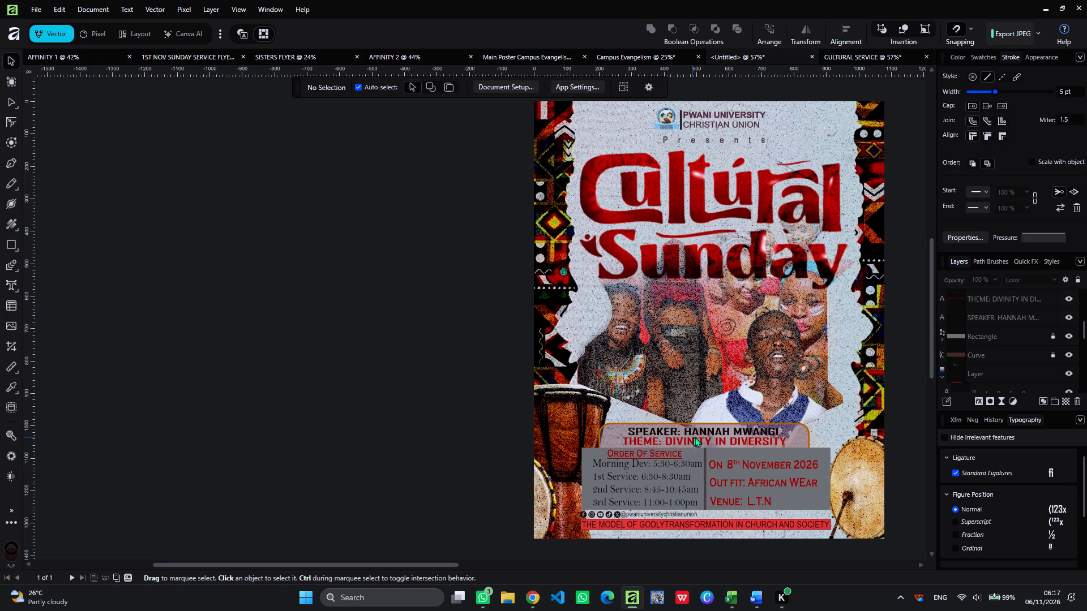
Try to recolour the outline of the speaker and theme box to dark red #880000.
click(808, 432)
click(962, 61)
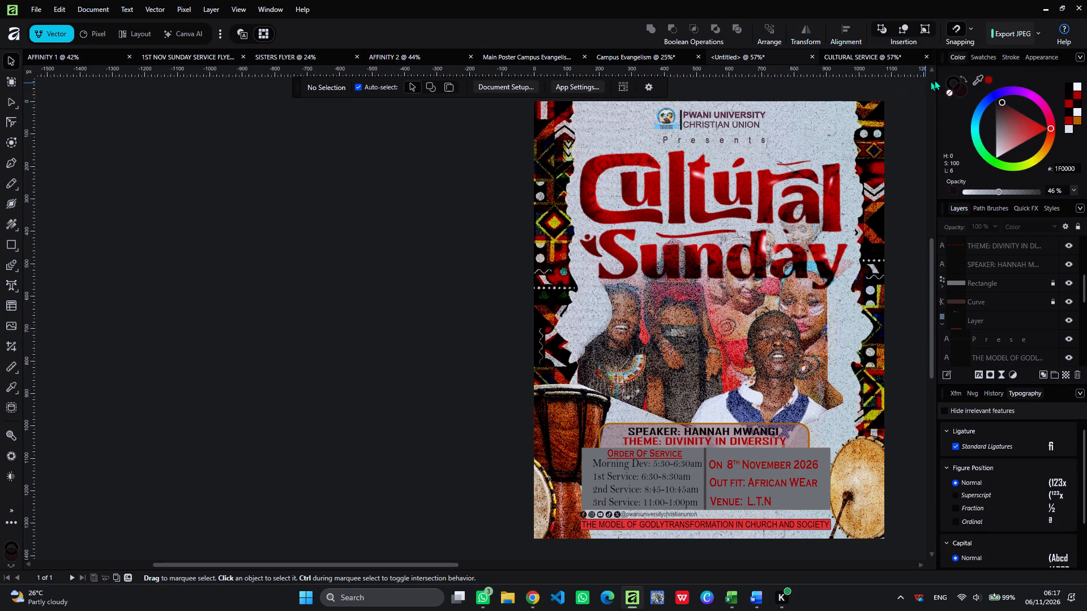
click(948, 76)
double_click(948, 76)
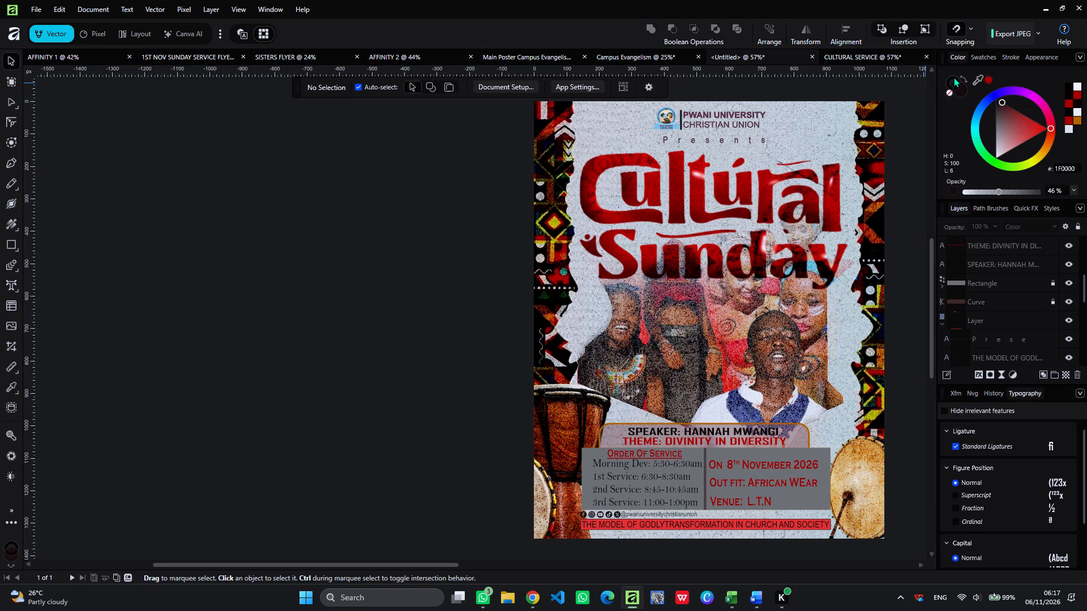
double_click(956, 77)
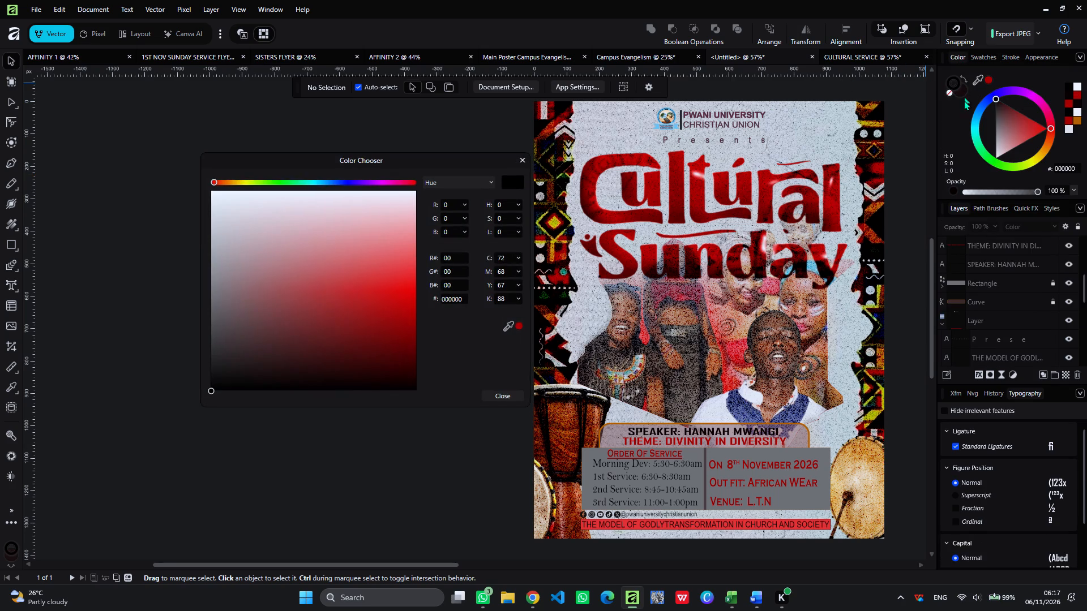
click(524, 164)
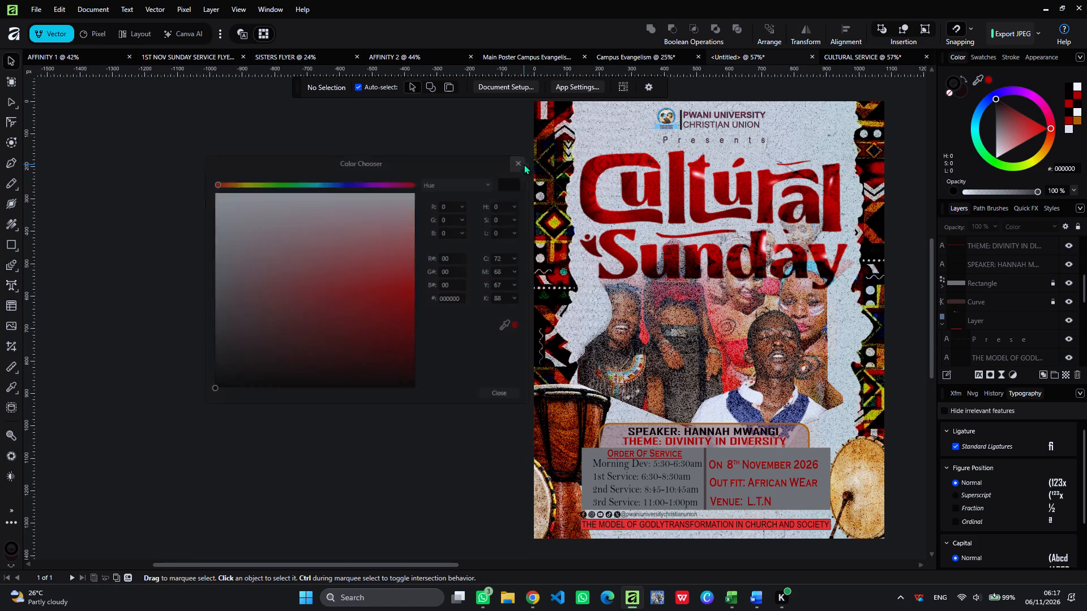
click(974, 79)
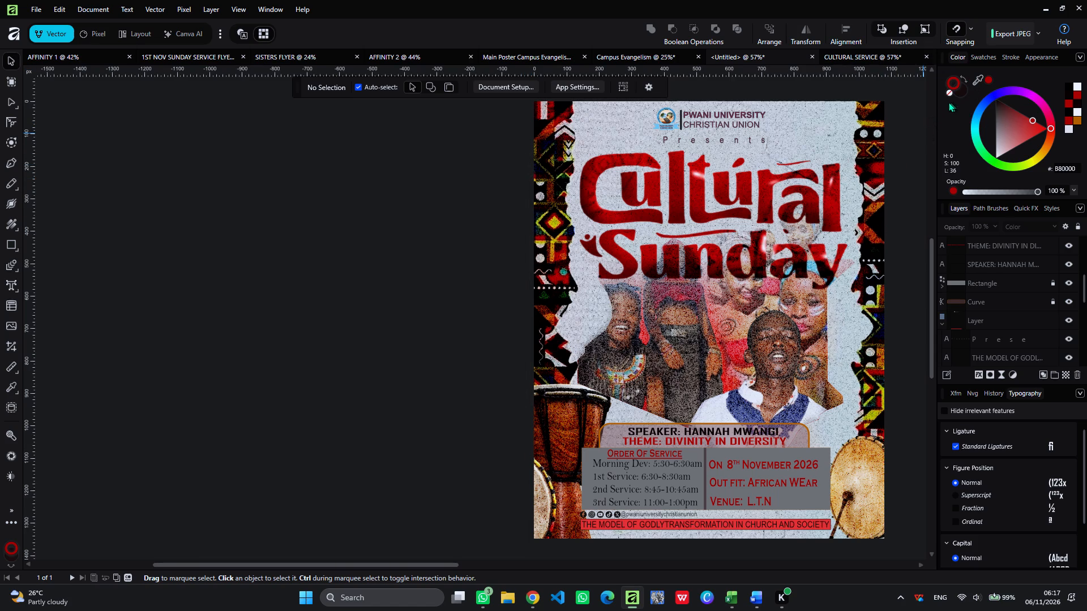
Unlock the Curve behind the speaker and theme text and recolour its outline with grey #757575 sampled from the event-details rectangle.
click(797, 429)
click(970, 303)
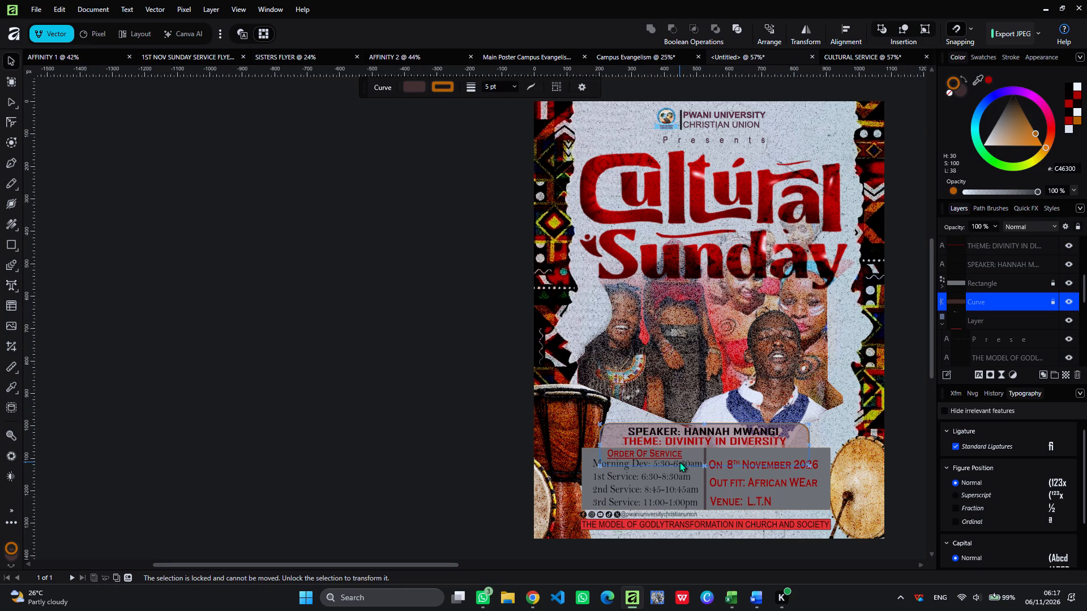
click(1051, 302)
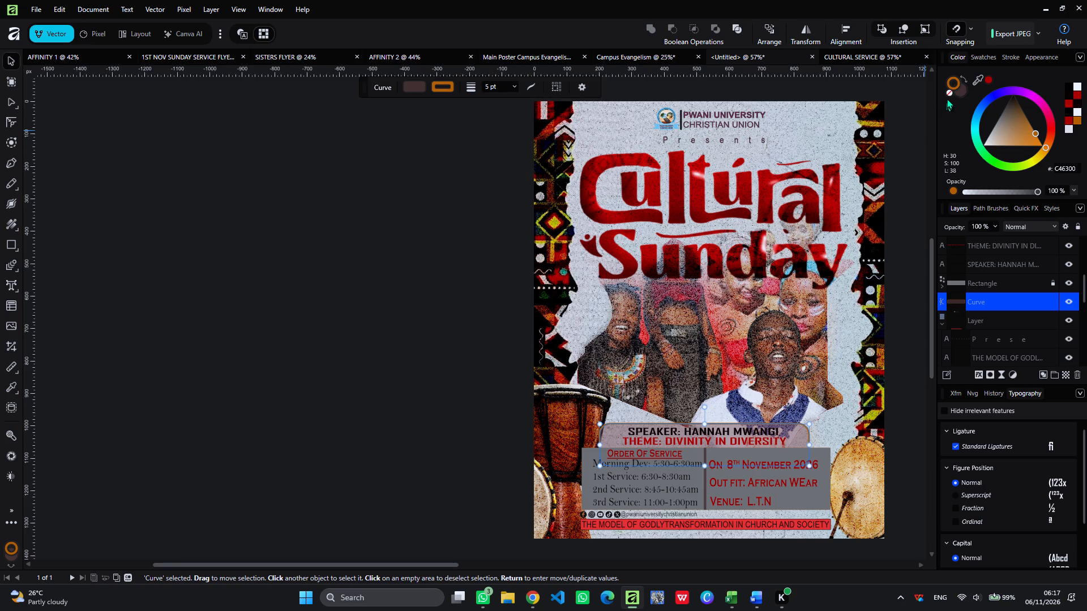
click(12, 387)
click(57, 387)
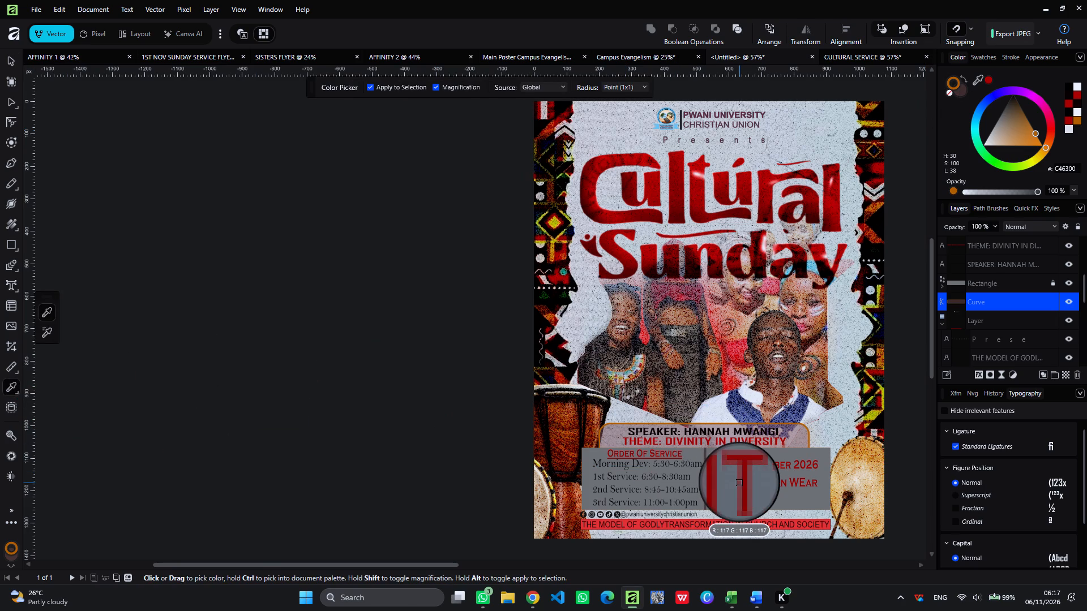
click(789, 486)
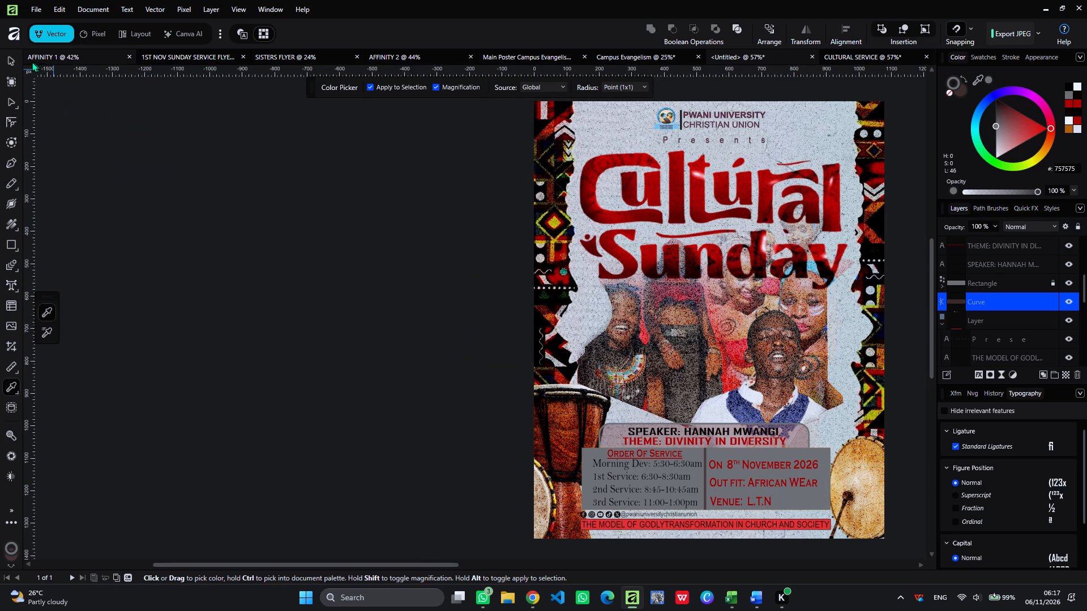
click(12, 63)
click(192, 140)
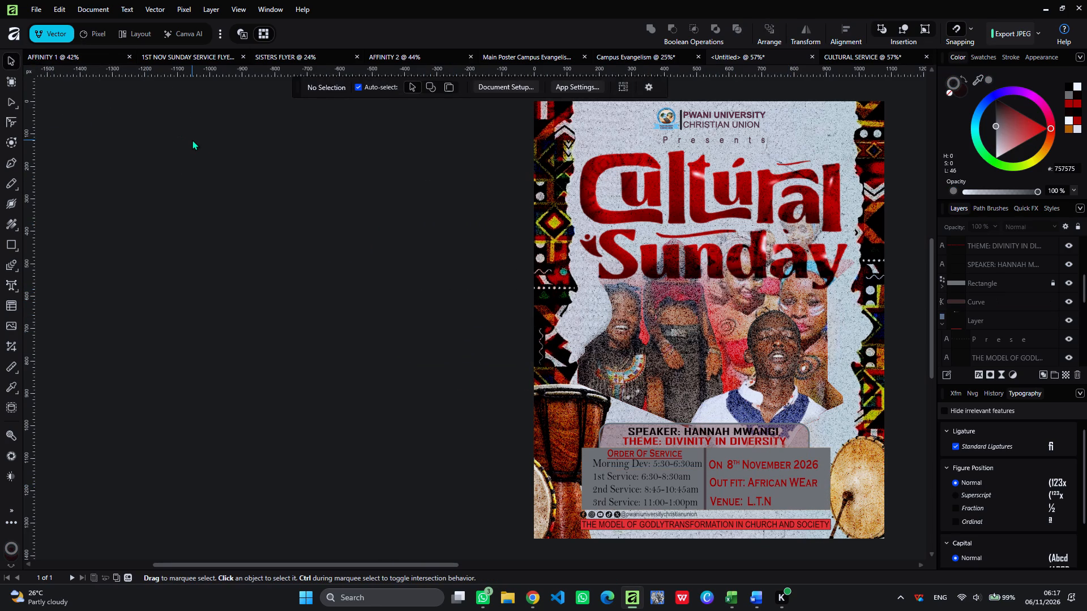
Examine the recoloured event-details and speaker boxes and how they fit with the title, photos and whole poster.
scroll(313, 208, left, 2)
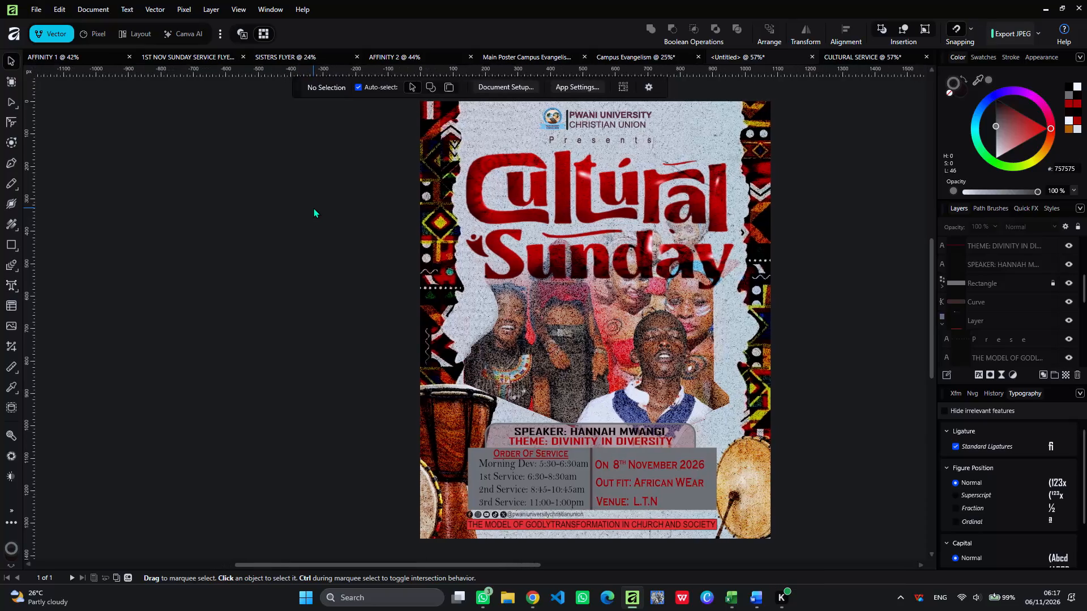
scroll(313, 208, left, 1)
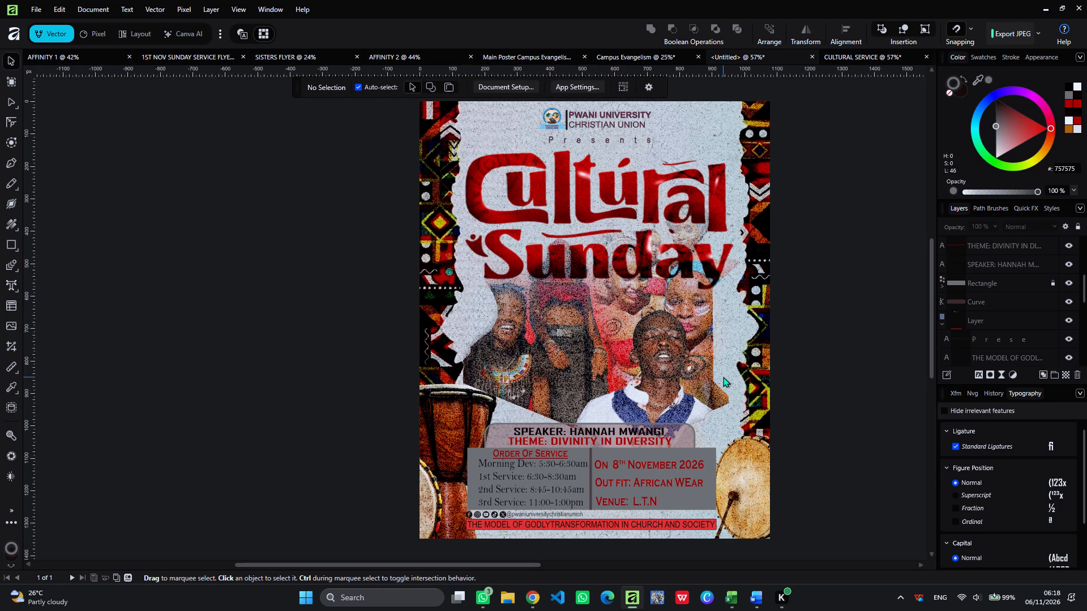
scroll(723, 377, down, 1)
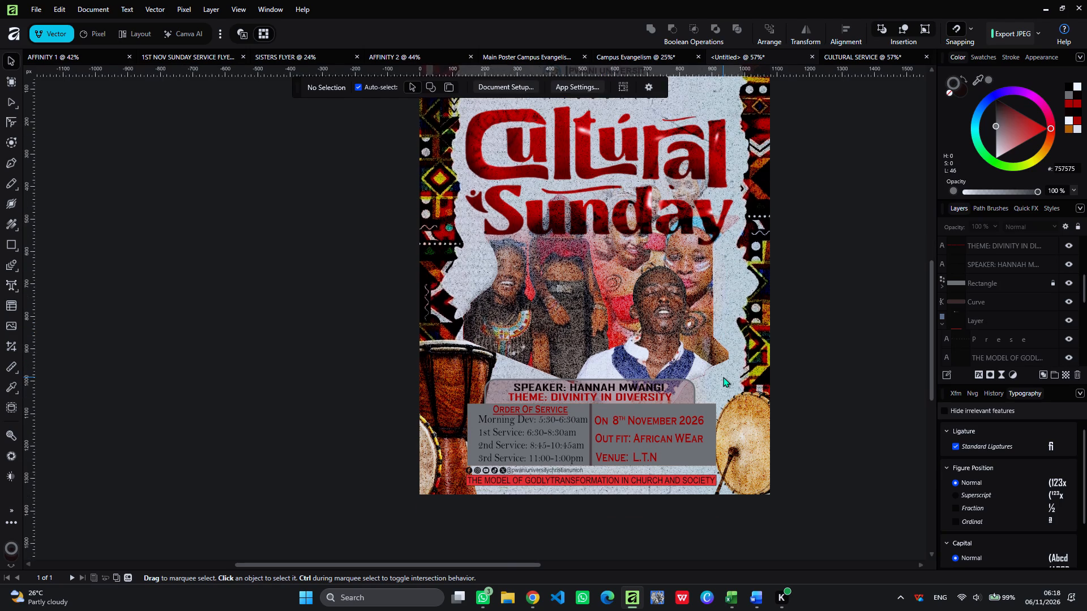
scroll(723, 377, down, 1)
ctrl+scroll(723, 377, down, 2)
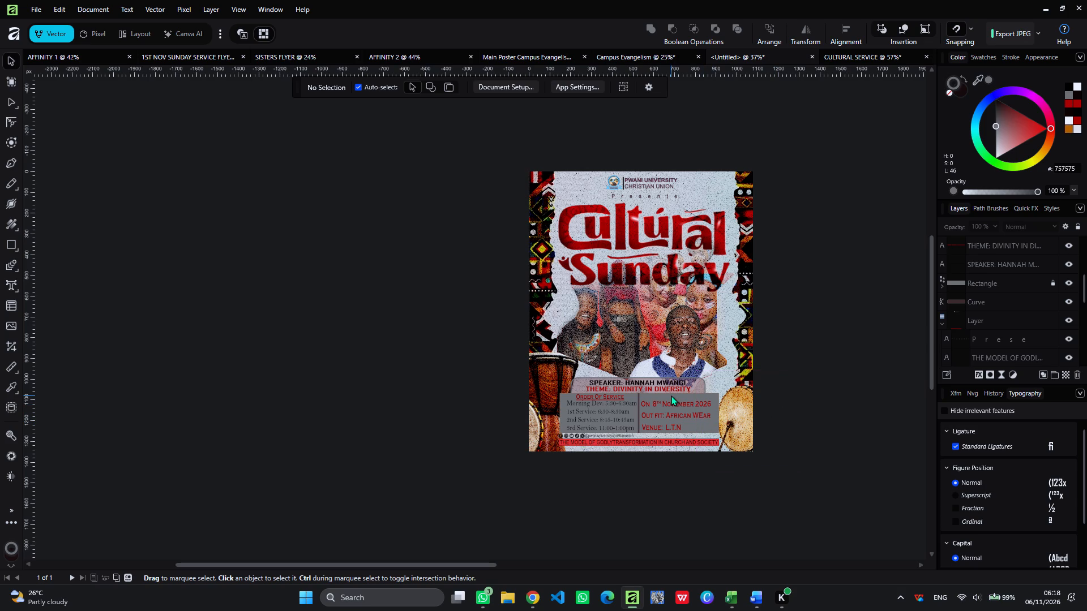
scroll(671, 395, right, 1)
ctrl+scroll(671, 395, up, 3)
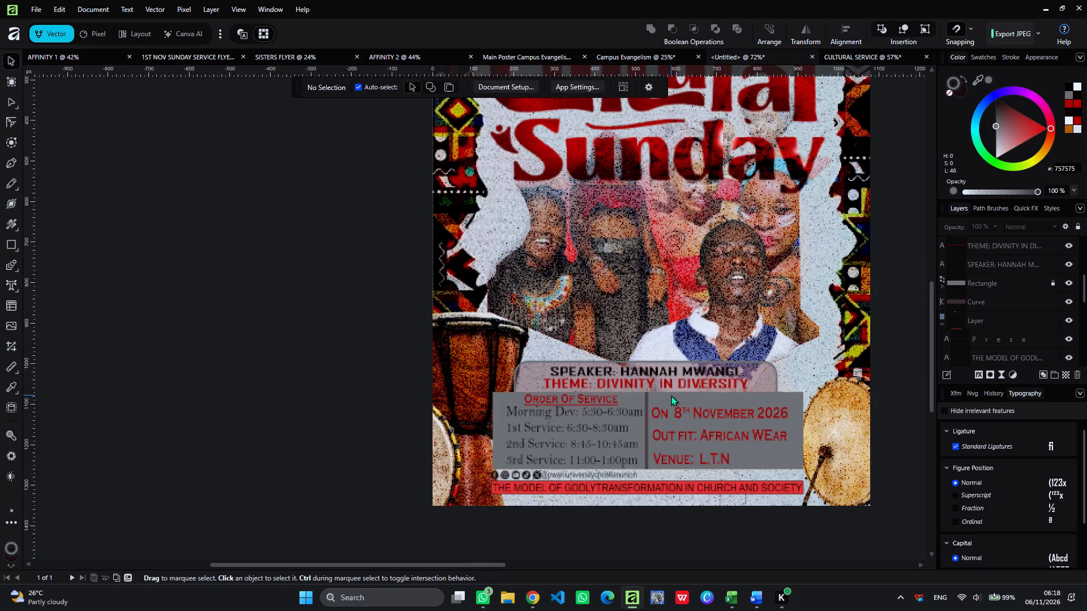
ctrl+scroll(671, 395, up, 1)
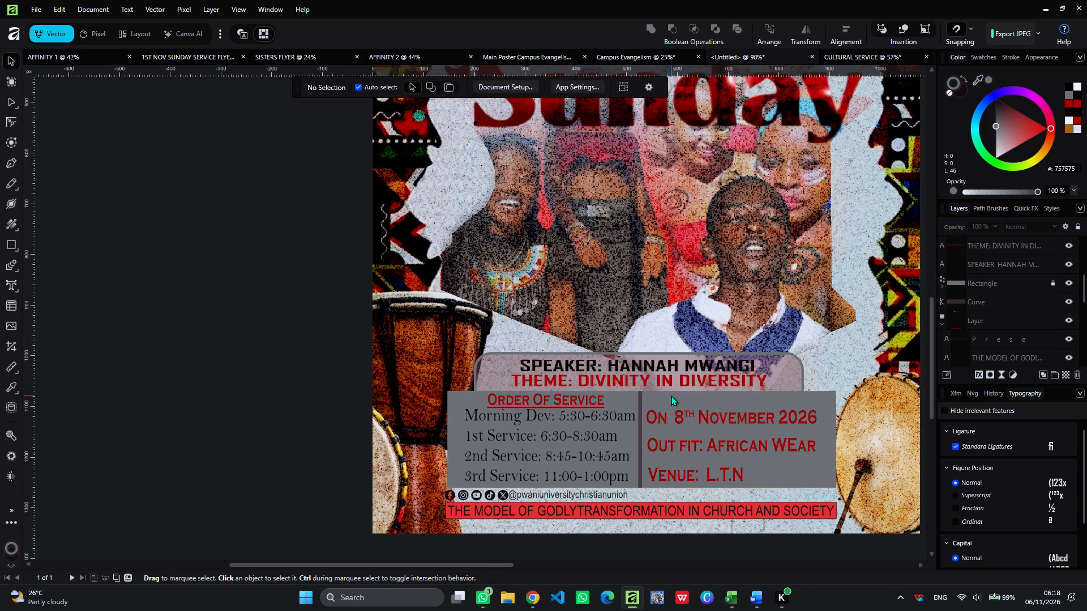
ctrl+scroll(671, 395, down, 1)
scroll(568, 406, left, 2)
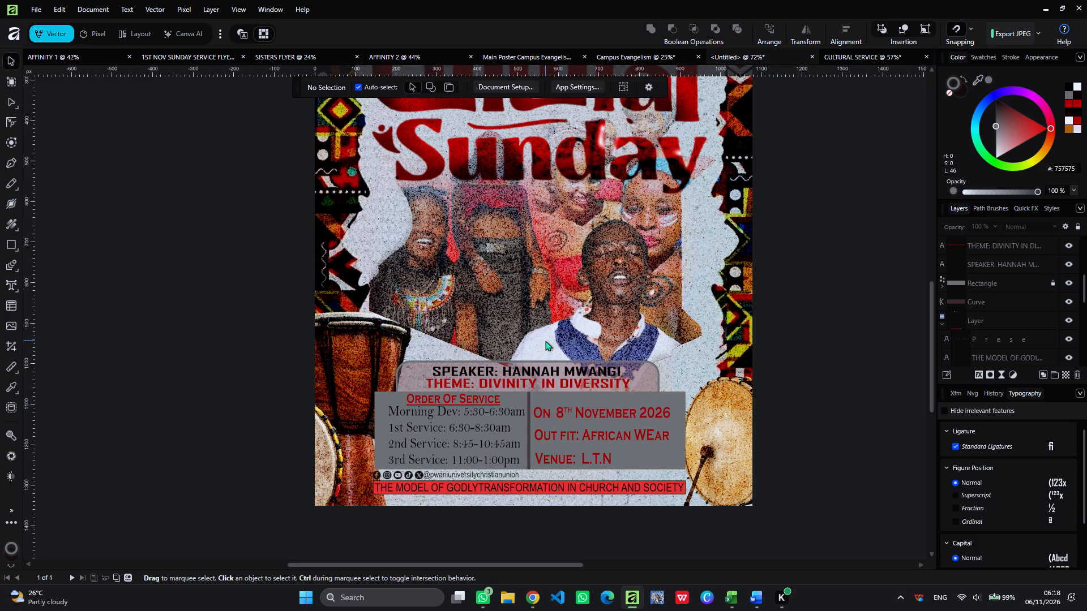
ctrl+scroll(545, 341, down, 3)
scroll(545, 341, up, 1)
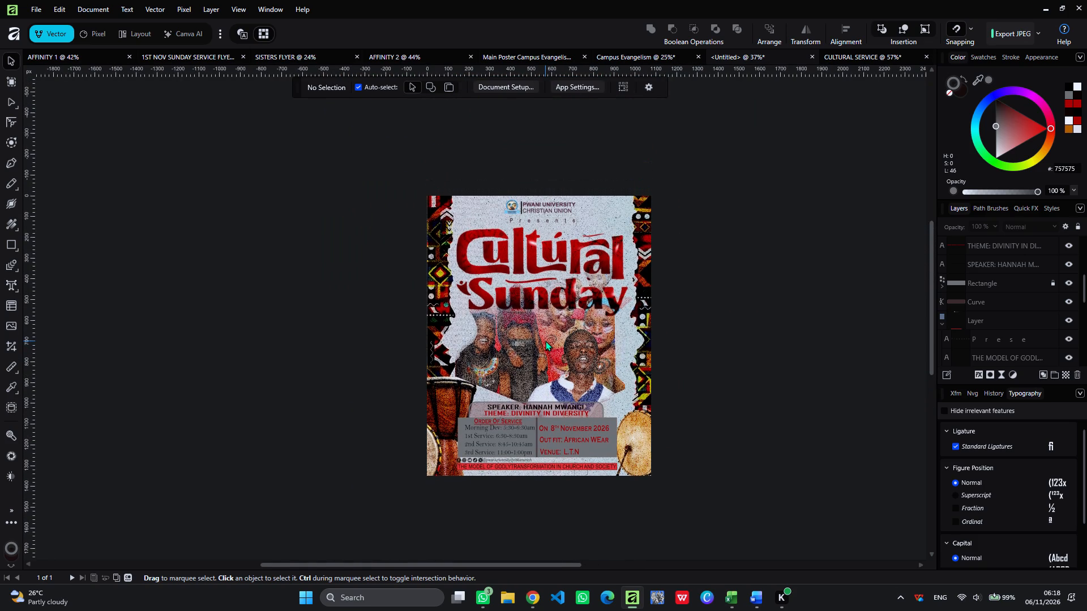
scroll(545, 341, up, 1)
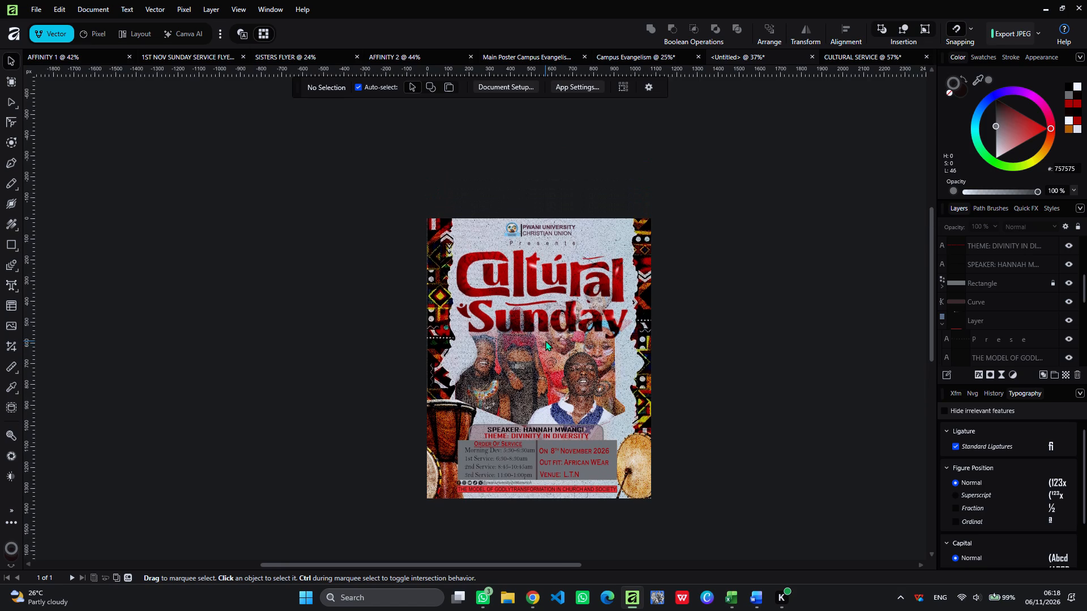
scroll(545, 341, up, 1)
ctrl+scroll(545, 341, up, 4)
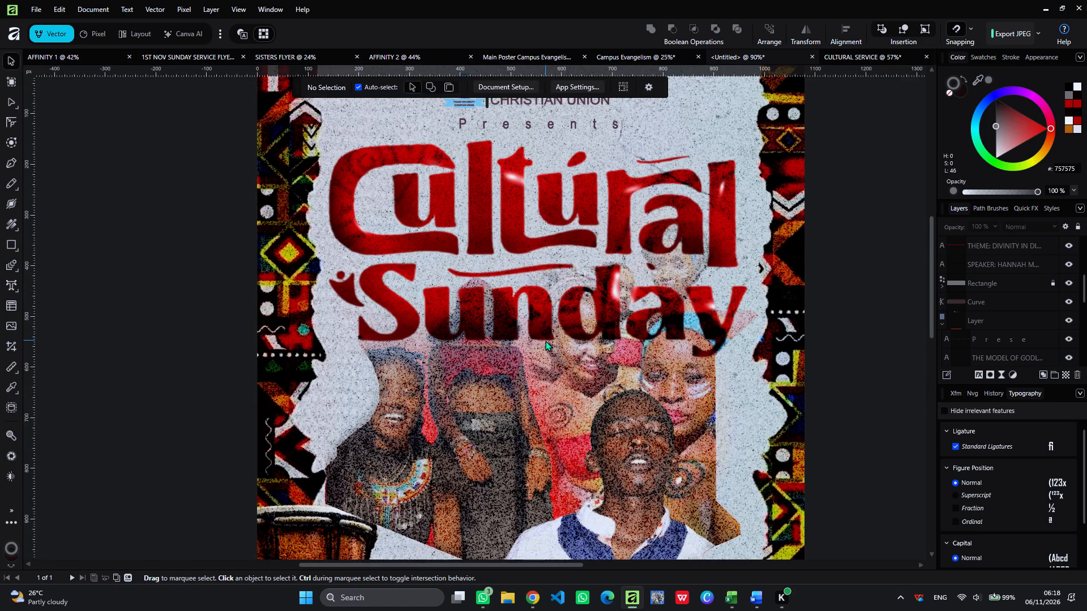
ctrl+scroll(545, 341, up, 1)
ctrl+scroll(545, 341, down, 3)
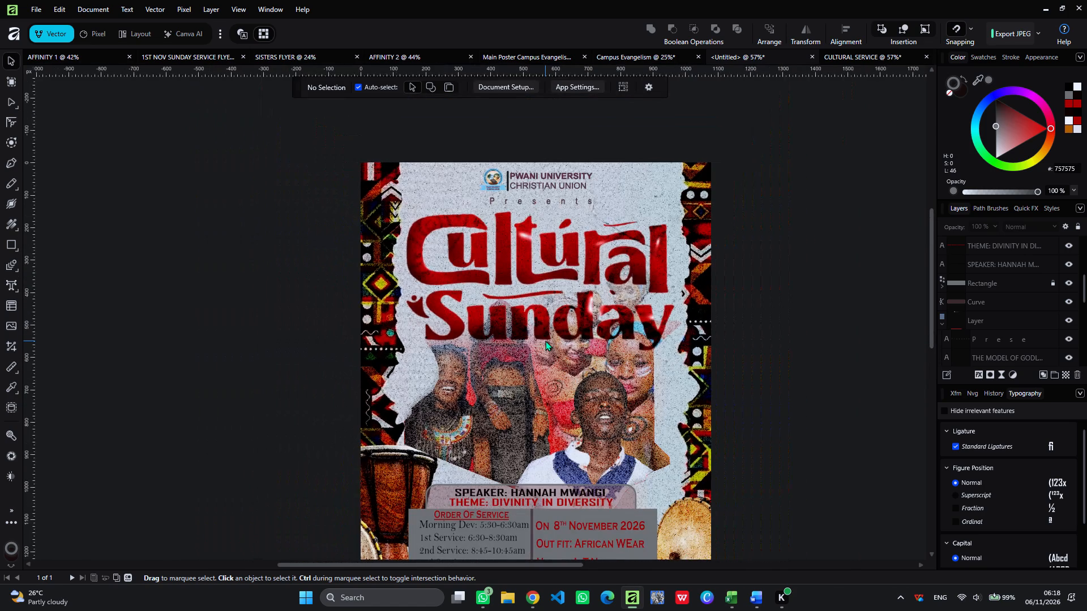
ctrl+scroll(545, 341, down, 1)
scroll(545, 341, down, 1)
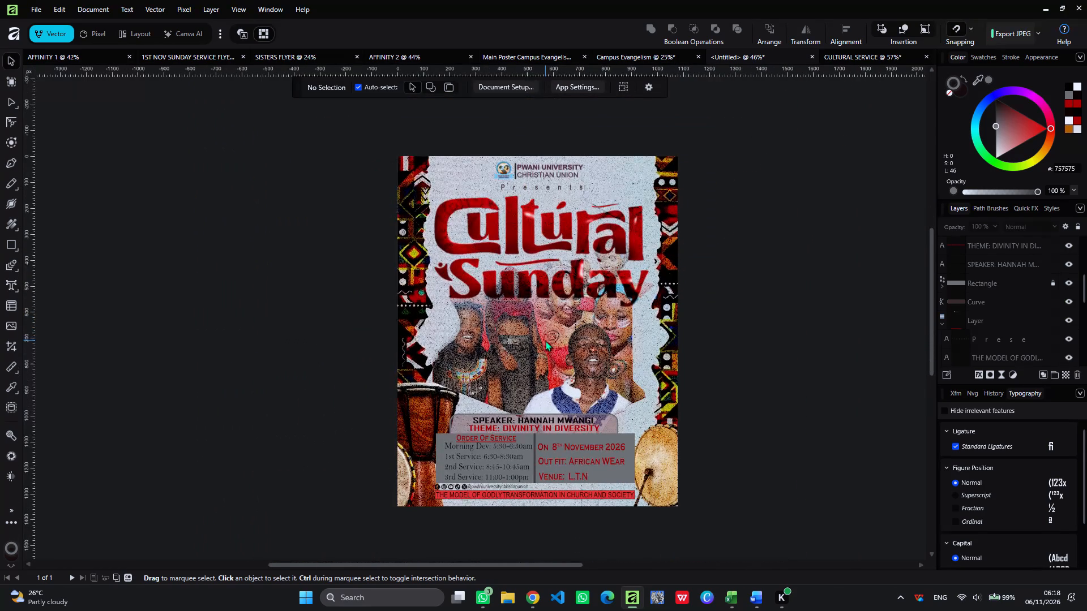
scroll(545, 341, down, 1)
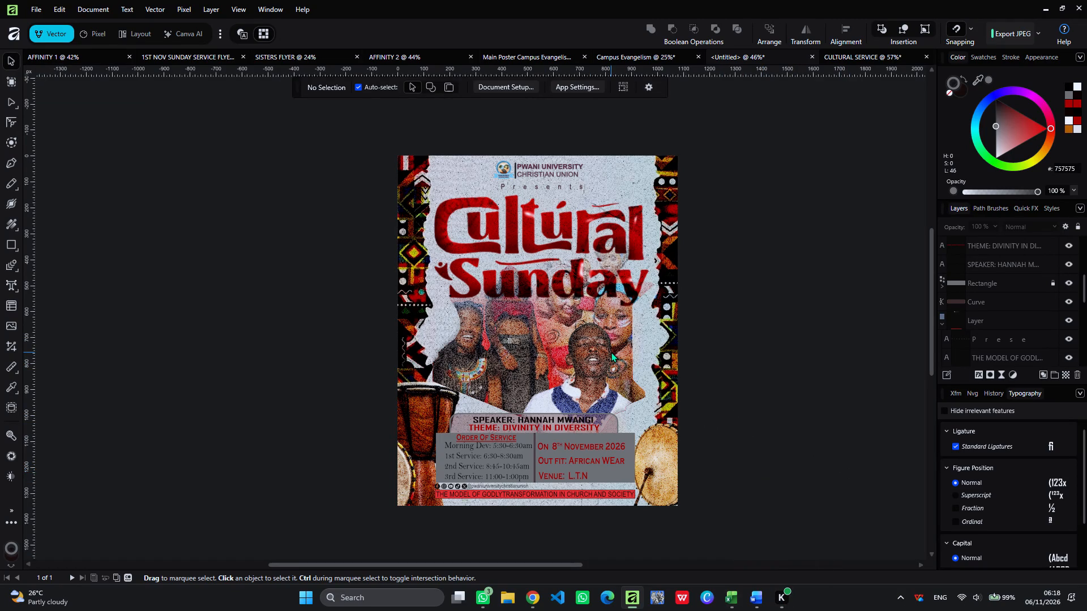
Export the poster as a JPEG to Downloads, replacing the existing SUNDAY 8TH NOV 2026 file.
ctrl+scroll(611, 352, up, 2)
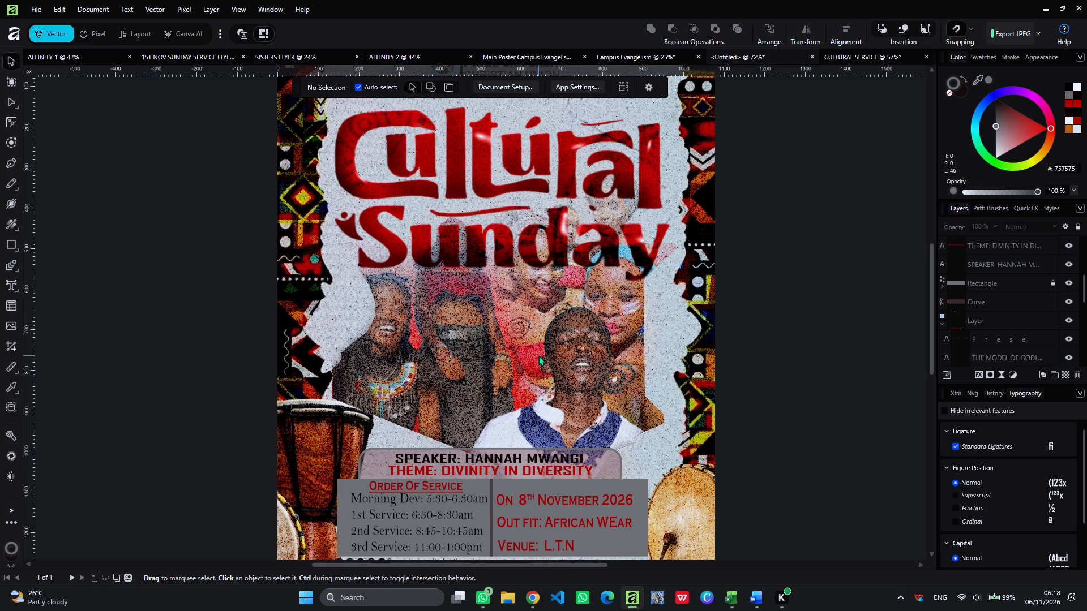
scroll(538, 355, down, 1)
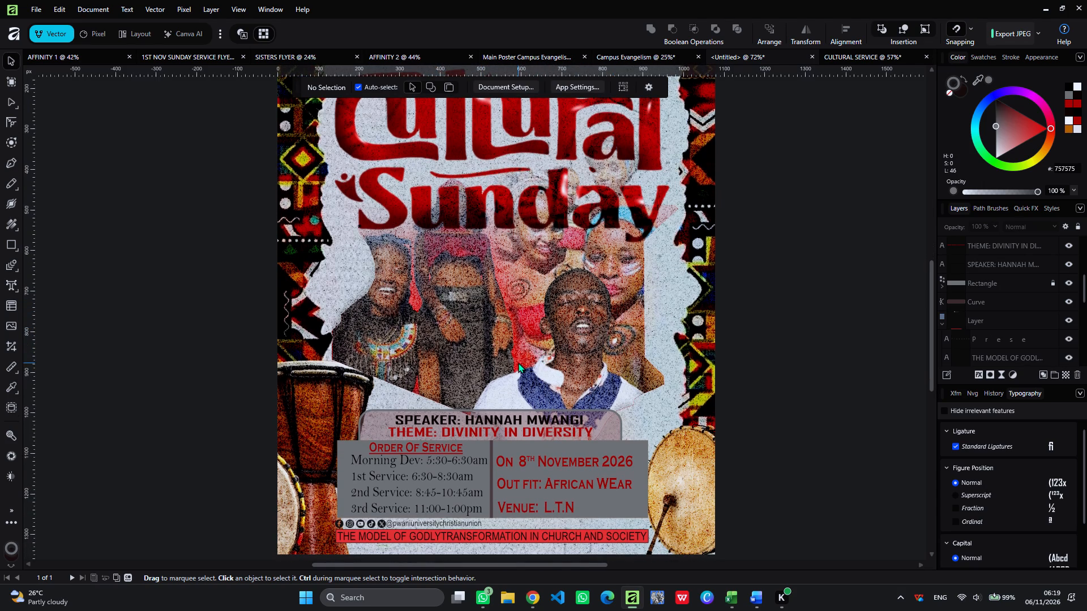
ctrl+scroll(518, 363, down, 3)
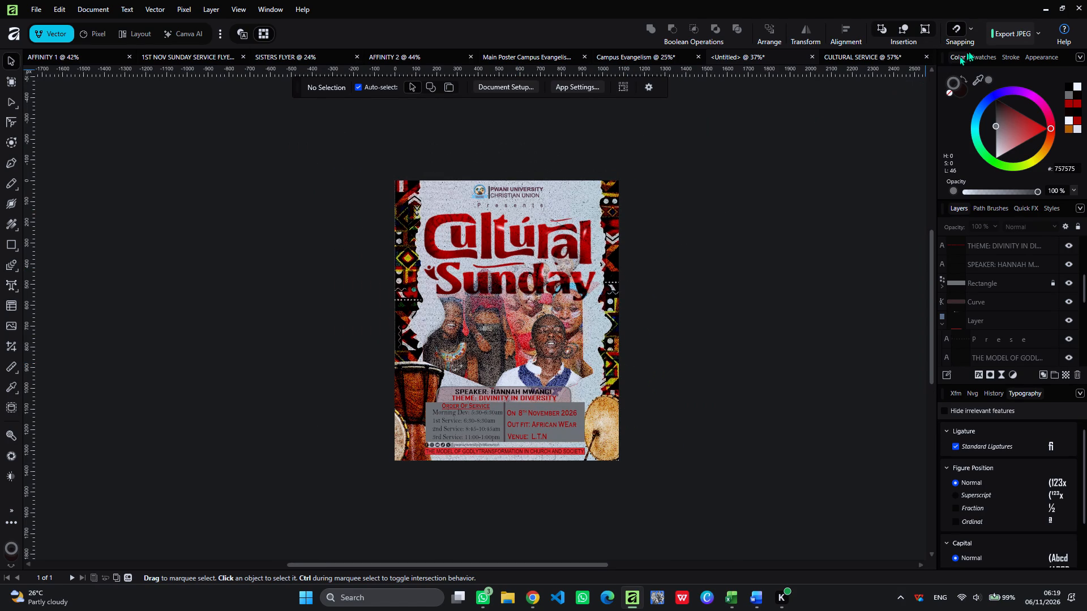
click(1007, 35)
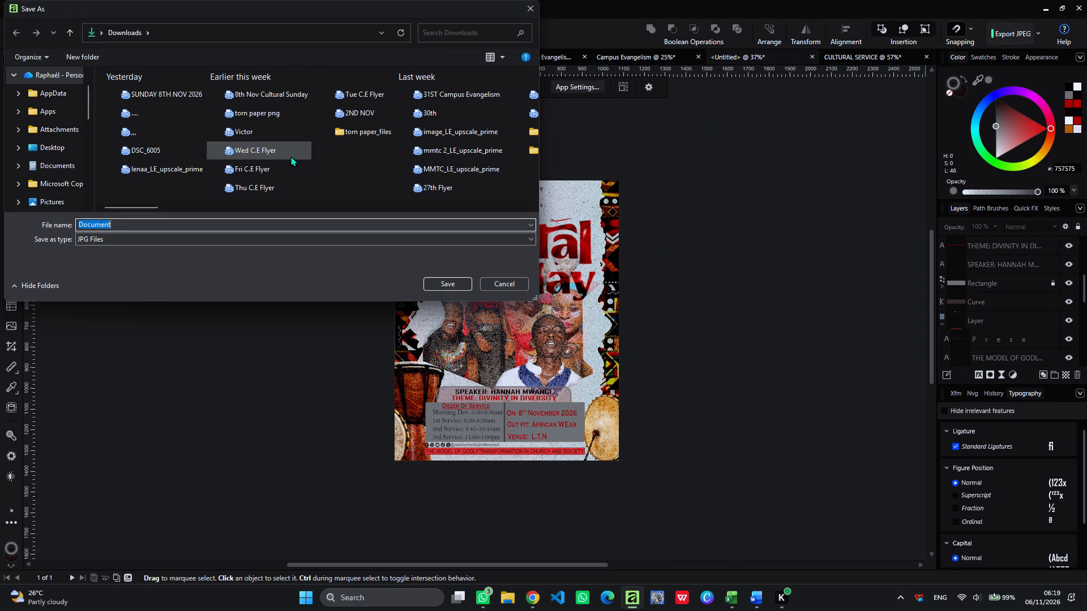
click(160, 97)
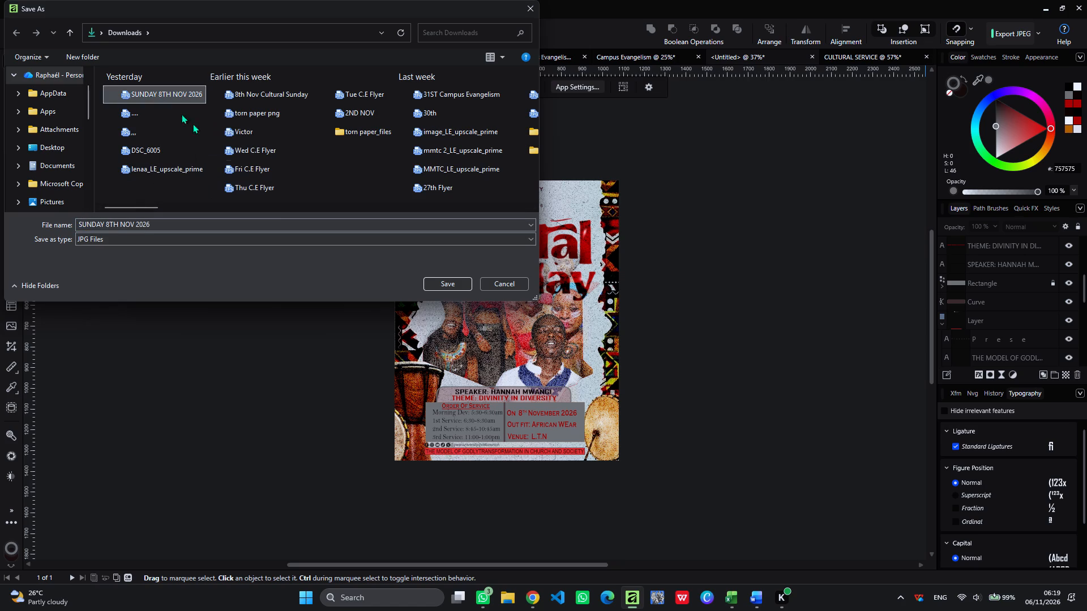
click(445, 281)
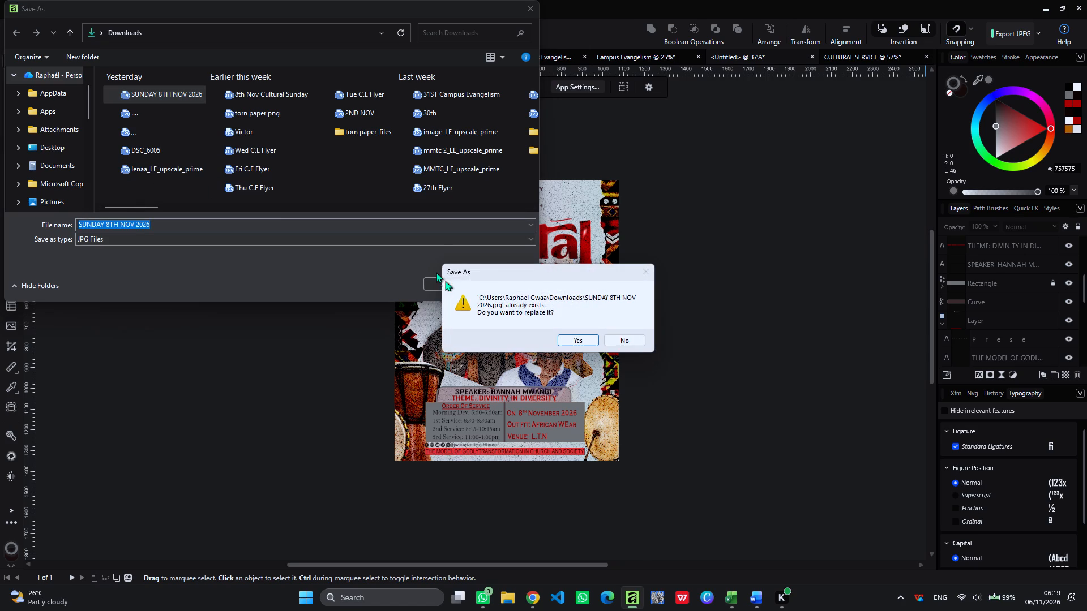
click(567, 338)
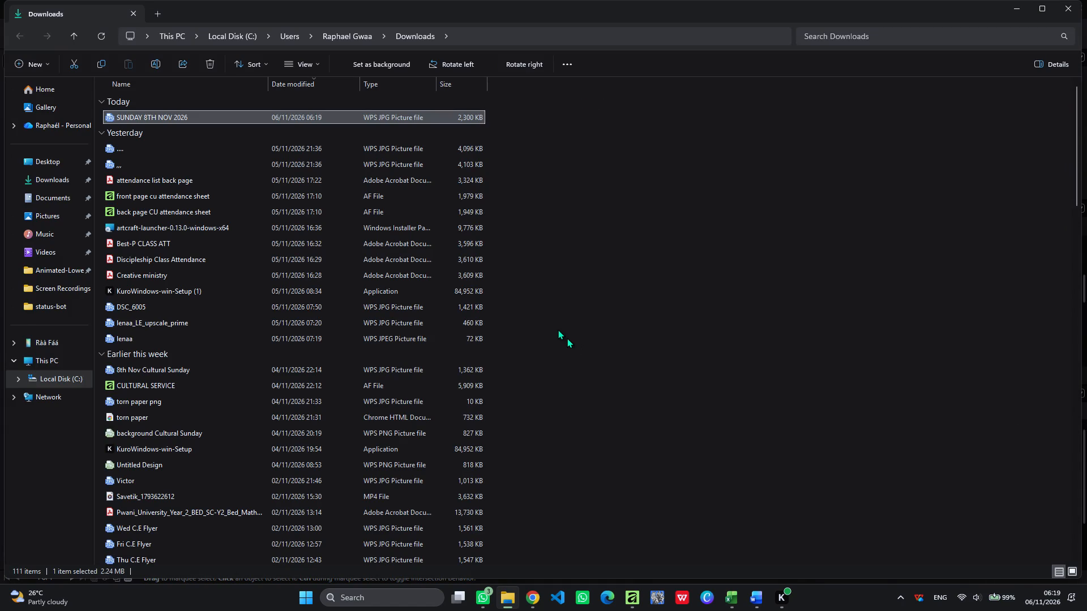
Open the exported SUNDAY 8TH NOV 2026 image, review the whole poster alongside the neighbouring picture, and return to the design.
double_click(363, 115)
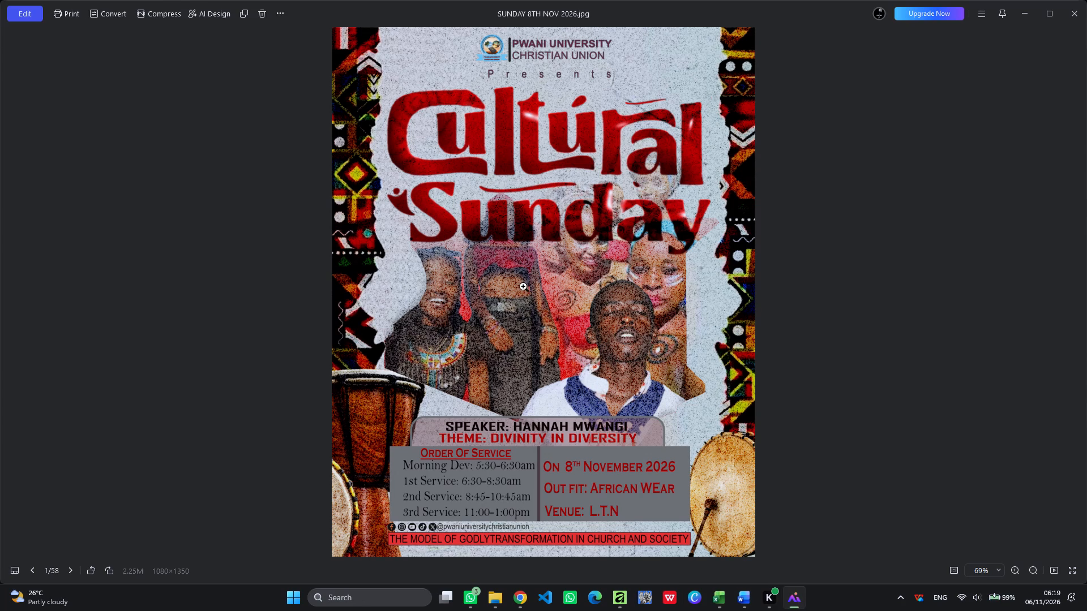
scroll(524, 287, up, 2)
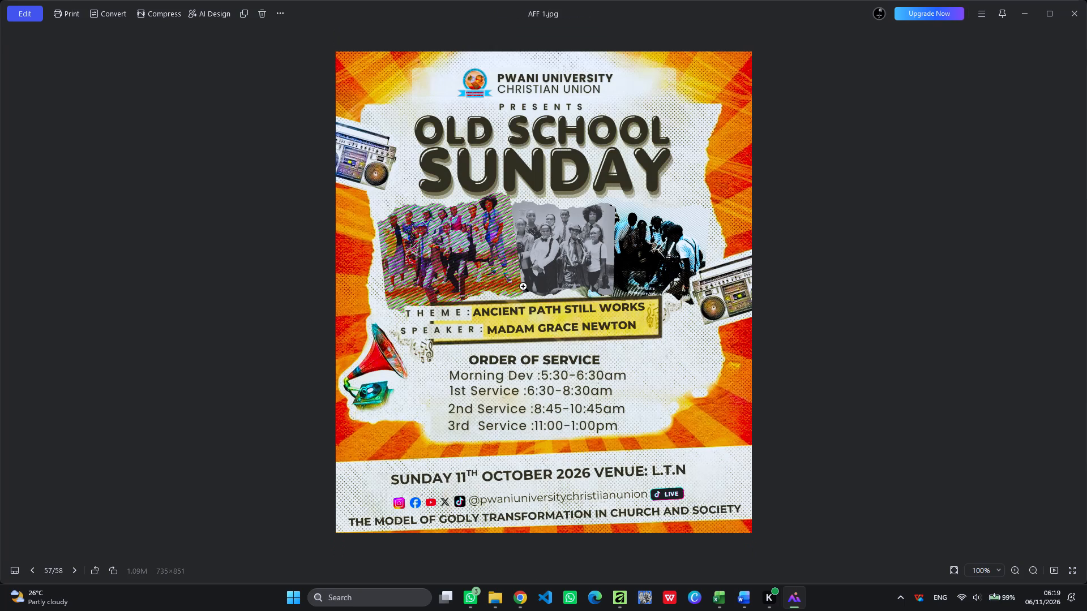
key(Right)
key(Right)
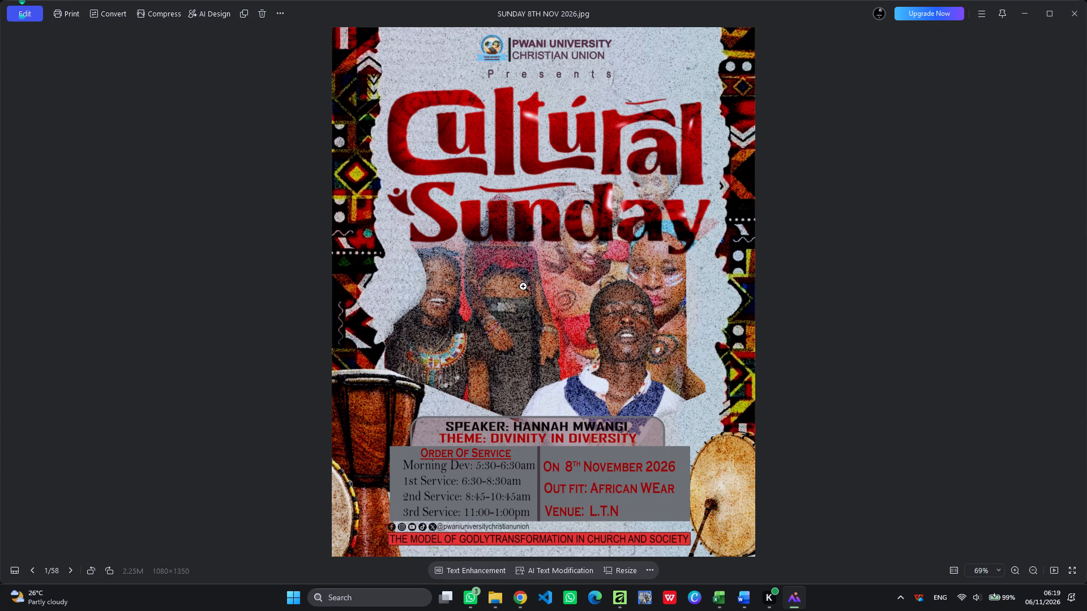
click(1034, 10)
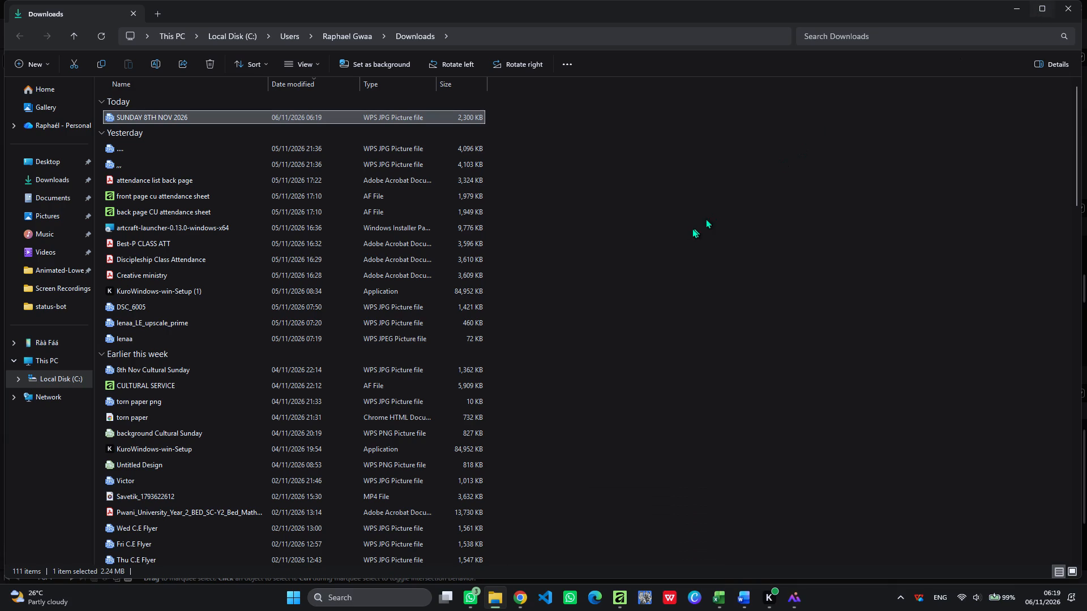
click(1025, 12)
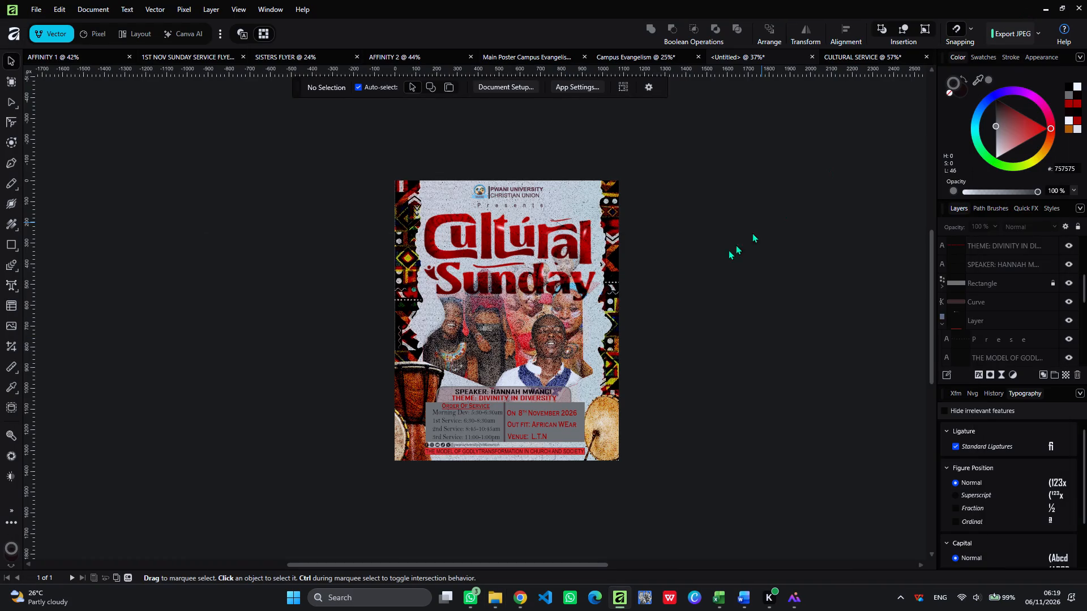
Select all the poster objects and add a Curves adjustment.
ctrl+scroll(636, 325, up, 2)
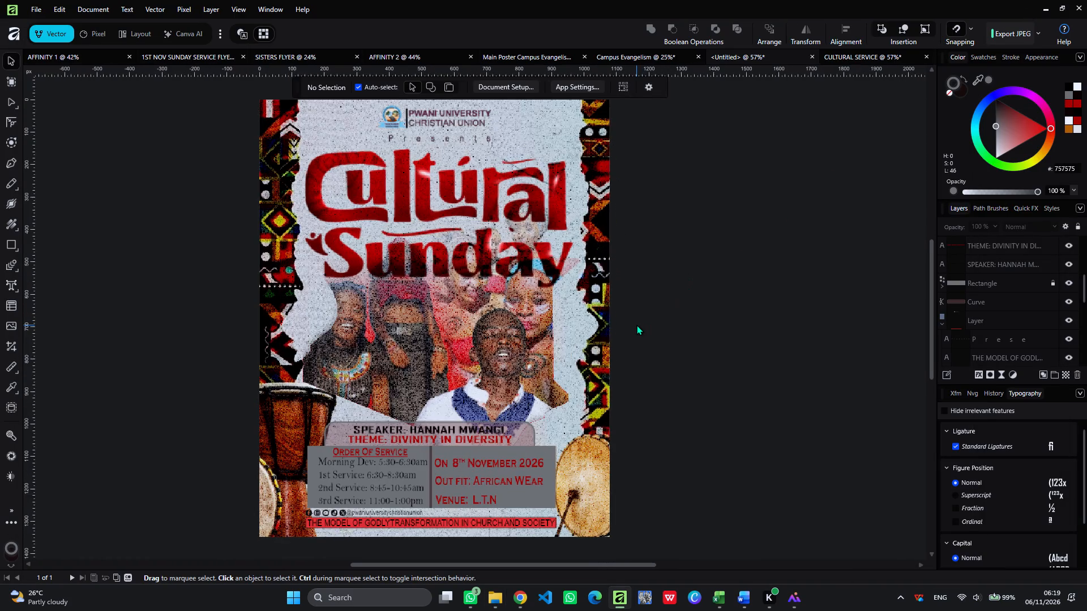
key(ctrl+a)
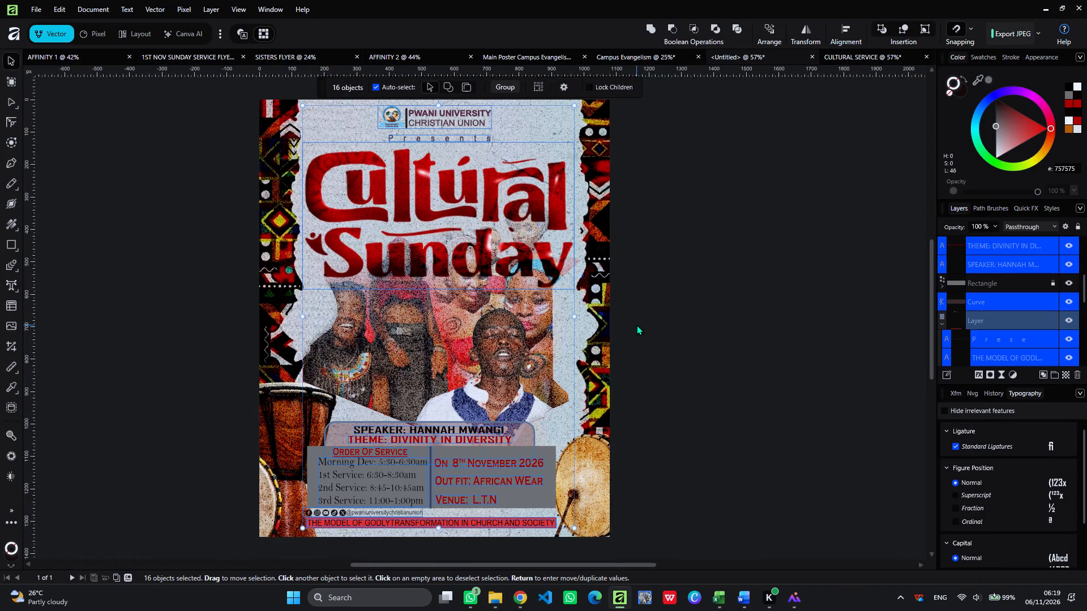
key(ctrl+m)
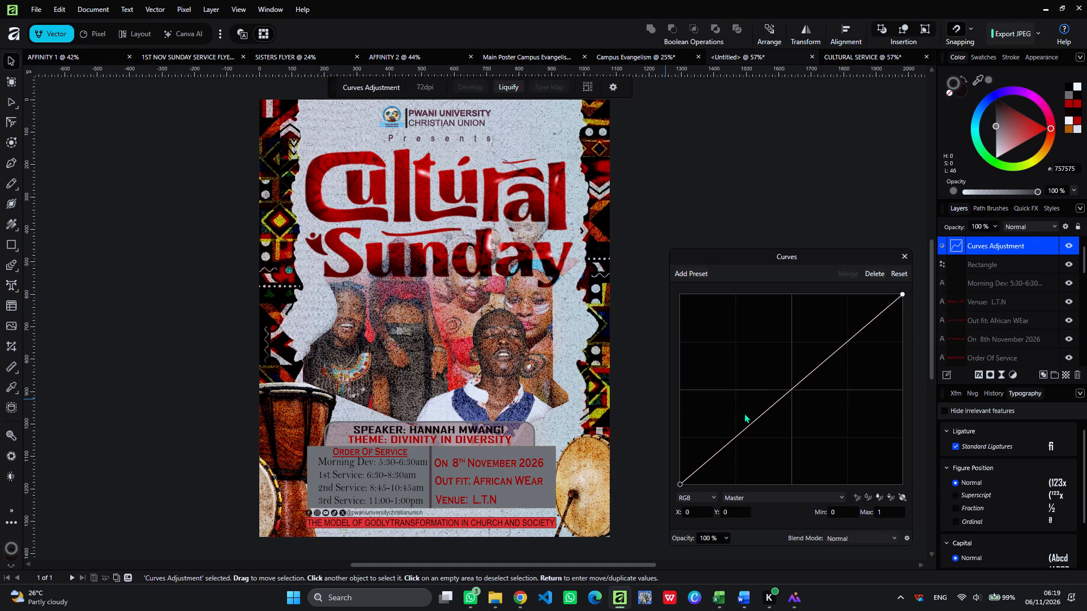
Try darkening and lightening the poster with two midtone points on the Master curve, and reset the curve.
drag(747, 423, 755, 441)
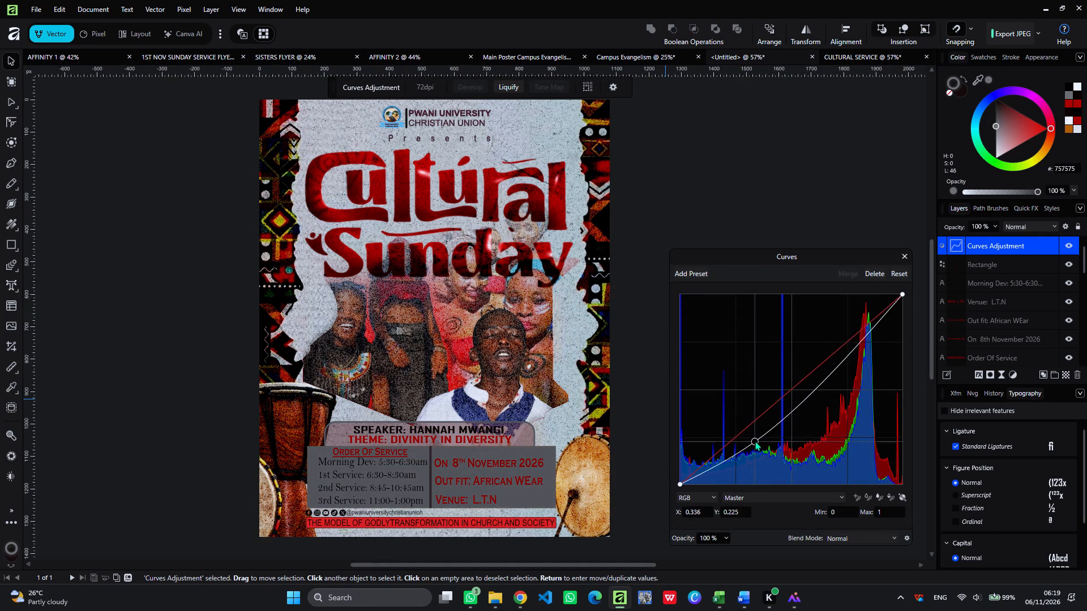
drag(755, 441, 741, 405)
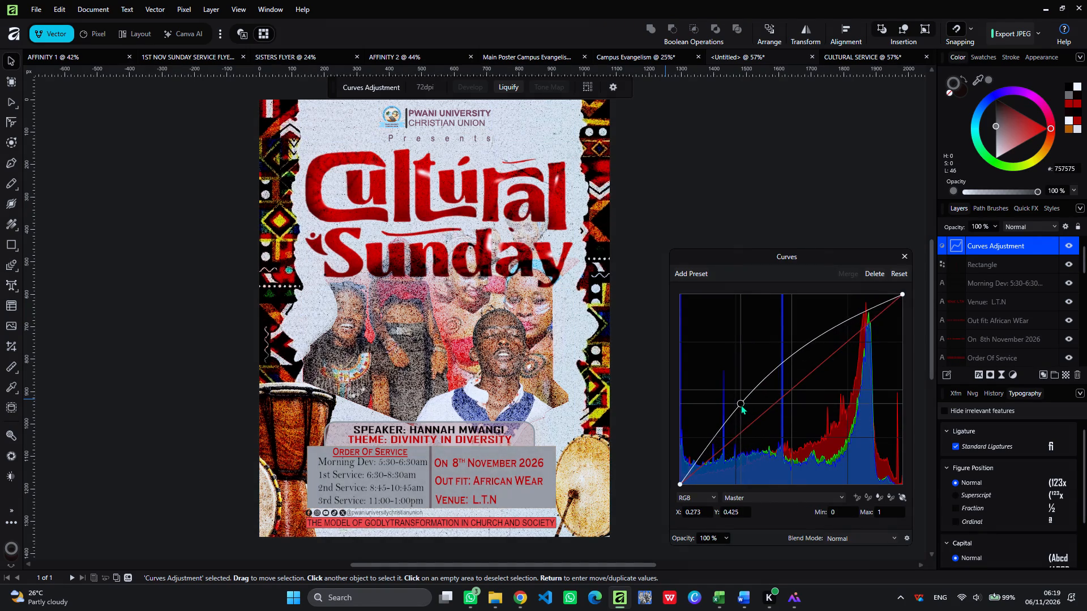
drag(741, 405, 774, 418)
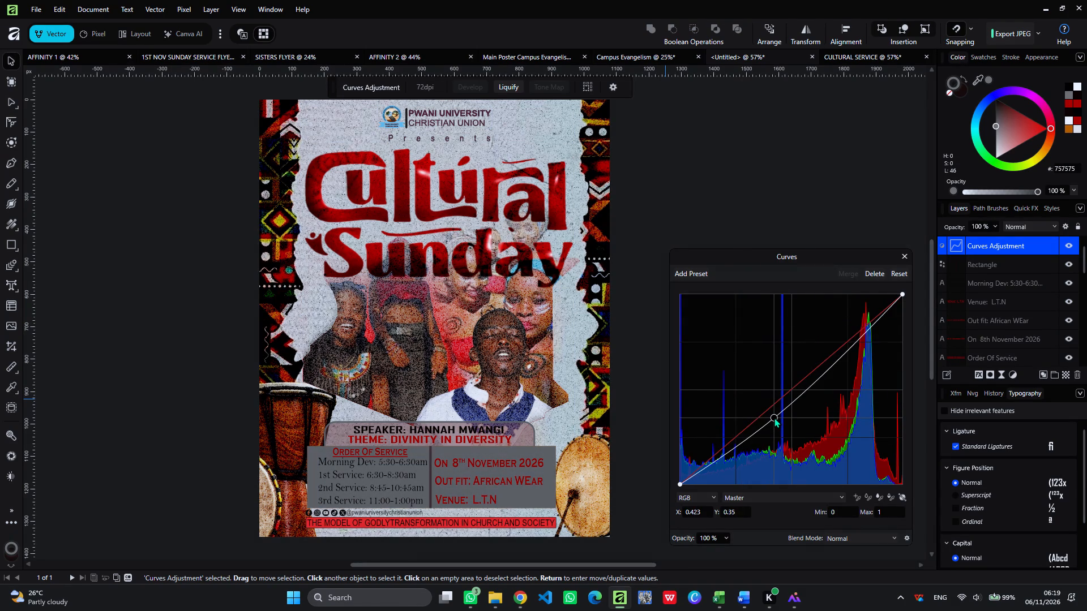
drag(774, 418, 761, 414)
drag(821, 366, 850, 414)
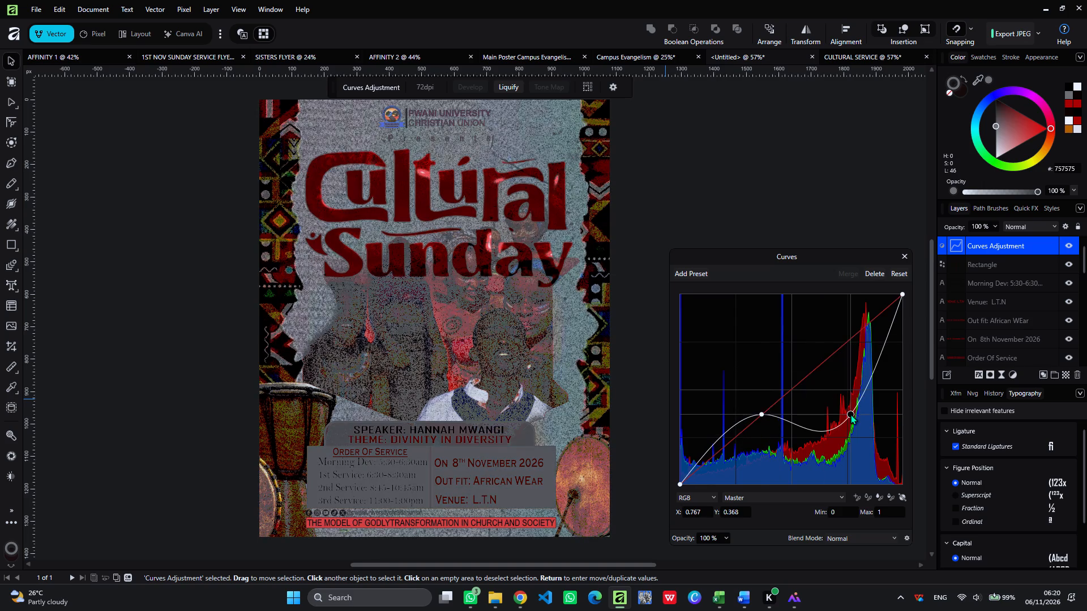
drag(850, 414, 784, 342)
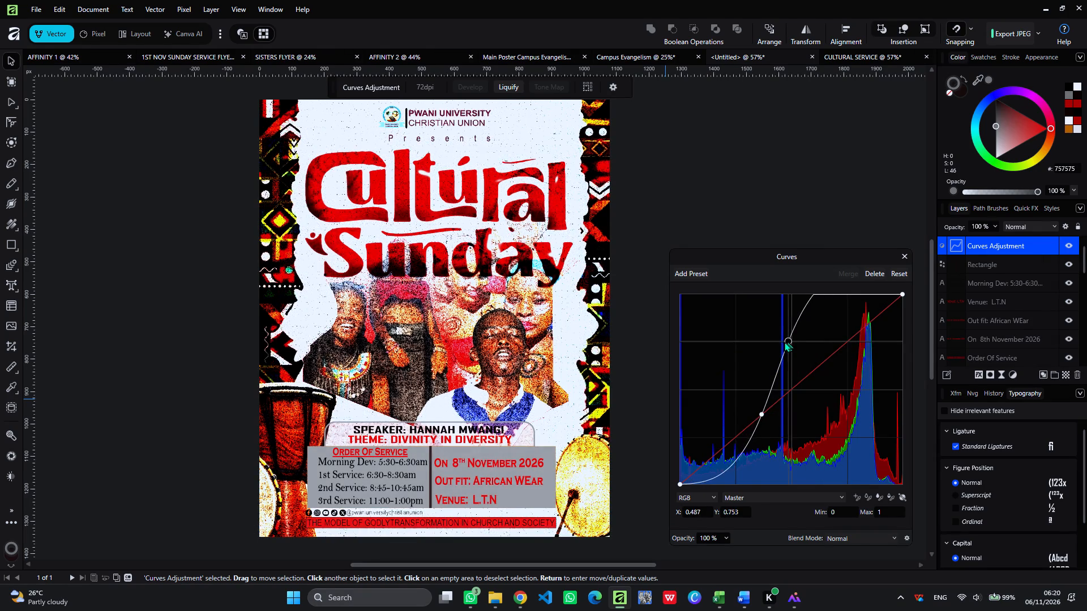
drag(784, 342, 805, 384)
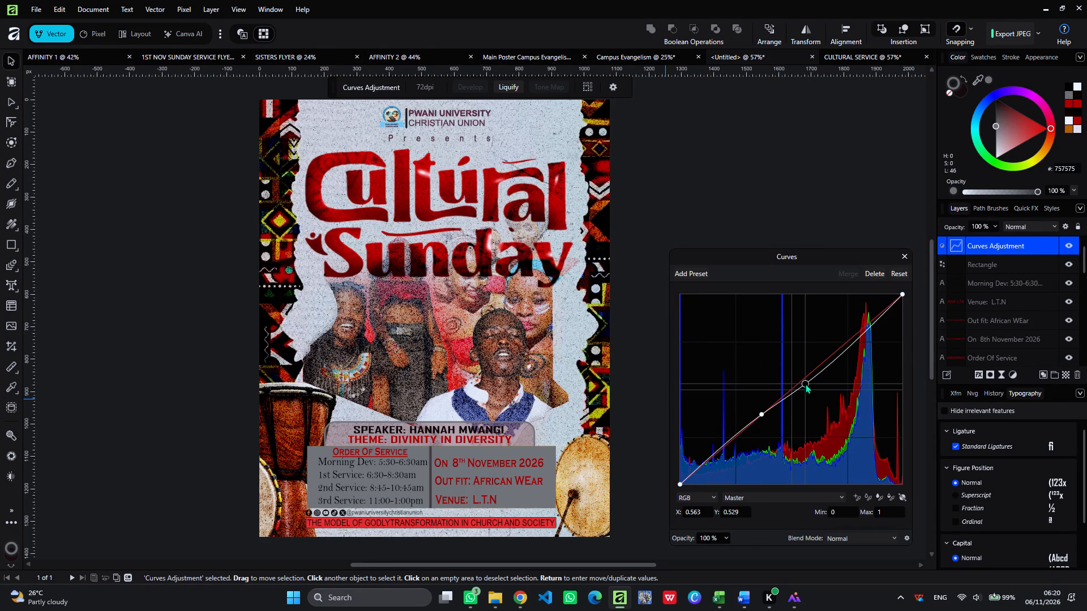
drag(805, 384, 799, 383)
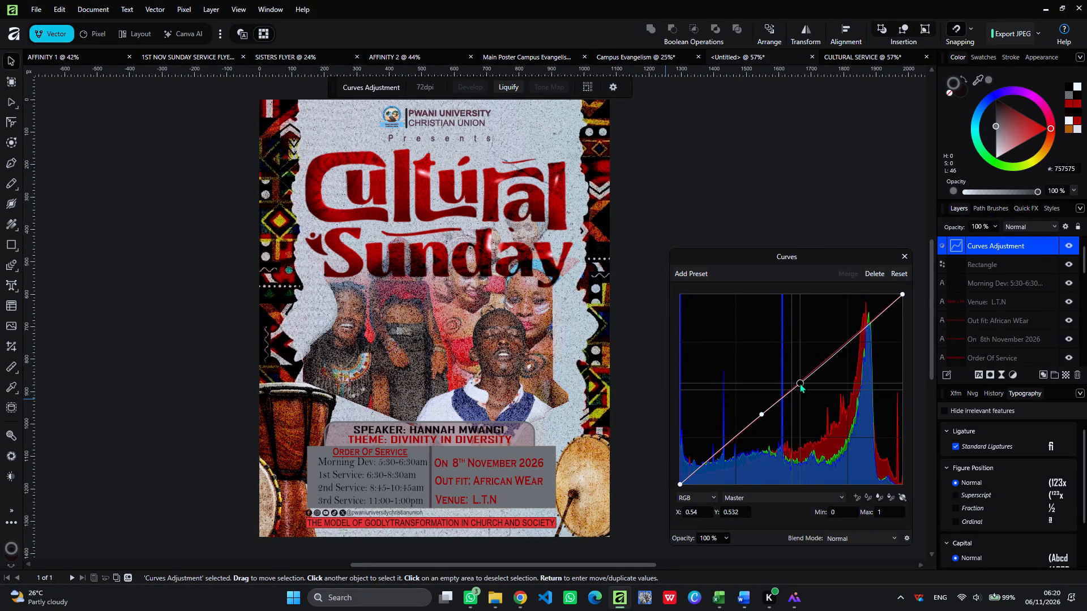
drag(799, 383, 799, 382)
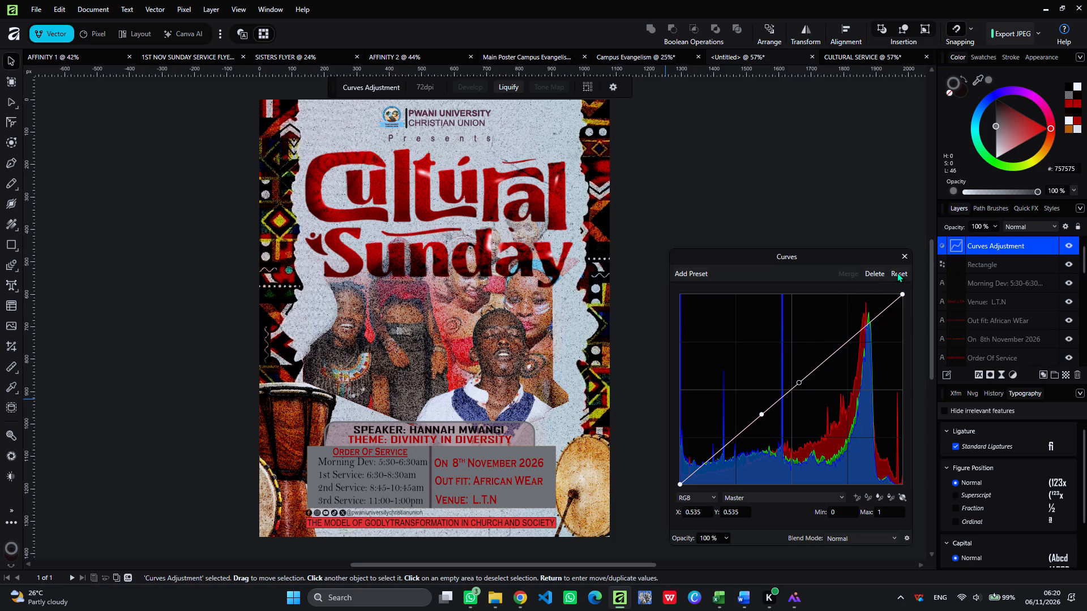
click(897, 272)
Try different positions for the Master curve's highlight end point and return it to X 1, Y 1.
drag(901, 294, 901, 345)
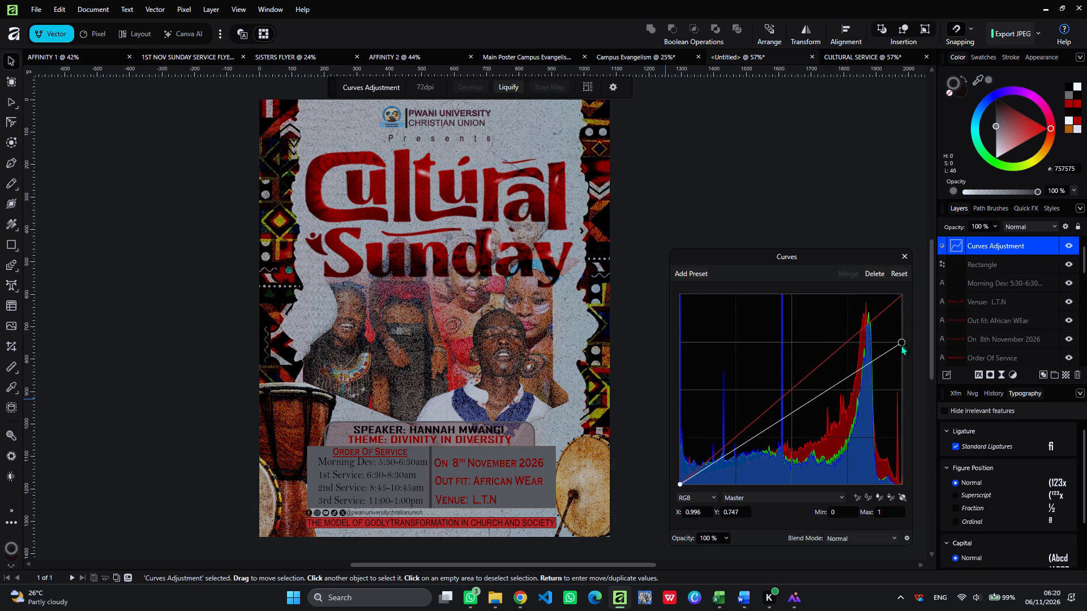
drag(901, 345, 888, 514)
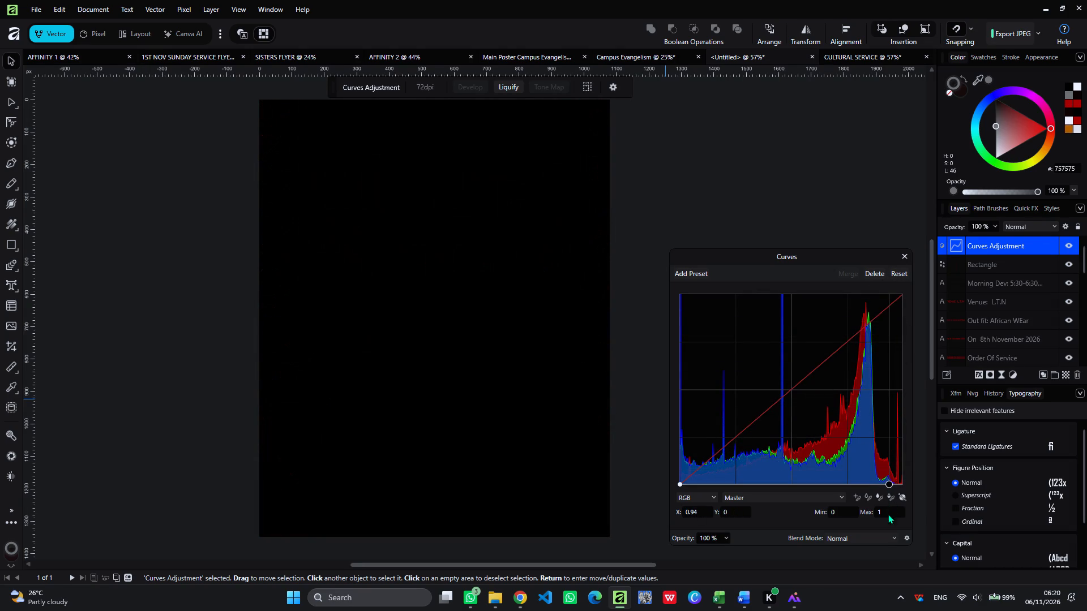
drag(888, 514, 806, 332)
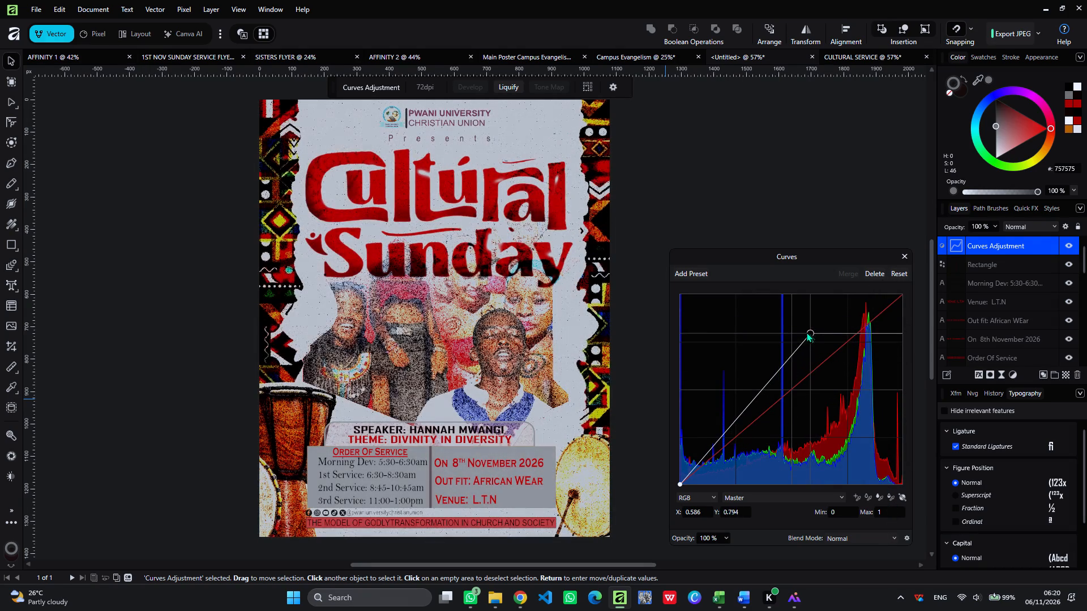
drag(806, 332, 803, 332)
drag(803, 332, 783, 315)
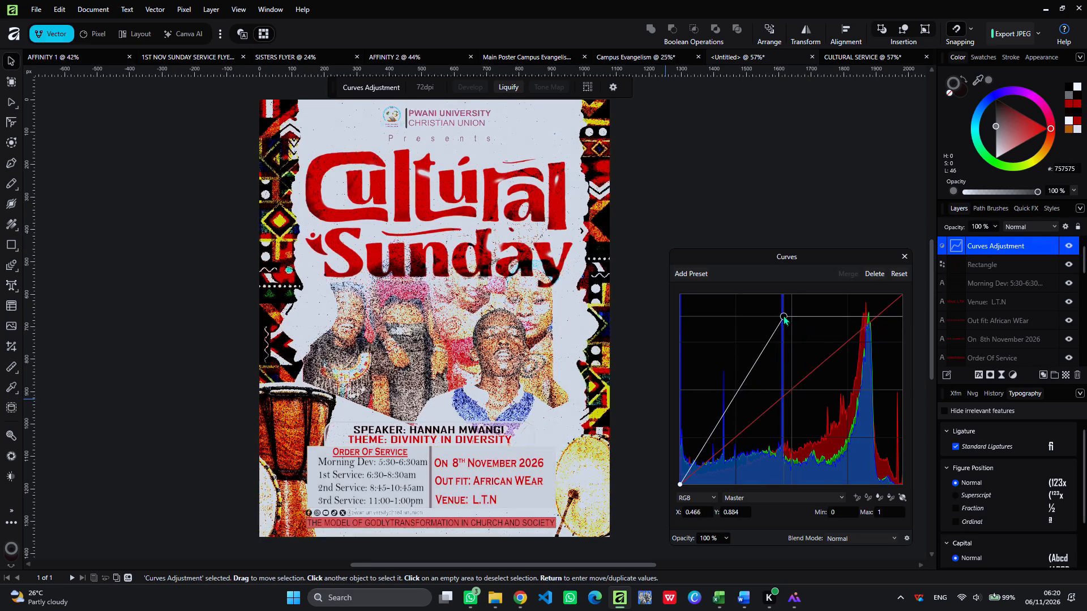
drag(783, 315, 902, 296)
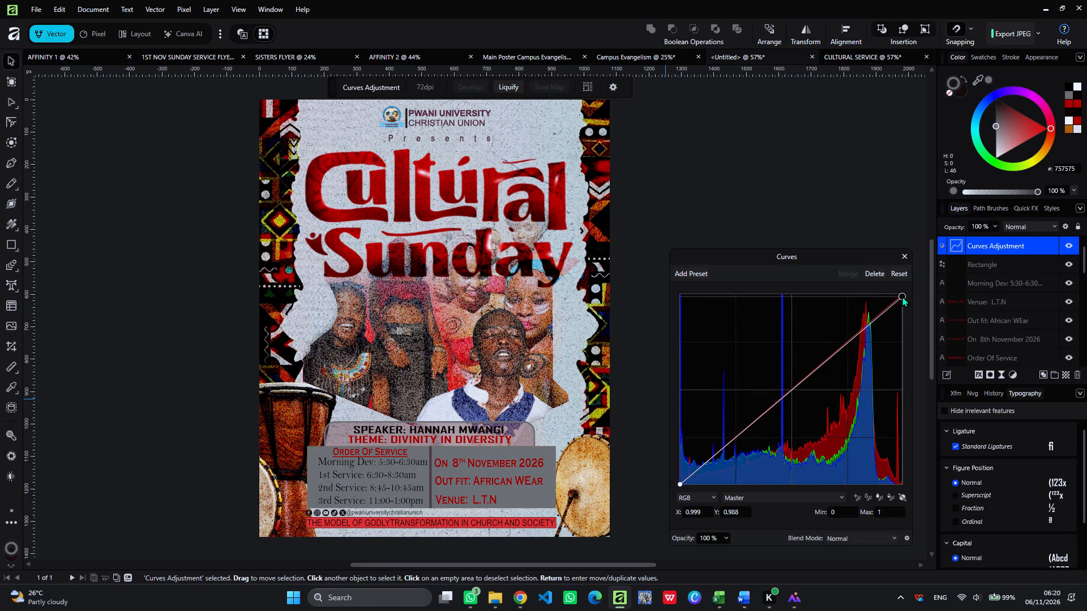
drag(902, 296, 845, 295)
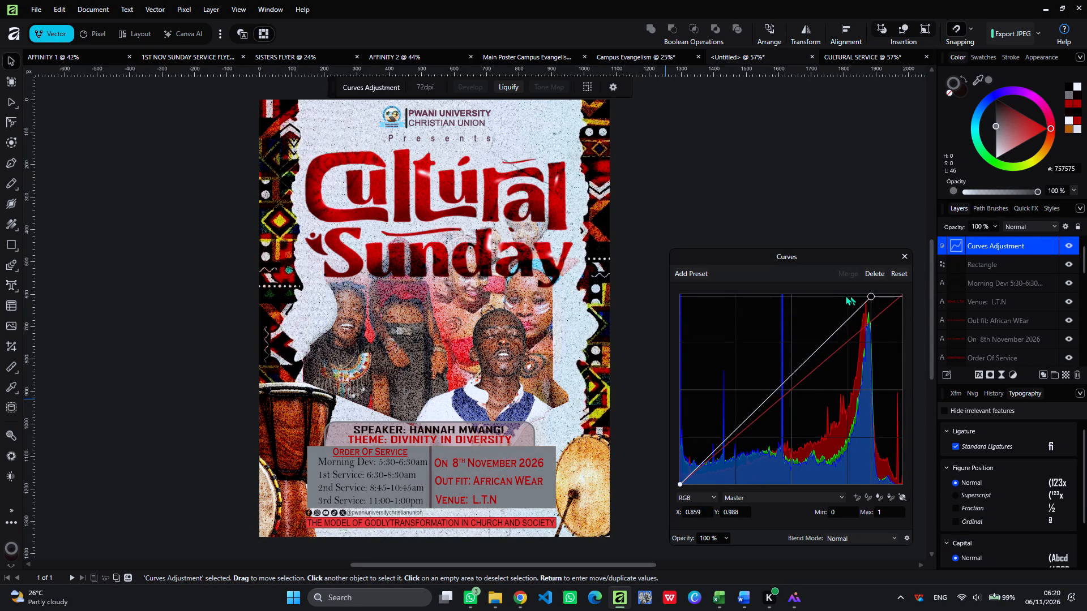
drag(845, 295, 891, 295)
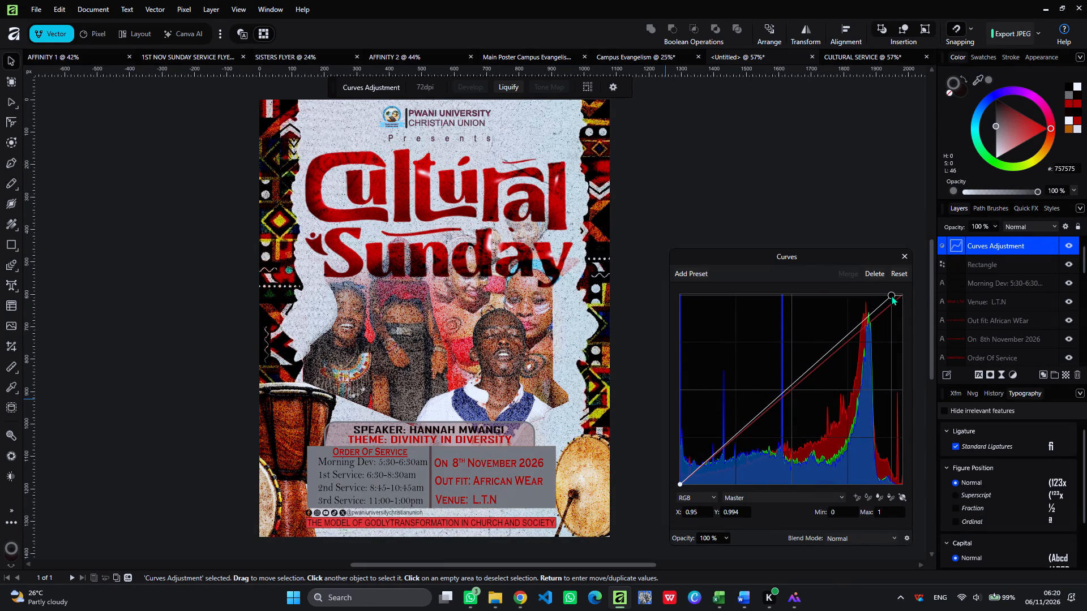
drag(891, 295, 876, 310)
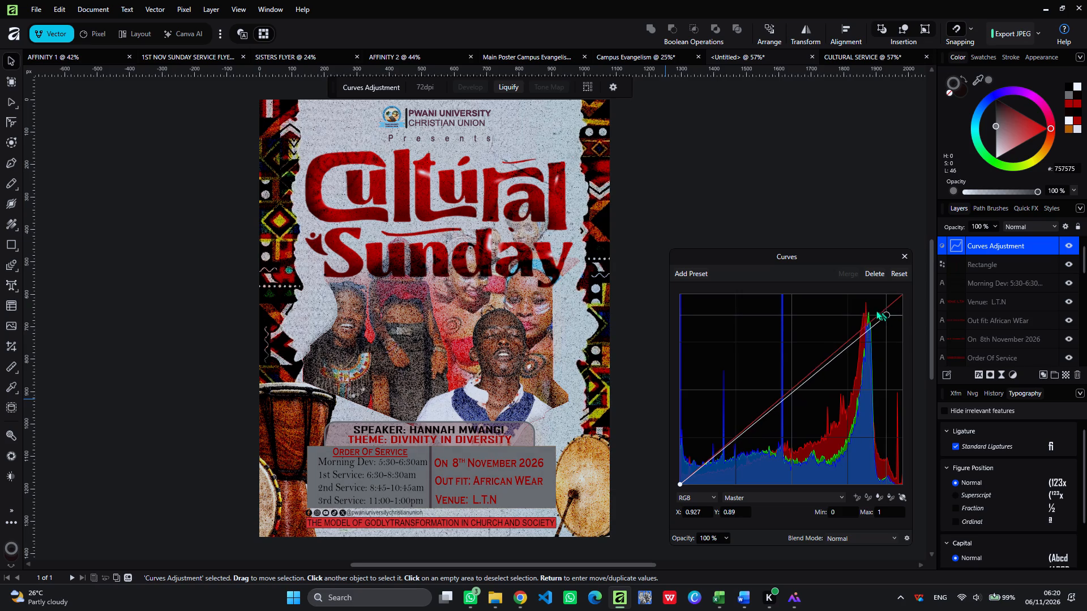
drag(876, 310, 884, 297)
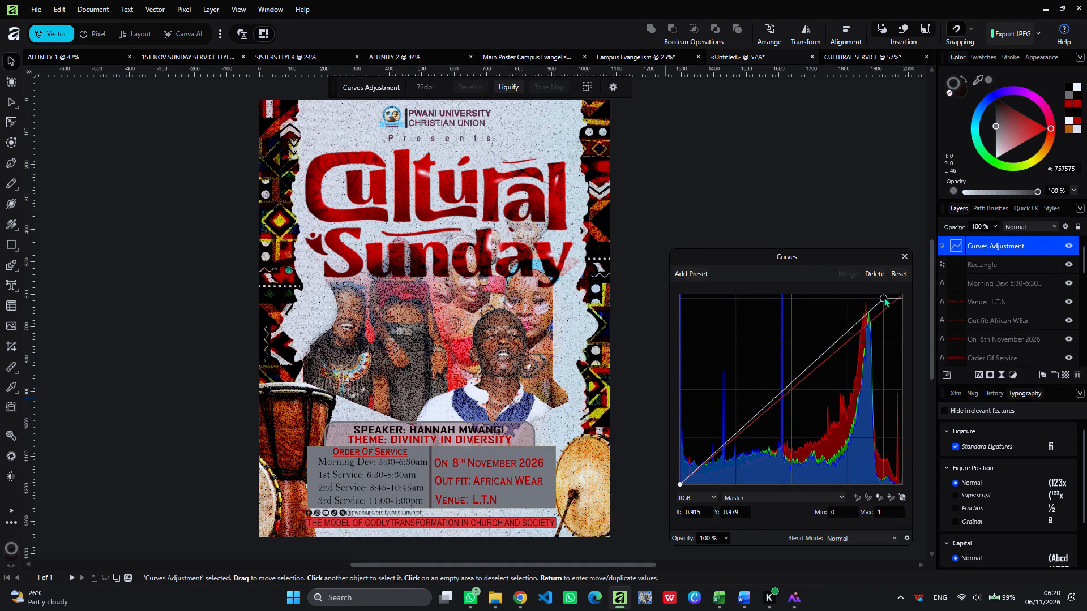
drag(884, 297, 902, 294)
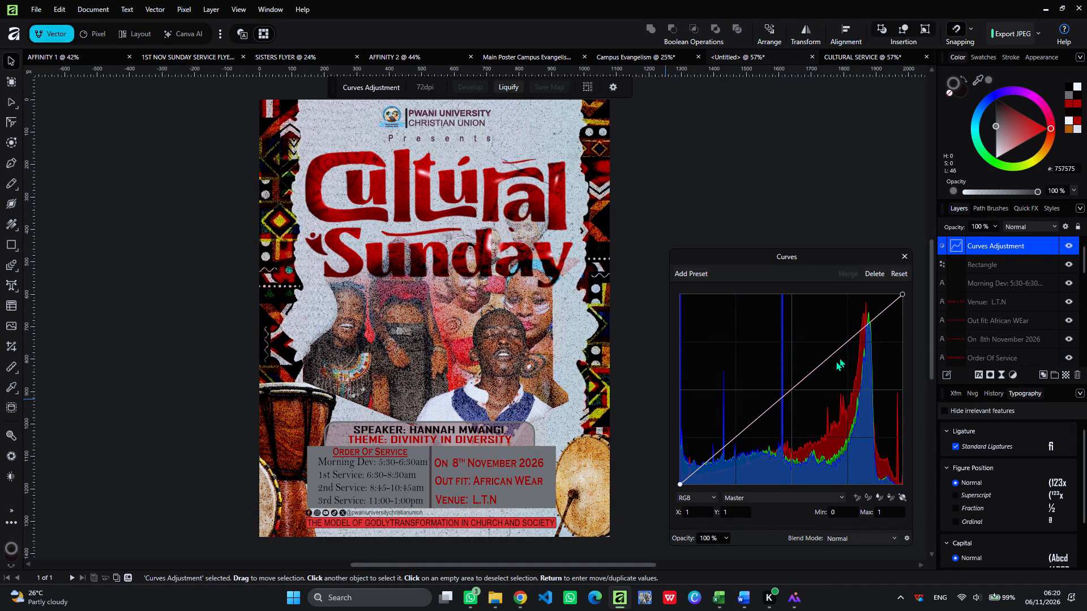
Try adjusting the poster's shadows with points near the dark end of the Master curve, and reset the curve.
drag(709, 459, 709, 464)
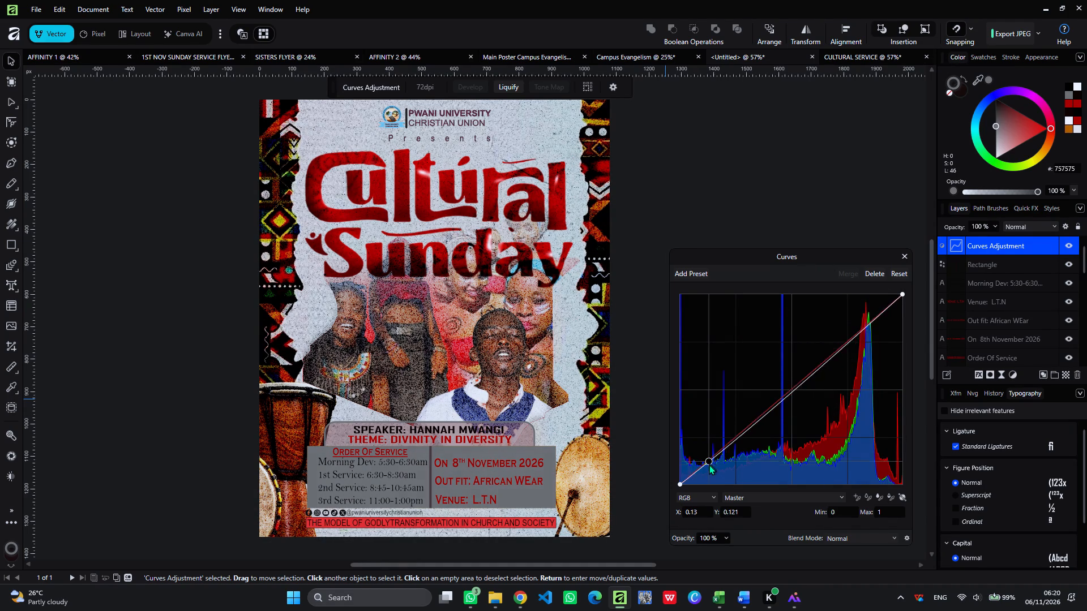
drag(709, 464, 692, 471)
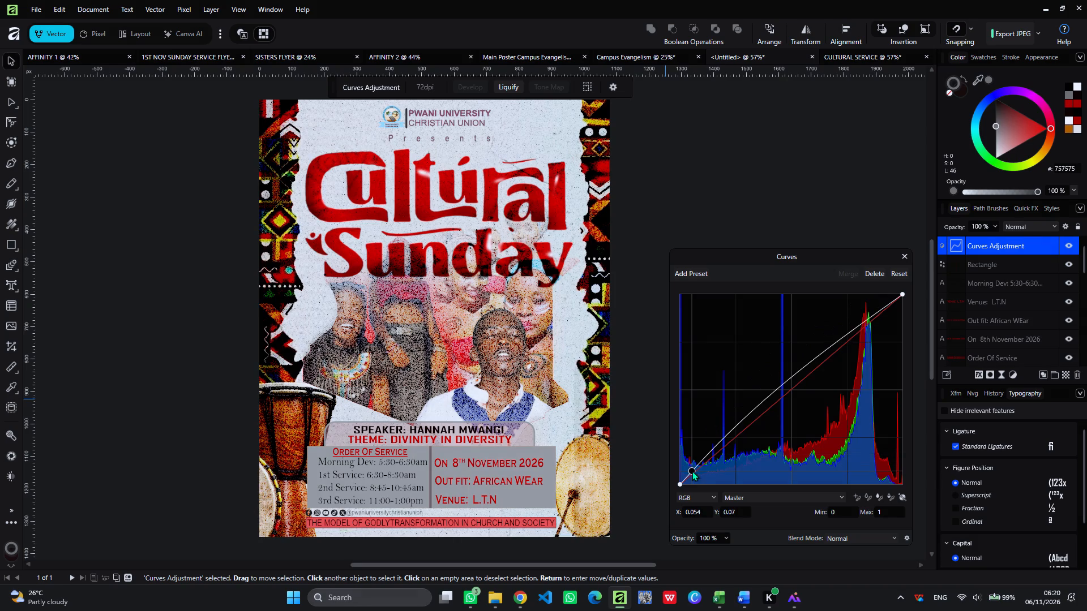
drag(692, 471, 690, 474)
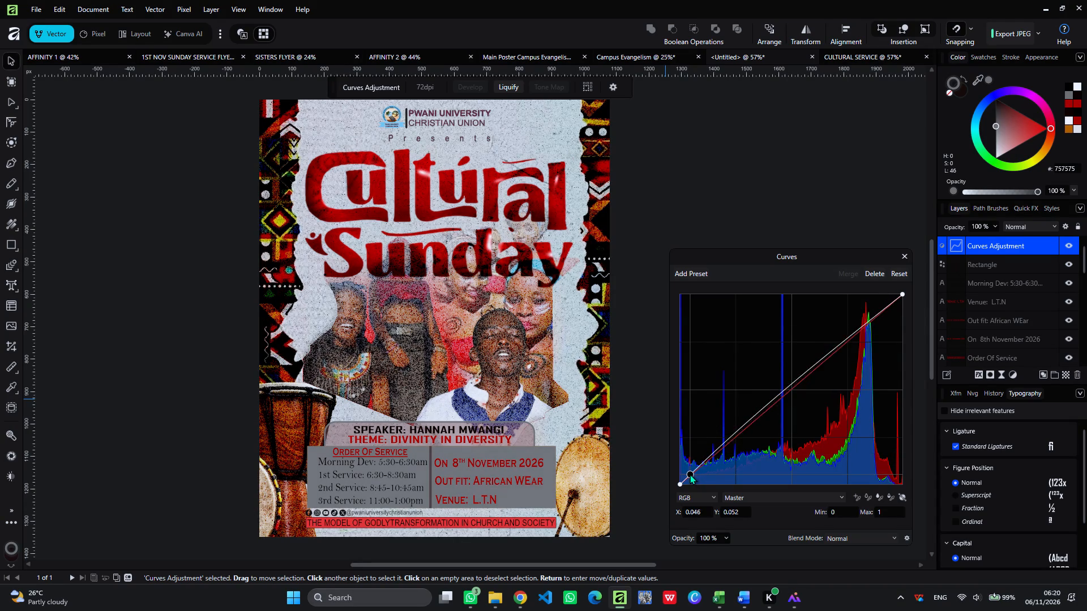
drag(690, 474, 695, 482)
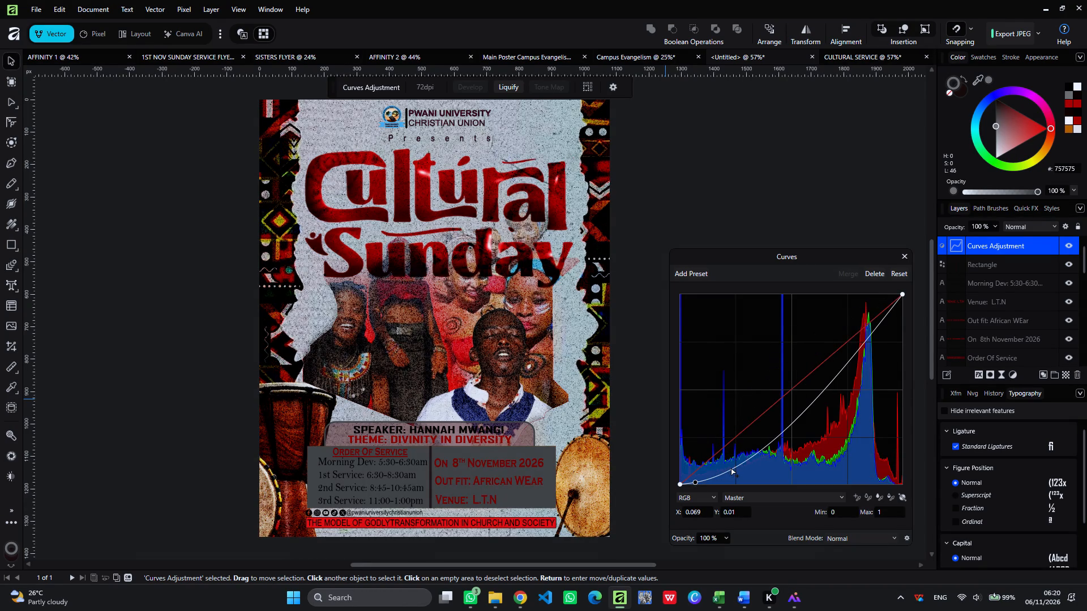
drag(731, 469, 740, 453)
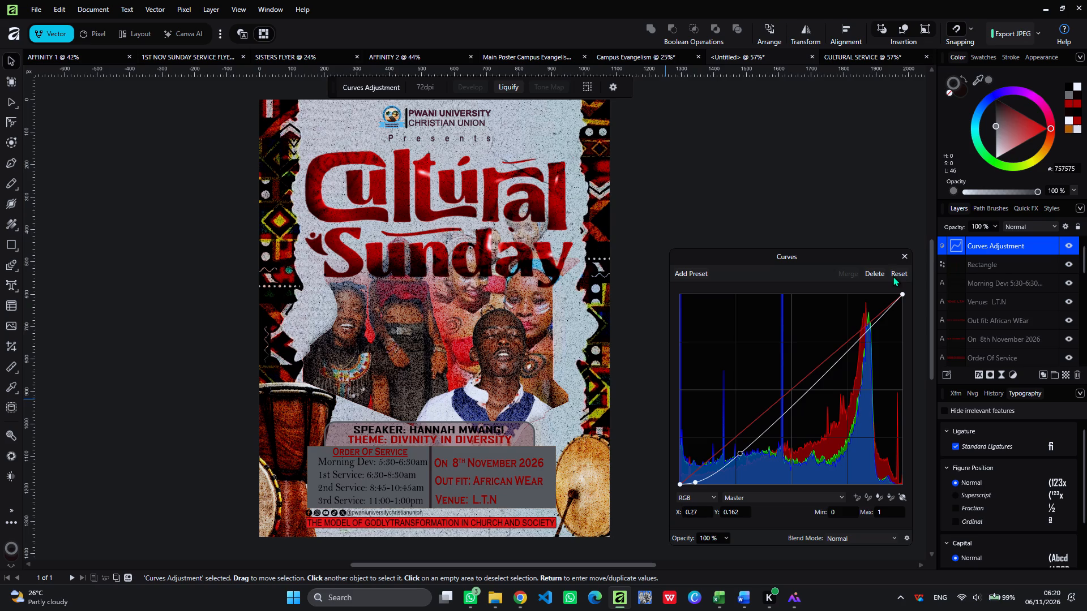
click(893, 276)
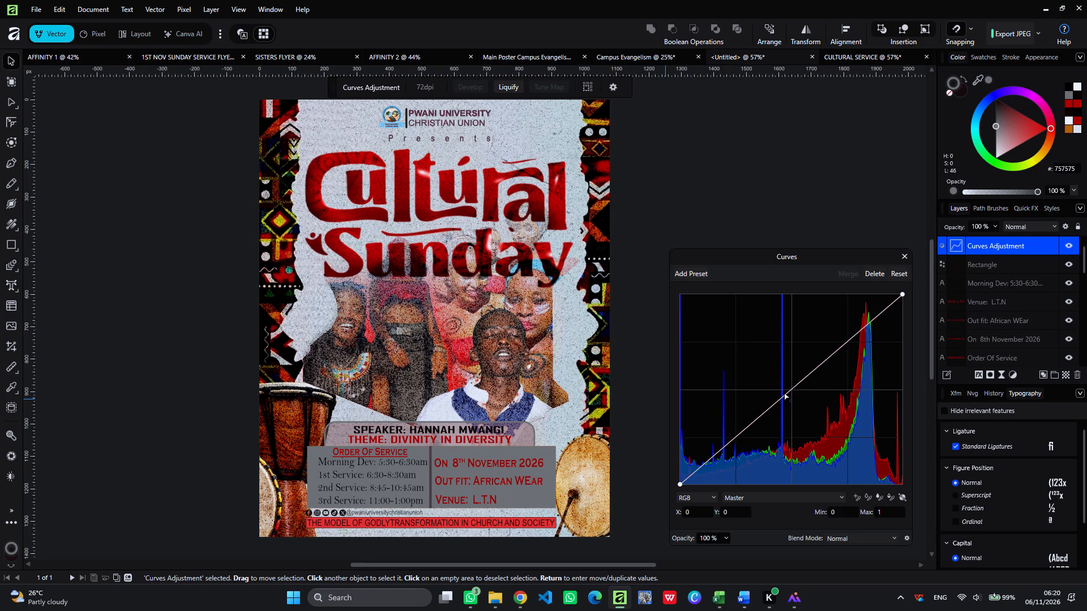
Slightly darken the poster with one midtone point on the Master curve at about X 0.53, Y 0.49, and finish the adjustment.
drag(785, 394, 791, 404)
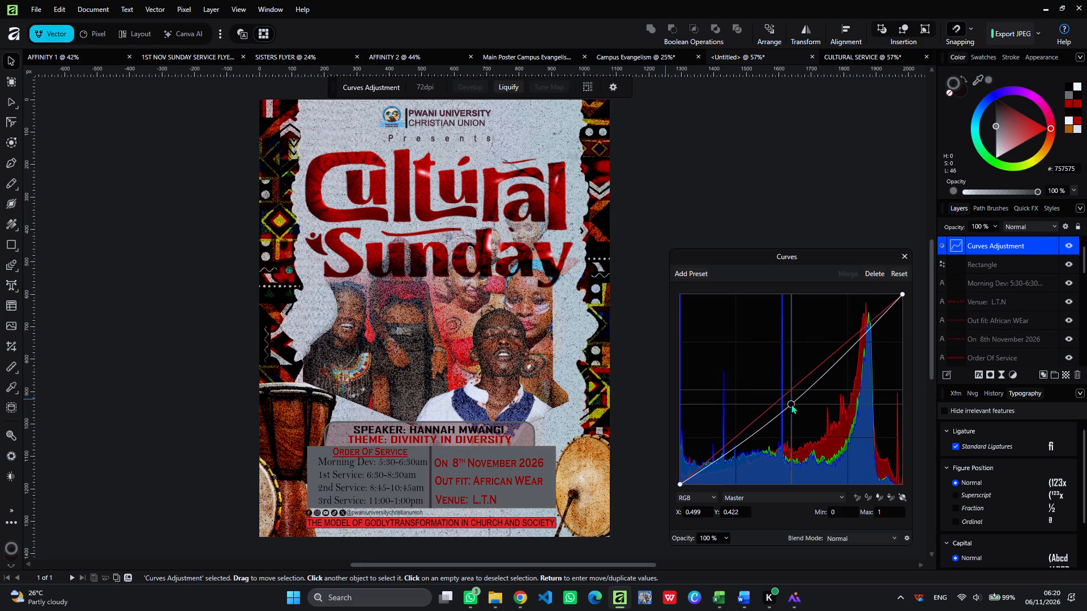
drag(791, 404, 777, 391)
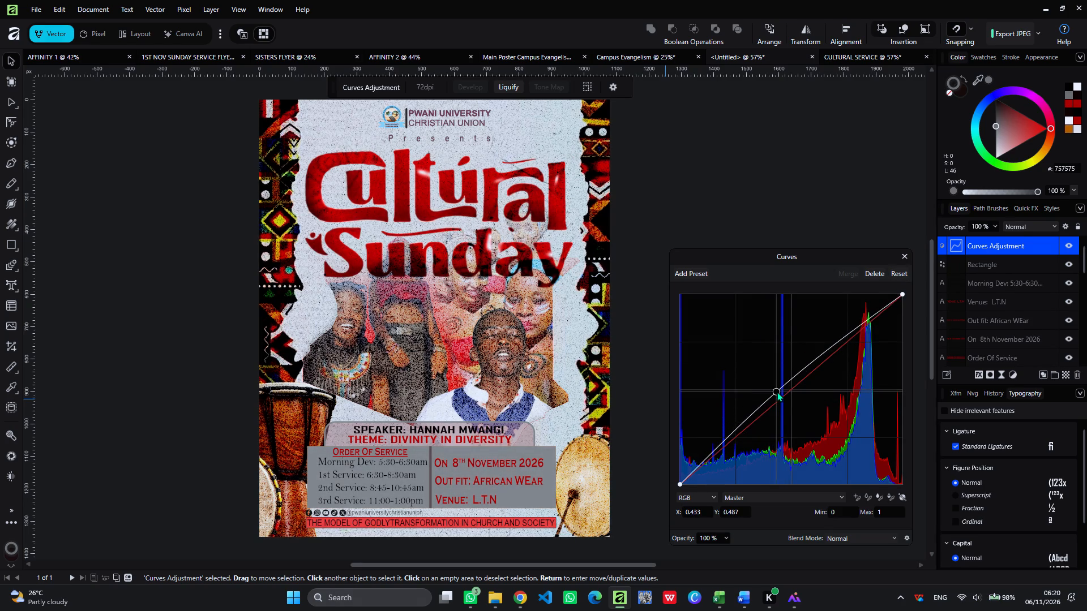
drag(777, 391, 780, 395)
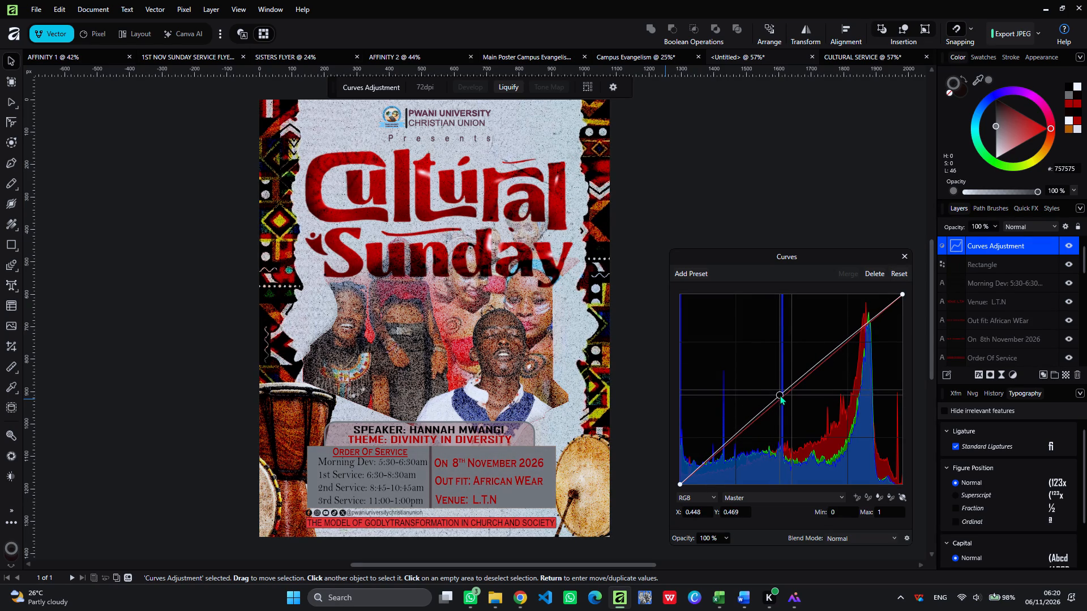
drag(780, 395, 767, 384)
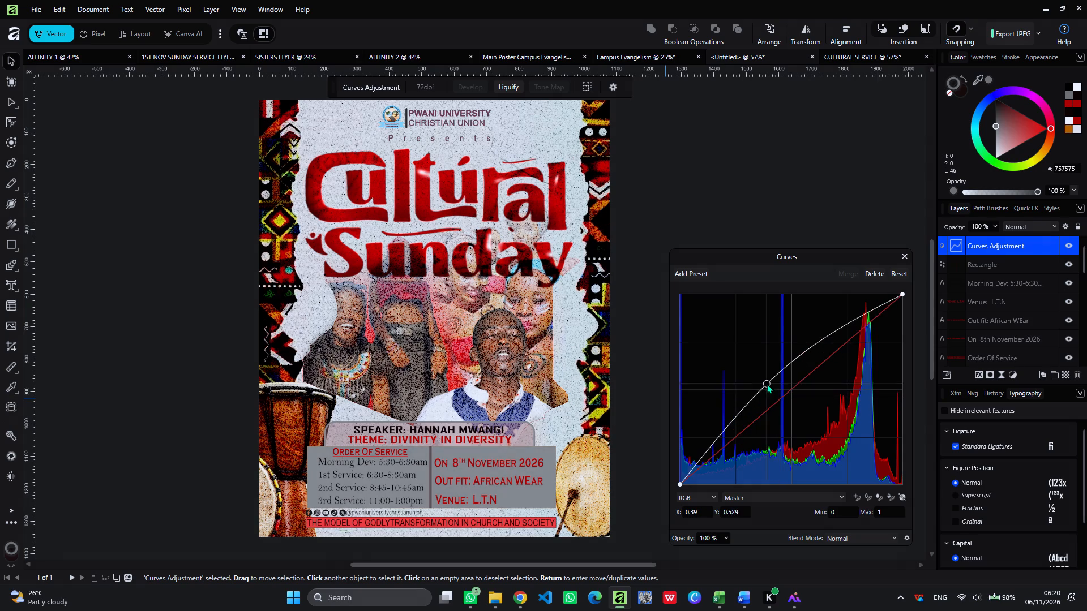
drag(767, 384, 770, 385)
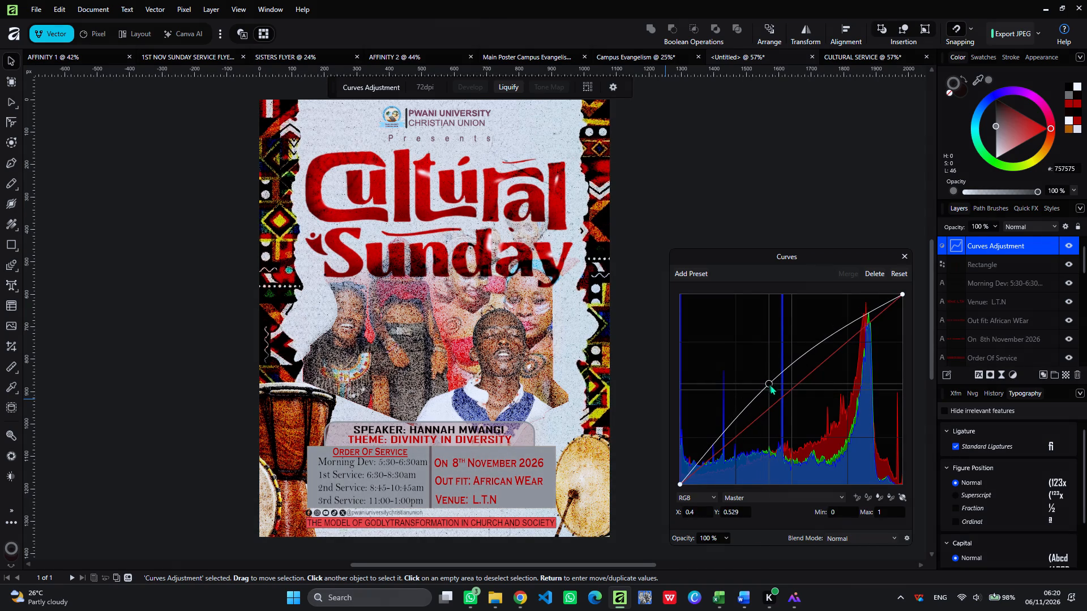
drag(770, 385, 797, 389)
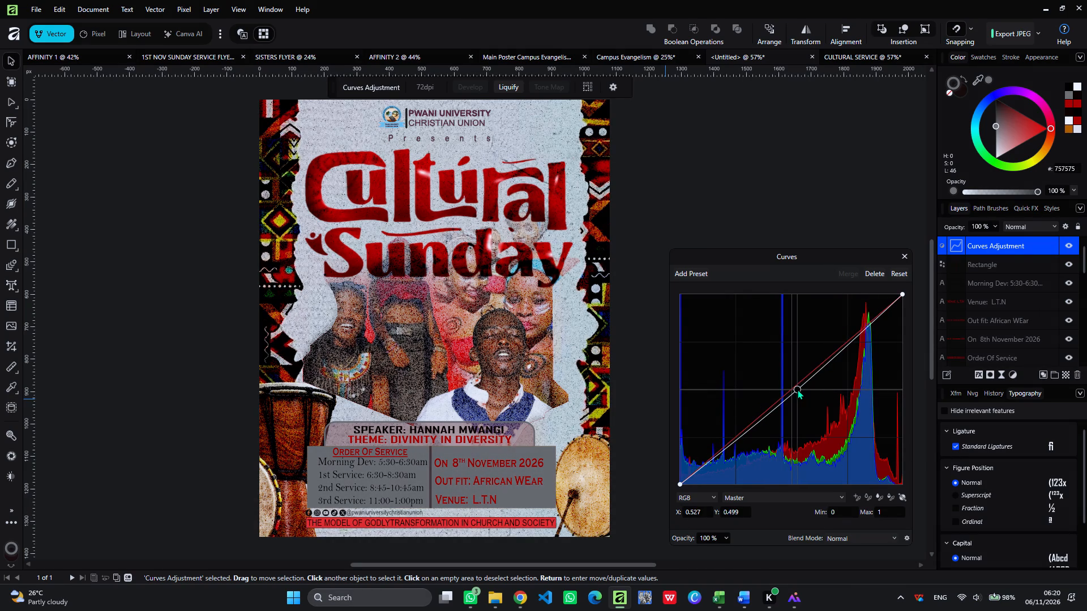
drag(797, 389, 795, 398)
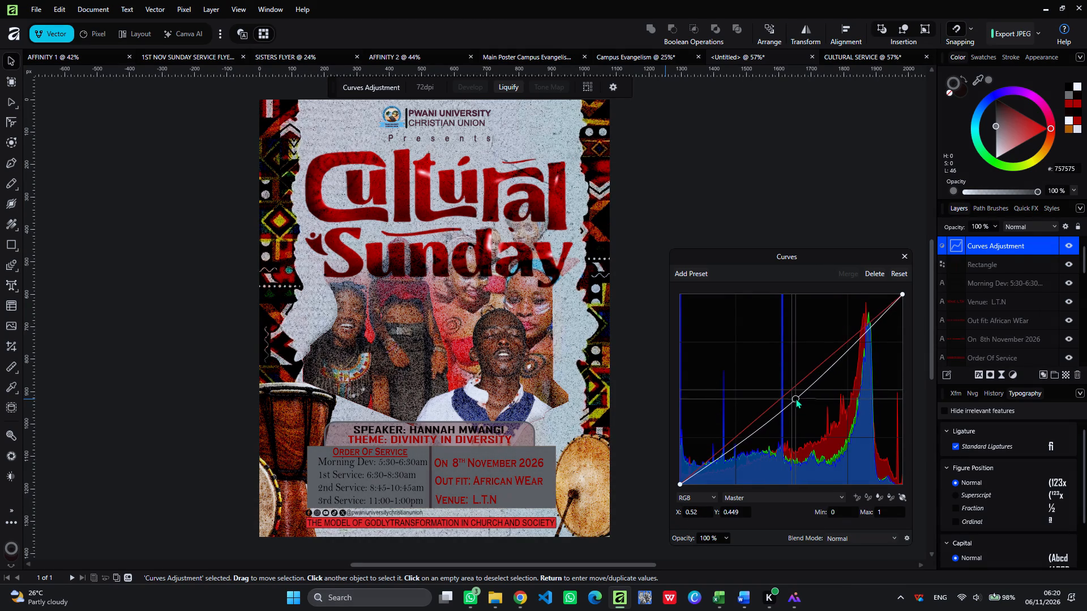
drag(795, 398, 793, 406)
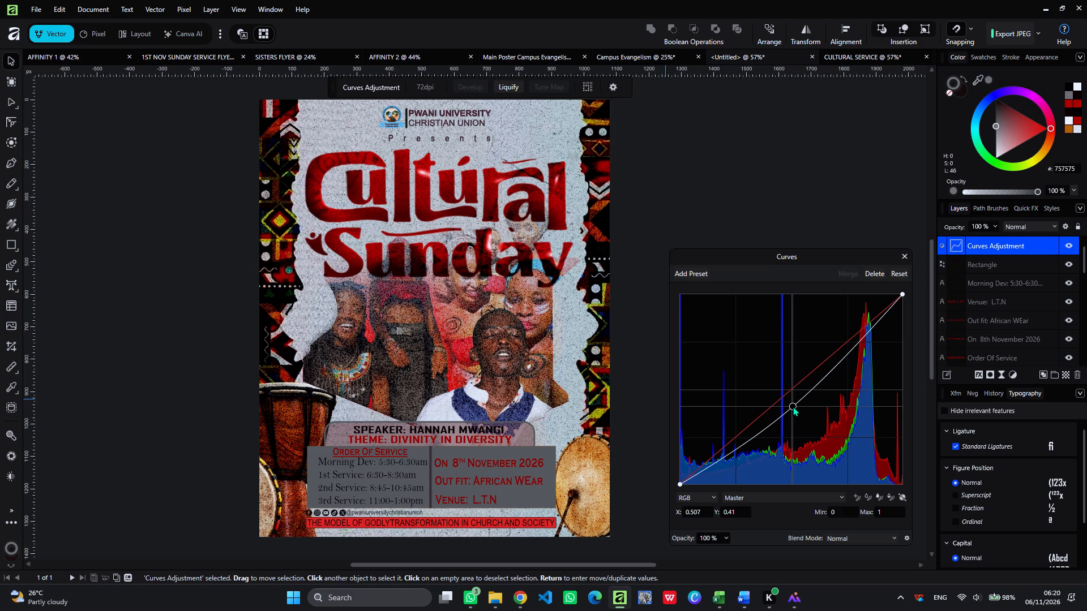
drag(793, 406, 786, 417)
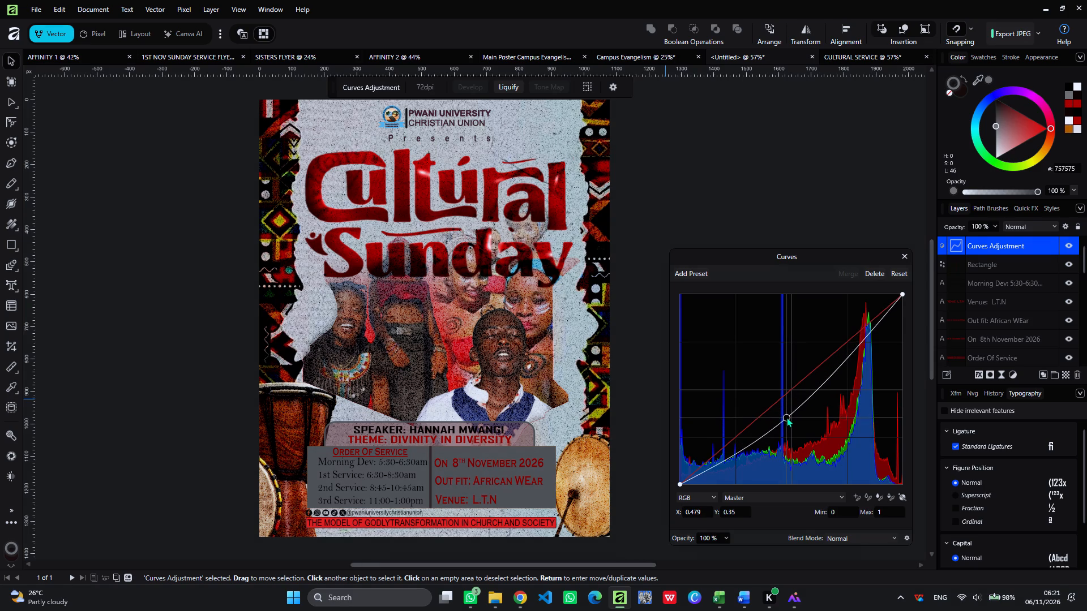
drag(786, 417, 797, 406)
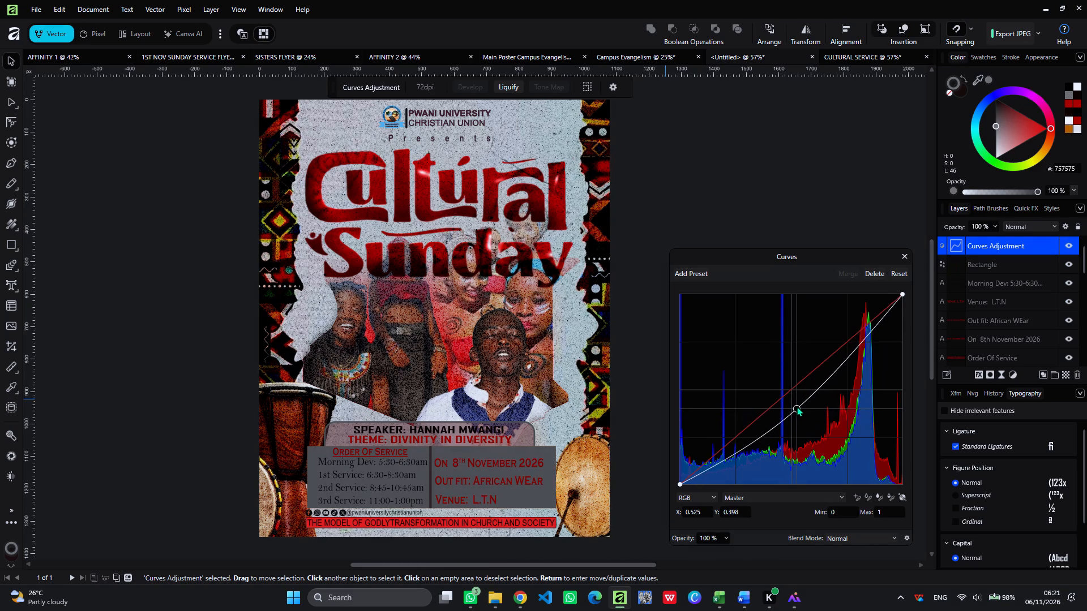
drag(797, 406, 797, 397)
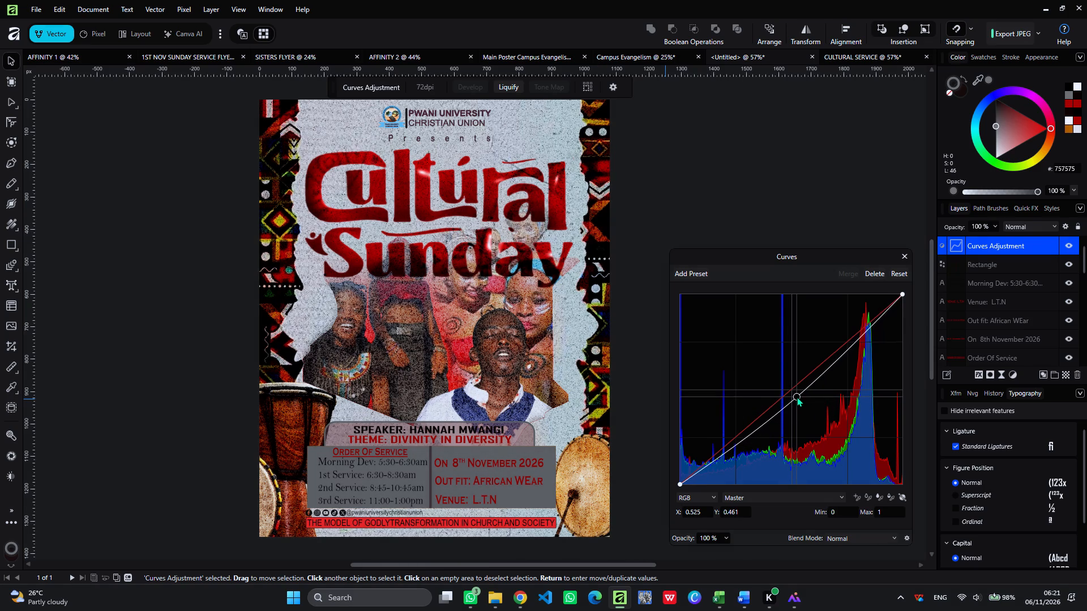
drag(797, 397, 799, 391)
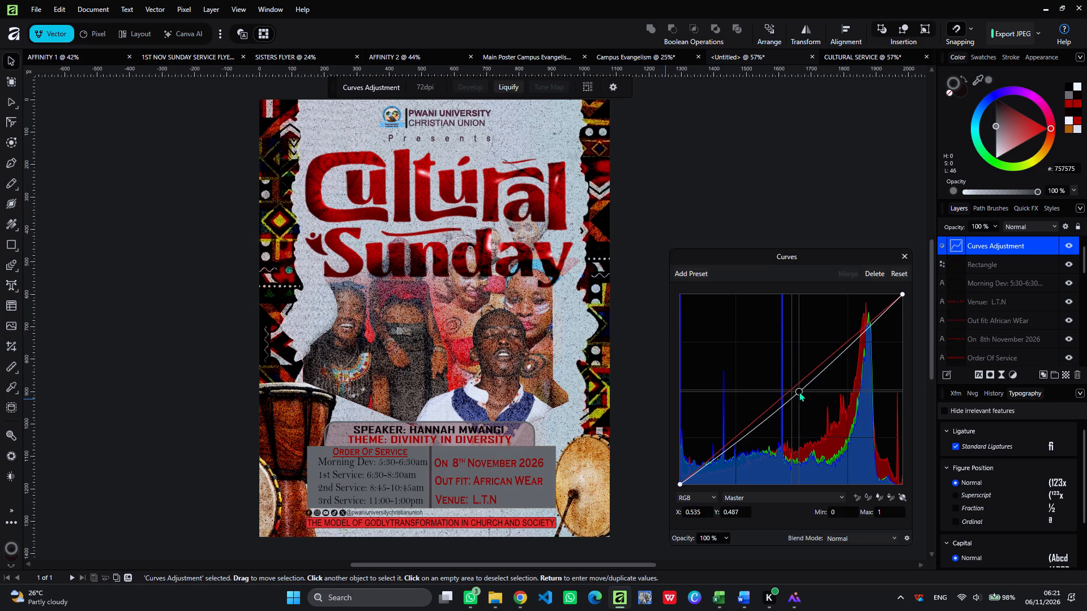
drag(799, 391, 798, 391)
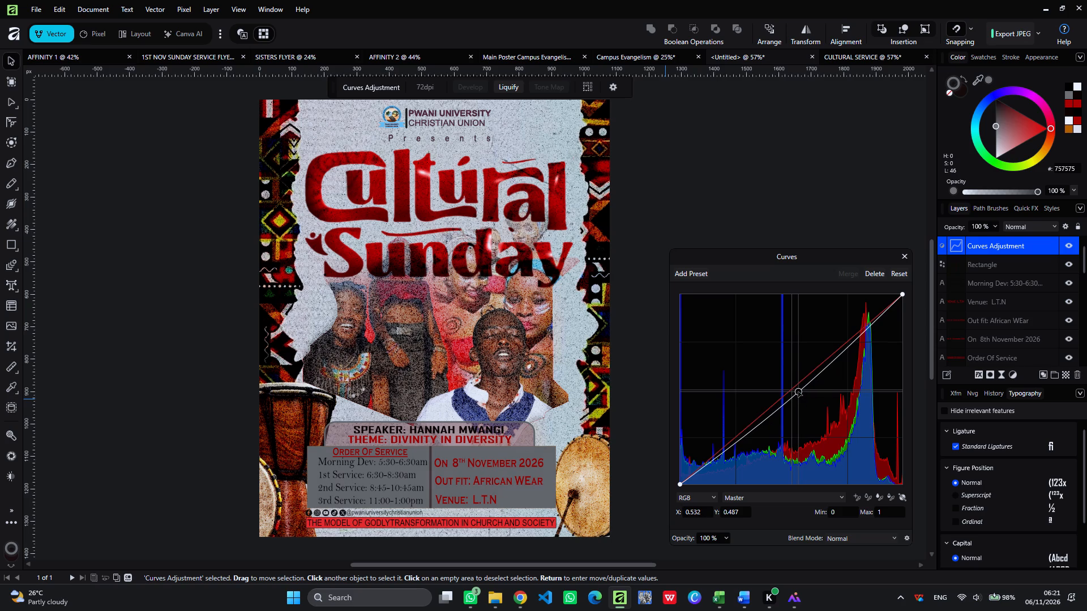
click(855, 211)
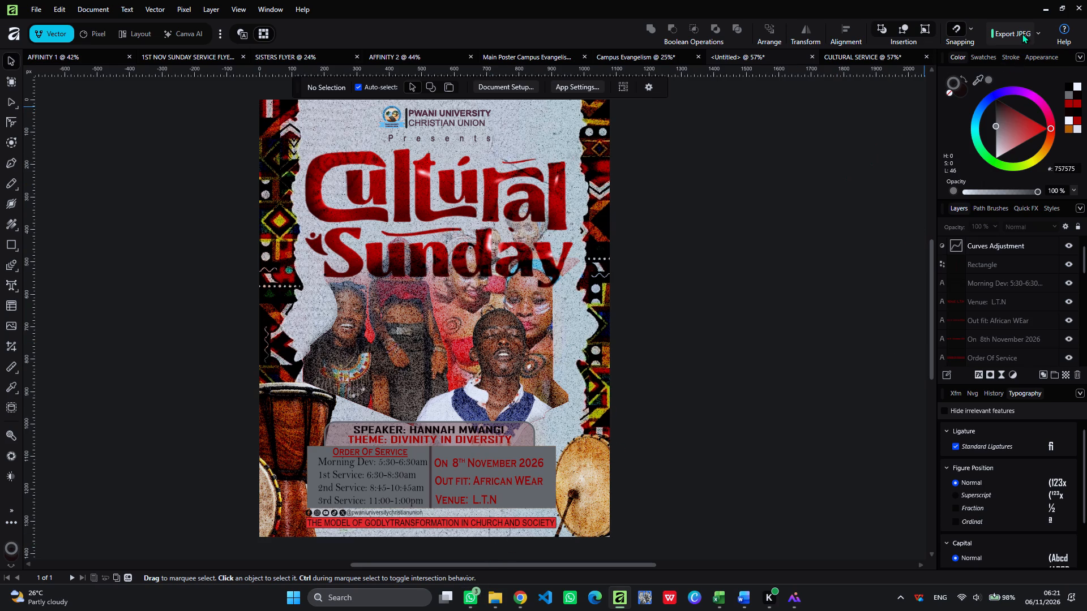
Export the poster as a JPEG named SUNDAY 8TH NOV 2026 1 in the Downloads folder.
click(1000, 32)
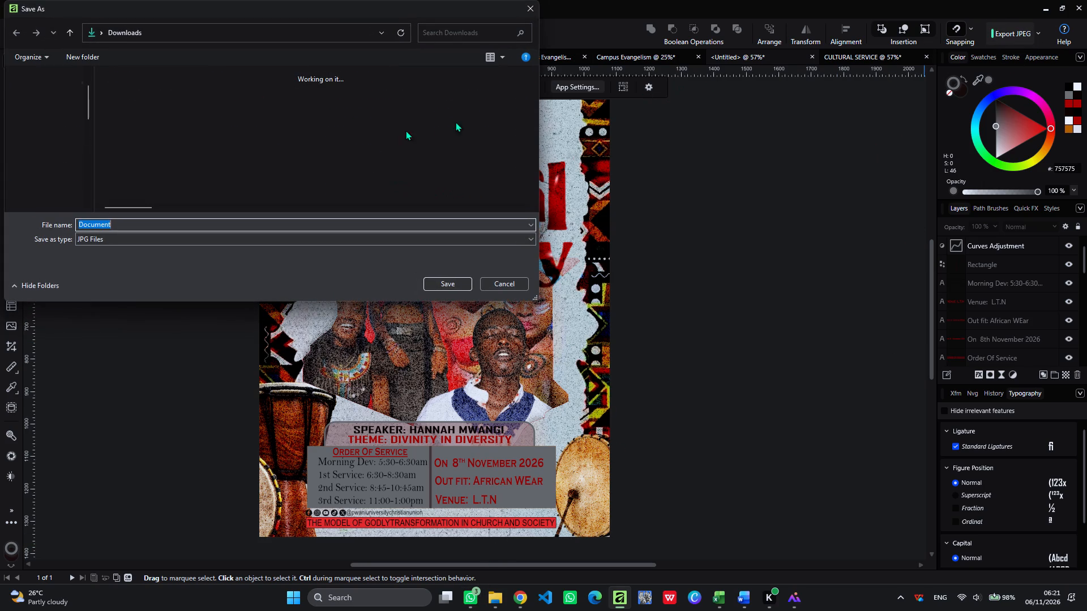
click(188, 95)
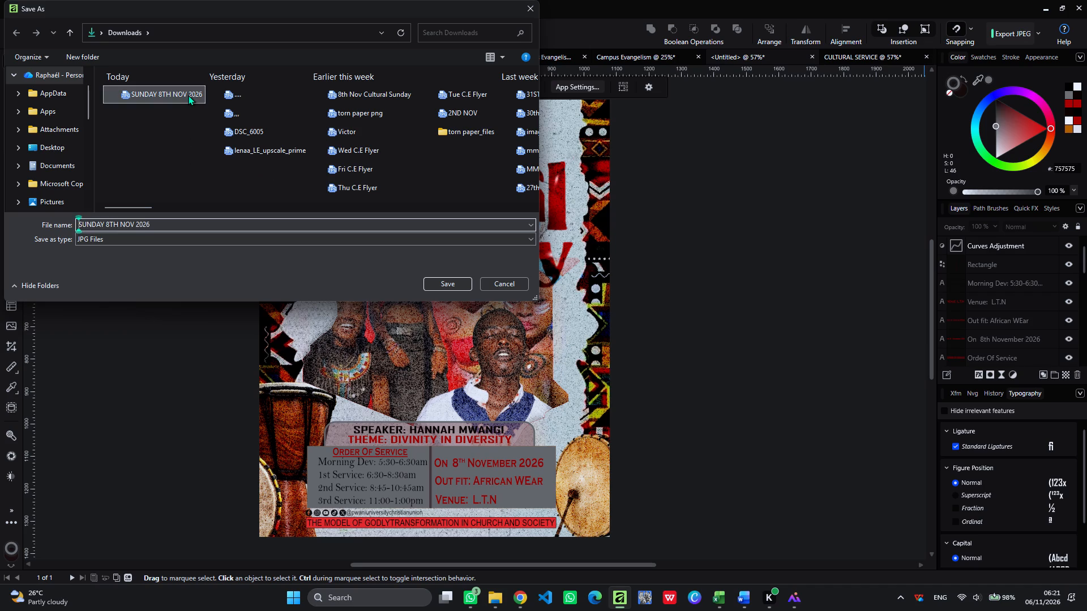
click(170, 229)
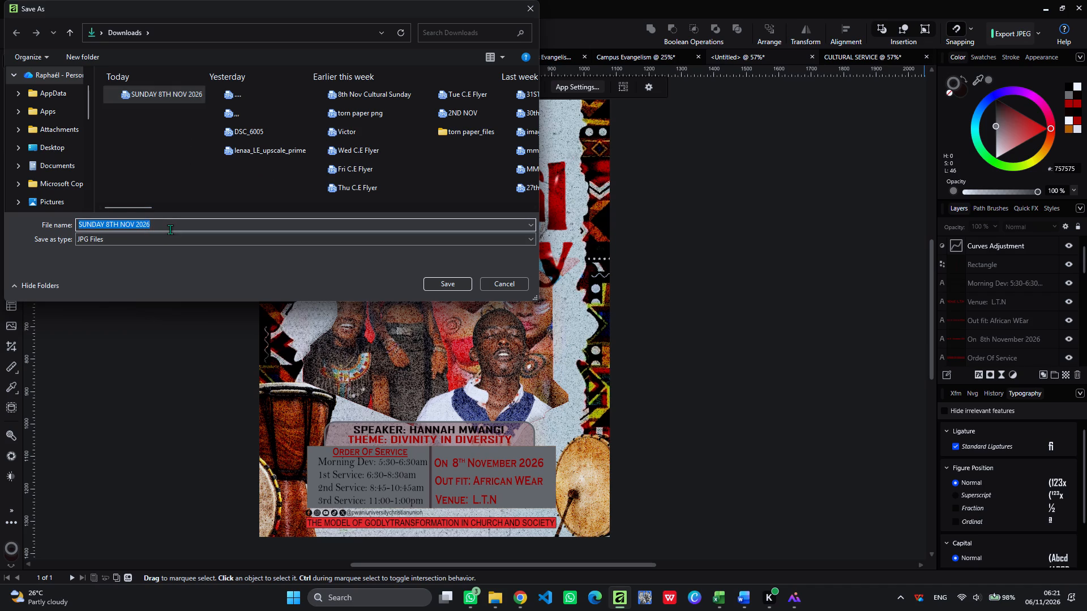
click(170, 229)
key(space)
text(1)
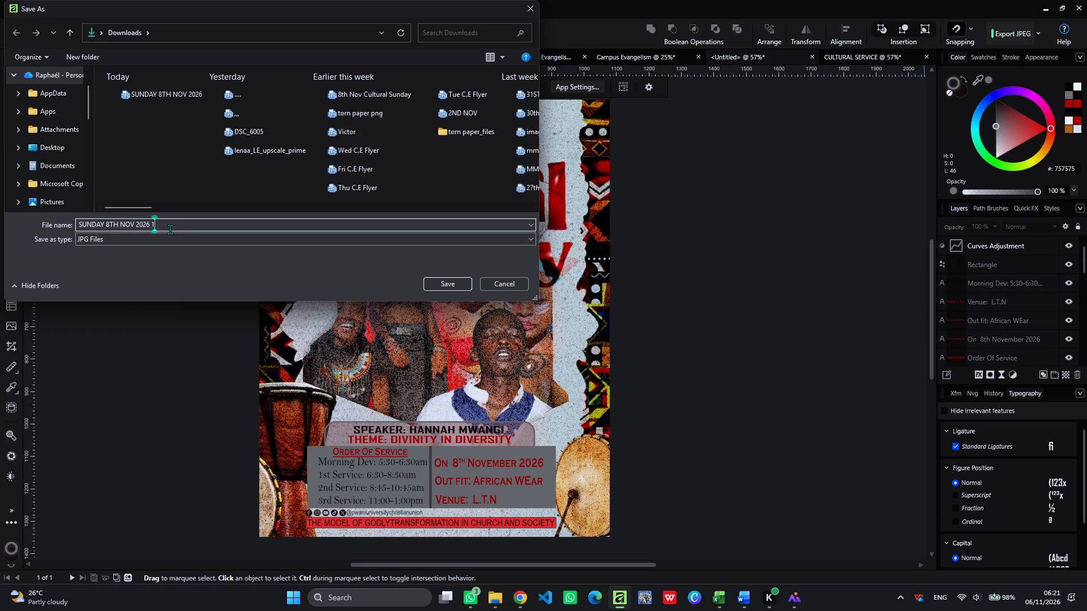
click(458, 285)
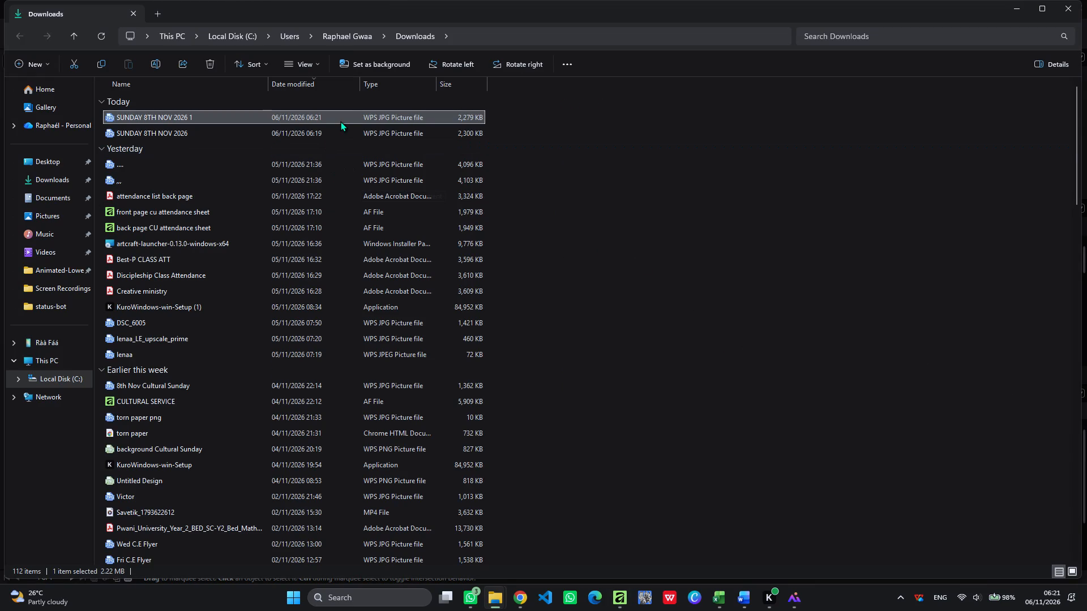
Open the exported SUNDAY 8TH NOV 2026 1 image, review the whole poster, and minimize the viewer.
double_click(341, 114)
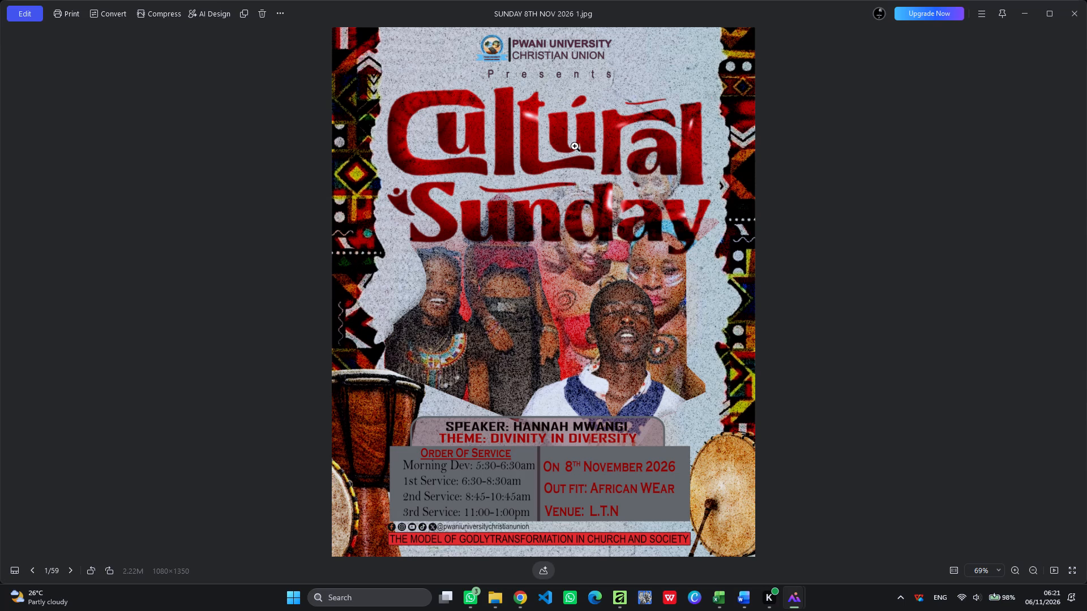
ctrl+scroll(575, 147, down, 1)
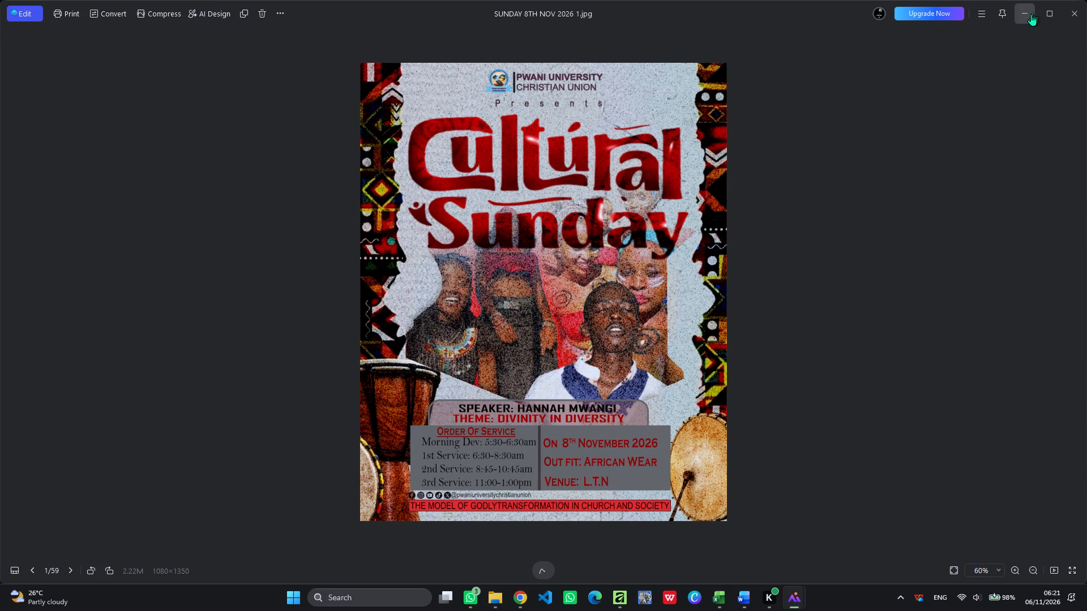
click(1026, 15)
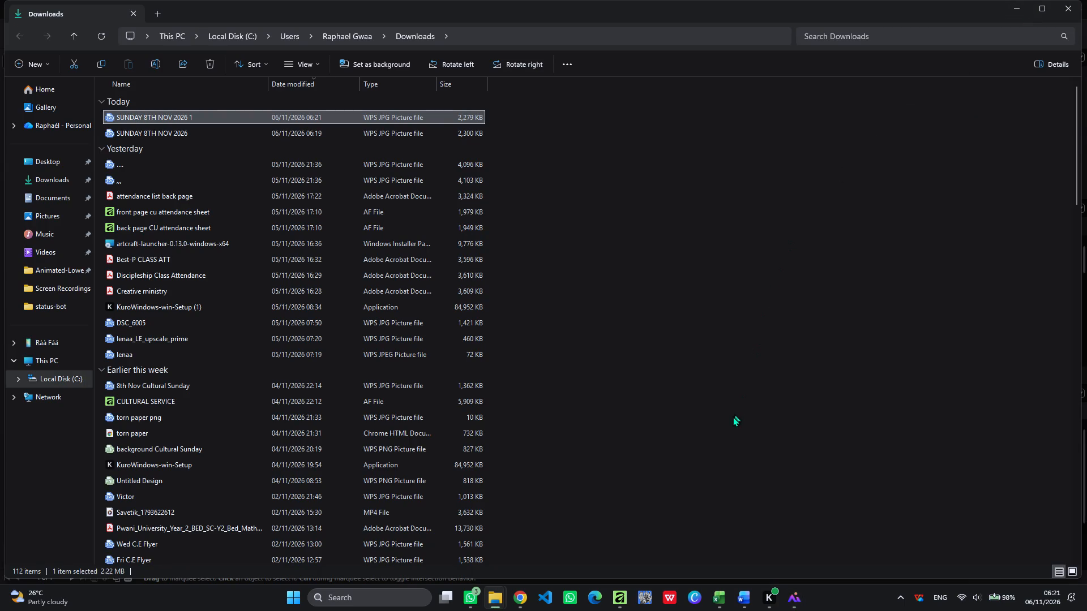